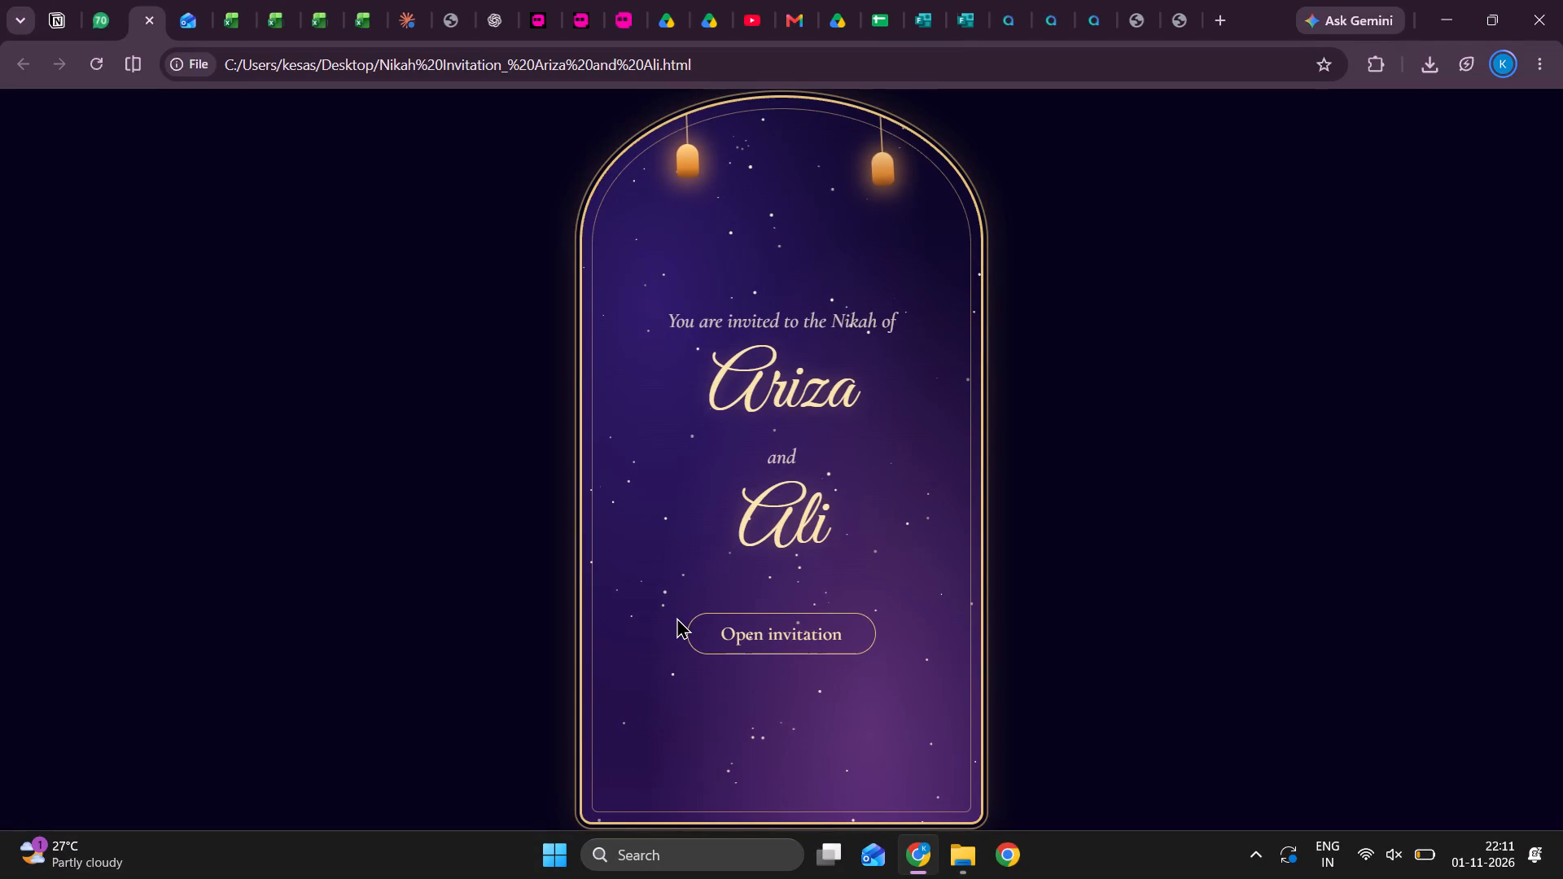
Open the Nikah invitation from its cover page to view the bride and groom details.
left_click(781, 632)
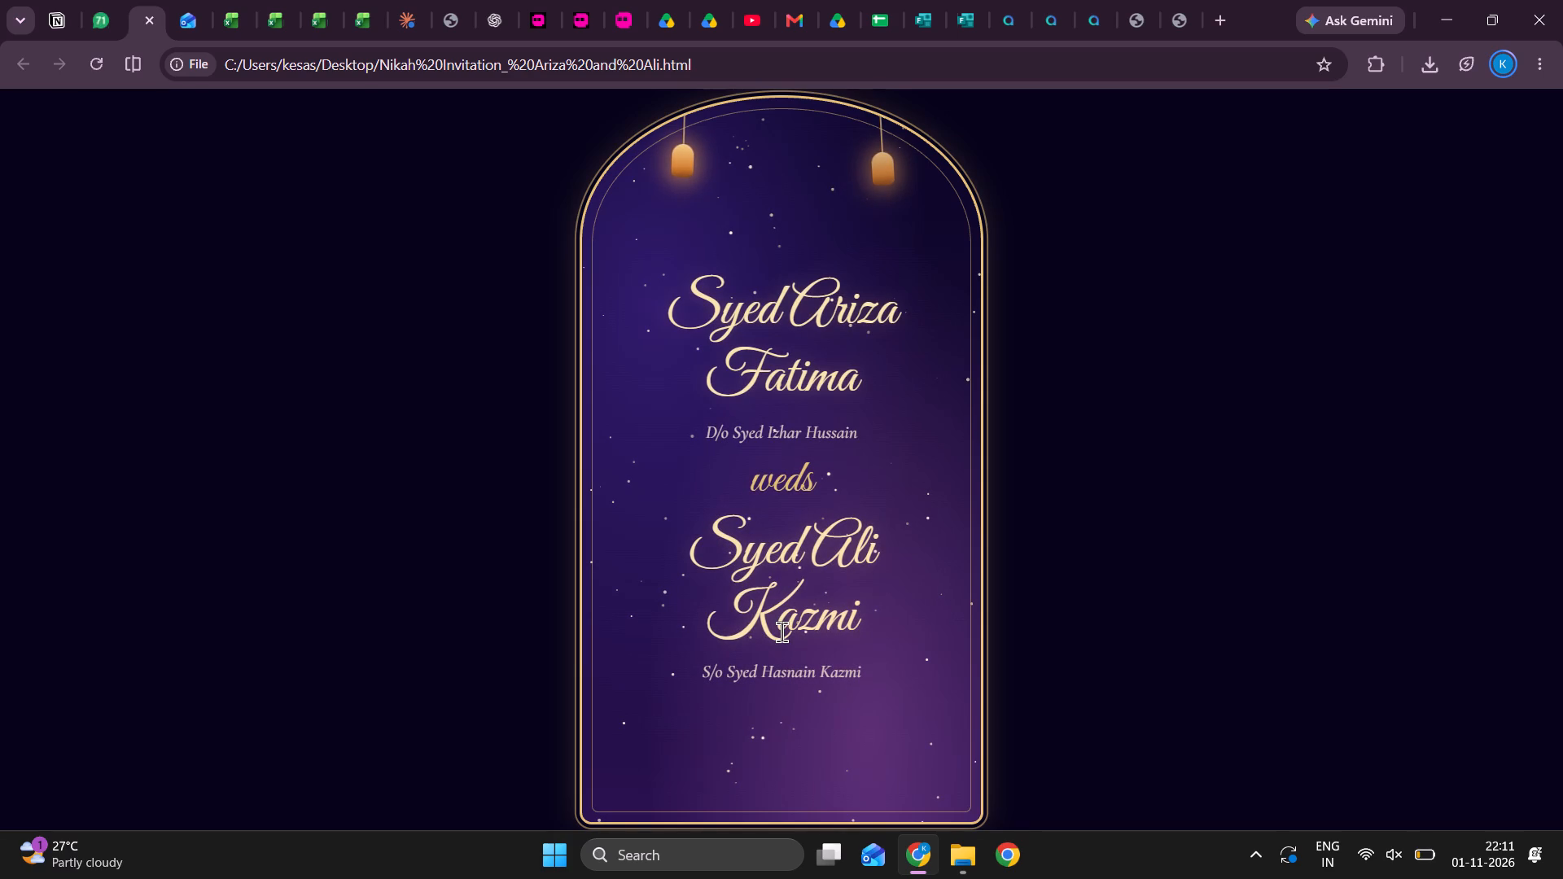
Switch to the Crafty Art editor with the Muslim luxury wedding invitation video and preview it full screen.
left_click(1059, 17)
left_click(1263, 125)
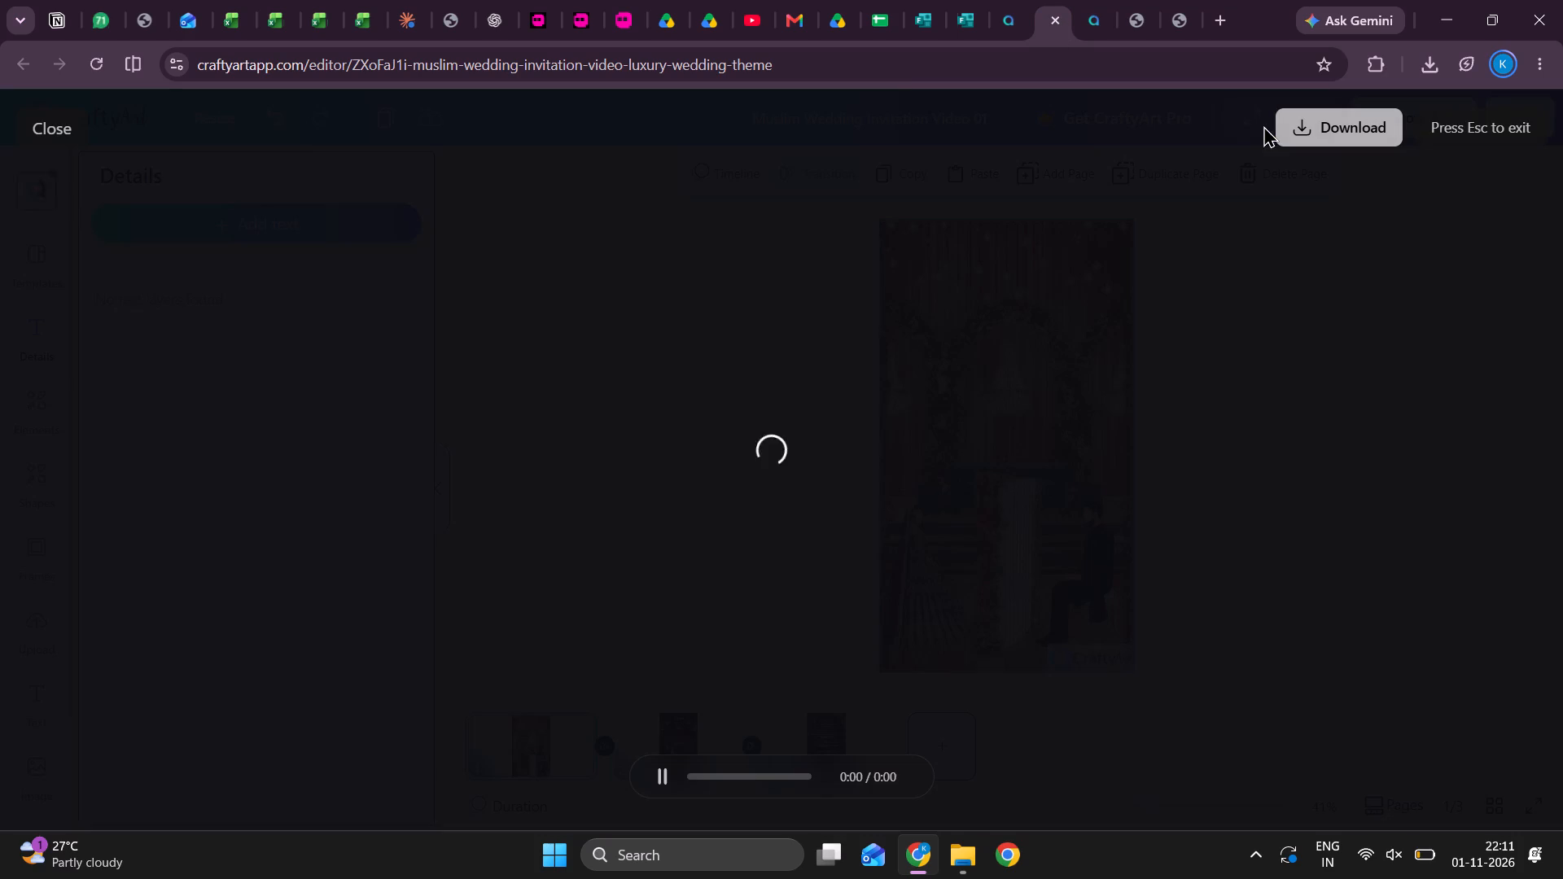
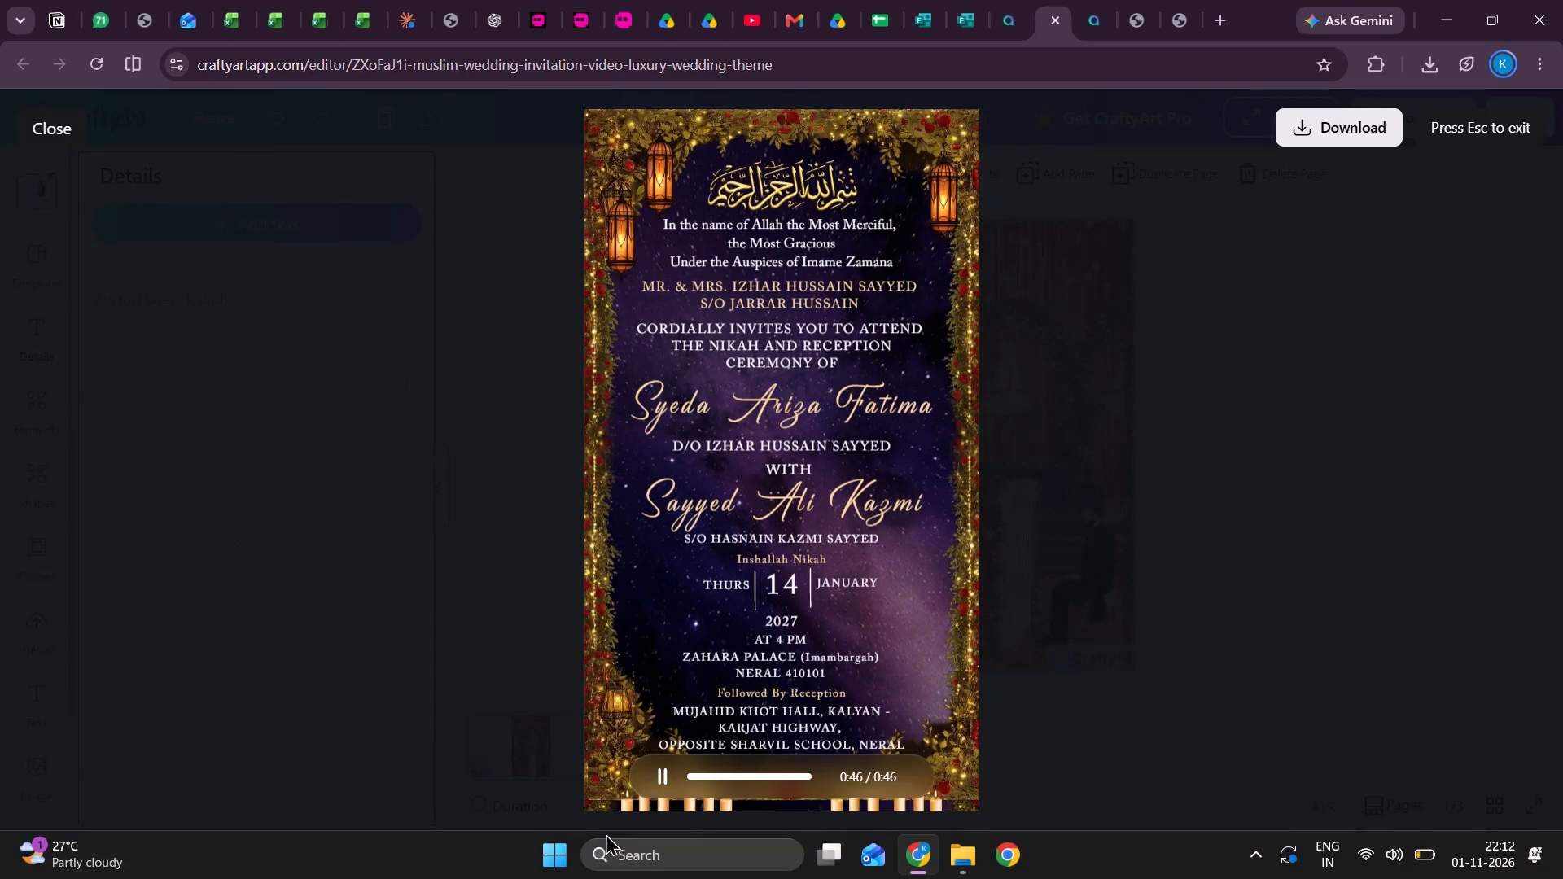
left_click(669, 770)
left_click(665, 773)
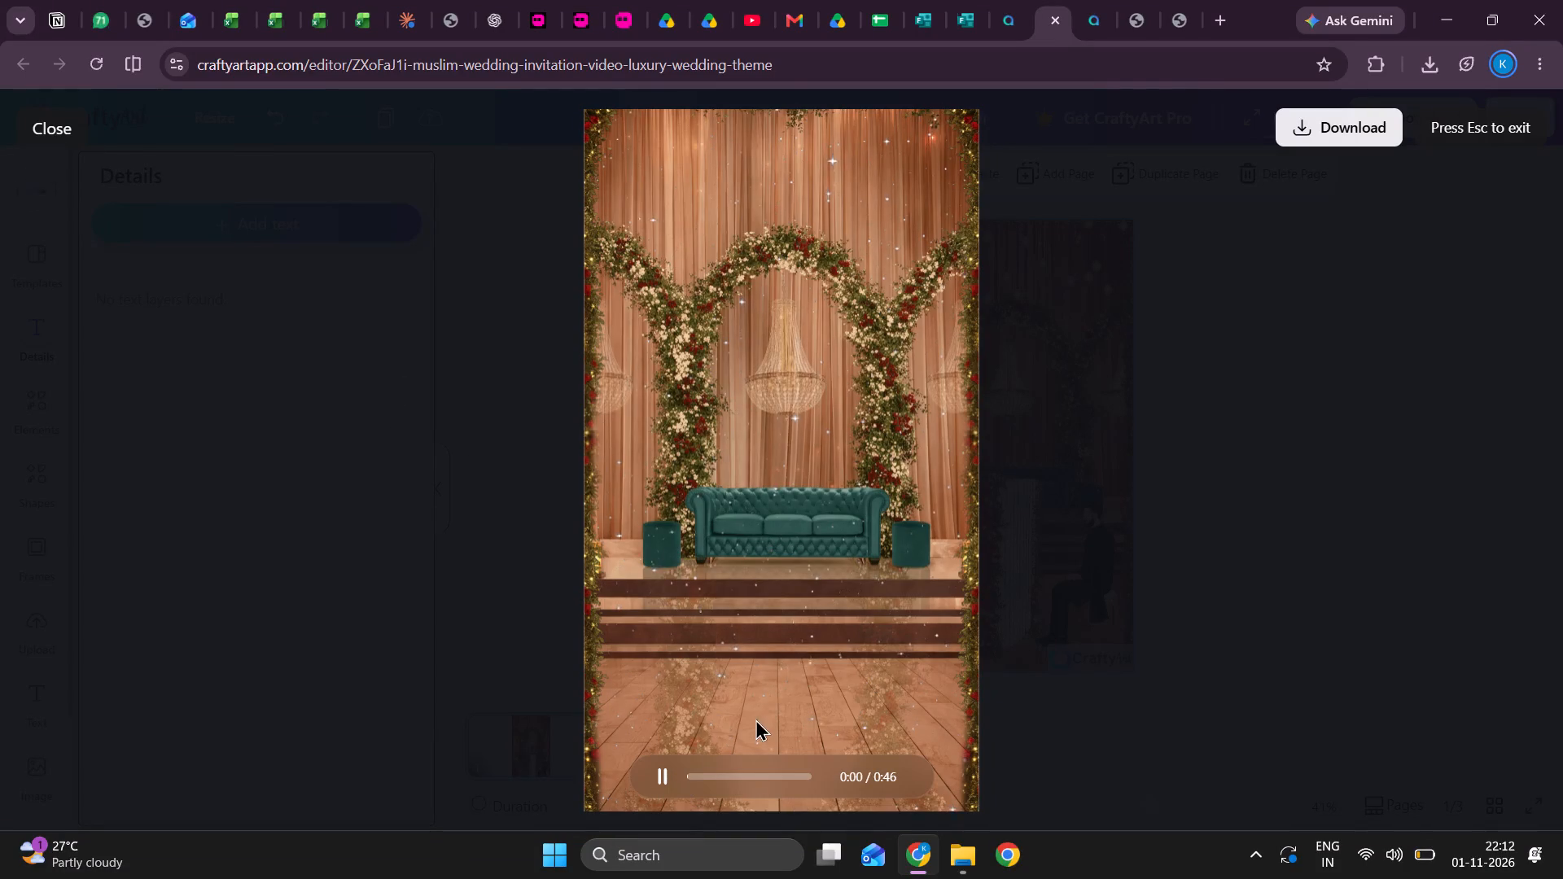
left_click_drag(690, 775, 703, 775)
left_click(703, 775)
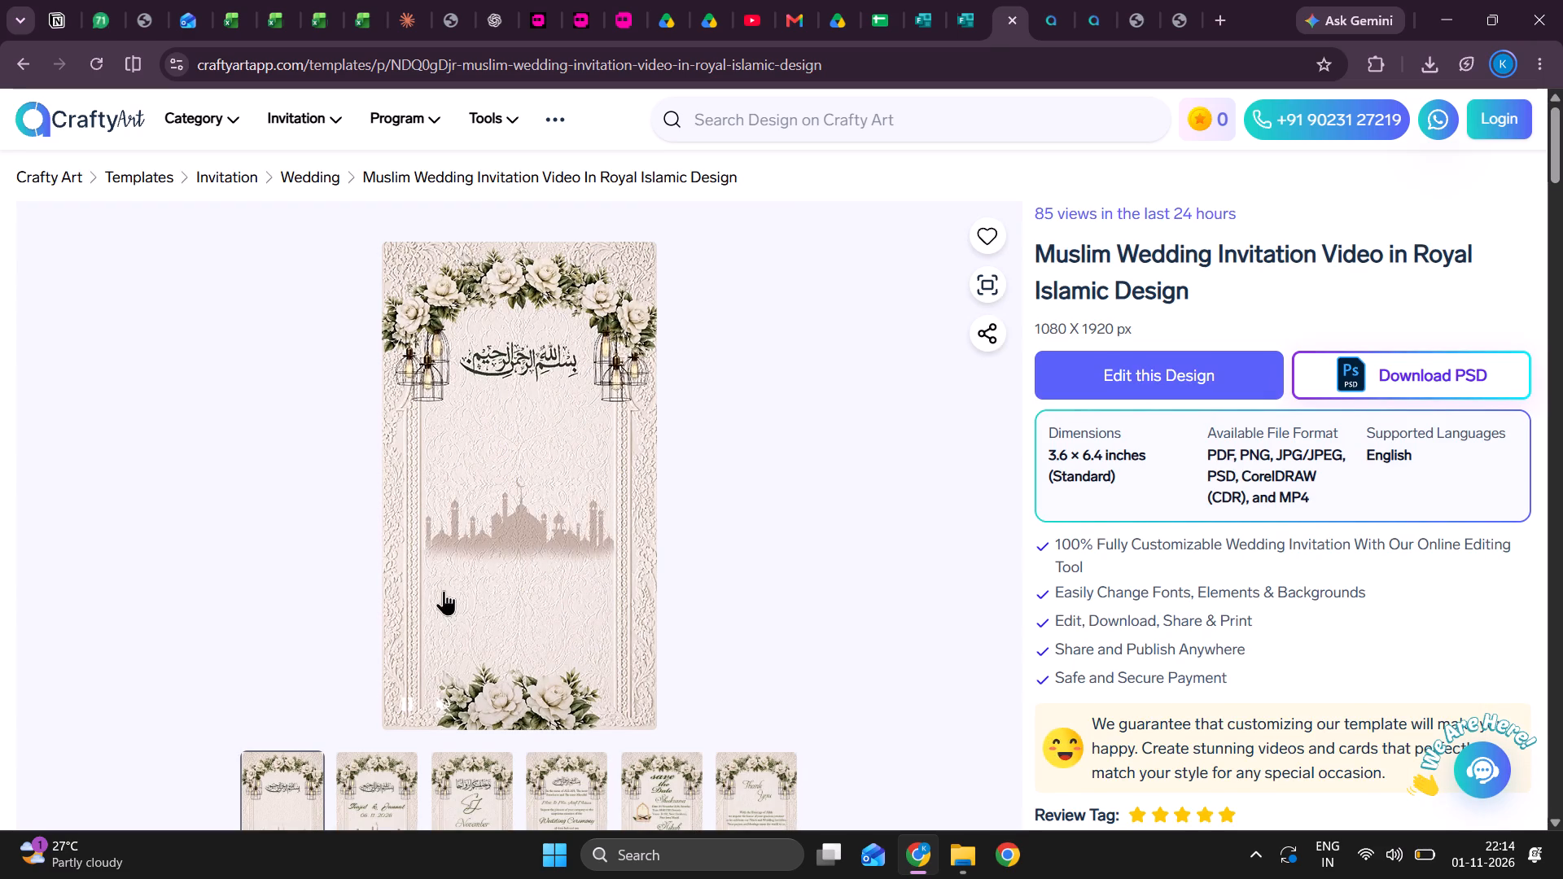
scroll(481, 584, "down", 1)
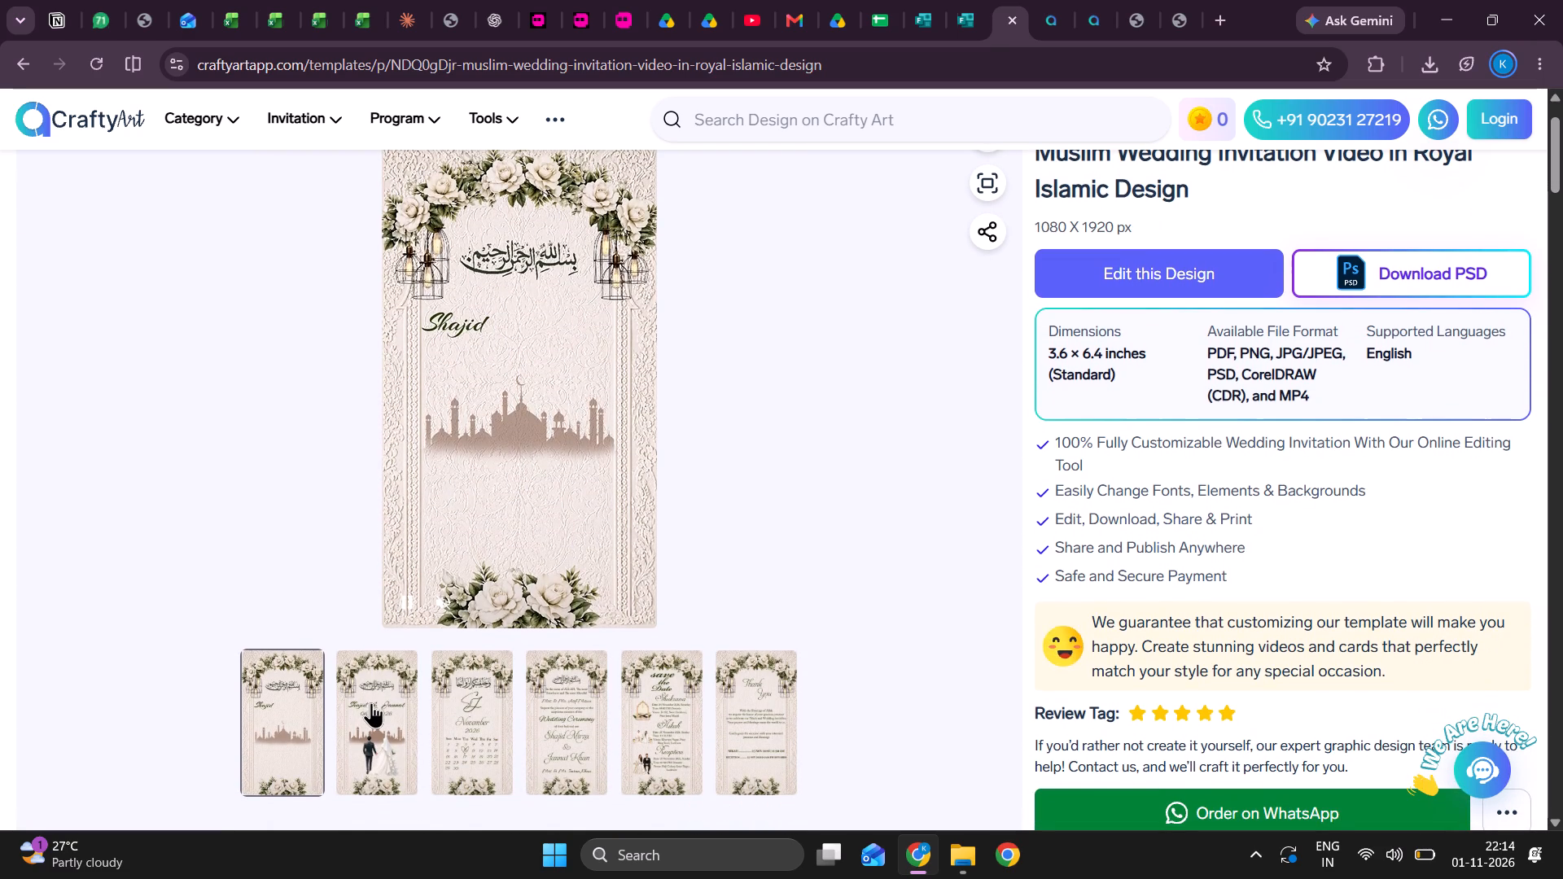
left_click(367, 703)
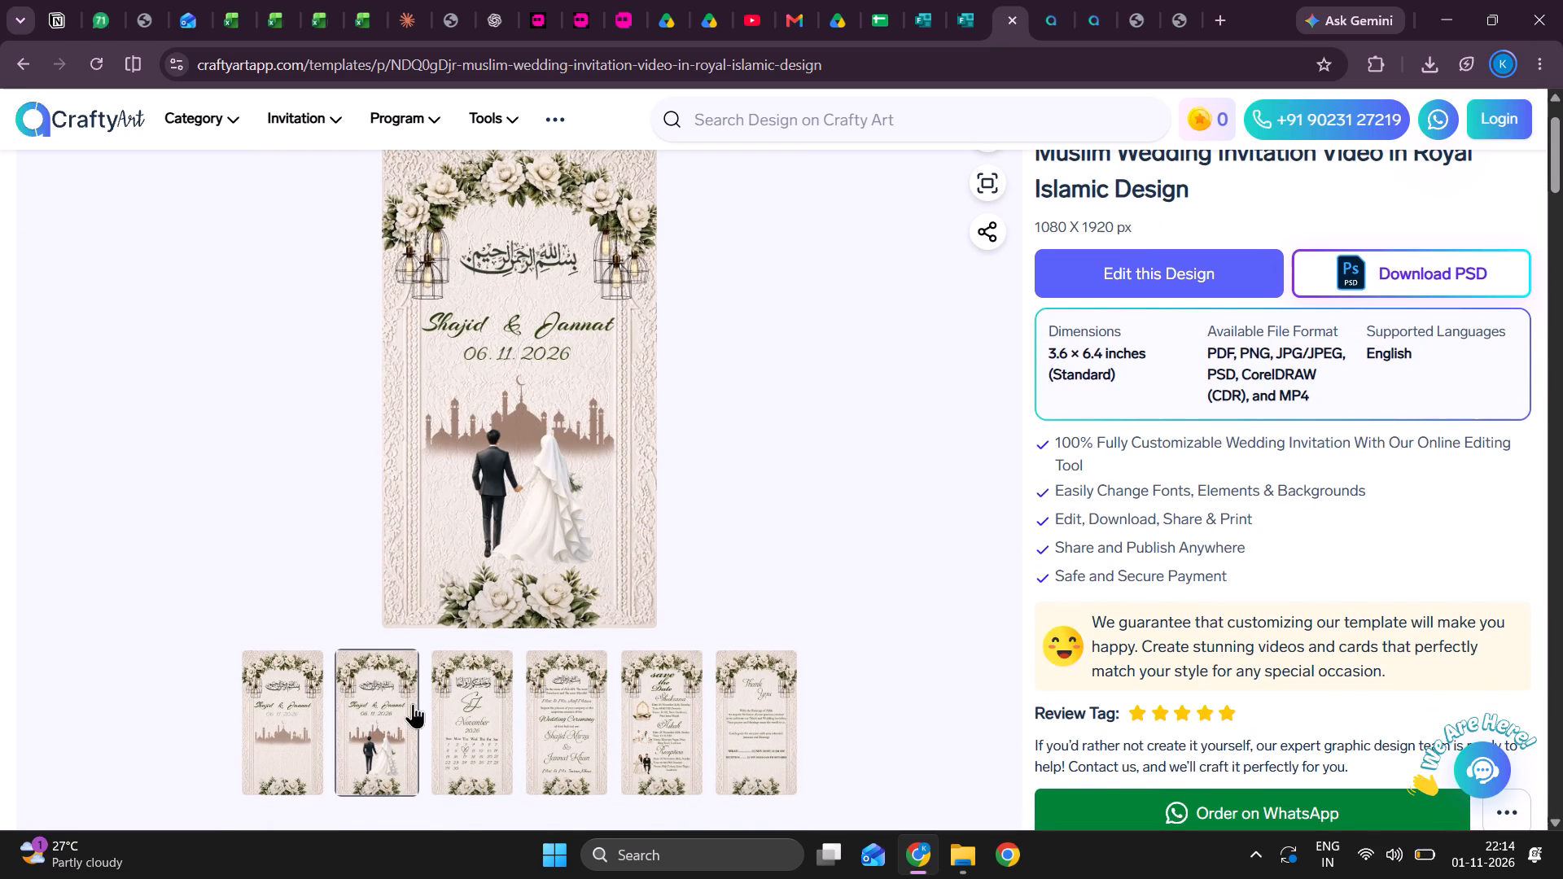
left_click(471, 725)
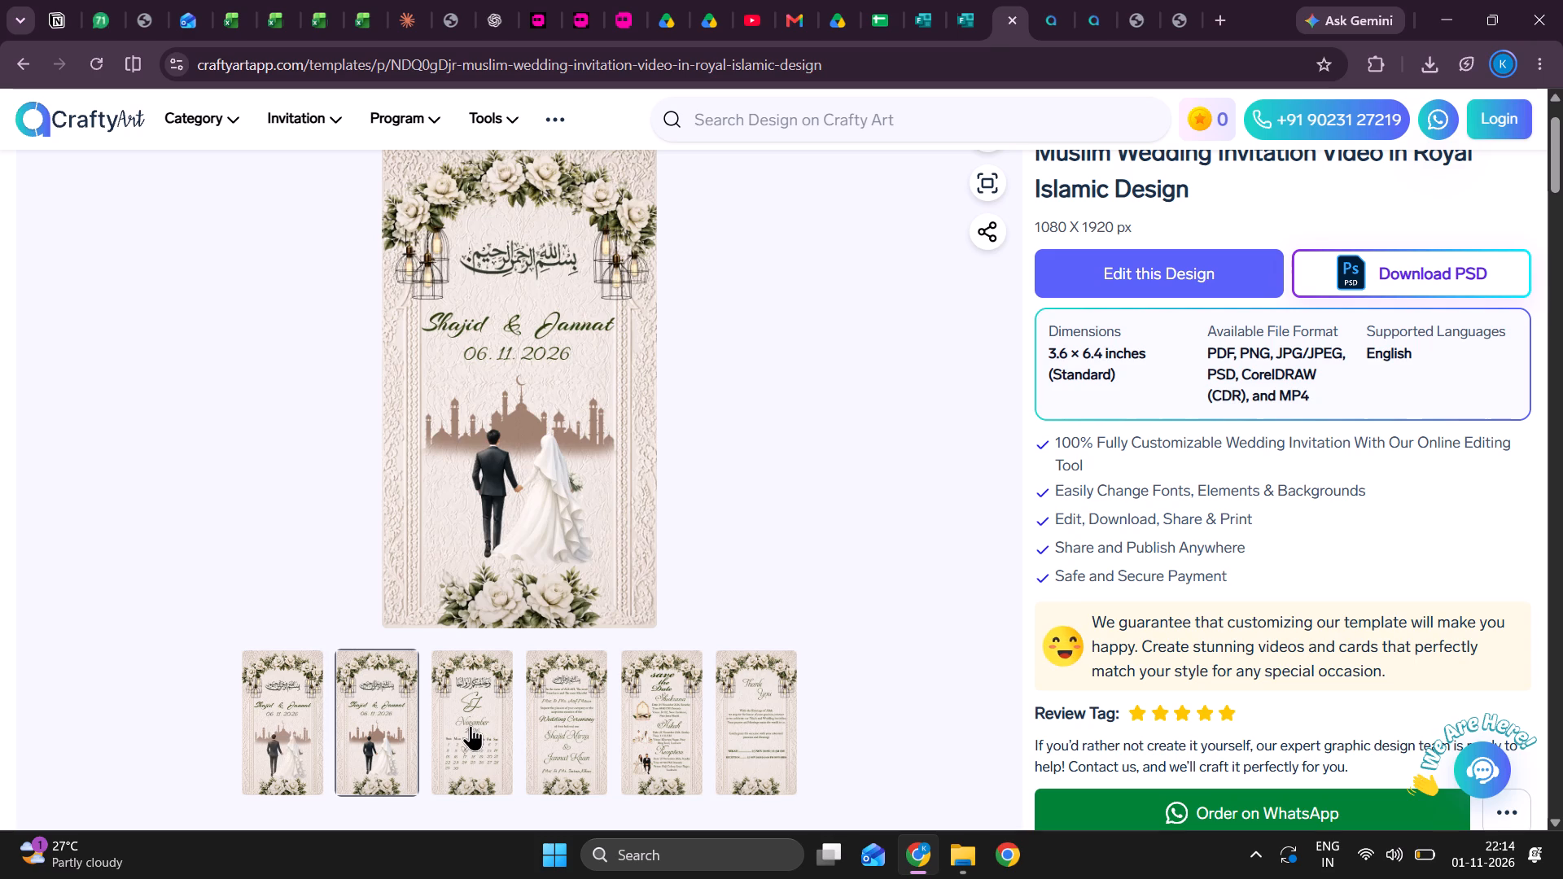
left_click(562, 736)
left_click(663, 739)
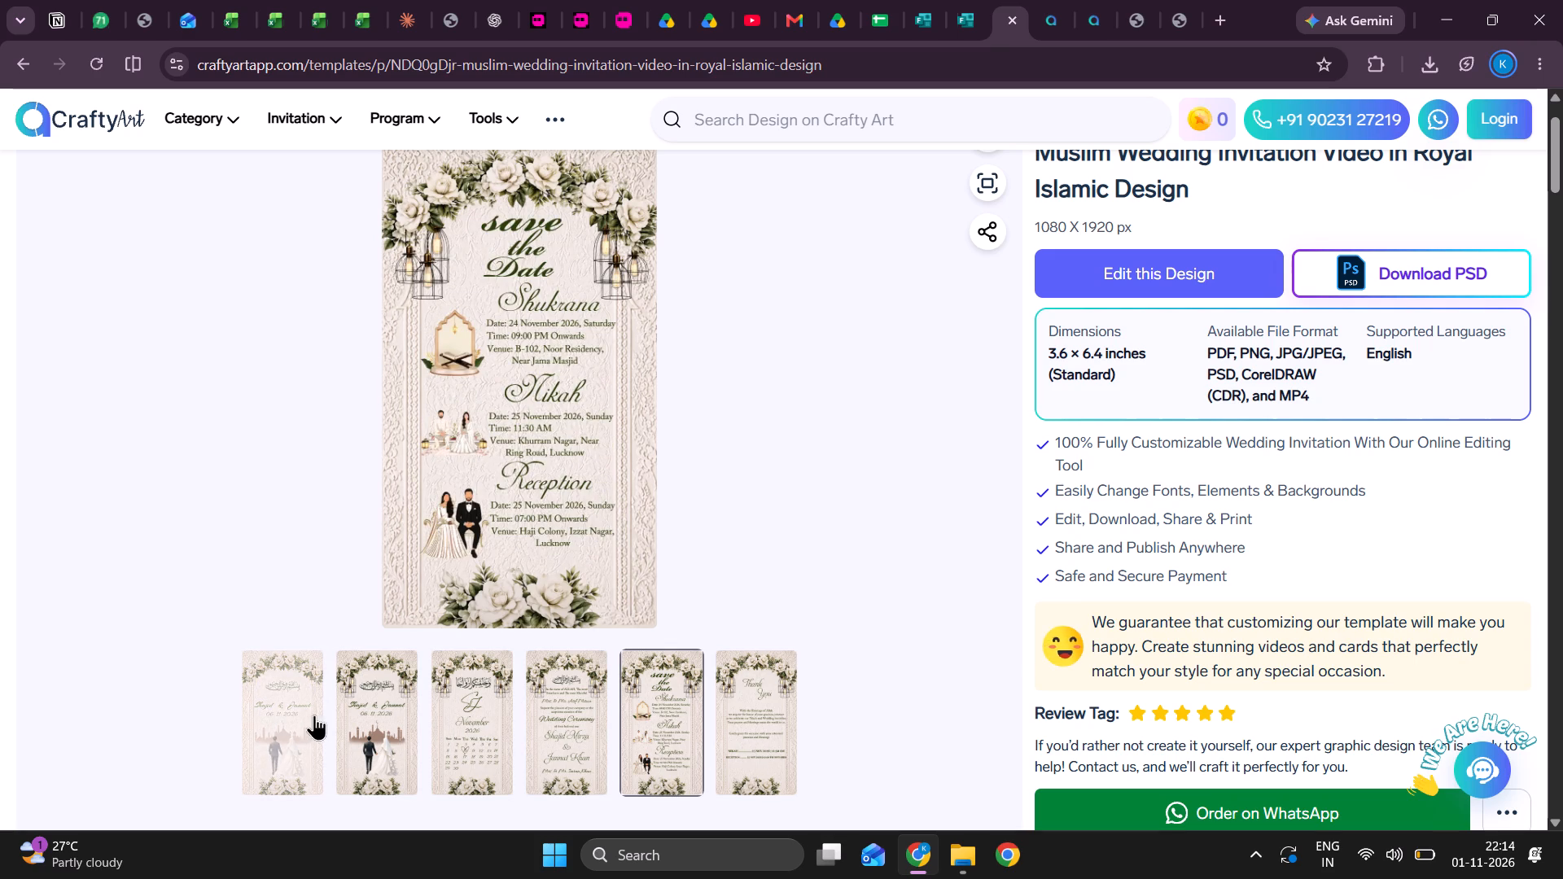
left_click(388, 735)
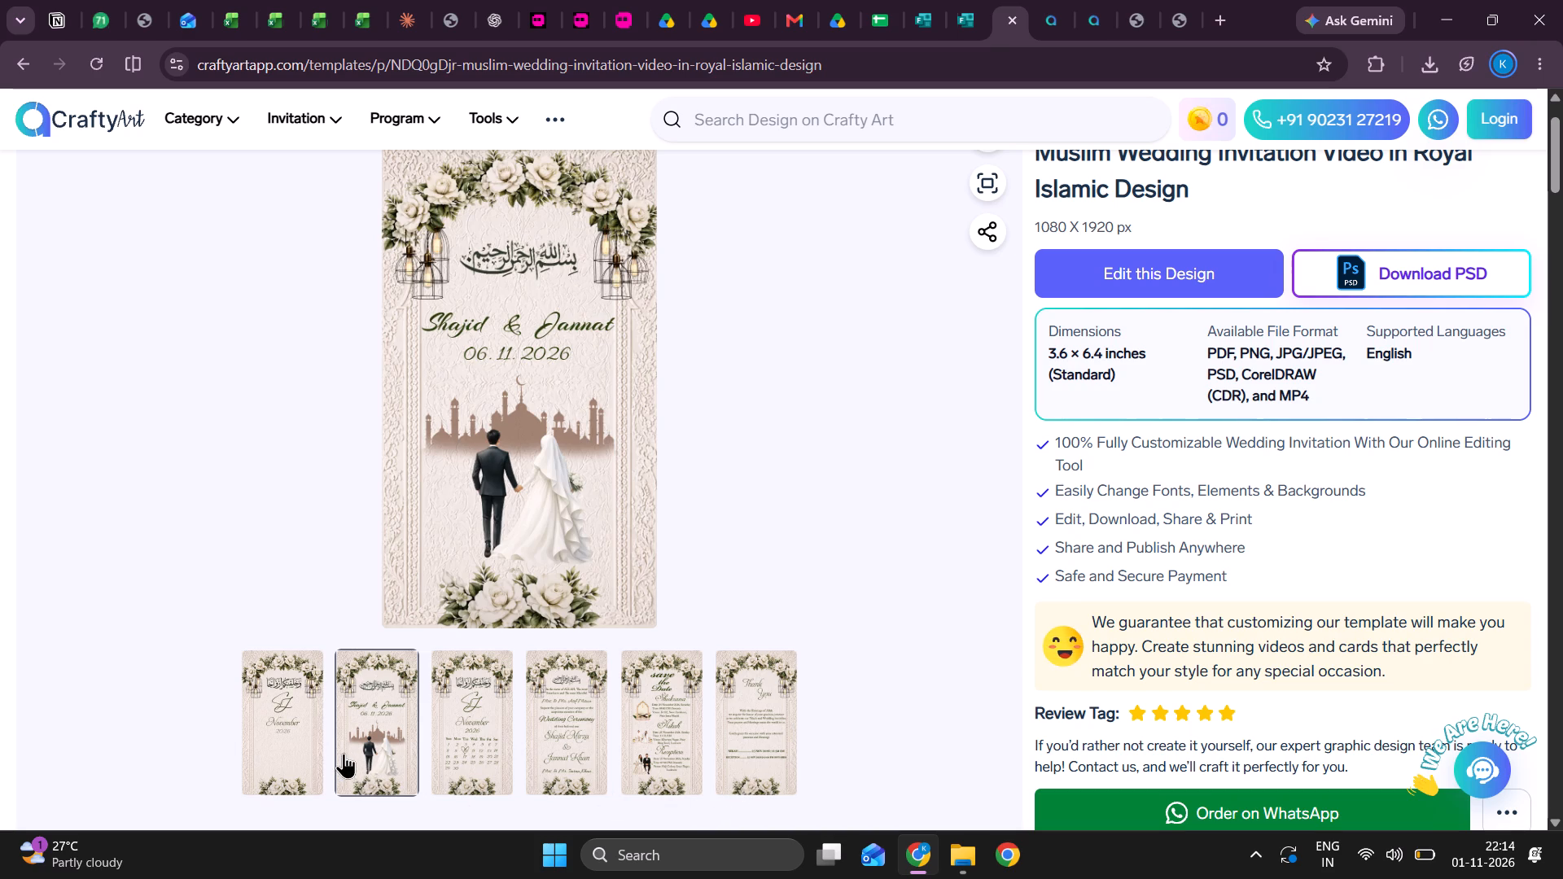
left_click(253, 741)
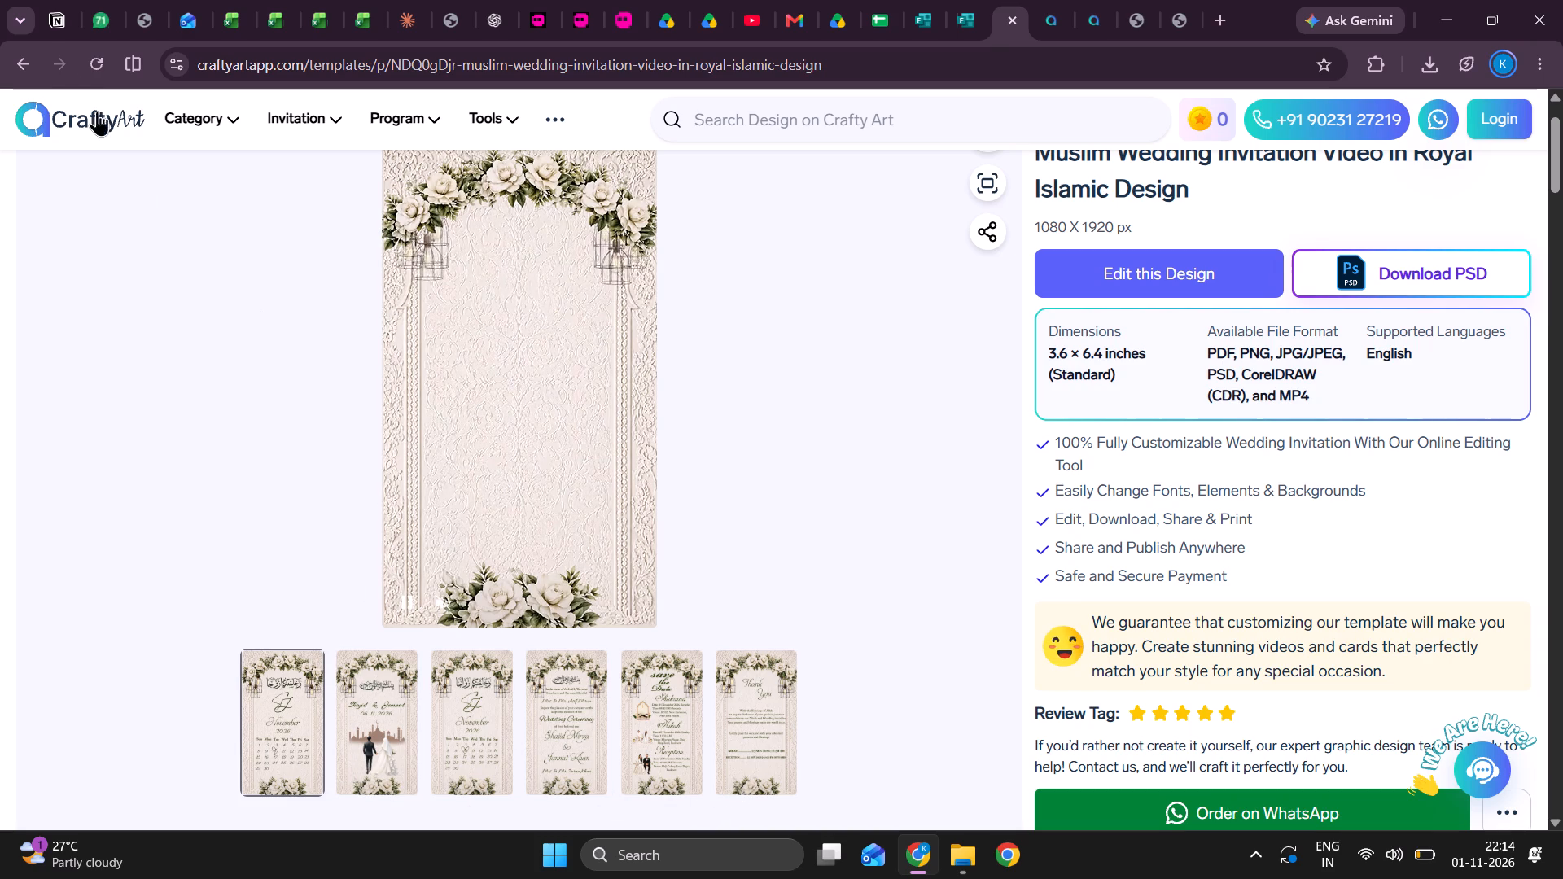
Return to the template listing and open the Nikah Ceremony Invitation Video with Elegant Floral Theme.
left_click(33, 51)
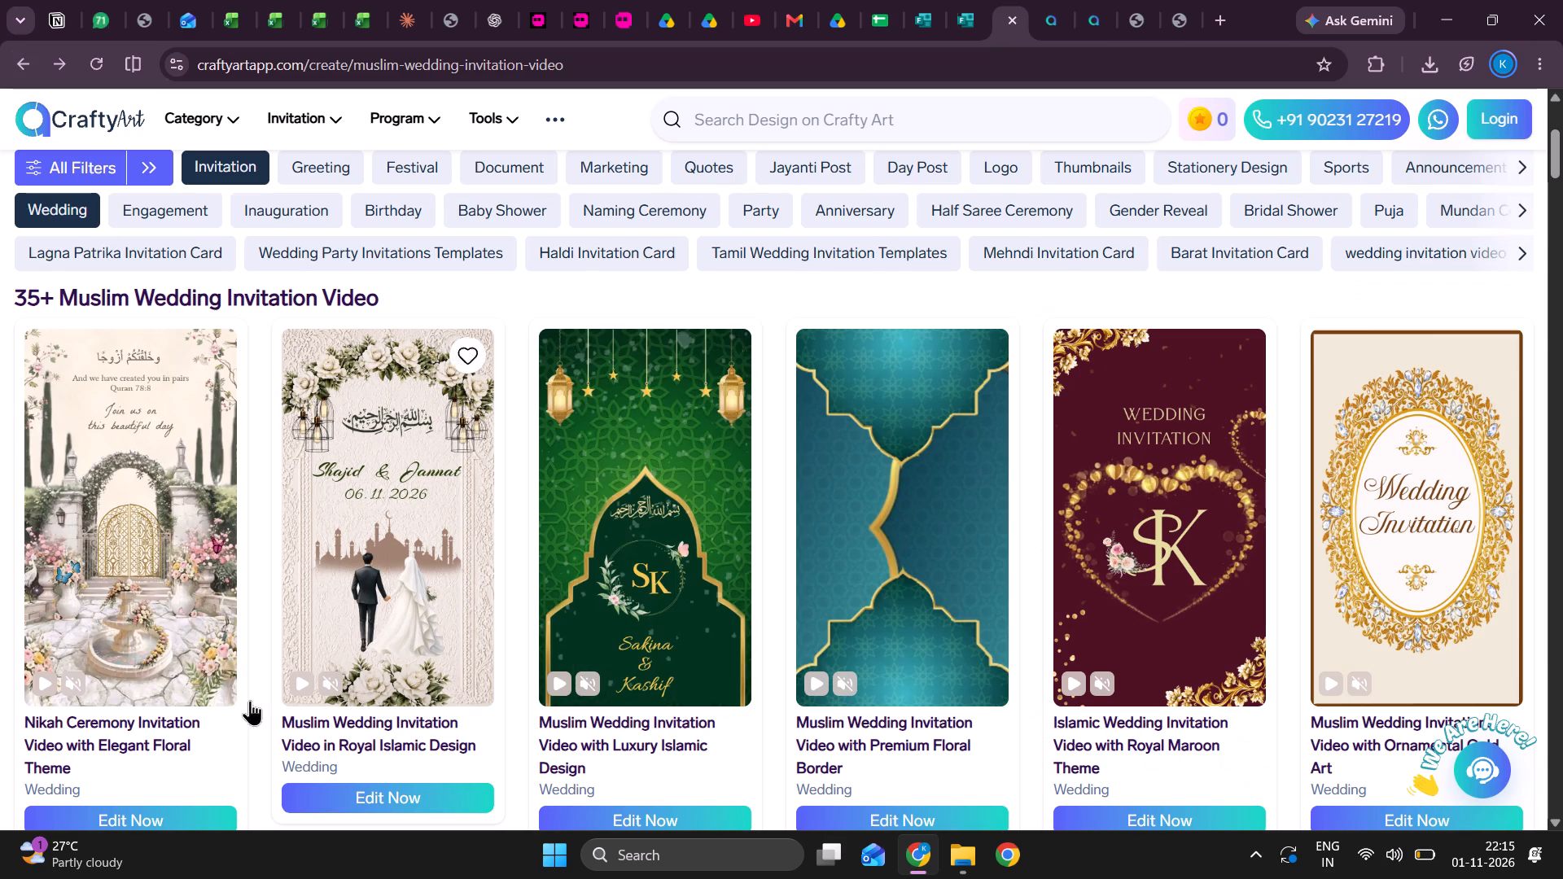
left_click(131, 575)
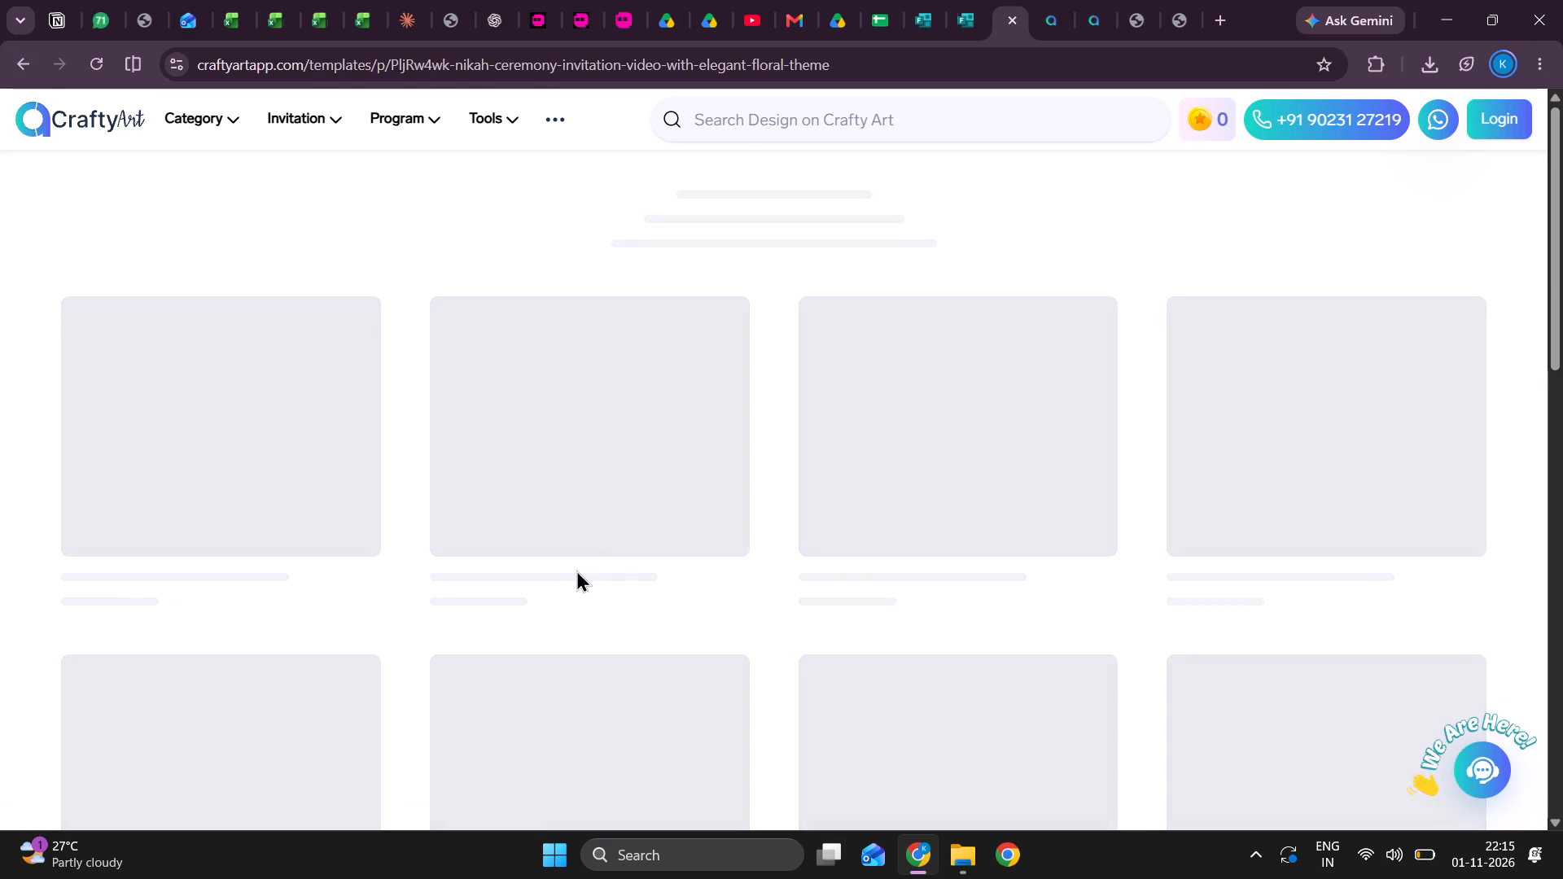
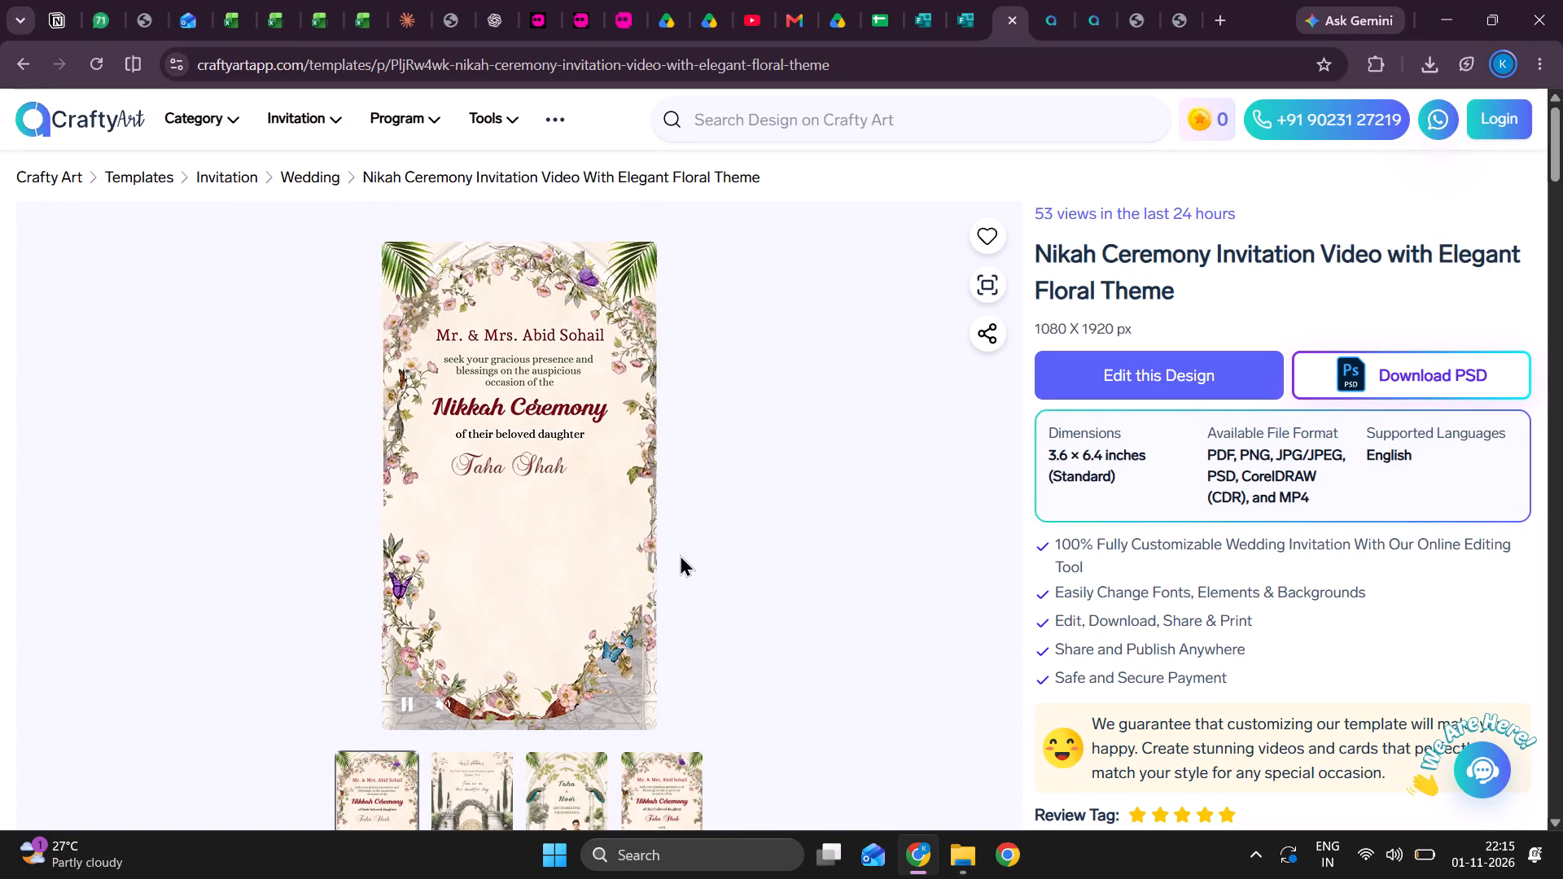
Return to the Muslim wedding invitation video listing and examine the animated previews of the available templates.
left_click(15, 62)
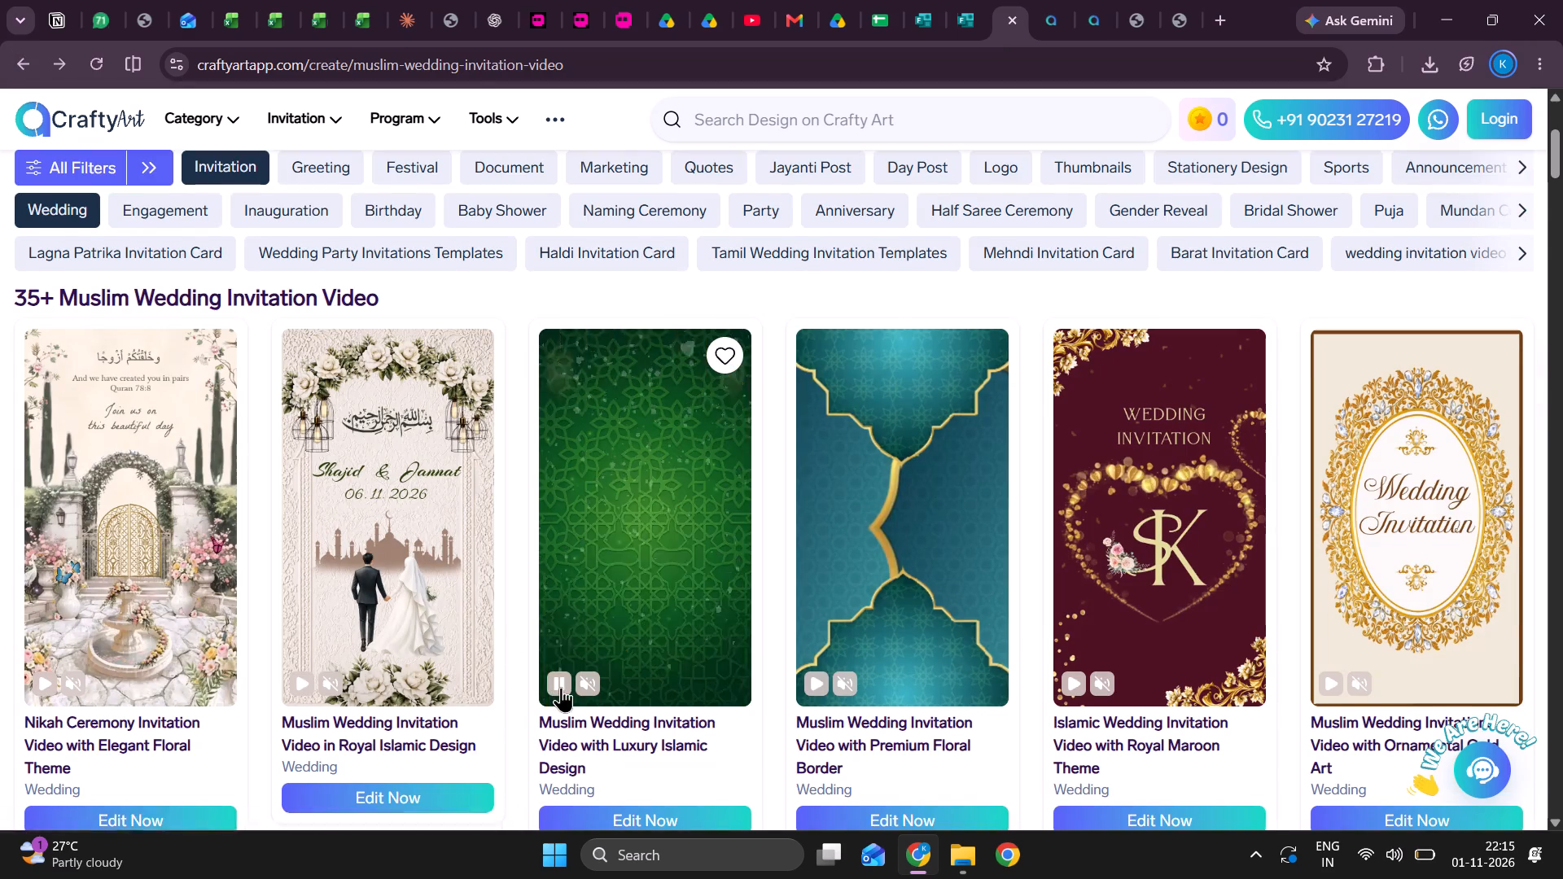
scroll(561, 687, "down", 1)
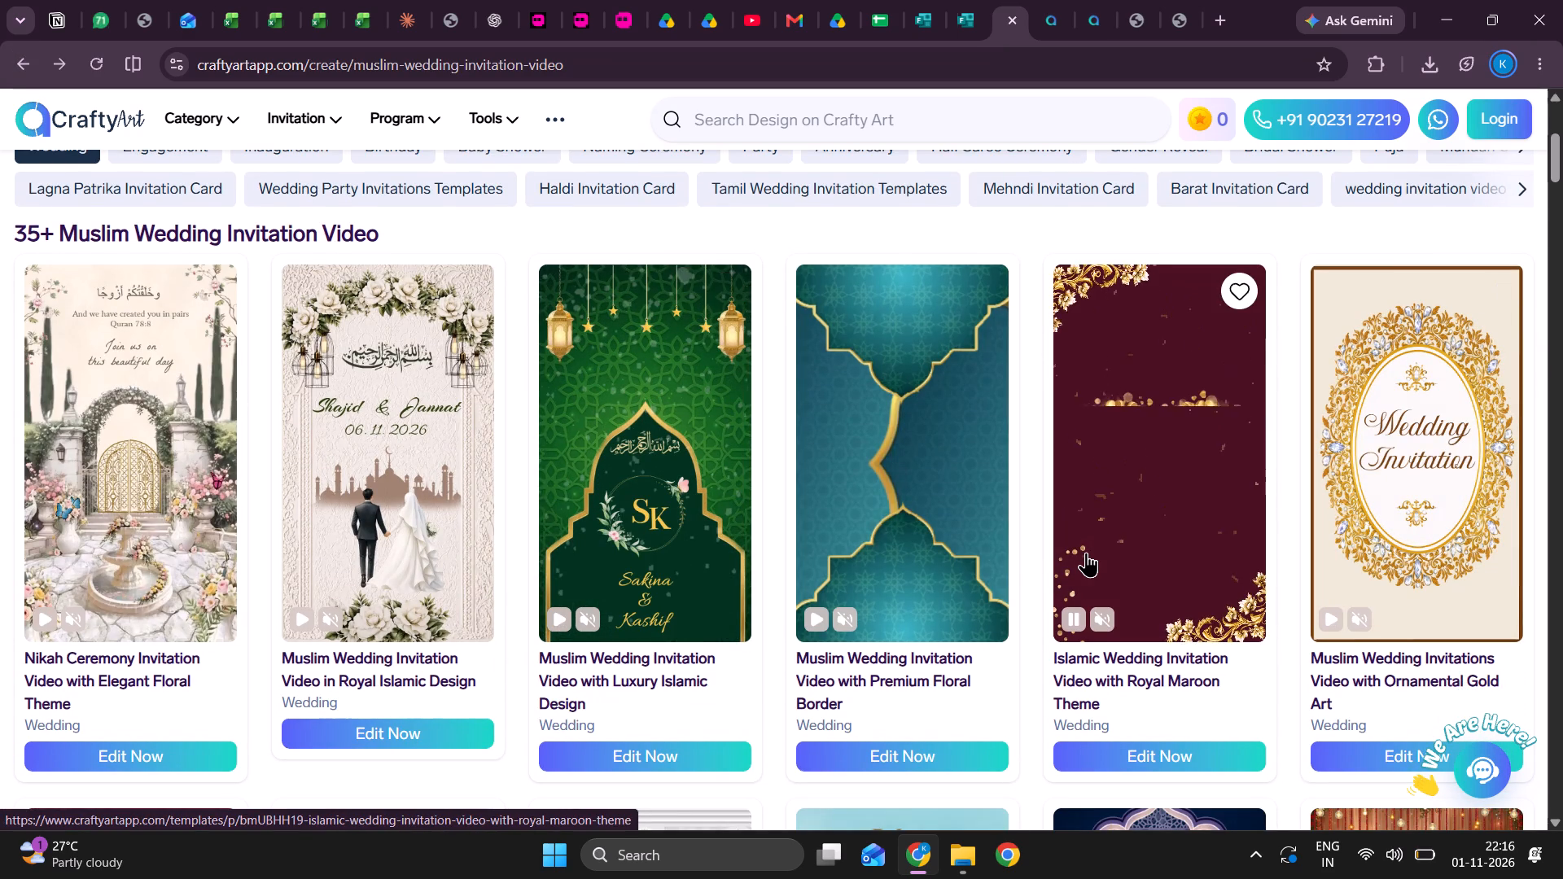
scroll(1086, 552, "down", 4)
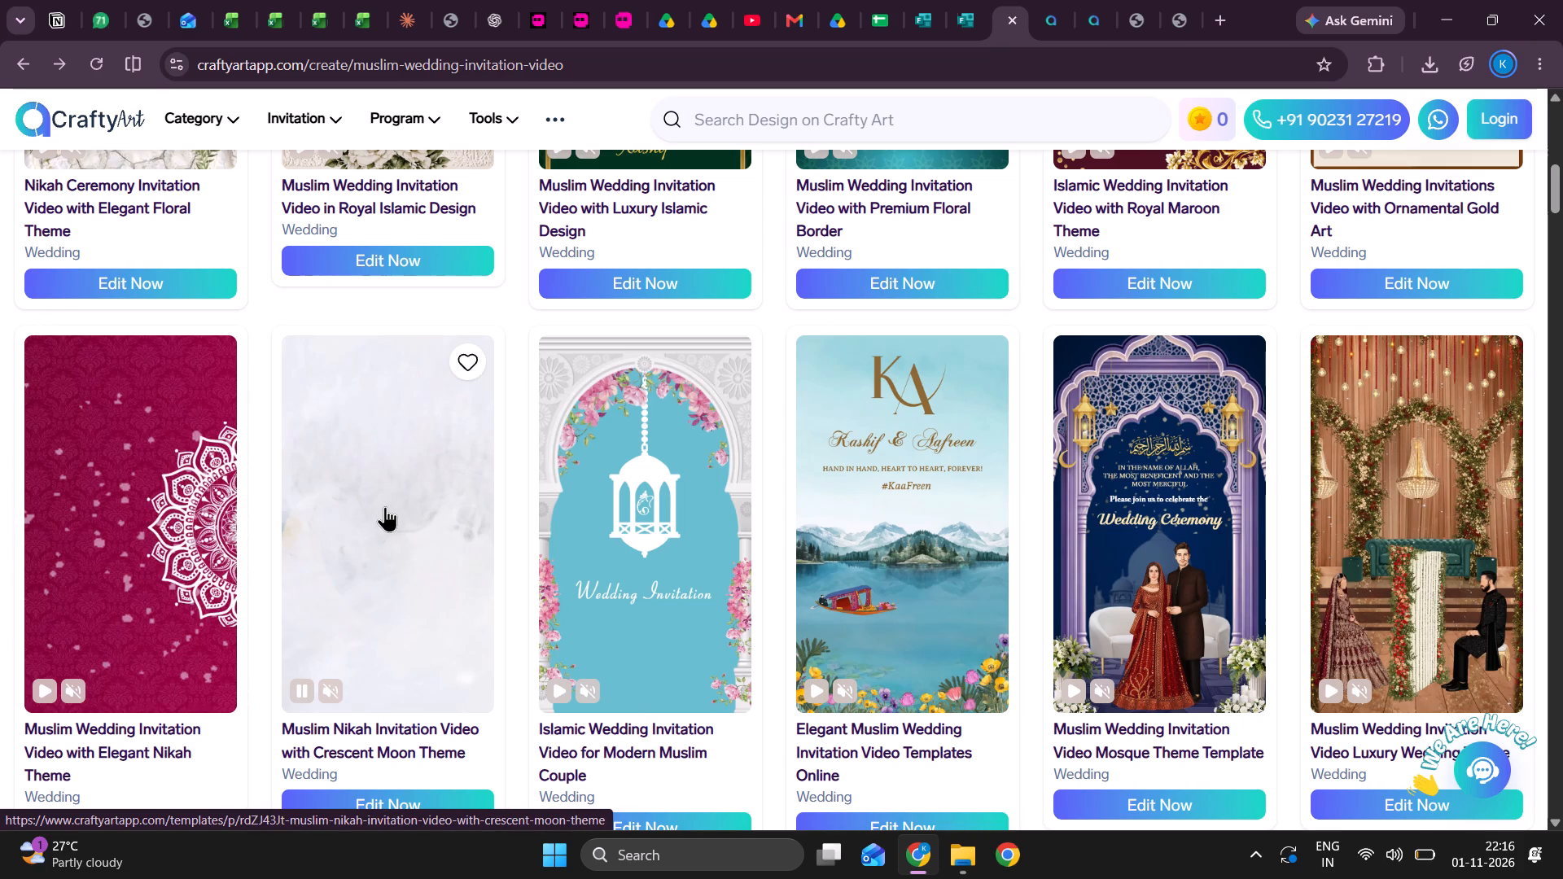
scroll(385, 506, "down", 4)
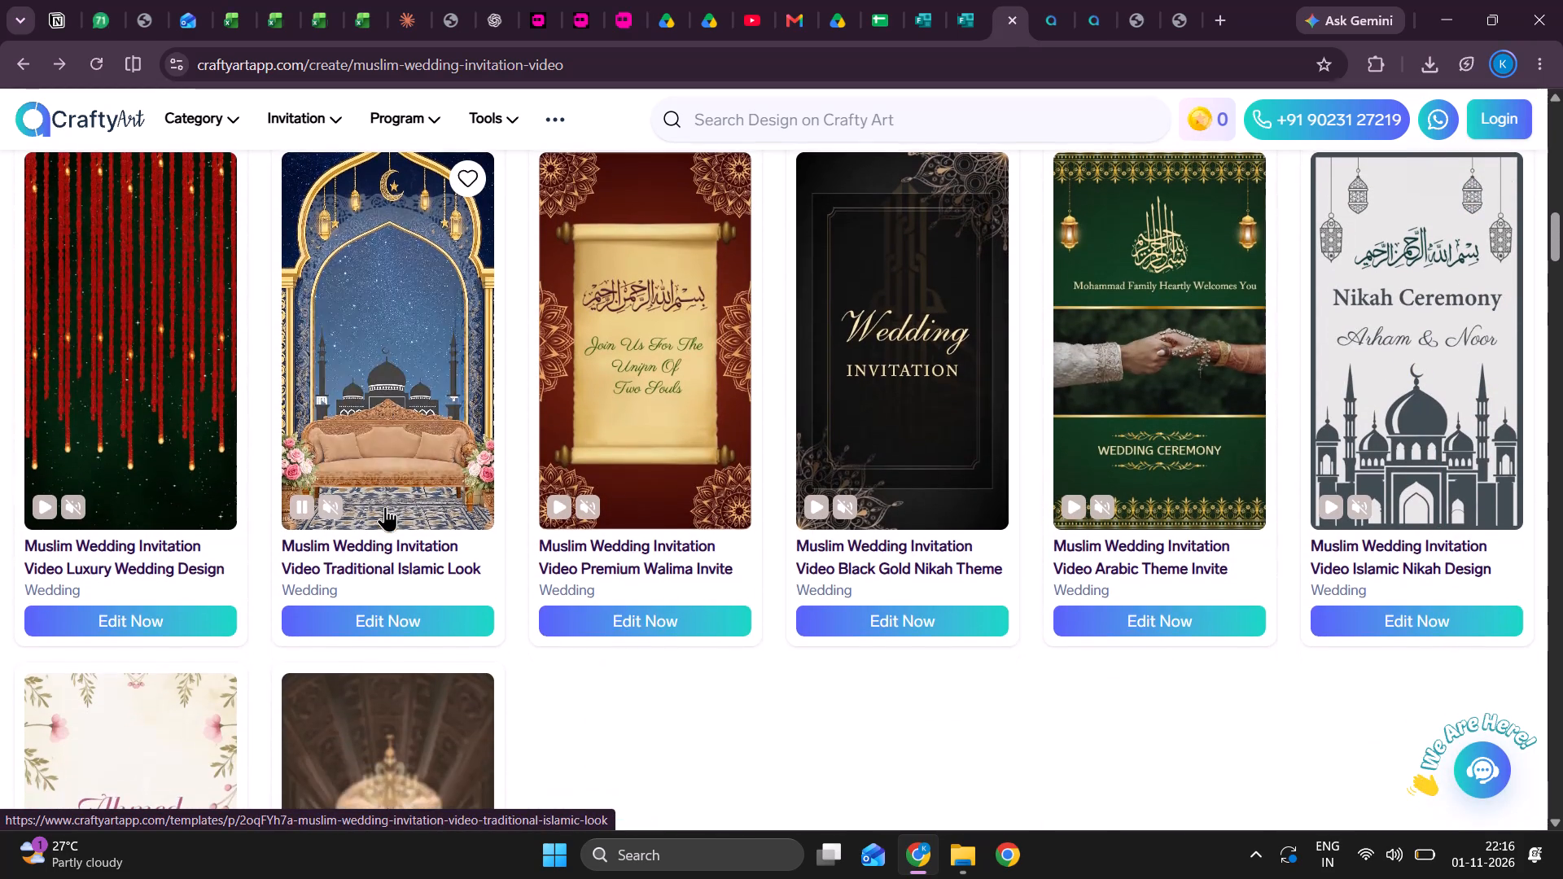
scroll(385, 506, "down", 1)
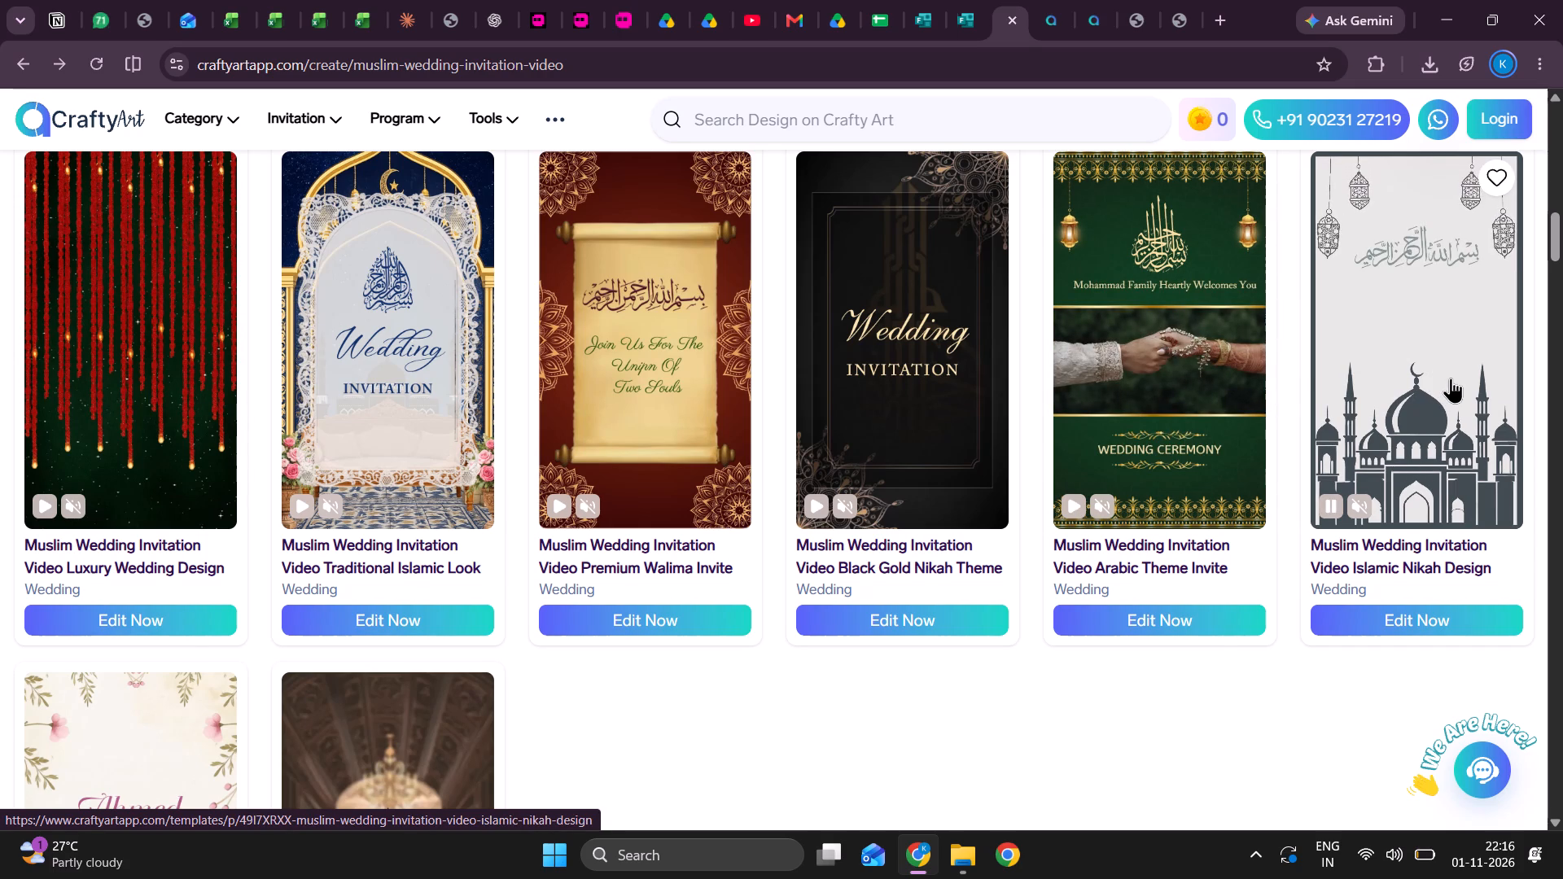
scroll(1451, 378, "down", 1)
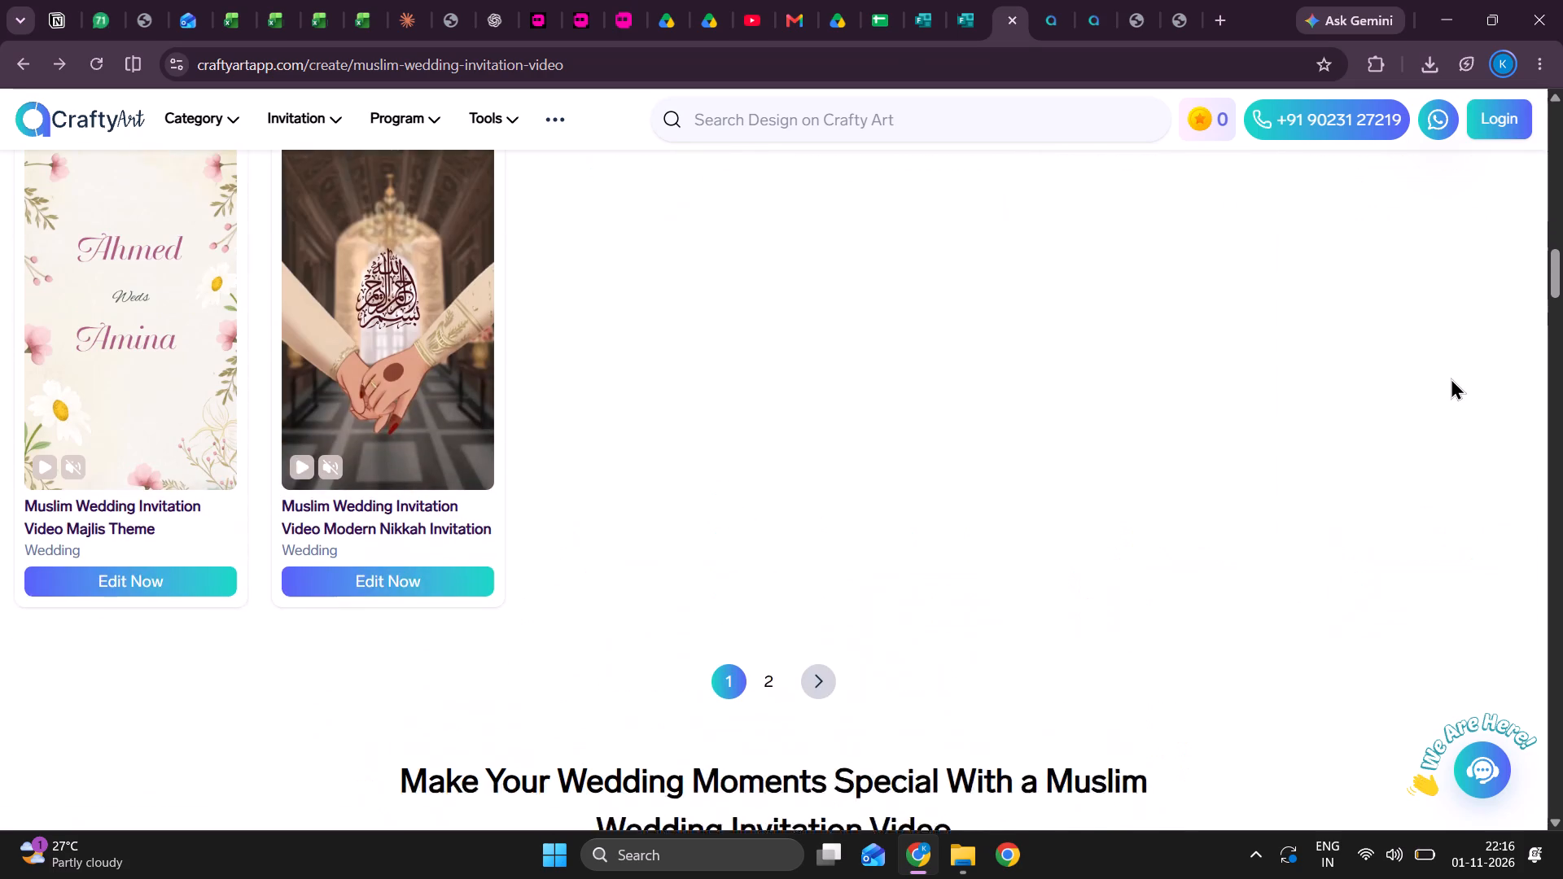
scroll(1451, 378, "down", 1)
scroll(624, 308, "up", 5)
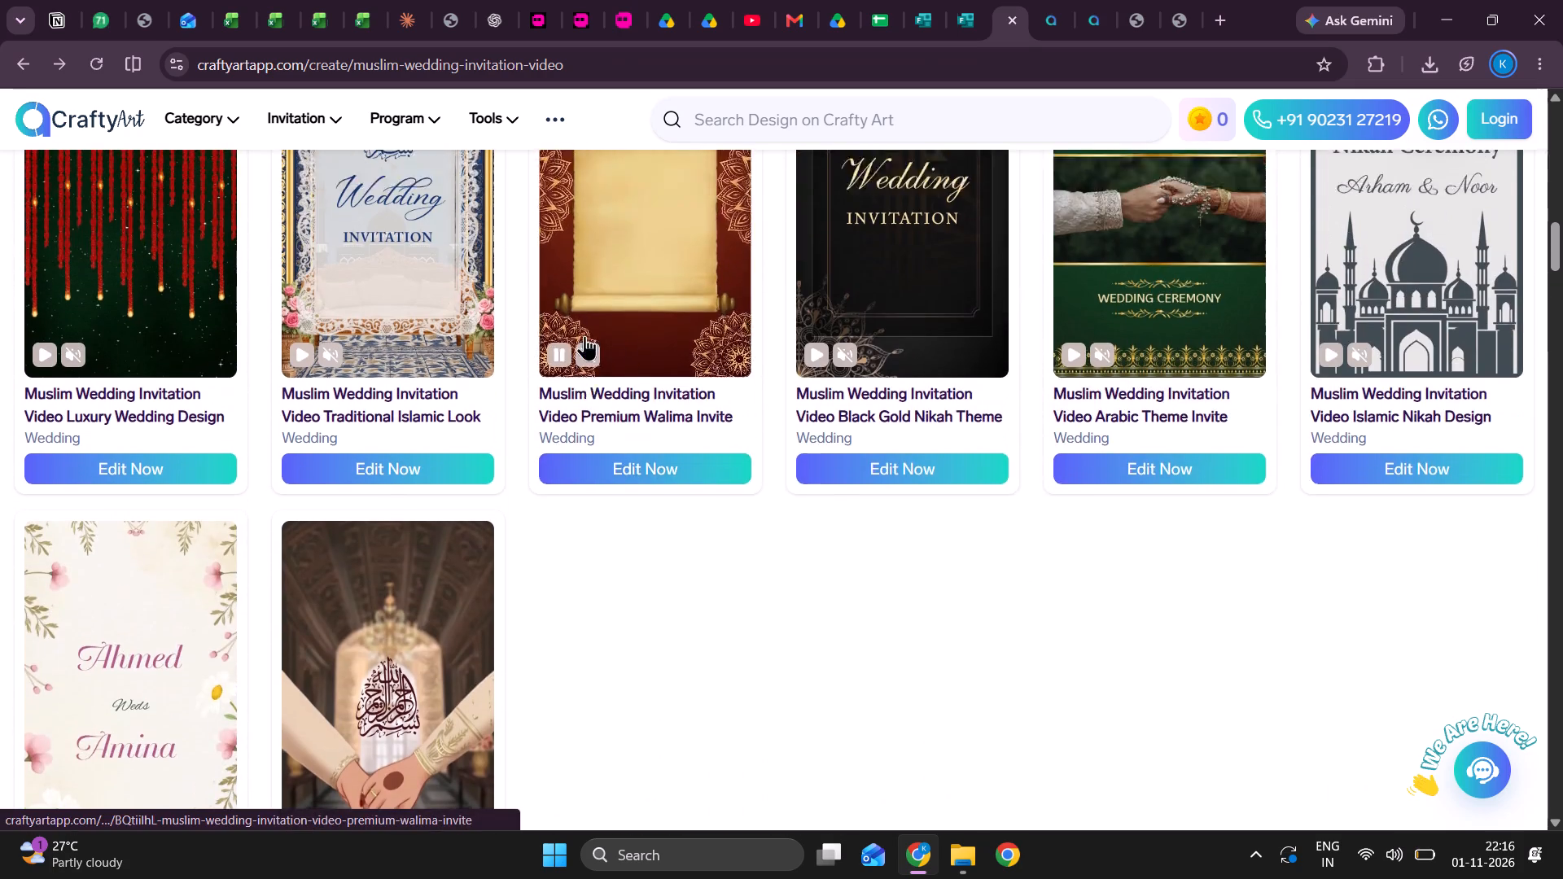
scroll(584, 335, "up", 1)
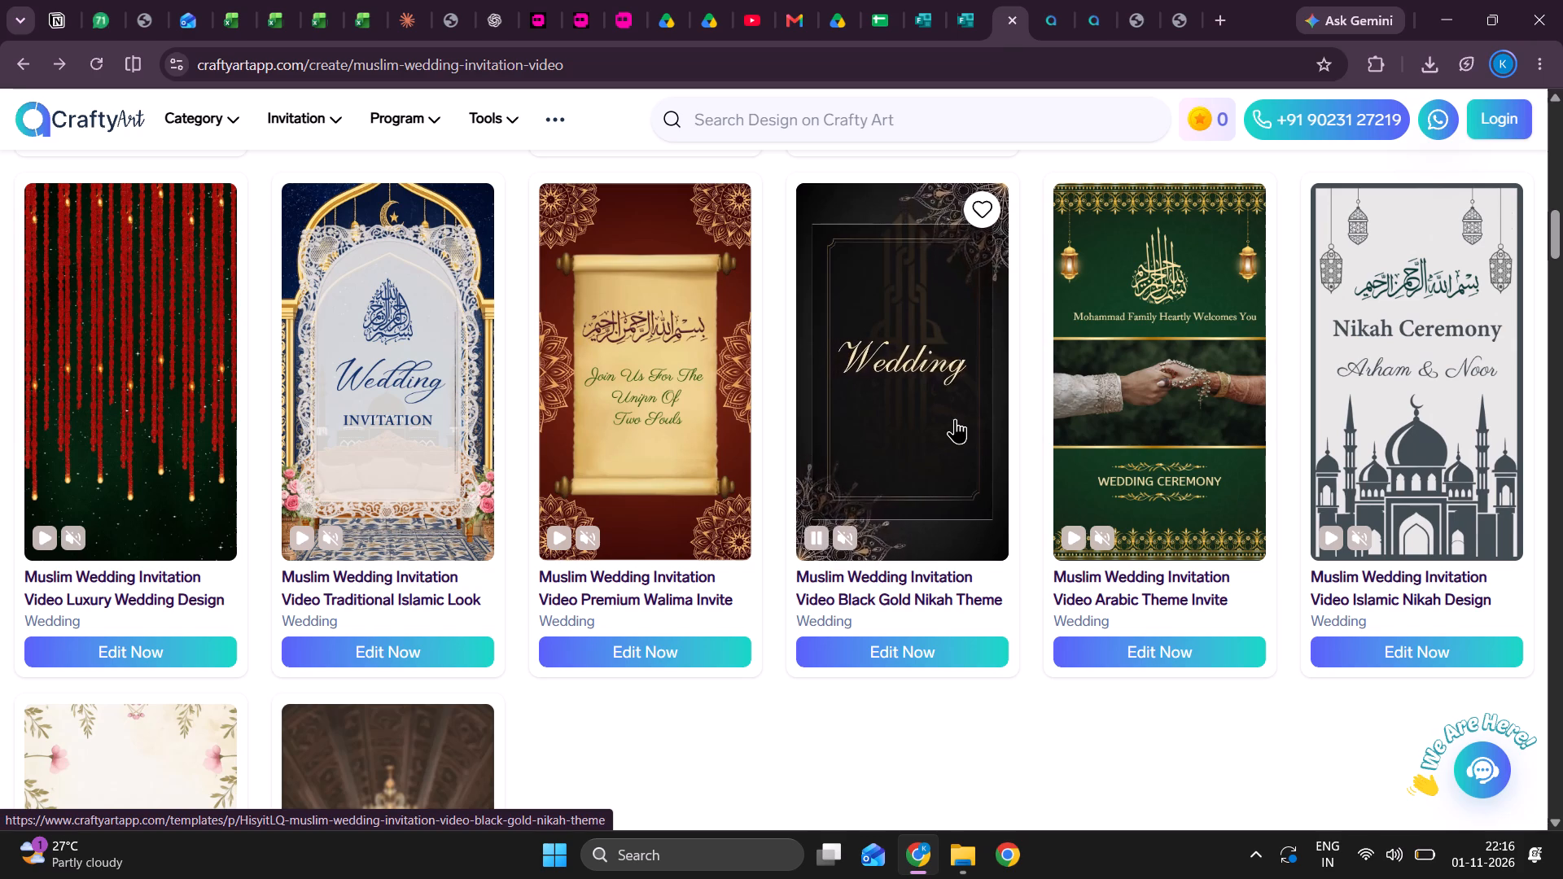
scroll(955, 418, "down", 2)
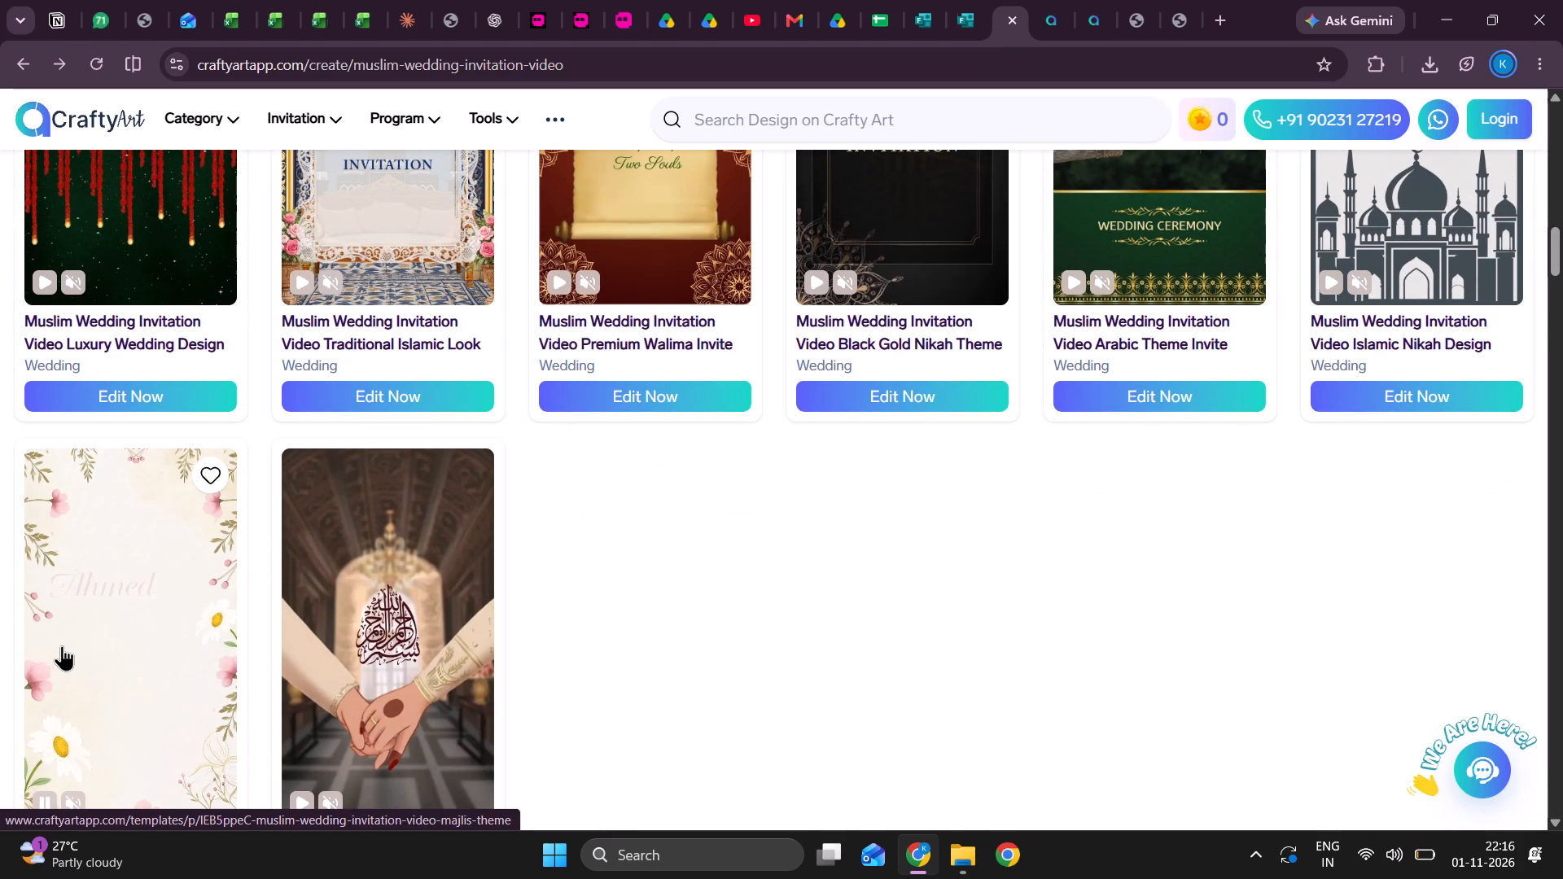
scroll(62, 645, "up", 3)
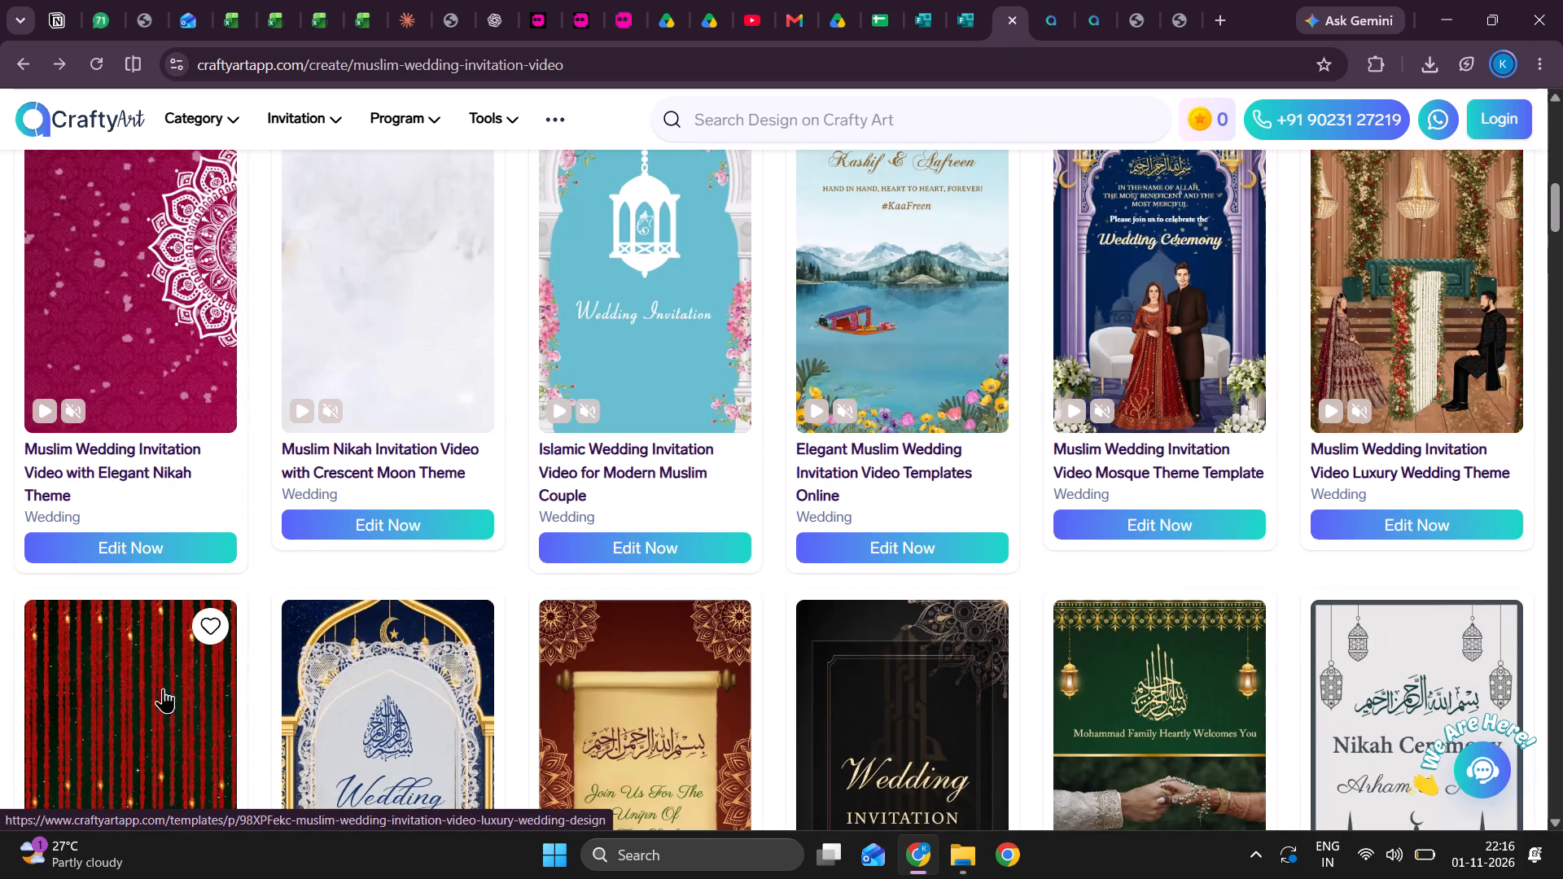
scroll(1412, 335, "up", 5)
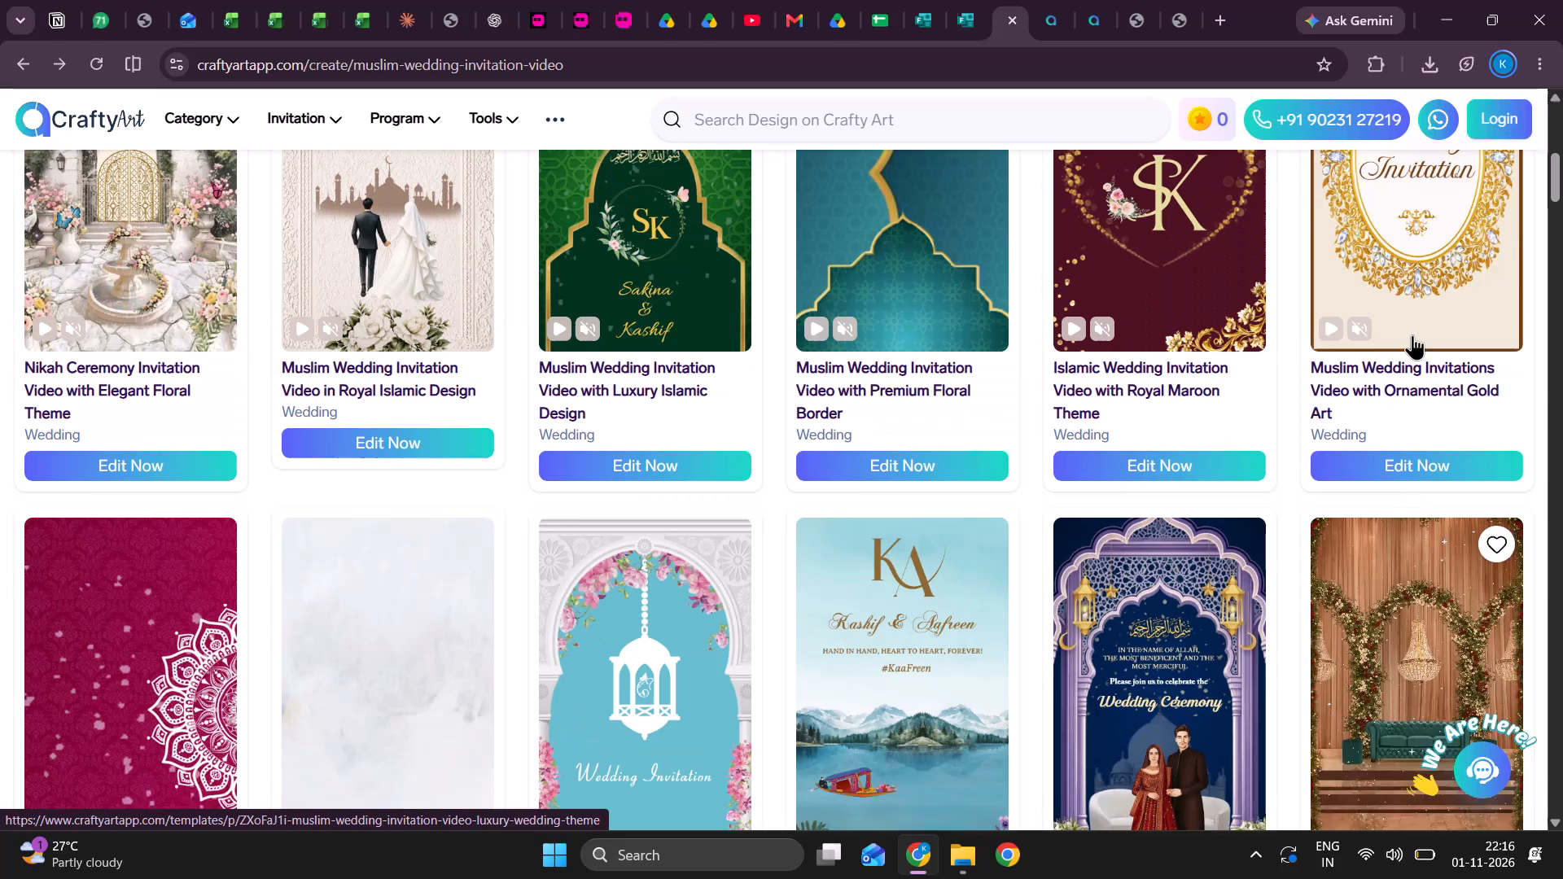
scroll(1412, 335, "up", 4)
scroll(1412, 335, "down", 1)
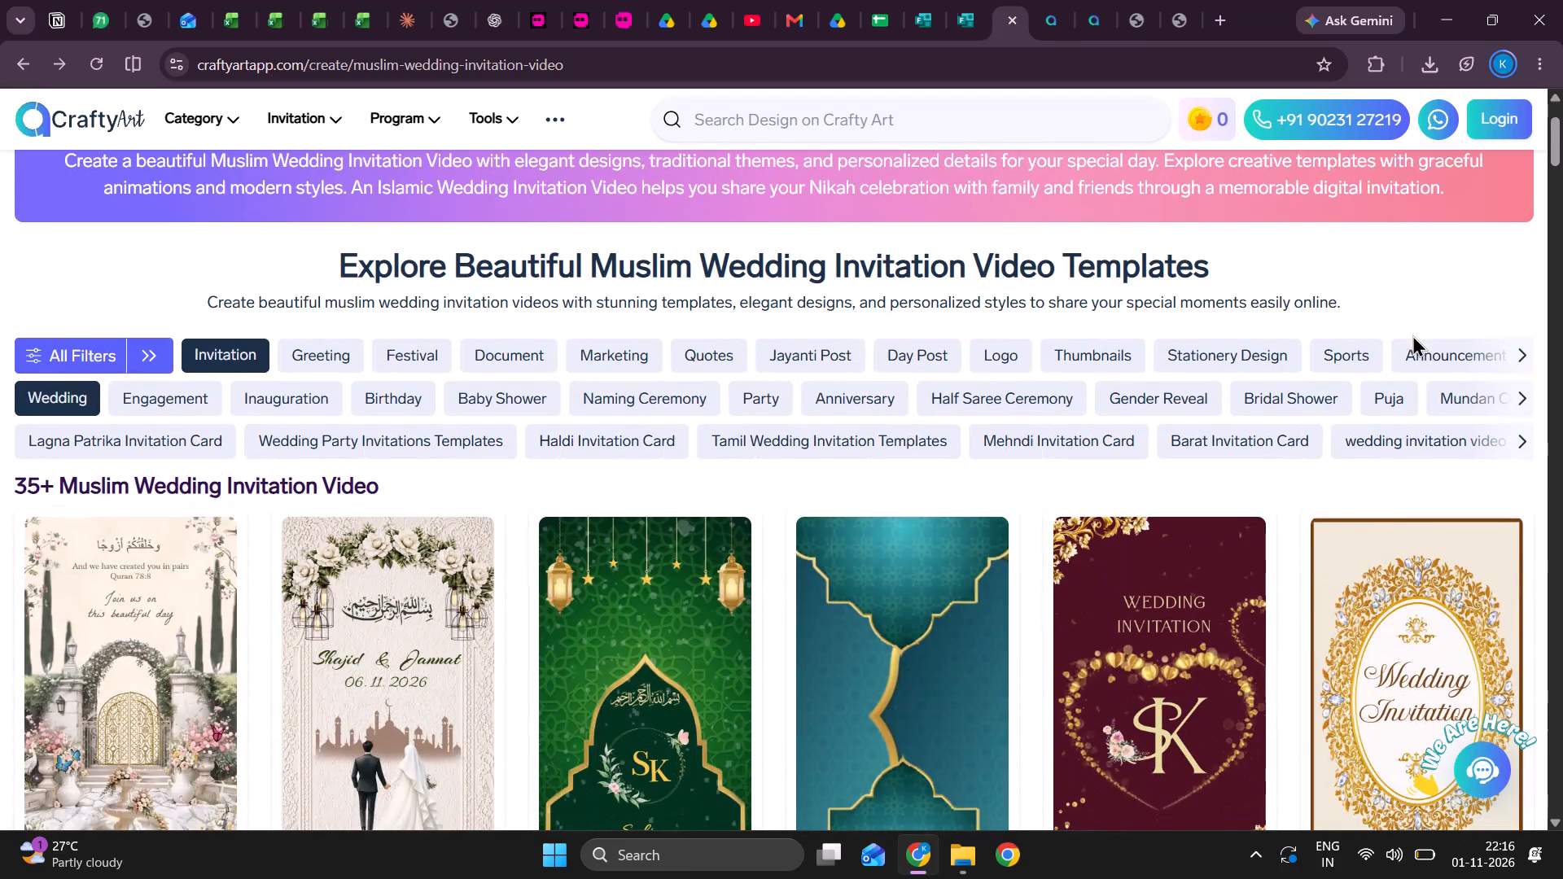
Switch to the Premium Nikah Ceremony Invitation Card page and examine its preview slides.
left_click(1089, 30)
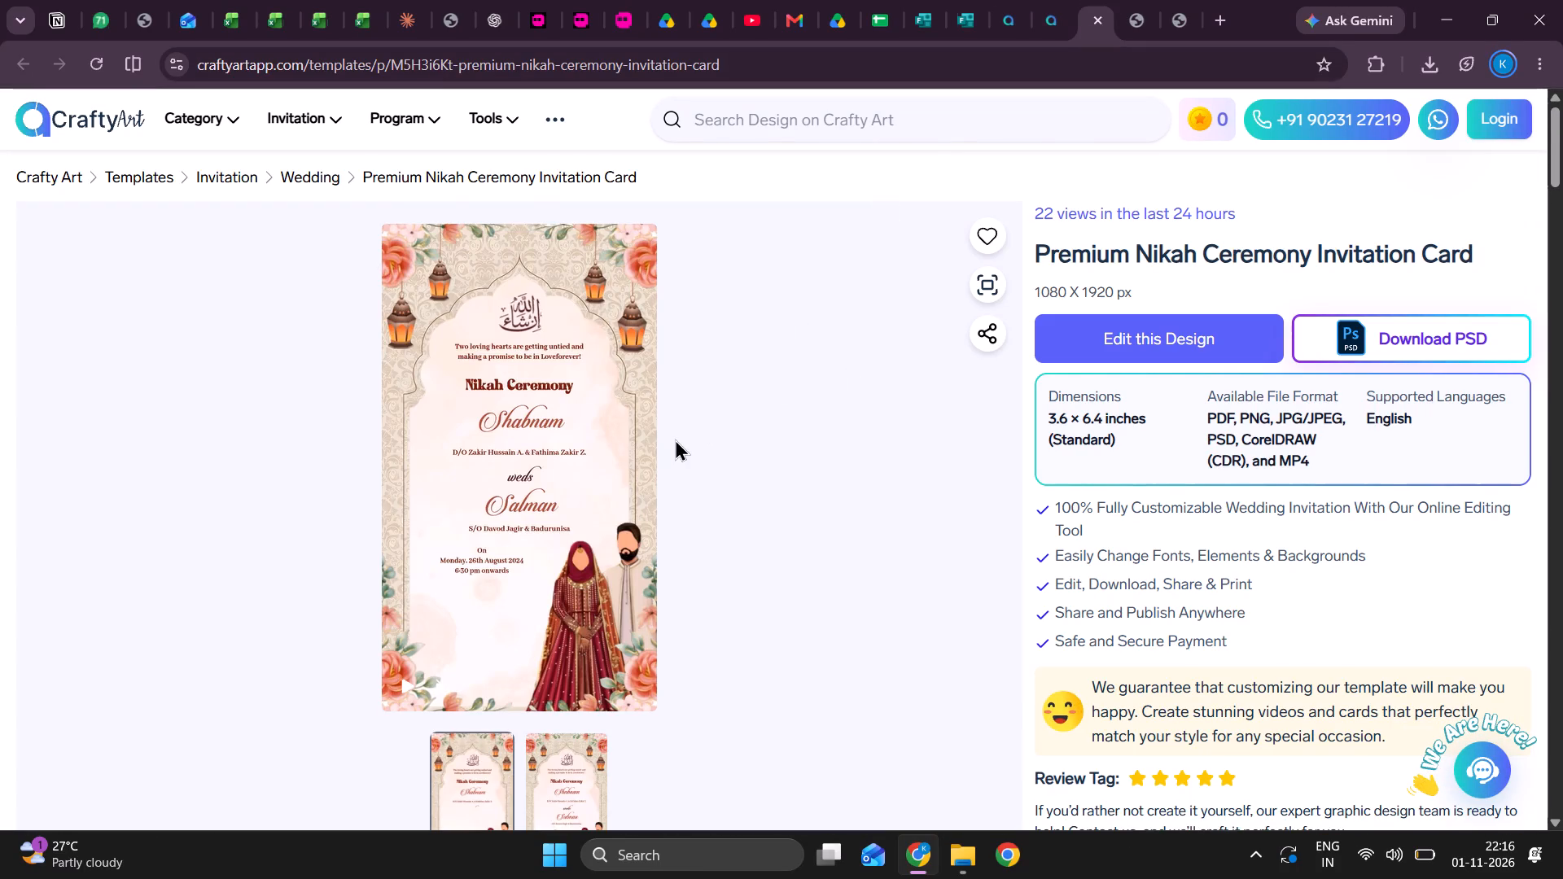
scroll(475, 754, "down", 3)
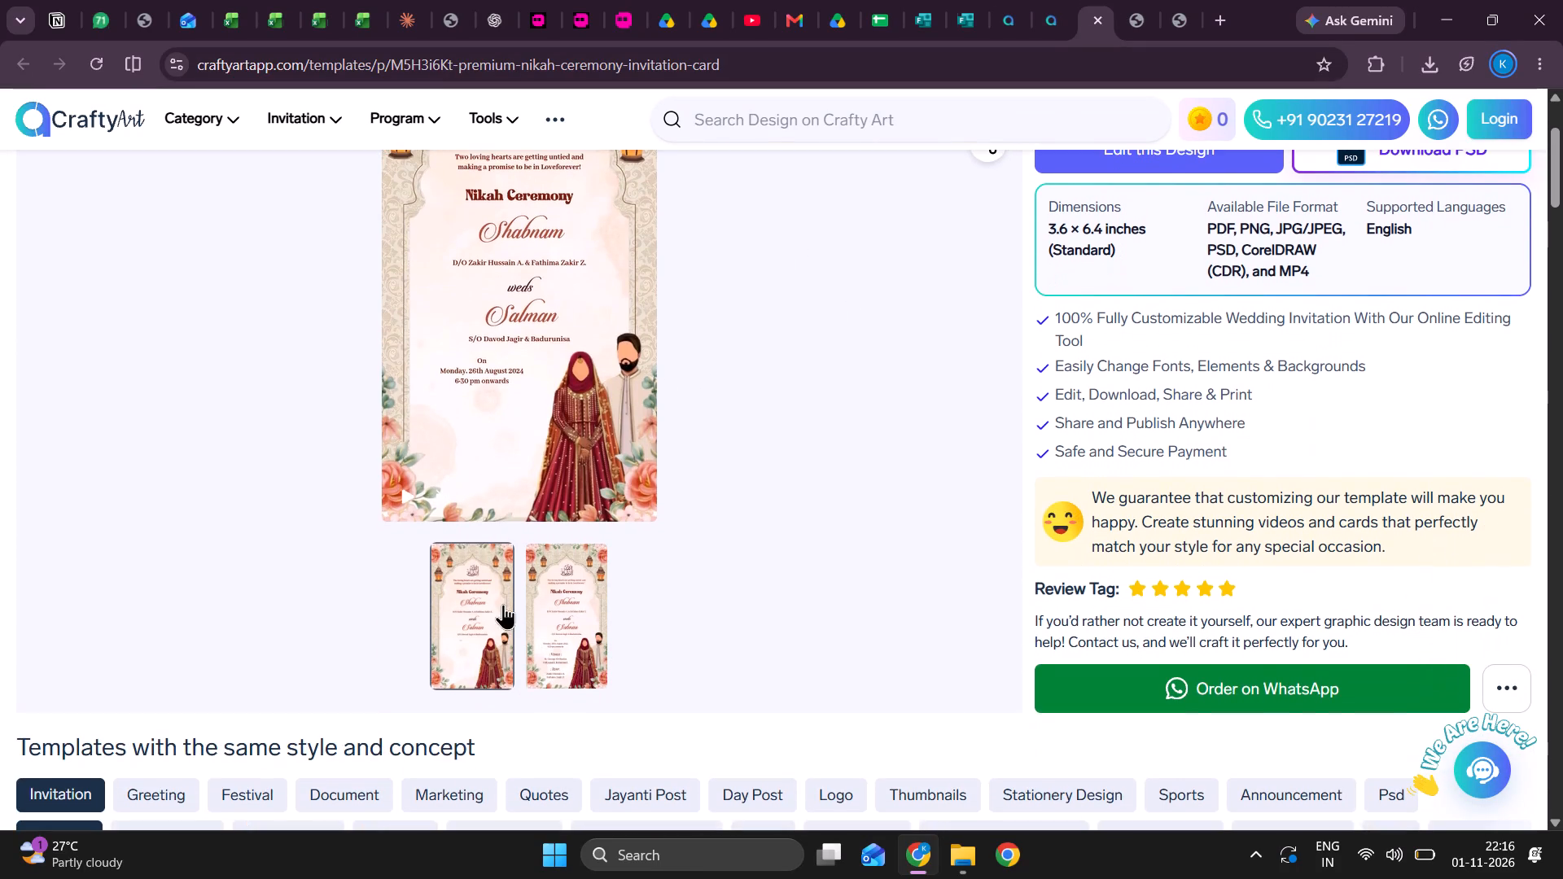
scroll(509, 696, "up", 1)
scroll(527, 773, "up", 1)
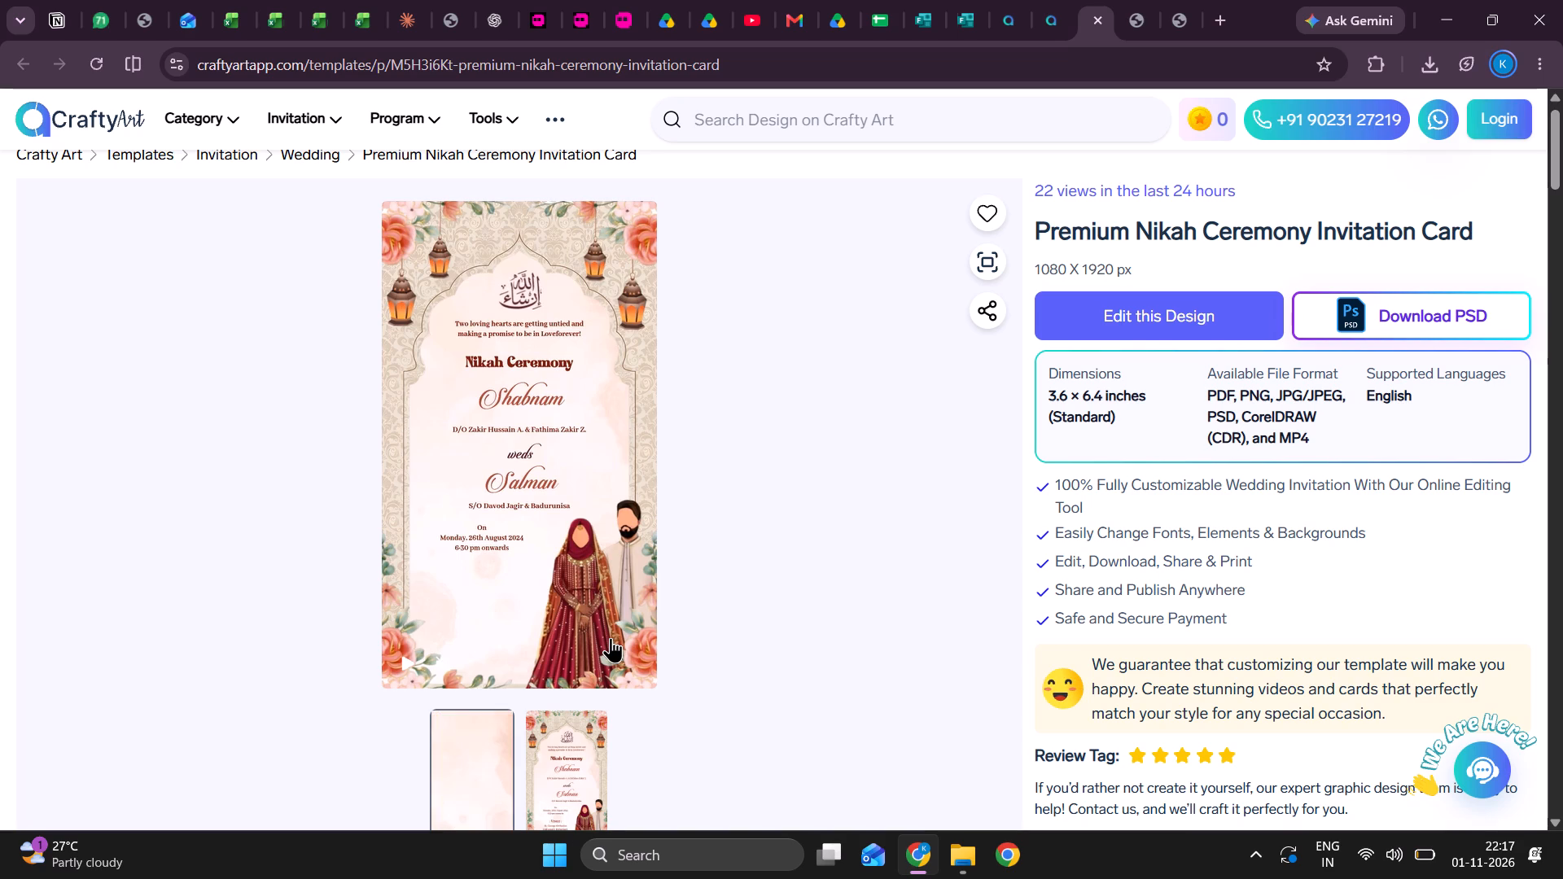
left_click(487, 762)
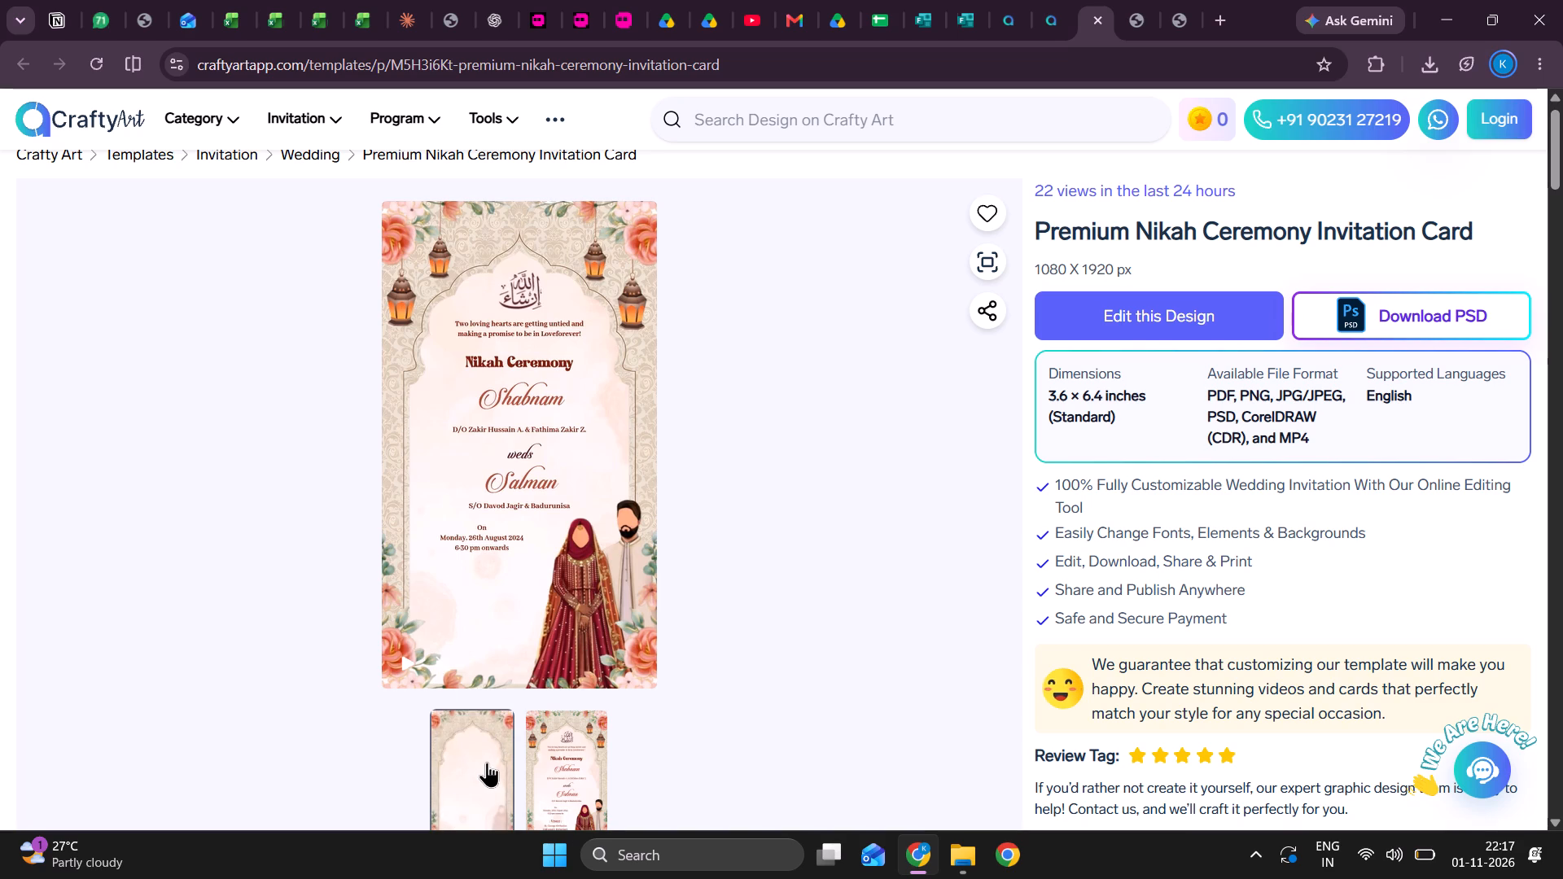
left_click(497, 753)
scroll(497, 718, "down", 3)
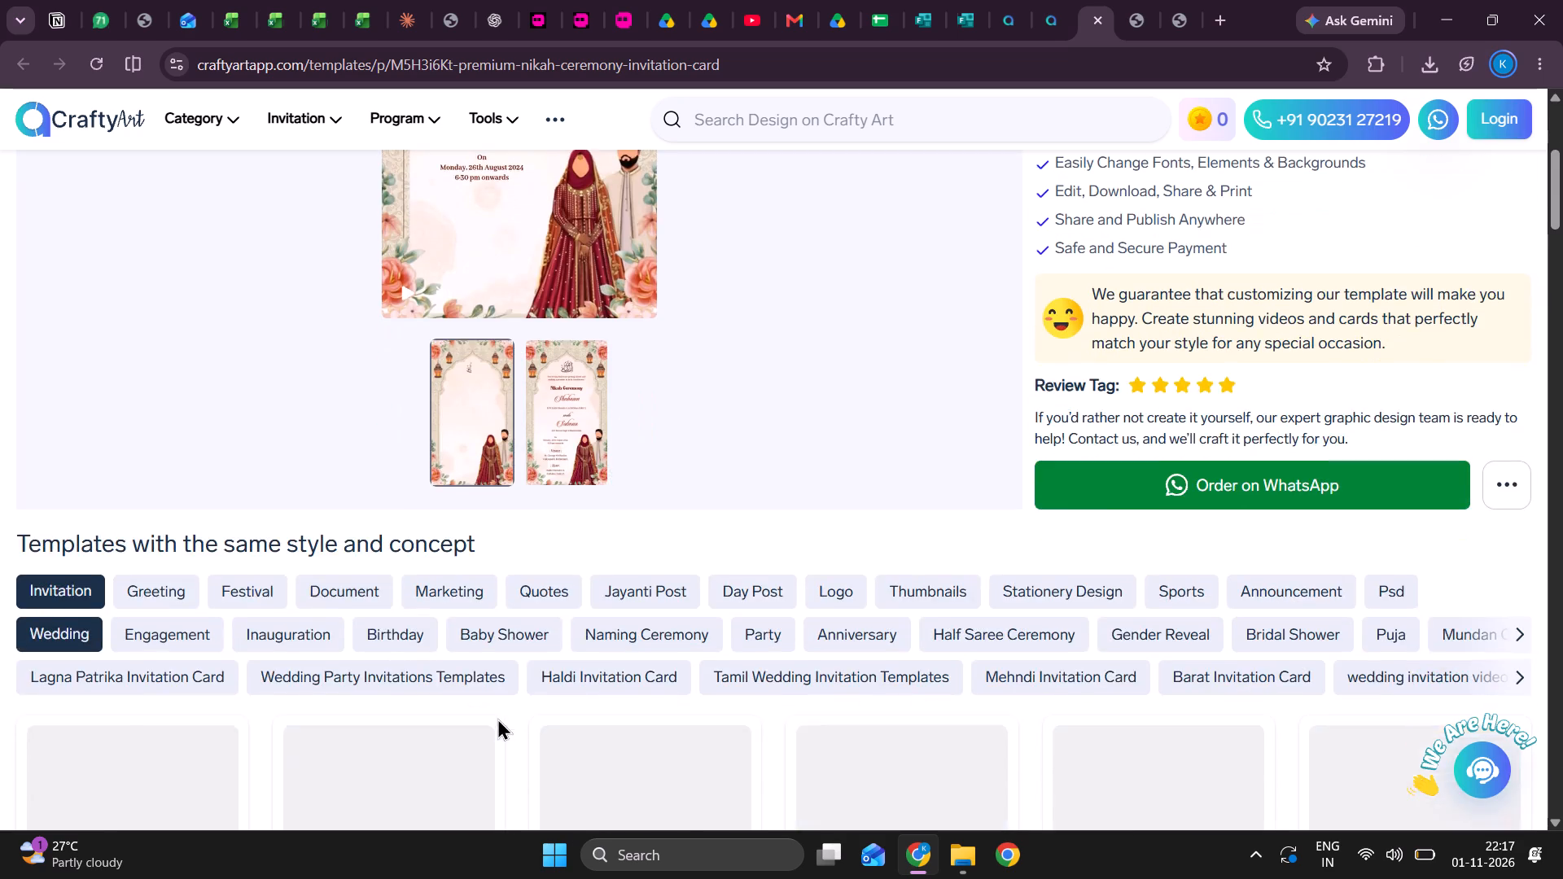
scroll(497, 718, "up", 4)
scroll(540, 513, "up", 5)
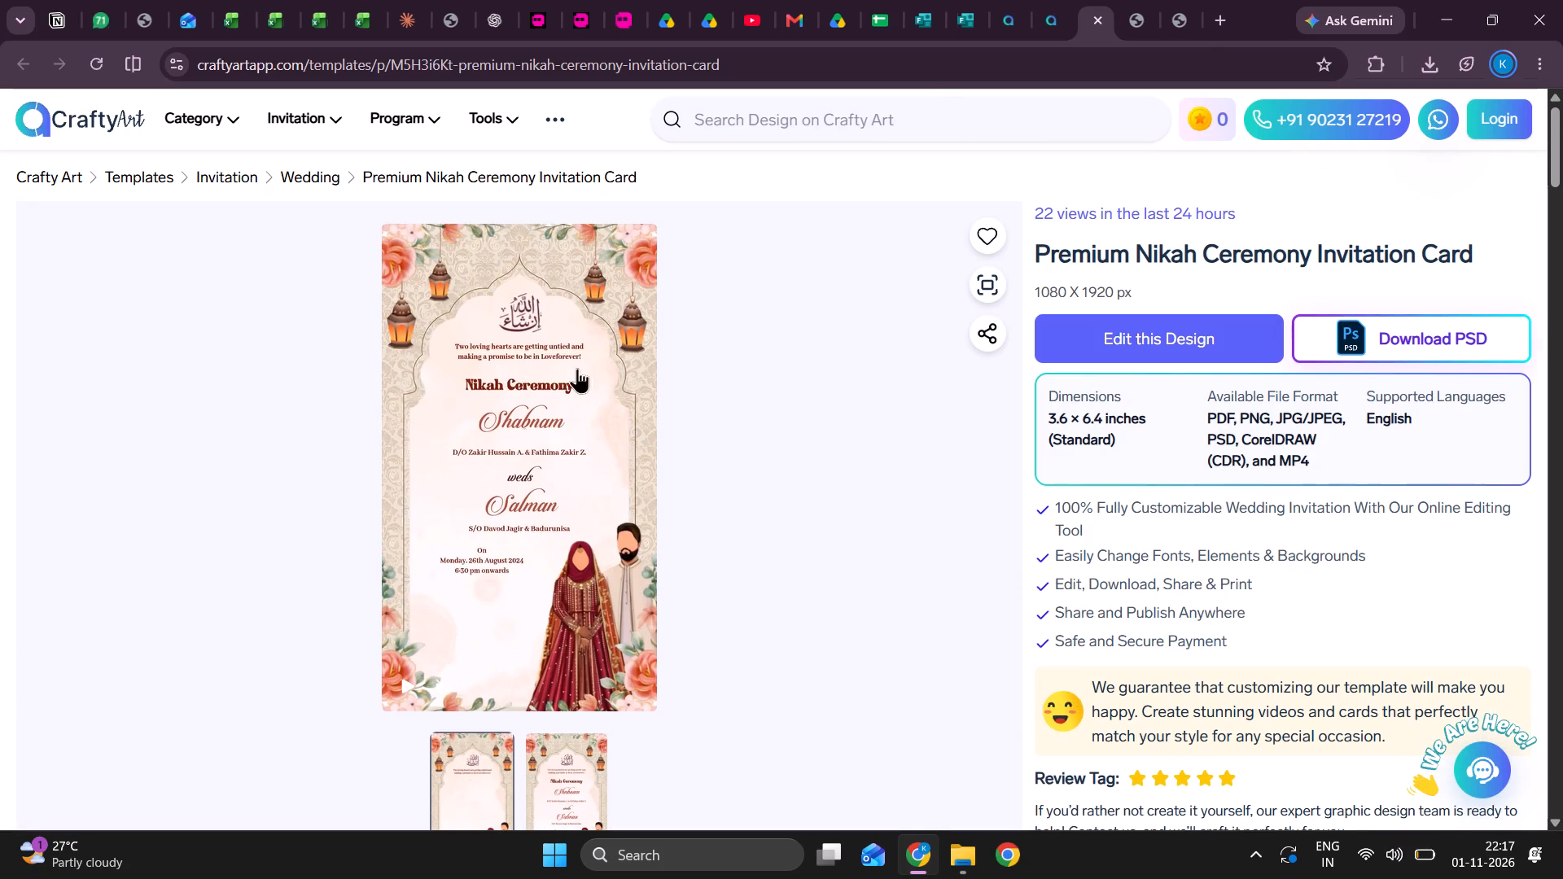
Open the MP4 of the Nikah ceremony card with lanterns and flowers and watch its playback.
left_click(1196, 19)
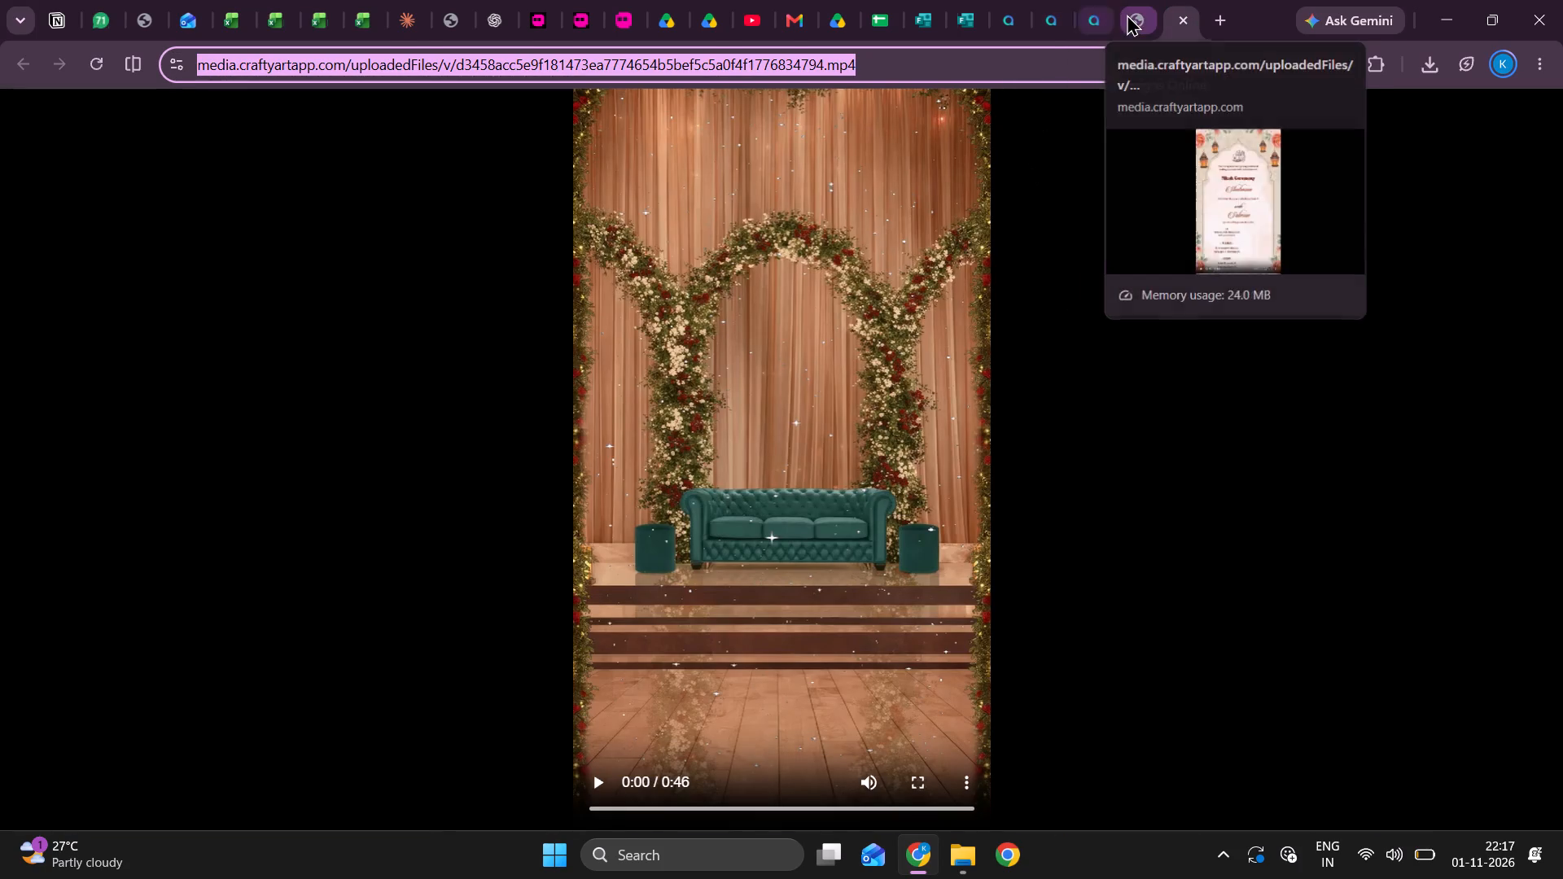
left_click(1127, 14)
left_click(751, 467)
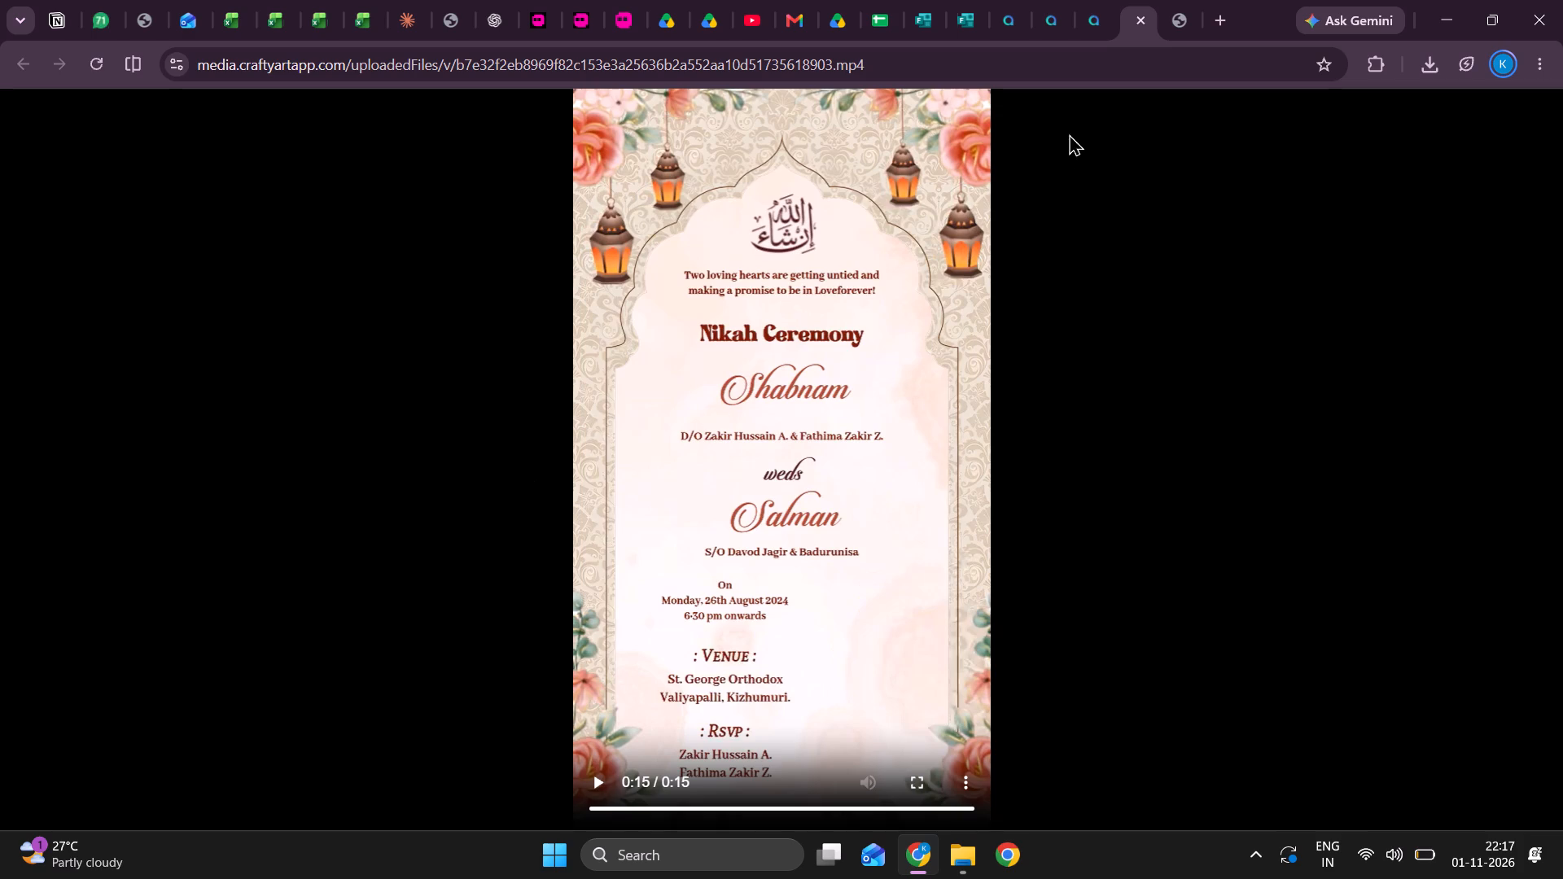
Play the luxury wedding theme MP4 with the floral stage opening, pausing and resuming it to study its scenes.
left_click(1176, 24)
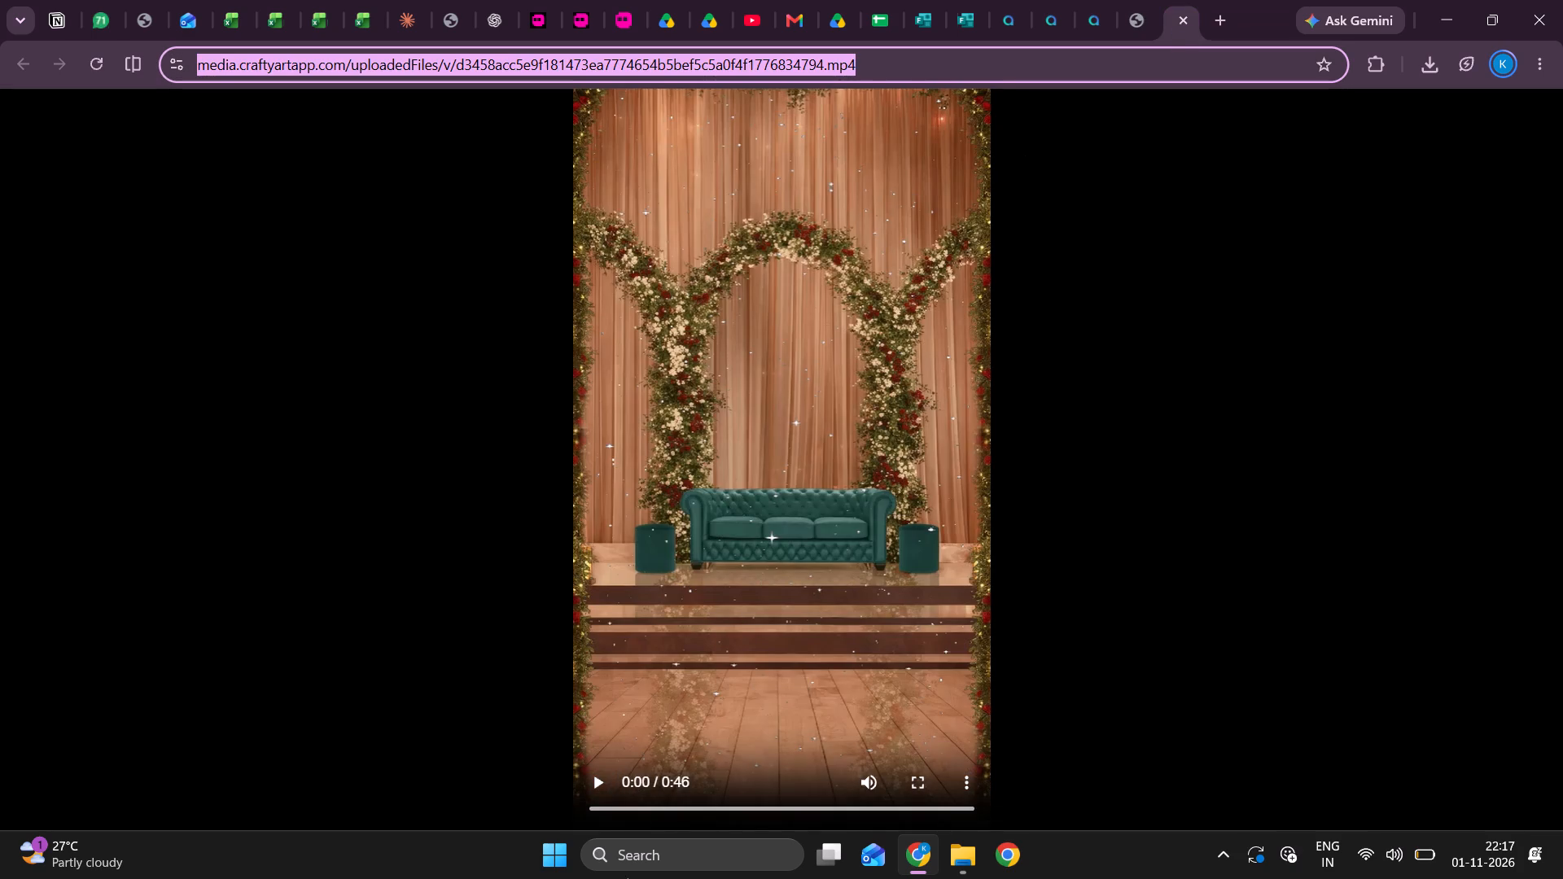
left_click(593, 785)
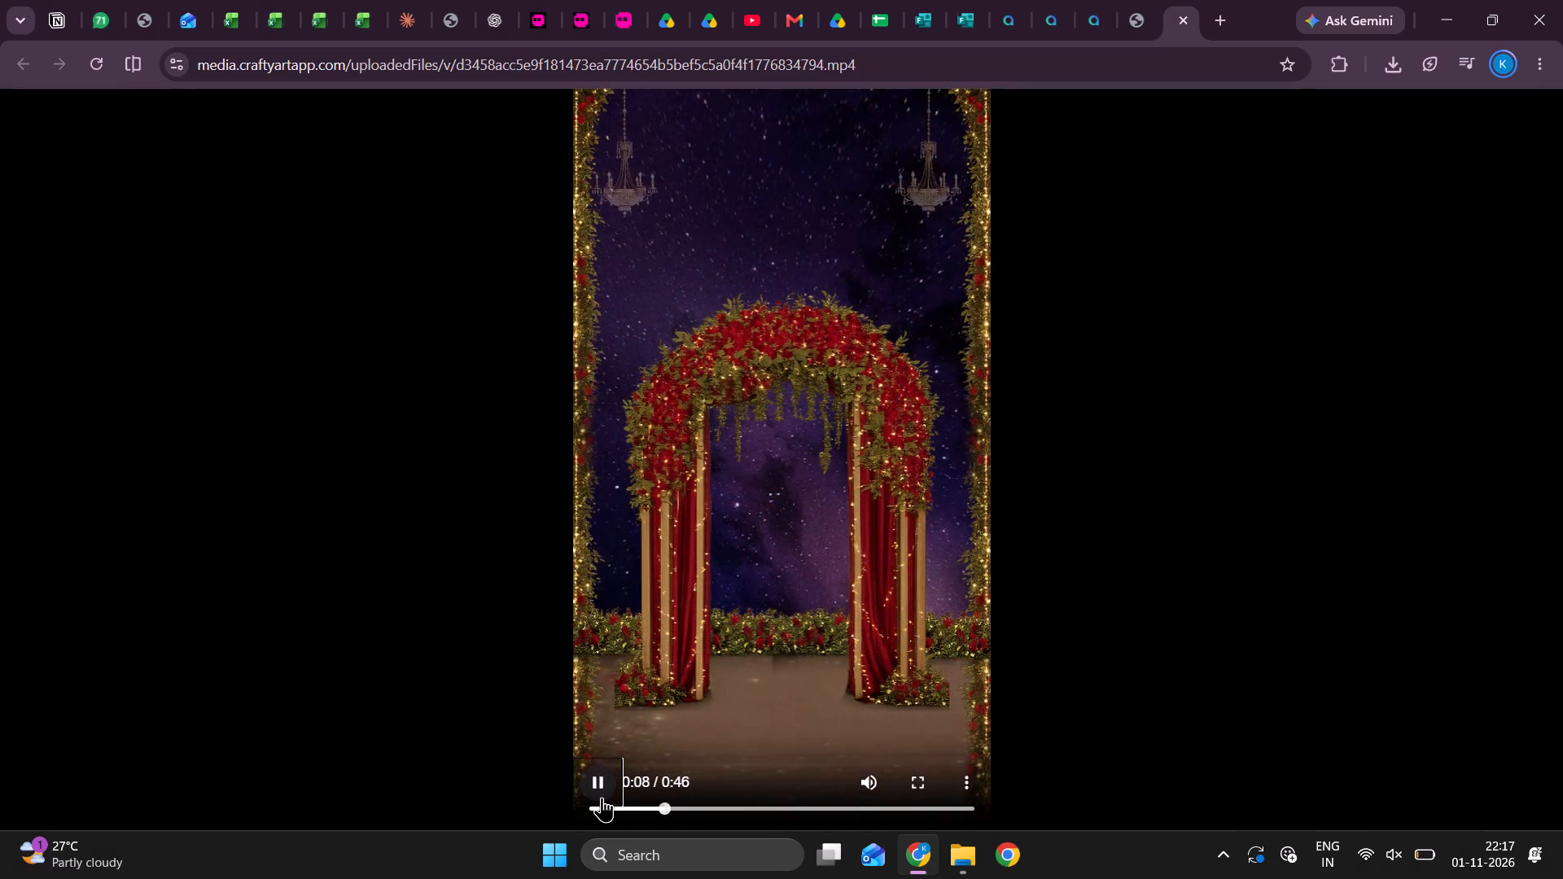
left_click(602, 795)
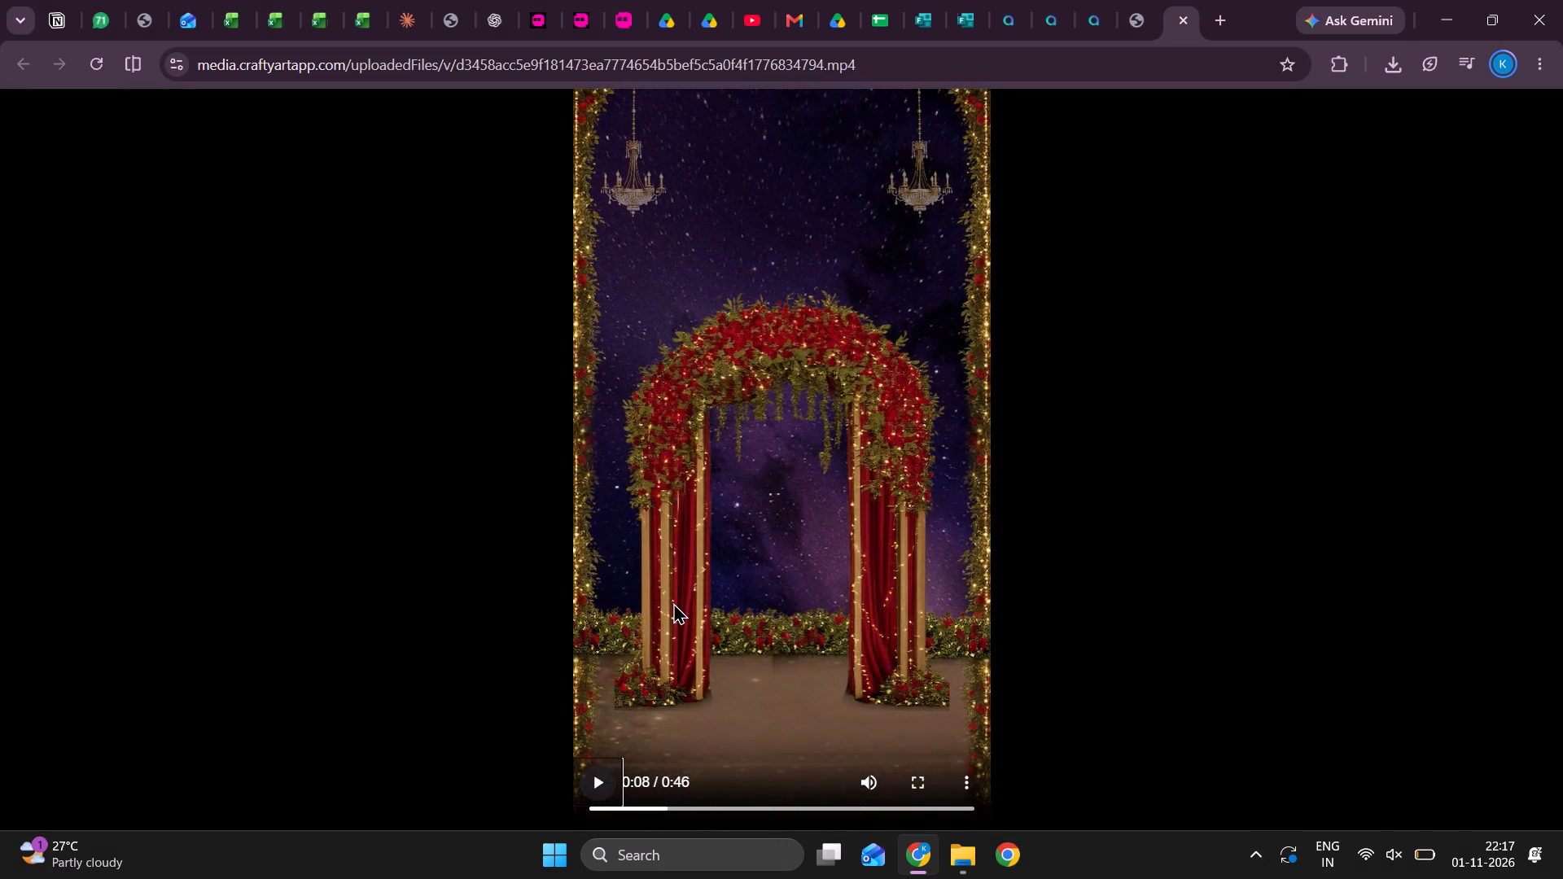
left_click(598, 777)
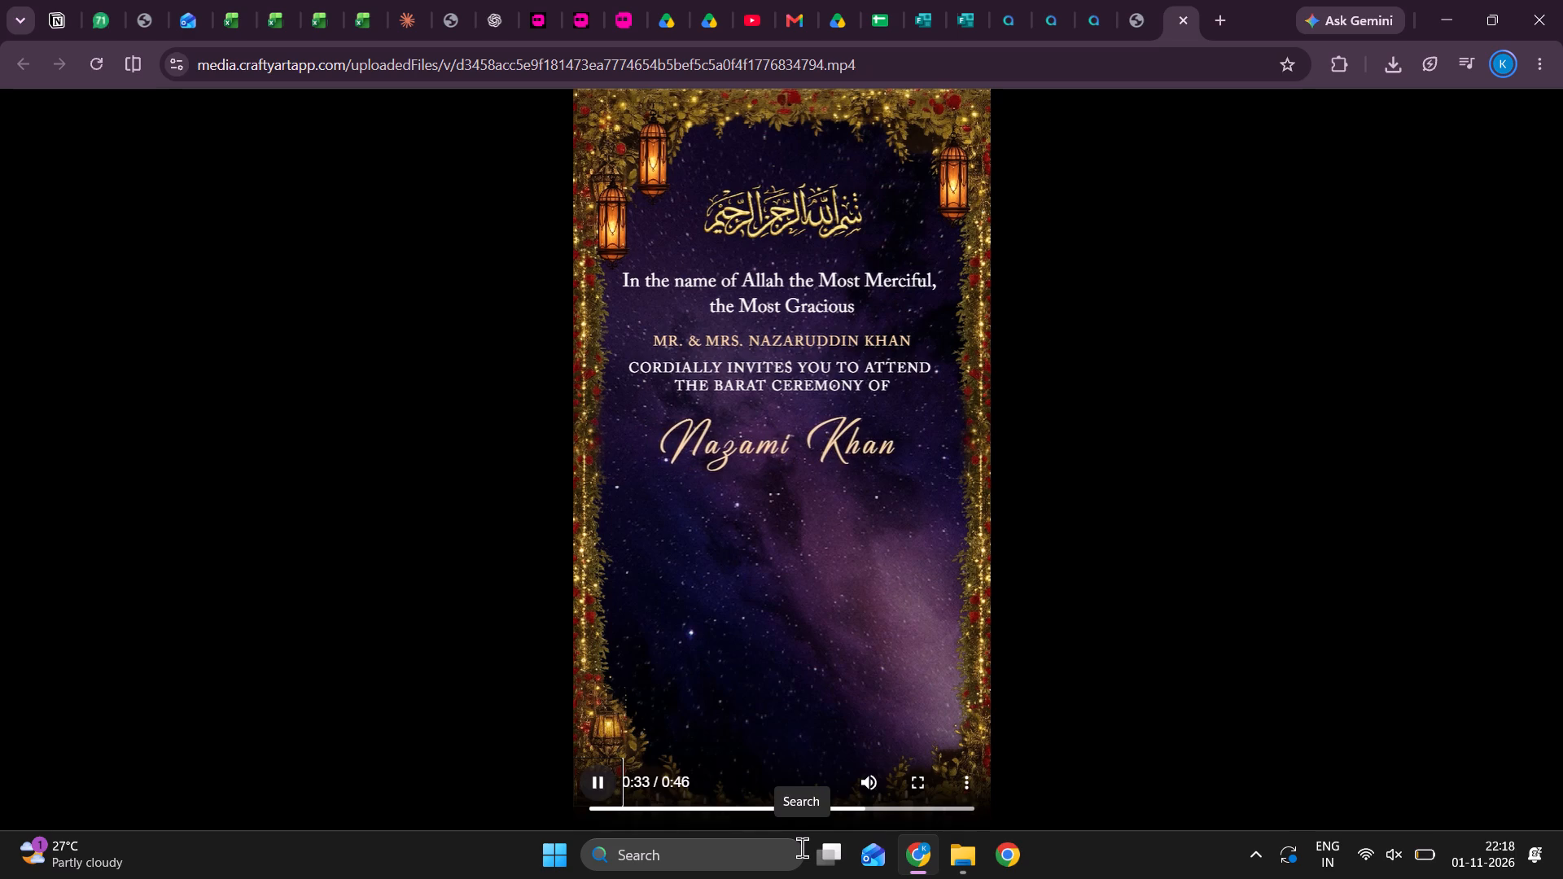
Review page 2 of Muslim Wedding Invitation Video 01 in the editor, and return to page 1.
left_click(1044, 8)
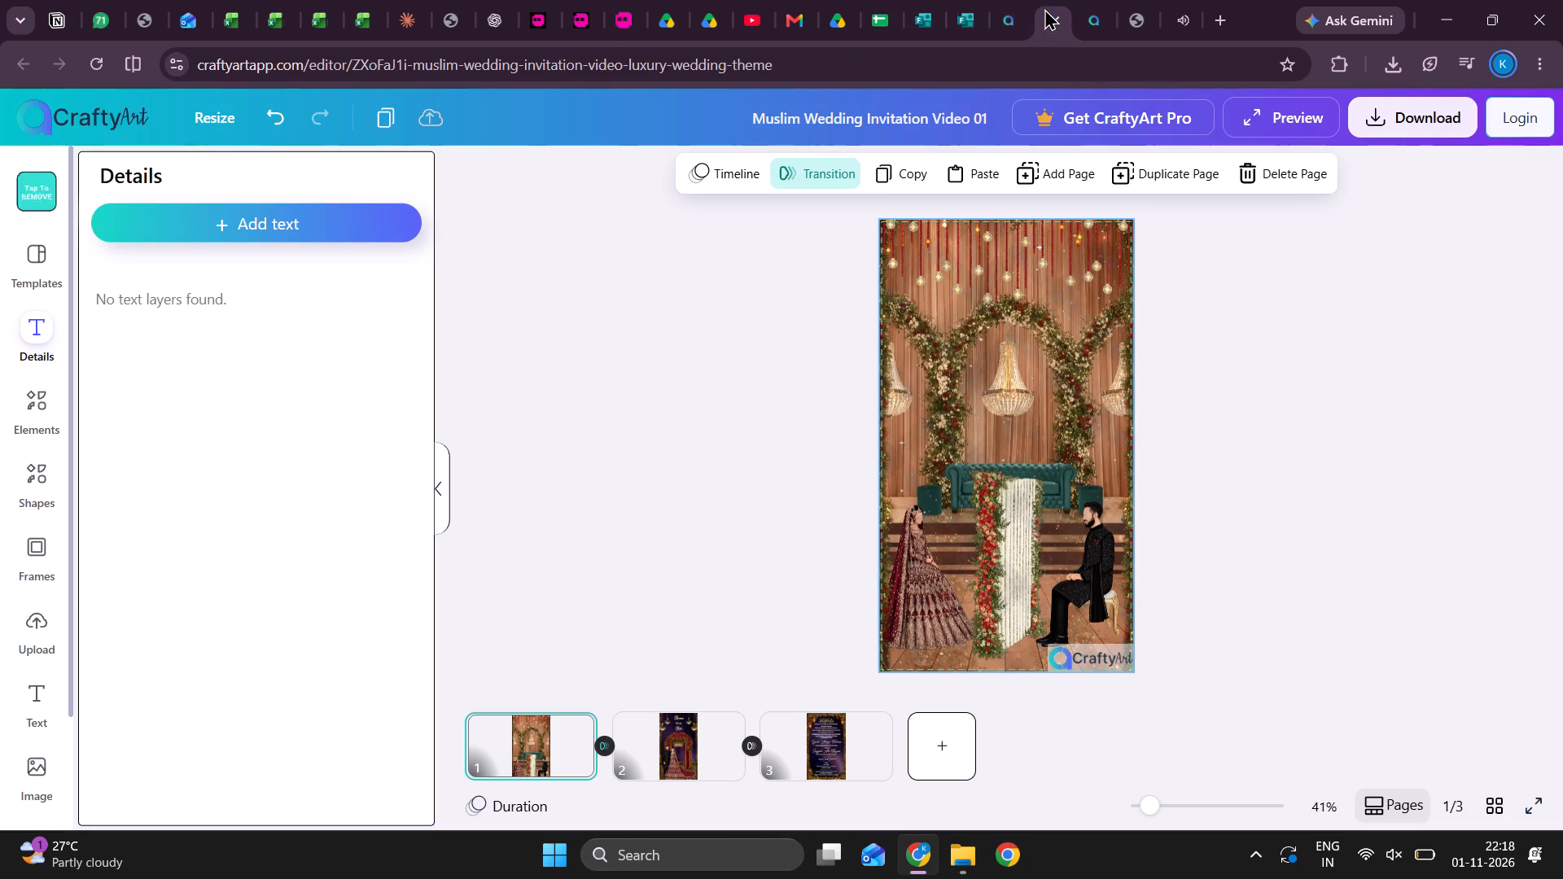
left_click(673, 759)
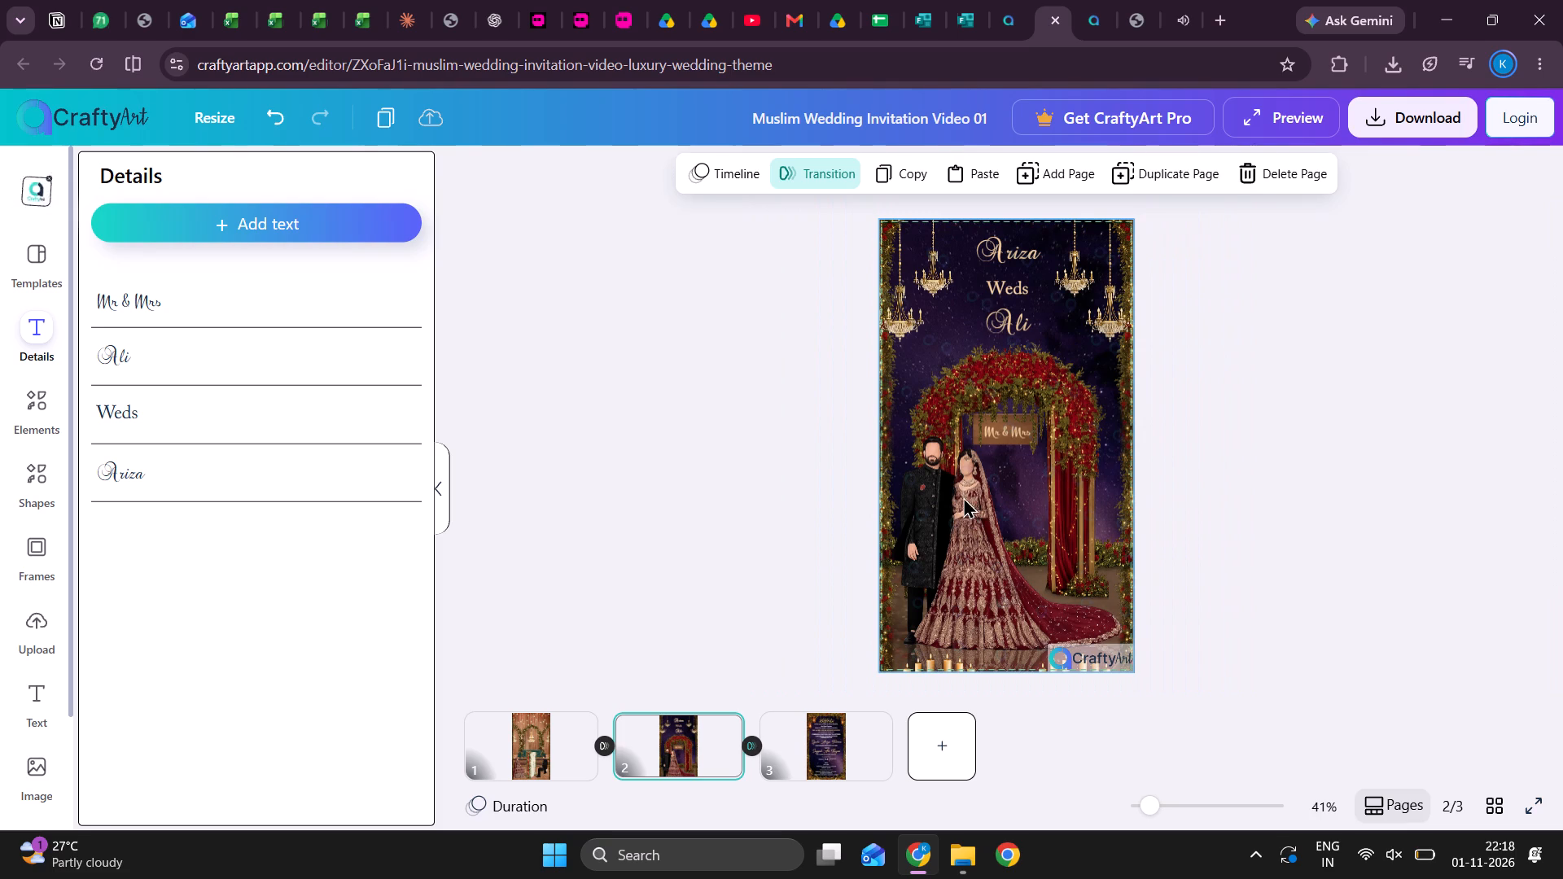
left_click(525, 750)
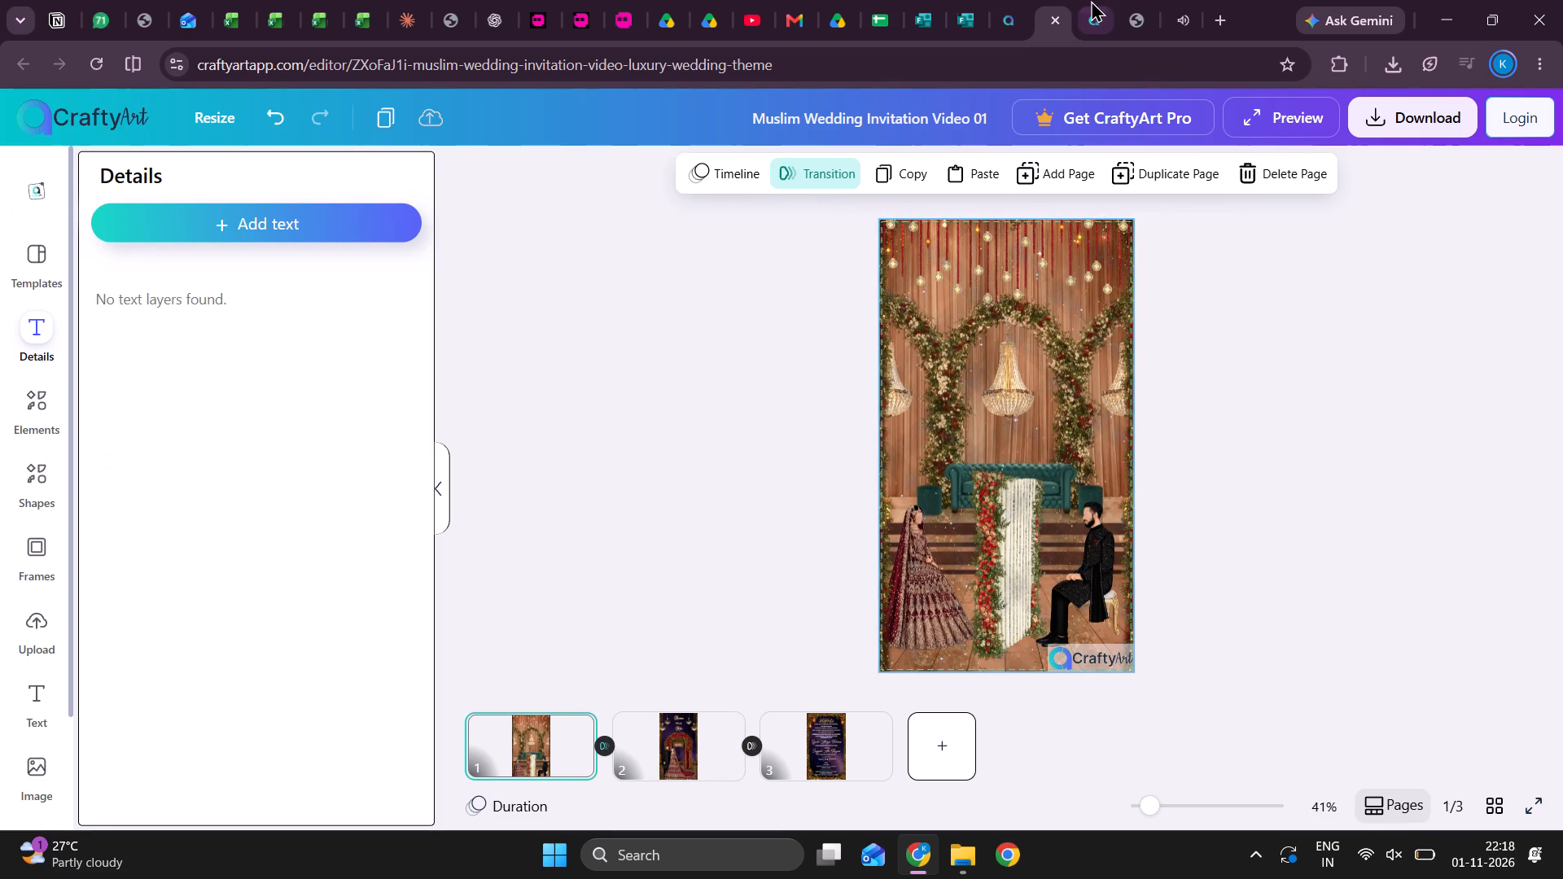
Go back from the template listing to the Google search results and open Vecteezy's Islamic Wedding Invitation Vector Images.
left_click(999, 8)
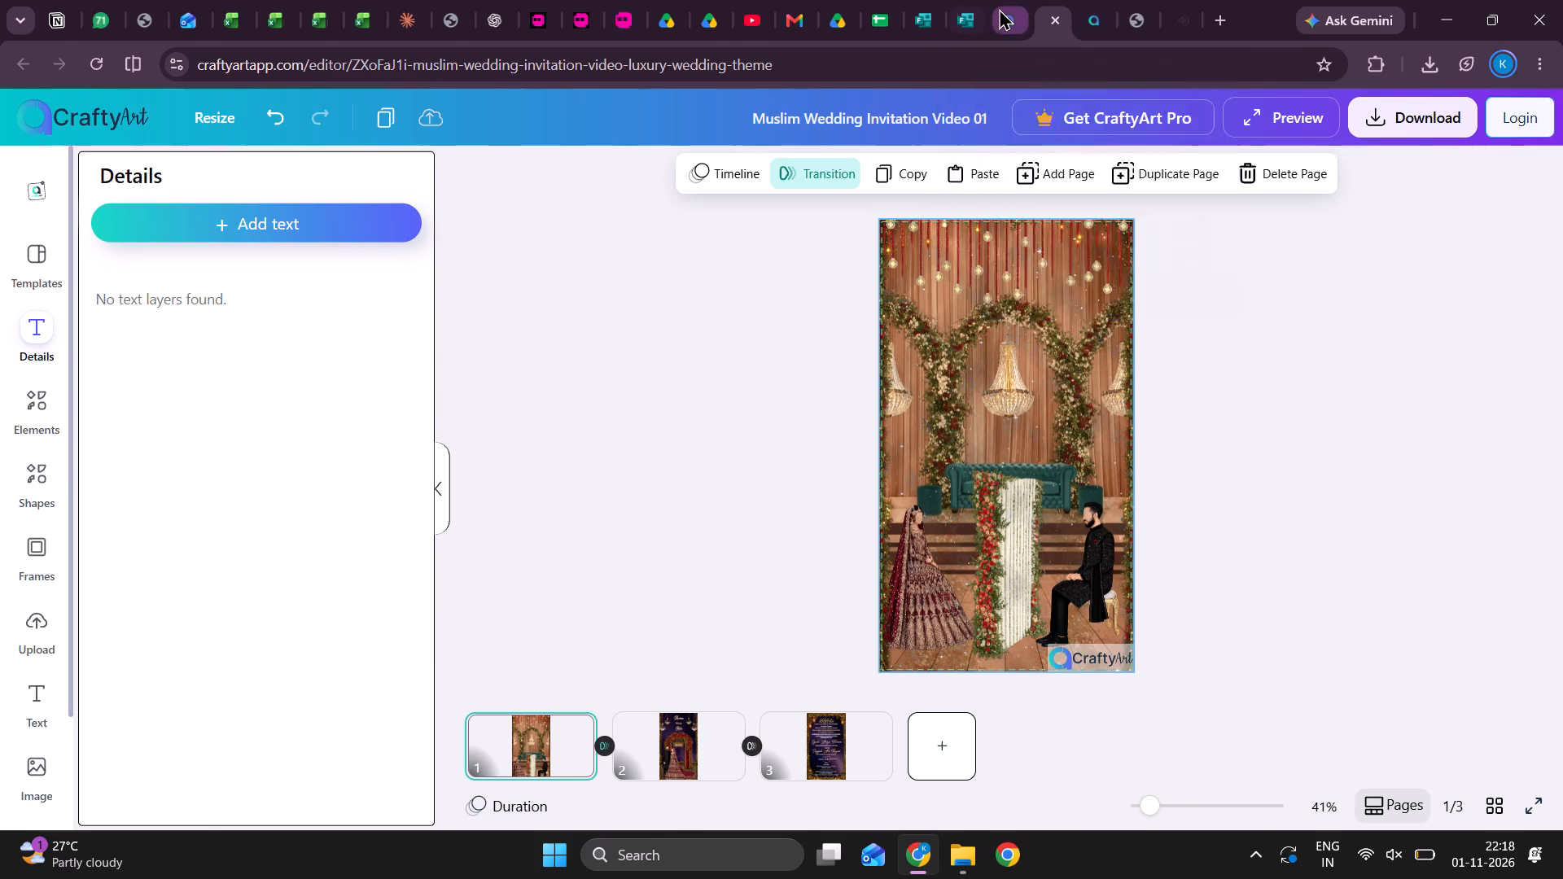
scroll(690, 295, "up", 1)
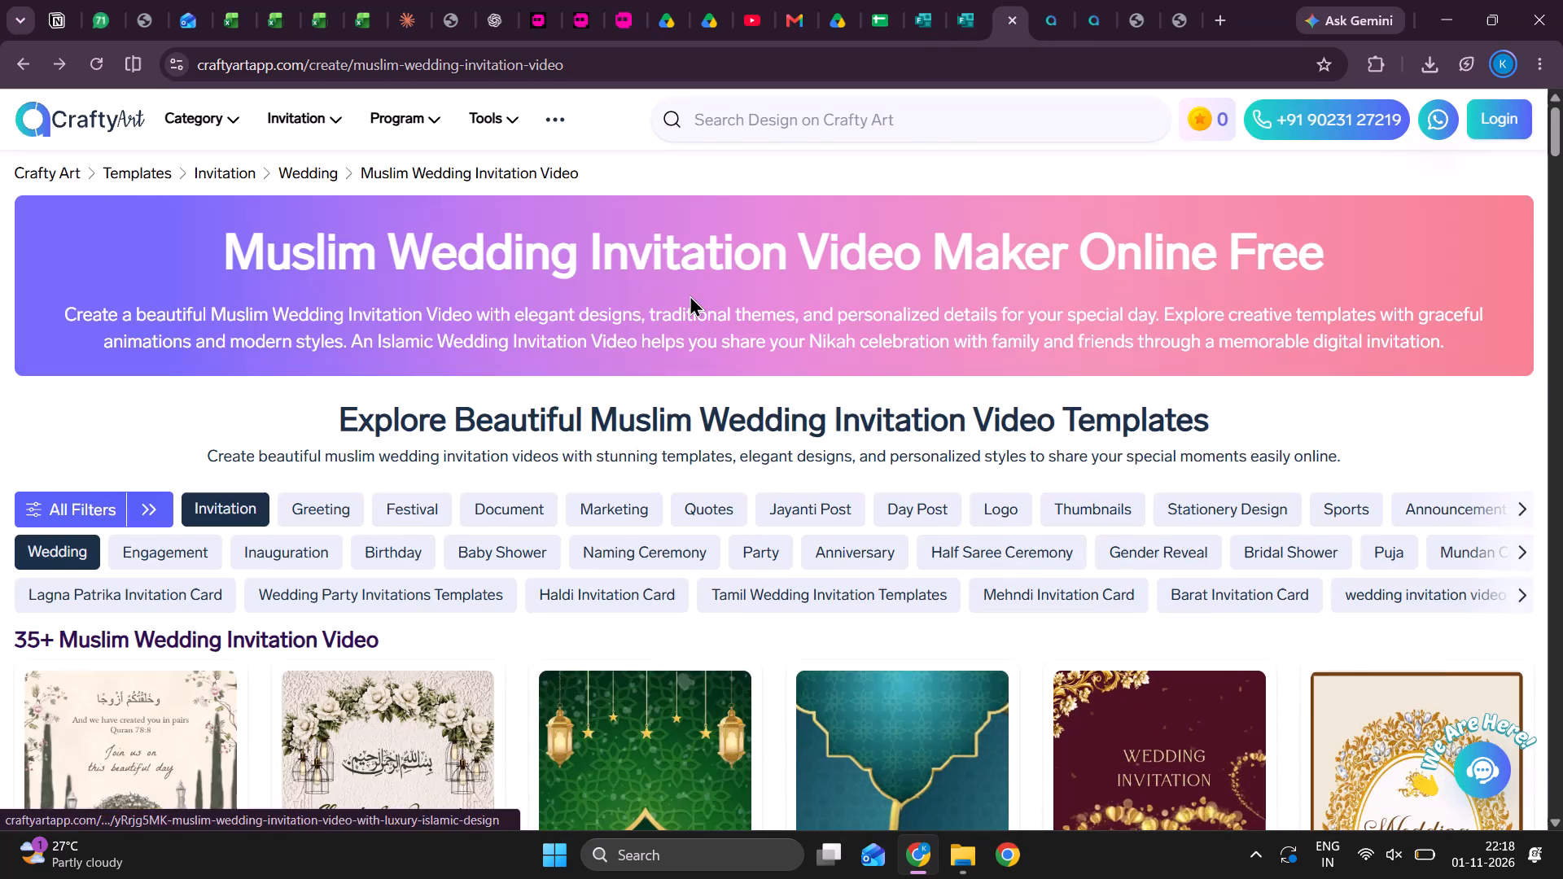
scroll(690, 295, "up", 3)
left_click(18, 78)
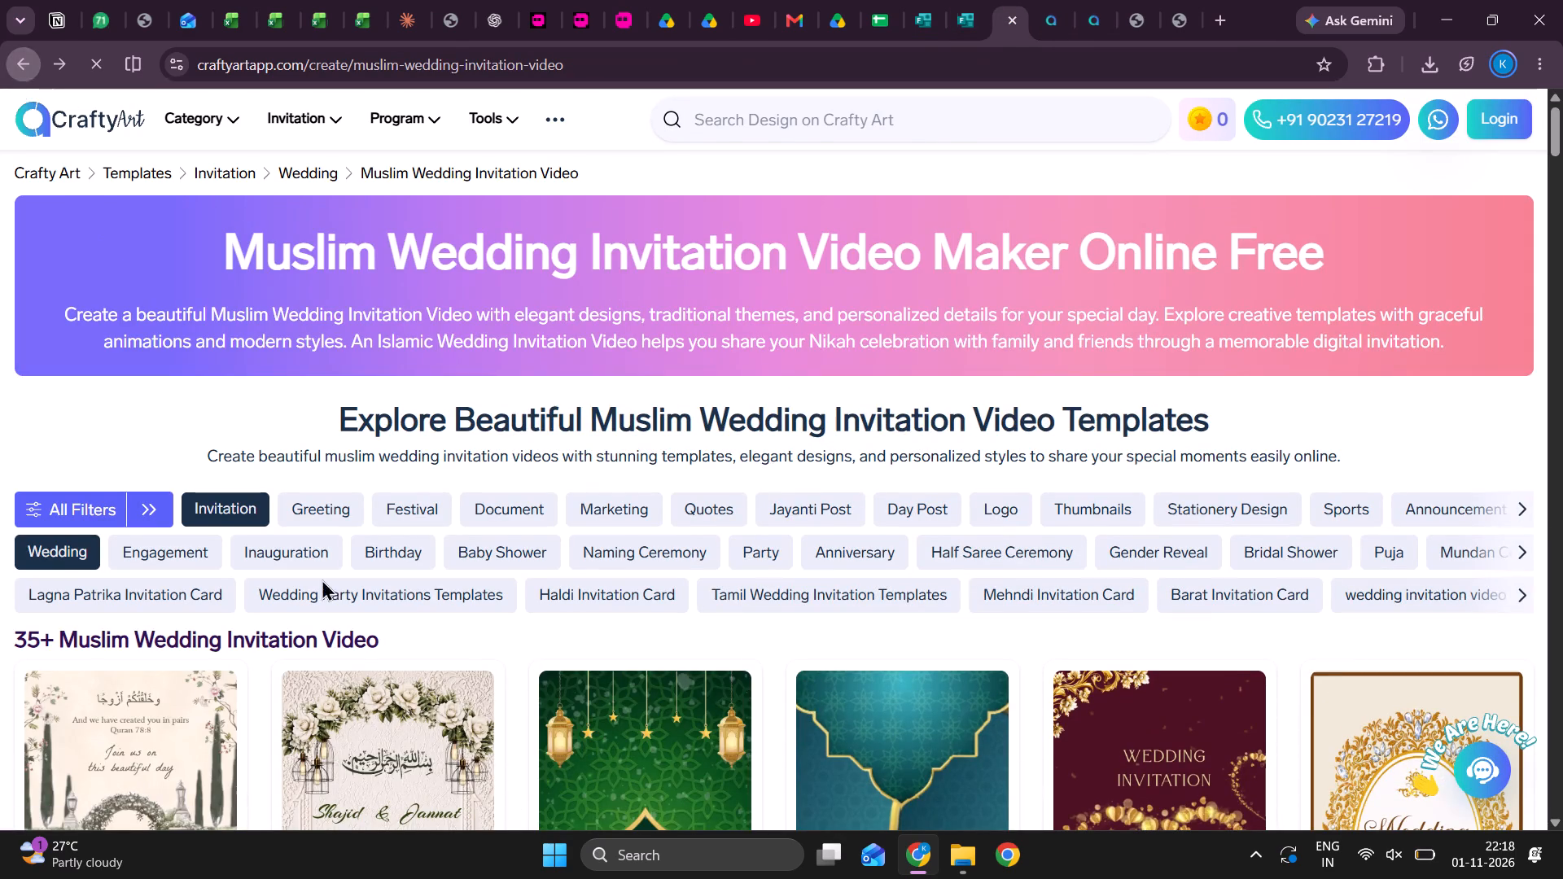
scroll(398, 582, "down", 3)
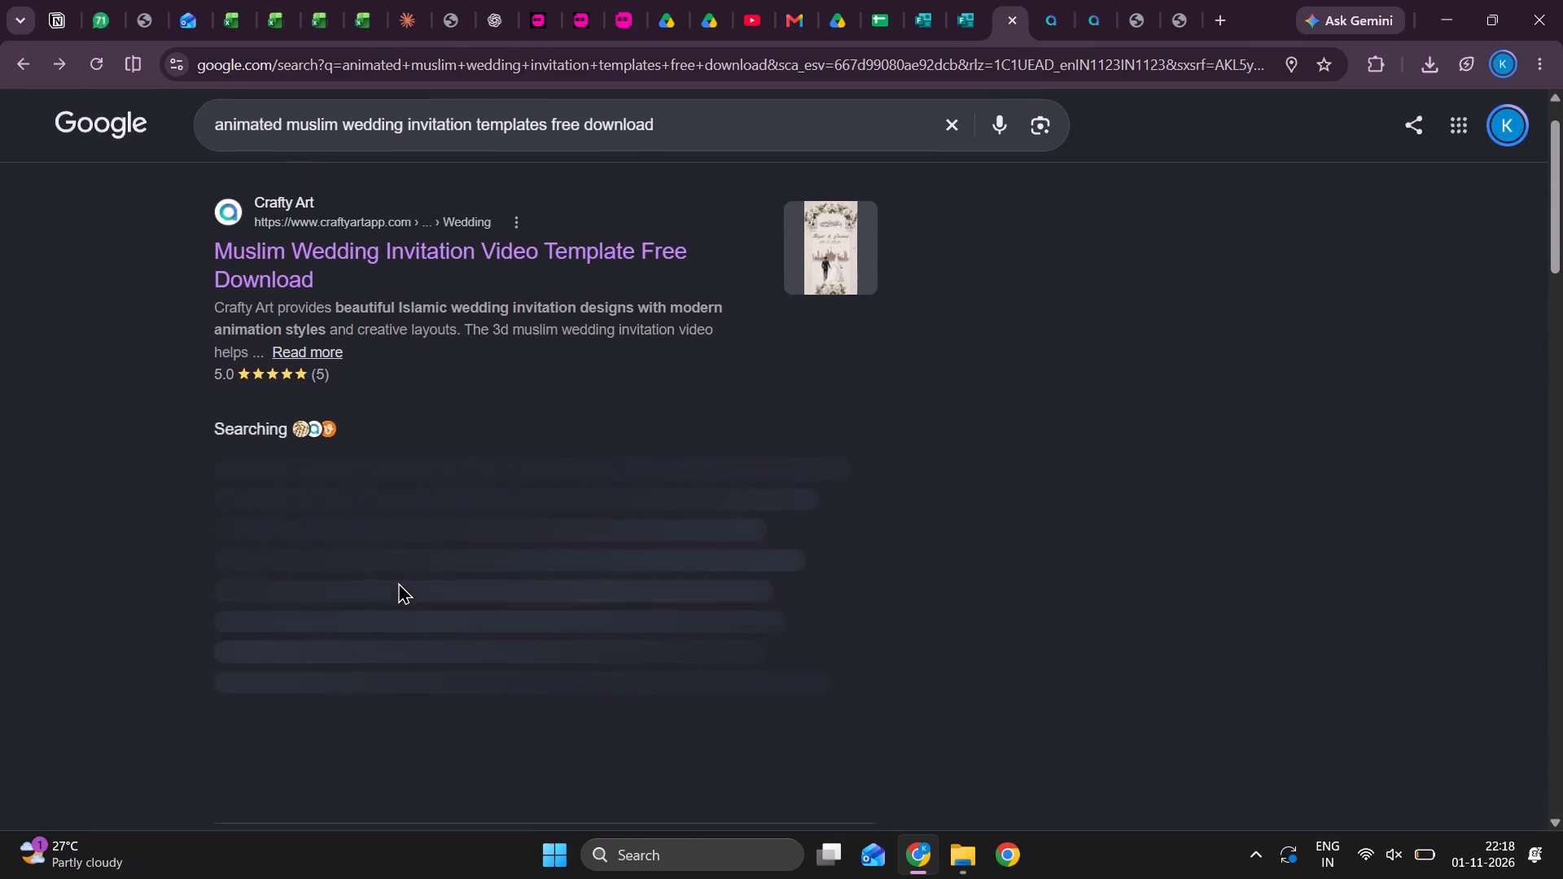
scroll(398, 582, "down", 3)
left_click(398, 582)
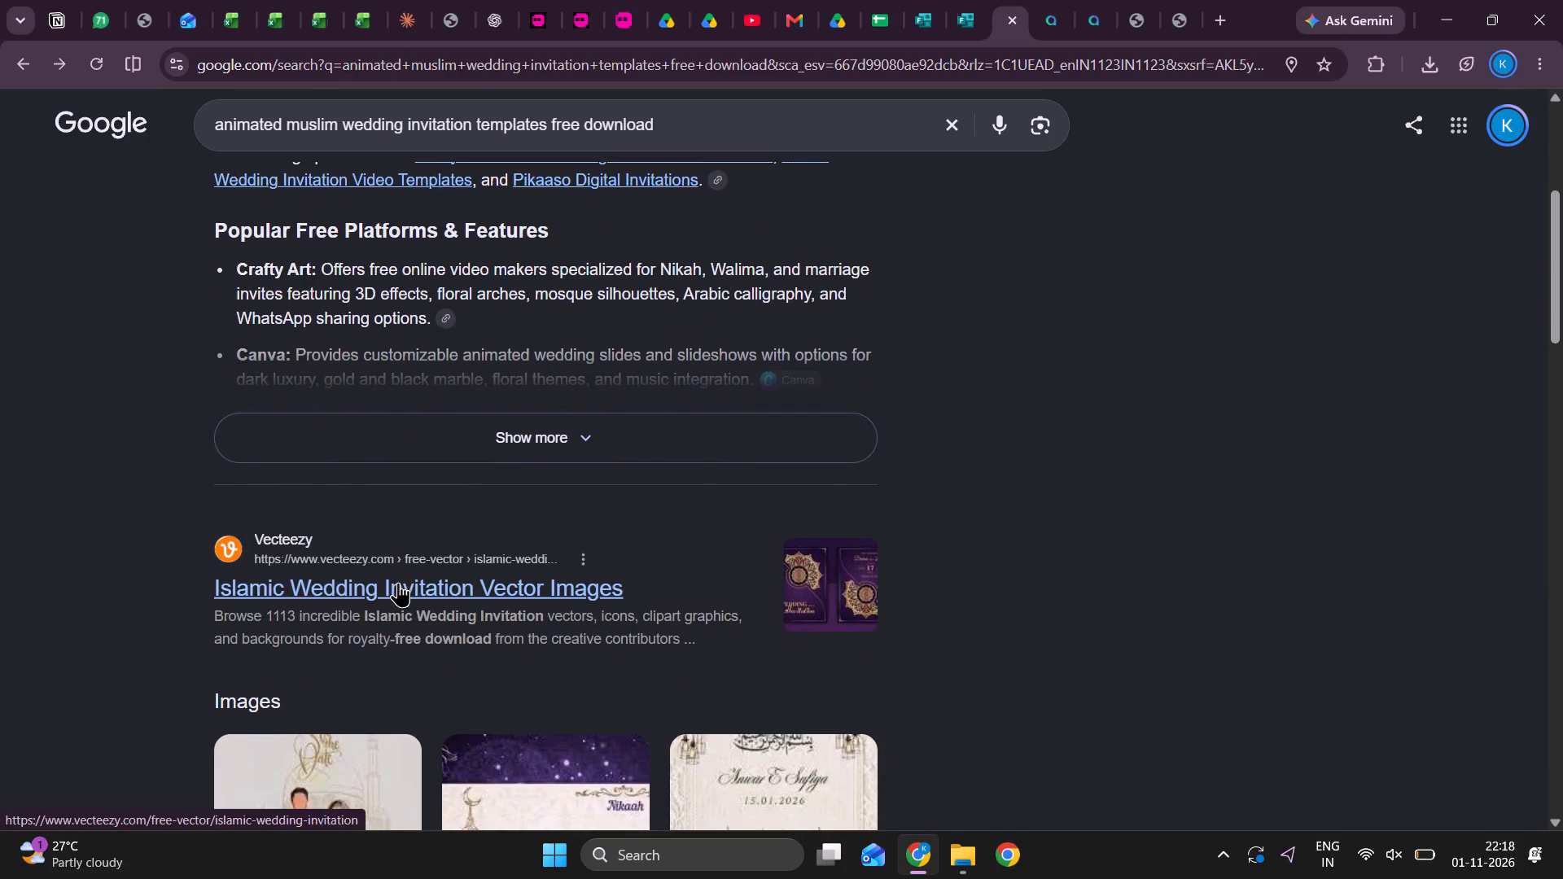
Browse Vecteezy's Islamic wedding invitation vectors, dismiss the sign-up prompt, and return to the Google results.
scroll(532, 715, "down", 11)
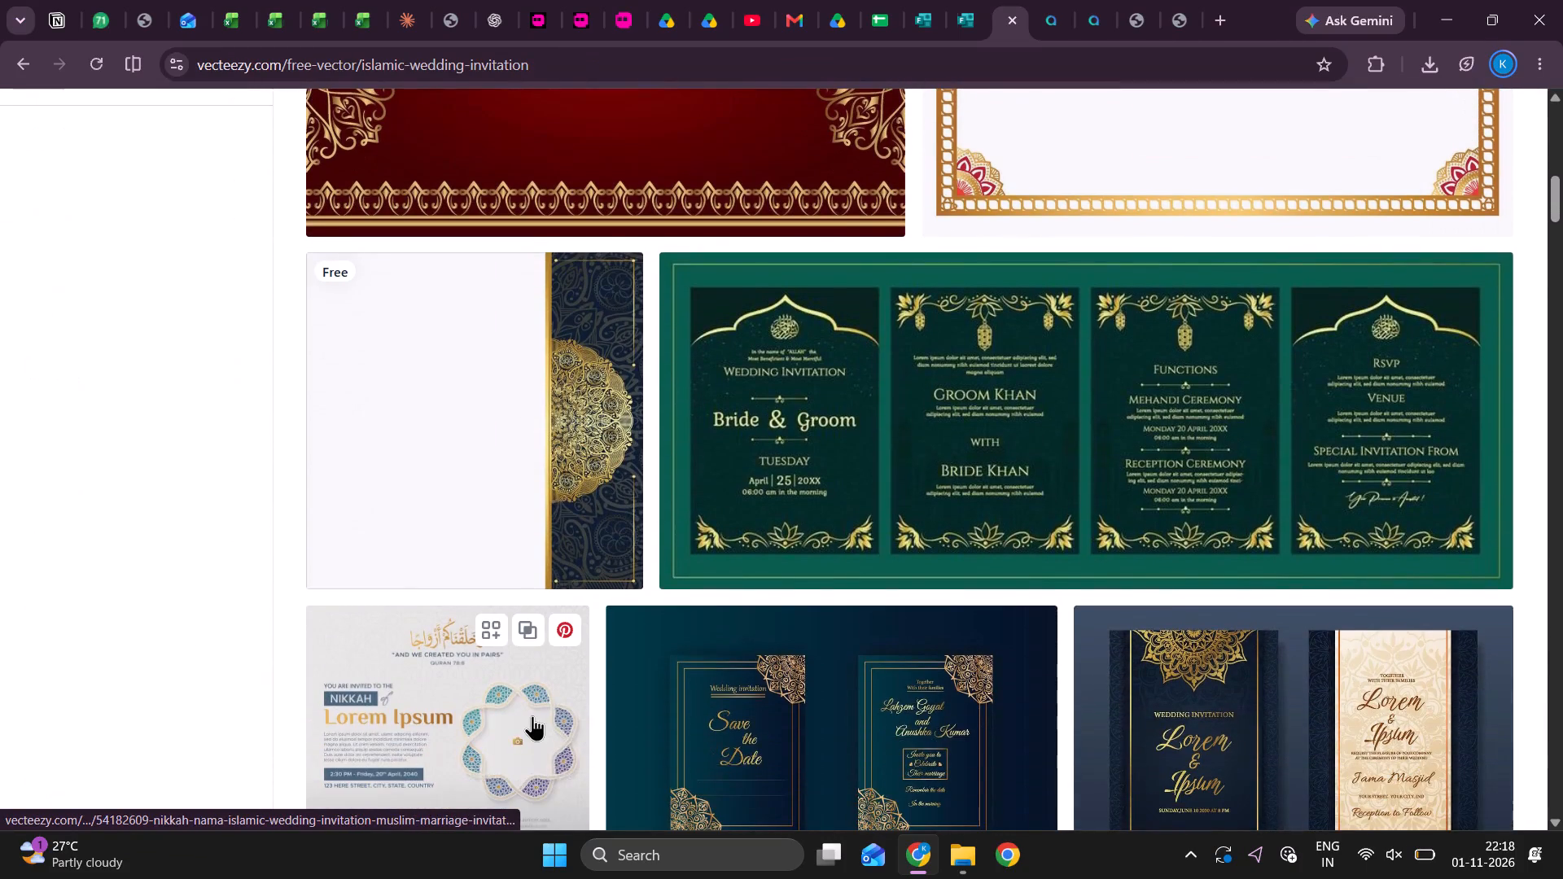
scroll(532, 715, "down", 2)
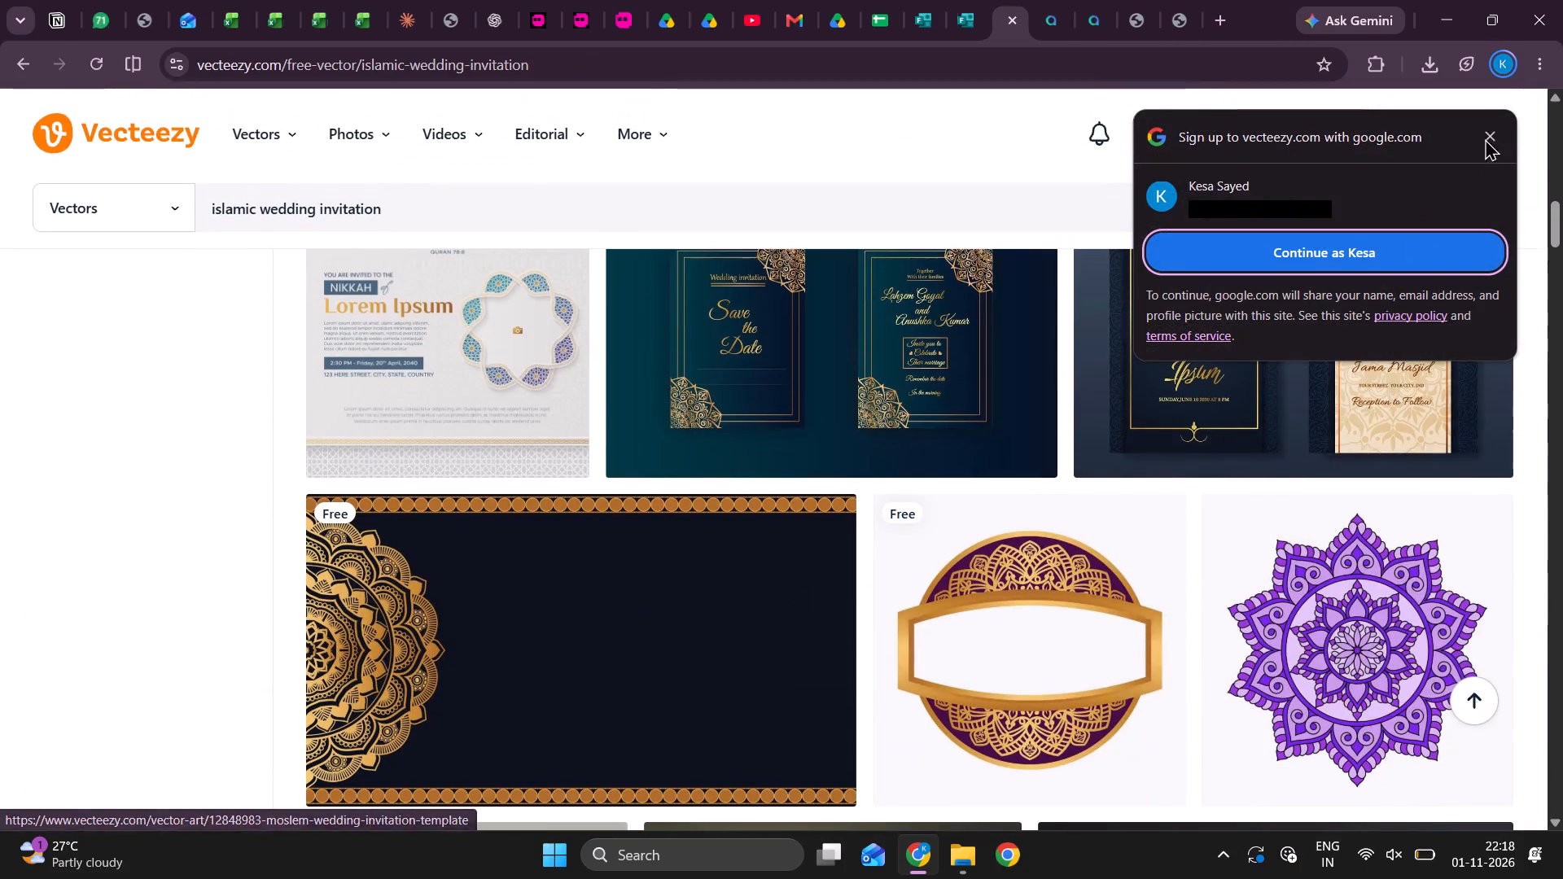
left_click(1505, 125)
left_click(1491, 140)
scroll(1130, 618, "up", 1)
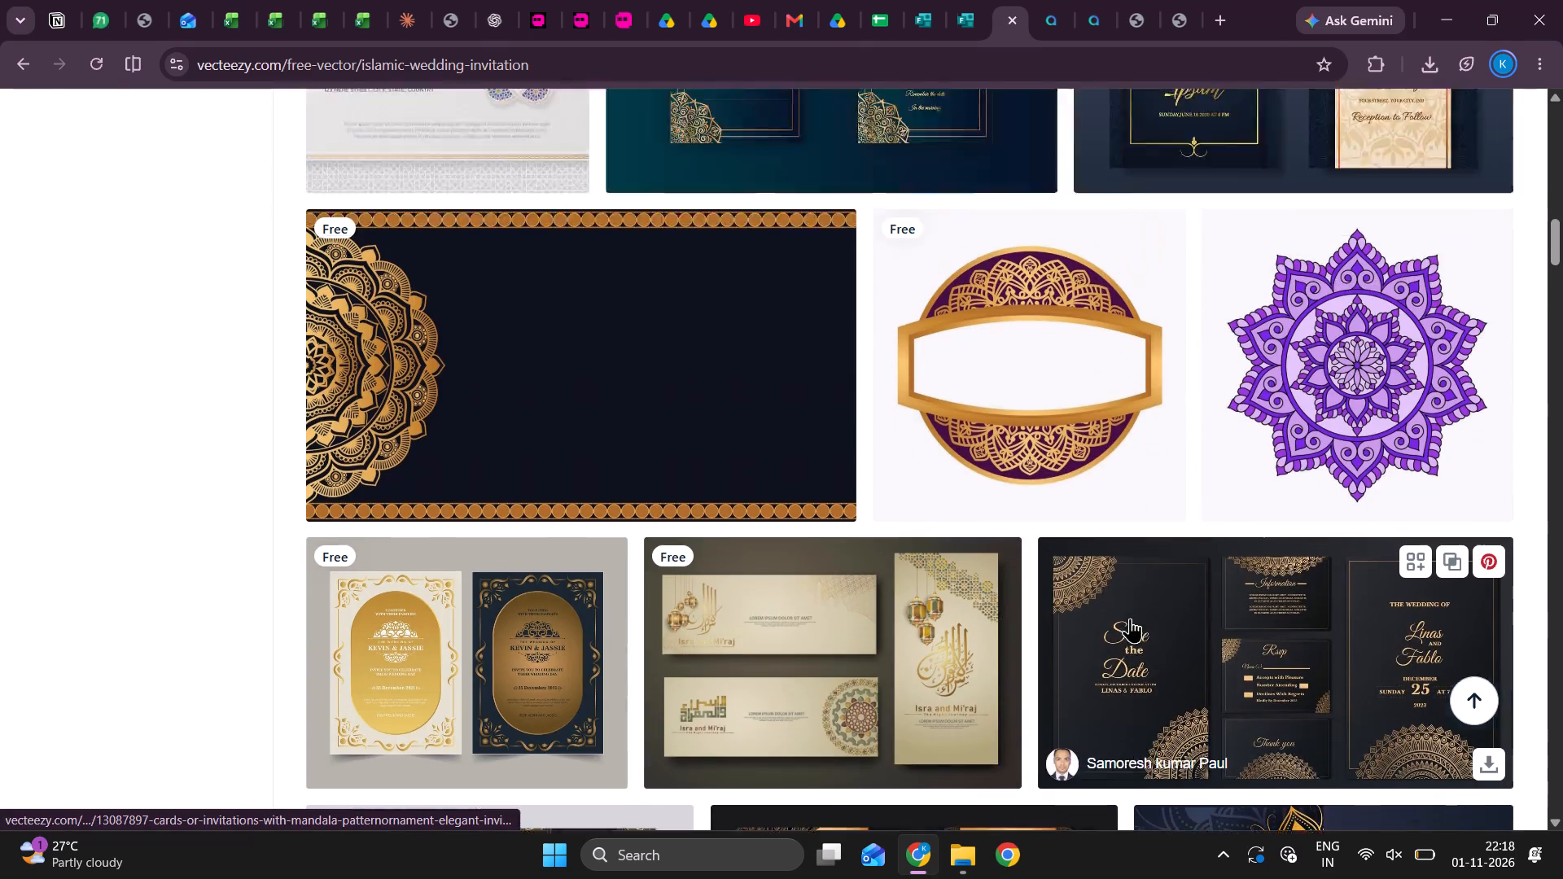
scroll(1130, 618, "up", 7)
left_click(26, 61)
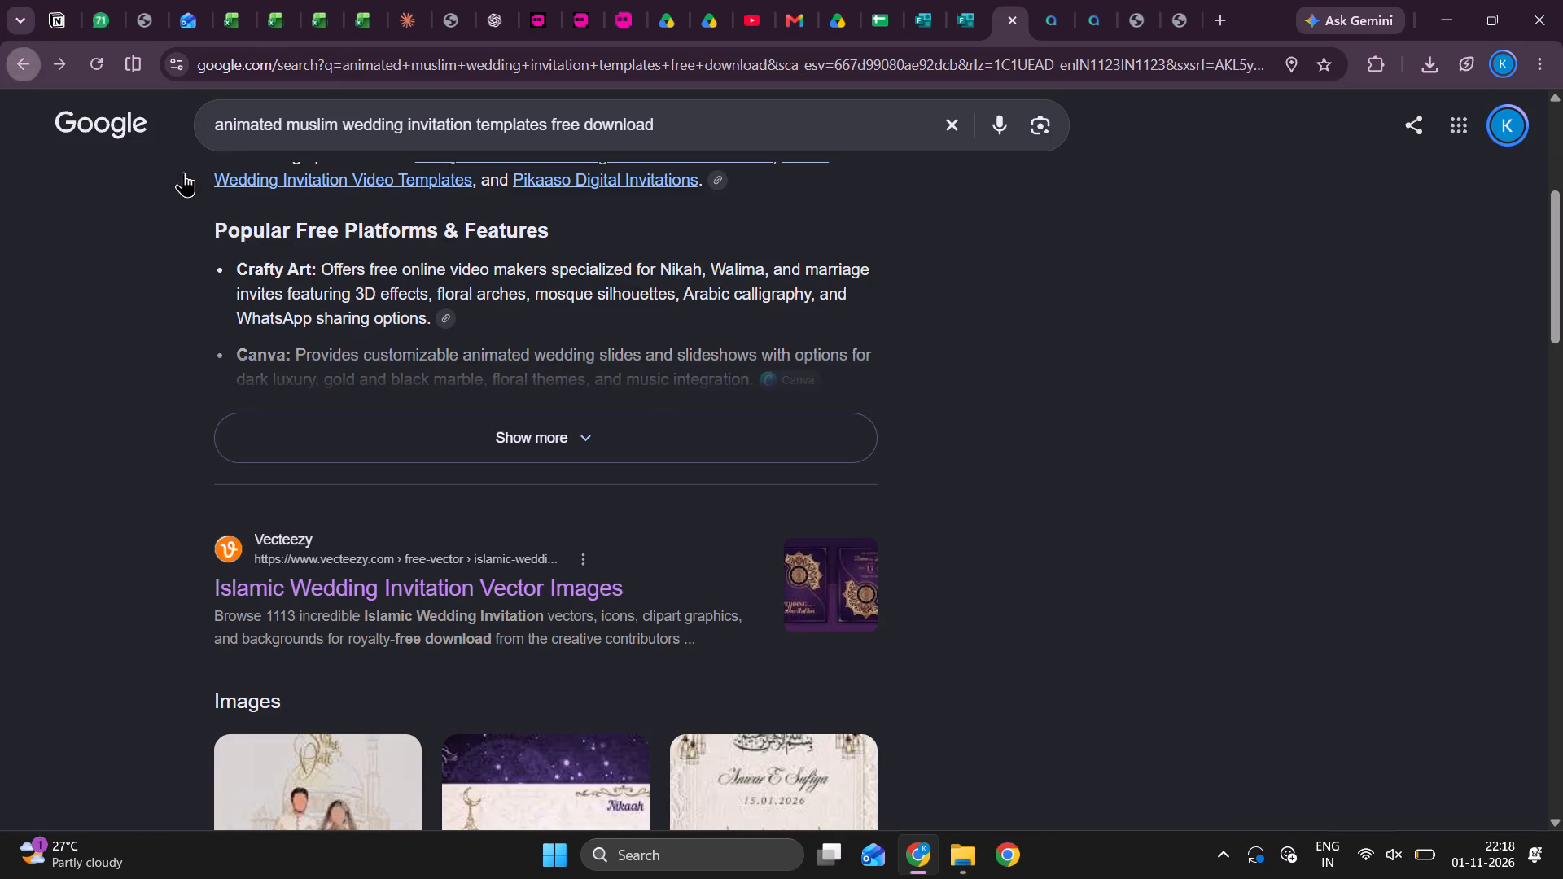
Search Google for "animated muslim wedding invitation templates download".
left_click_drag(217, 129, 710, 188)
left_click(654, 134)
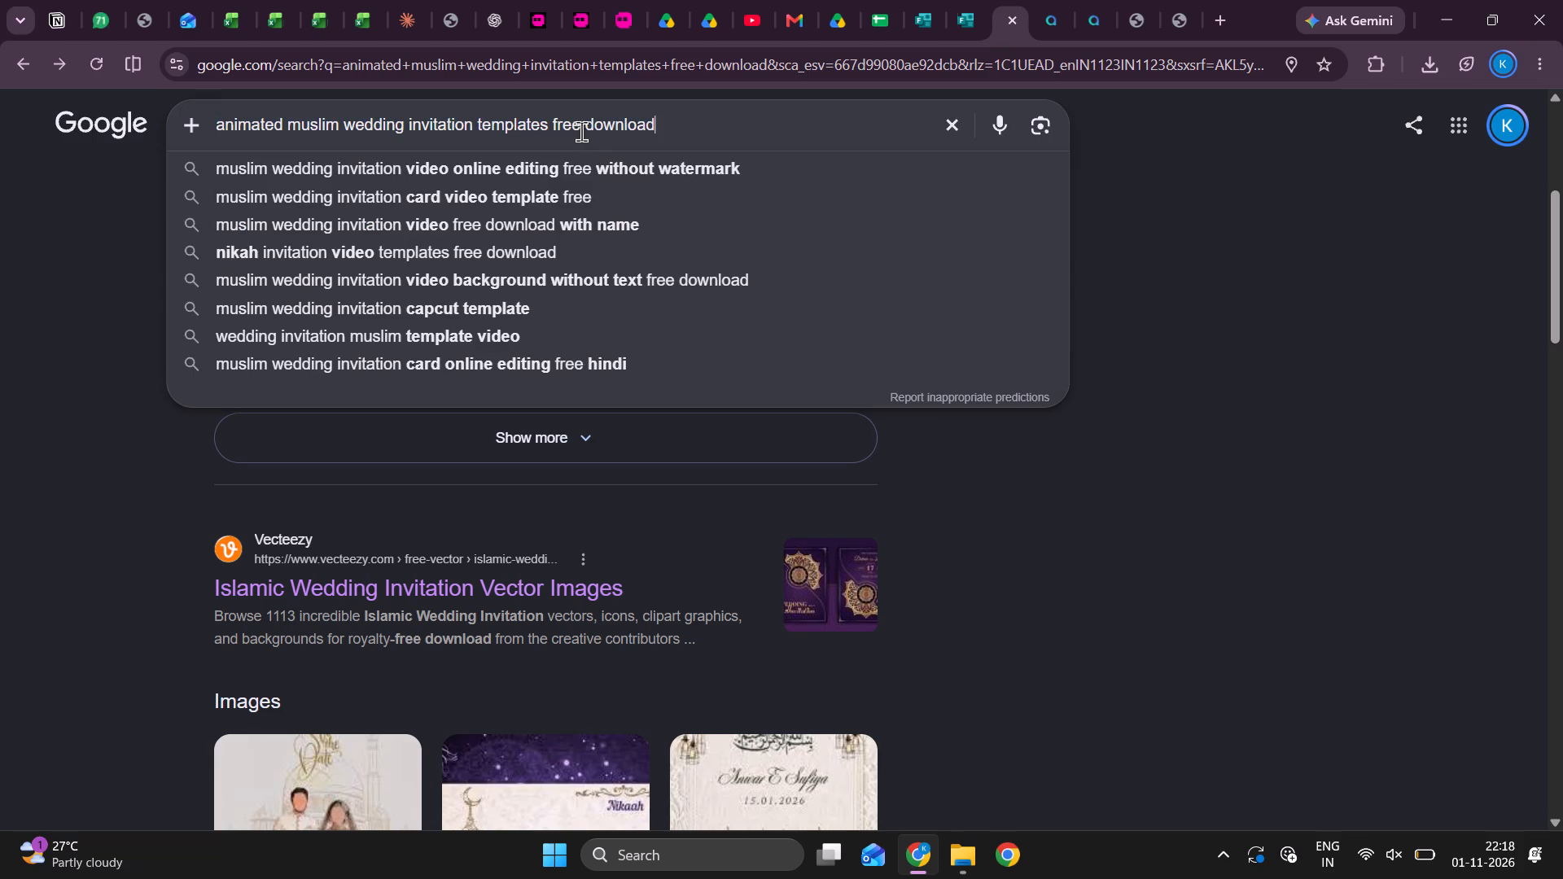
double_click(579, 128)
key("BackSpace")
key("BackSpace")
key("BackSpace")
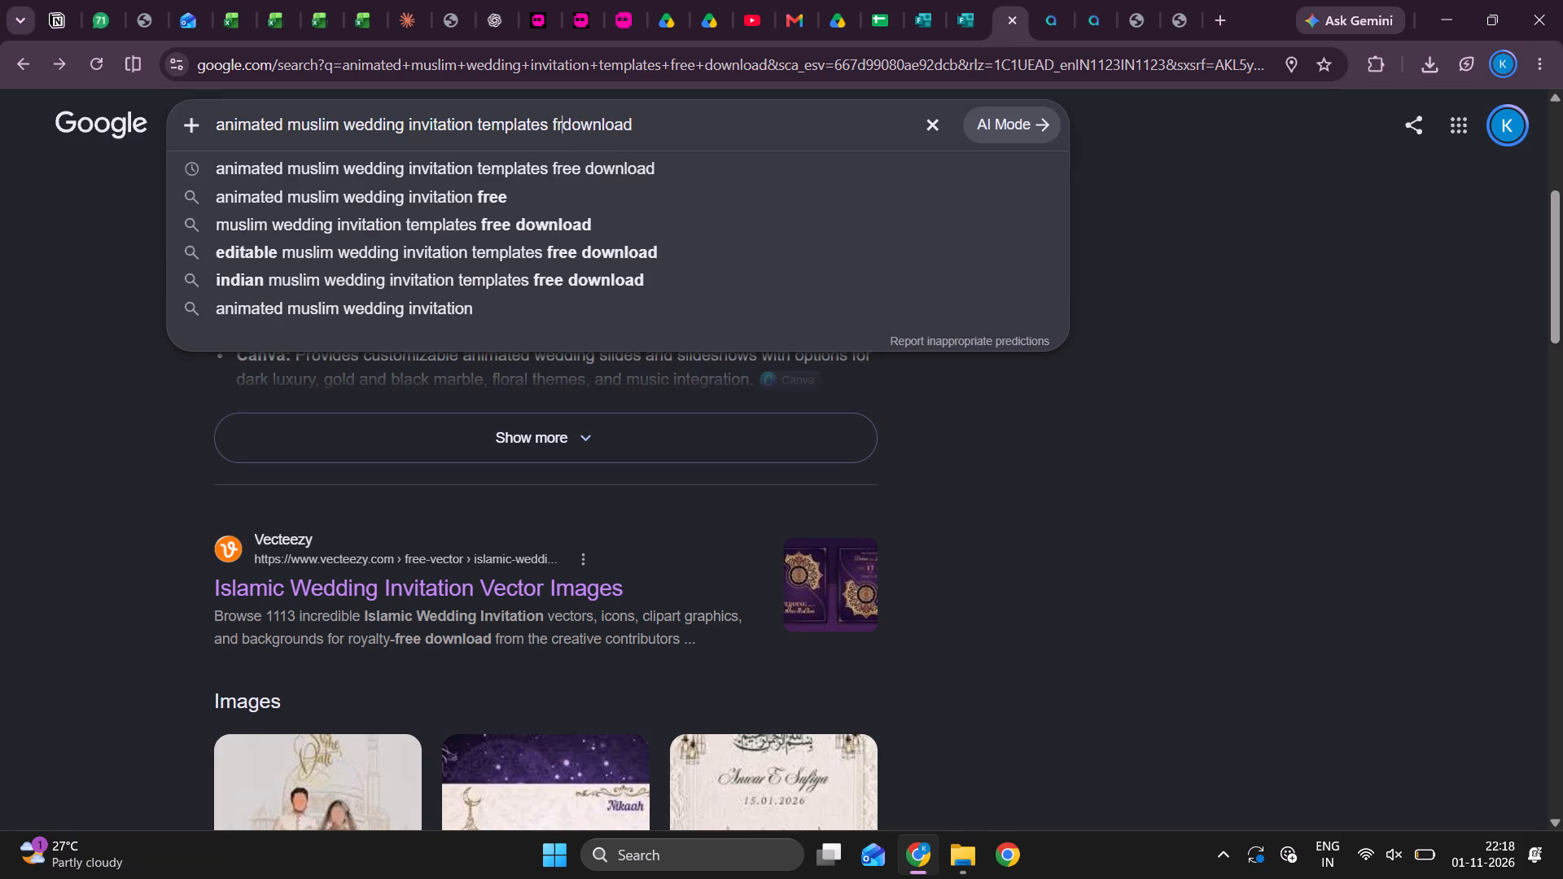
key("BackSpace")
key("BackSpace")
key("BackSpace")
key("space")
key("Return")
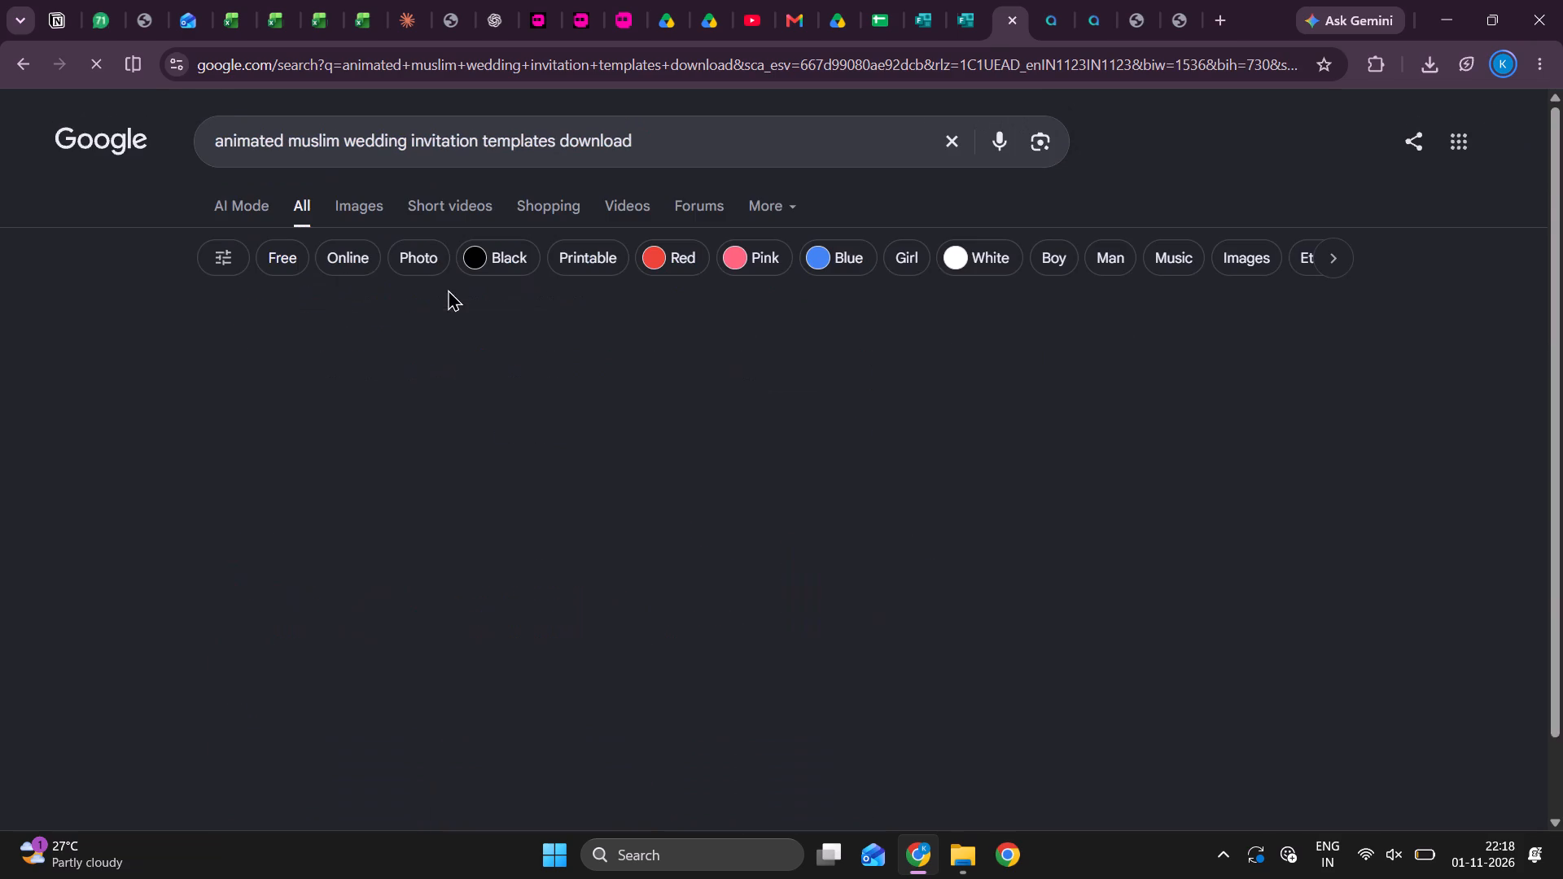
Open the Blossom Arch Muslim wedding video from the sponsored products, play its preview, and close its page.
scroll(285, 722, "down", 1)
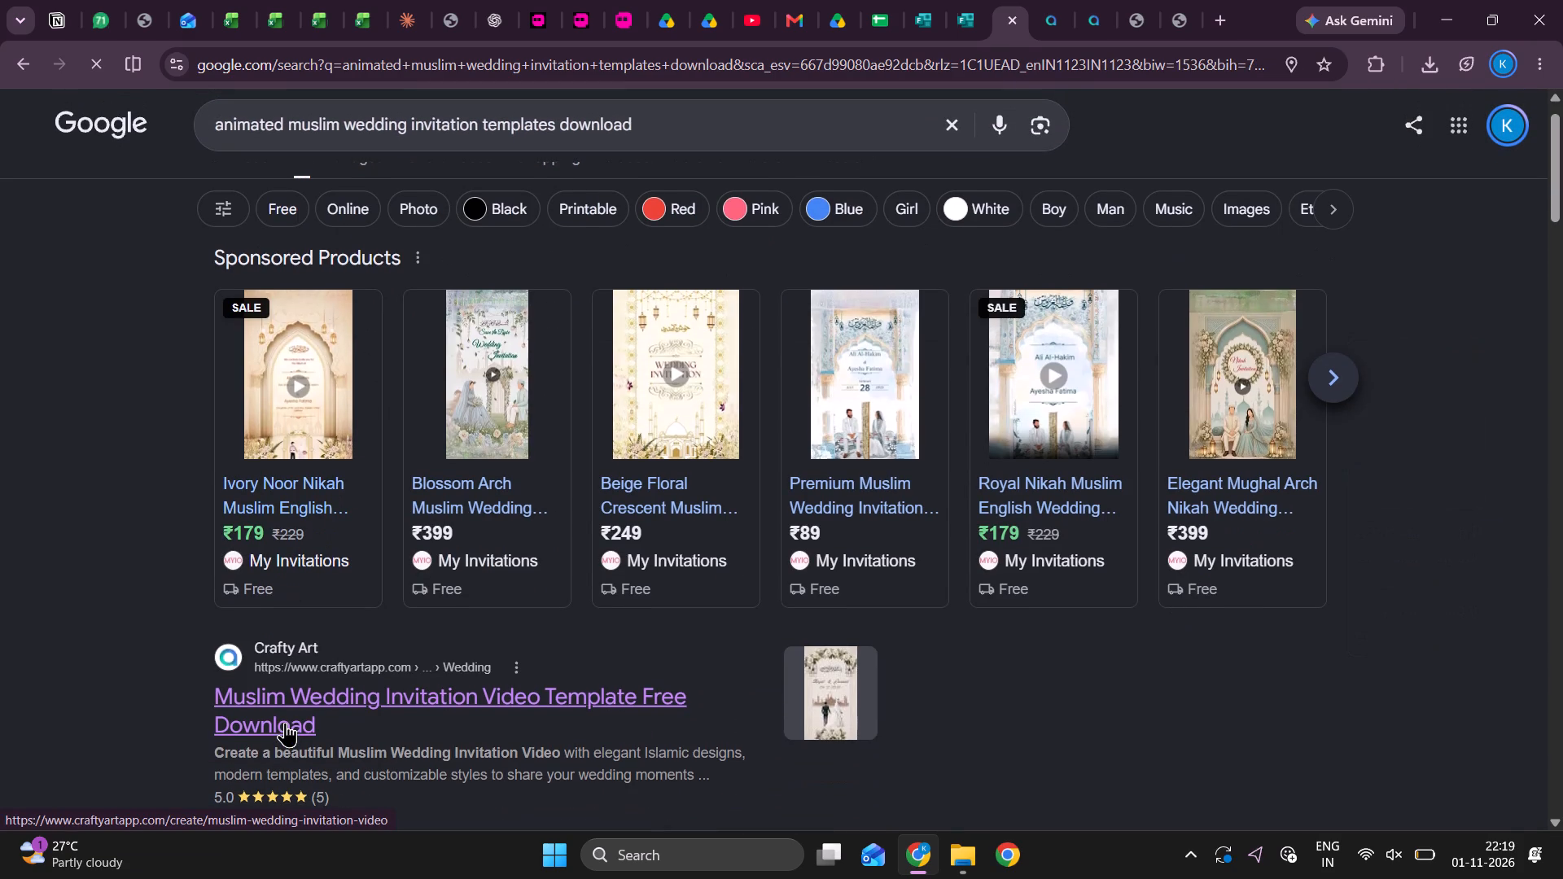
scroll(285, 722, "down", 2)
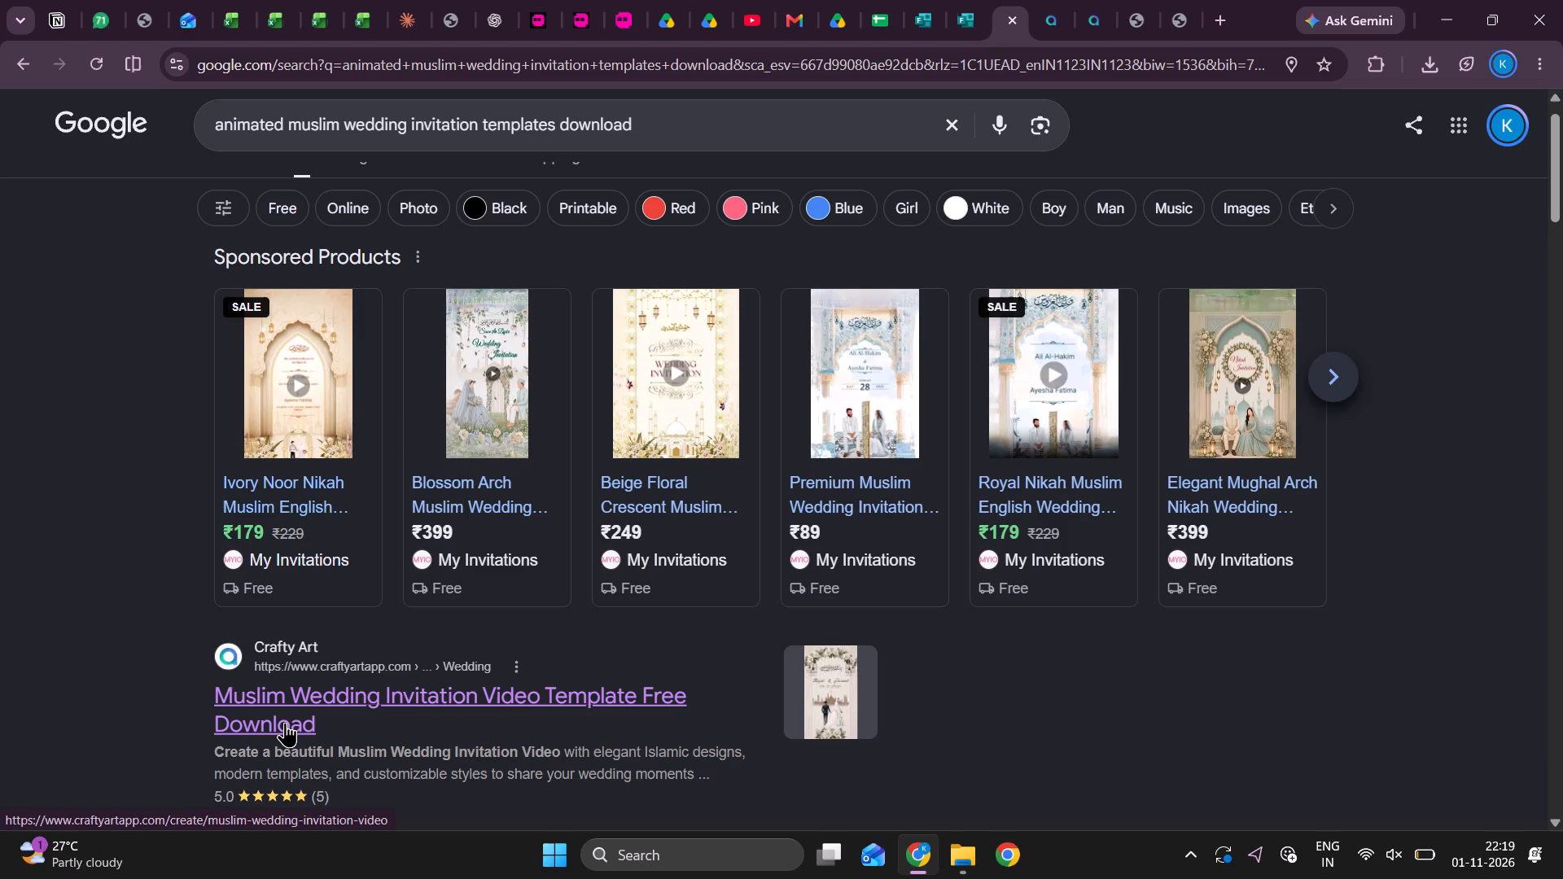
scroll(285, 722, "down", 1)
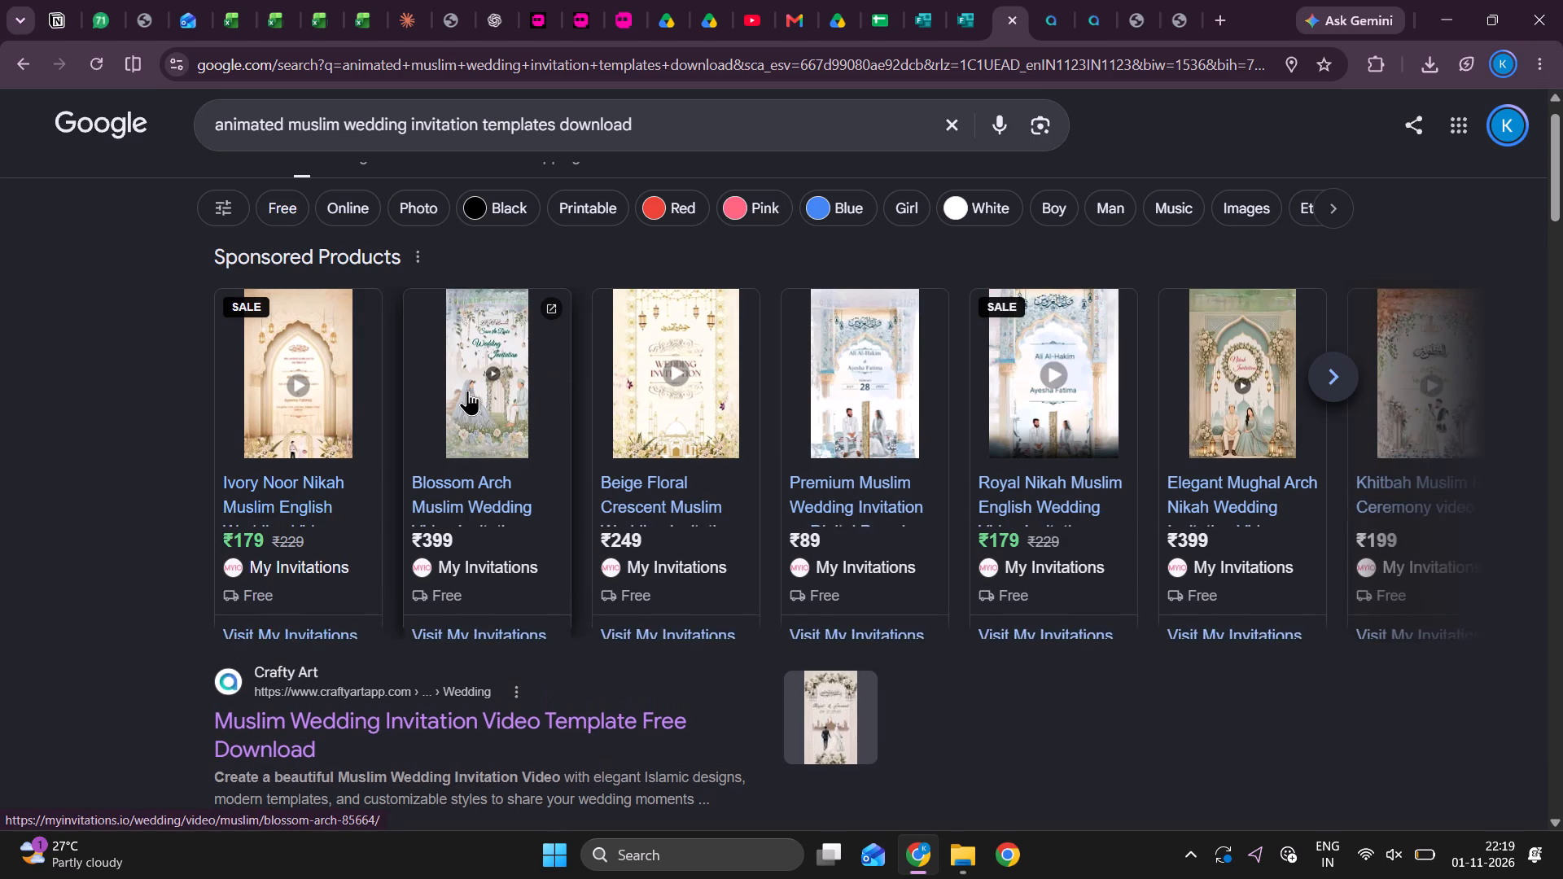
left_click(487, 380)
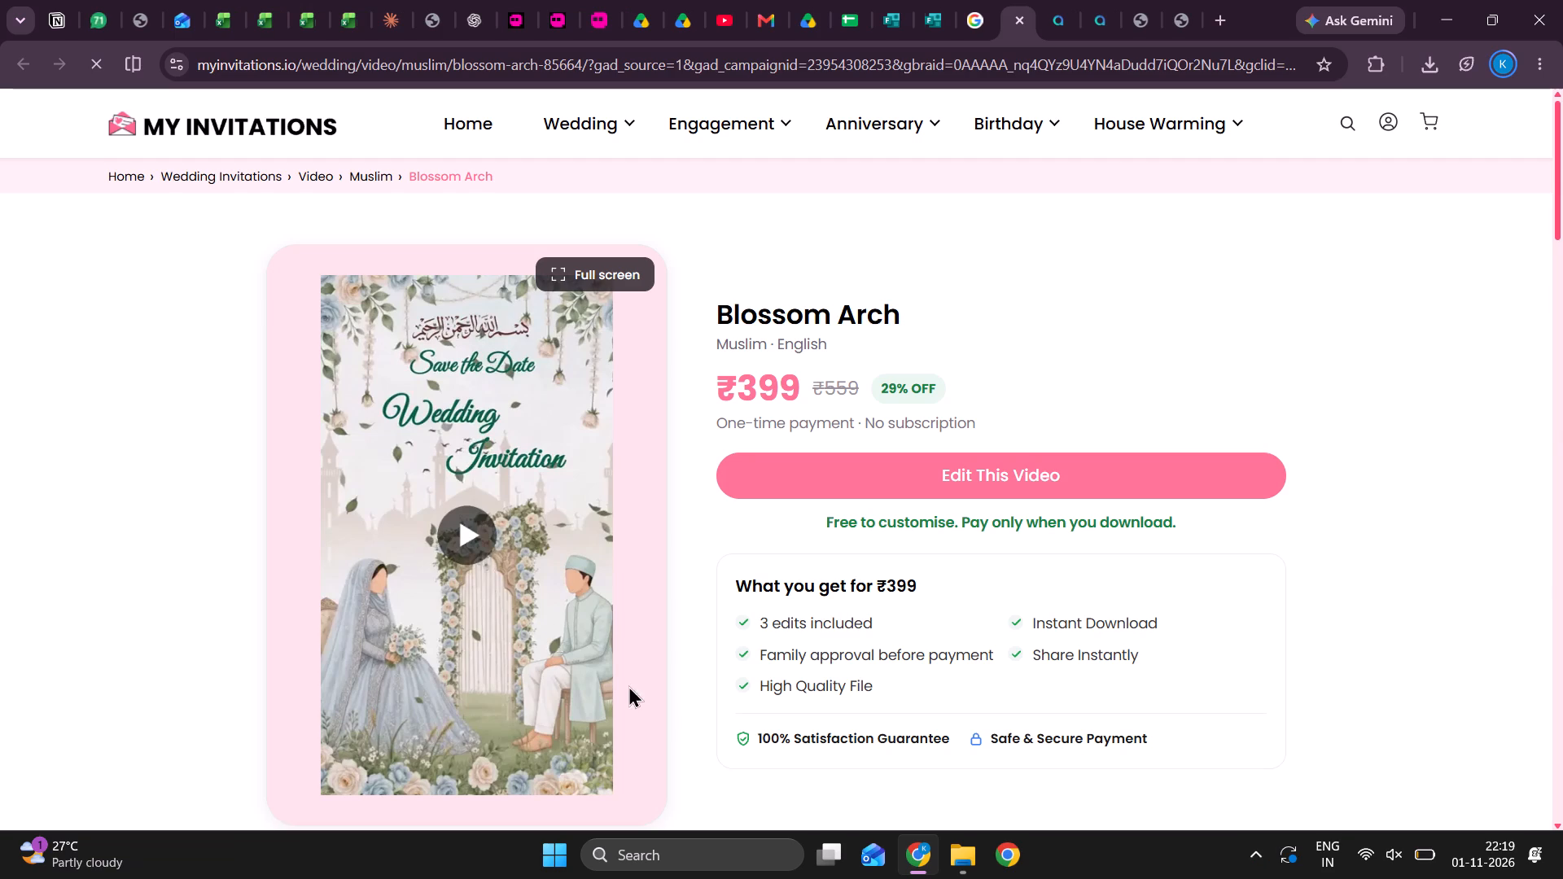
left_click(466, 518)
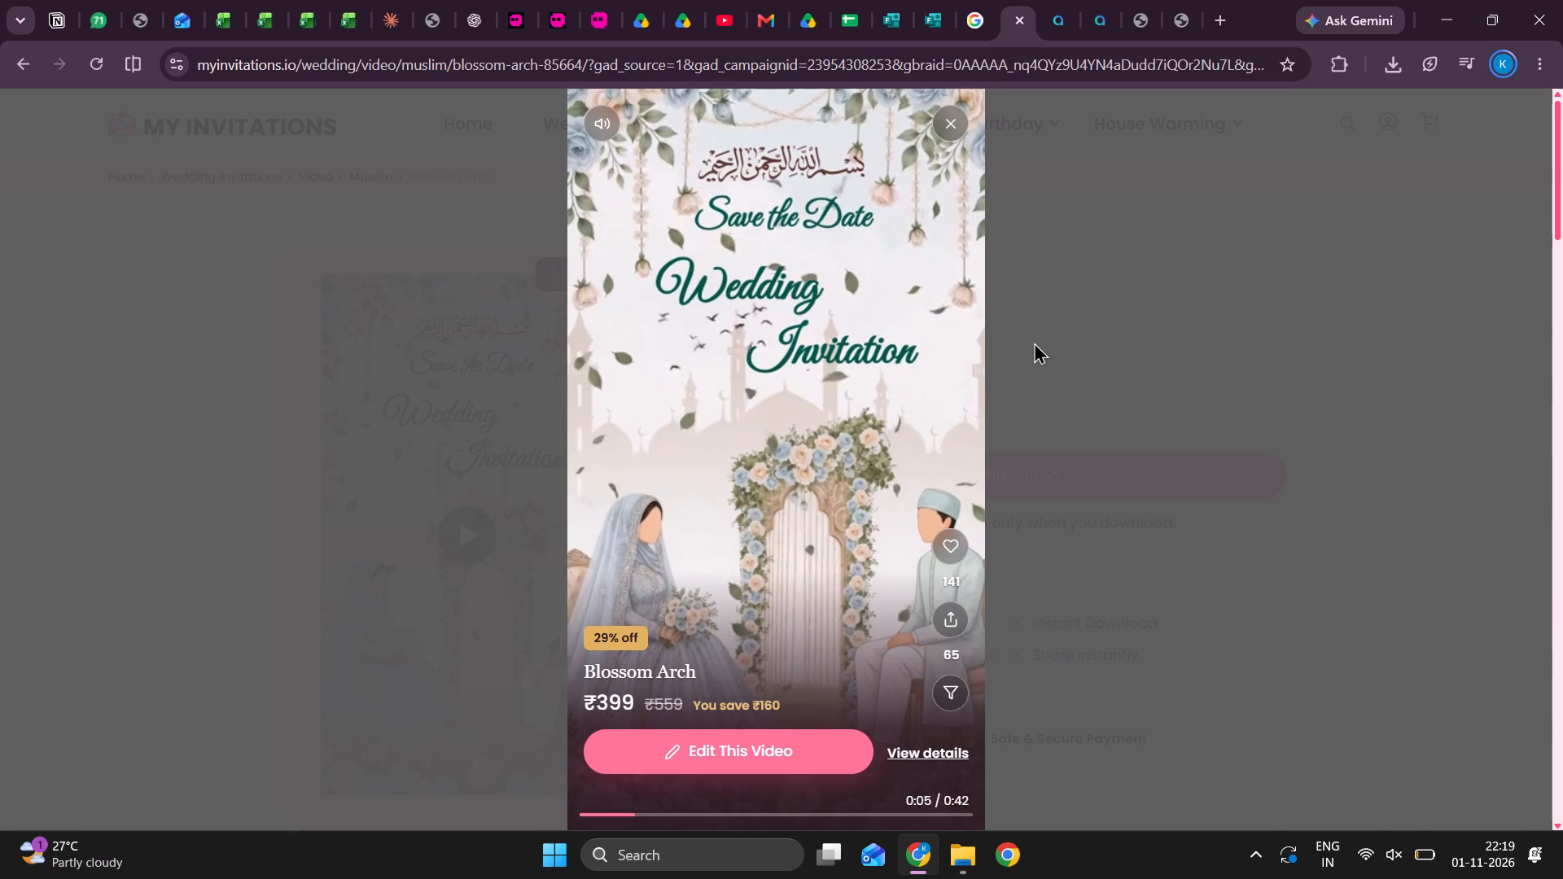
left_click(1022, 22)
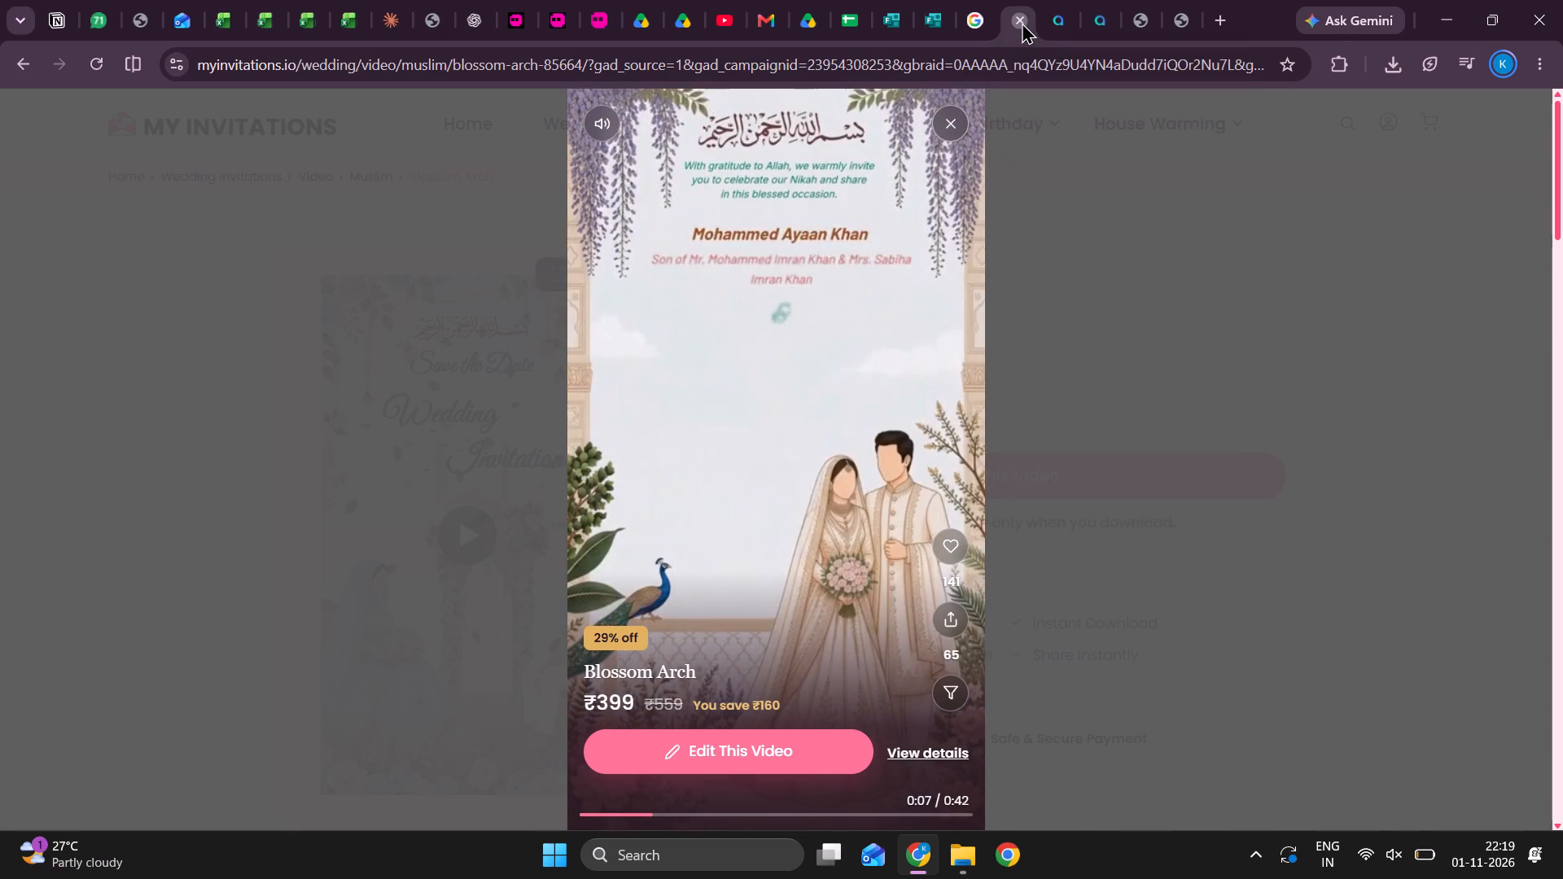
scroll(1088, 451, "left", 1)
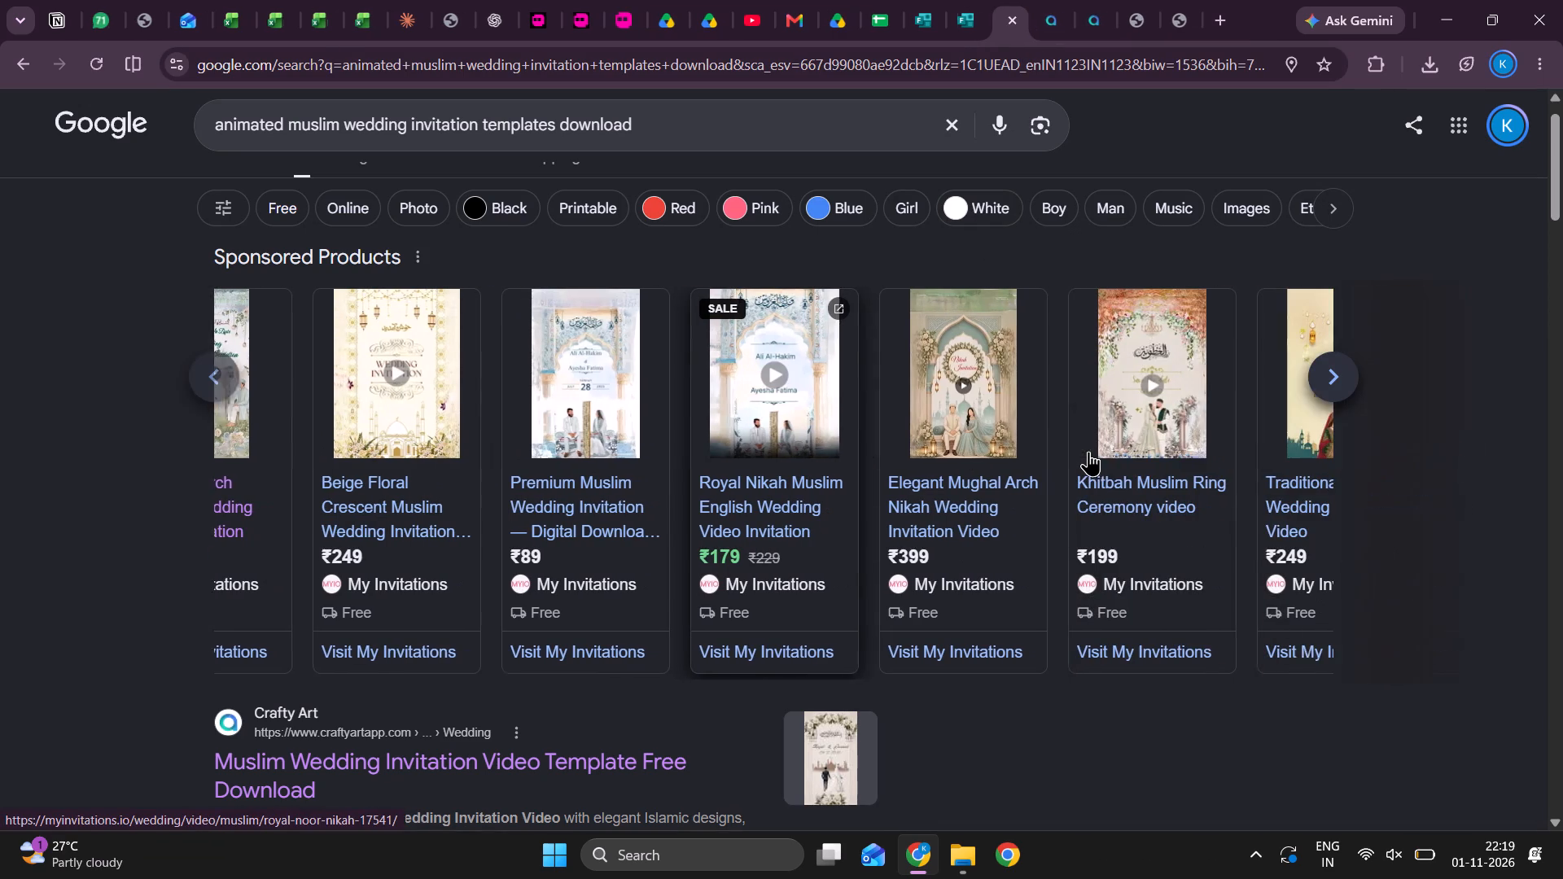
scroll(1088, 451, "left", 3)
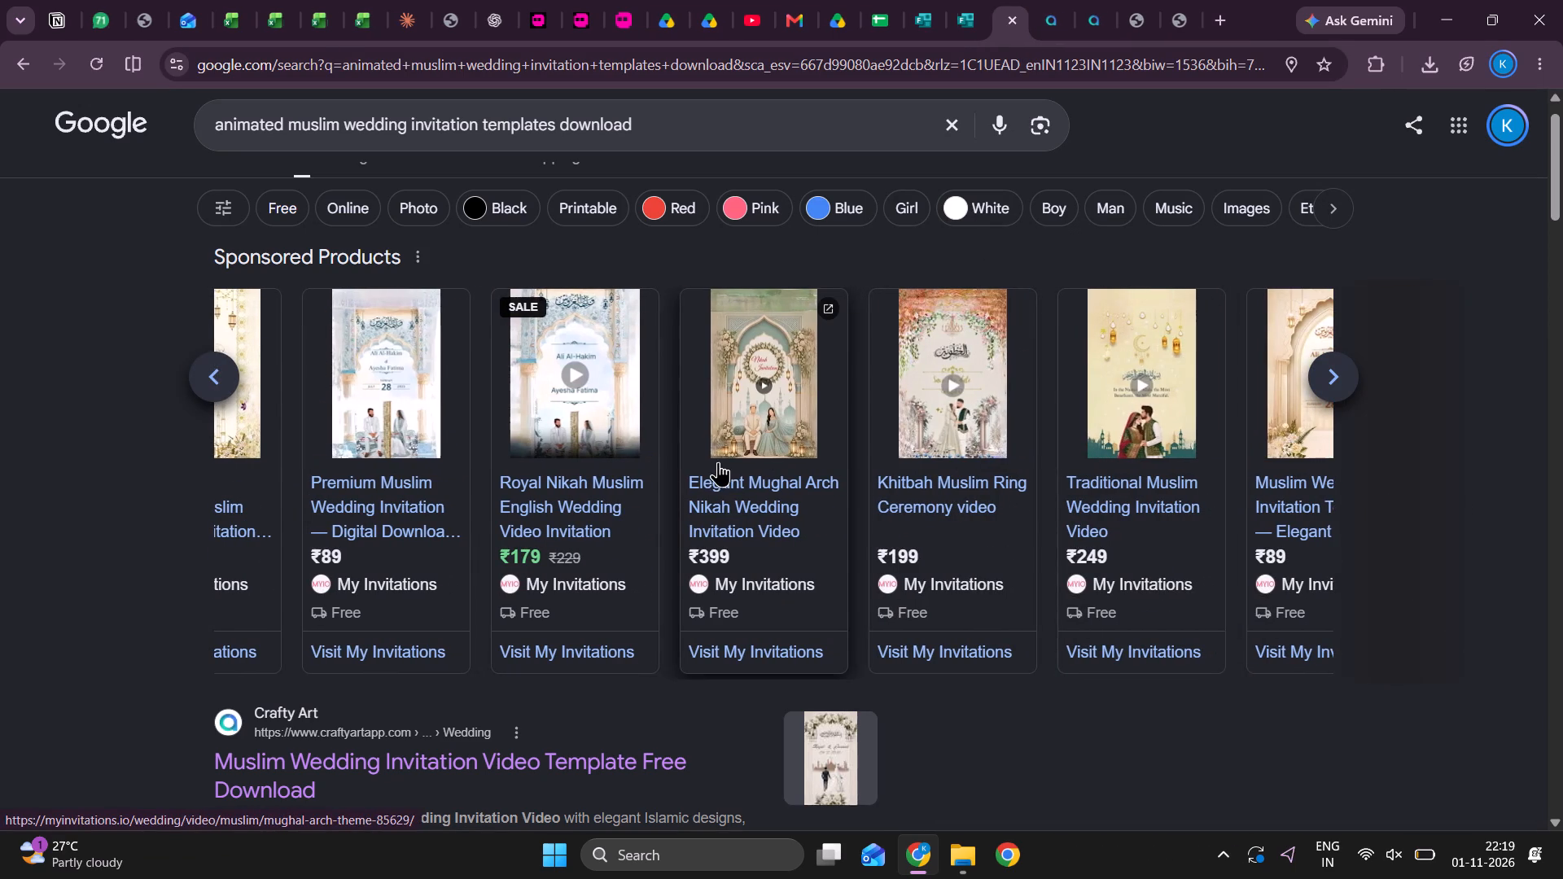
left_click(740, 420)
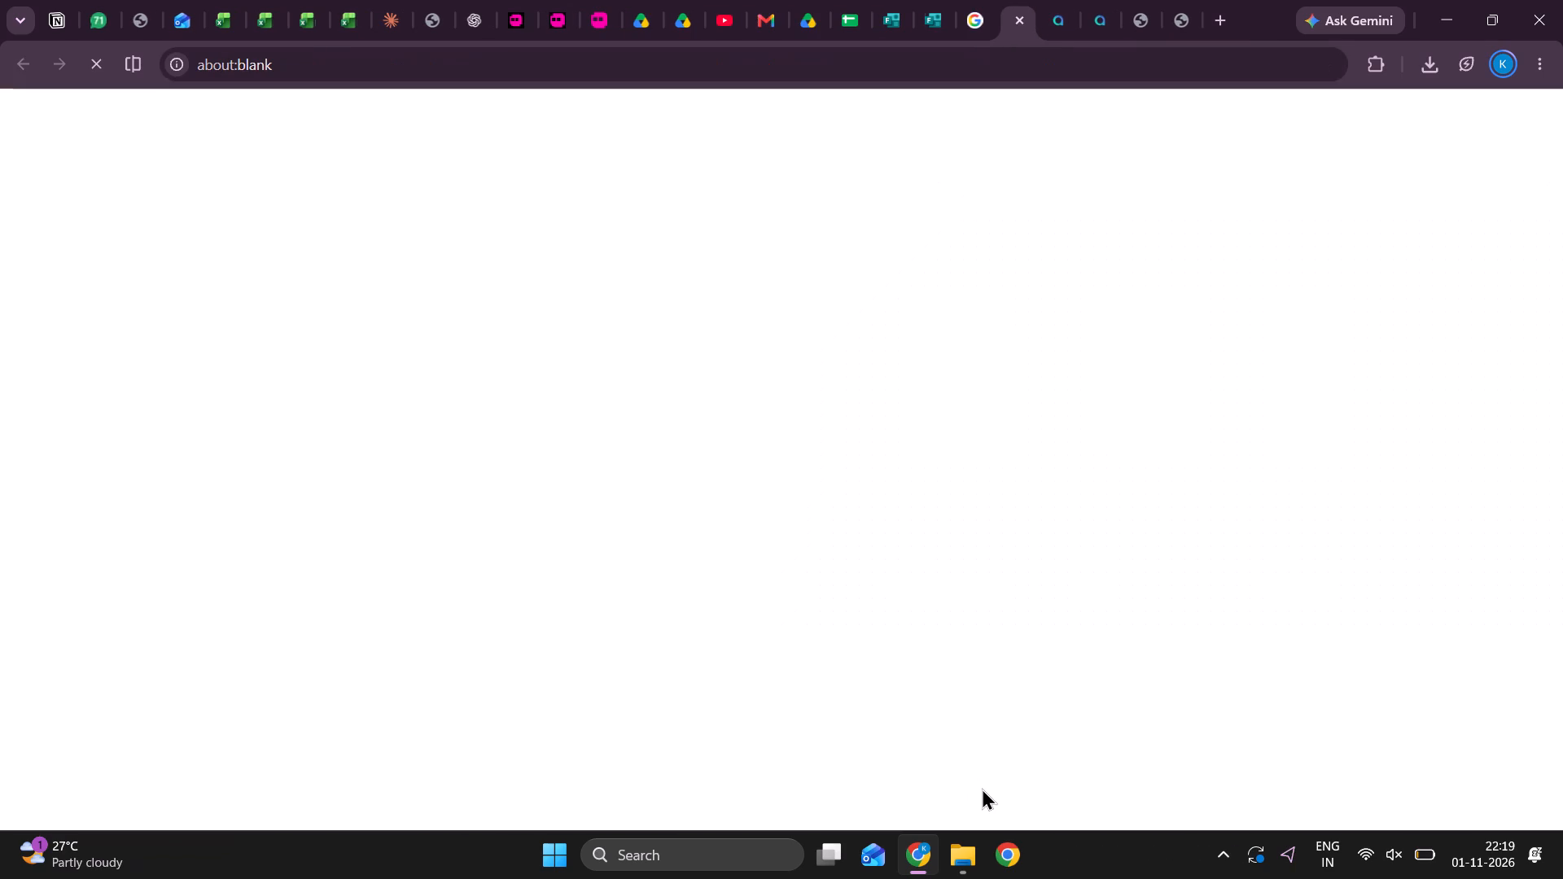
left_click(485, 532)
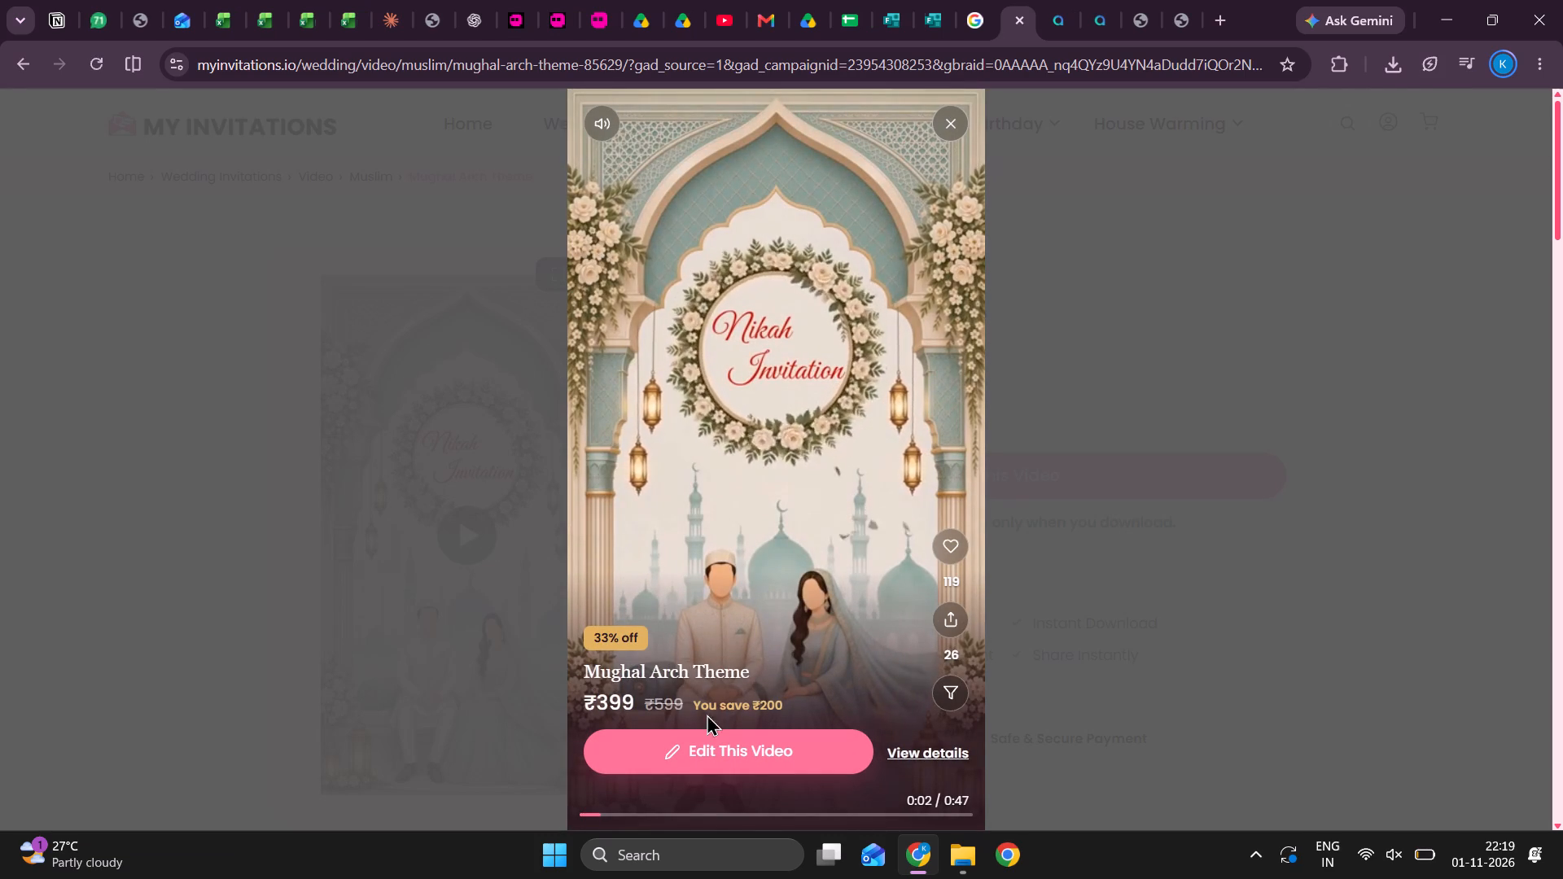
left_click(386, 542)
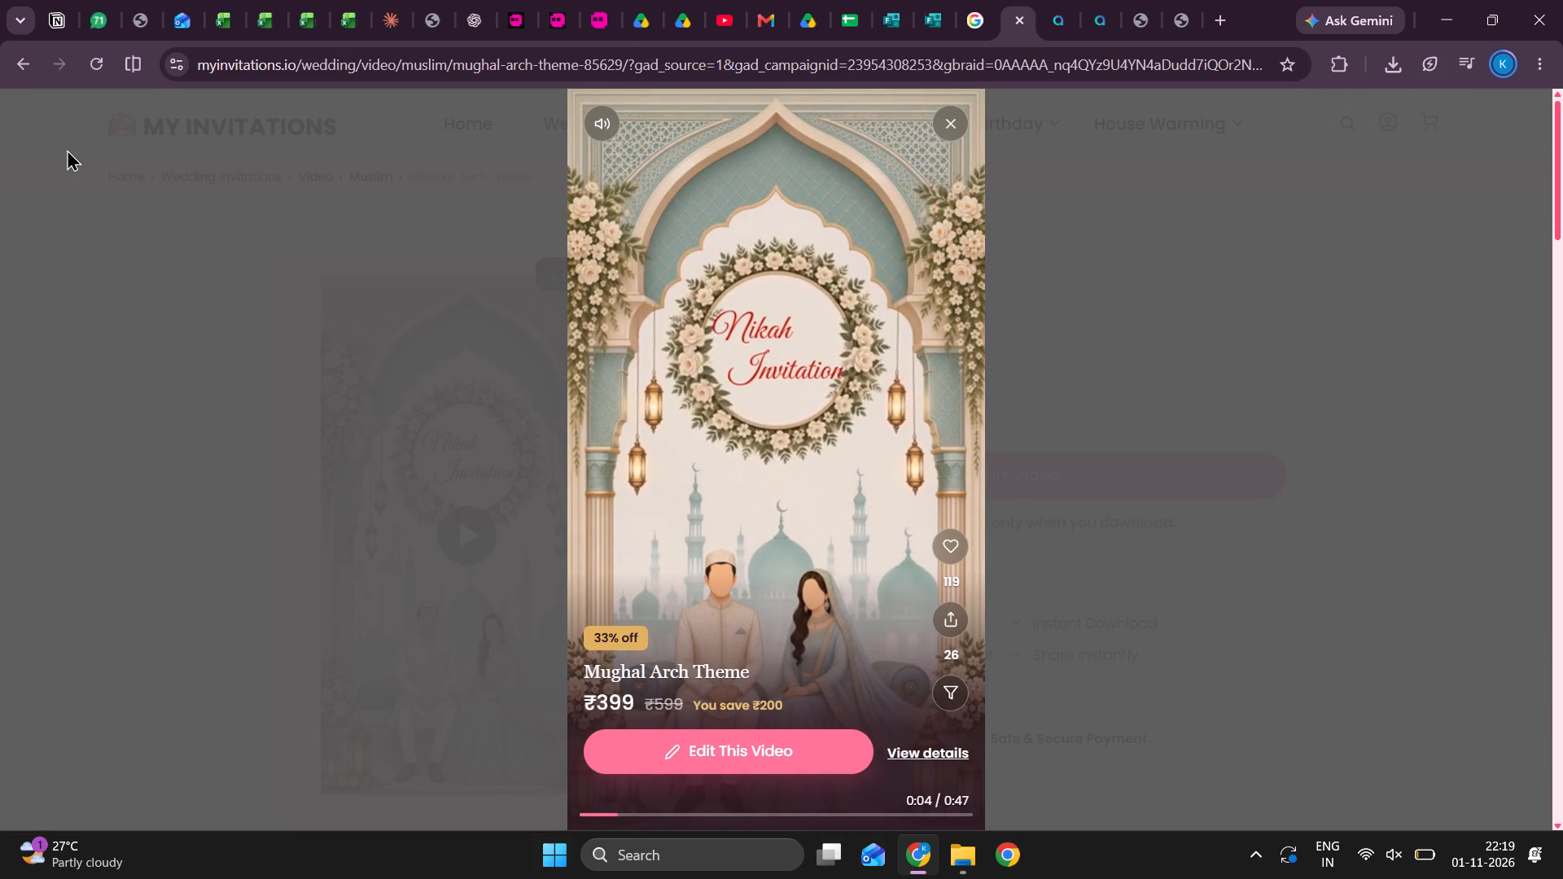
left_click(8, 71)
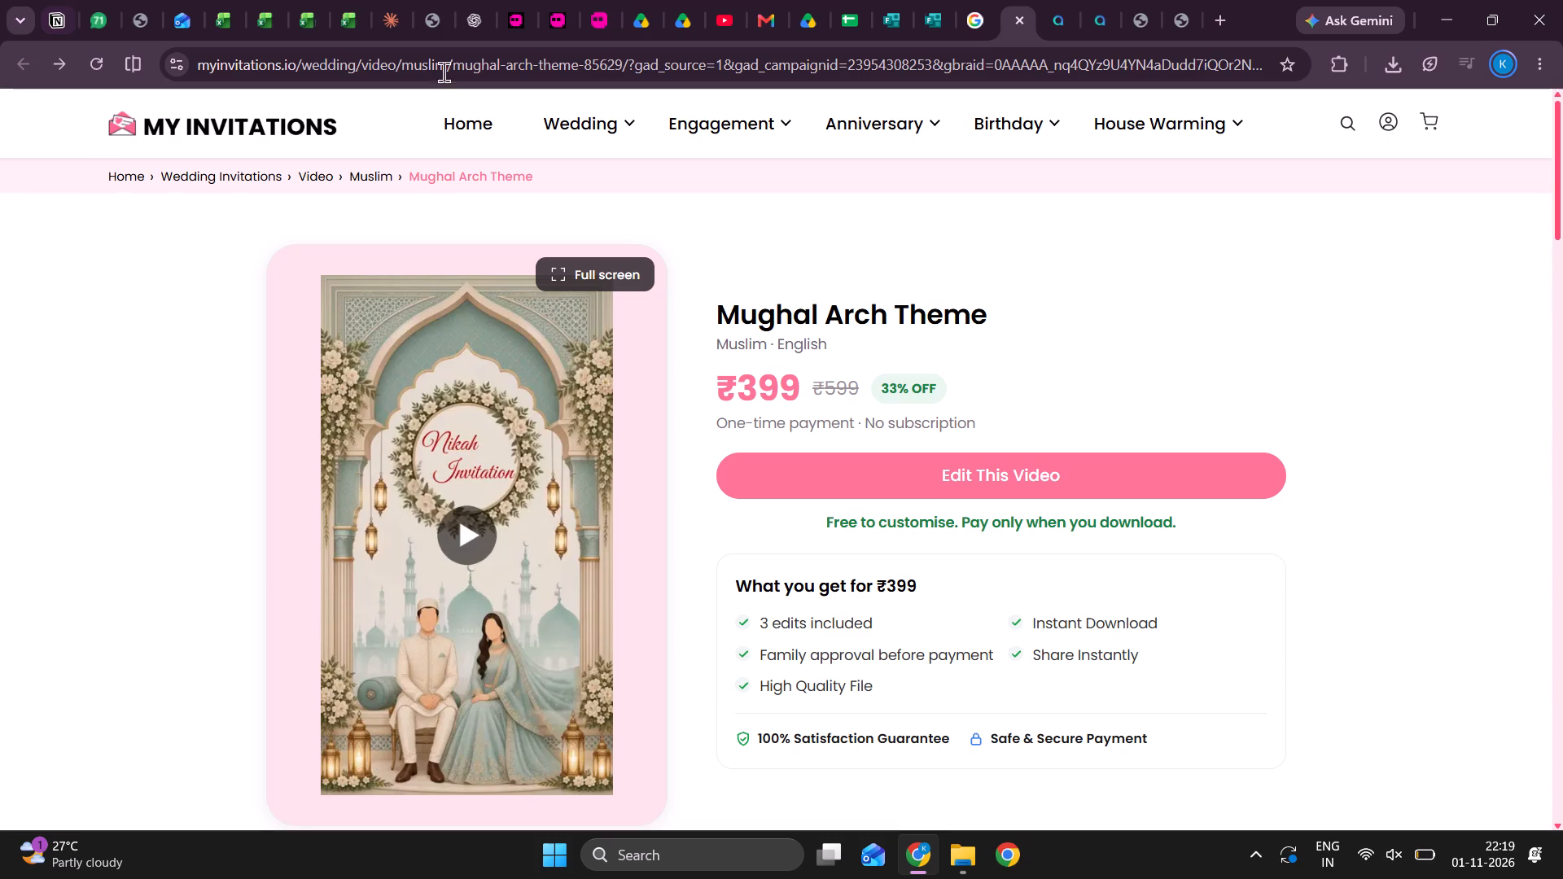
left_click(1019, 16)
scroll(716, 479, "left", 3)
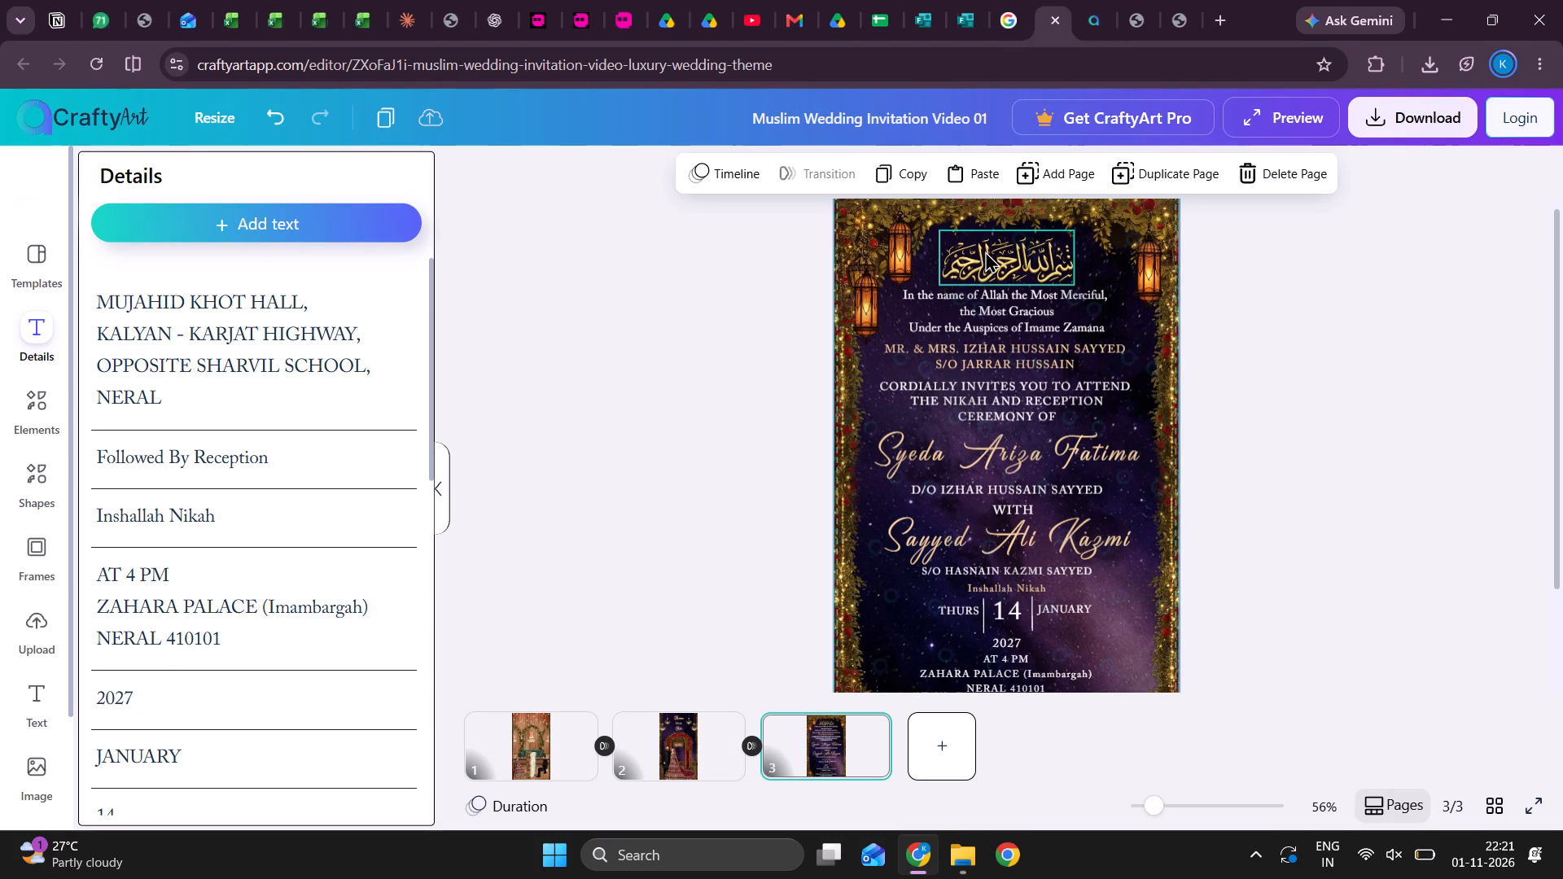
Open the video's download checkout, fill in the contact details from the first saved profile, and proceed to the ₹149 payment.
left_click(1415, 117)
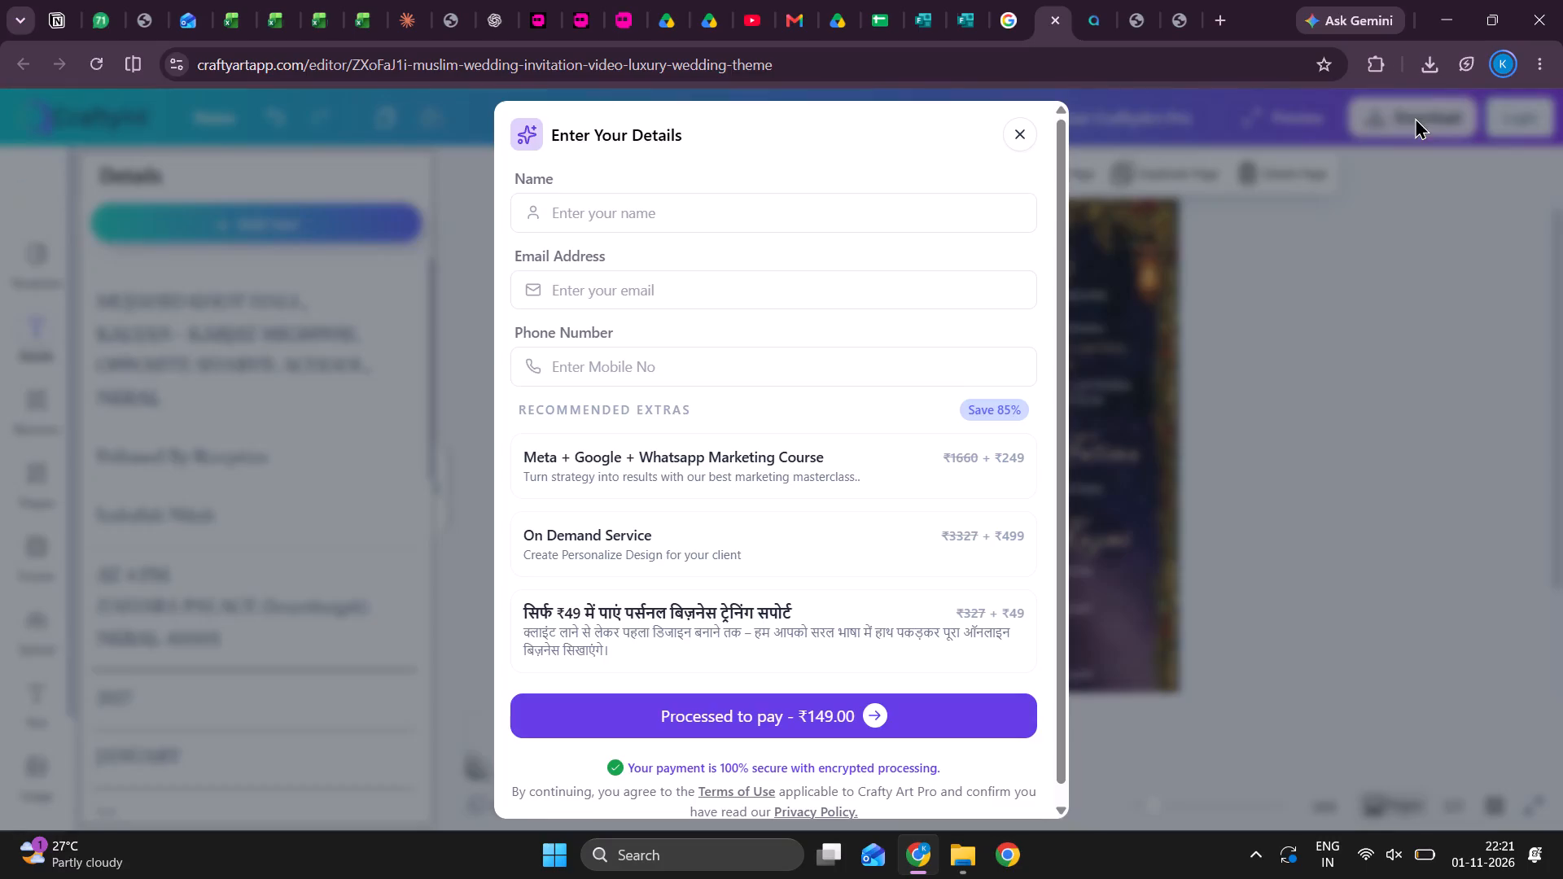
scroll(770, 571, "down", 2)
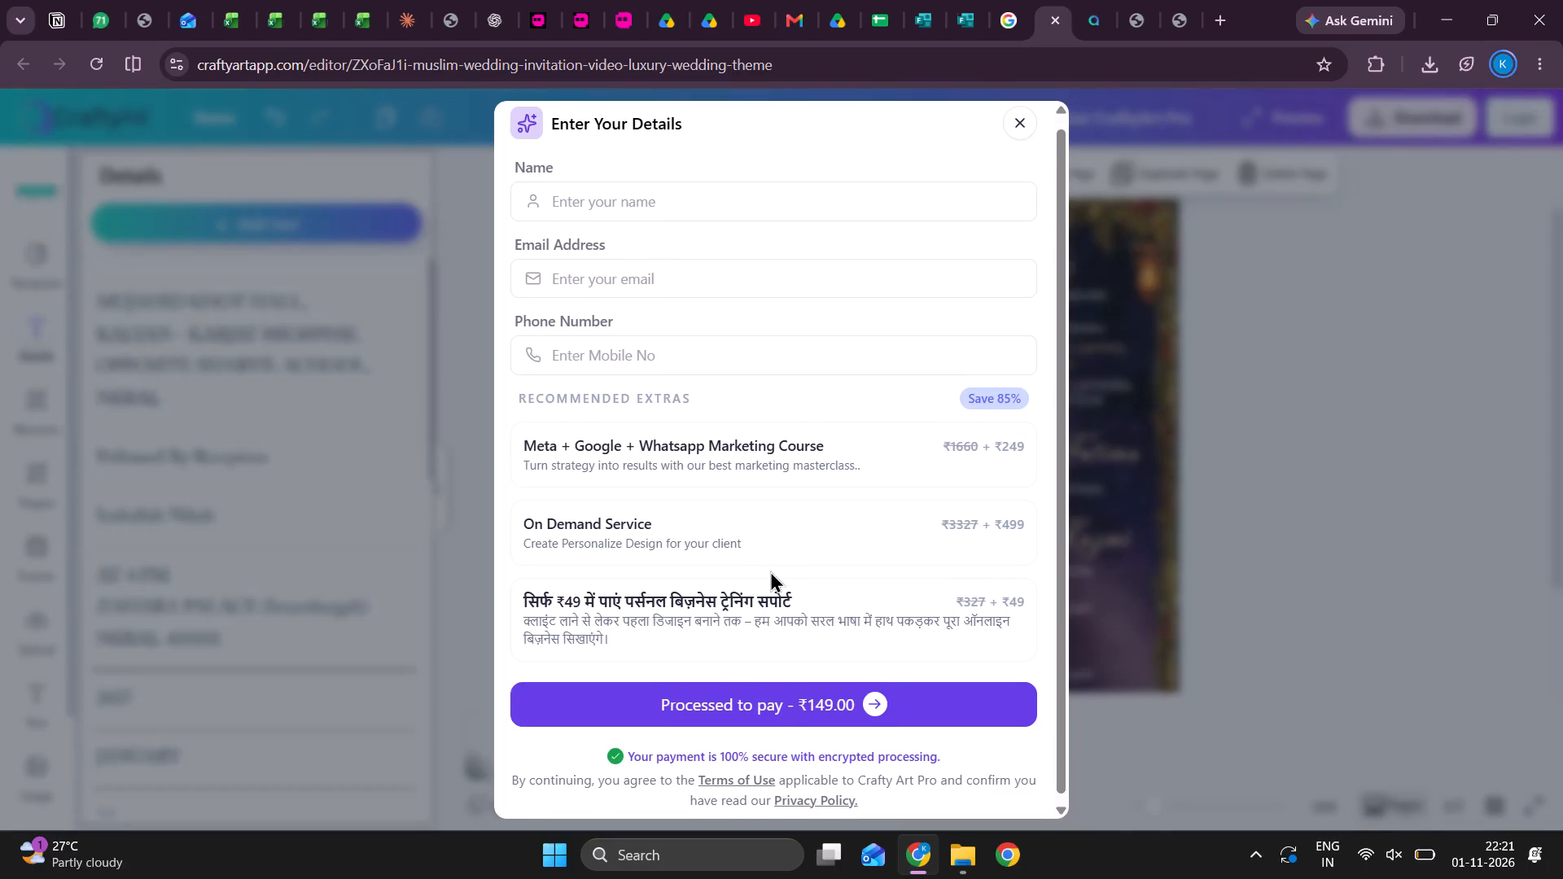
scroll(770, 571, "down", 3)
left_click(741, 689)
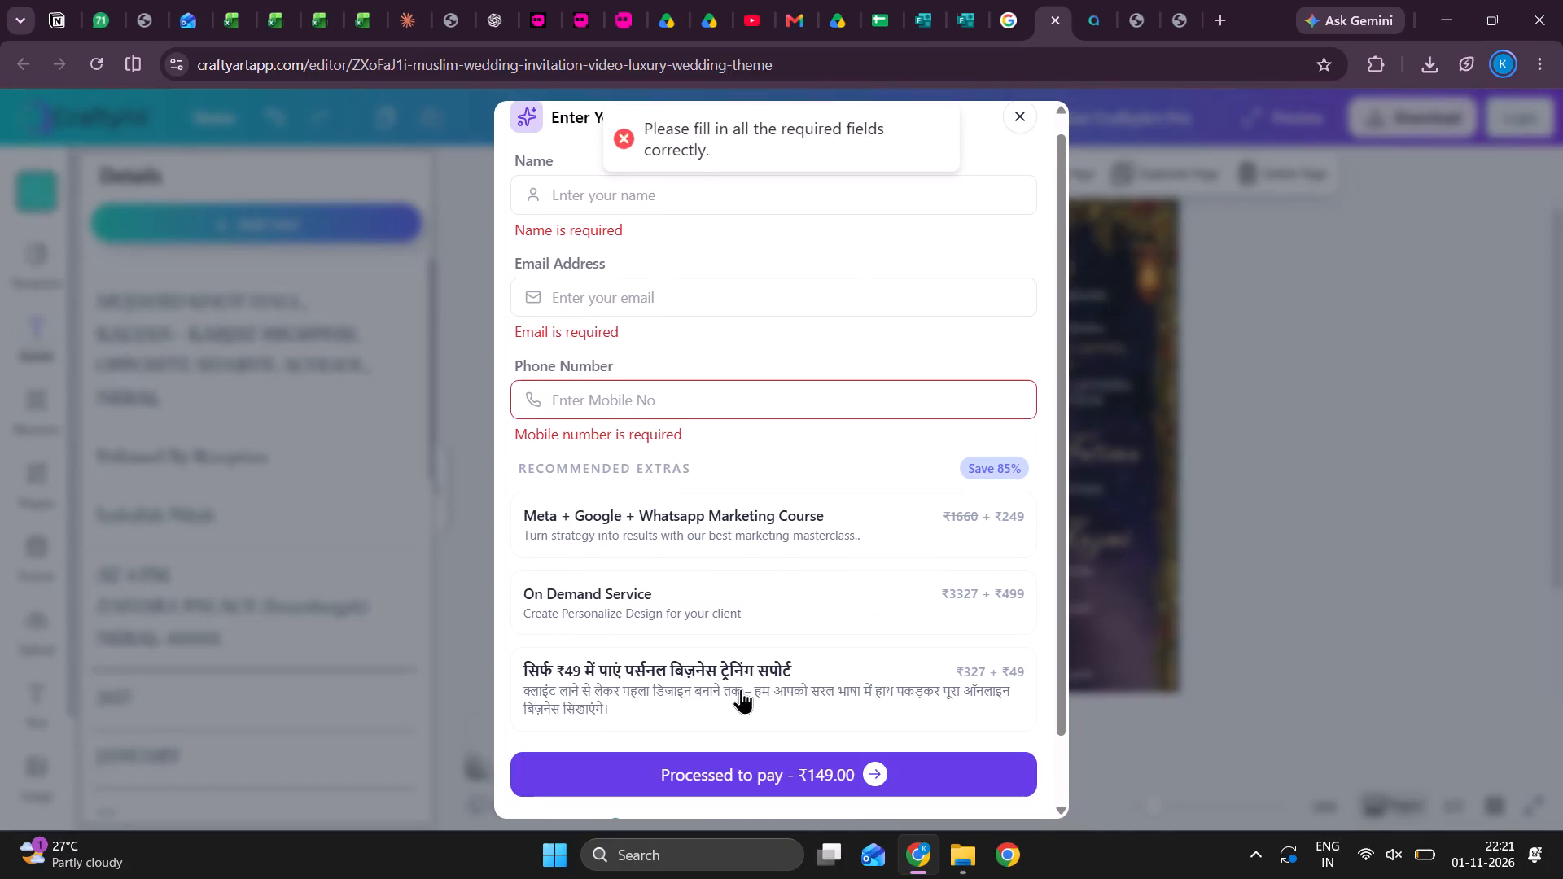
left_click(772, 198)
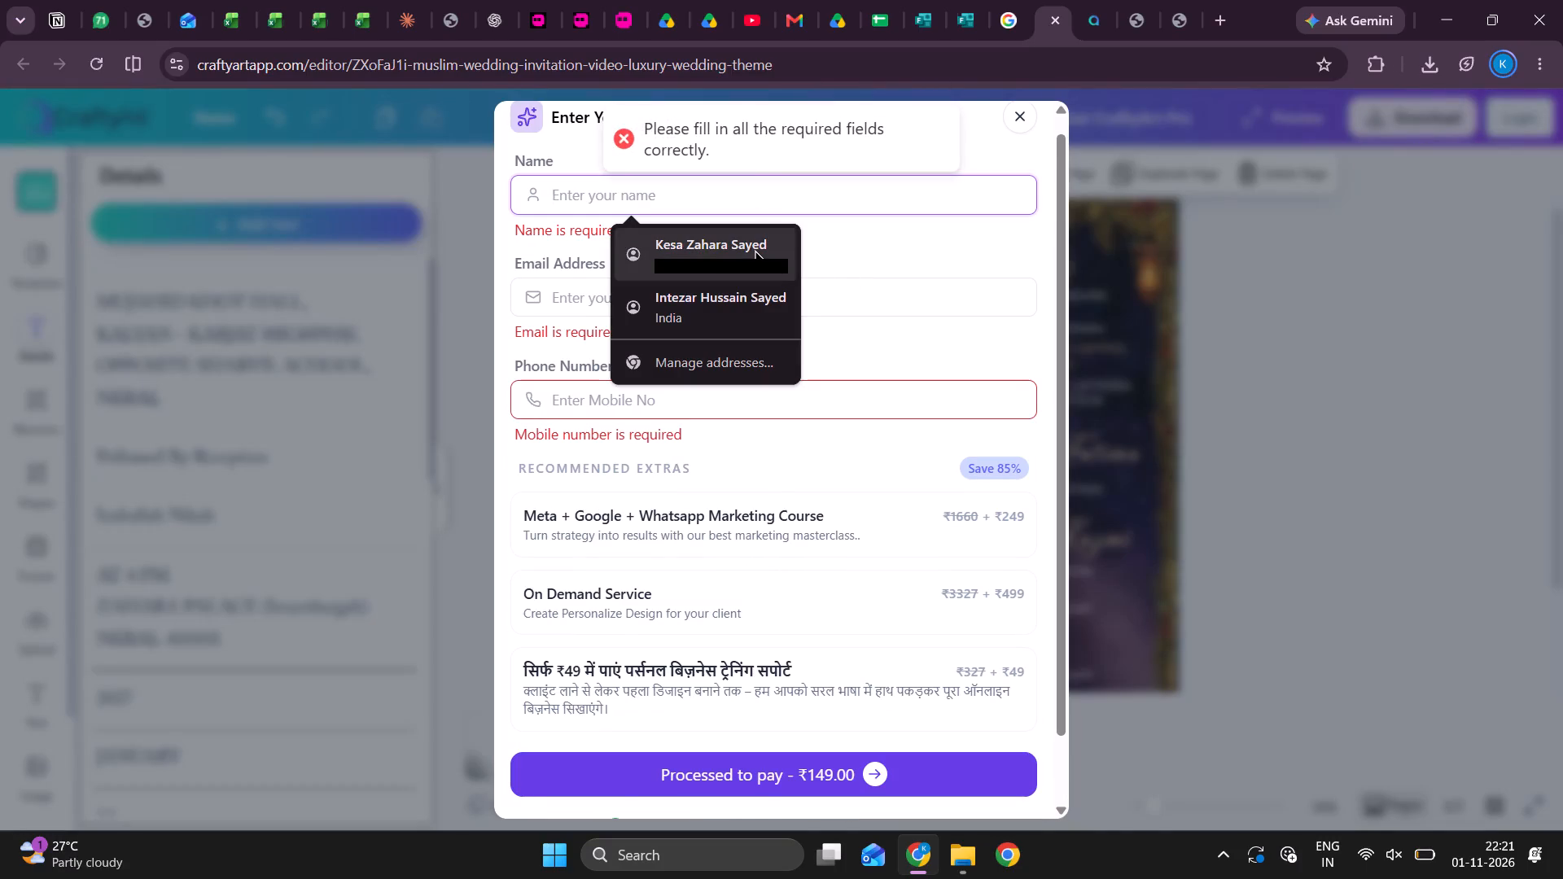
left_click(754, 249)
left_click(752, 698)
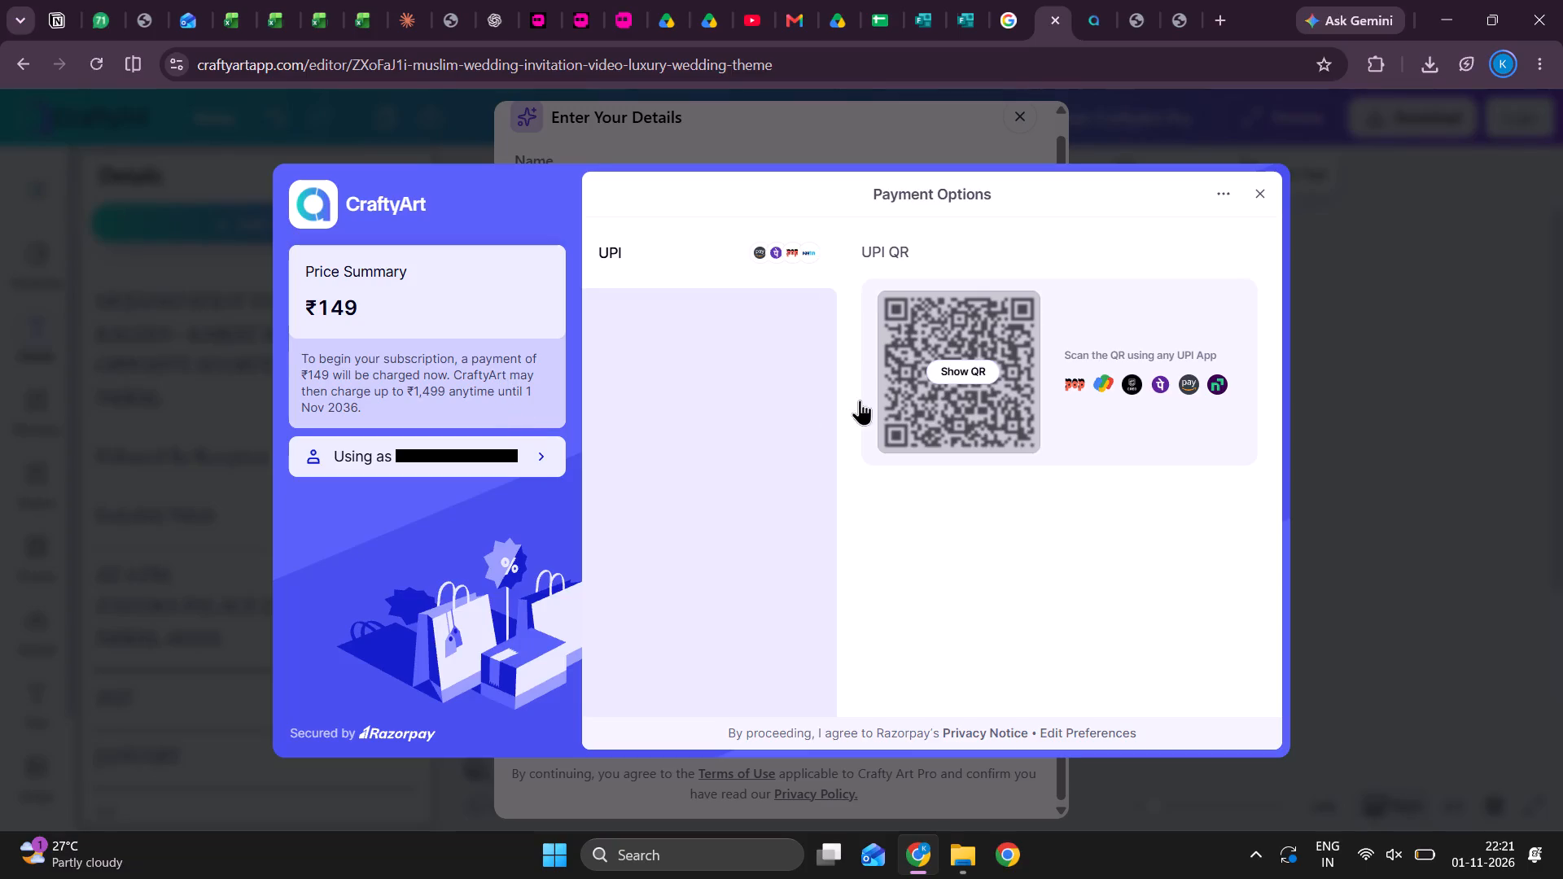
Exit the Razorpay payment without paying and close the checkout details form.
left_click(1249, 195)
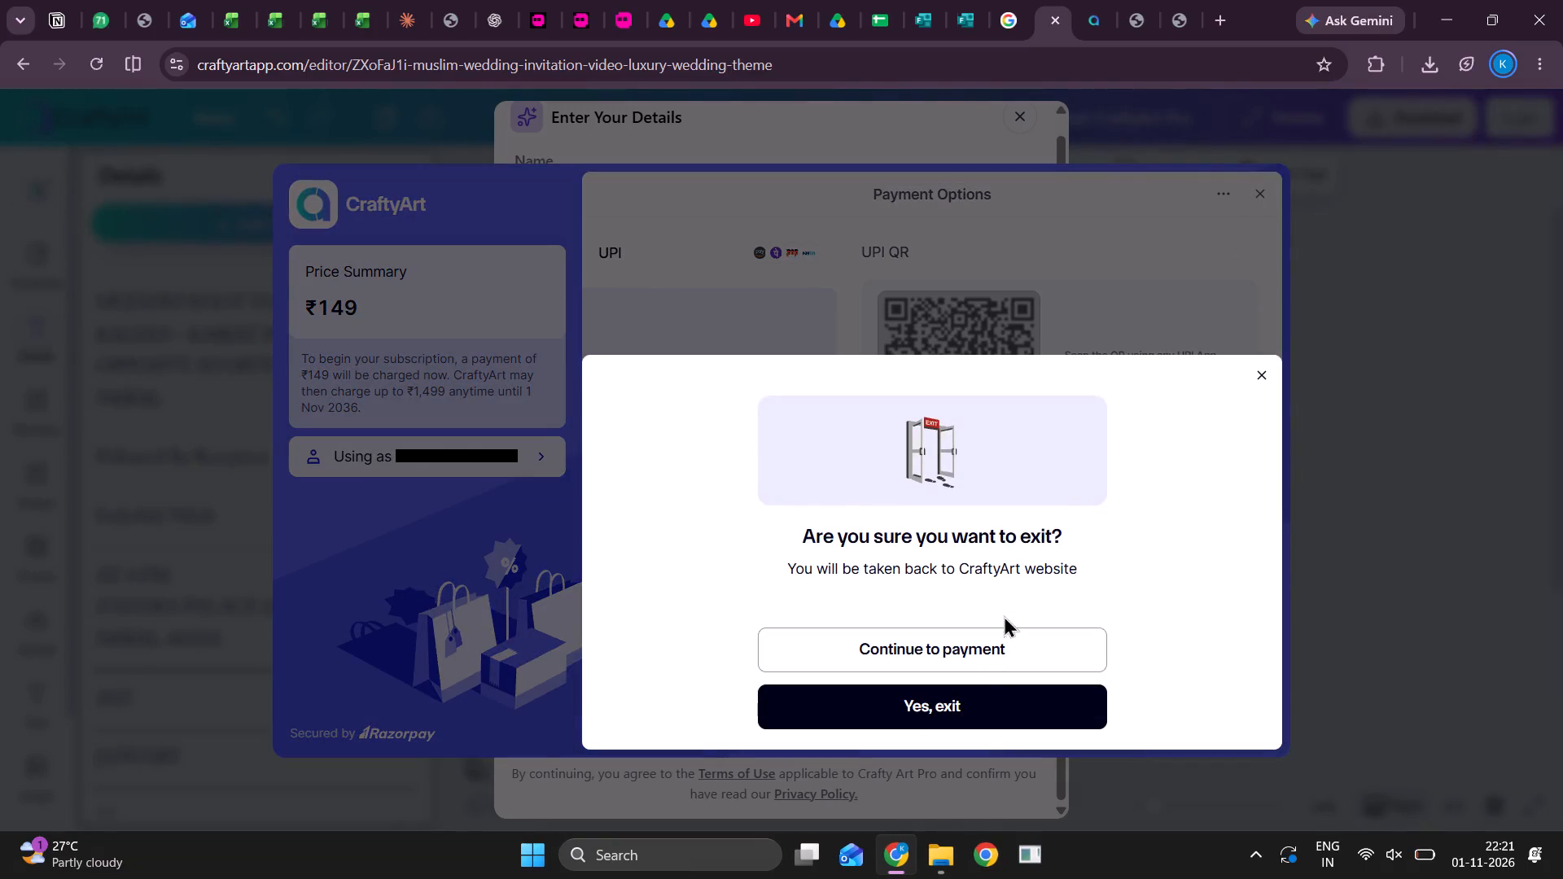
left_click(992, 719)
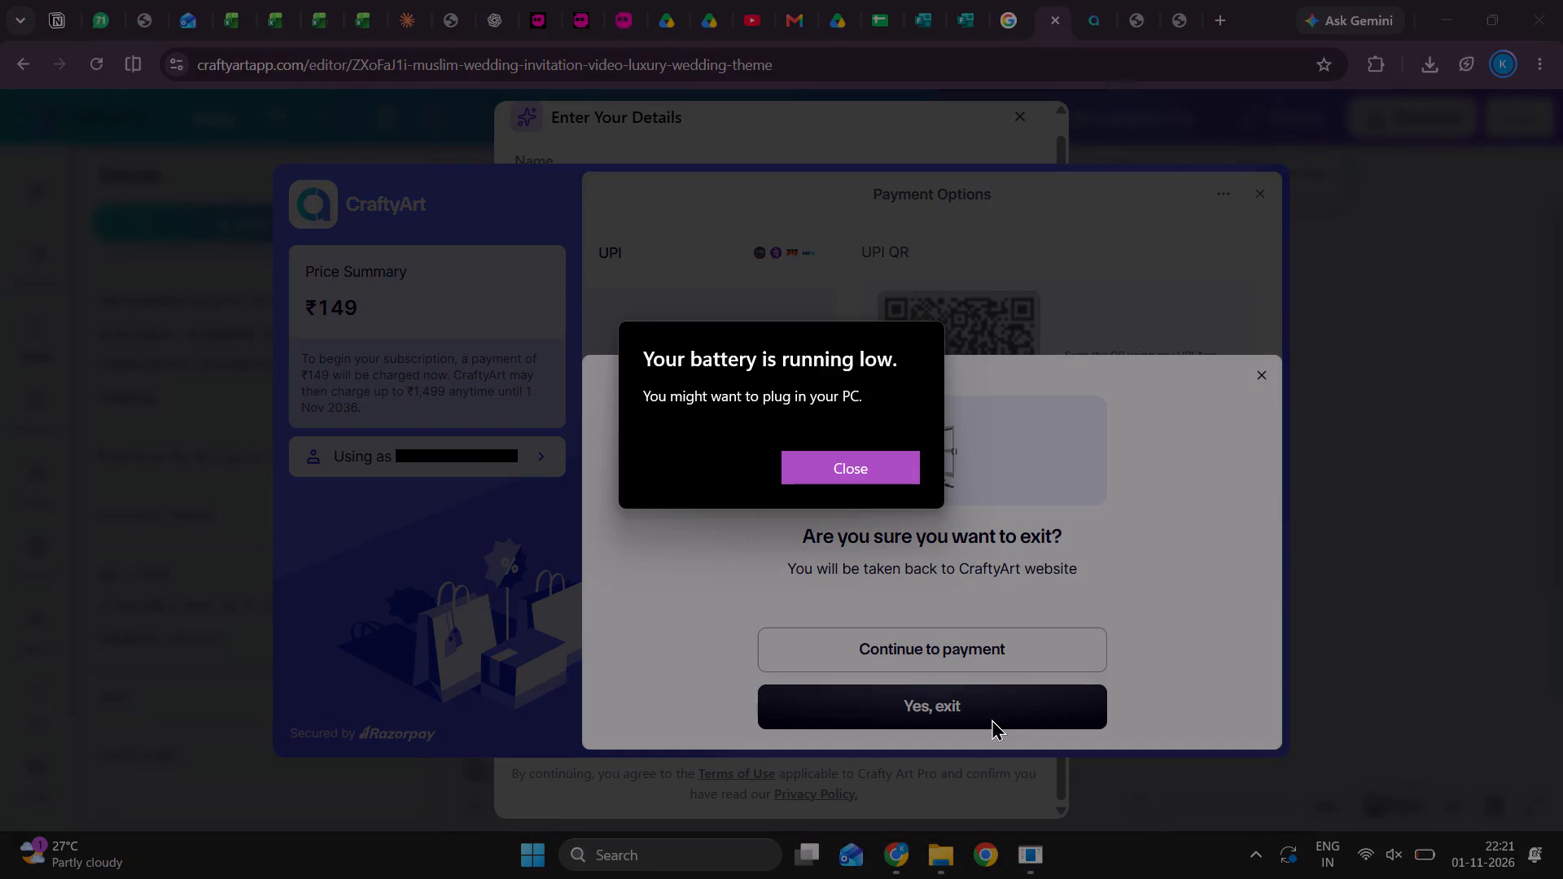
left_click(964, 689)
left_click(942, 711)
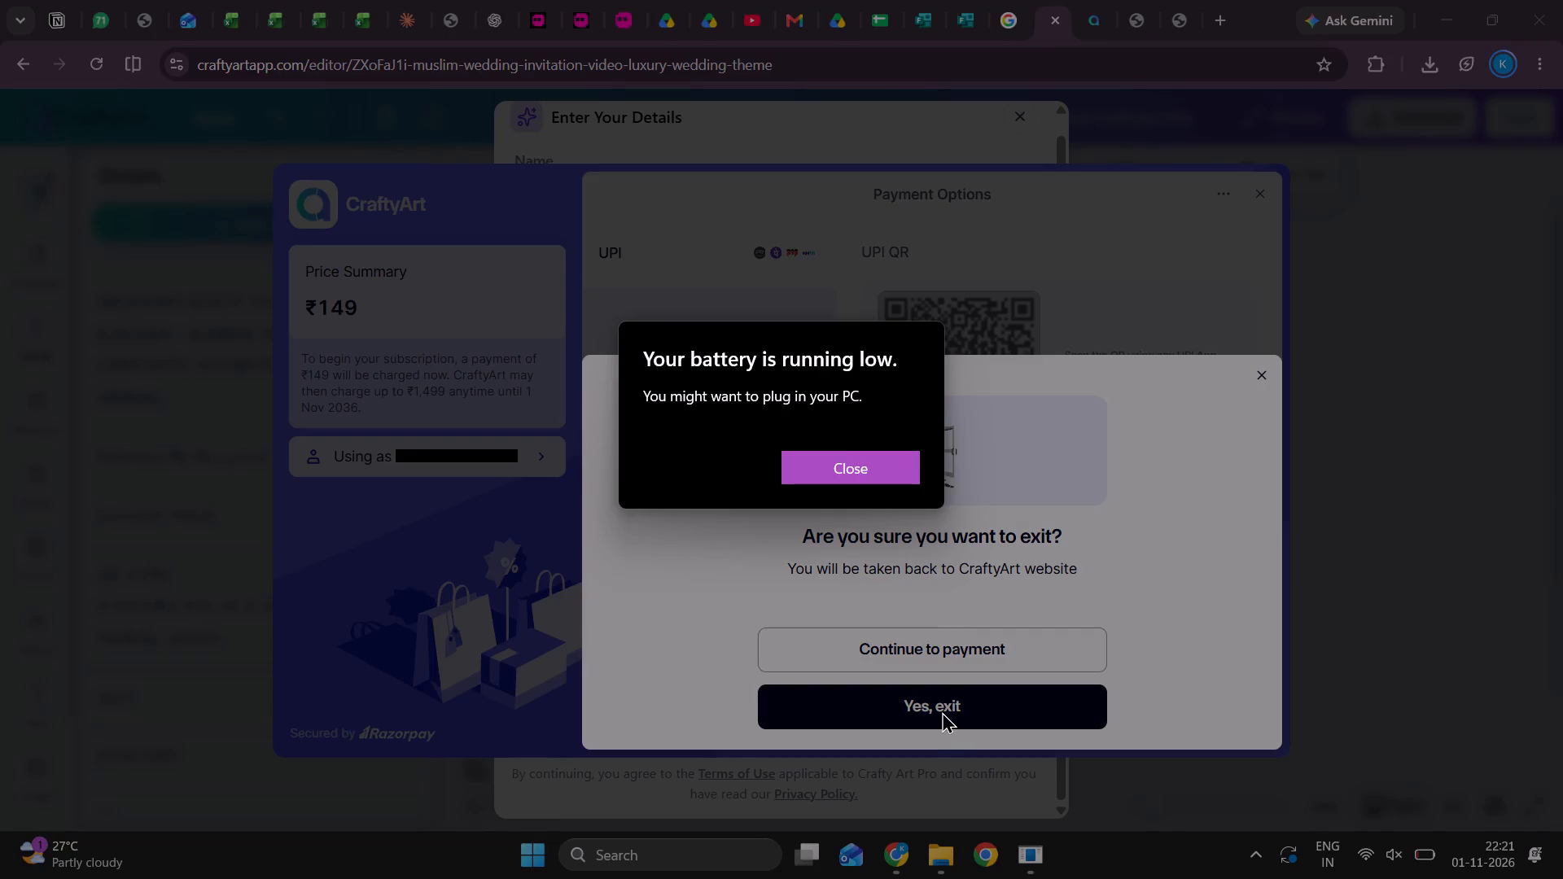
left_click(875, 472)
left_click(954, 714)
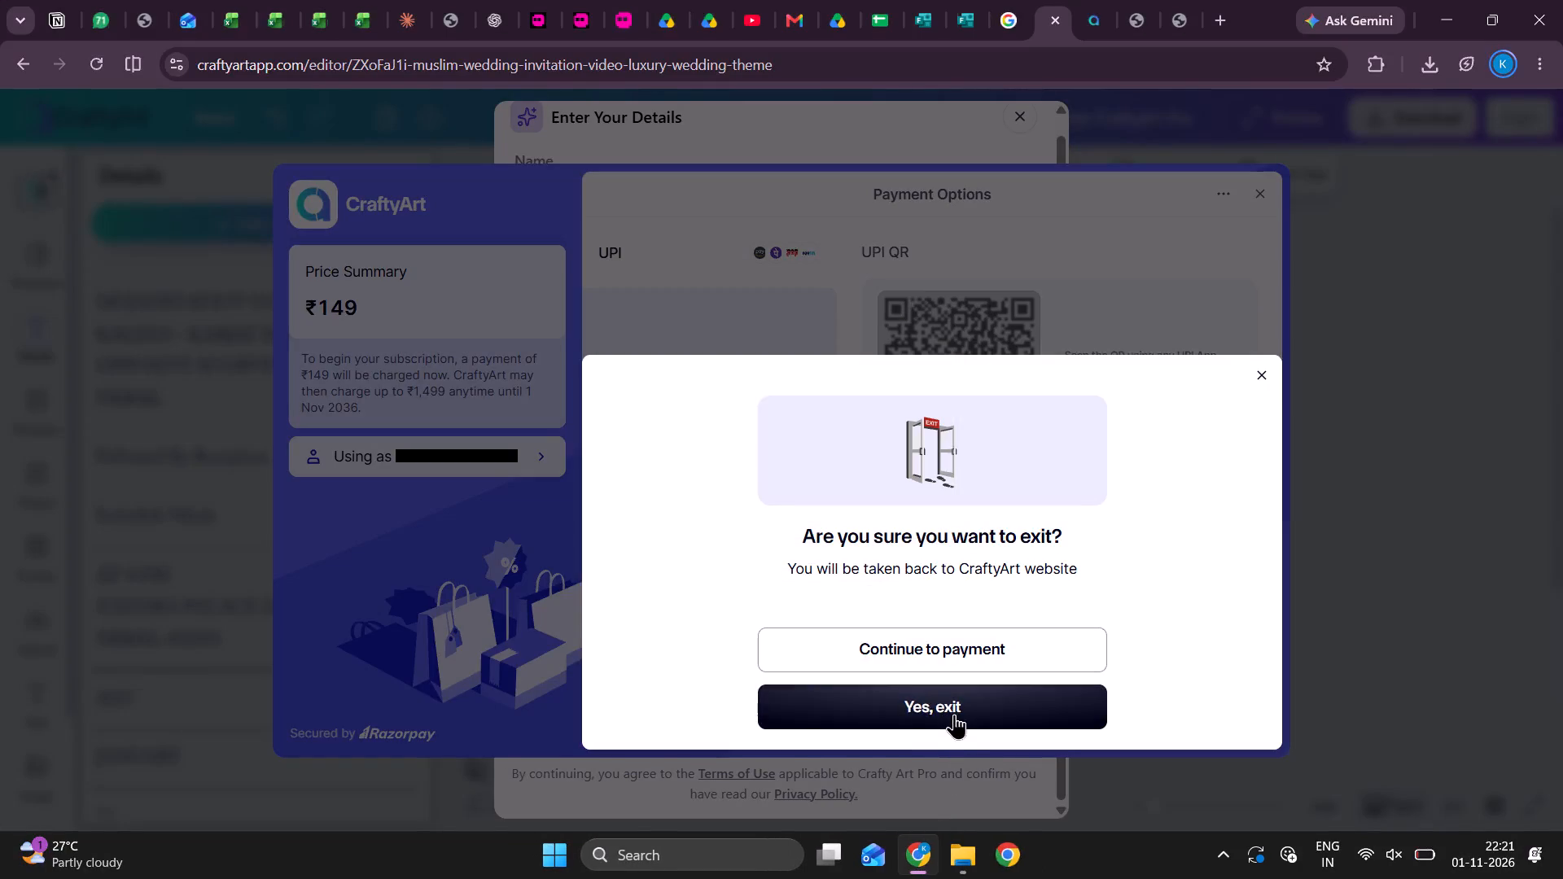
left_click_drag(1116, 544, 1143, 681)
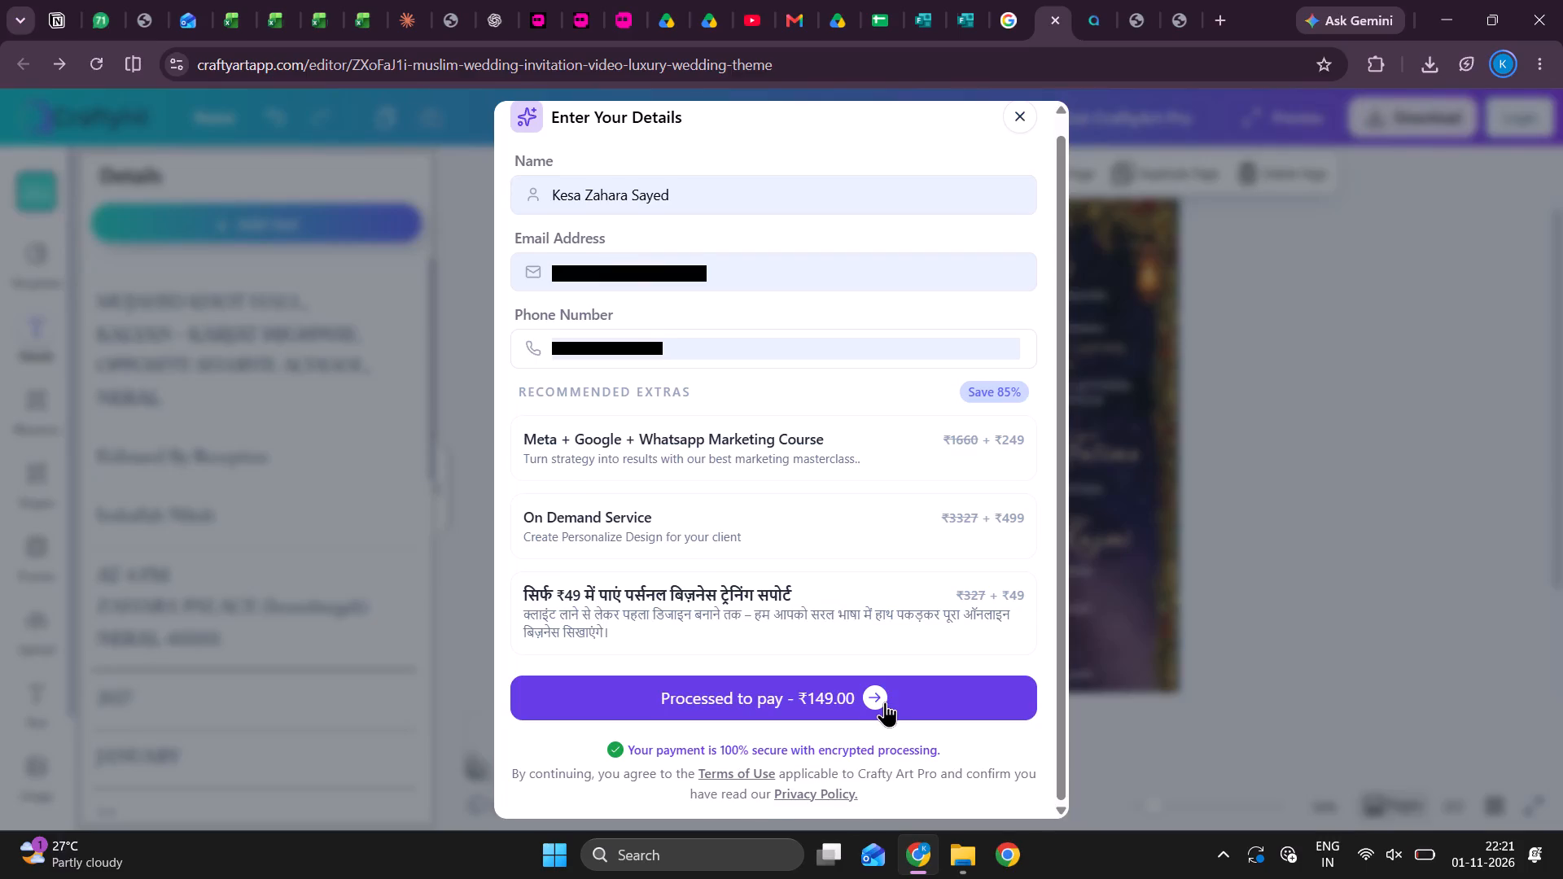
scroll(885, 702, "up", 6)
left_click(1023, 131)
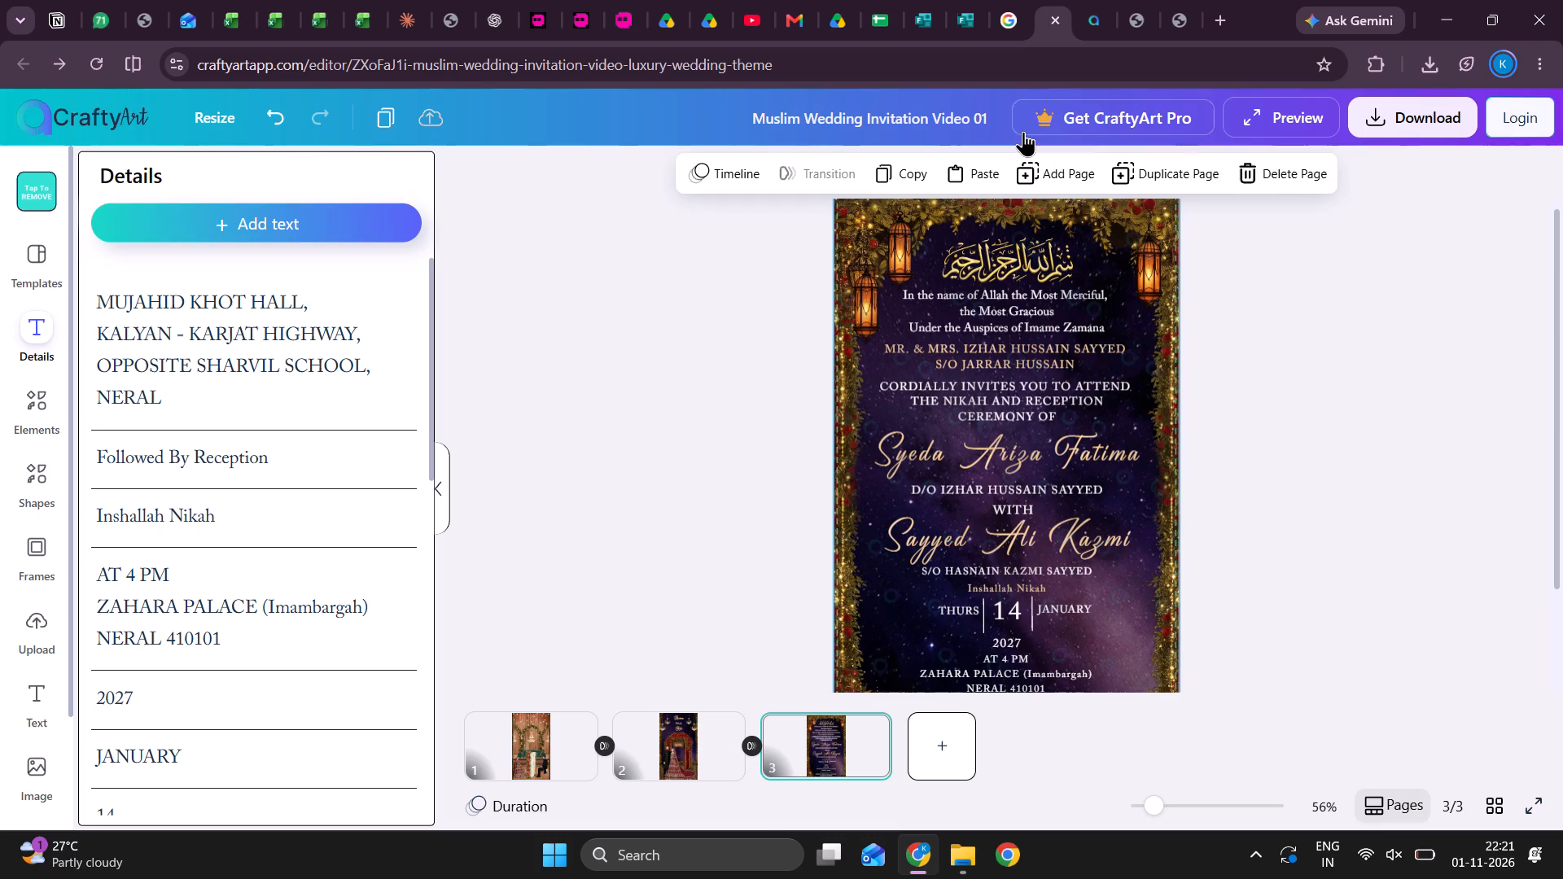
Review page 3's invitation text again, and examine page 1's stage scene down to its lower edge.
scroll(896, 483, "up", 1)
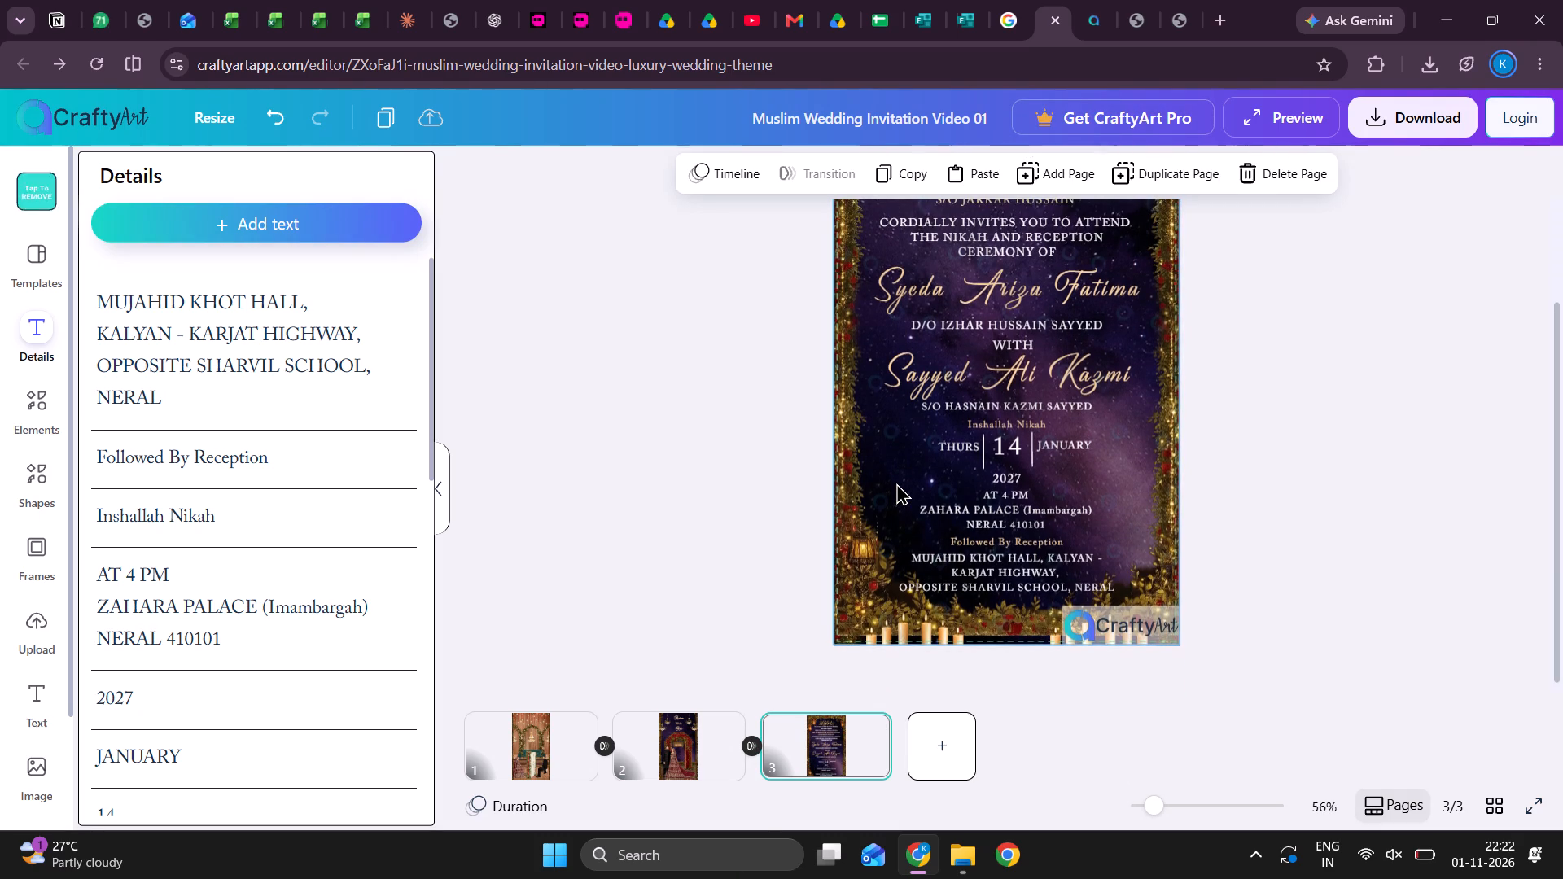
scroll(896, 483, "up", 2)
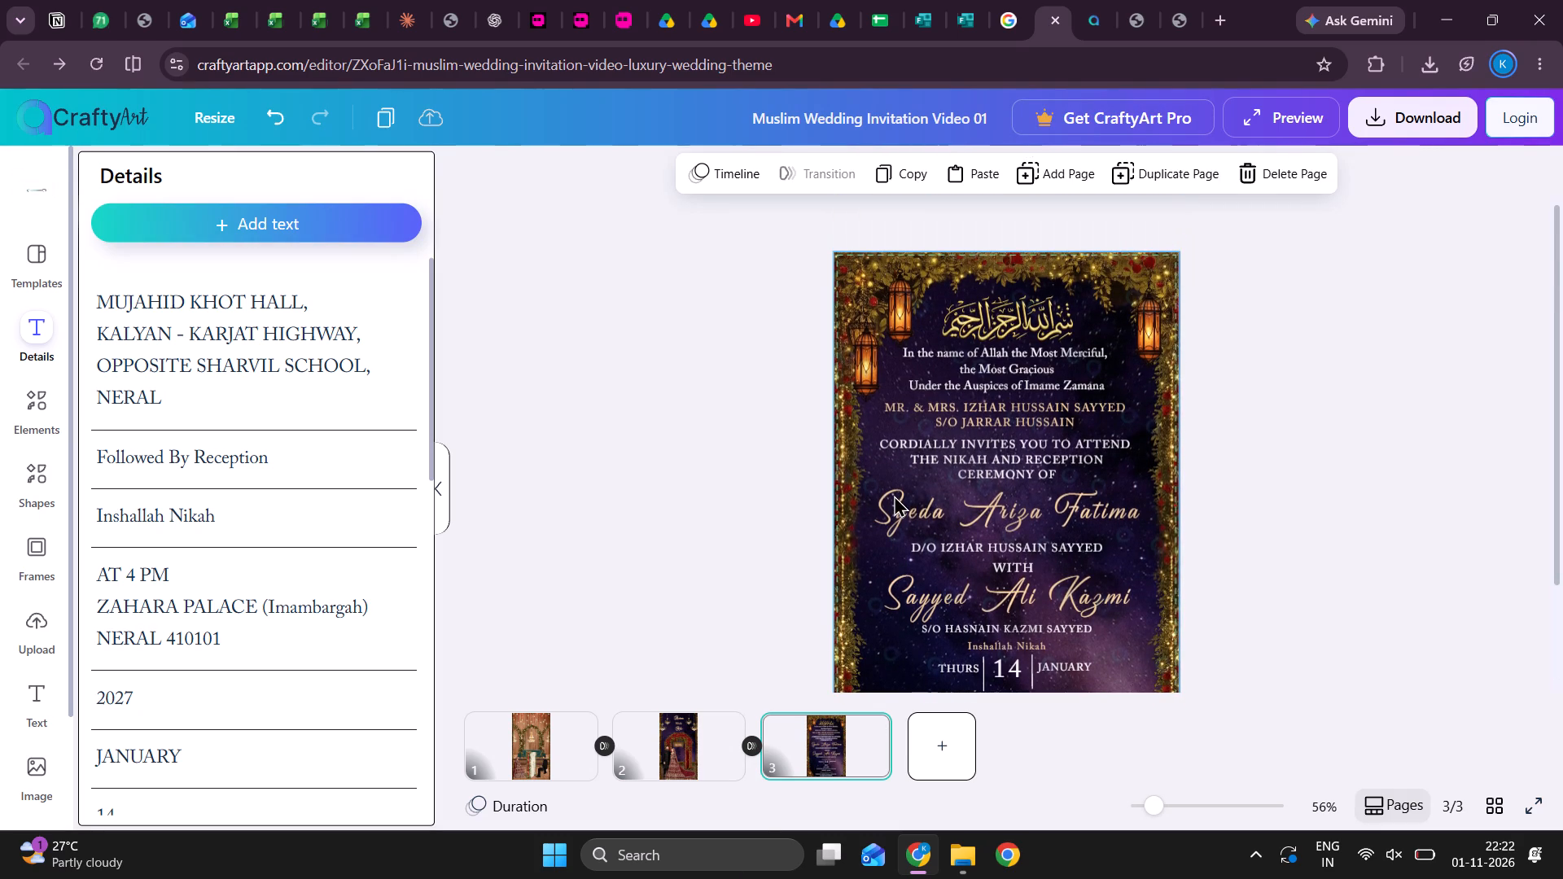
left_click(538, 753)
scroll(987, 632, "down", 1)
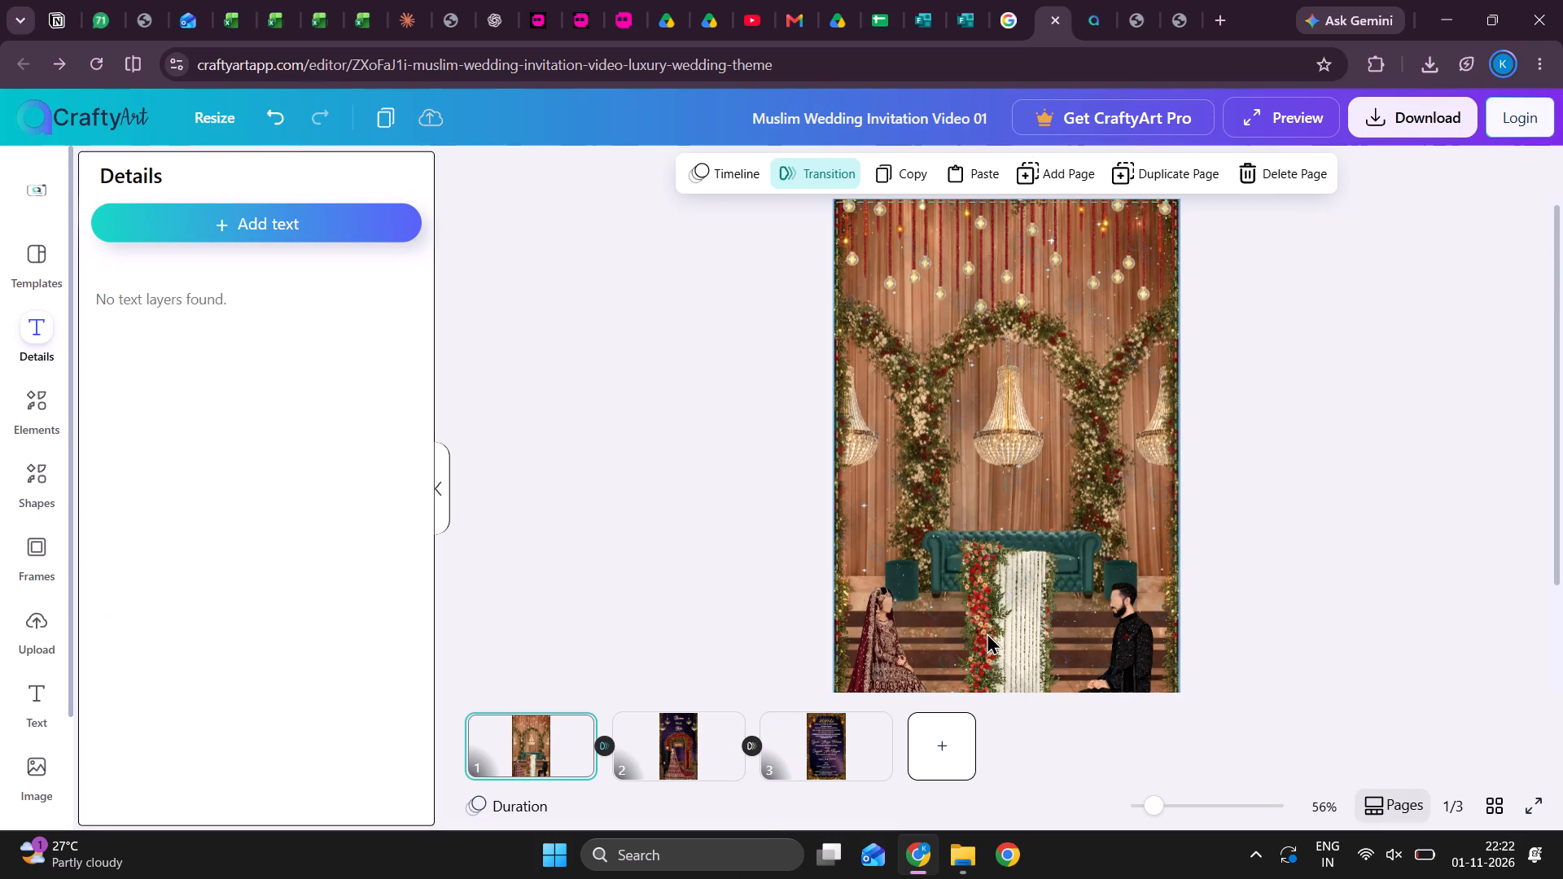
scroll(987, 632, "down", 2)
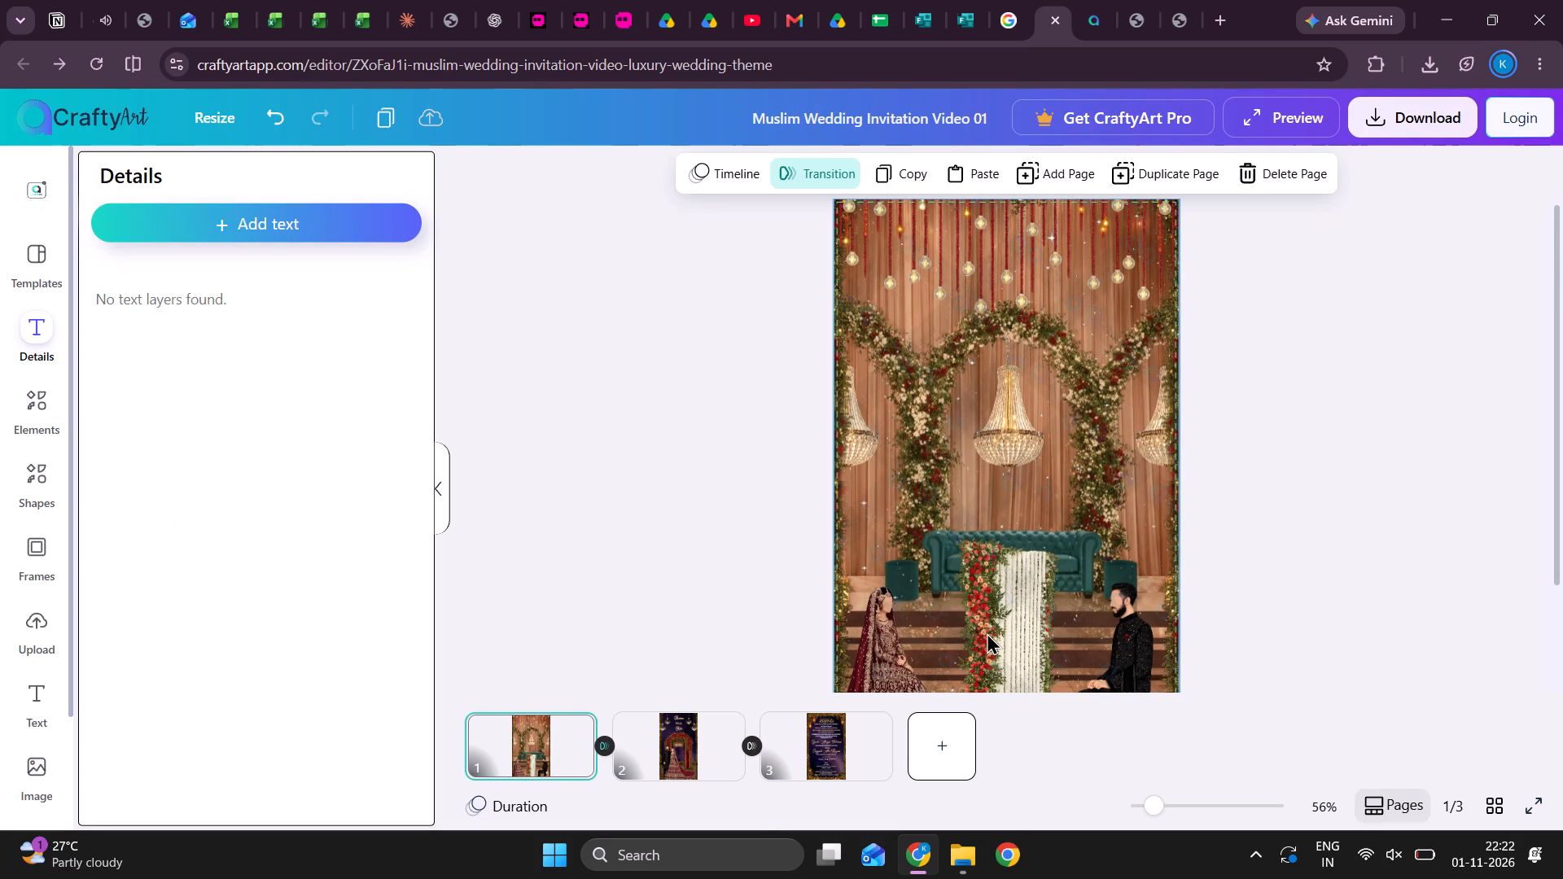
scroll(987, 632, "down", 3)
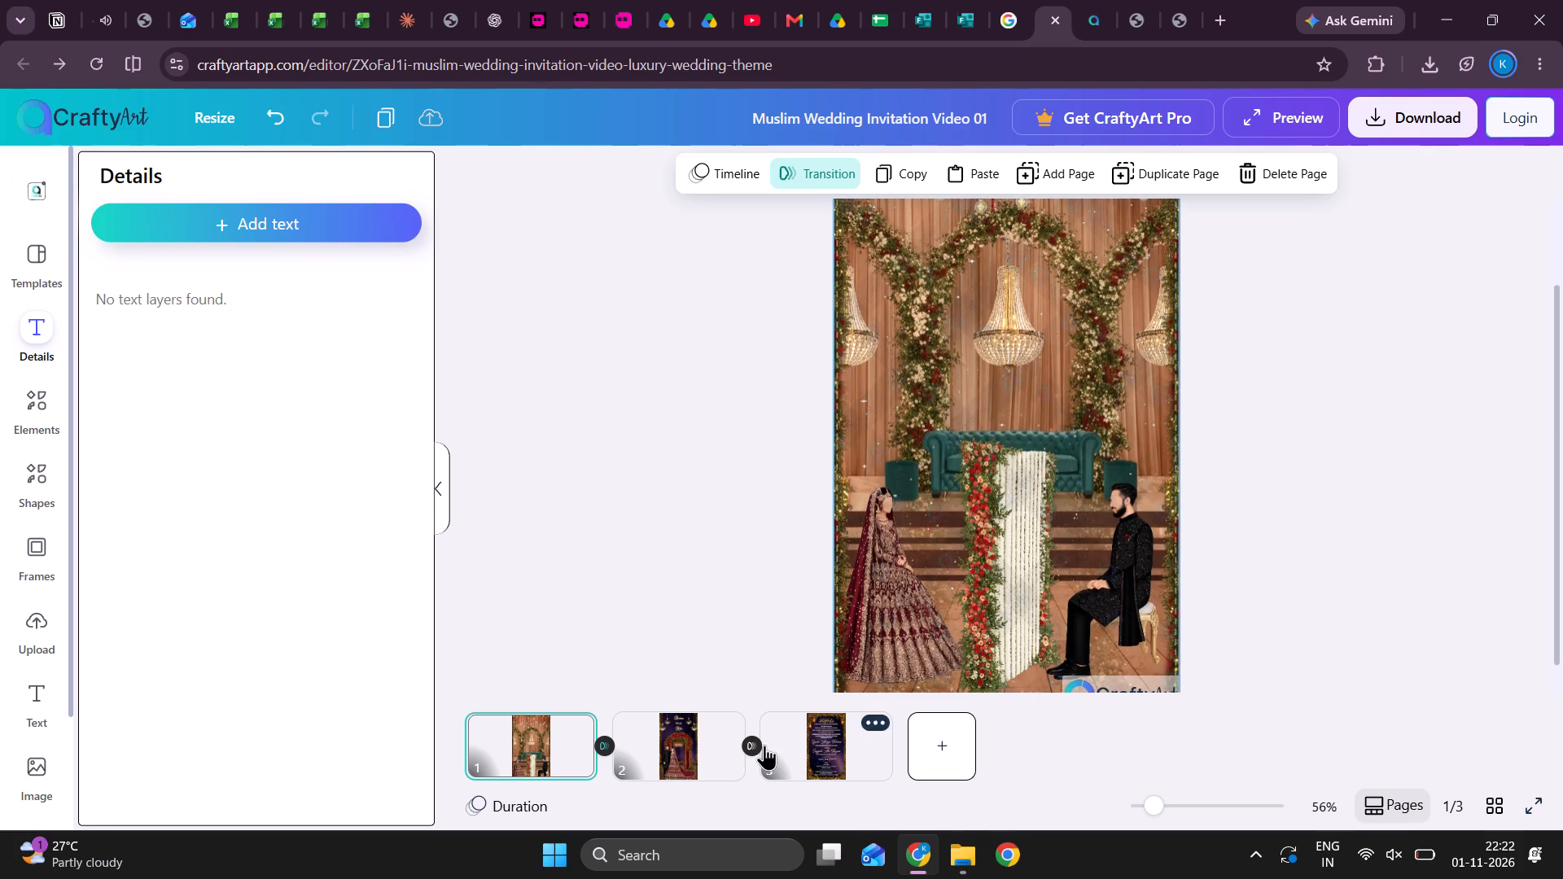
Examine page 2's floral arch and couple artwork, and return to page 1 to inspect its scene and CraftyArt watermark.
left_click(667, 758)
scroll(866, 597, "up", 3)
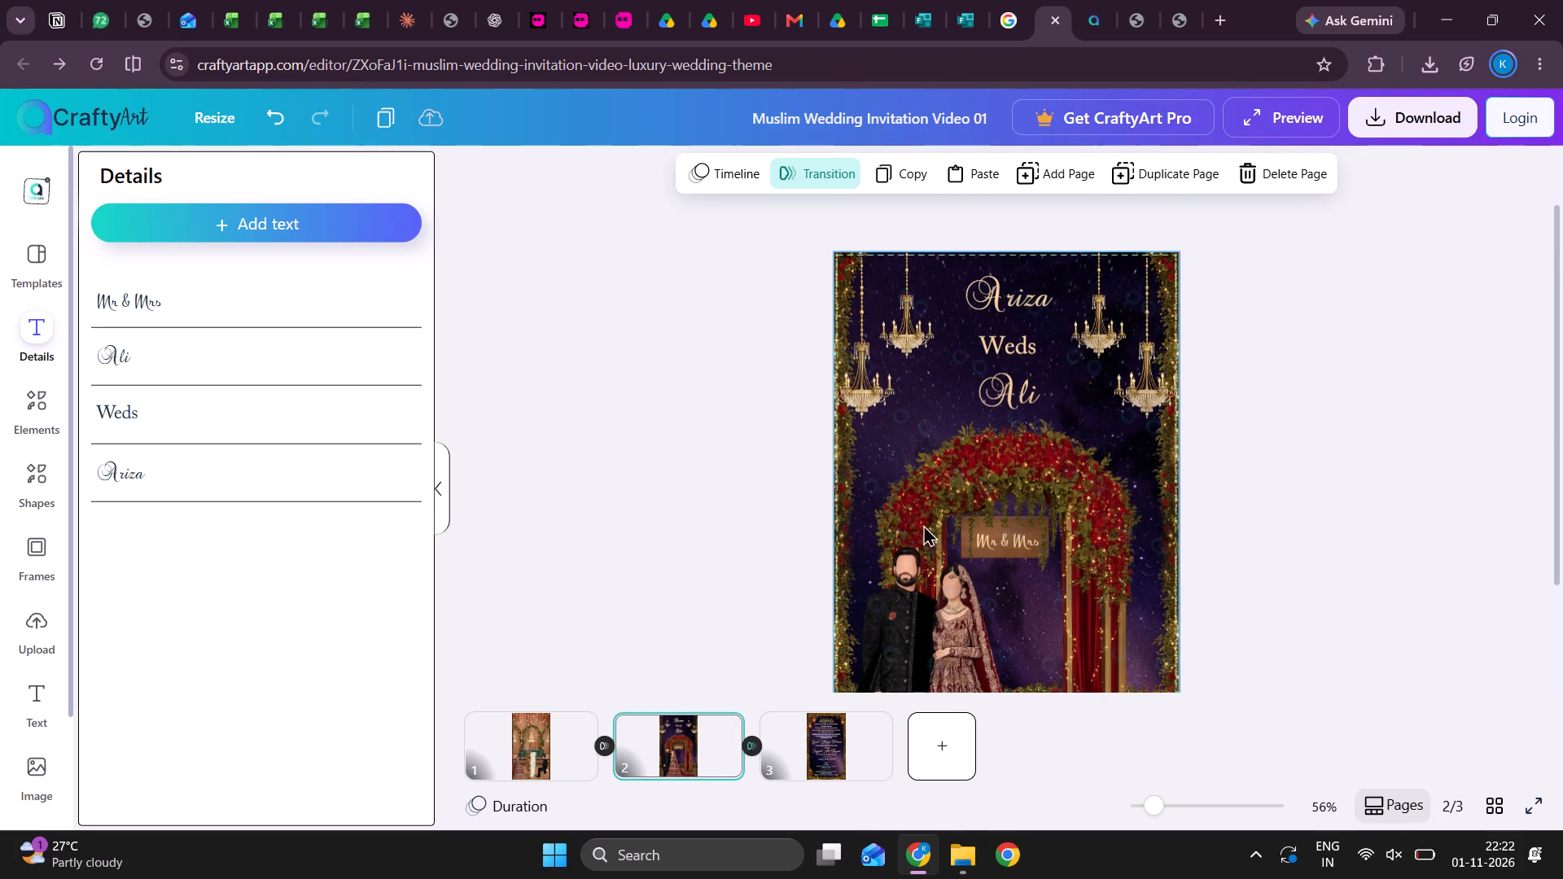
left_click(917, 406)
scroll(952, 460, "down", 1)
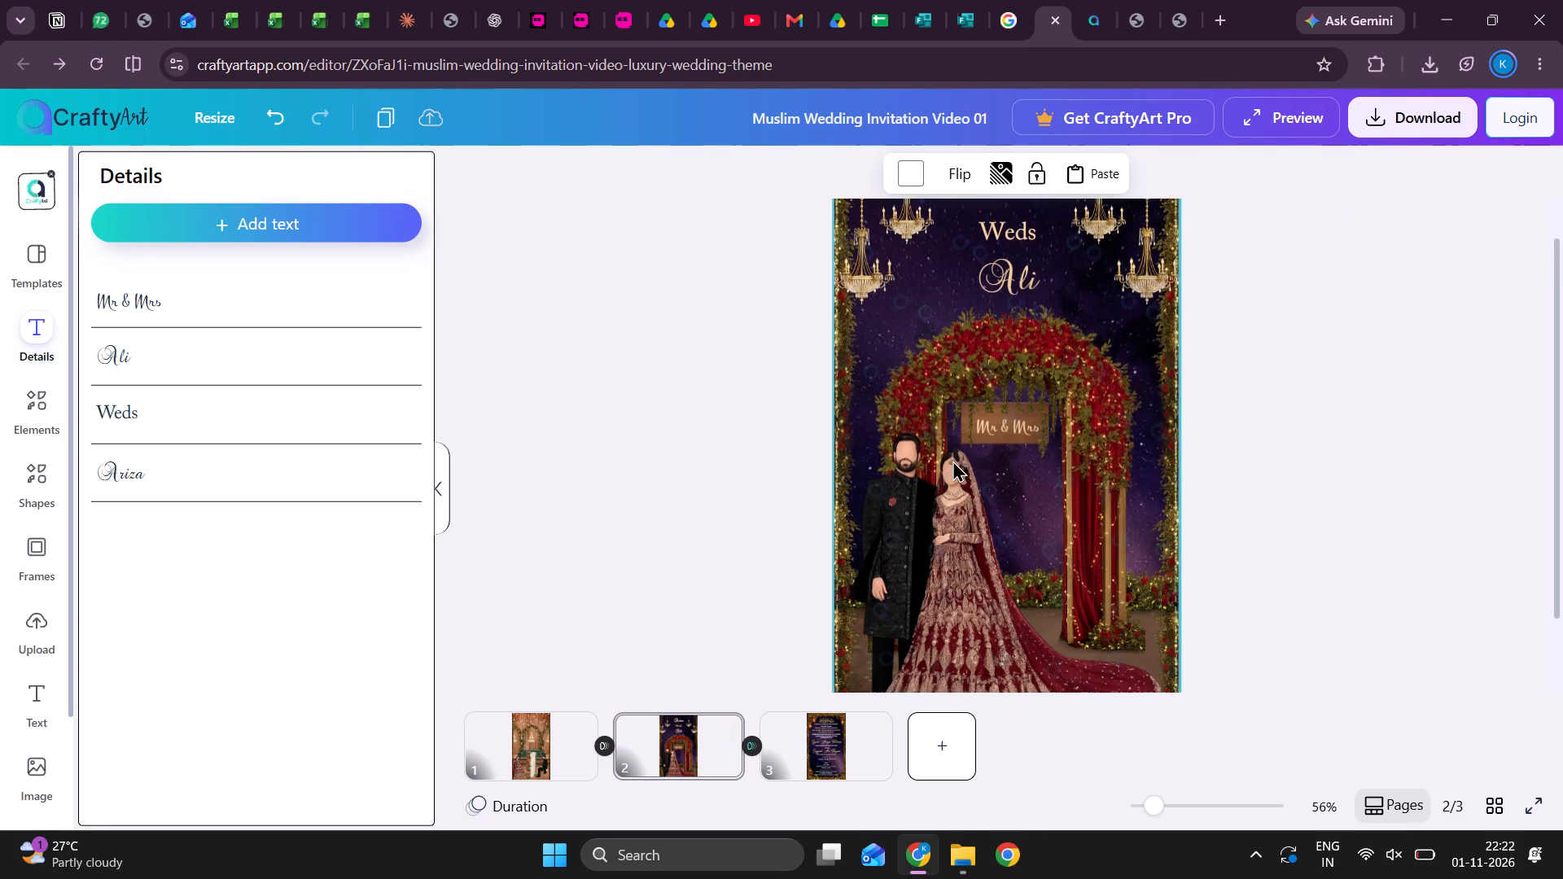
scroll(952, 460, "down", 1)
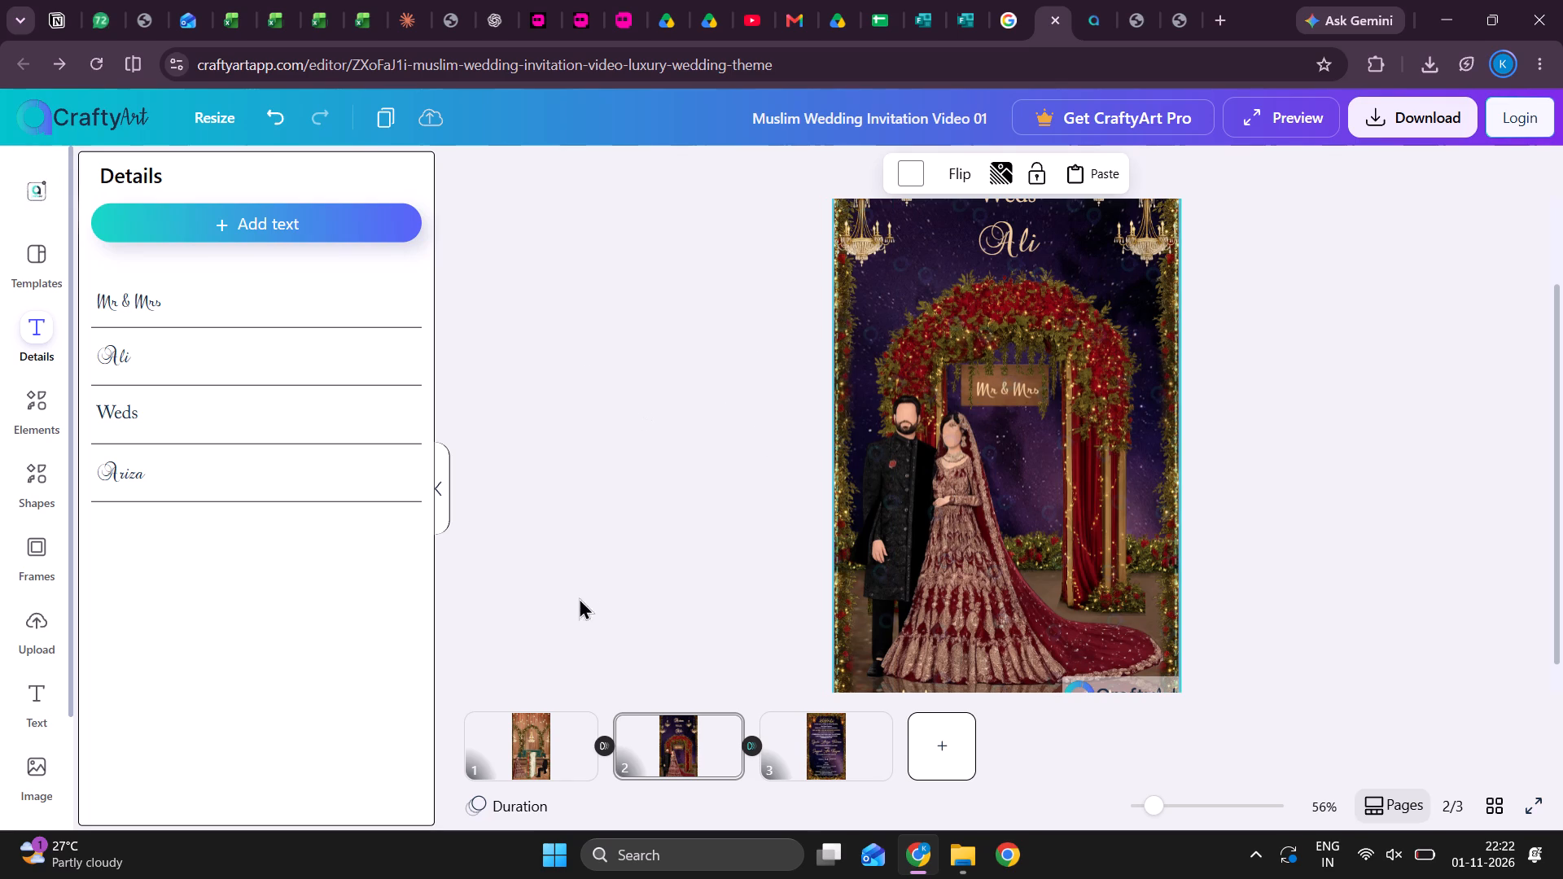
scroll(930, 461, "up", 3)
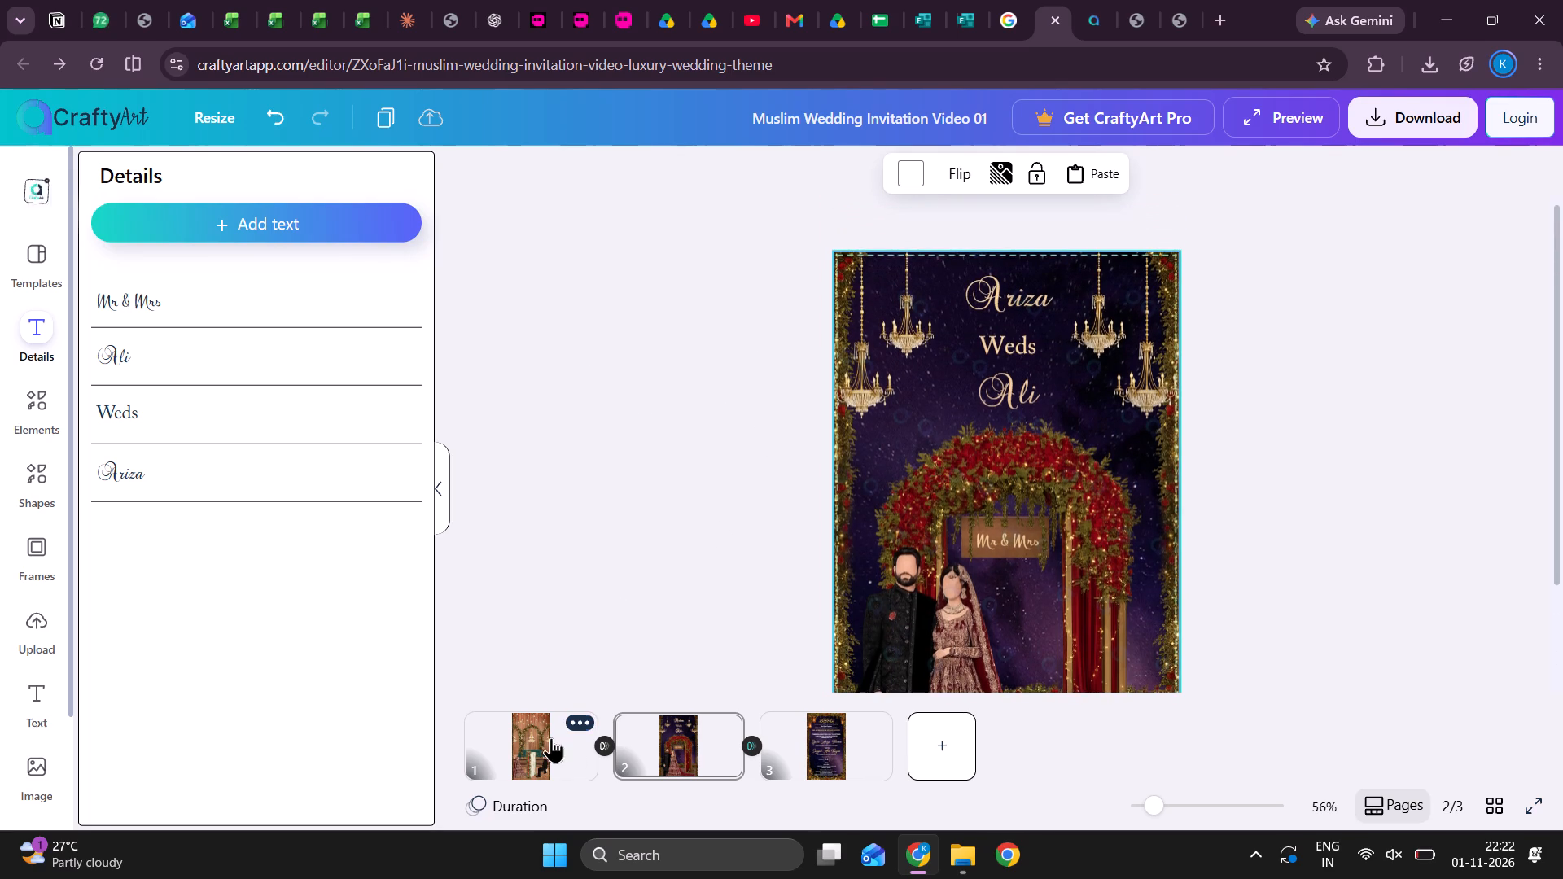
left_click(550, 731)
scroll(1048, 489, "down", 4)
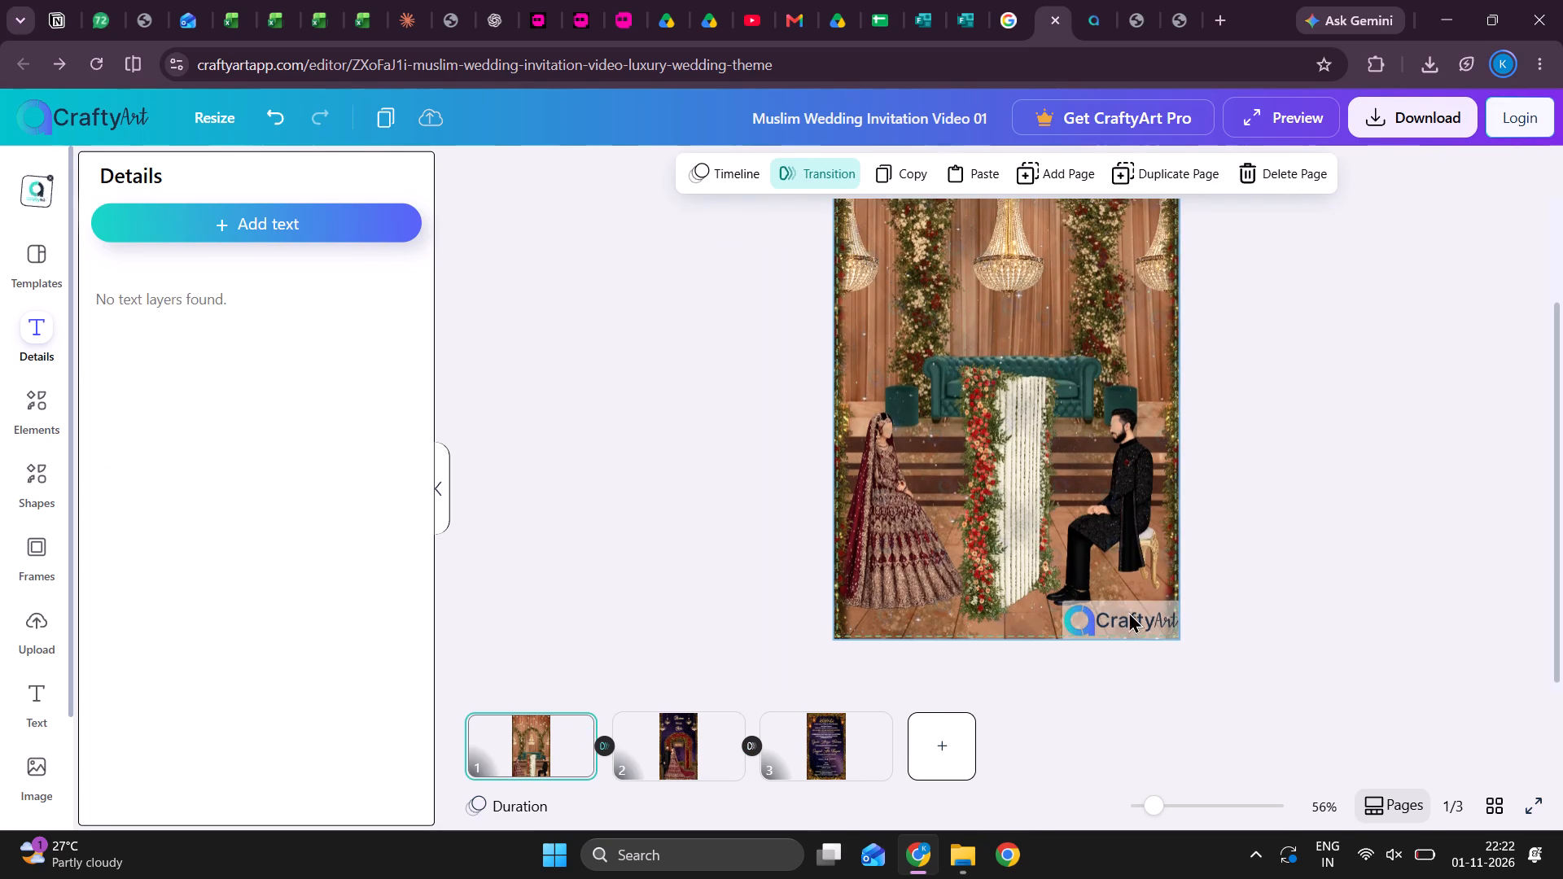
scroll(1086, 433, "up", 2)
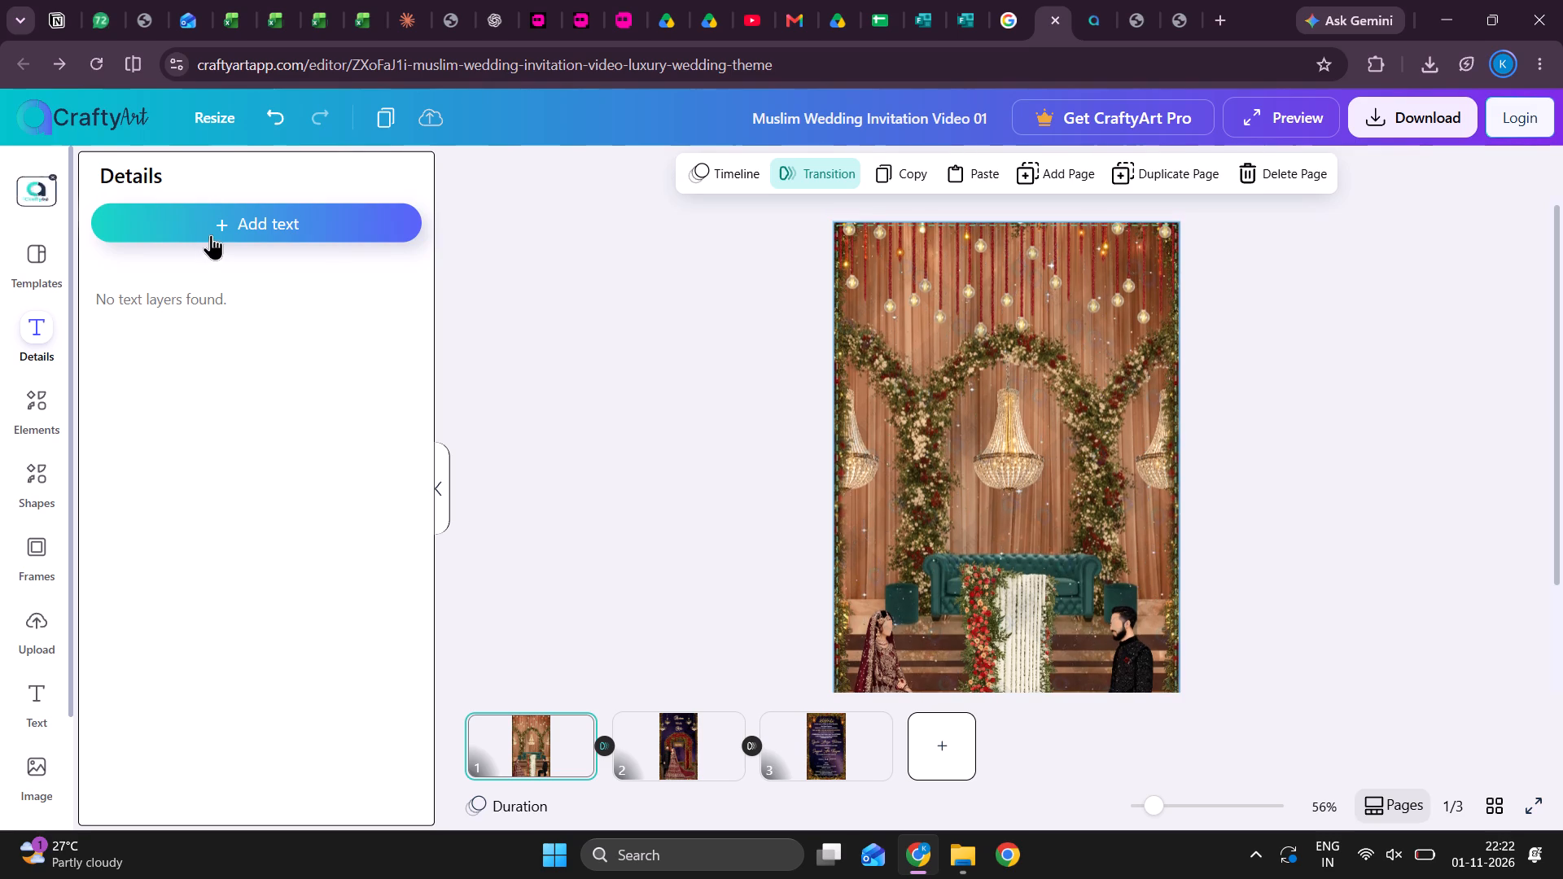
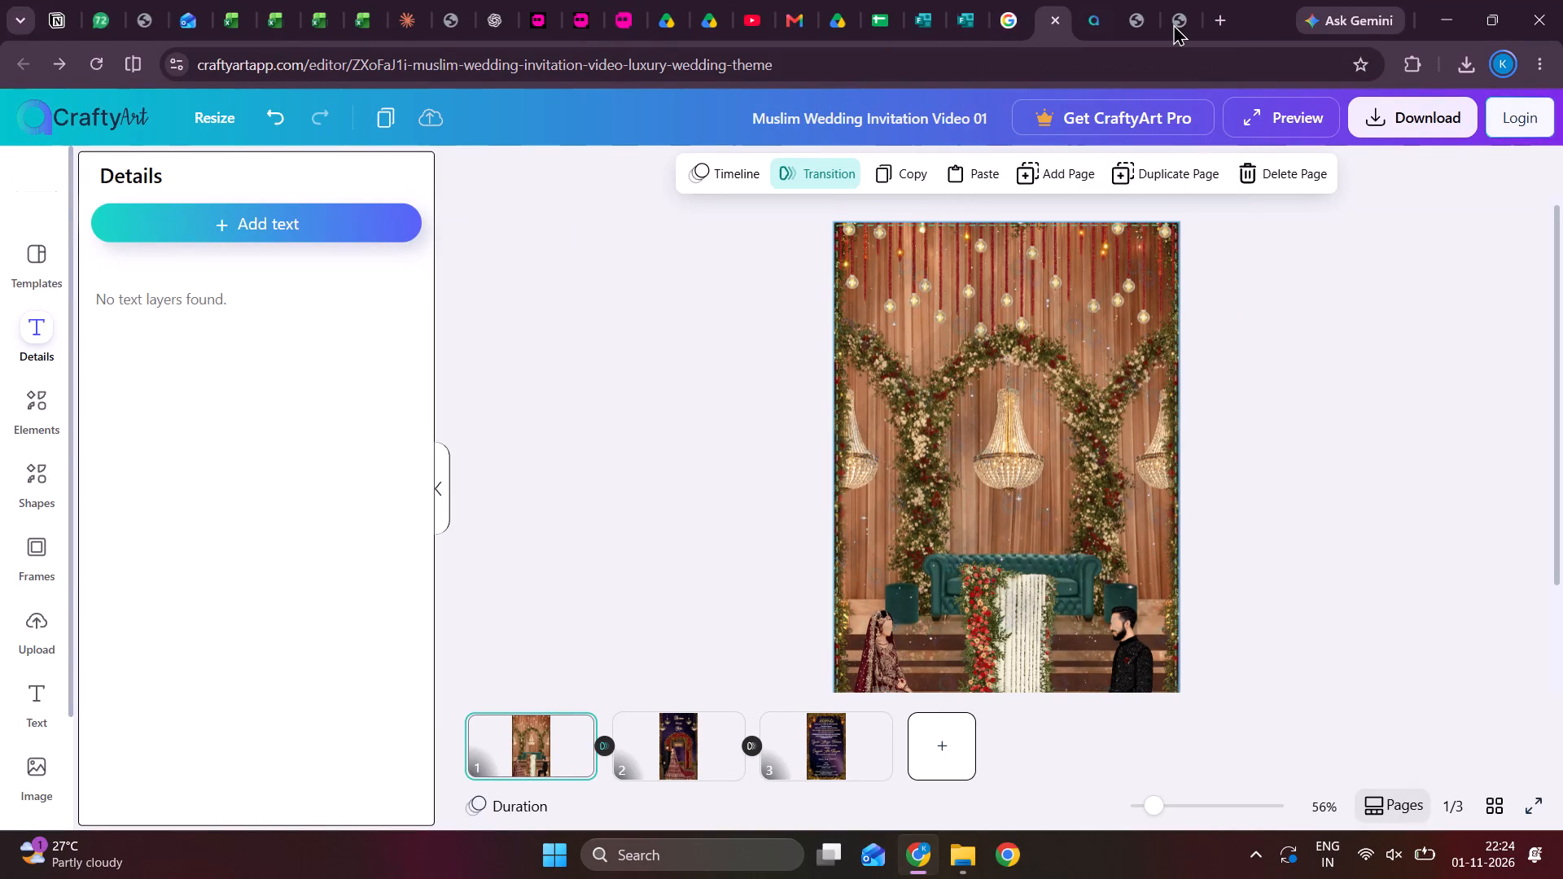
Search the web for "and we created you in pairs quran verse" and copy the verse's Arabic text.
left_click(1215, 28)
type("and we created")
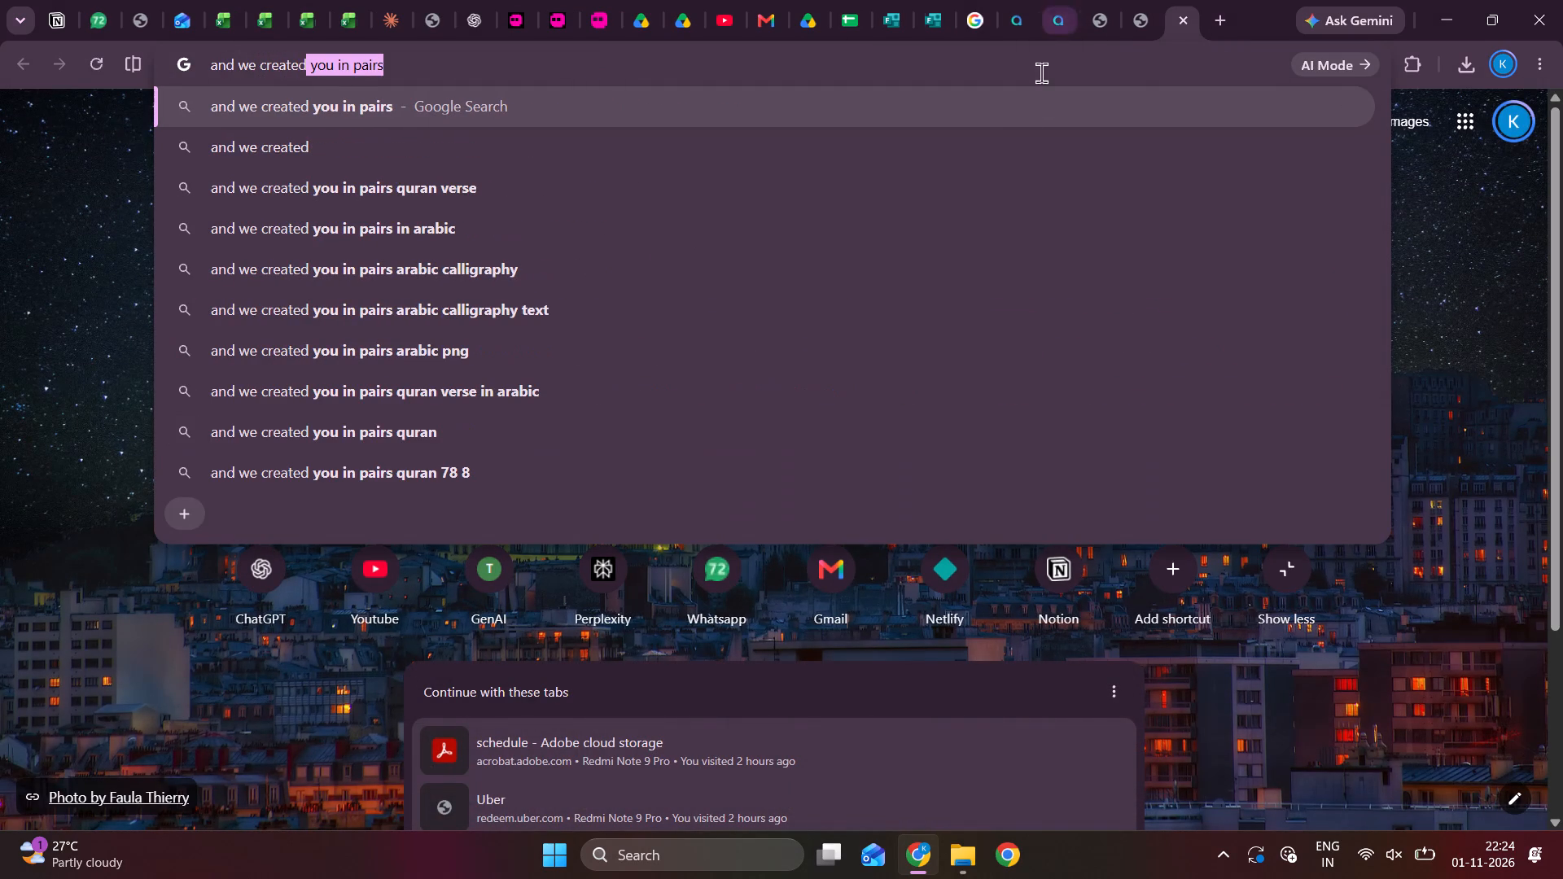
left_click(939, 176)
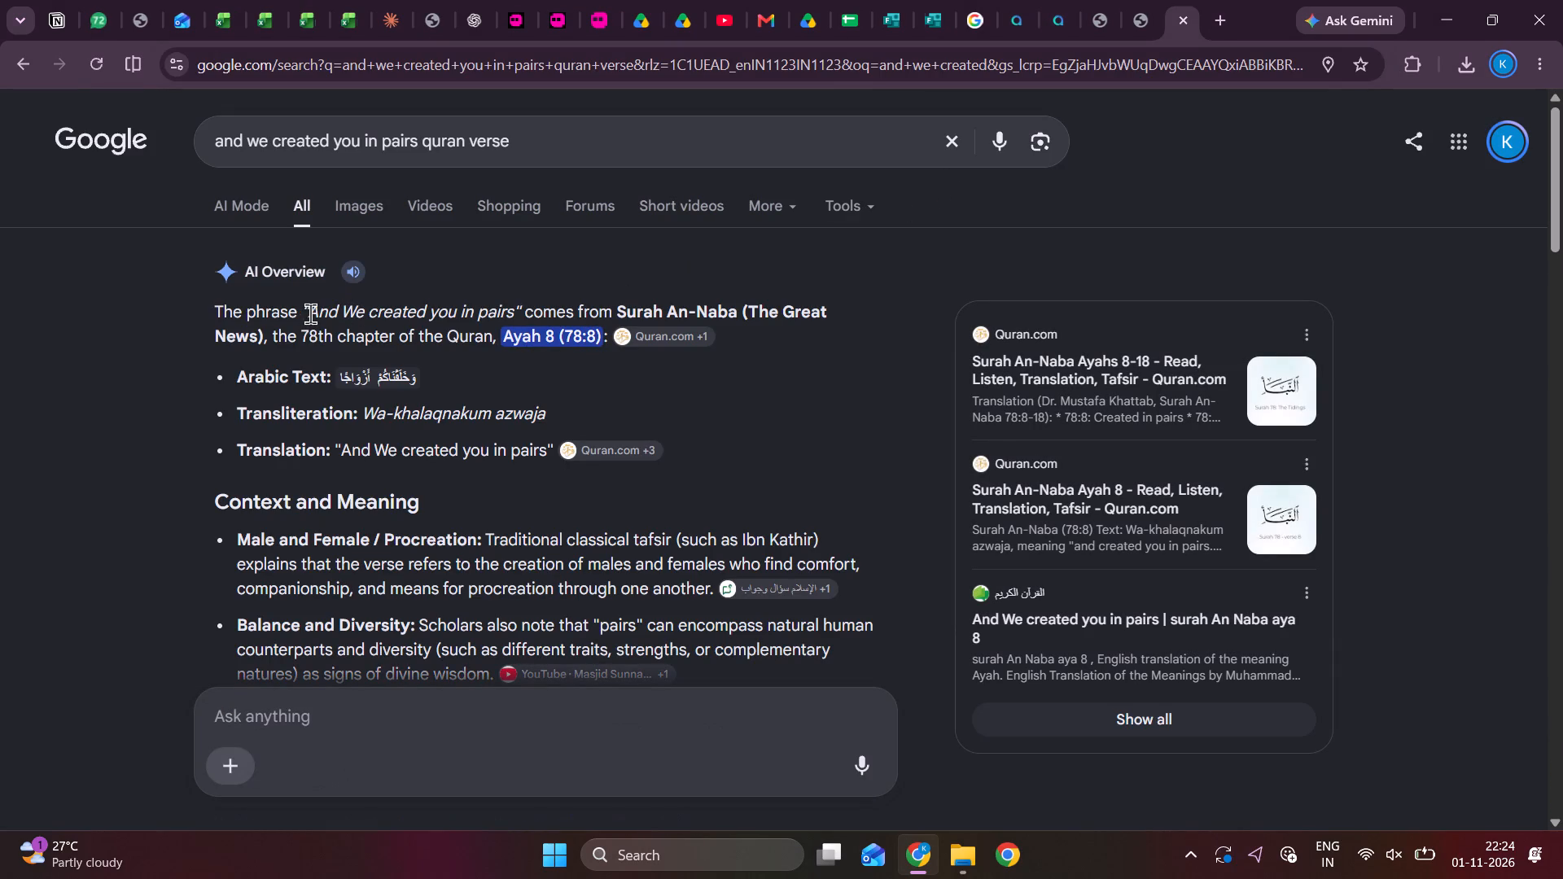
left_click_drag(309, 314, 516, 311)
left_click_drag(422, 382, 335, 386)
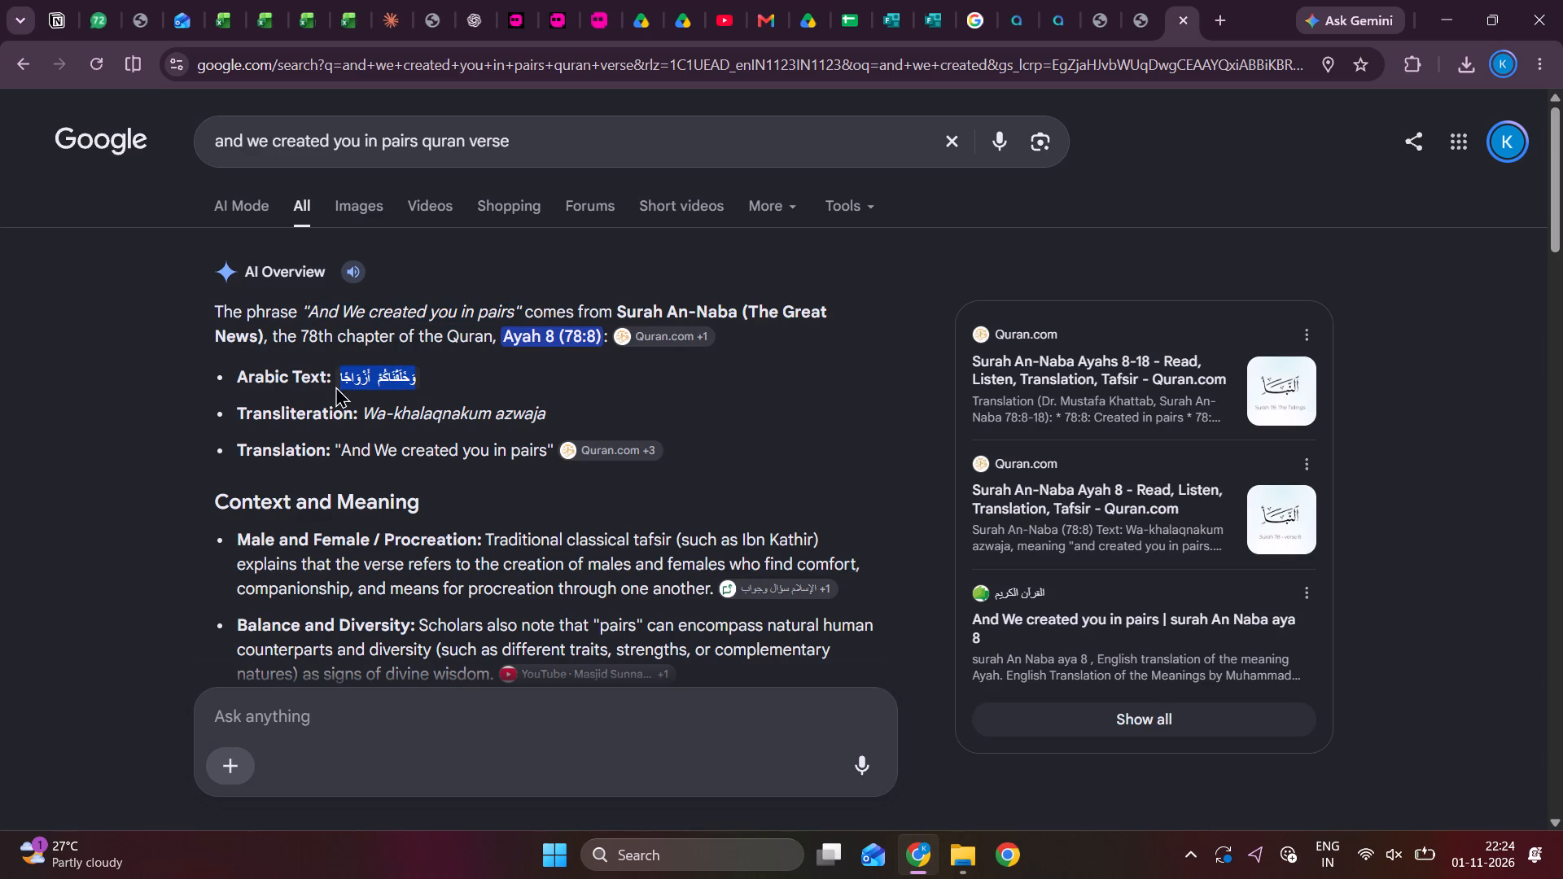
left_click_drag(335, 386, 339, 384)
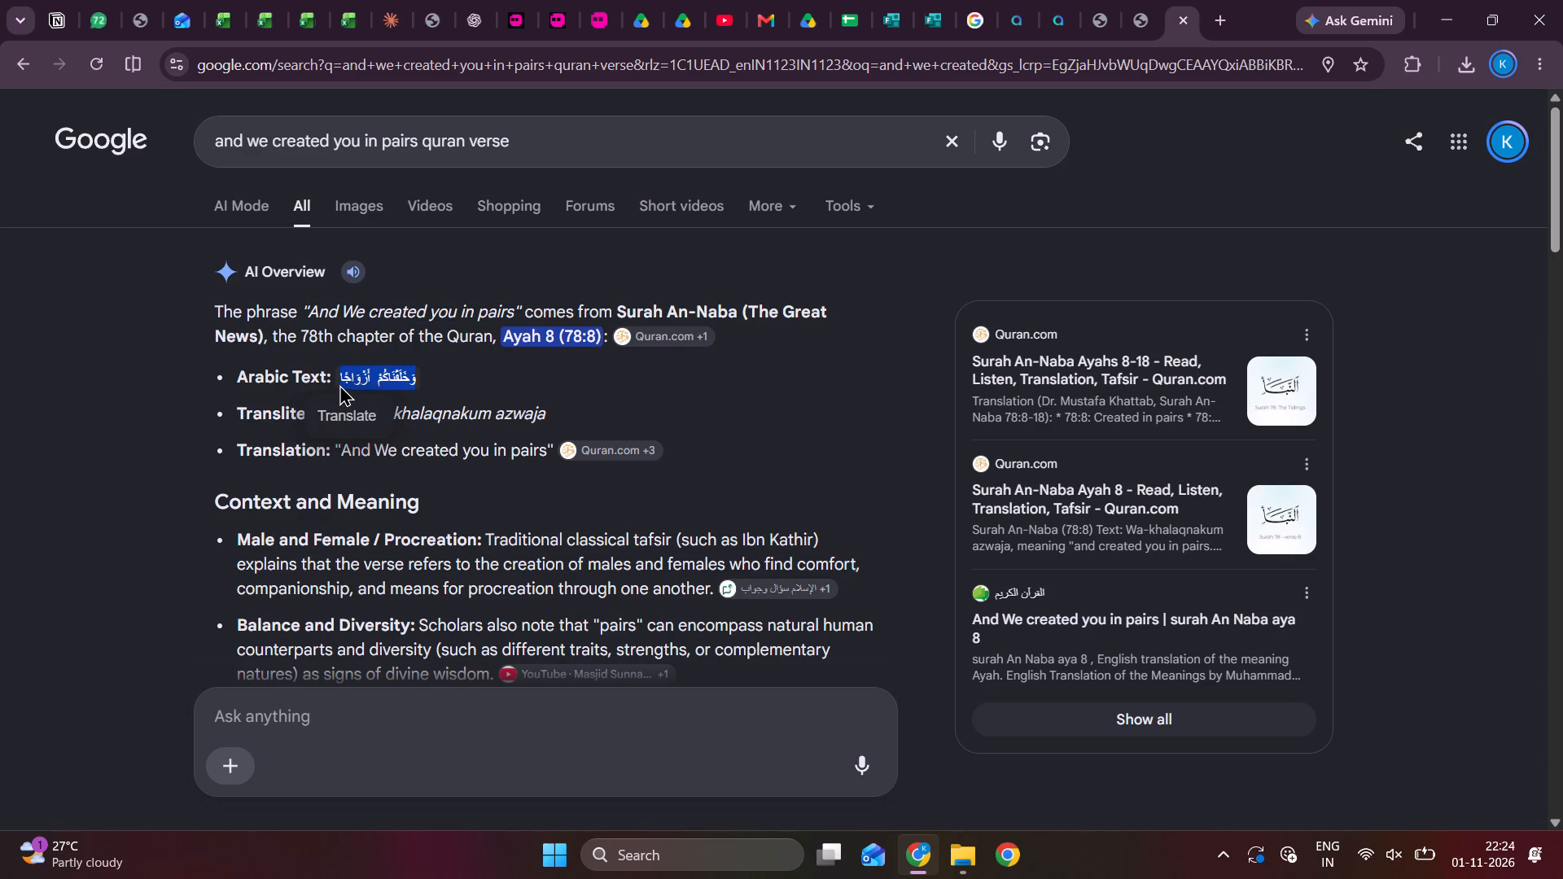
key("ctrl+c")
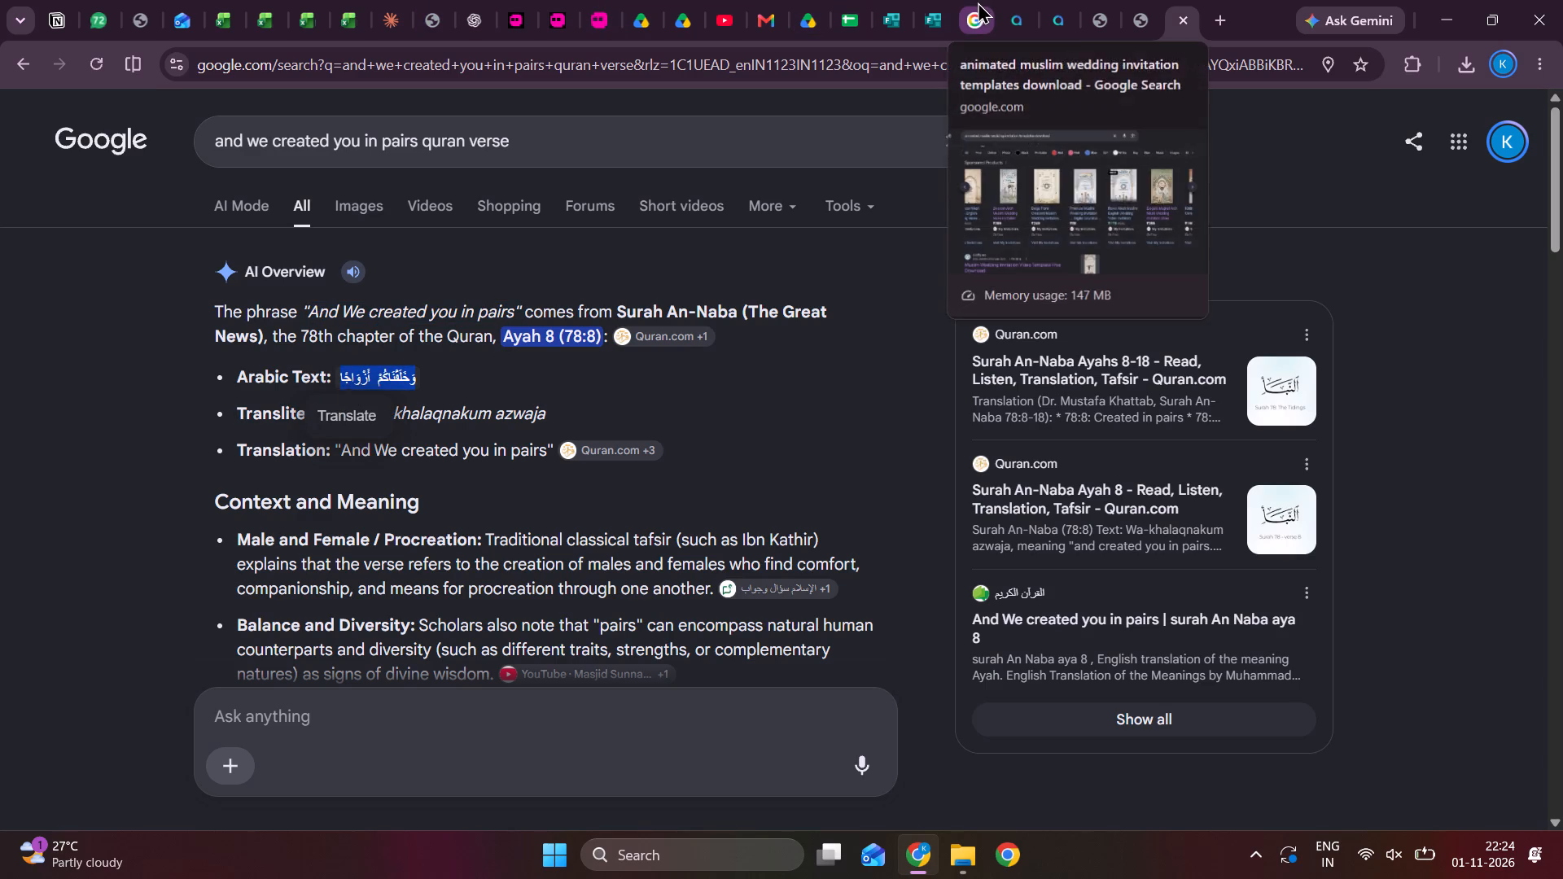
Return to the CraftyArt editor and add a text box on page 1 containing the copied Arabic verse وَخَلَقْنَاكُمْ أَزْوَاجًا.
left_click(1044, 0)
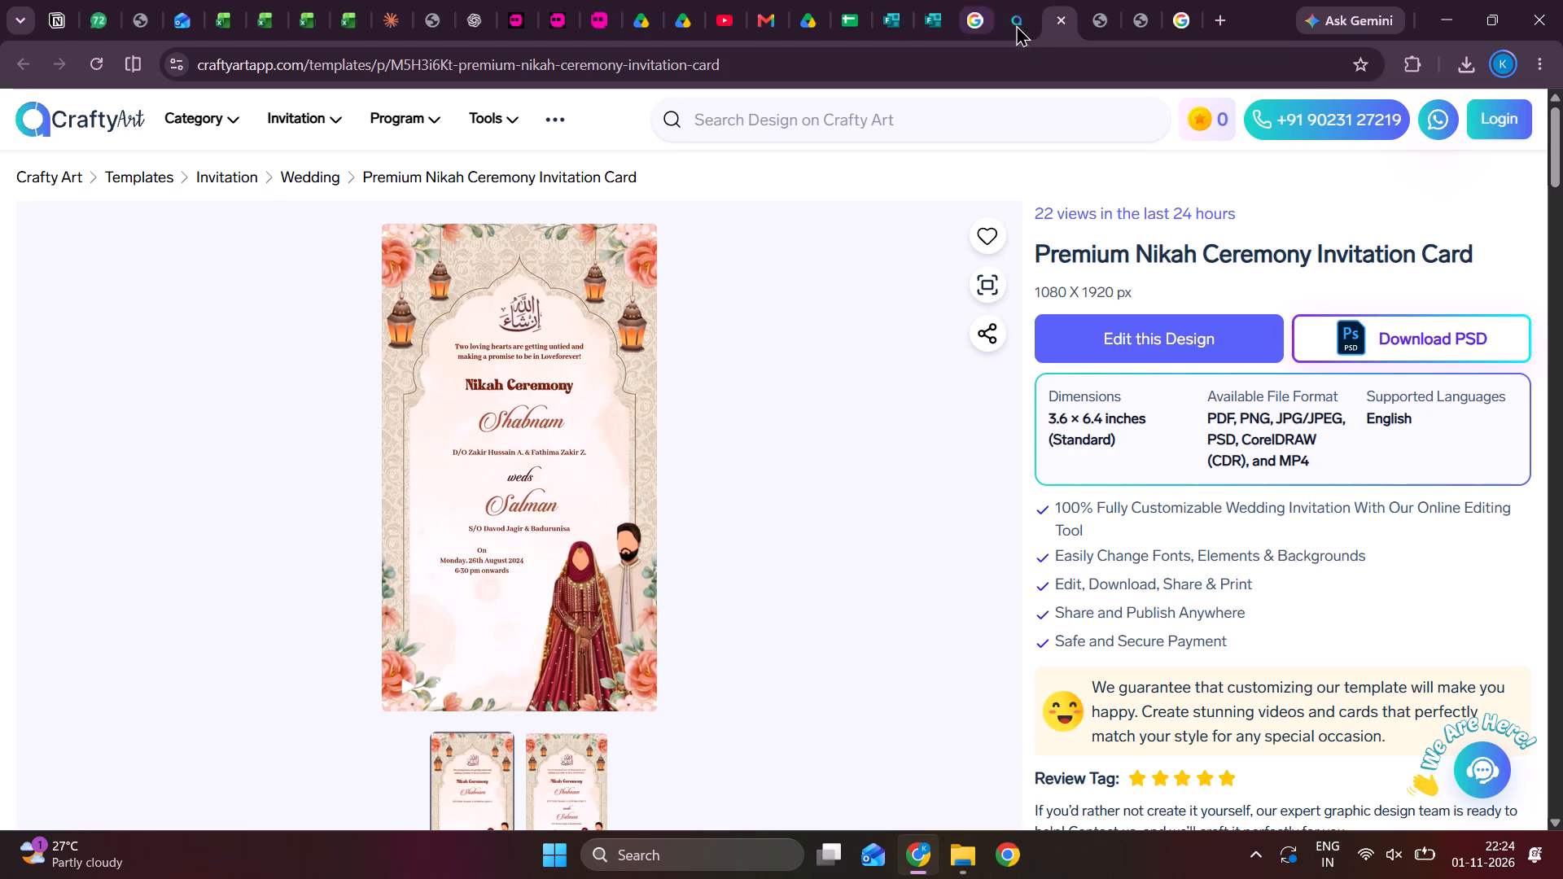
left_click(1028, 20)
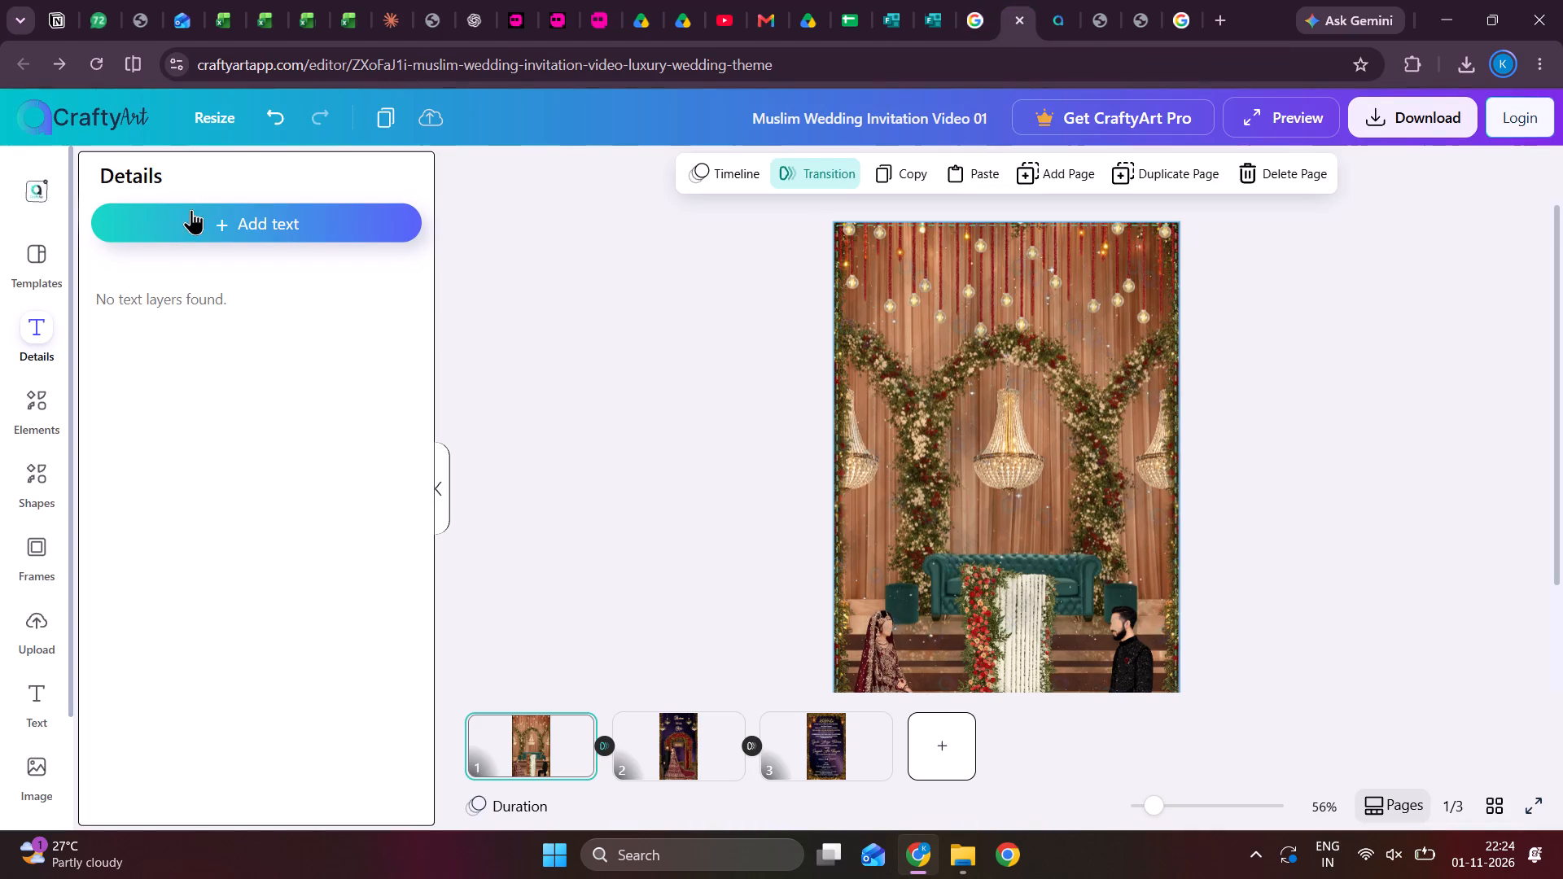
left_click(190, 216)
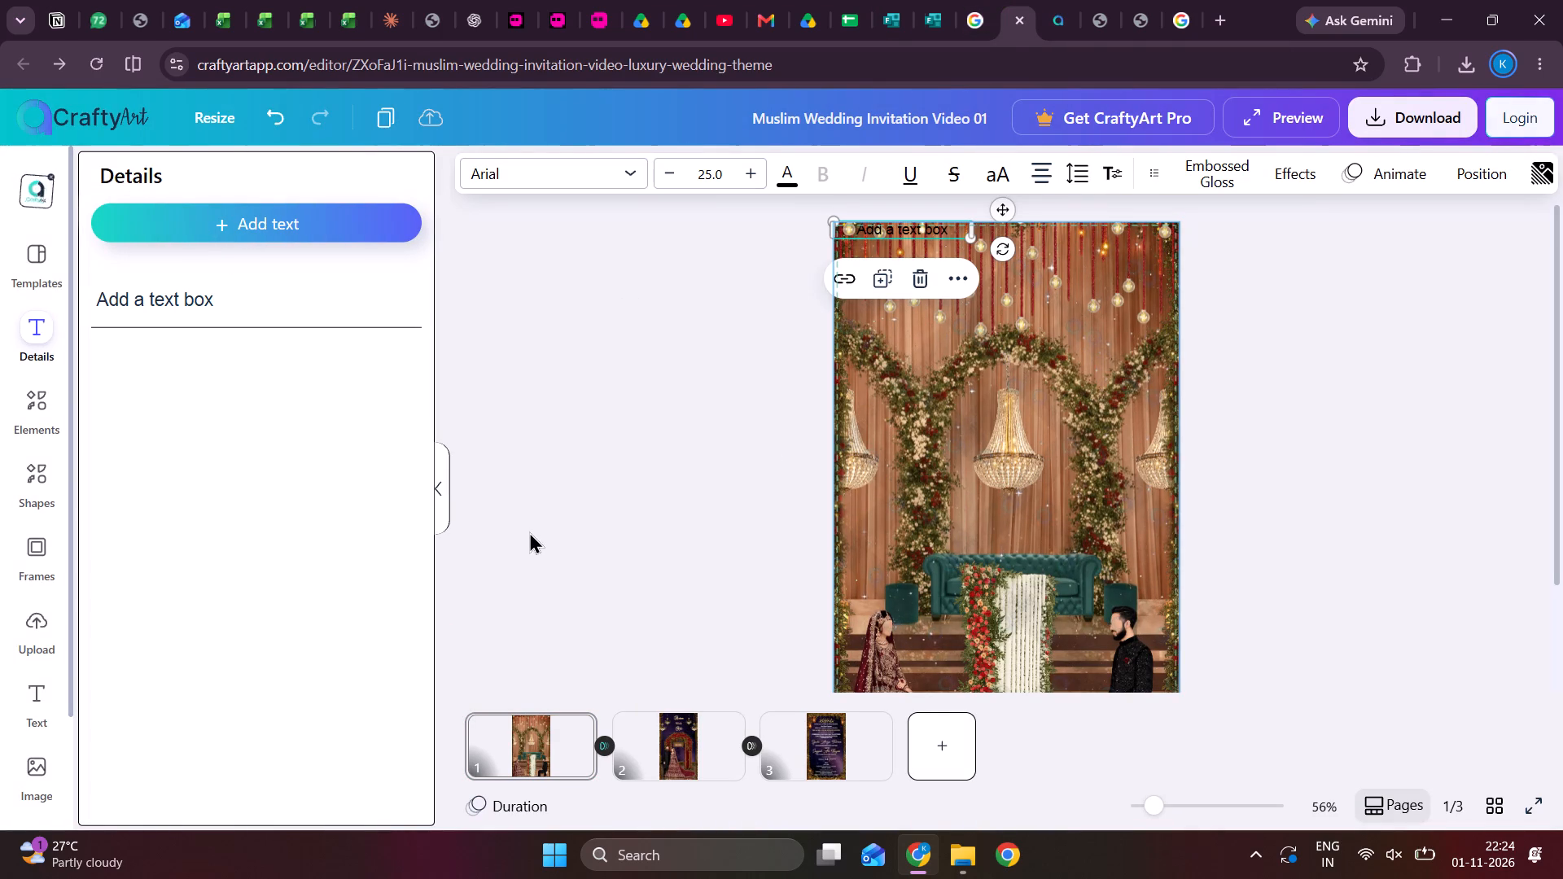
left_click(508, 389)
left_click(37, 317)
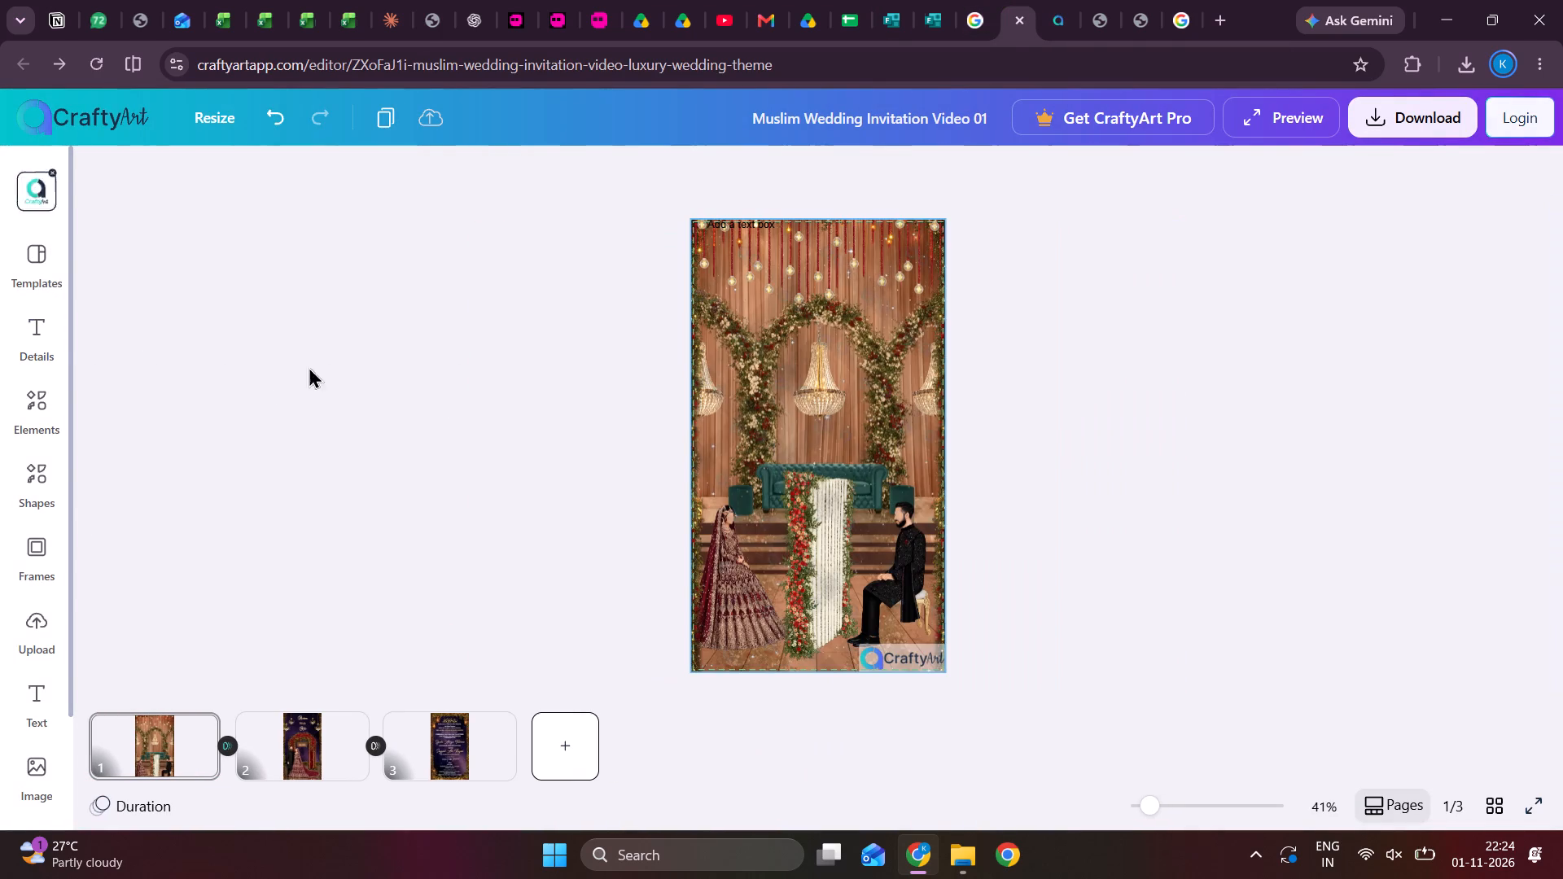
left_click(37, 337)
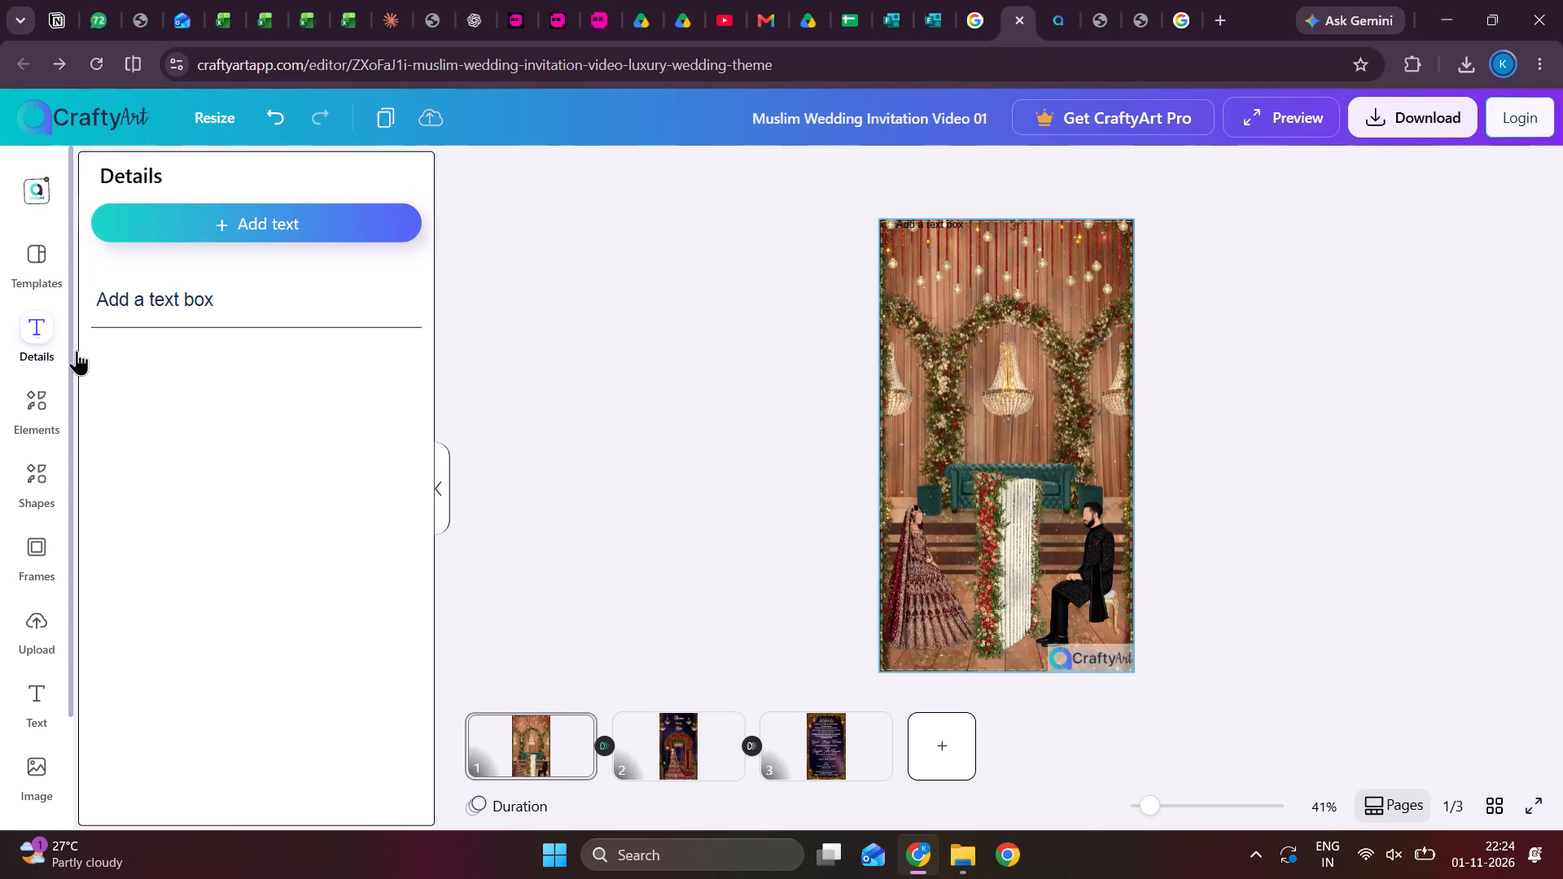
left_click(190, 278)
left_click(191, 294)
left_click_drag(253, 297, 110, 308)
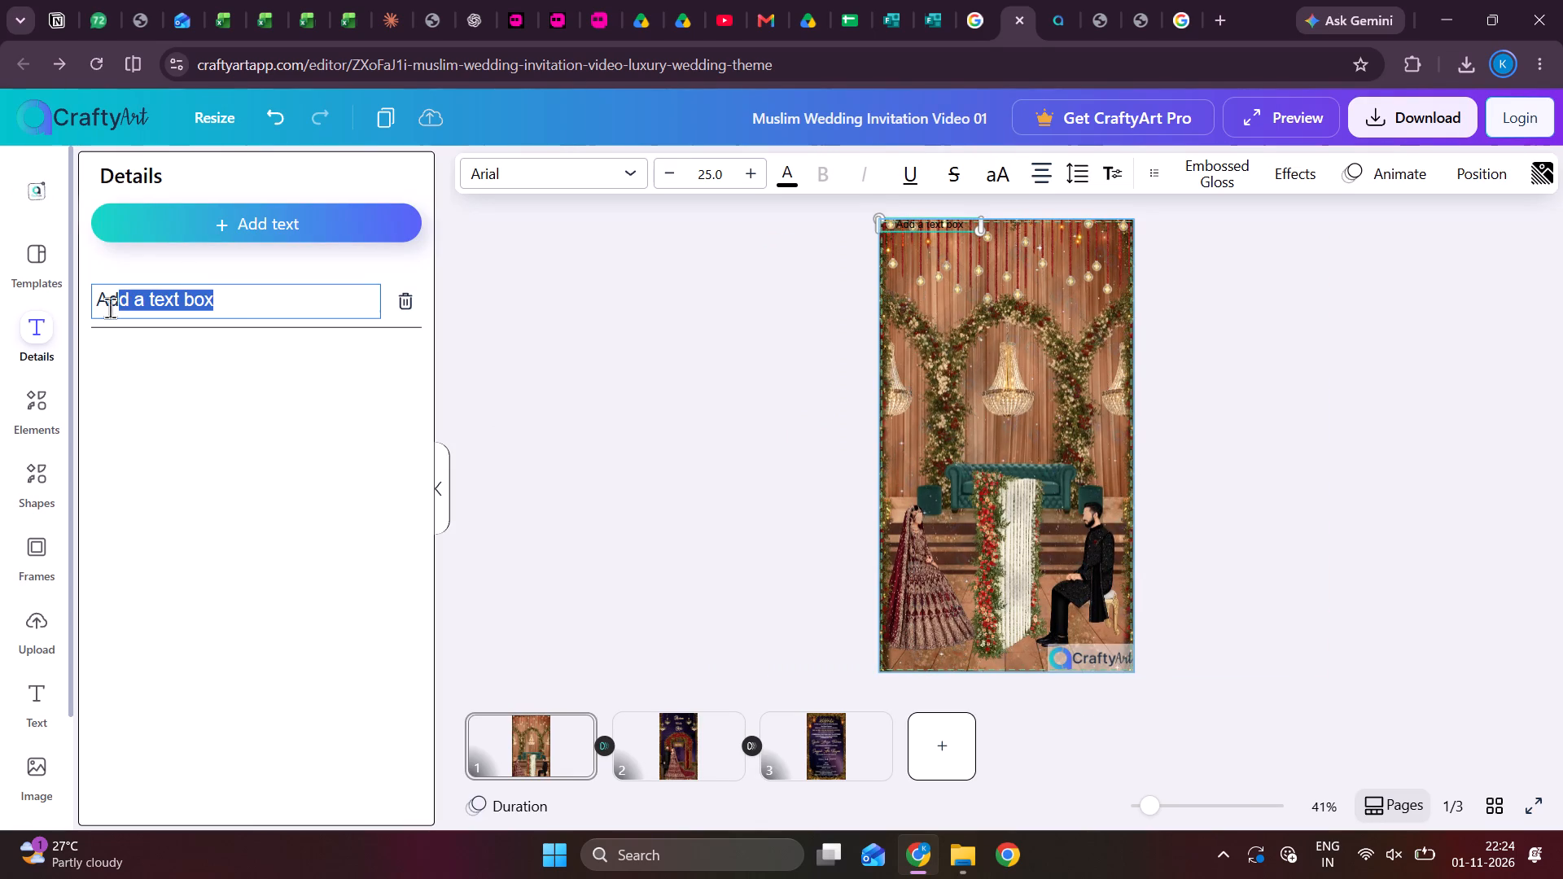
left_click_drag(110, 308, 82, 314)
key("ctrl+v")
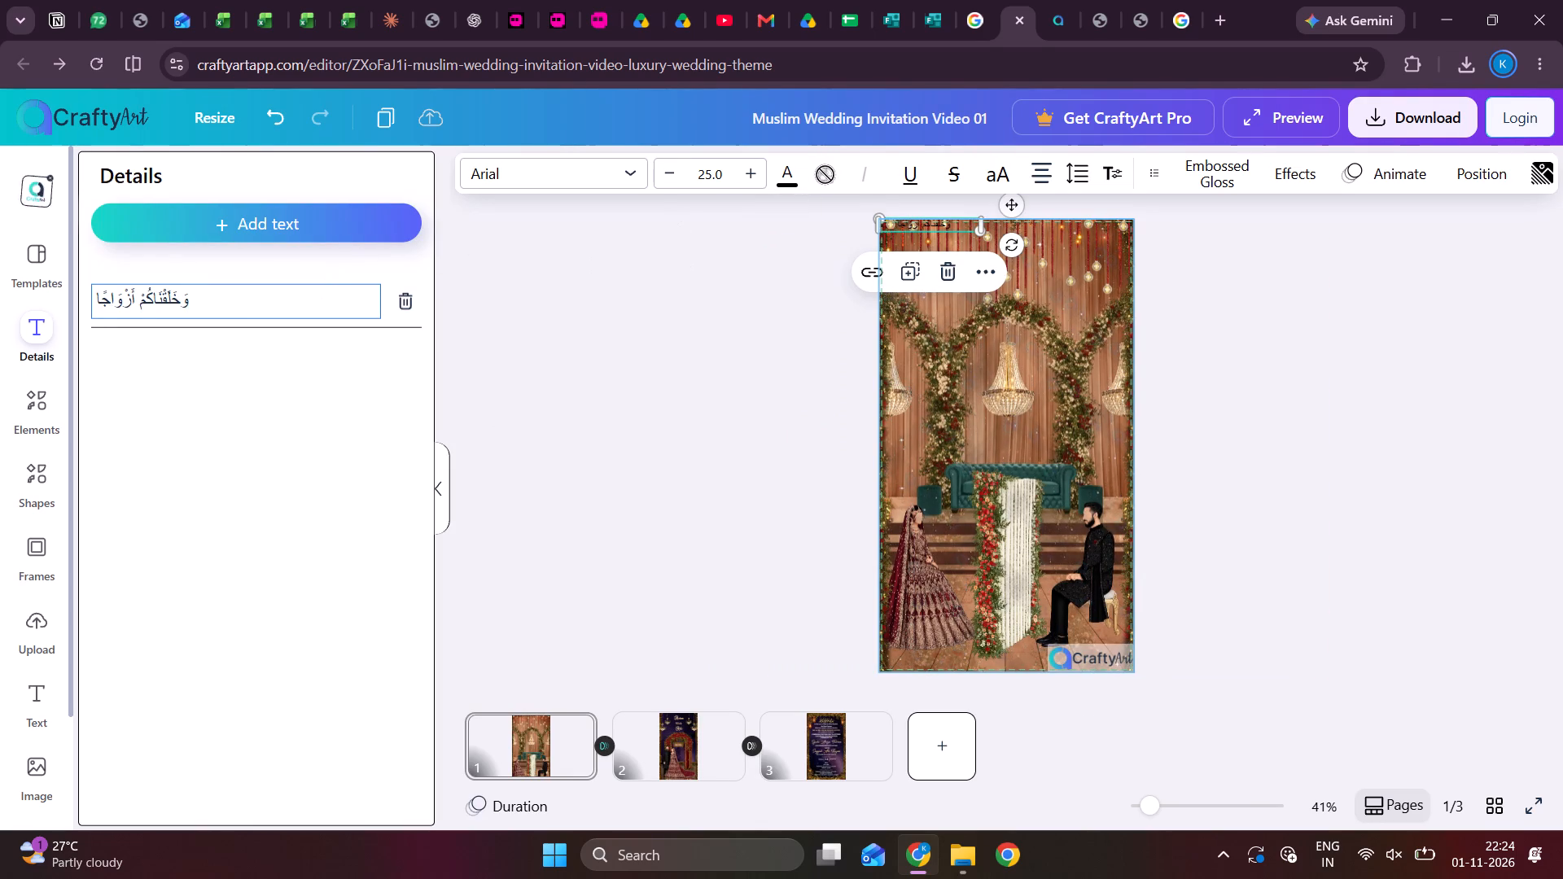
Increase the Arabic verse's font size to 35 and move it to the centre of the hanging lights above the arch.
left_click(750, 169)
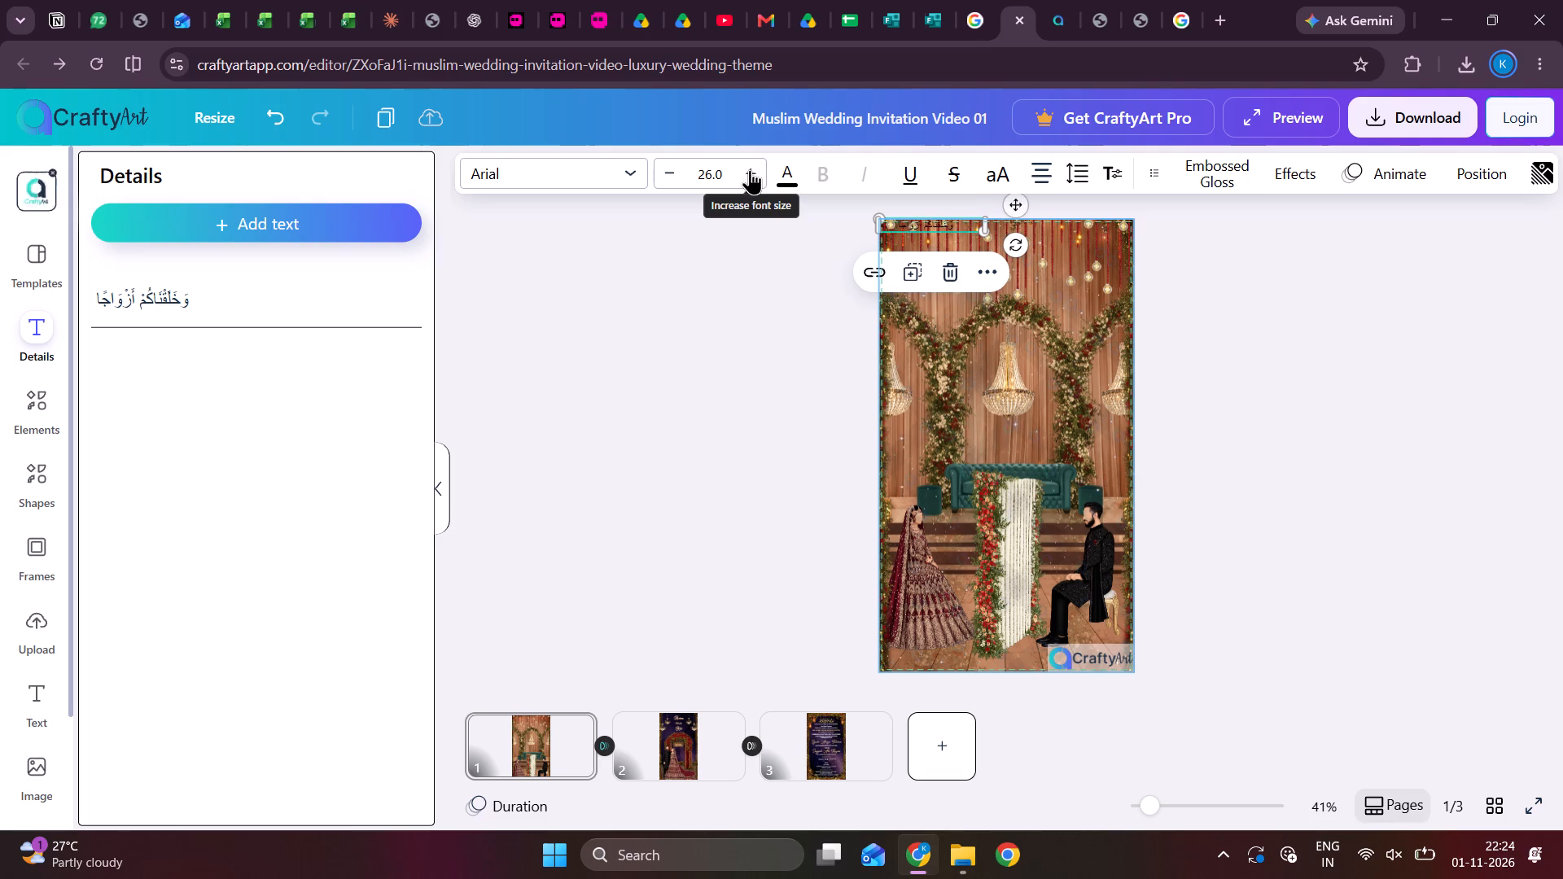
double_click(750, 169)
triple_click(750, 169)
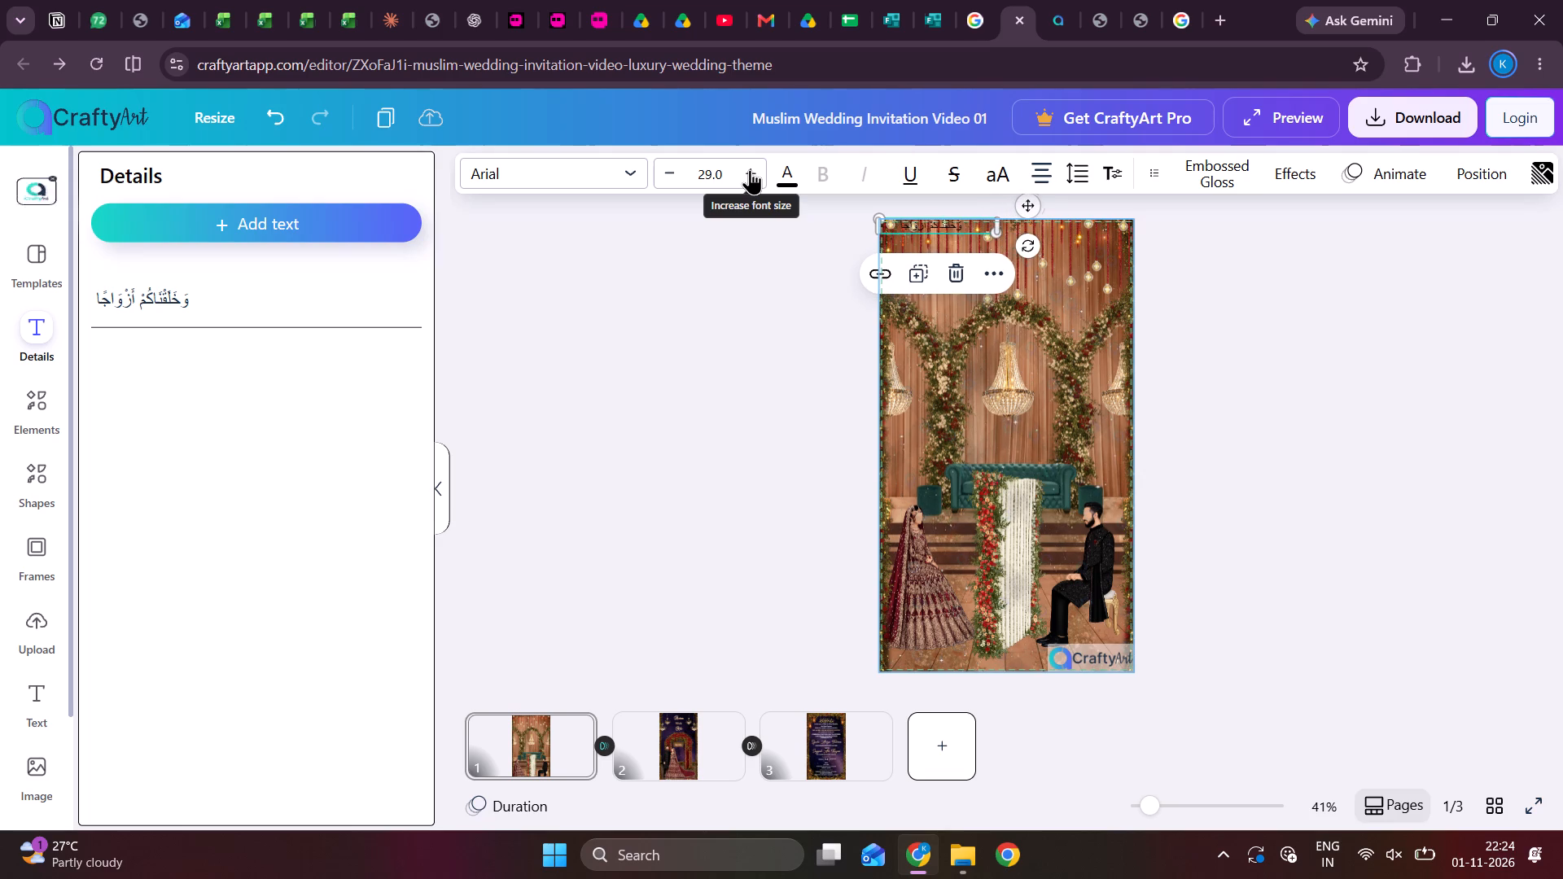
triple_click(750, 169)
left_click(750, 169)
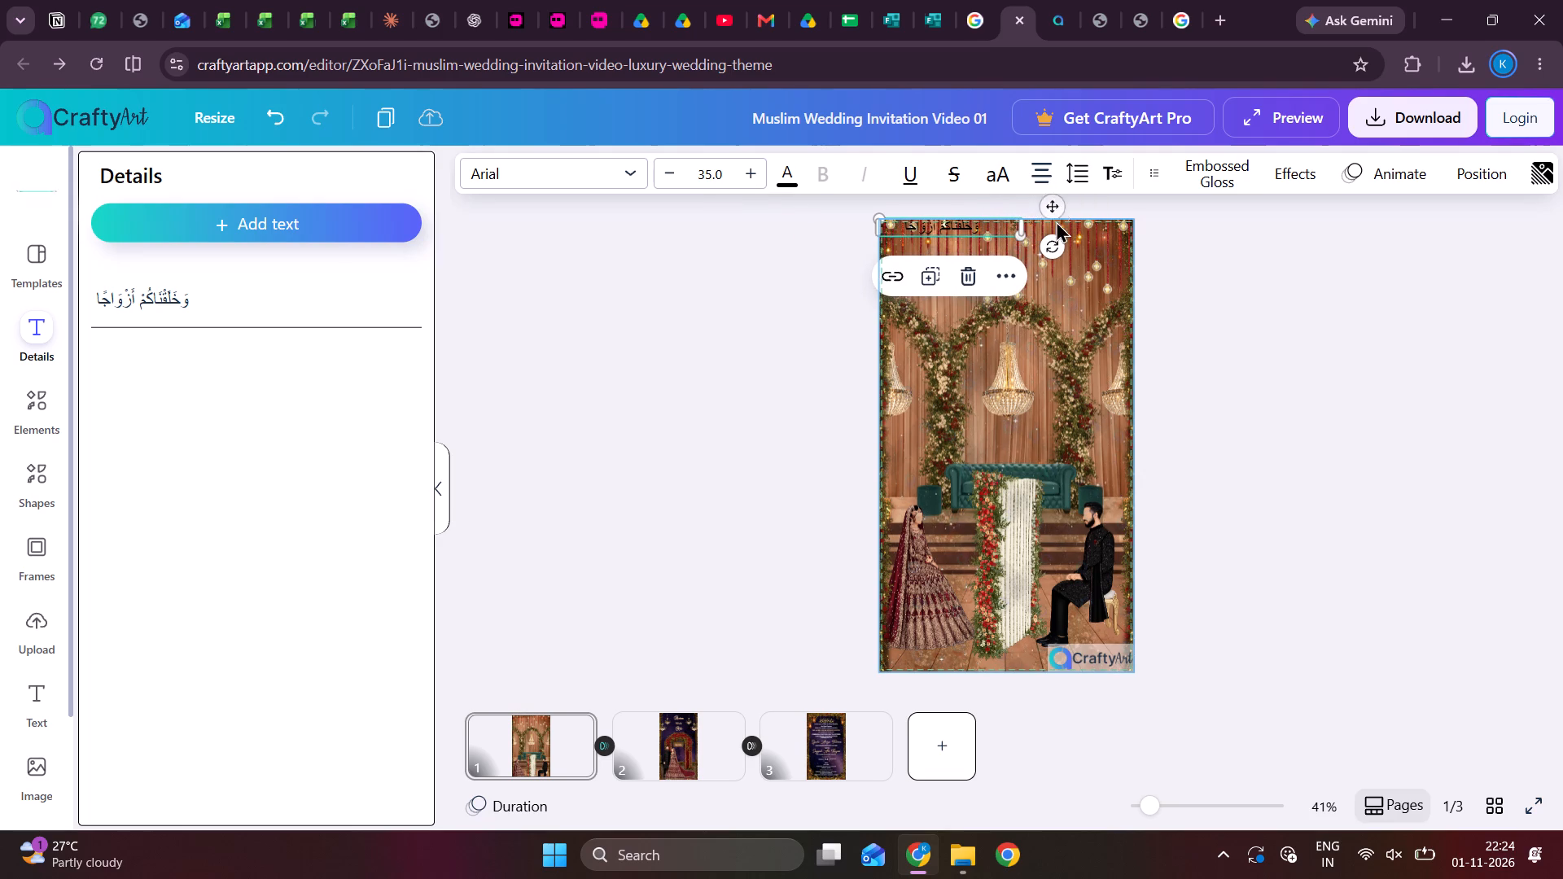
left_click_drag(1053, 212, 1110, 241)
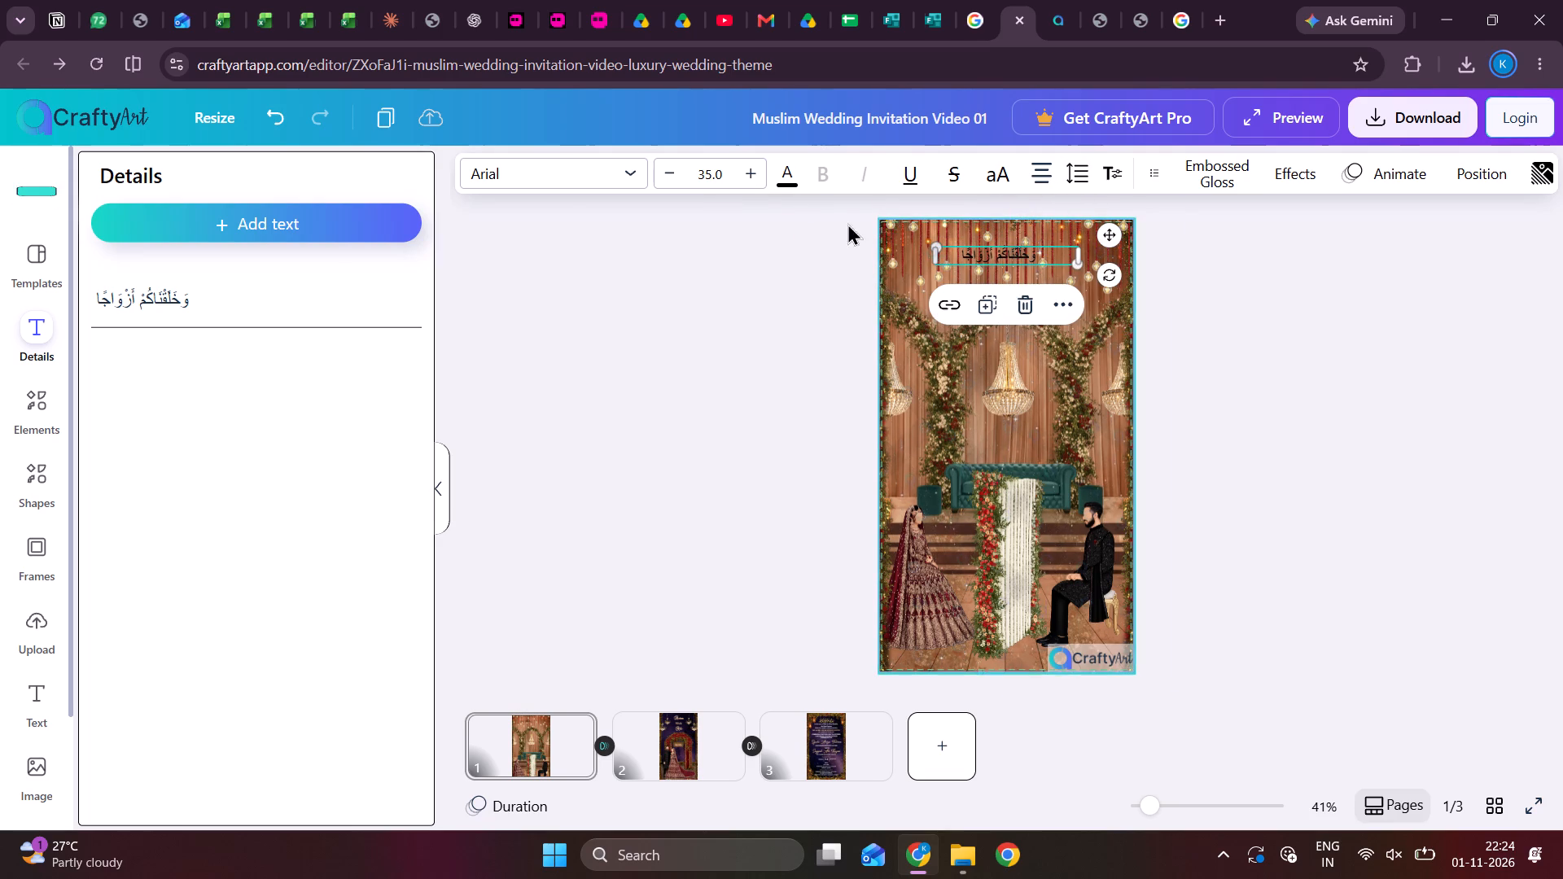
Open the font choices for the Arabic verse and increase its font size to 45.
left_click(514, 179)
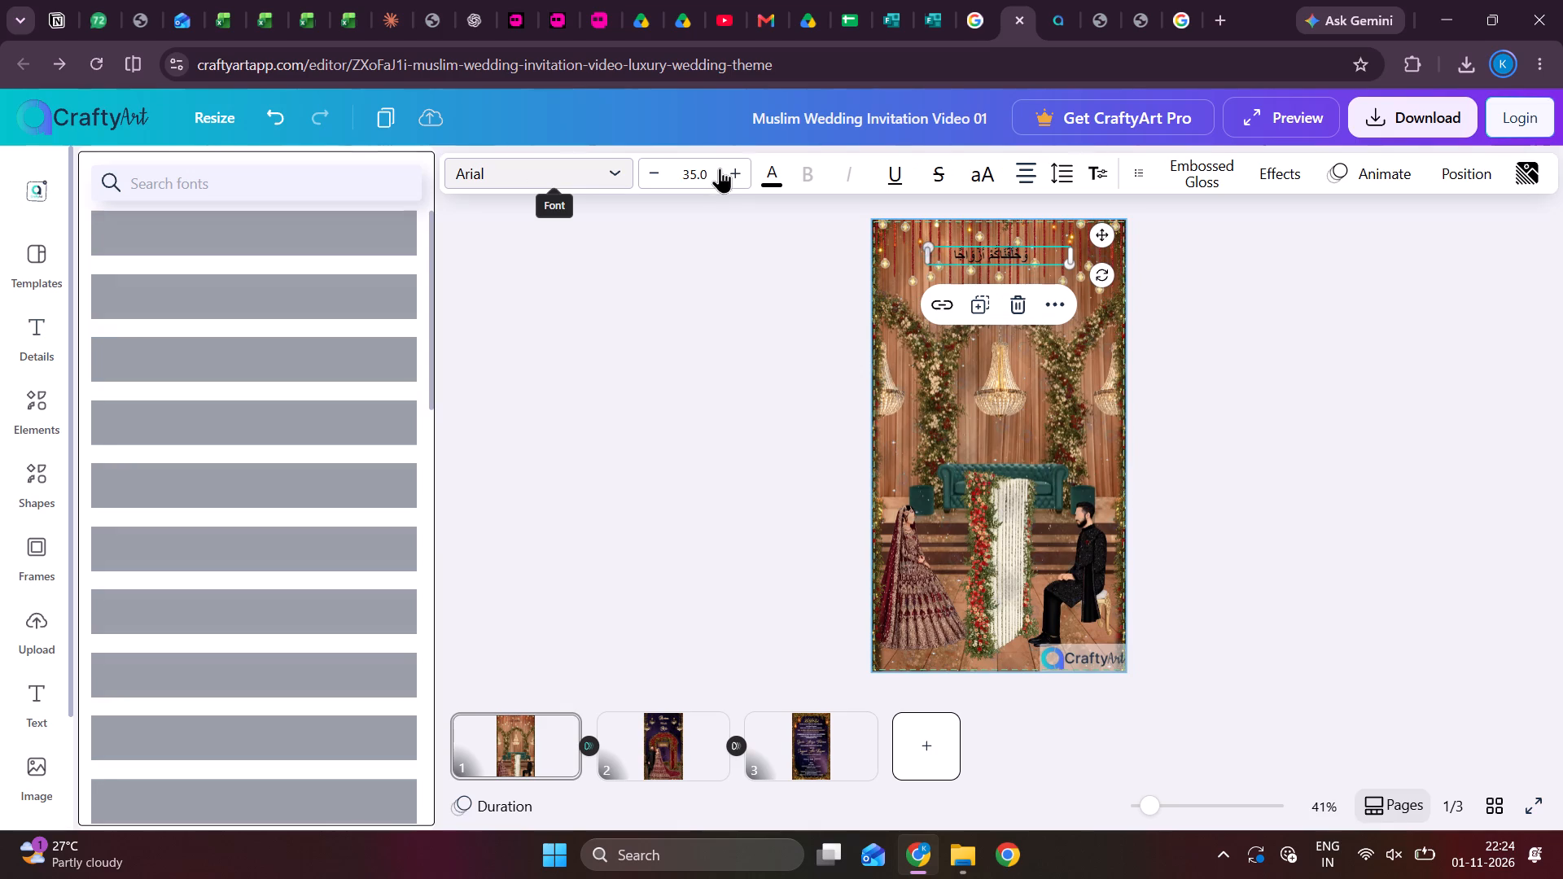
left_click(746, 170)
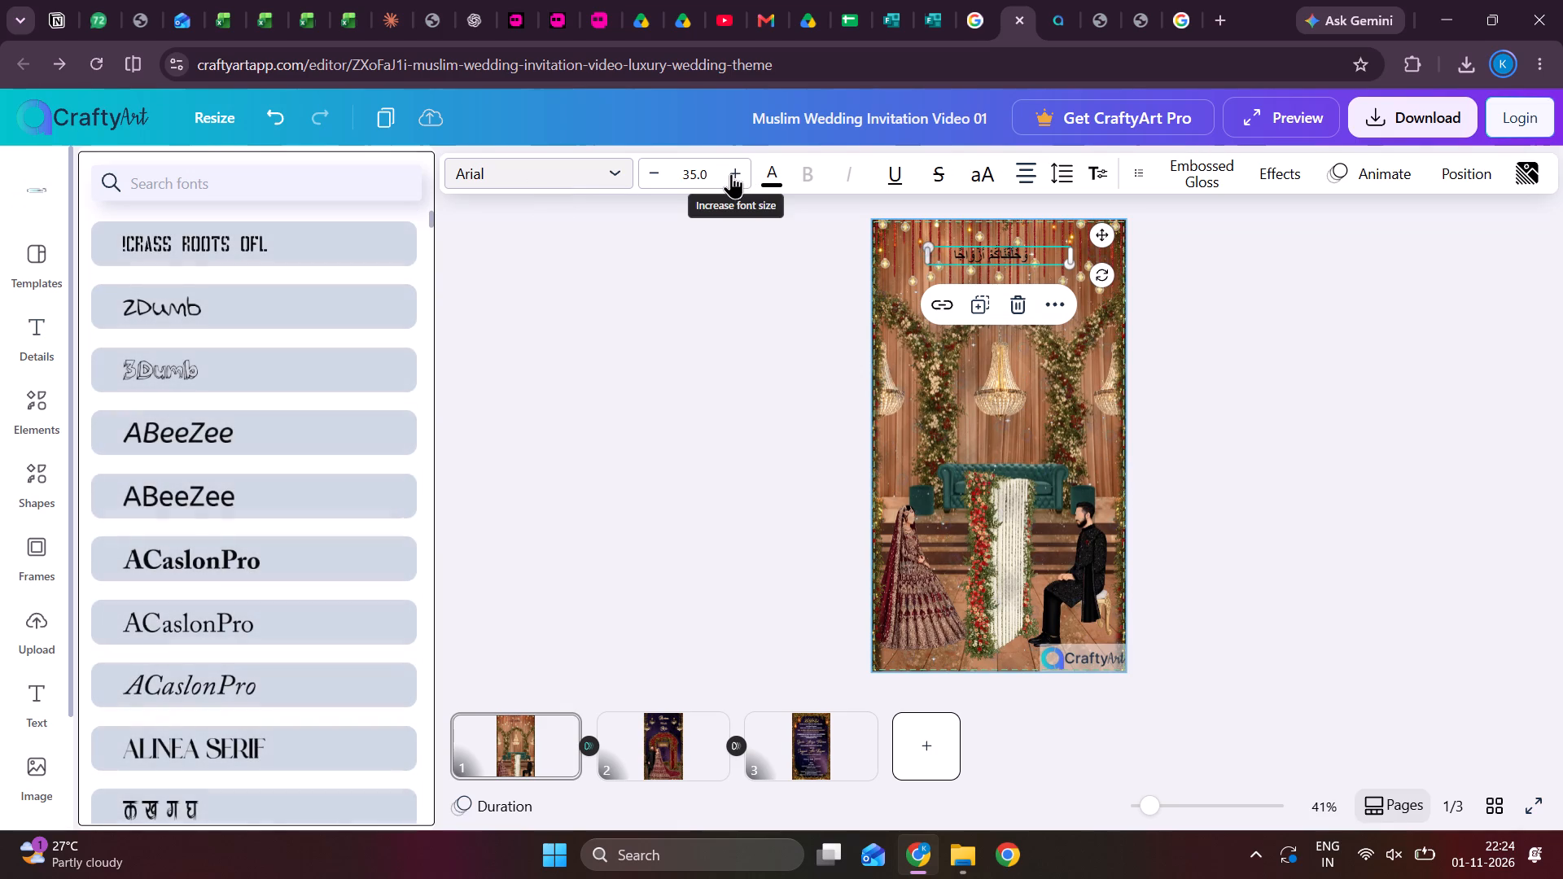
left_click(731, 173)
triple_click(731, 173)
triple_click(731, 173)
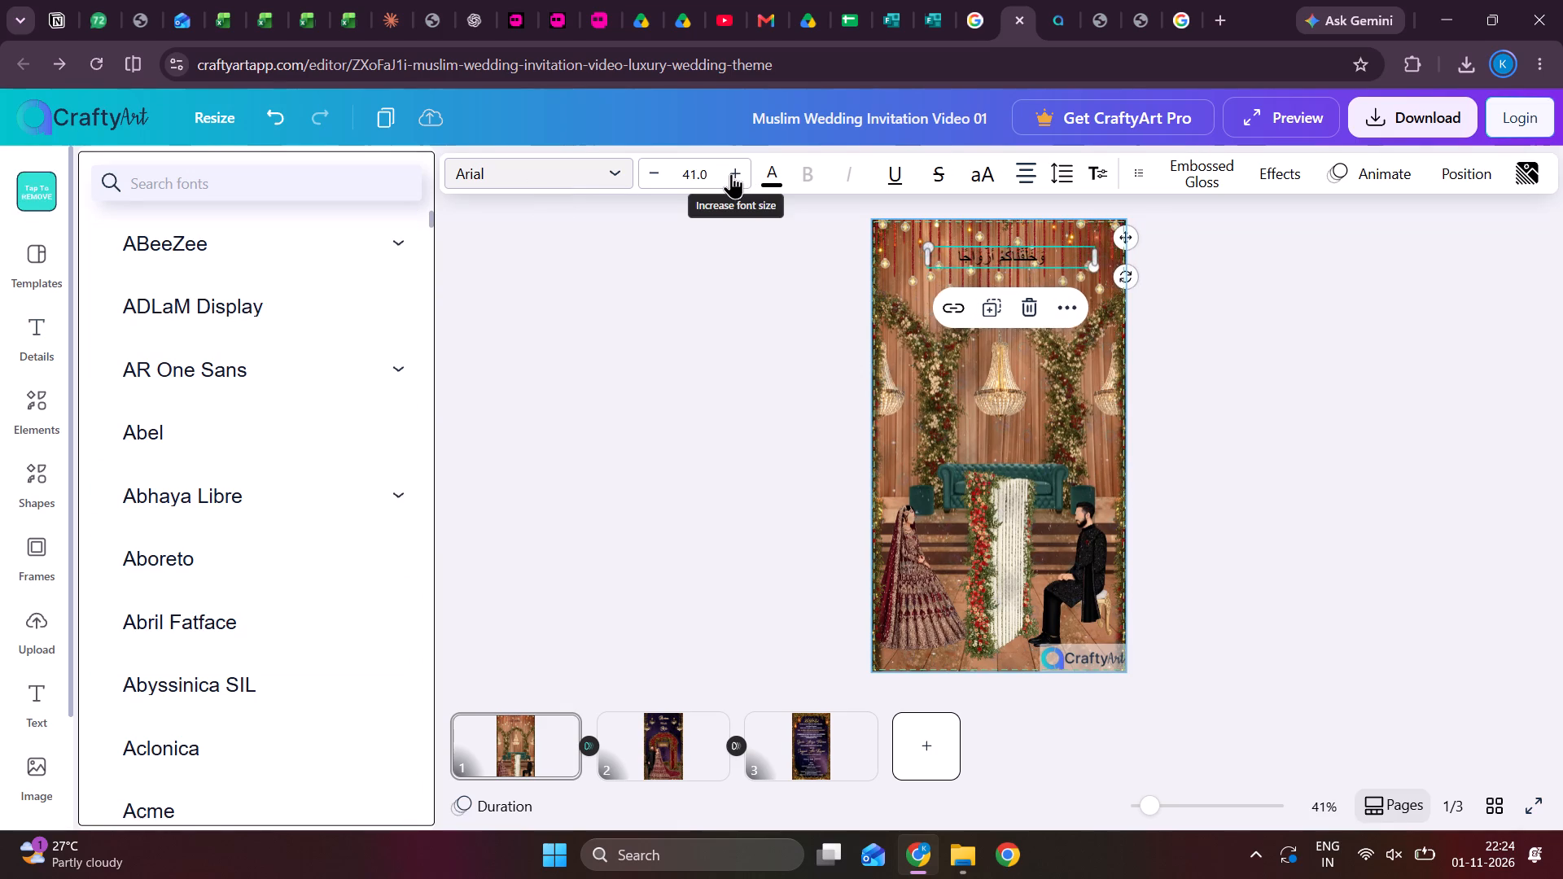
double_click(731, 173)
Try peach, dark maroon, grey, black and red on the Arabic verse, and settle on white as its text colour.
left_click(763, 194)
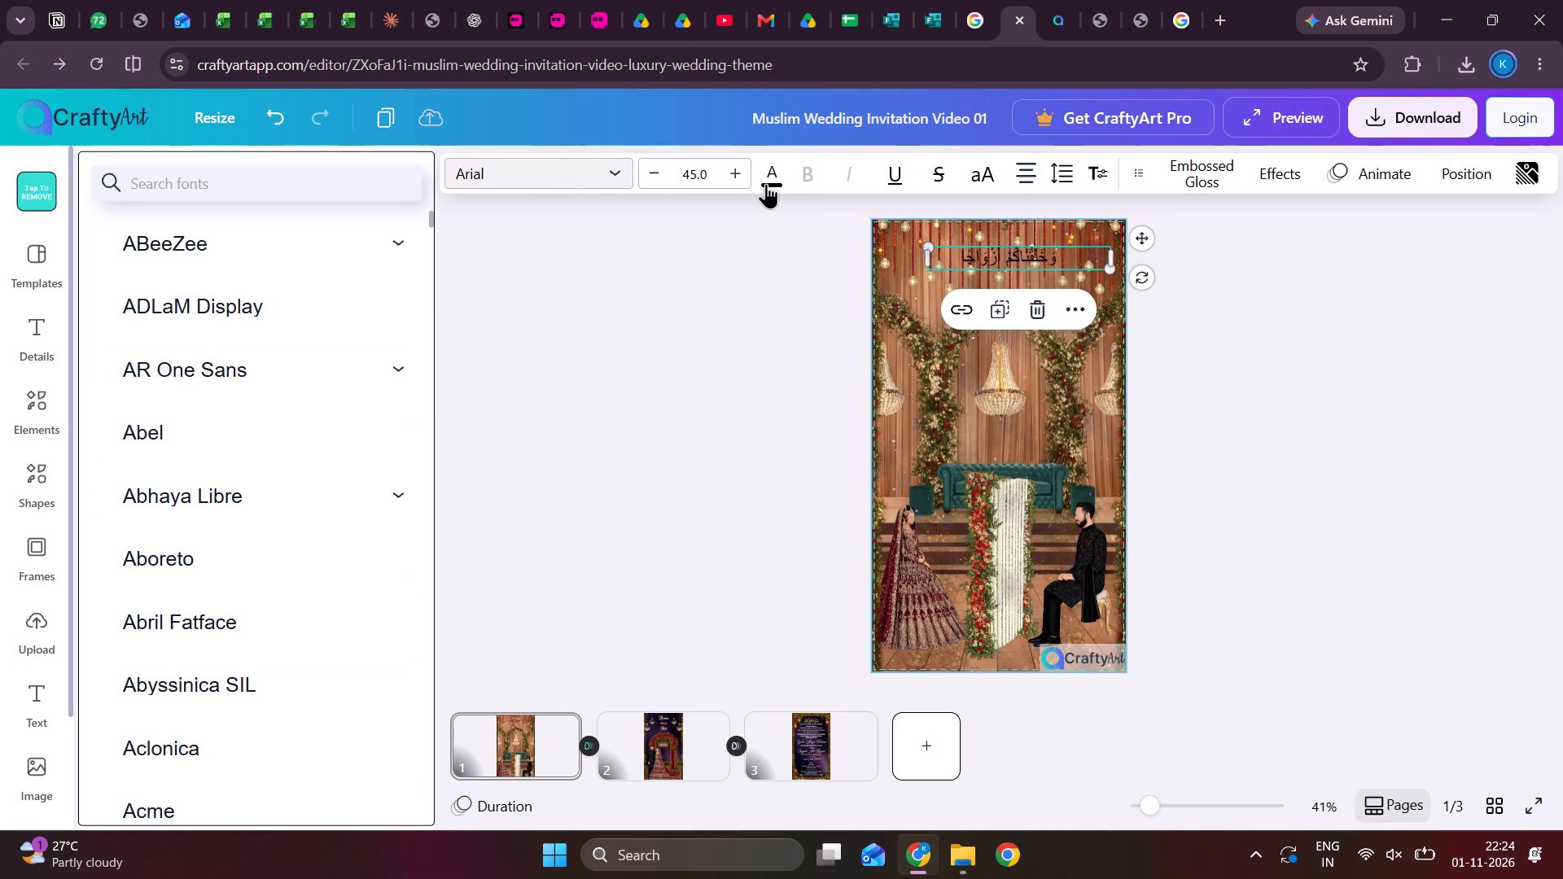
left_click(765, 186)
left_click(349, 231)
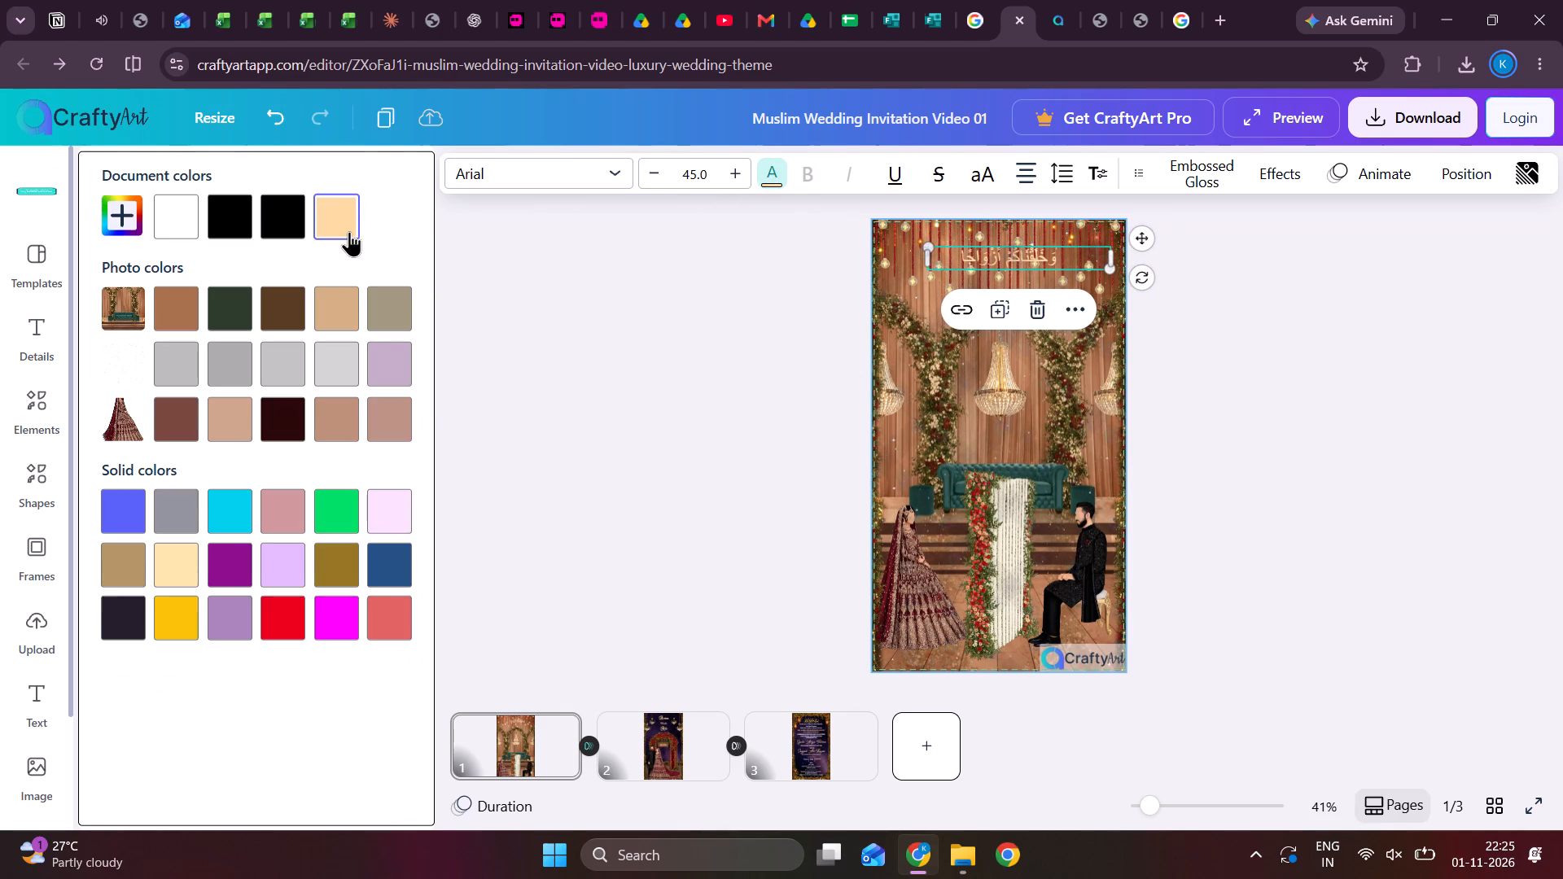
left_click(281, 426)
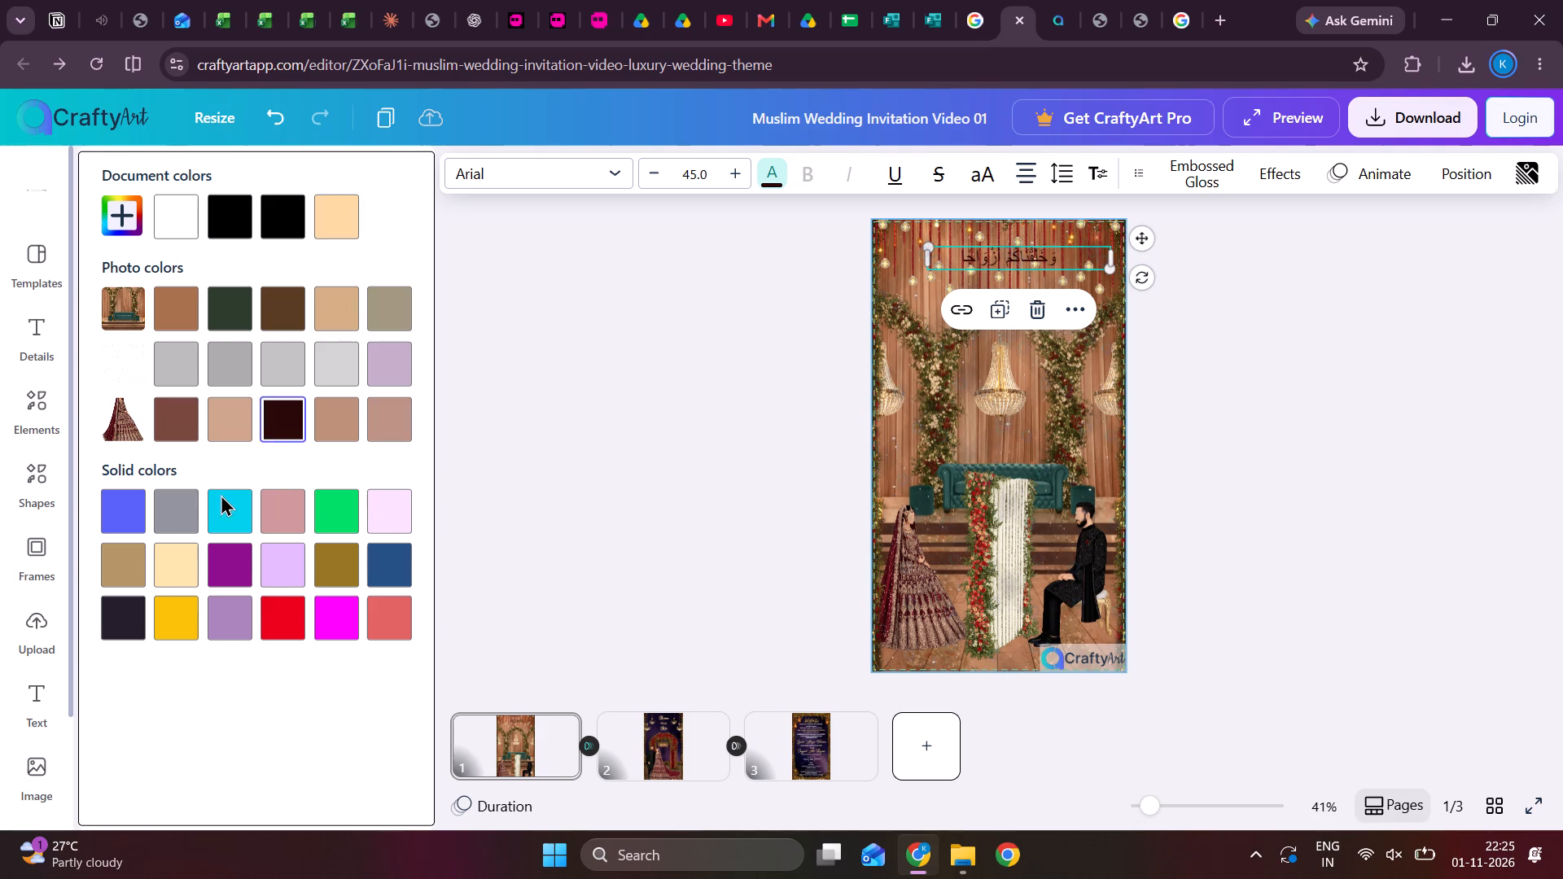
left_click(169, 357)
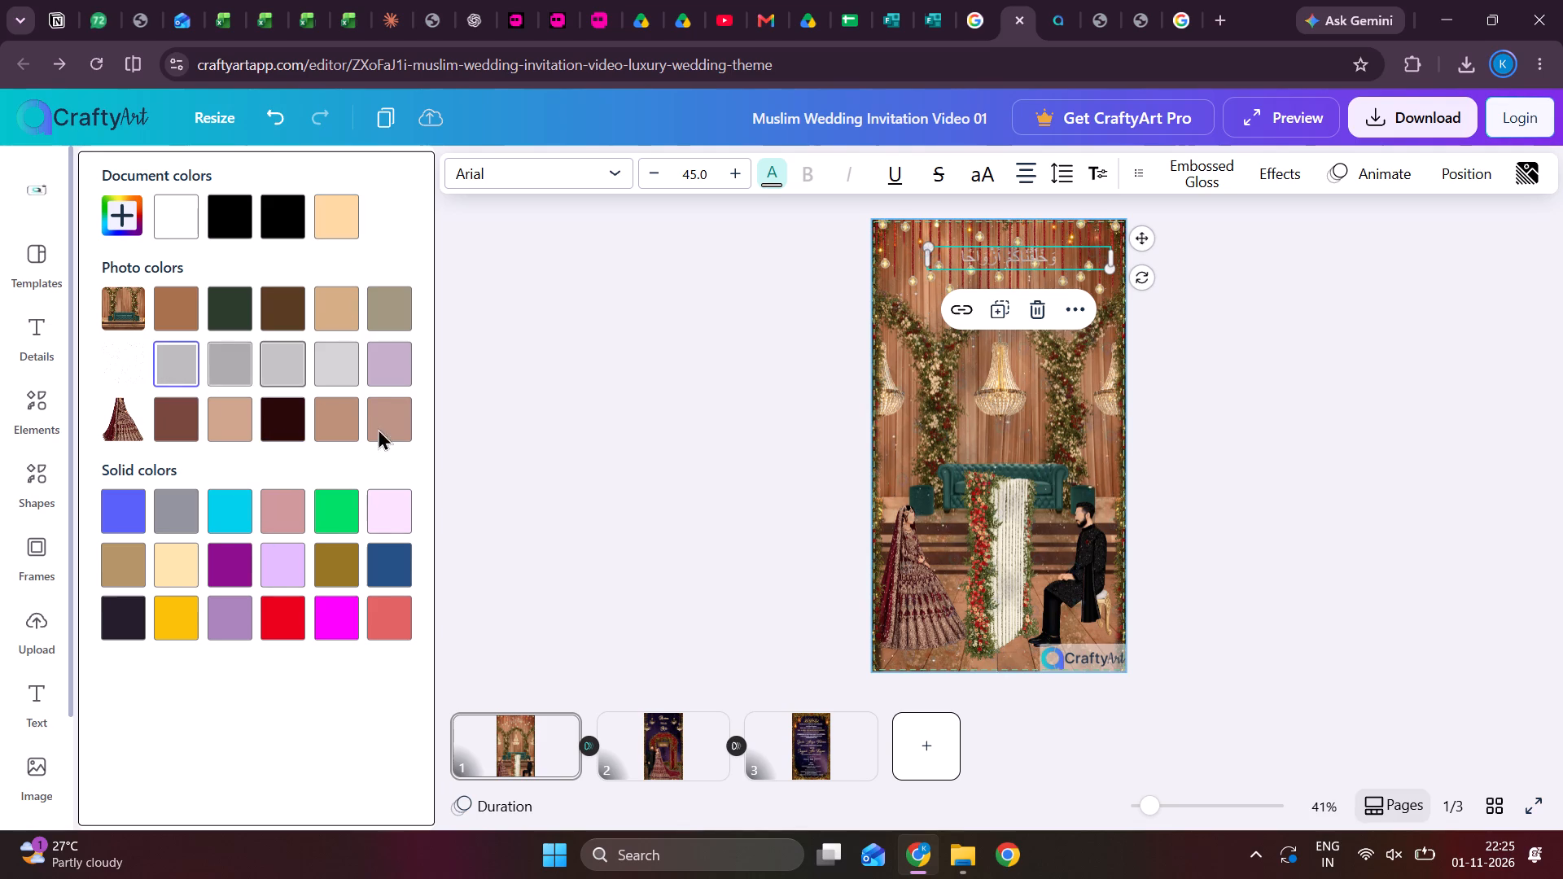
left_click(182, 227)
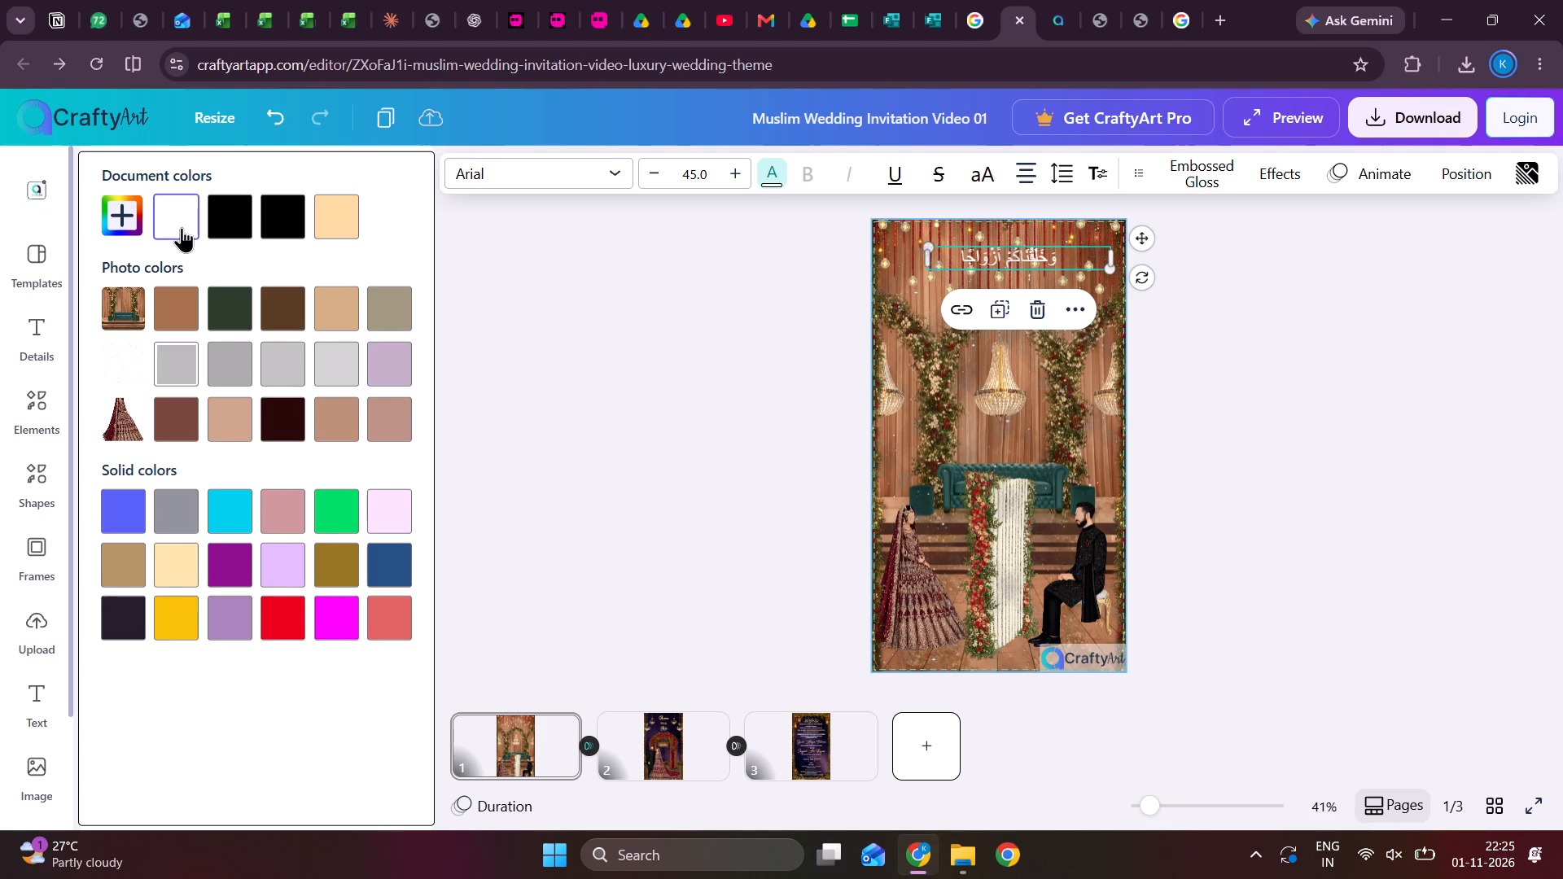
left_click(265, 213)
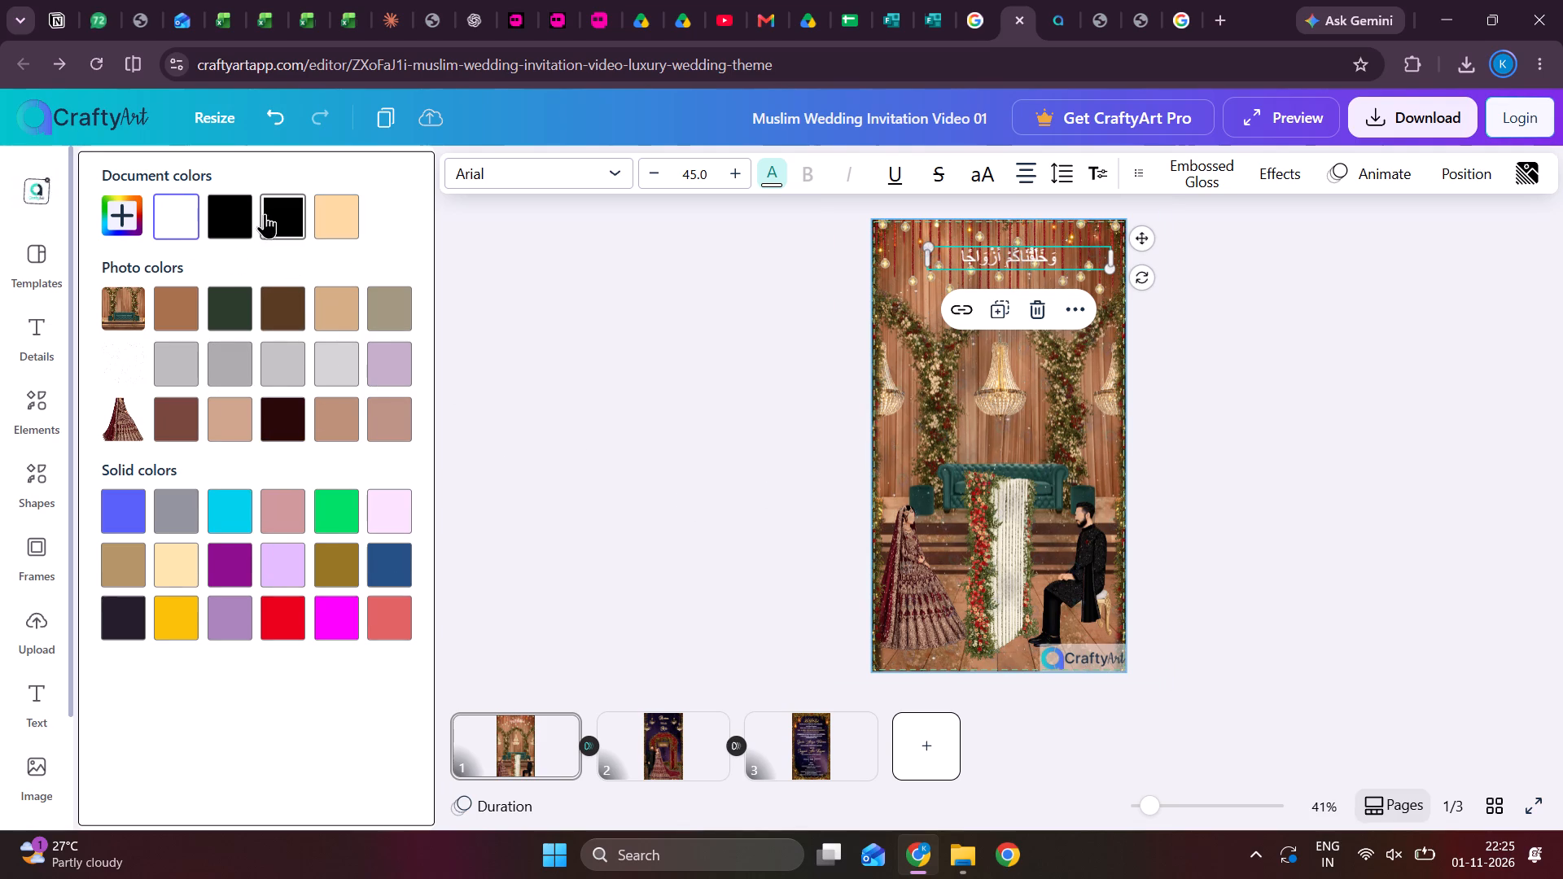
left_click(225, 215)
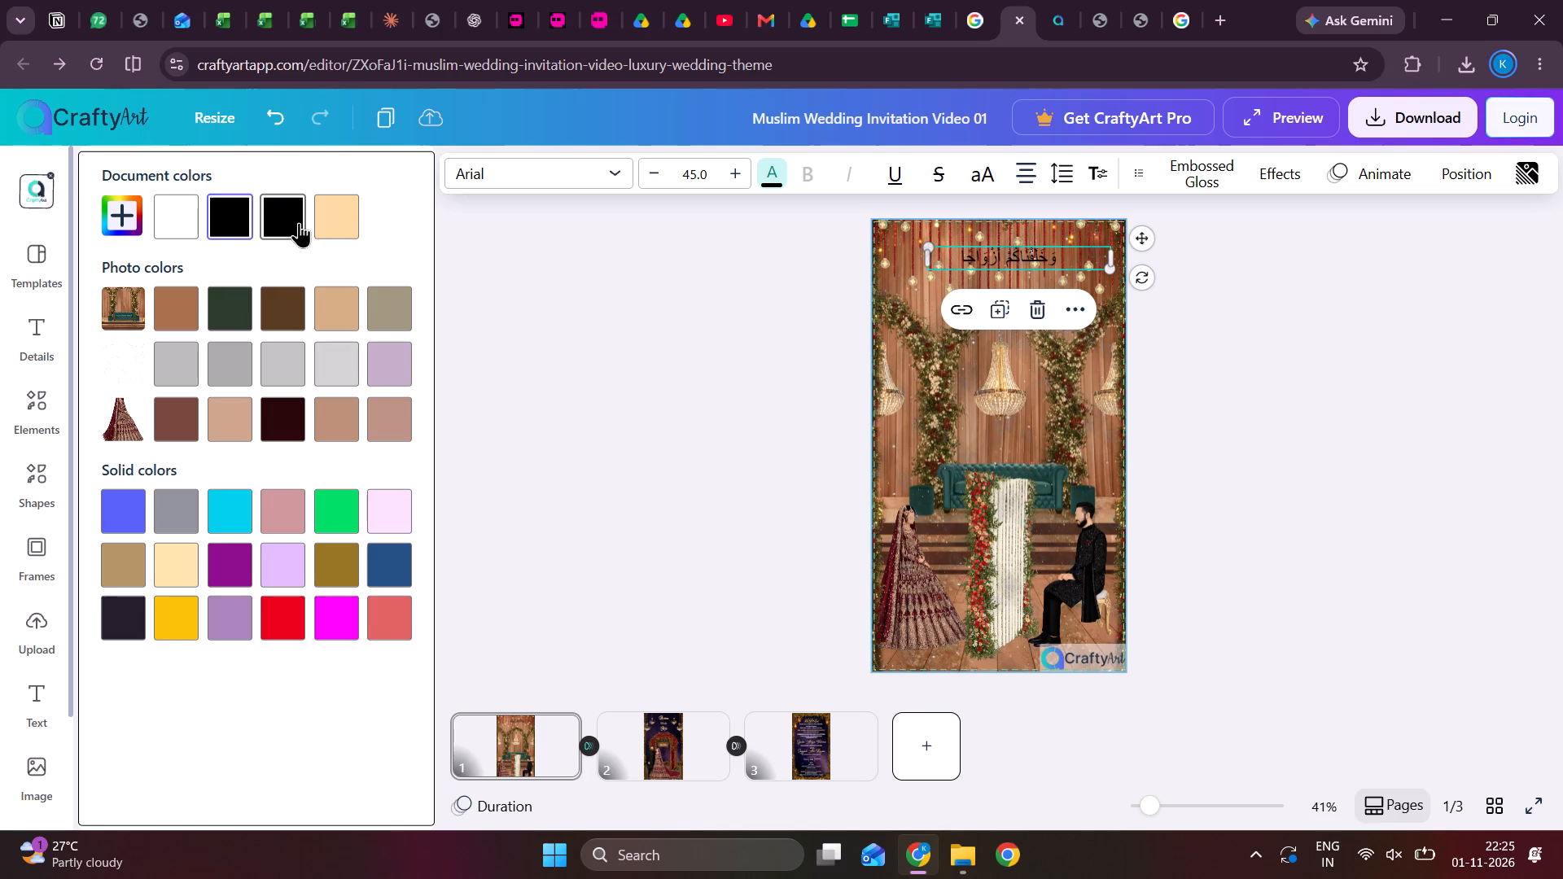
left_click(180, 213)
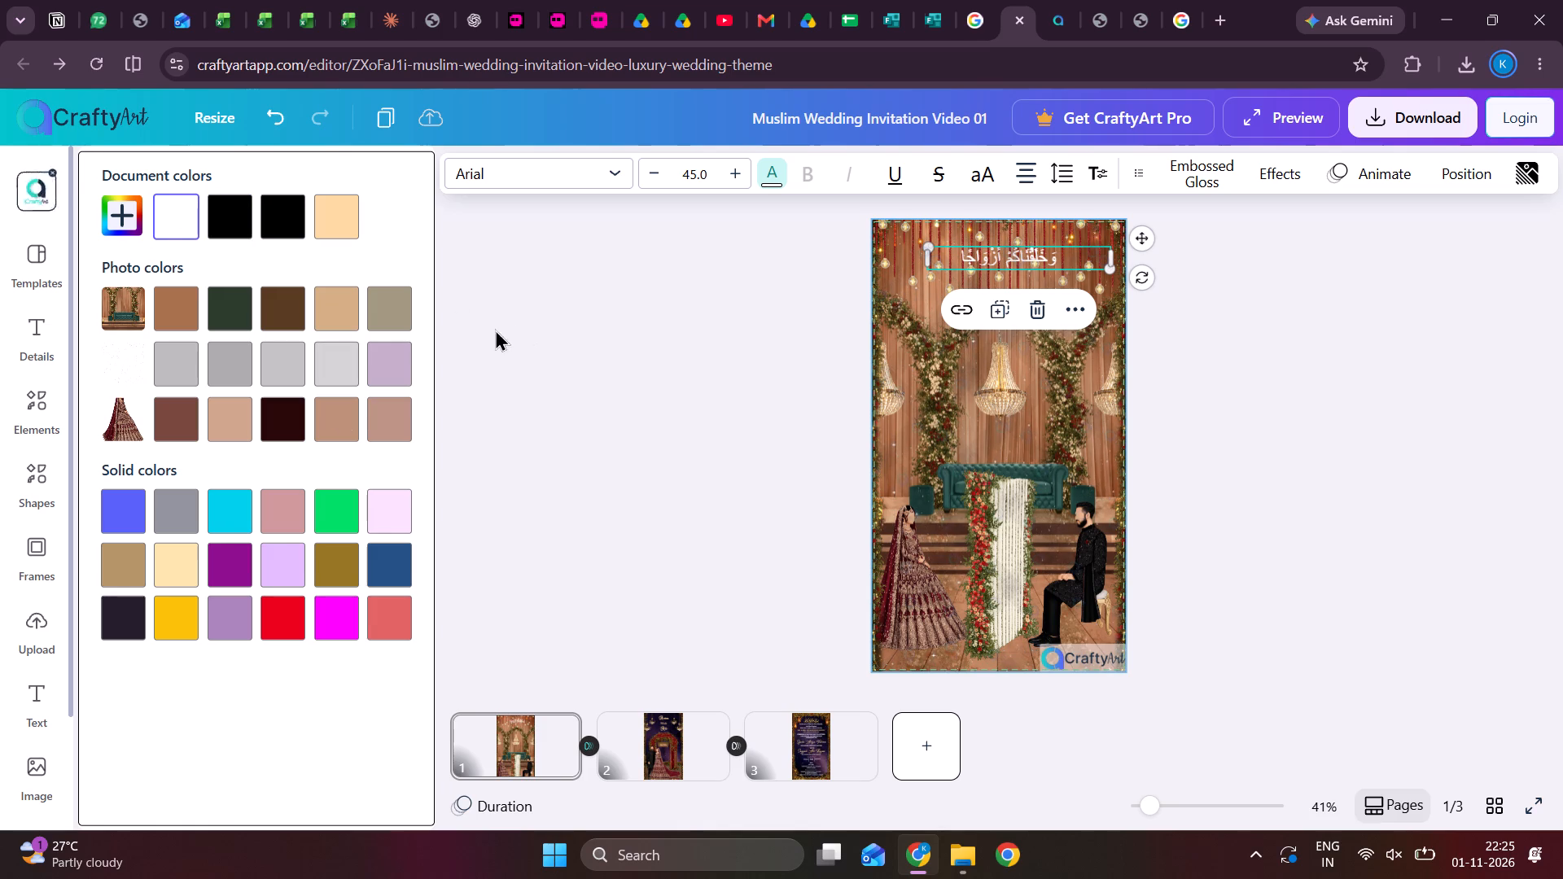
left_click(261, 636)
left_click(336, 615)
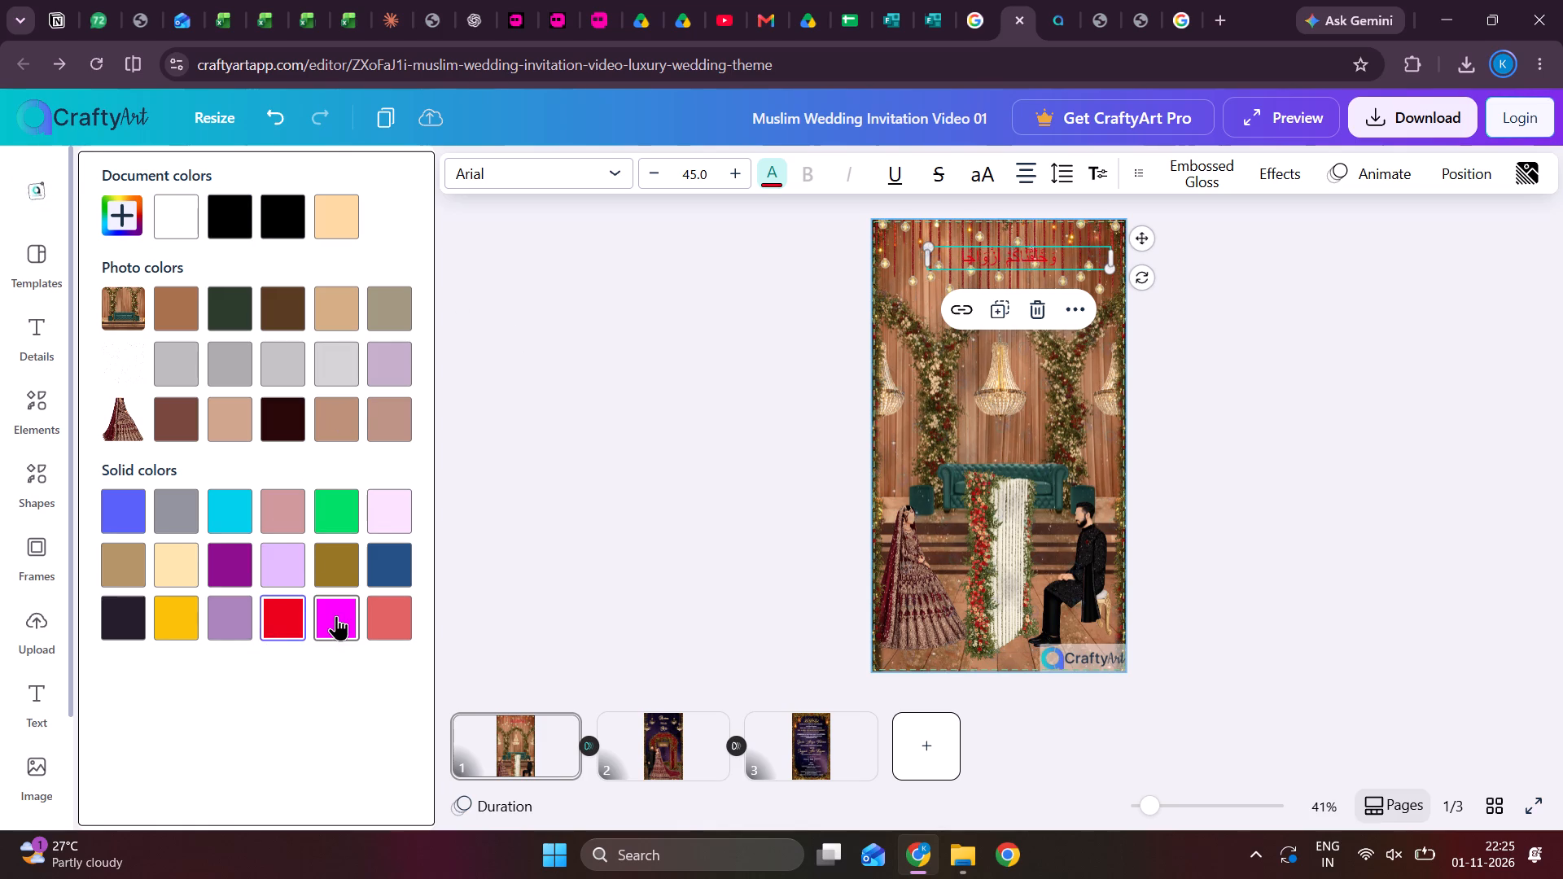
left_click(176, 232)
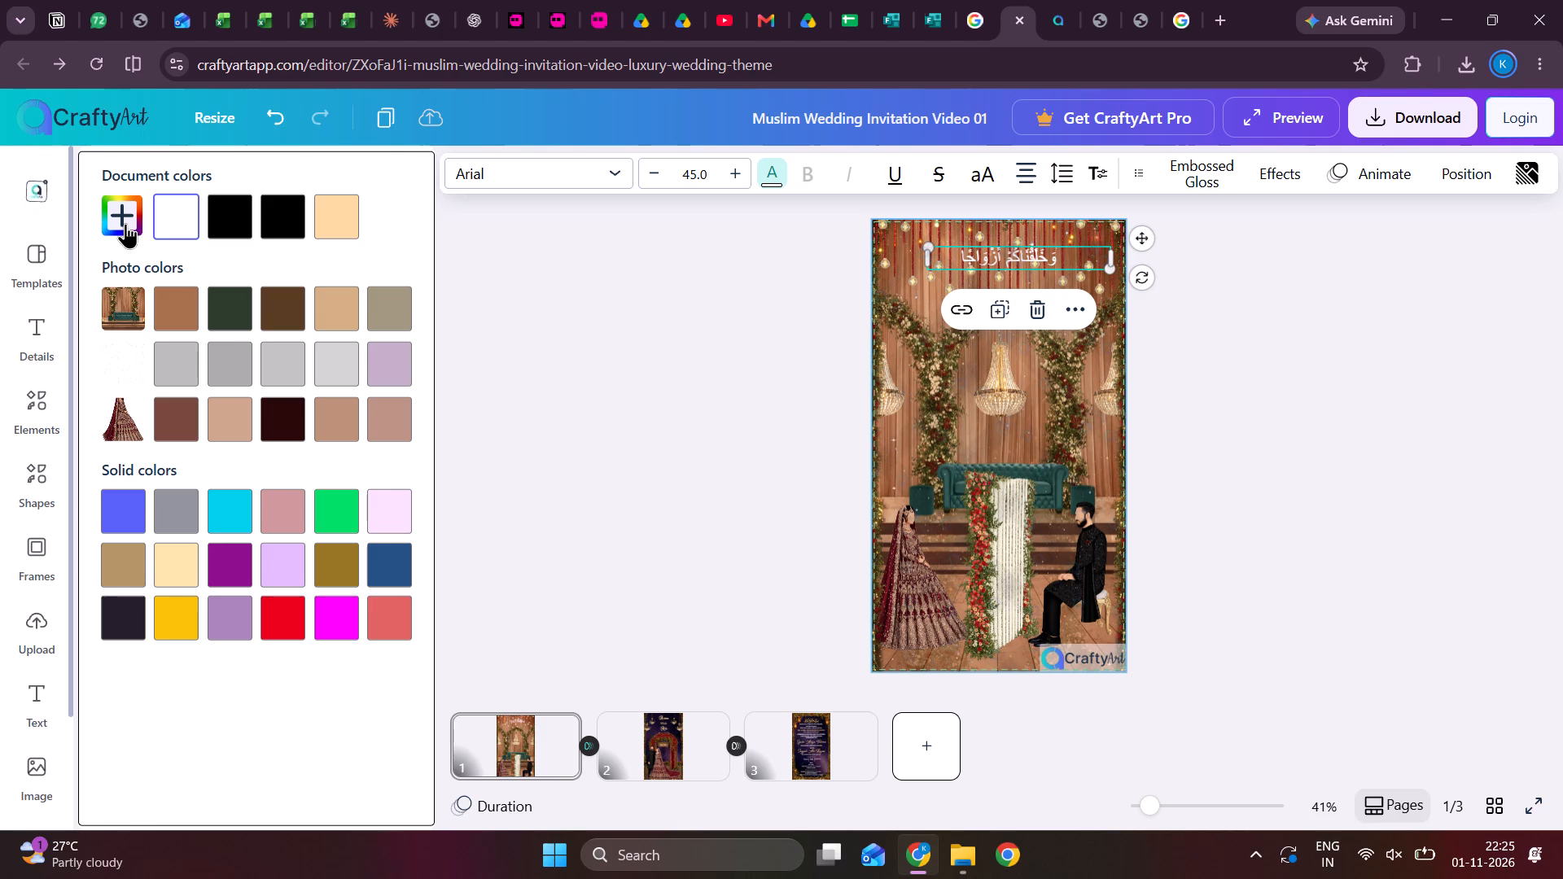
Reposition the Arabic verse slightly higher and further right among the hanging lights, within the page edge.
left_click_drag(1063, 258, 932, 281)
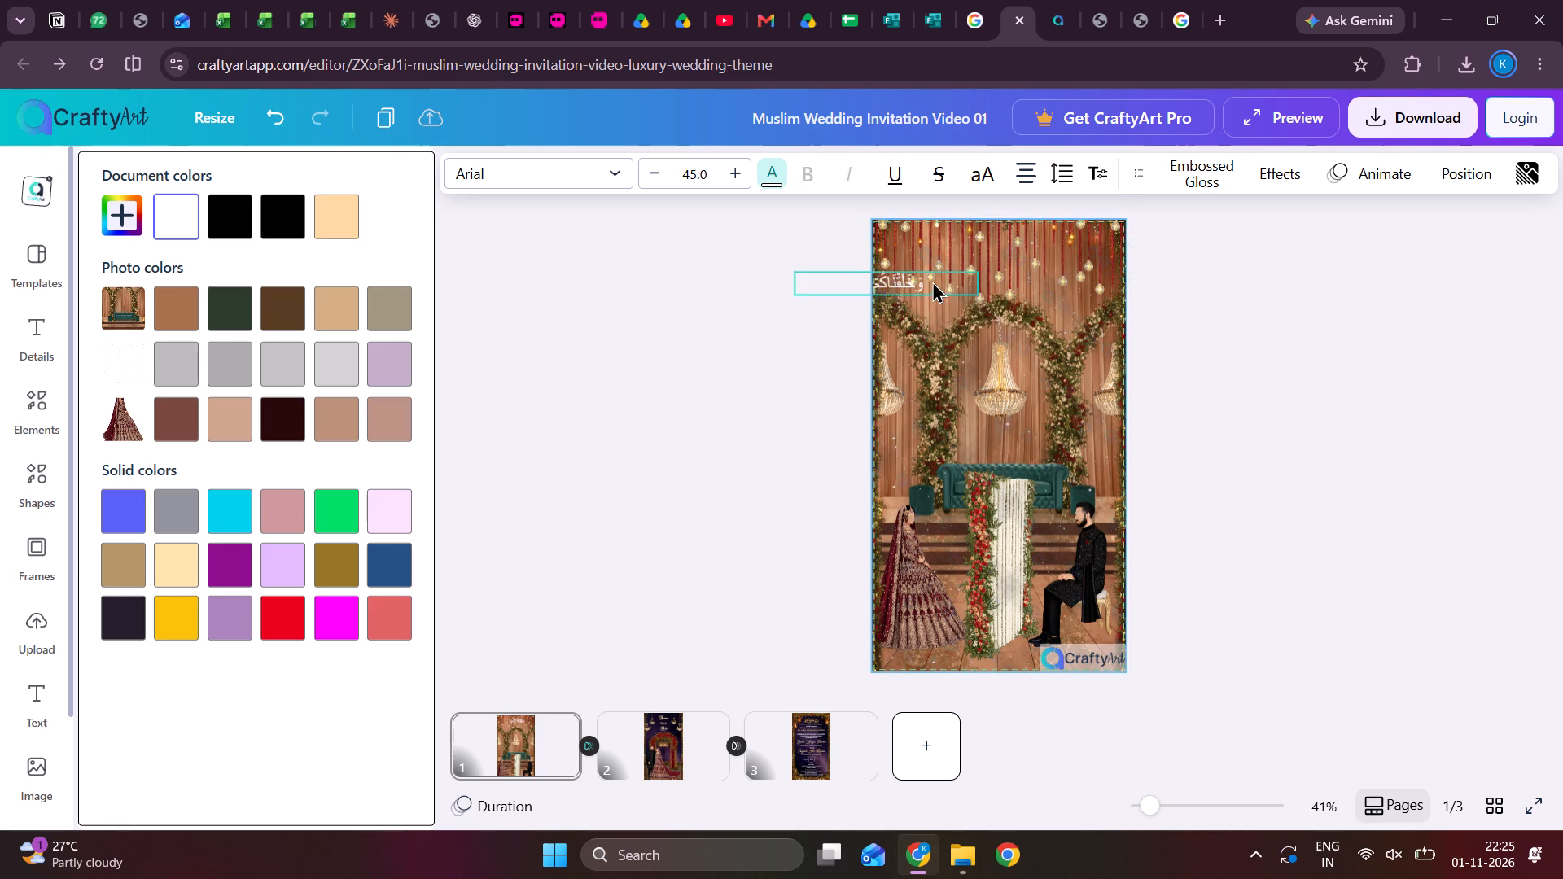
left_click_drag(932, 281, 1075, 250)
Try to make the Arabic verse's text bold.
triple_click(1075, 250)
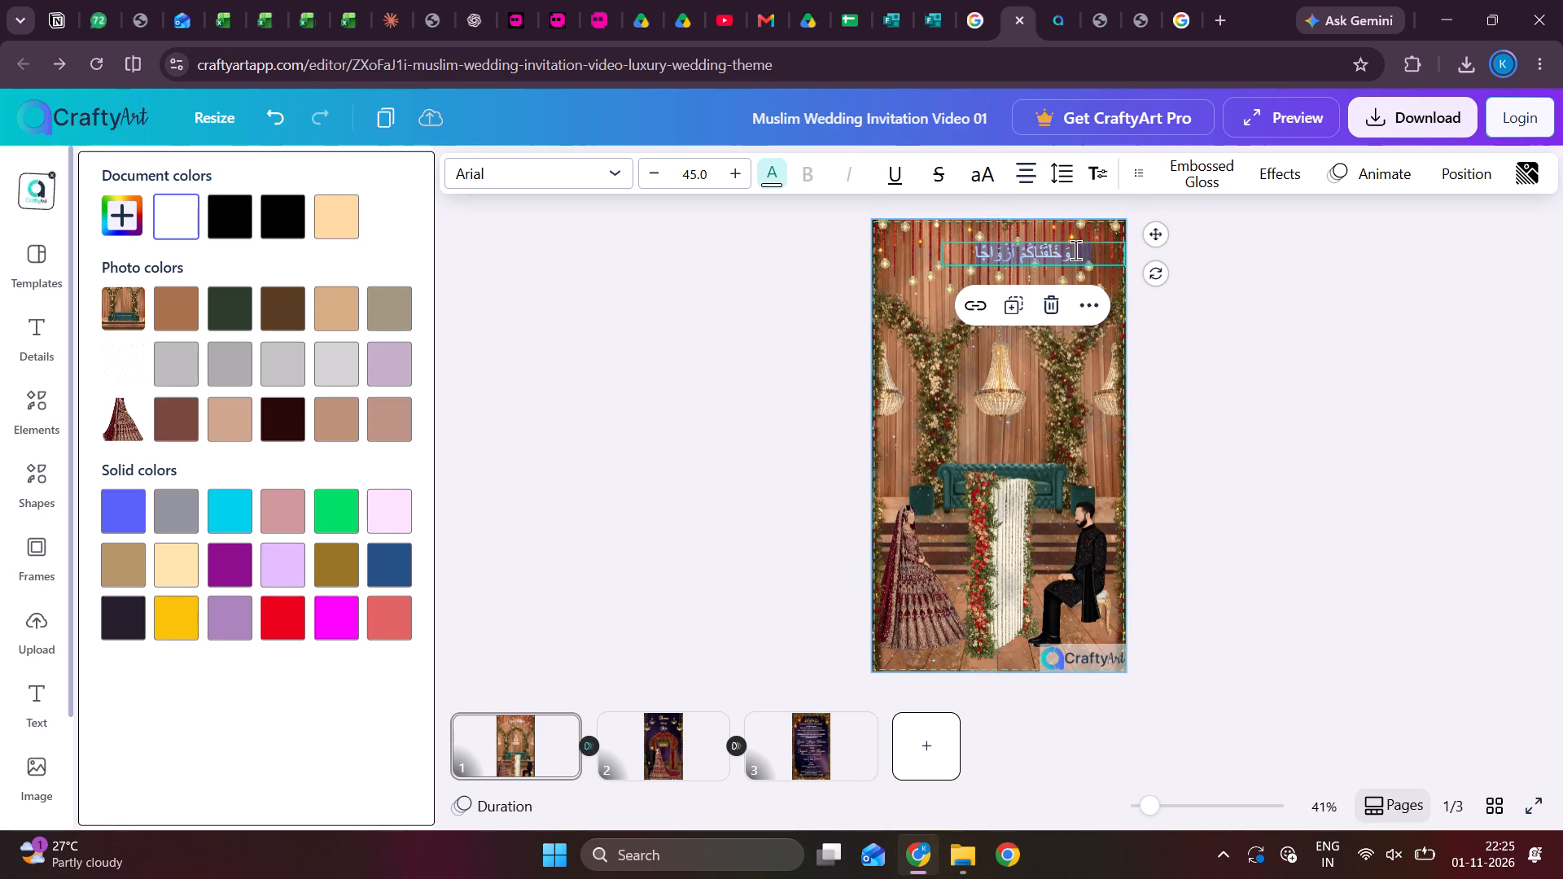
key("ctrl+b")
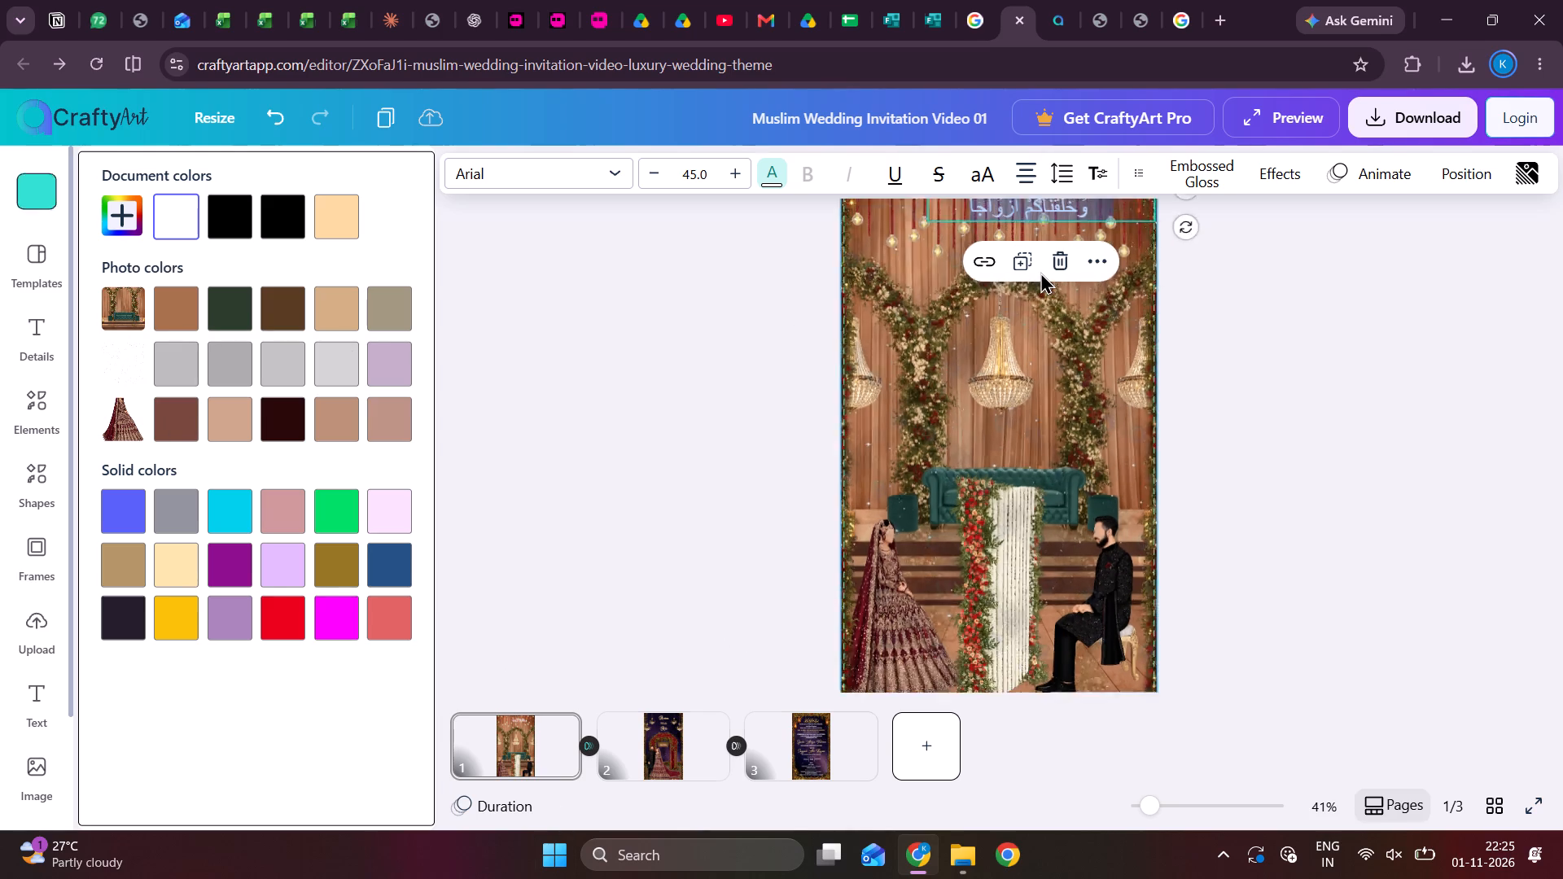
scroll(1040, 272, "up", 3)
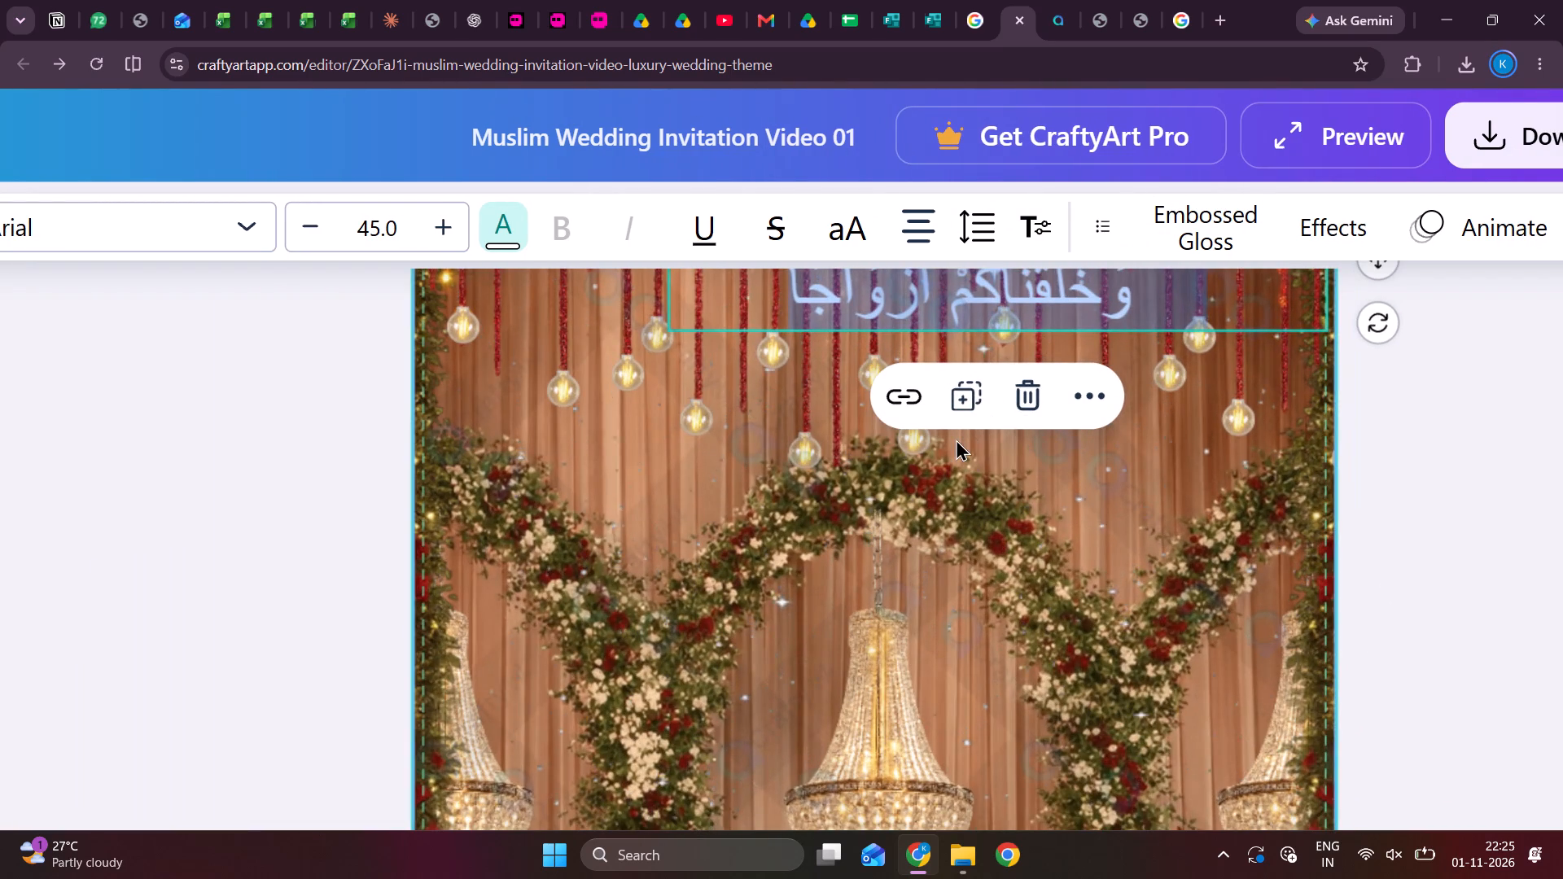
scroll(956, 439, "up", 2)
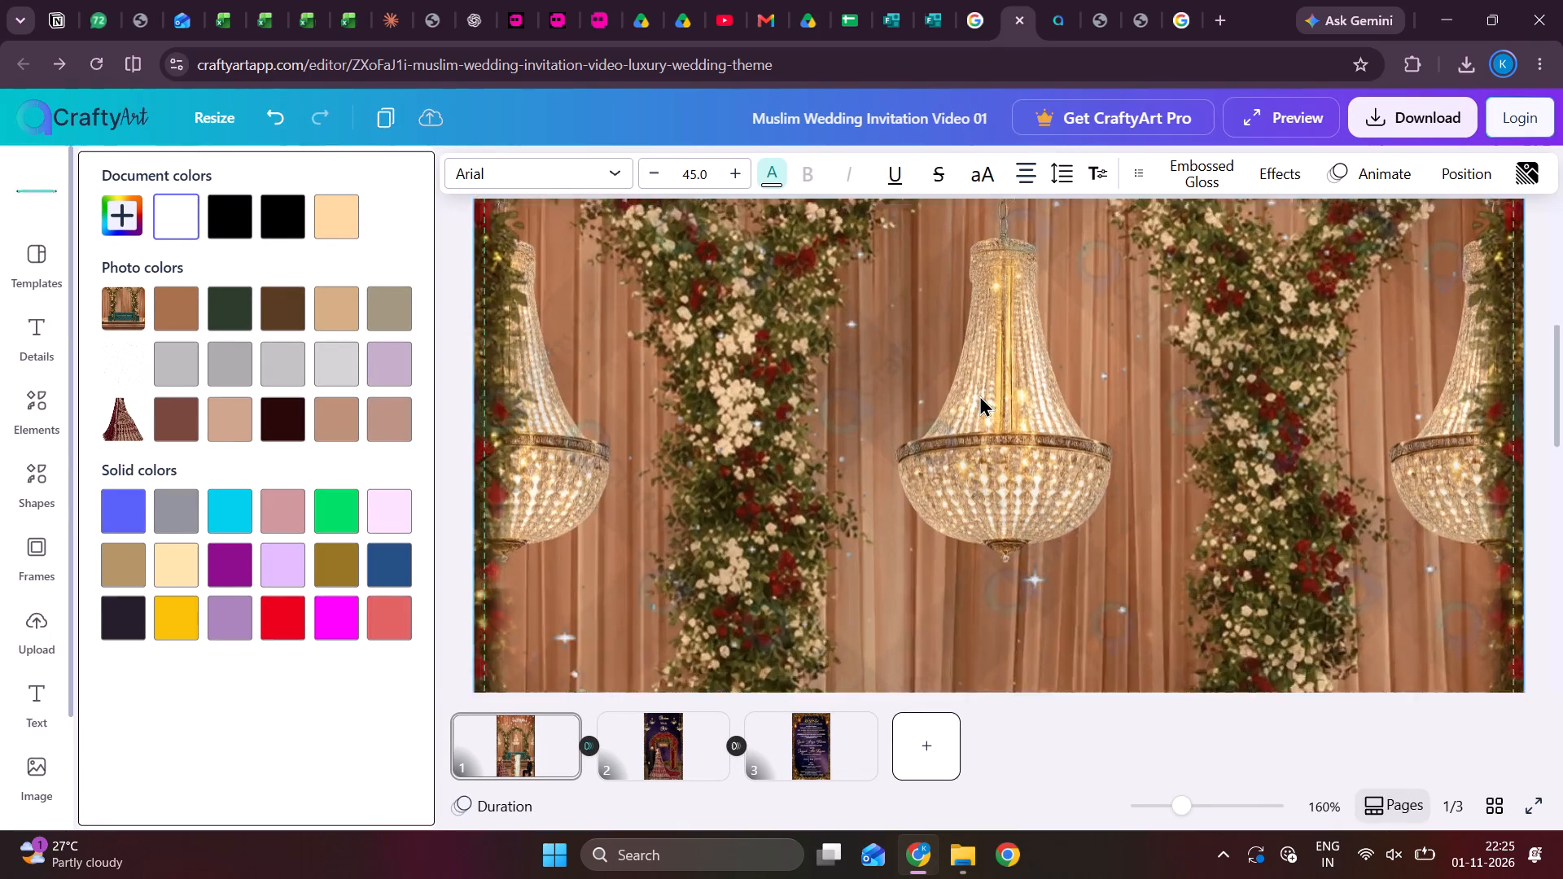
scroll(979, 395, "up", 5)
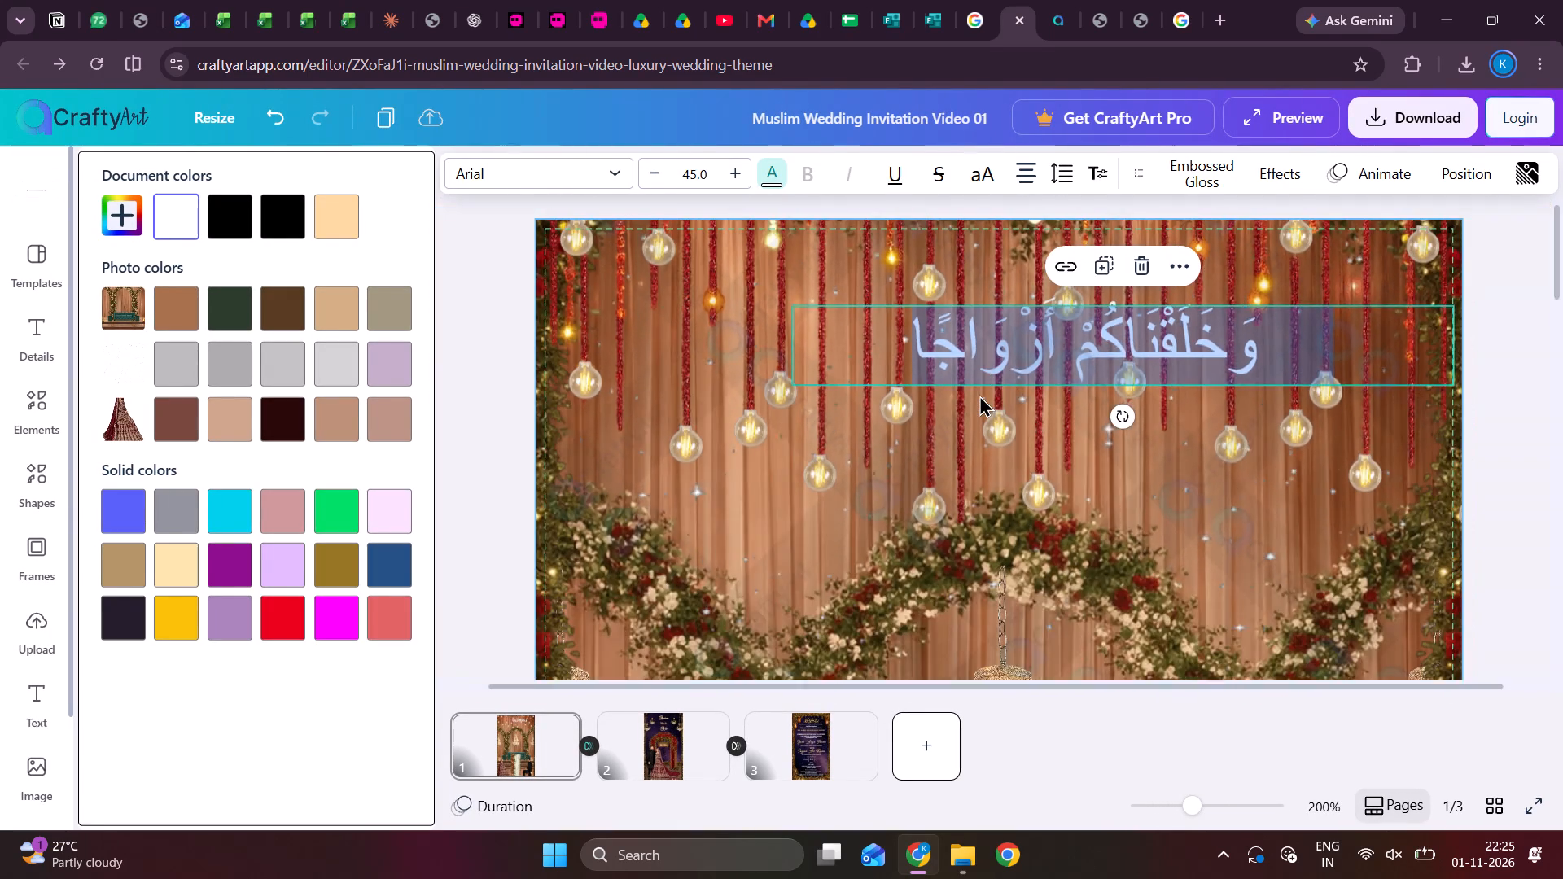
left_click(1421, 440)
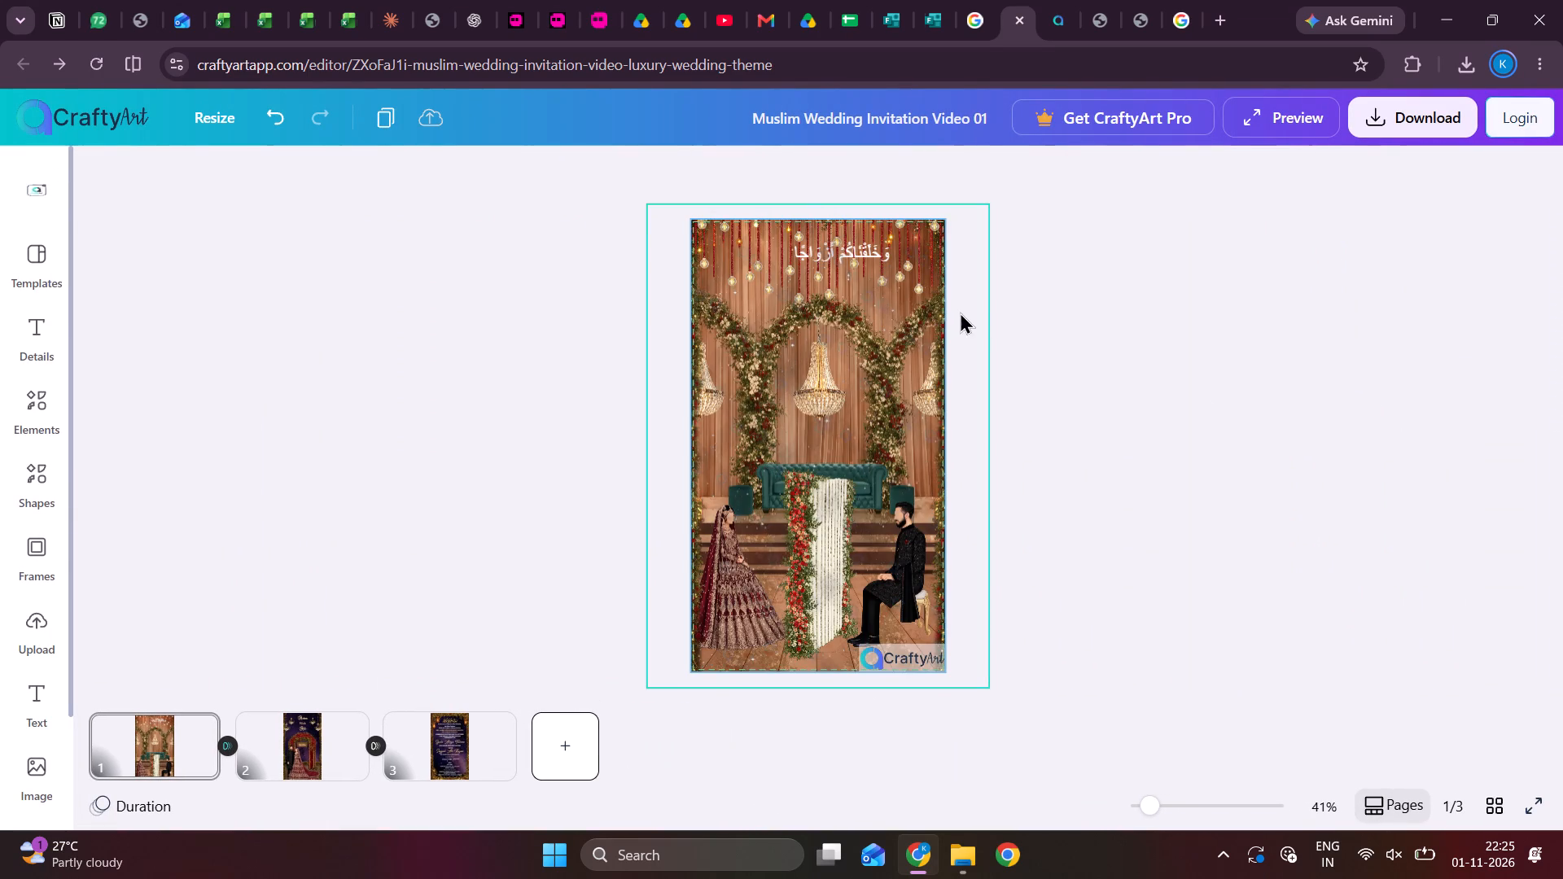
Move the Arabic verse slightly lower and centre it among the hanging lights above the middle arch.
left_click_drag(839, 249, 812, 269)
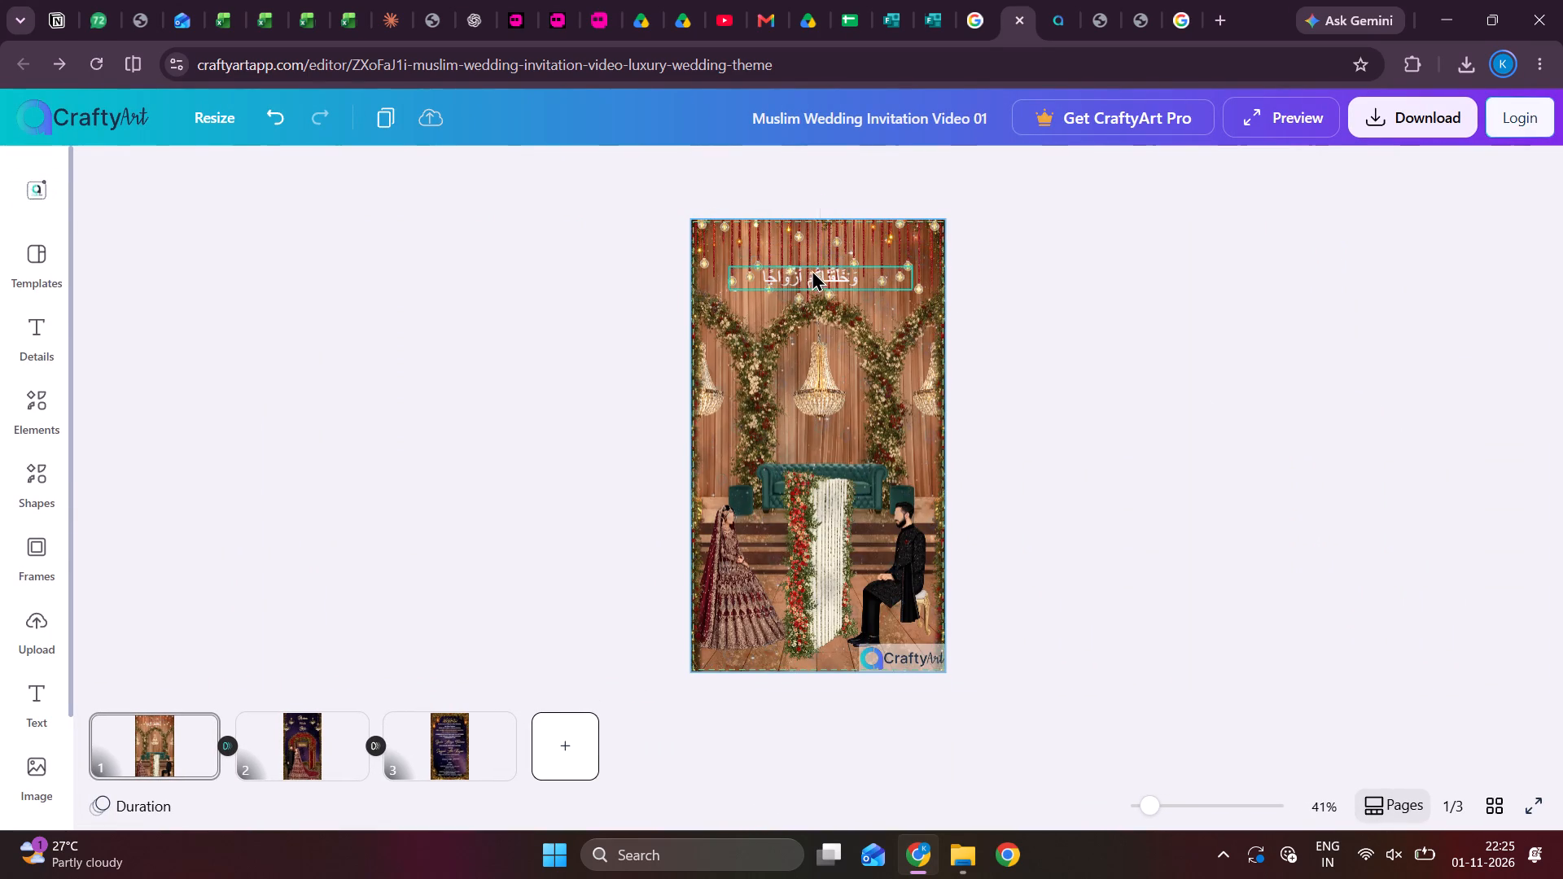
left_click_drag(812, 269, 819, 265)
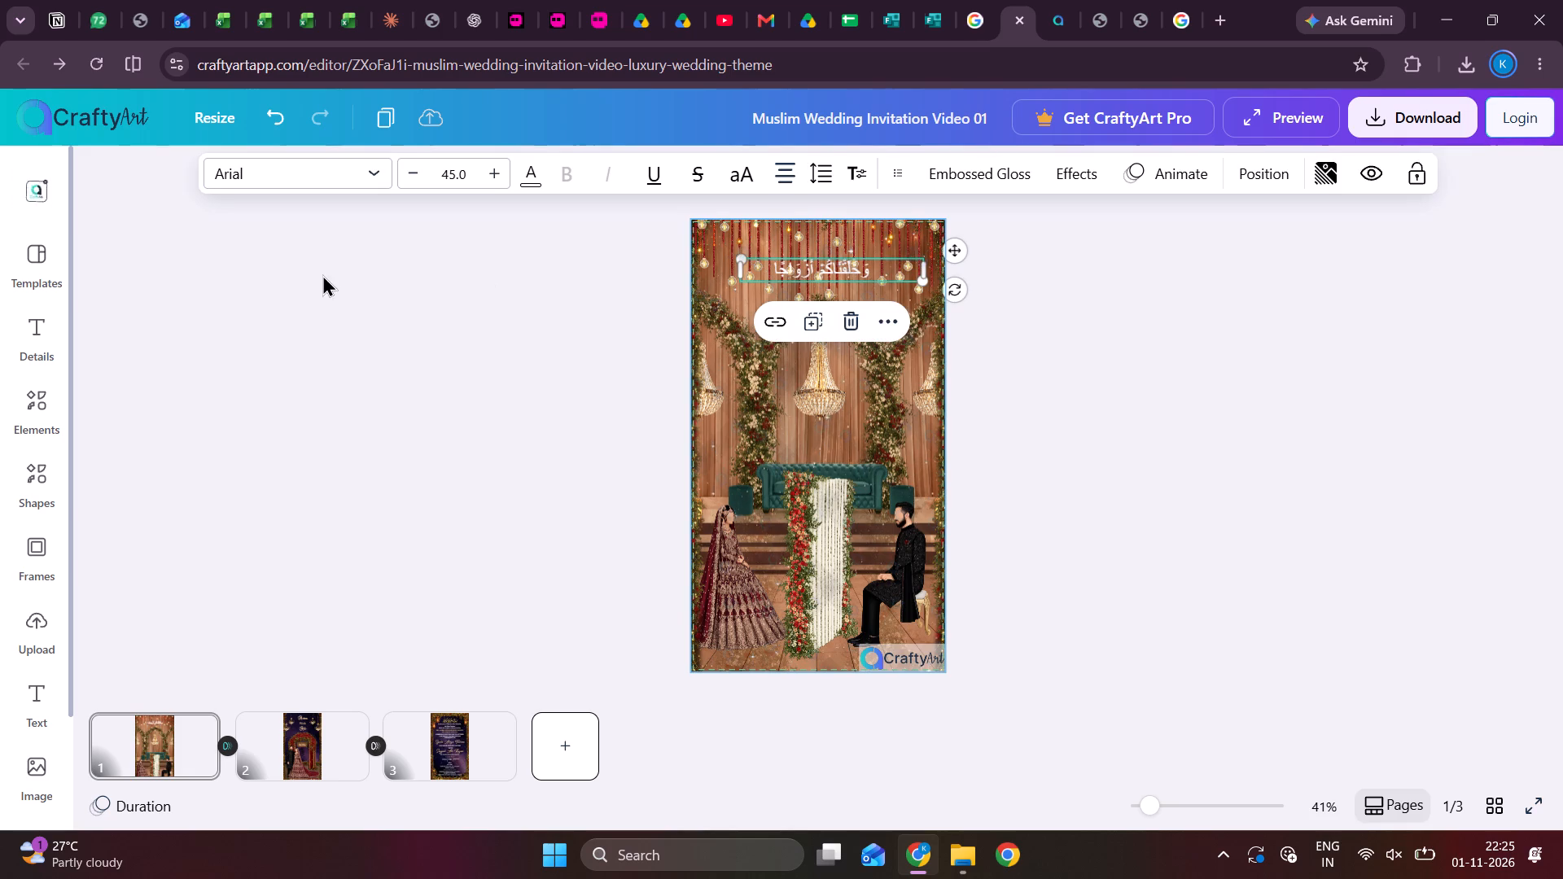
Add a new text box to the opening scene from the text details and select its placeholder text for replacement.
left_click(42, 323)
left_click(254, 295)
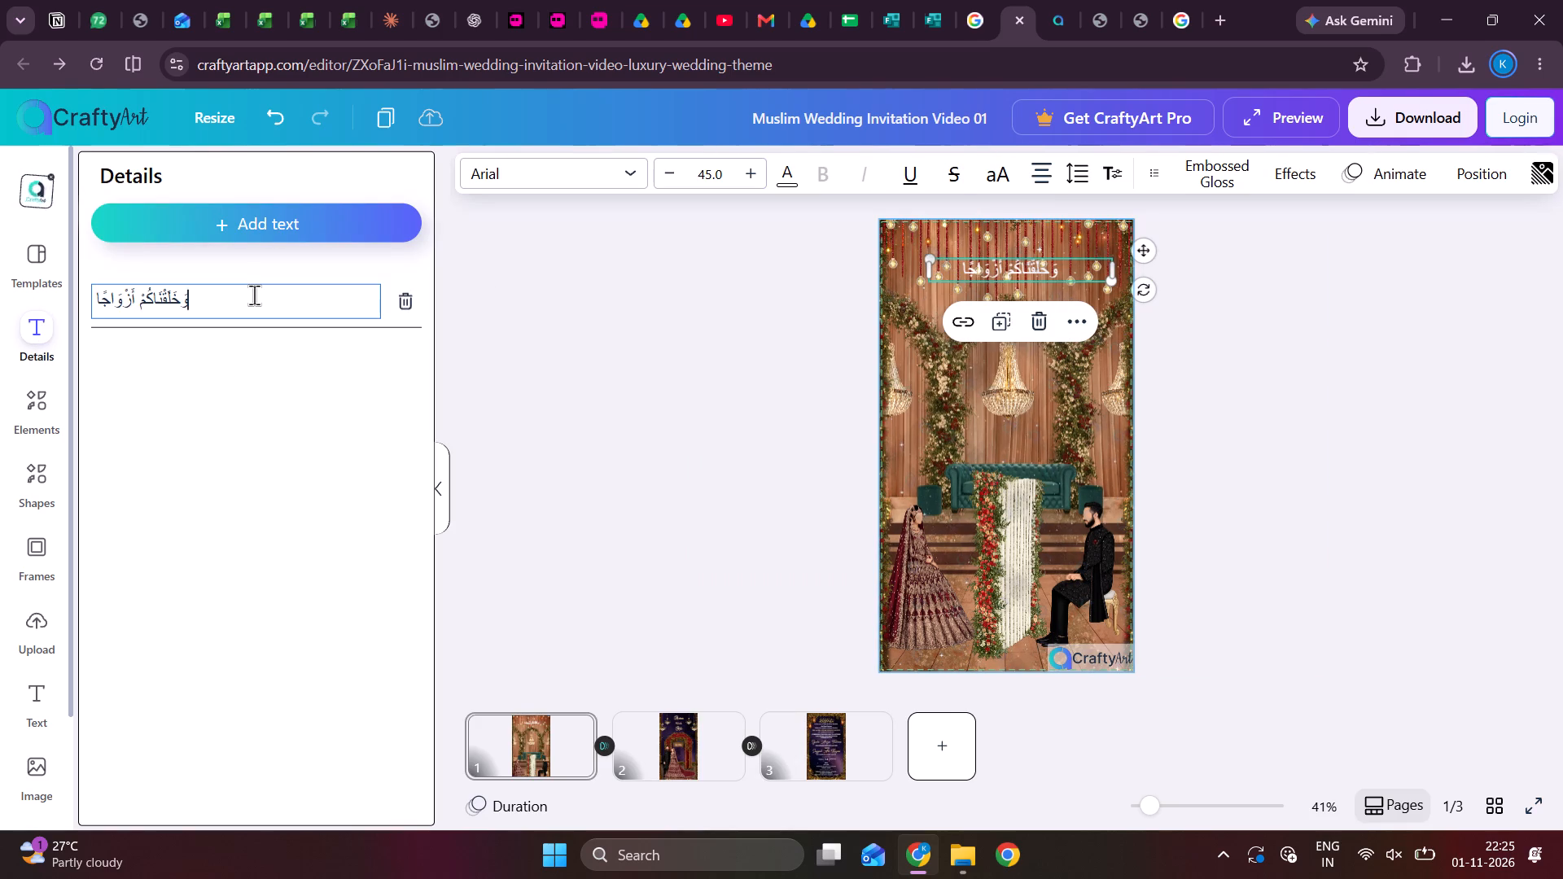
left_click(300, 234)
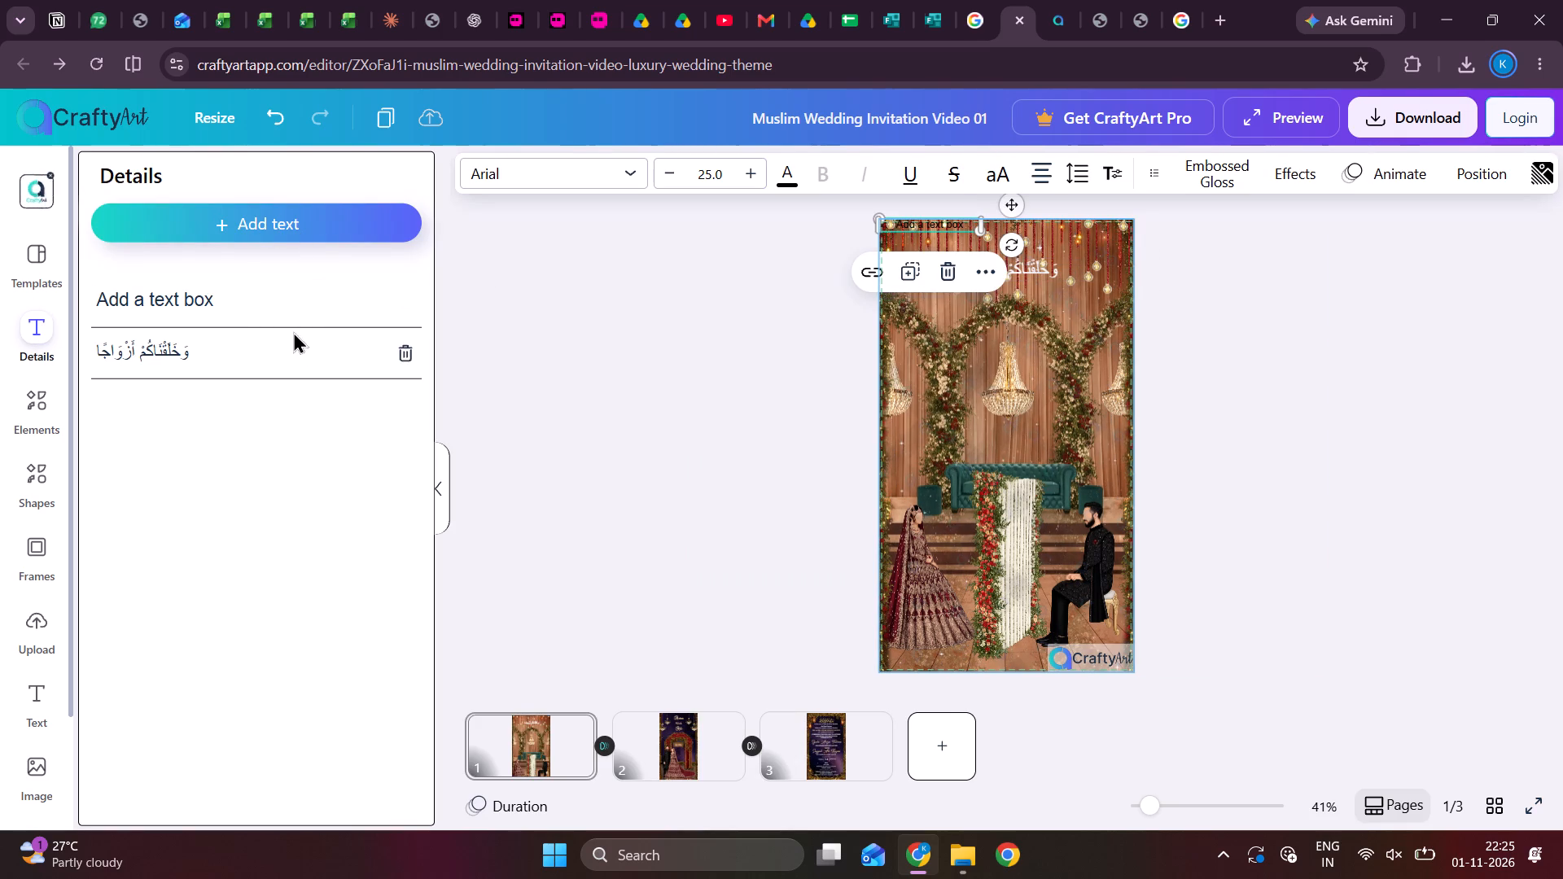
left_click(267, 308)
left_click_drag(296, 309, 109, 305)
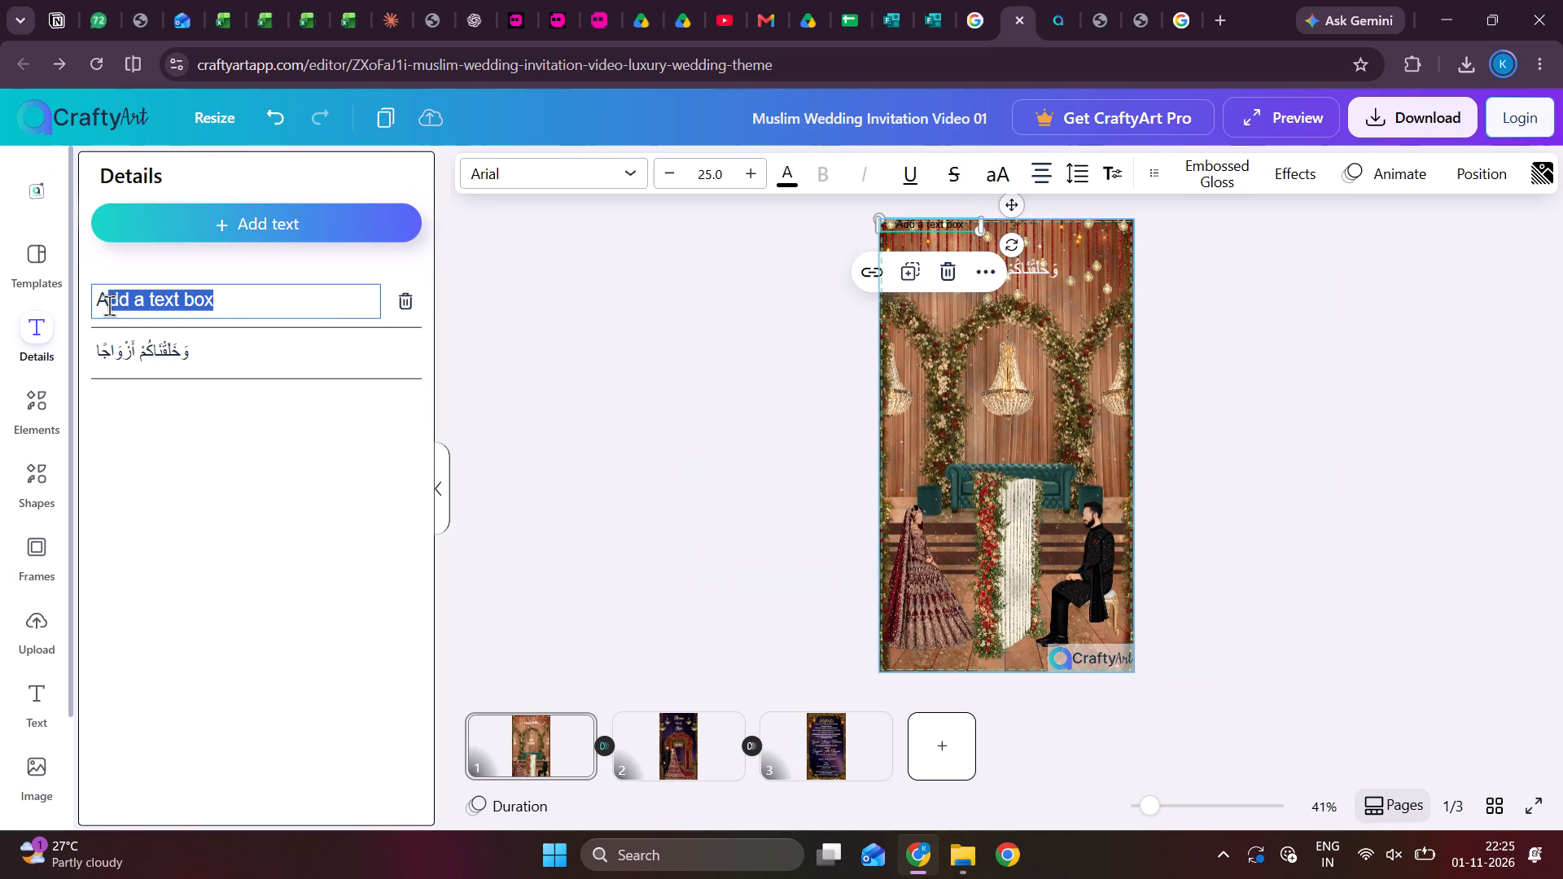
left_click_drag(109, 305, 96, 304)
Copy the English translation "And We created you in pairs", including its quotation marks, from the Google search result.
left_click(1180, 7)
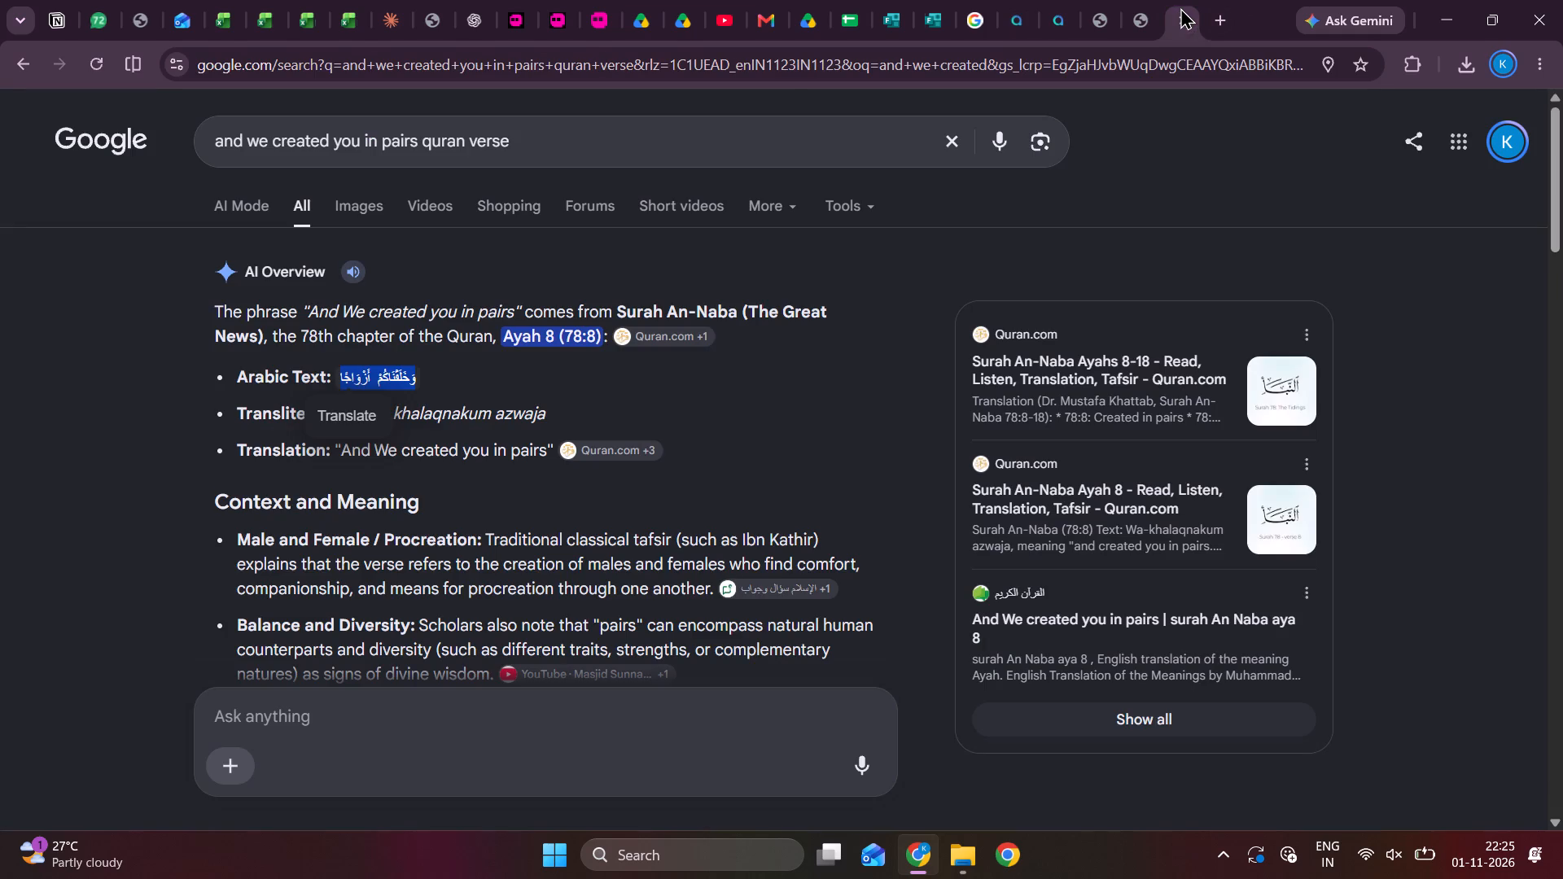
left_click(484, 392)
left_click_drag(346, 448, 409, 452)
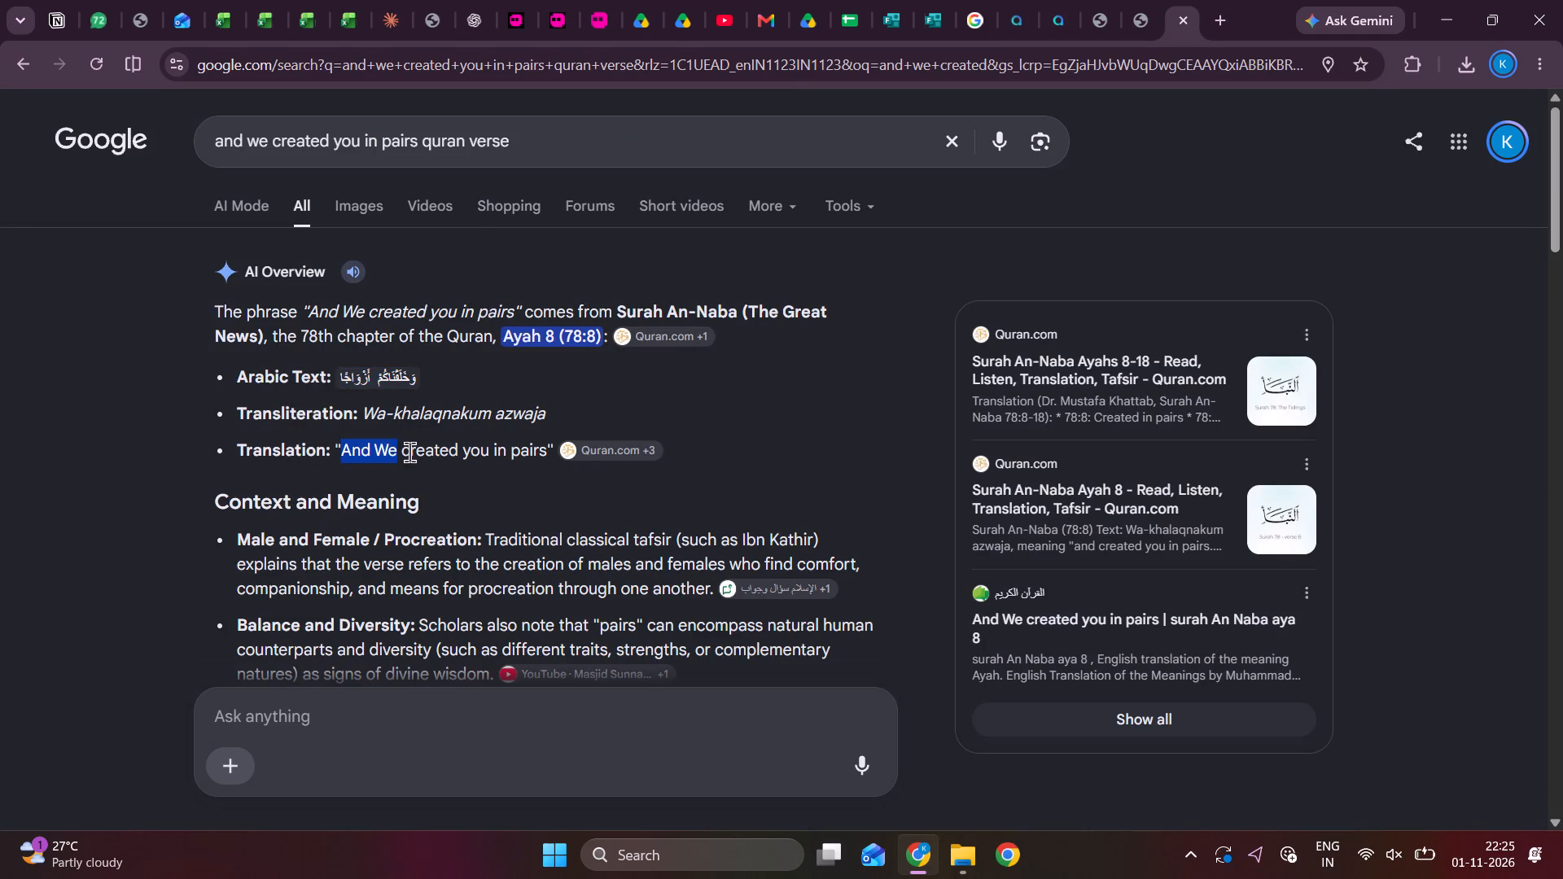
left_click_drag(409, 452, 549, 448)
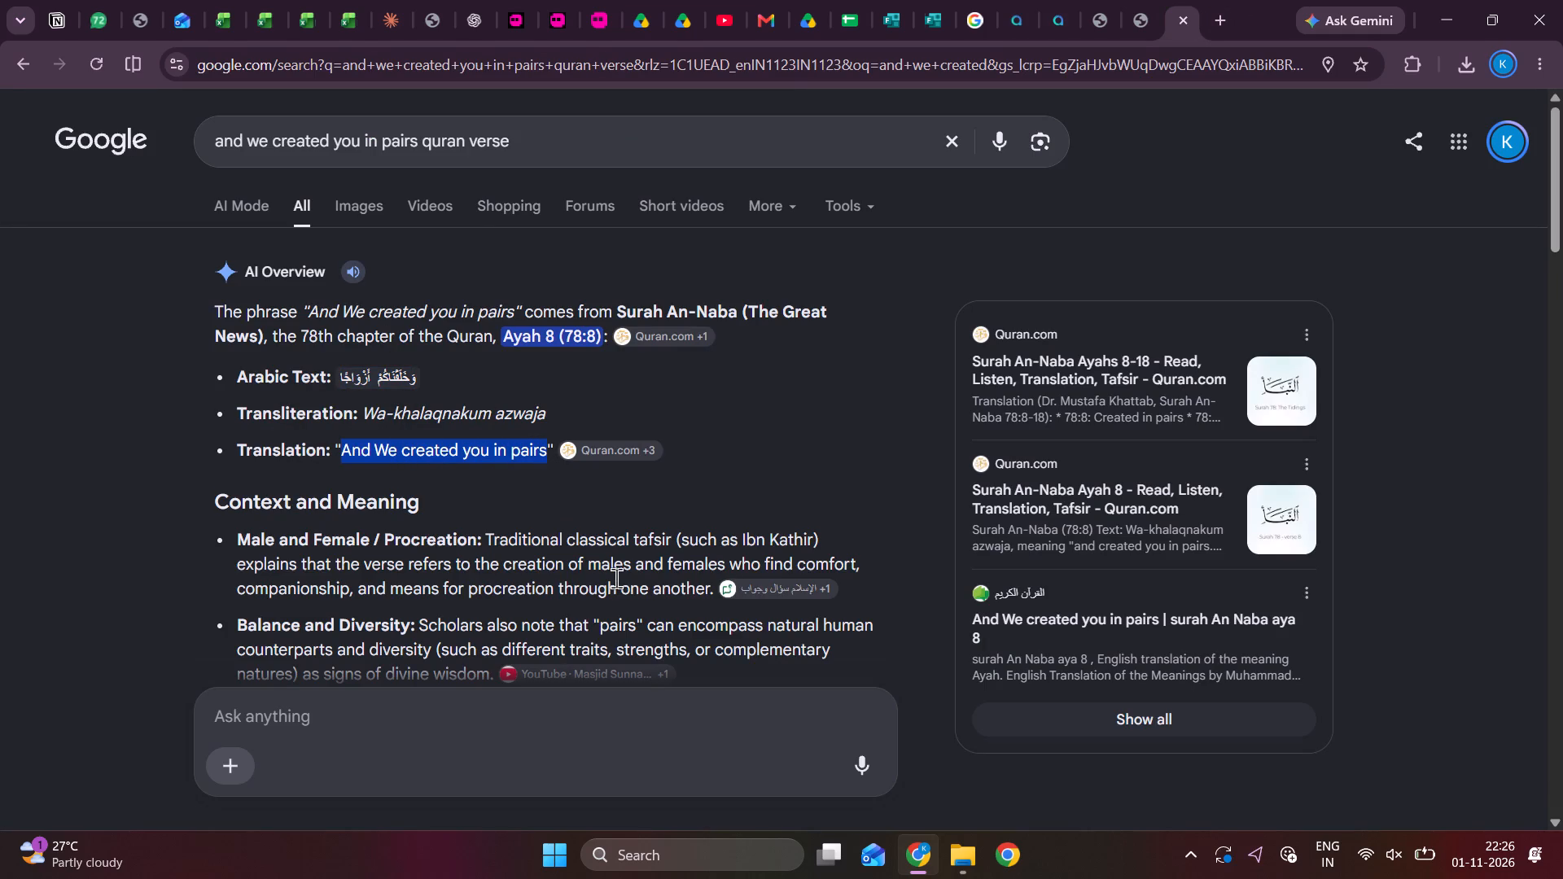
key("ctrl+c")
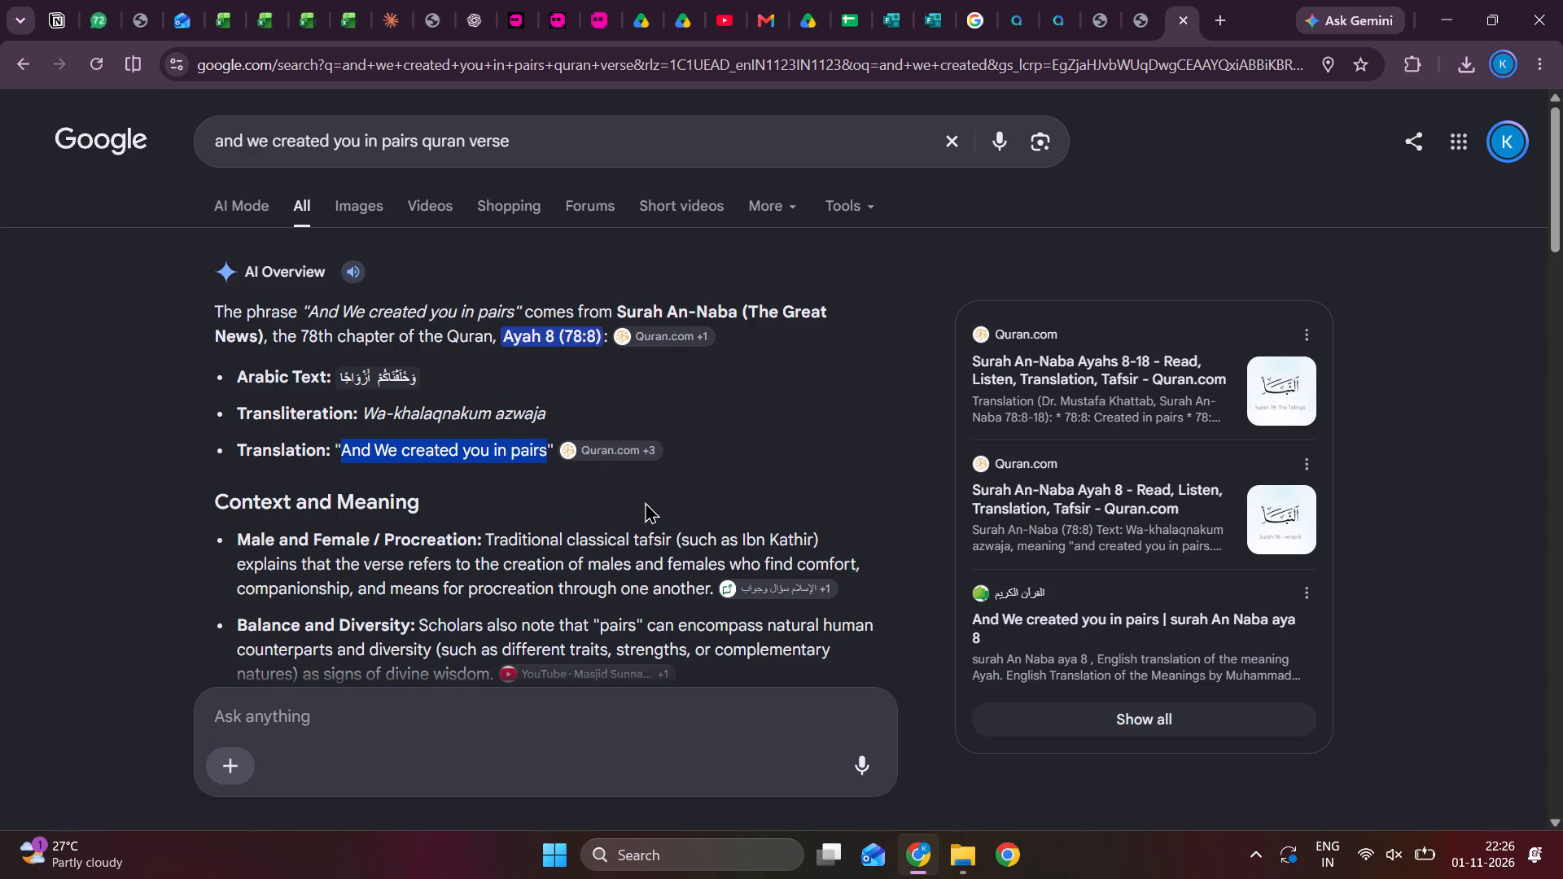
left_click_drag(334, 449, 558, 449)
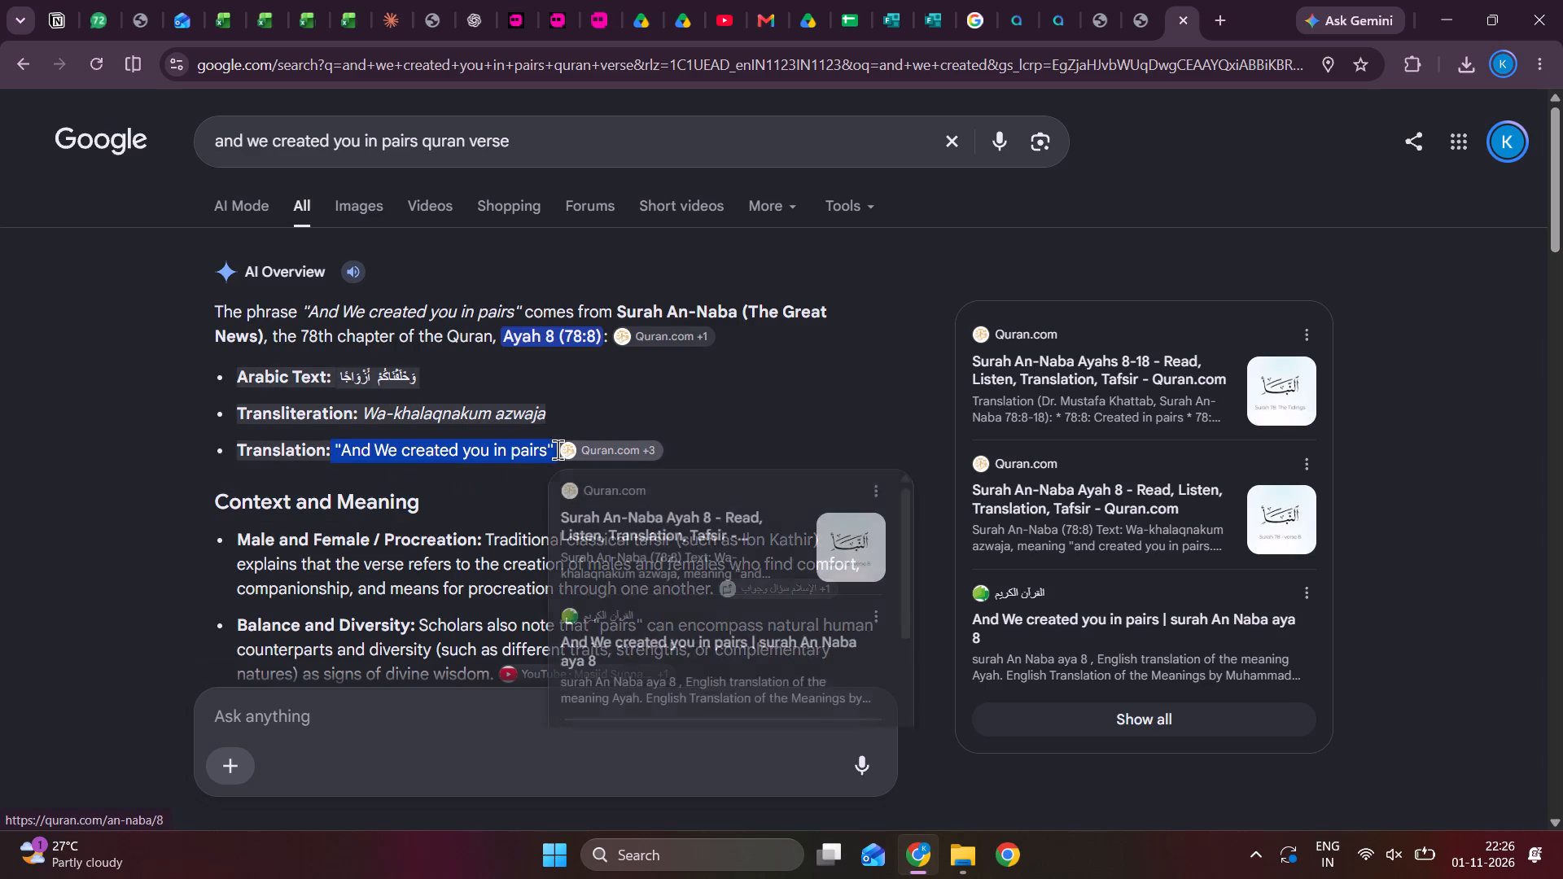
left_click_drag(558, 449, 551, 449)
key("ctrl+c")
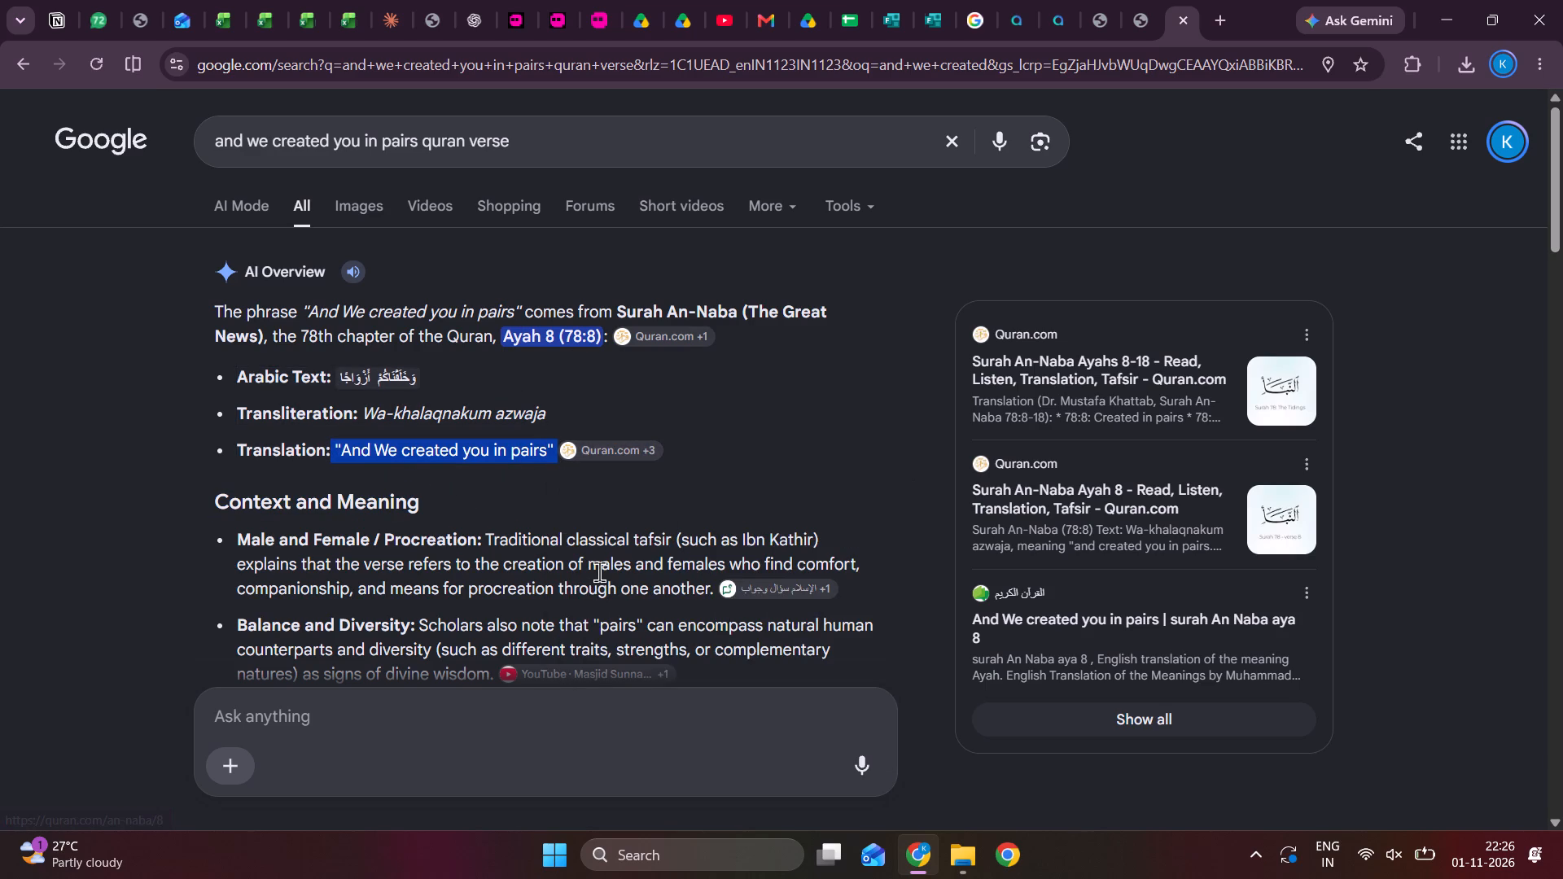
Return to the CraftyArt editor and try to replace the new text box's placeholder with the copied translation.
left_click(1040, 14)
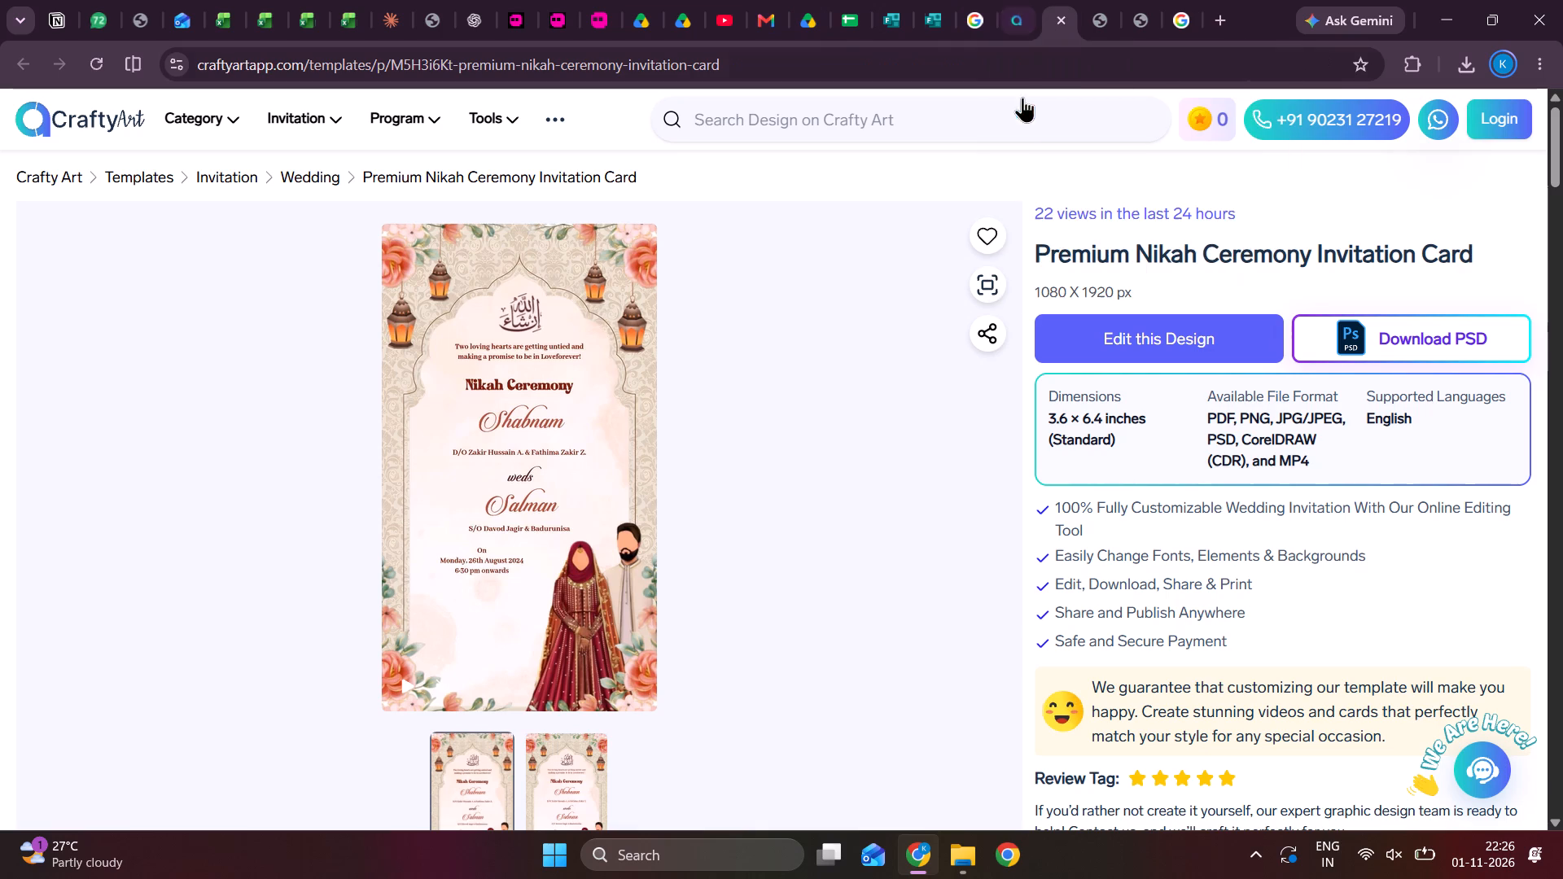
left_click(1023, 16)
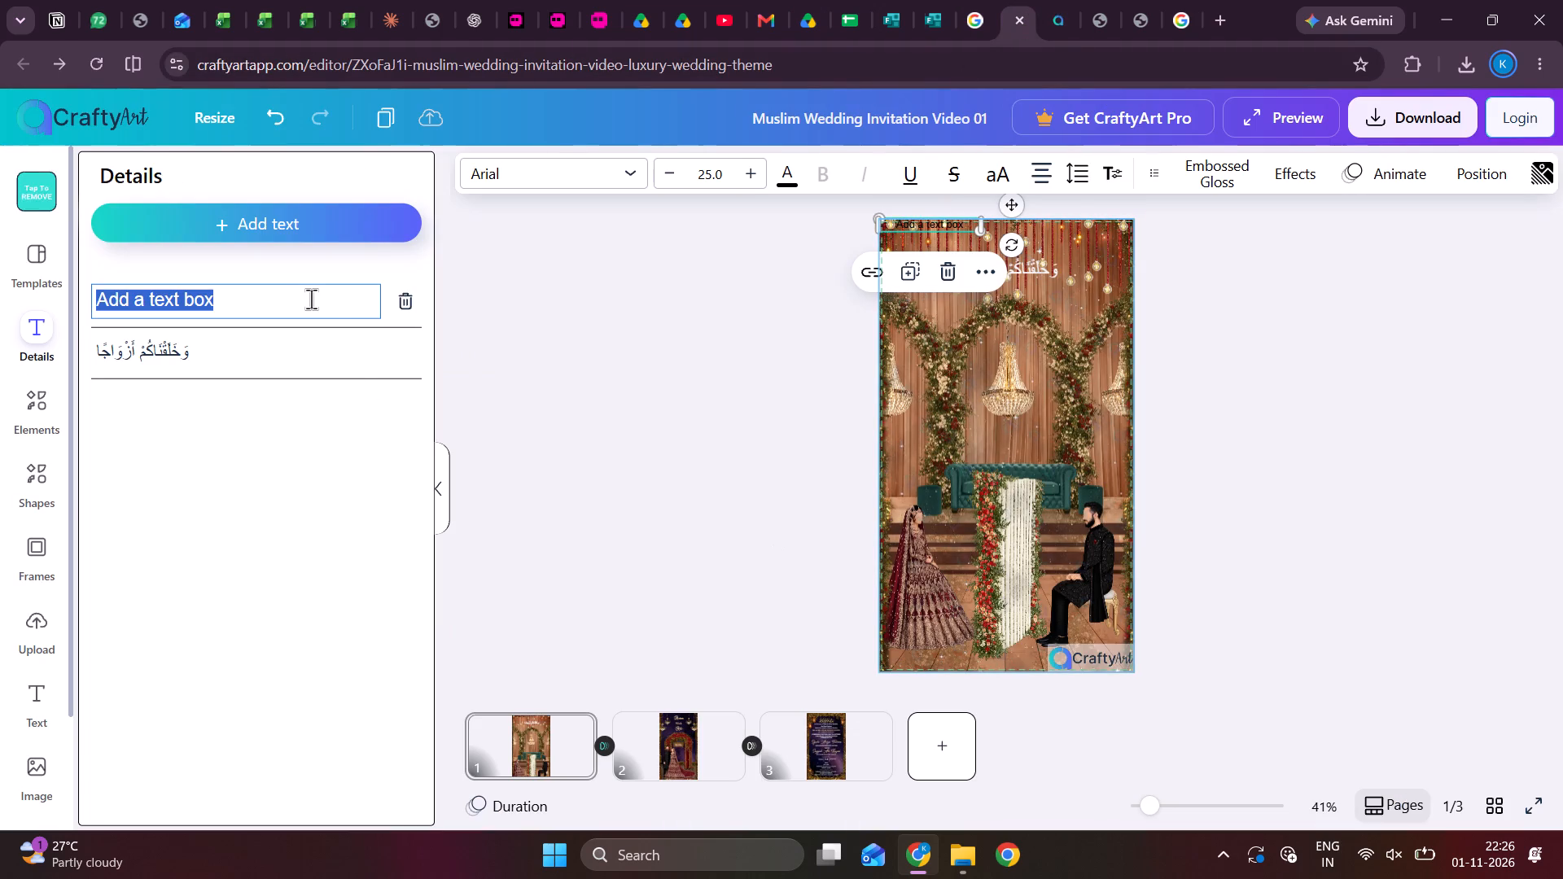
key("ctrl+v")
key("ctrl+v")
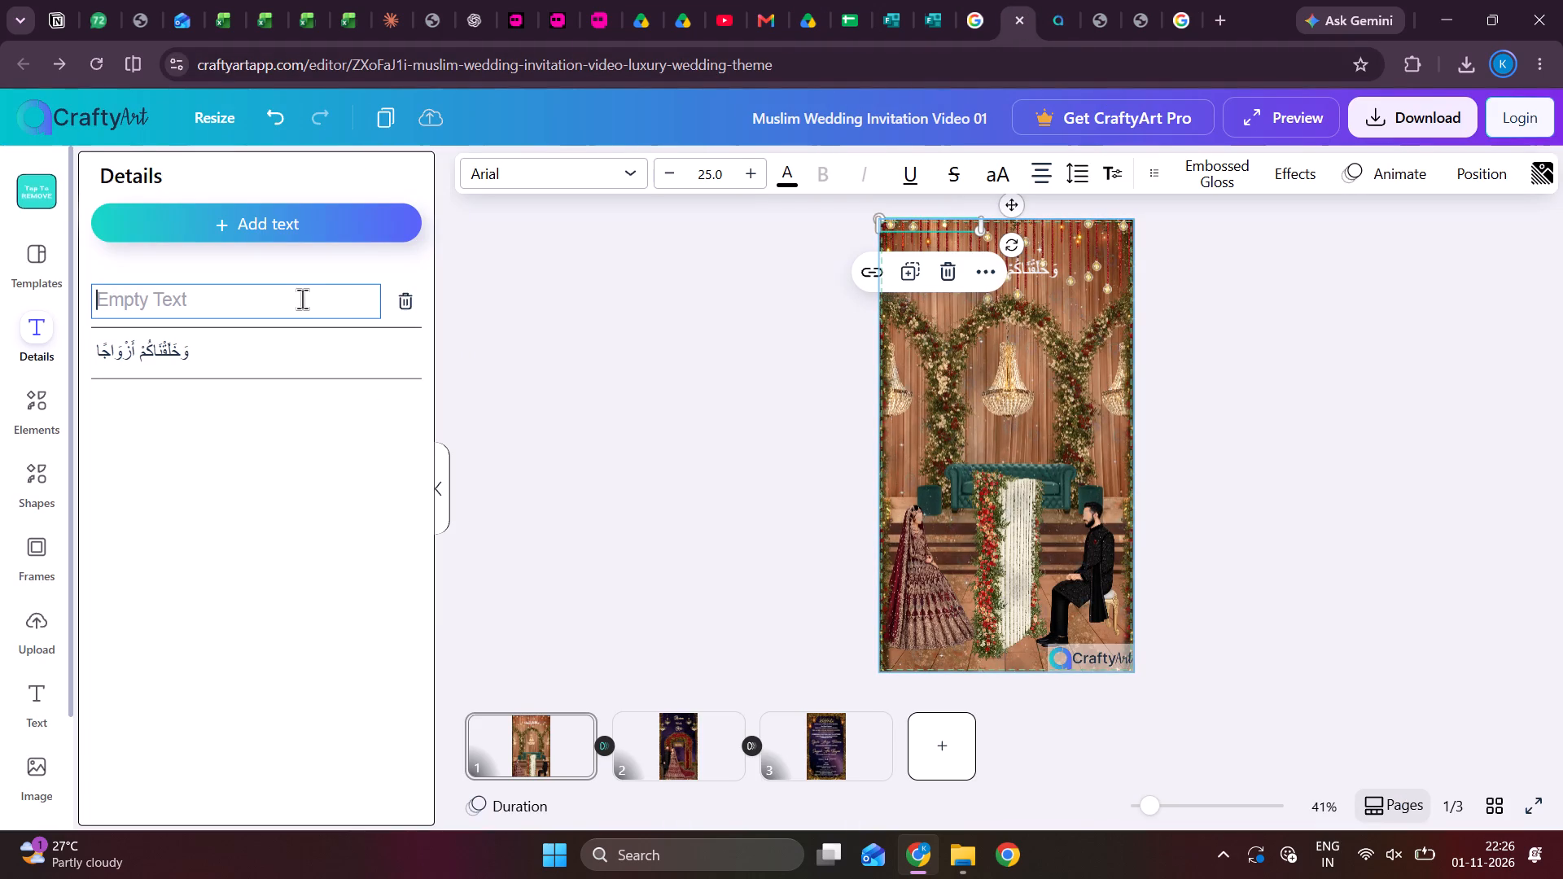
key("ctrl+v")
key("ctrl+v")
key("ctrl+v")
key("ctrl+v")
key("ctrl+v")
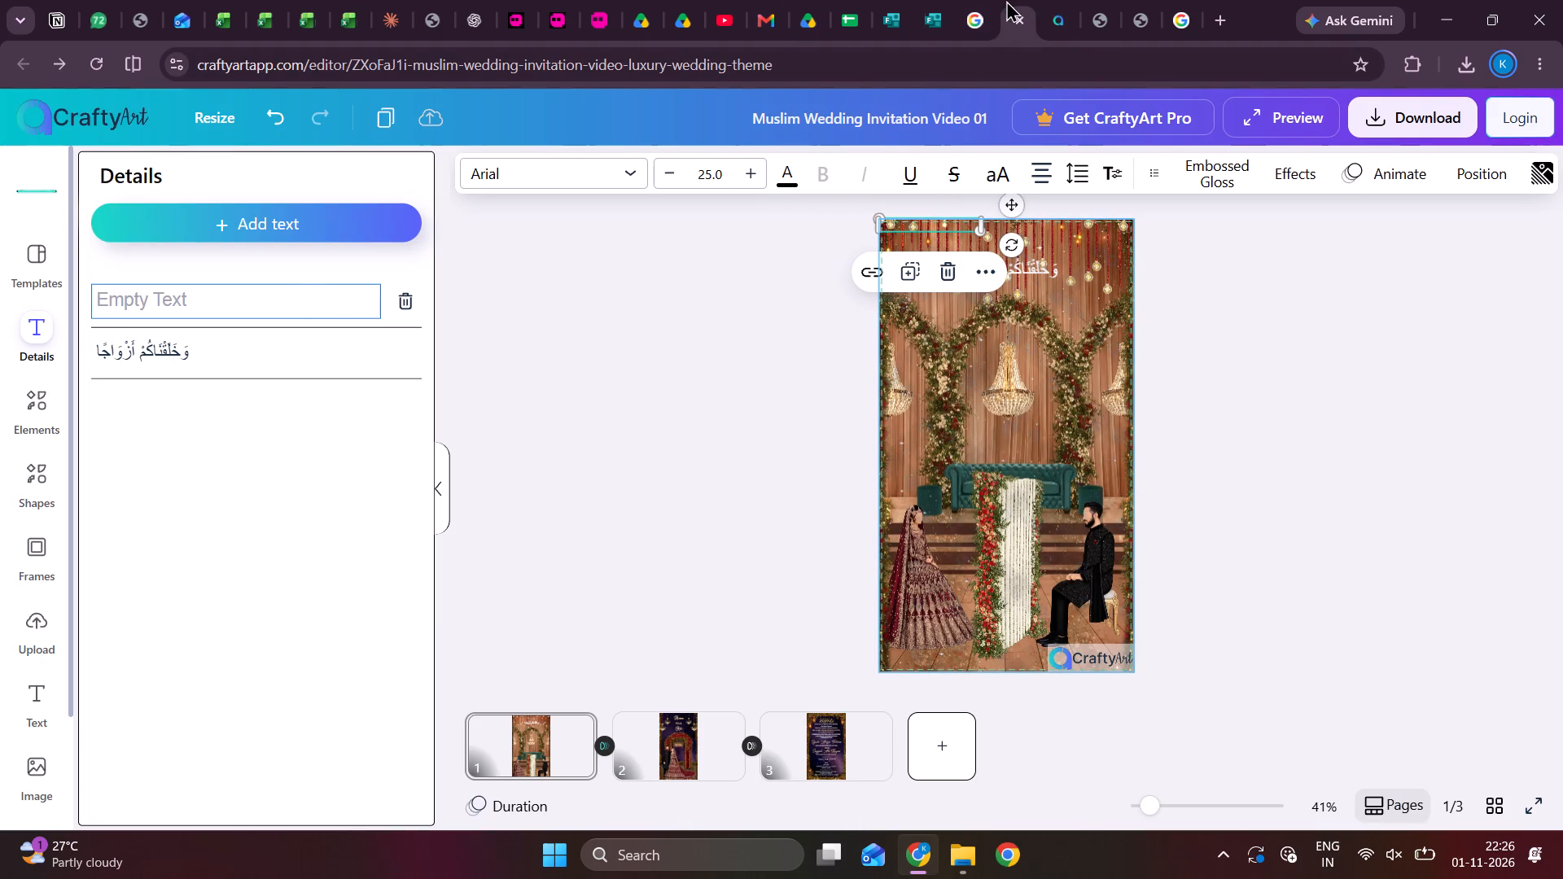
Recopy the translation from Google with only its opening quotation mark and paste "And We created you in pairs into CraftyArt's new text box.
left_click(1133, 1)
left_click(1187, 24)
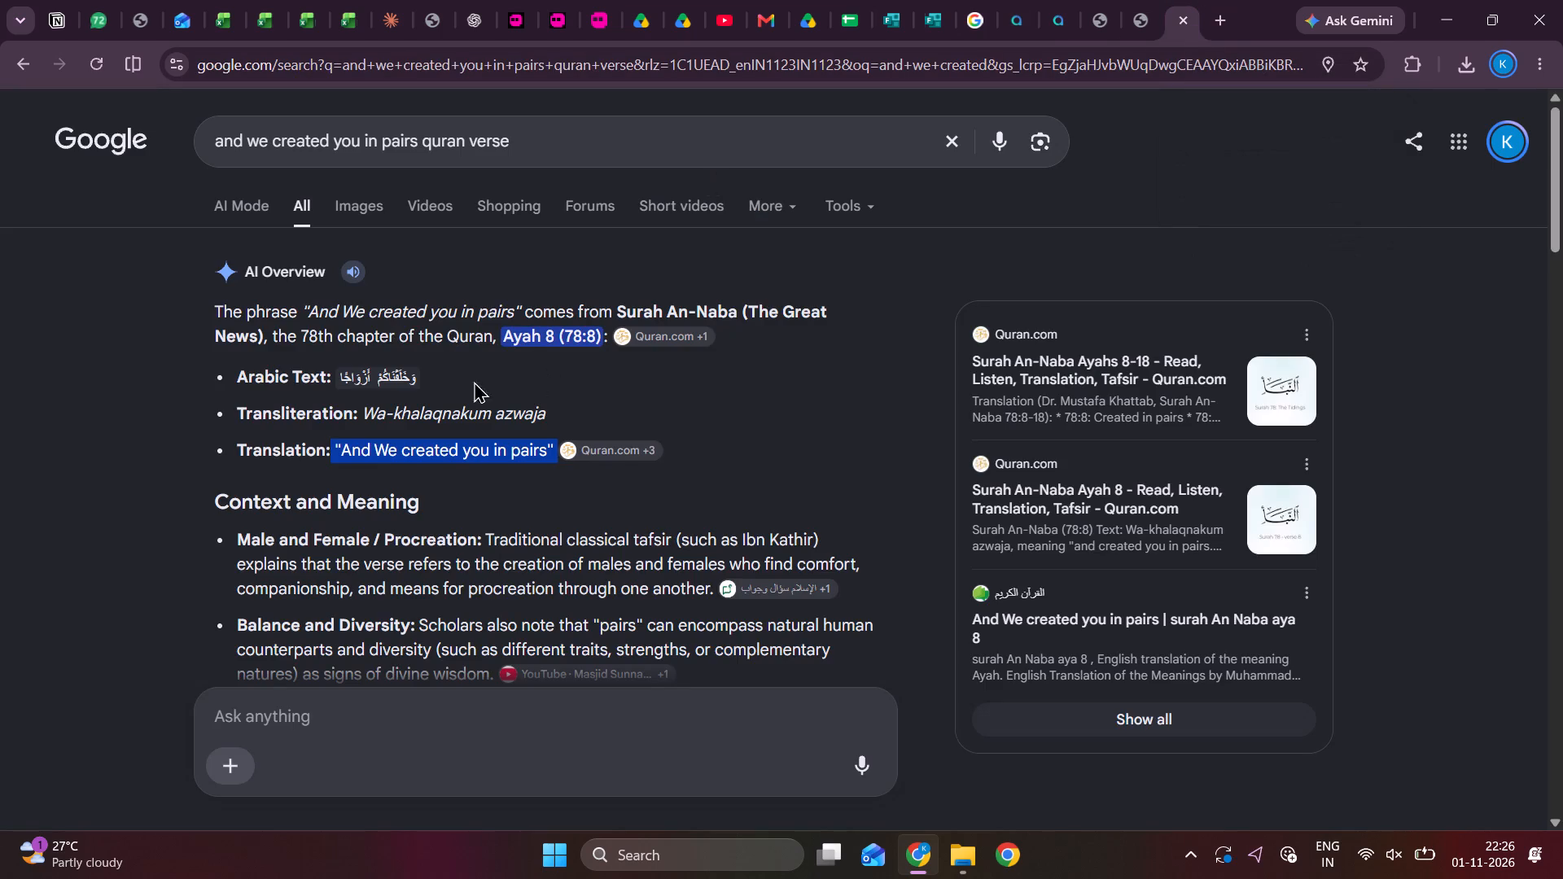
left_click(325, 433)
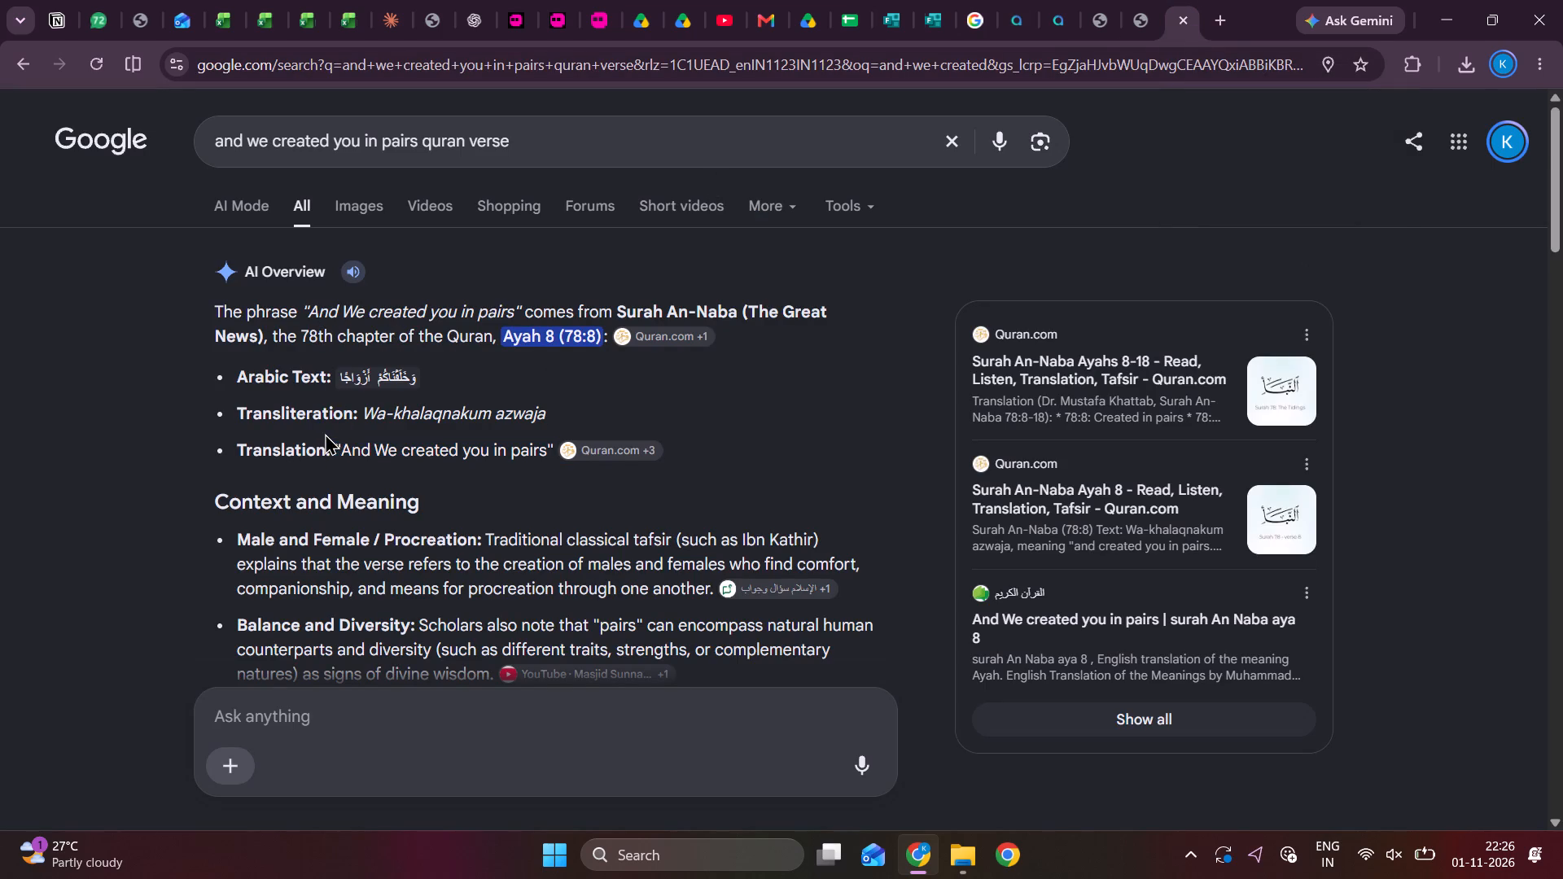
left_click_drag(334, 452, 557, 459)
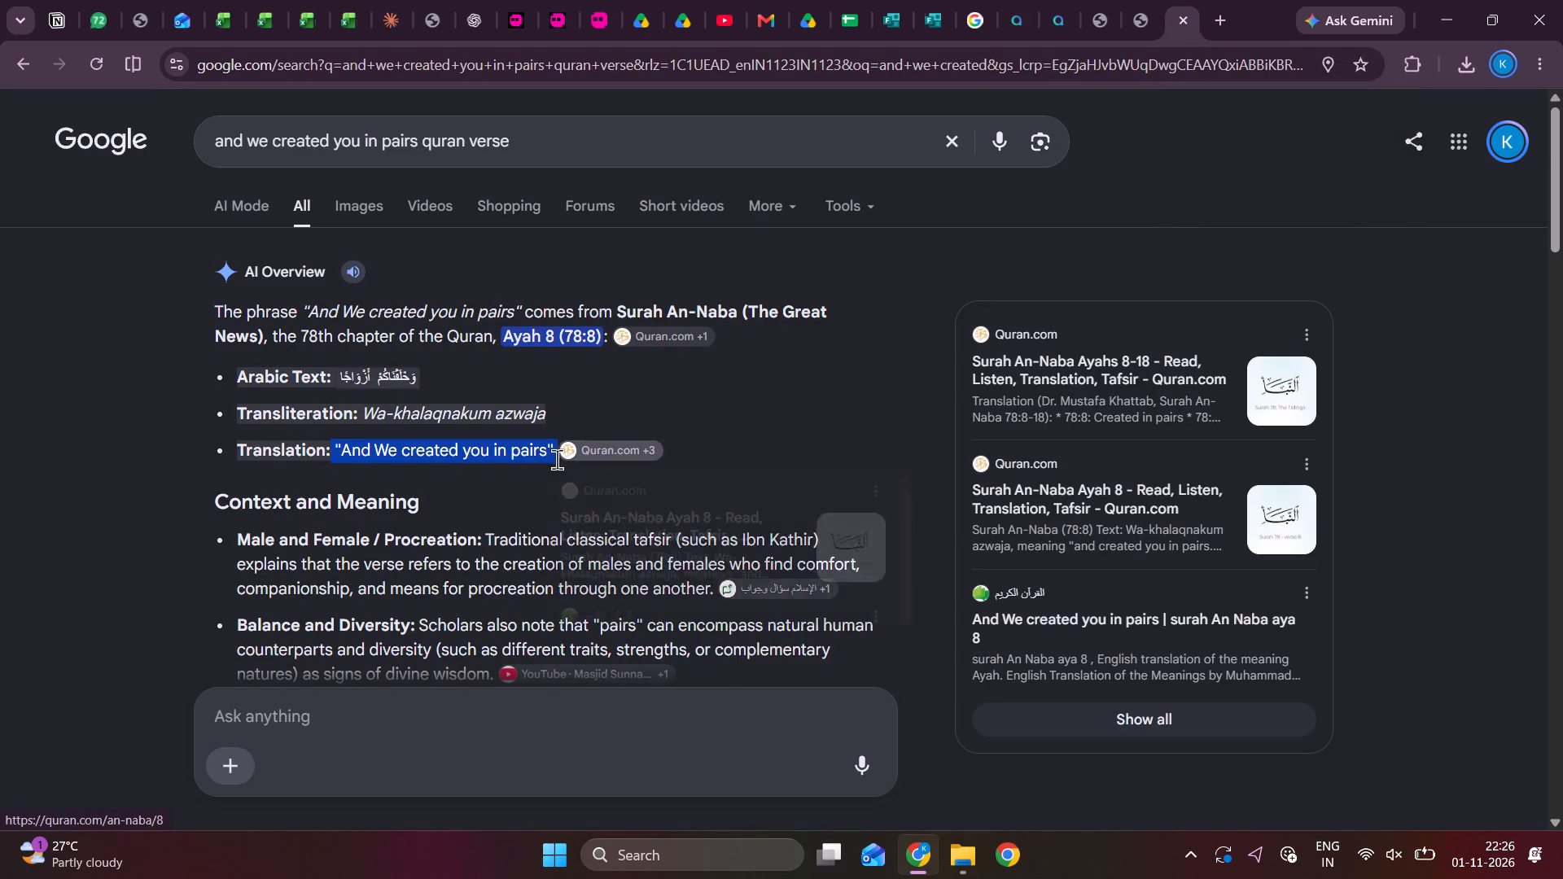
left_click_drag(557, 459, 554, 442)
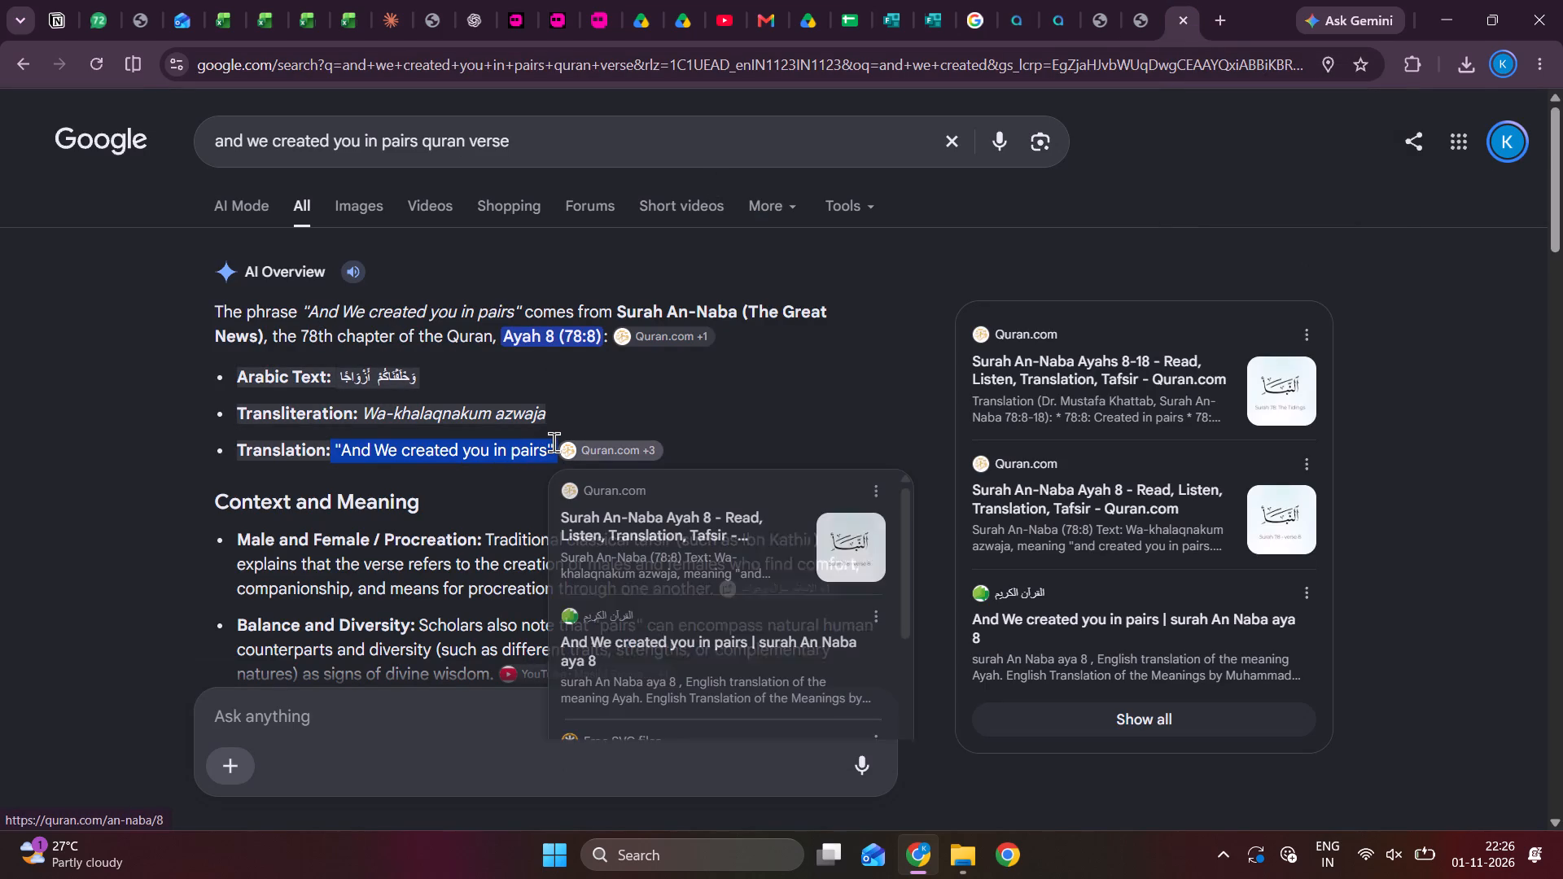
left_click_drag(554, 442, 549, 441)
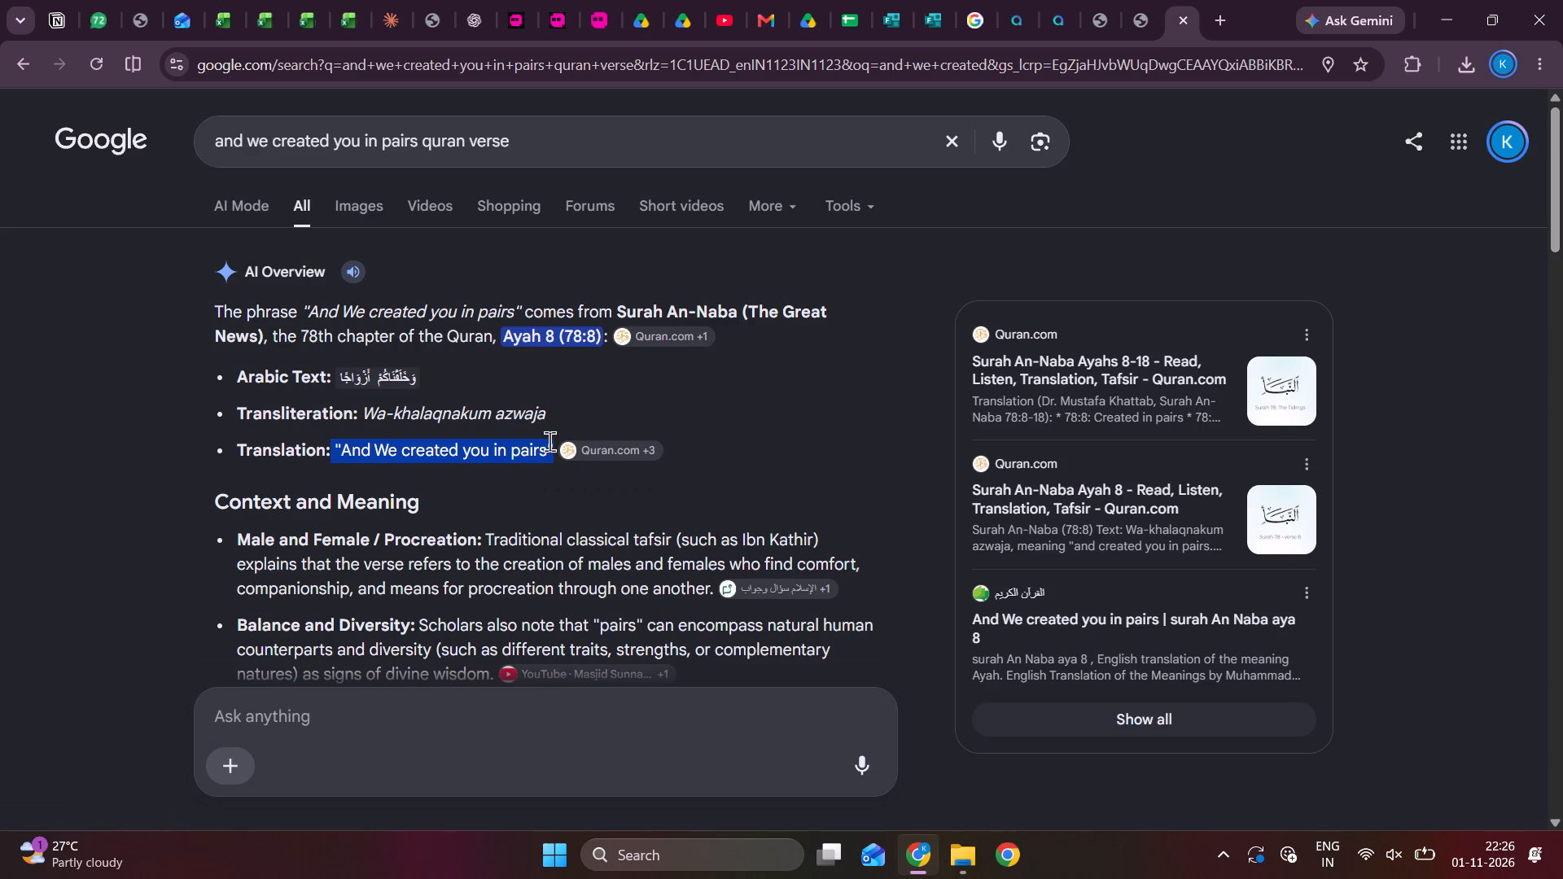
key("ctrl+c")
key("ctrl+c")
key("ctrl+c")
left_click(1020, 34)
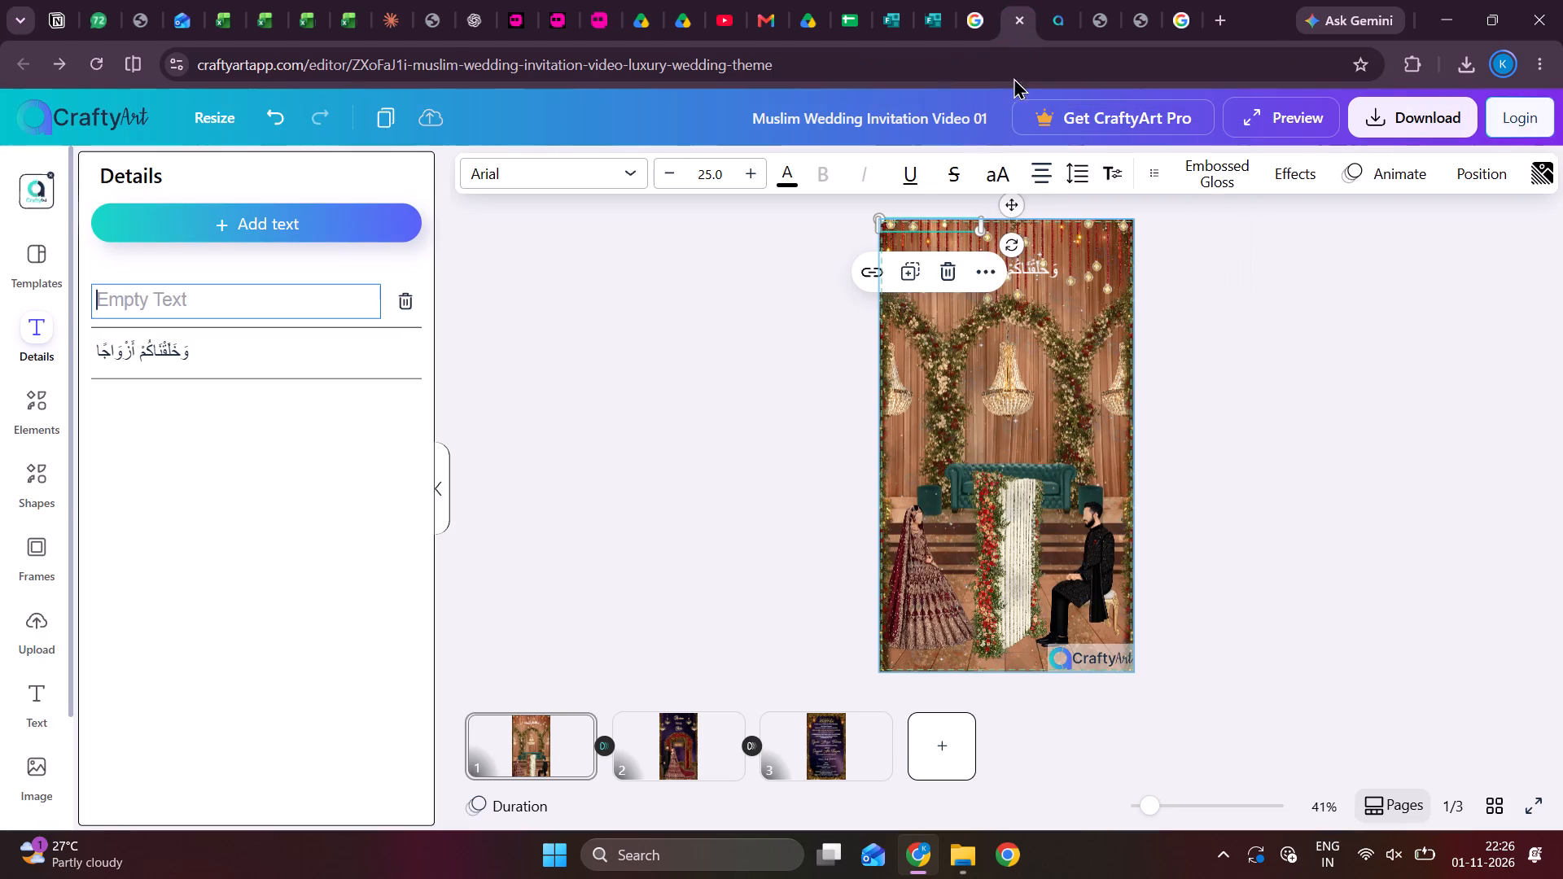
left_click(296, 293)
key("ctrl+v")
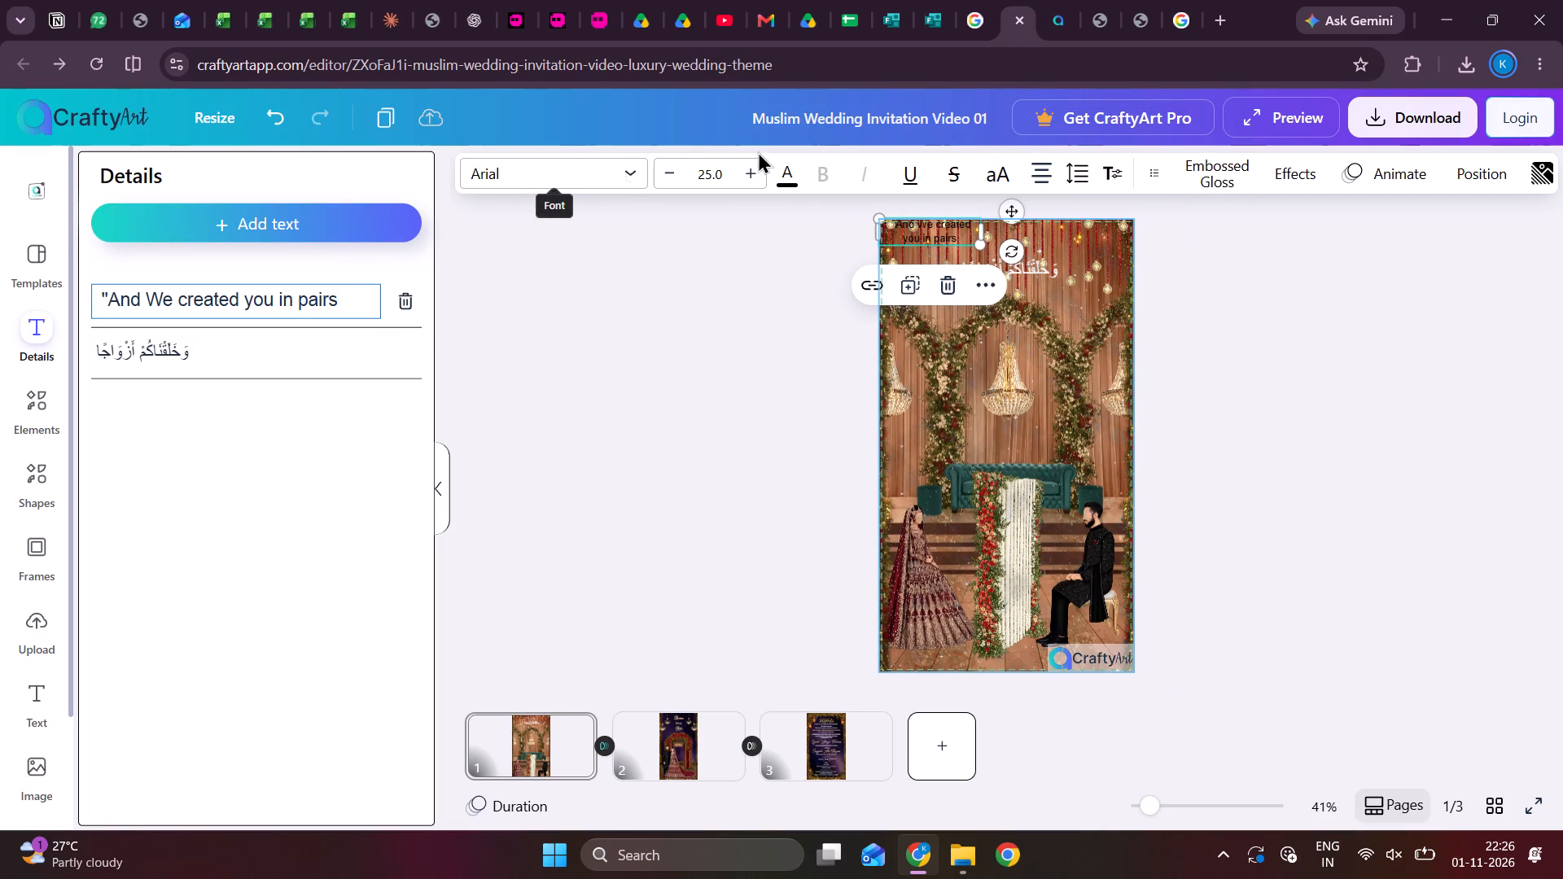
Set the English translation's text colour to white.
left_click(783, 184)
left_click(175, 232)
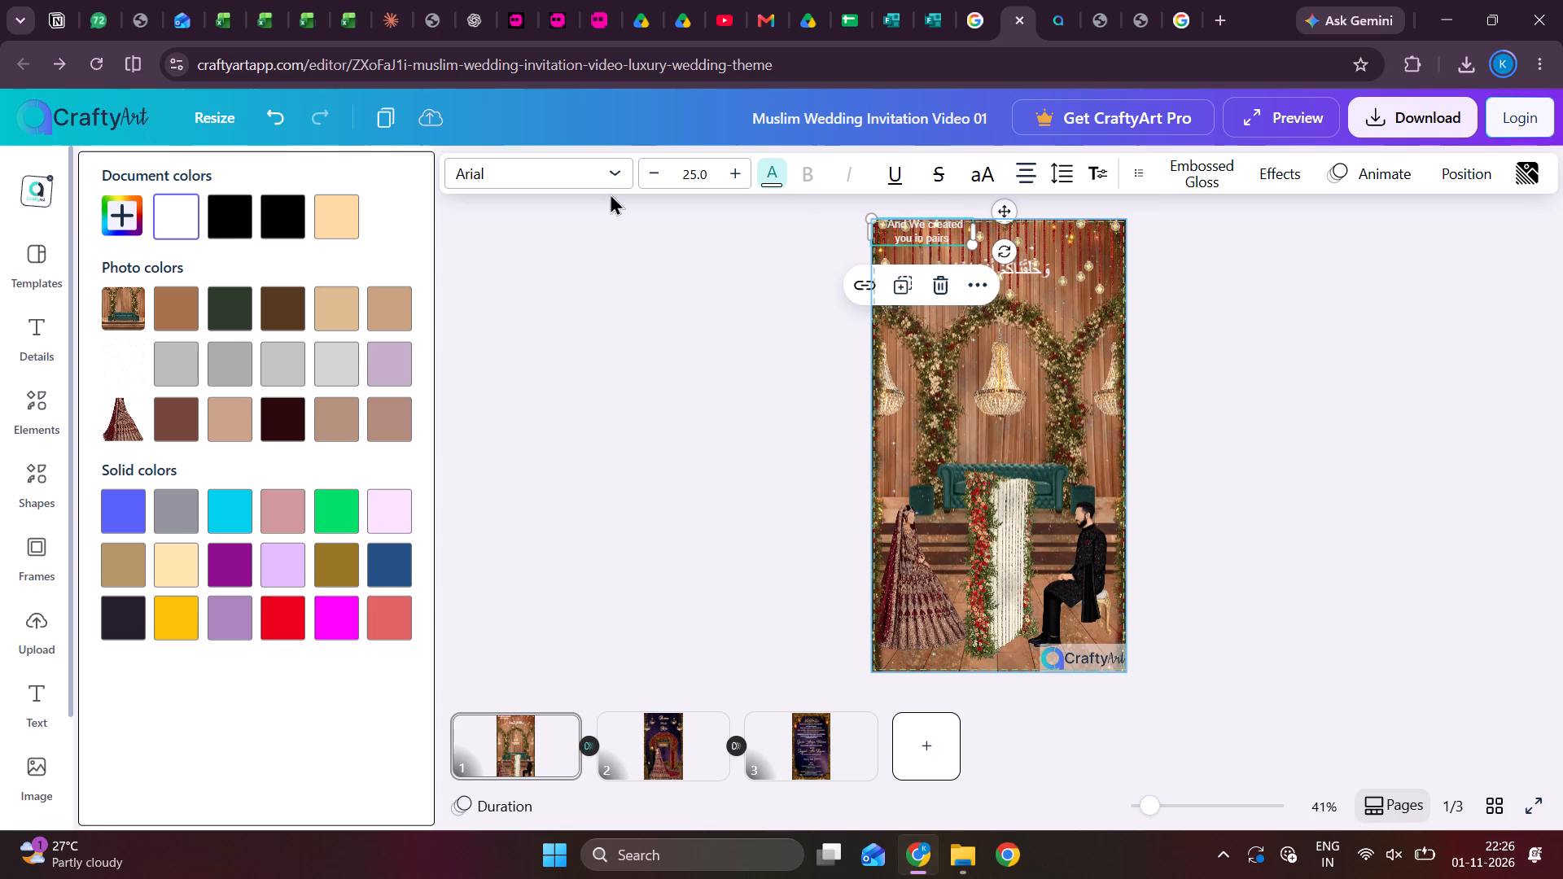
Browse the available fonts for the English translation.
left_click(599, 171)
left_click(599, 171)
left_click(617, 171)
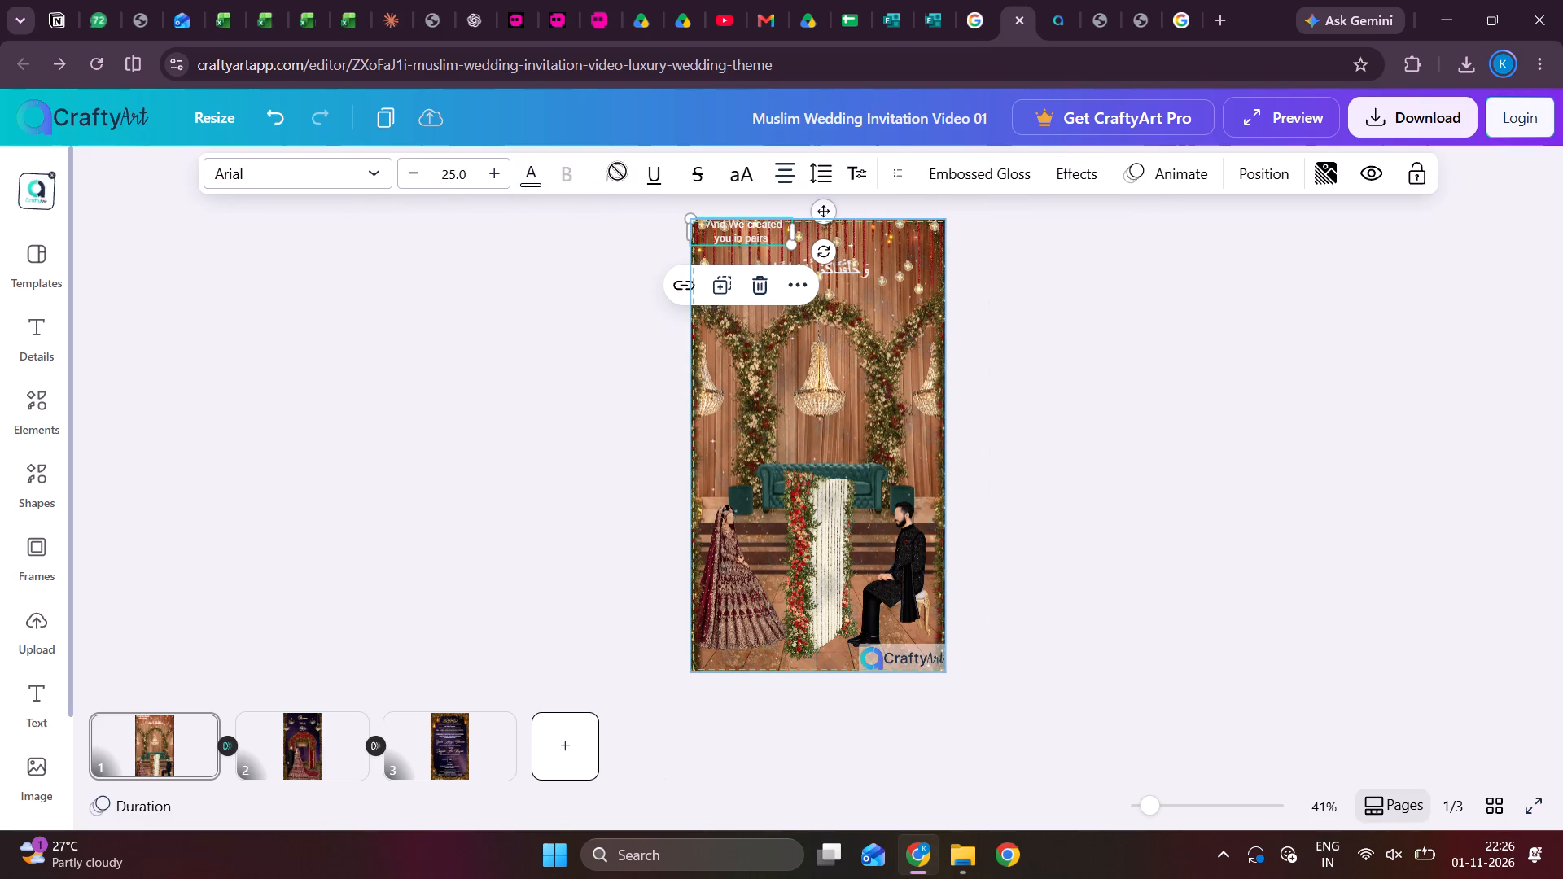
left_click(382, 172)
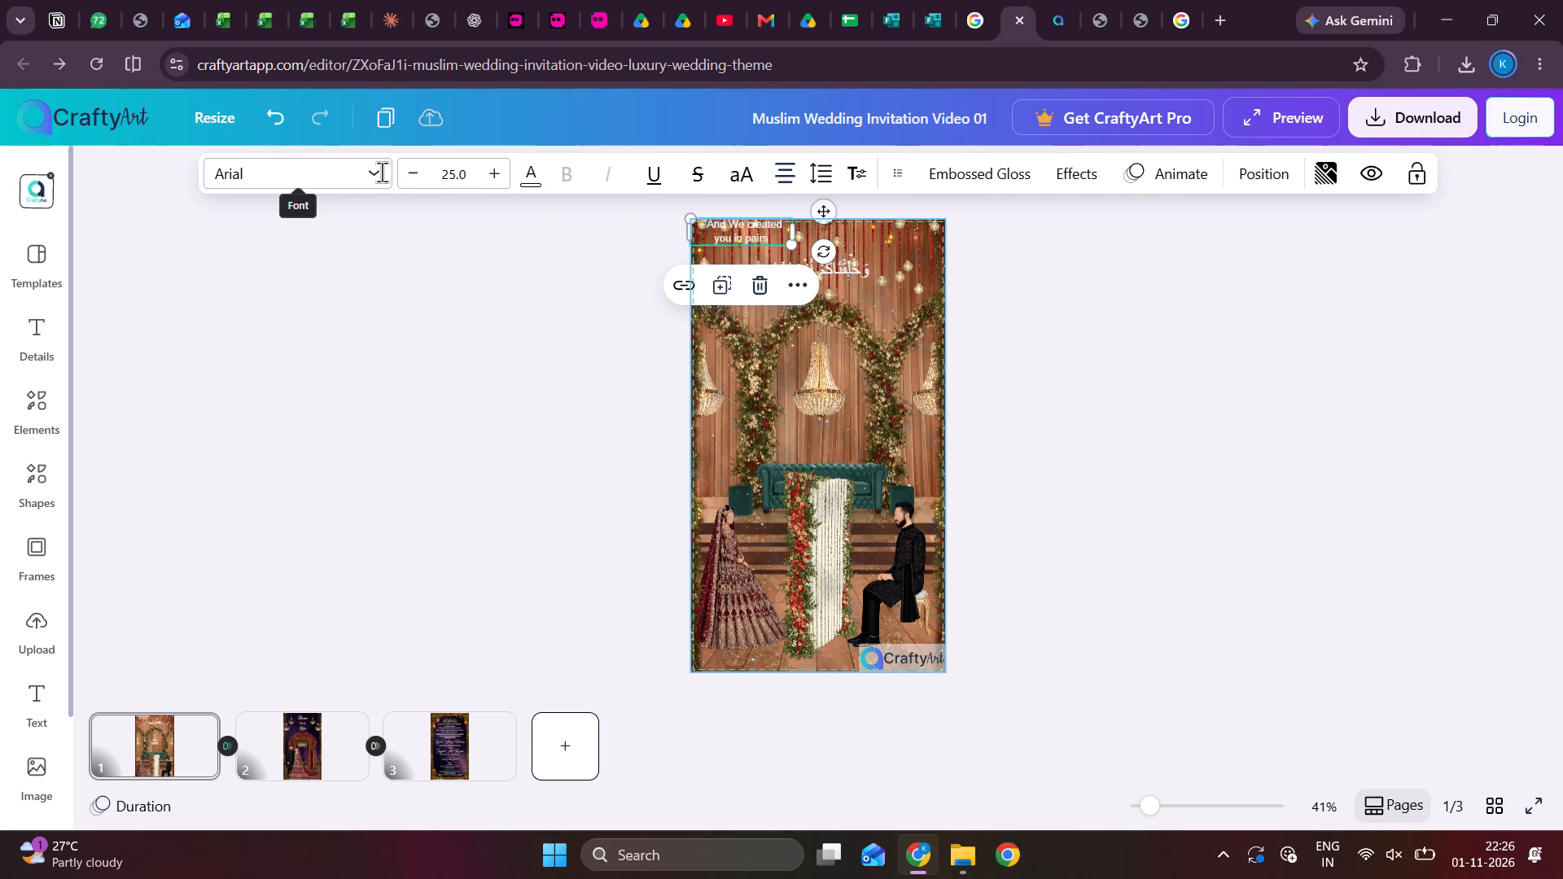
left_click(382, 172)
left_click(532, 178)
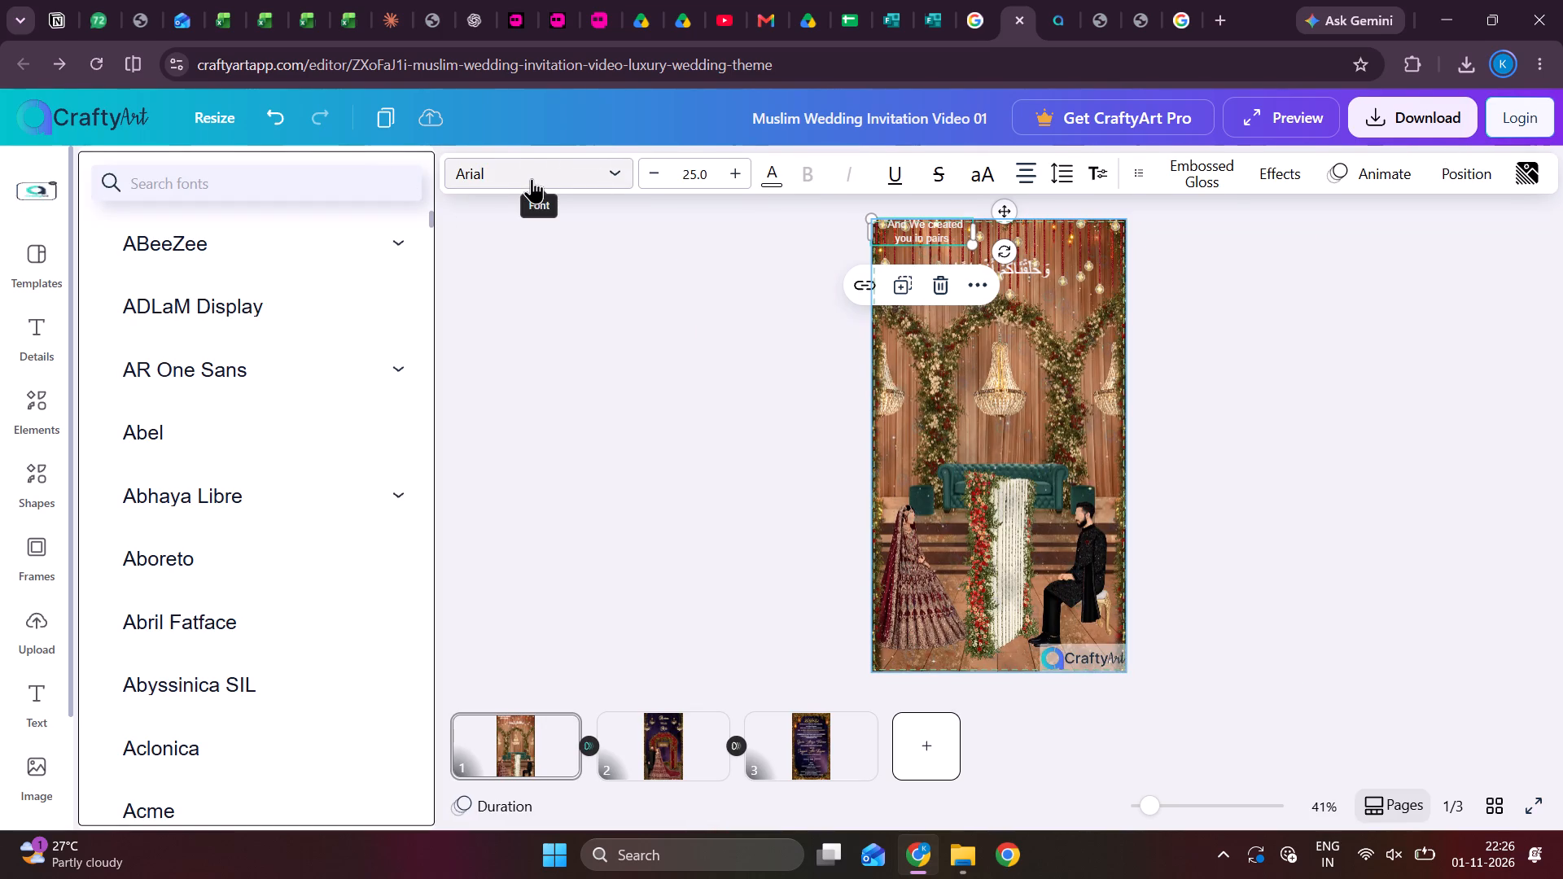
left_click(384, 164)
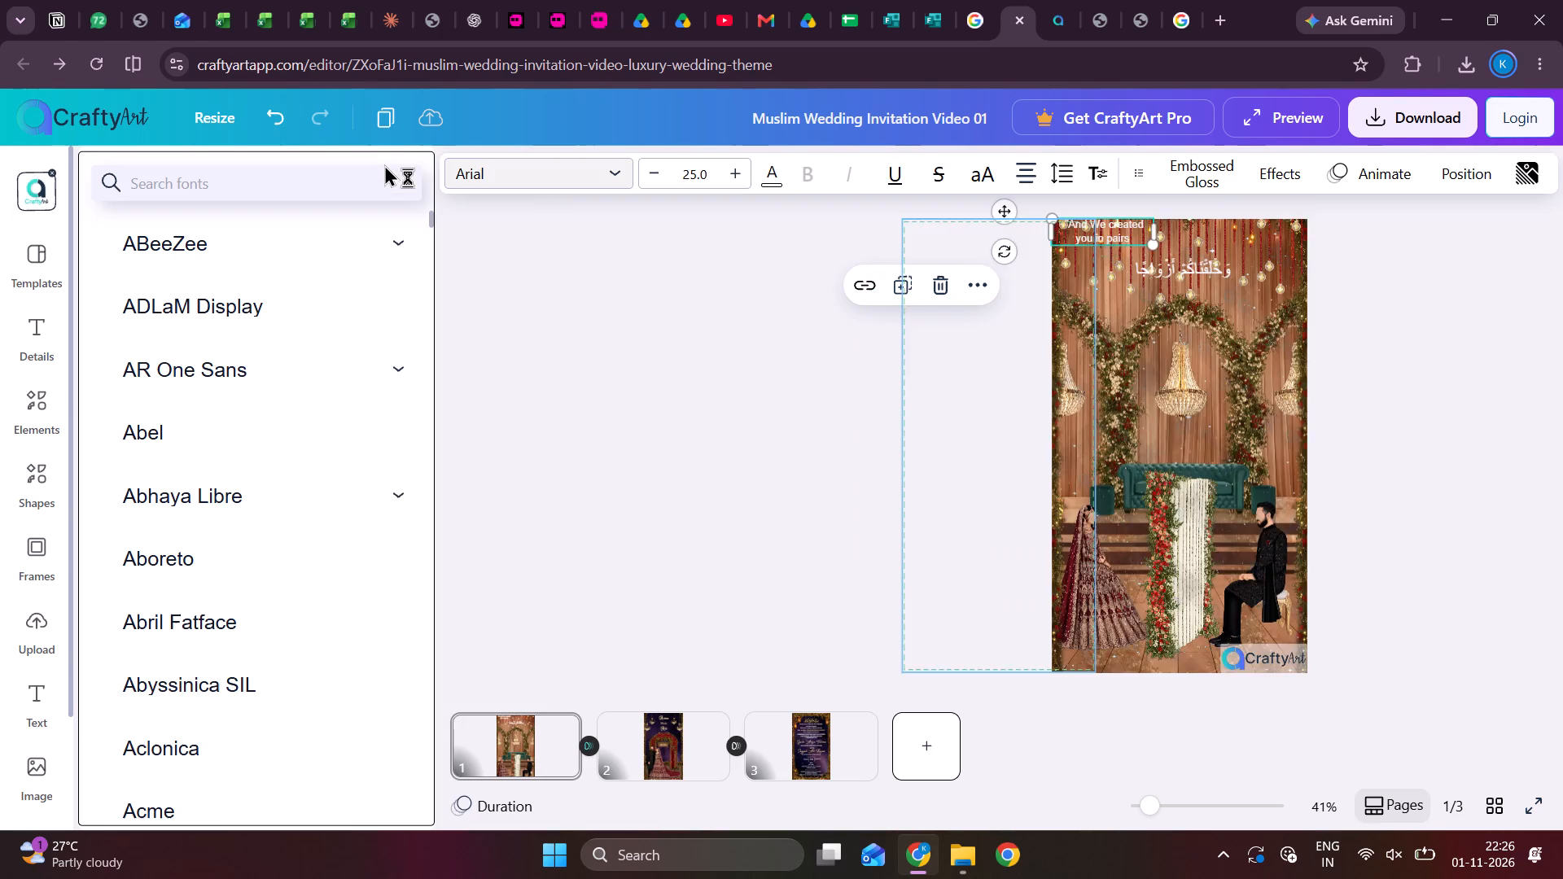
scroll(186, 701, "down", 11)
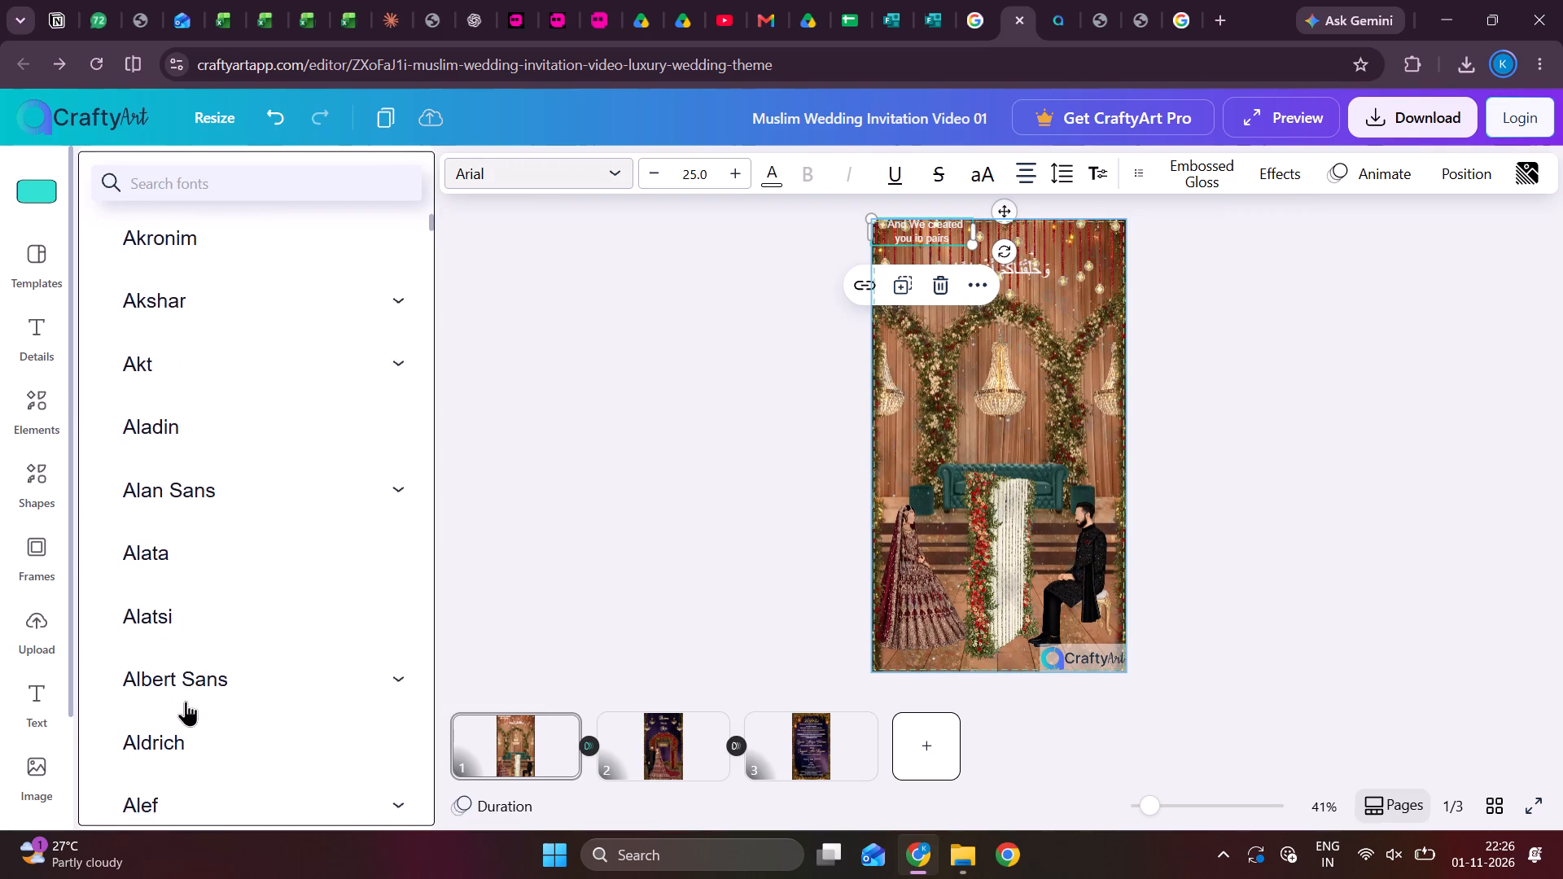
scroll(186, 701, "down", 2)
Check which fonts the "Weds" line and the bride's name above it use on page 2.
left_click(632, 733)
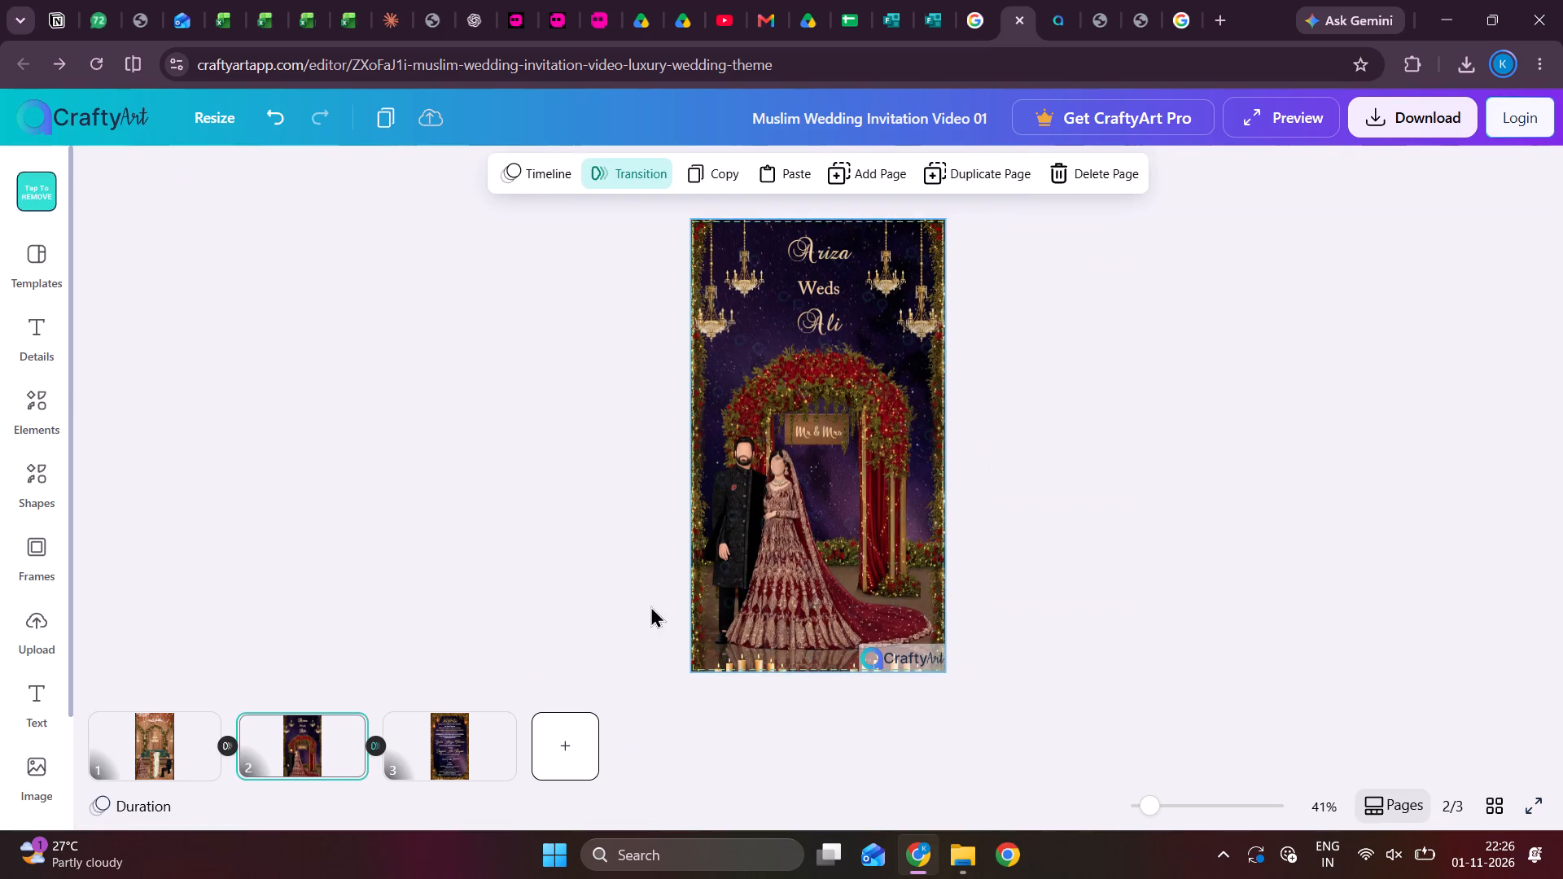
left_click(825, 287)
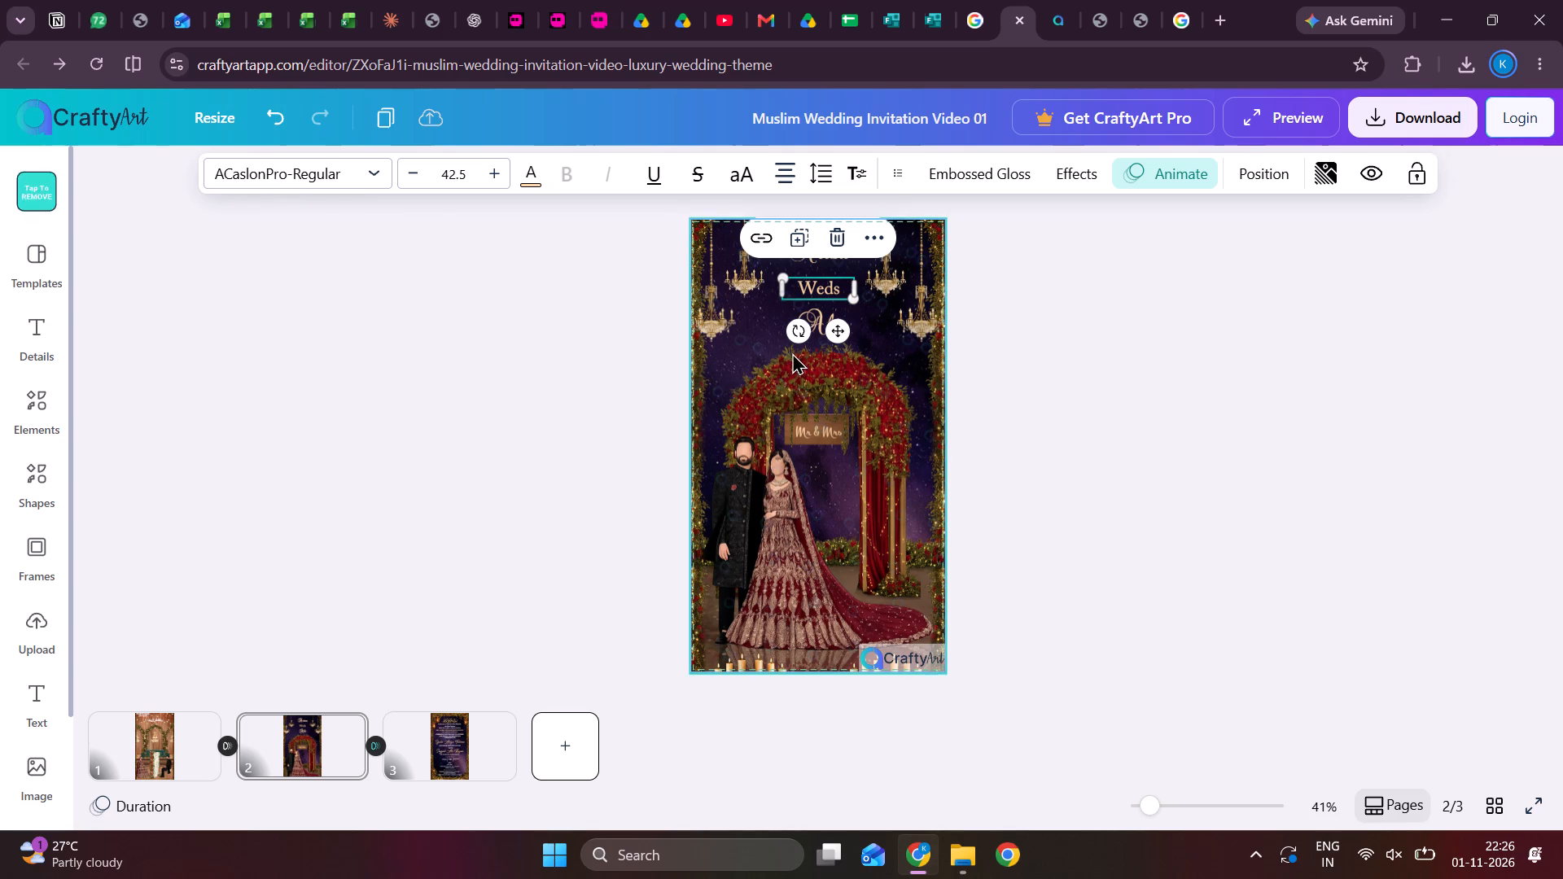
left_click(939, 314)
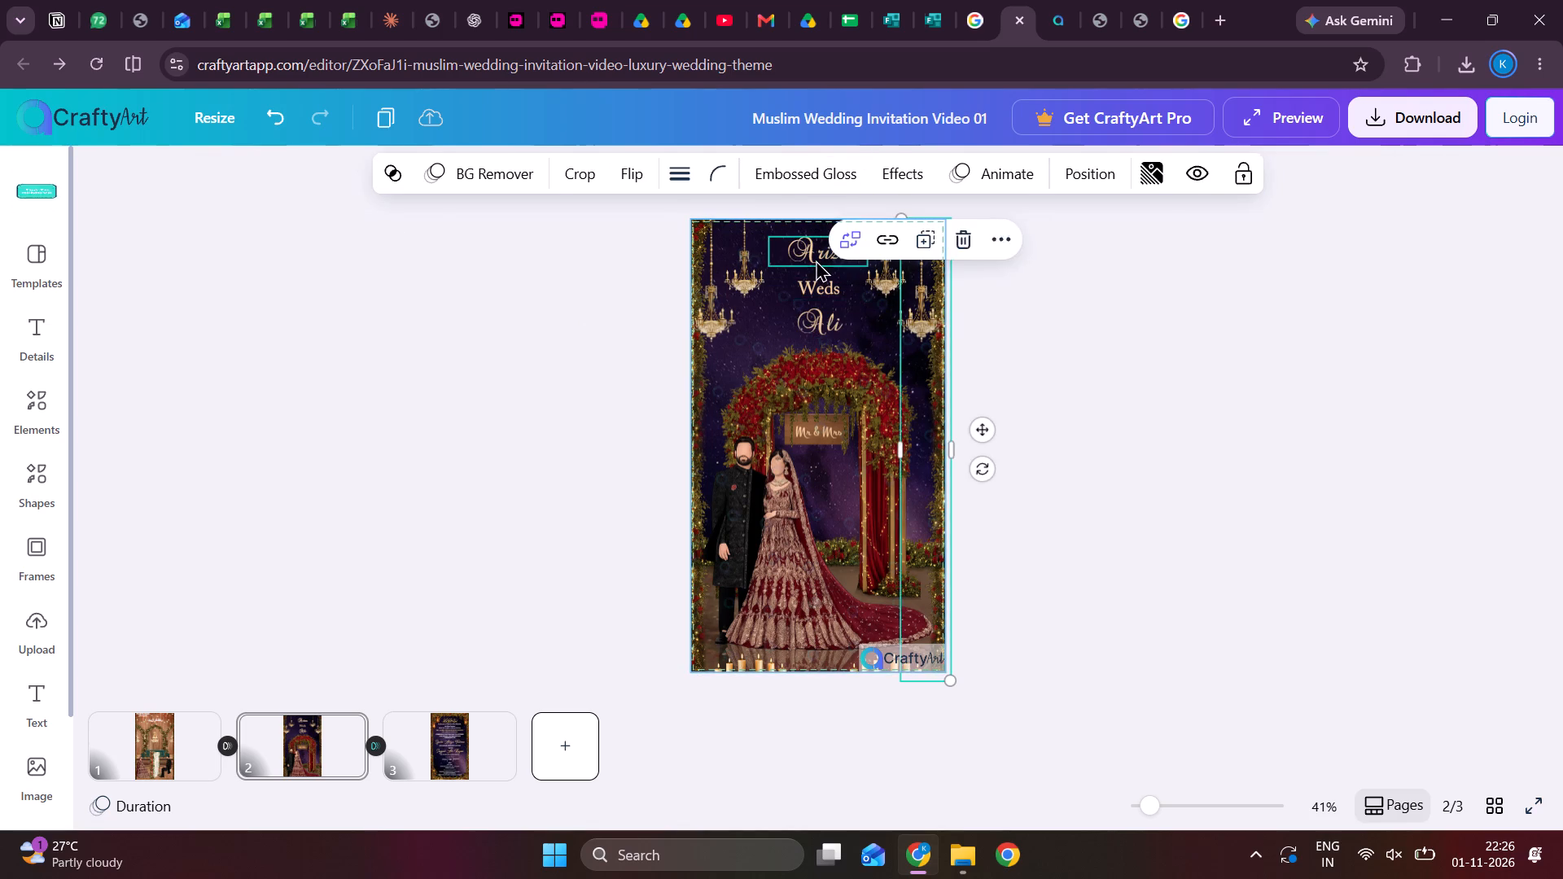
left_click(812, 258)
Return to page 1 and set the English translation's font to Brock Script, searching for brockscript.
left_click(138, 735)
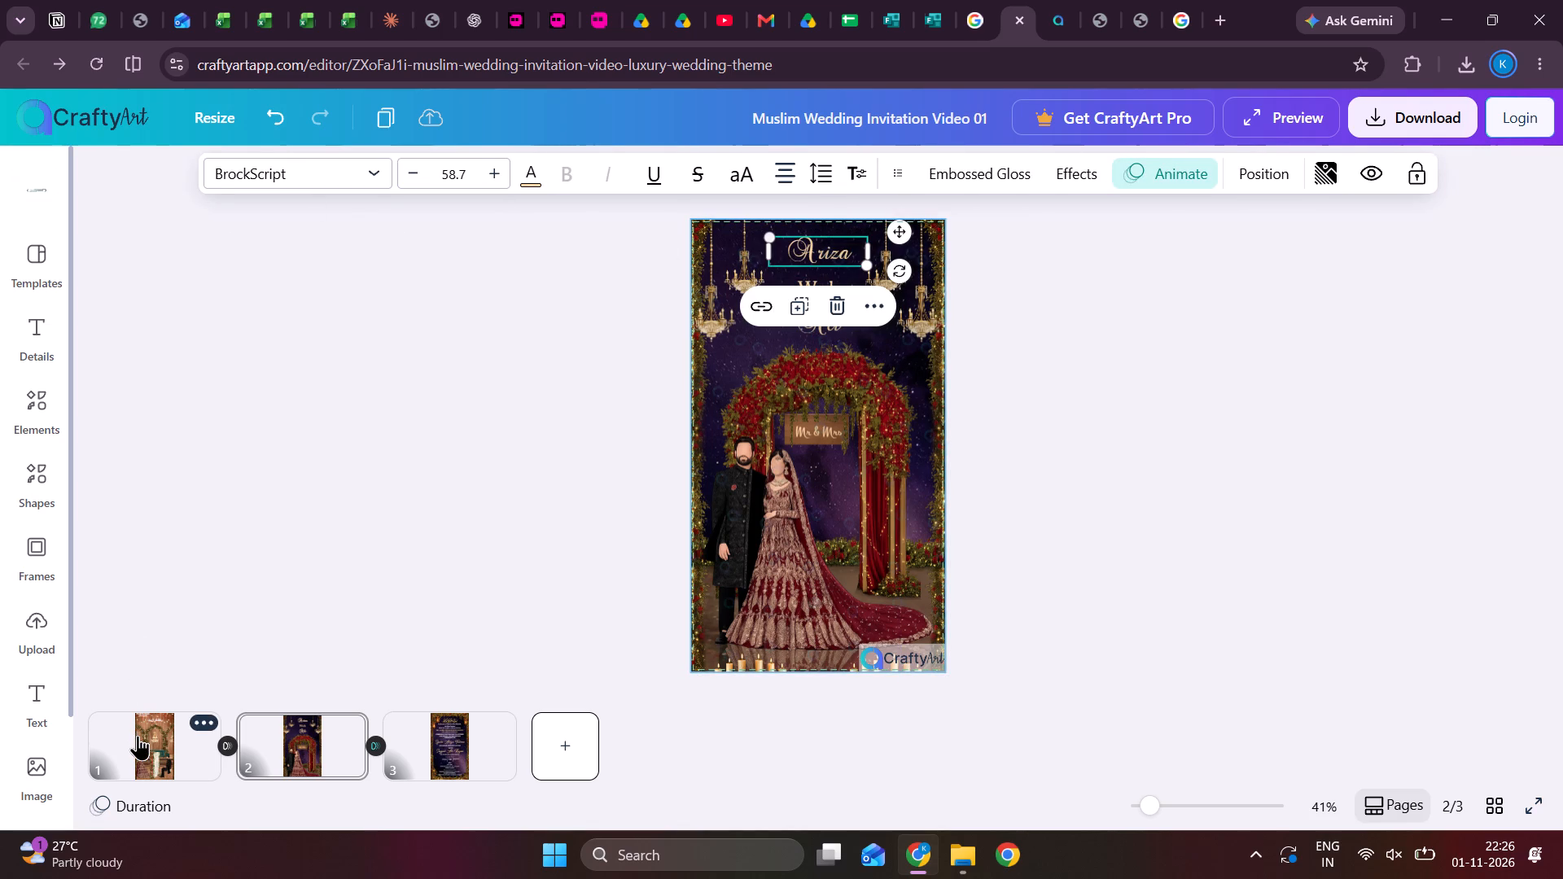
left_click(729, 231)
left_click(356, 181)
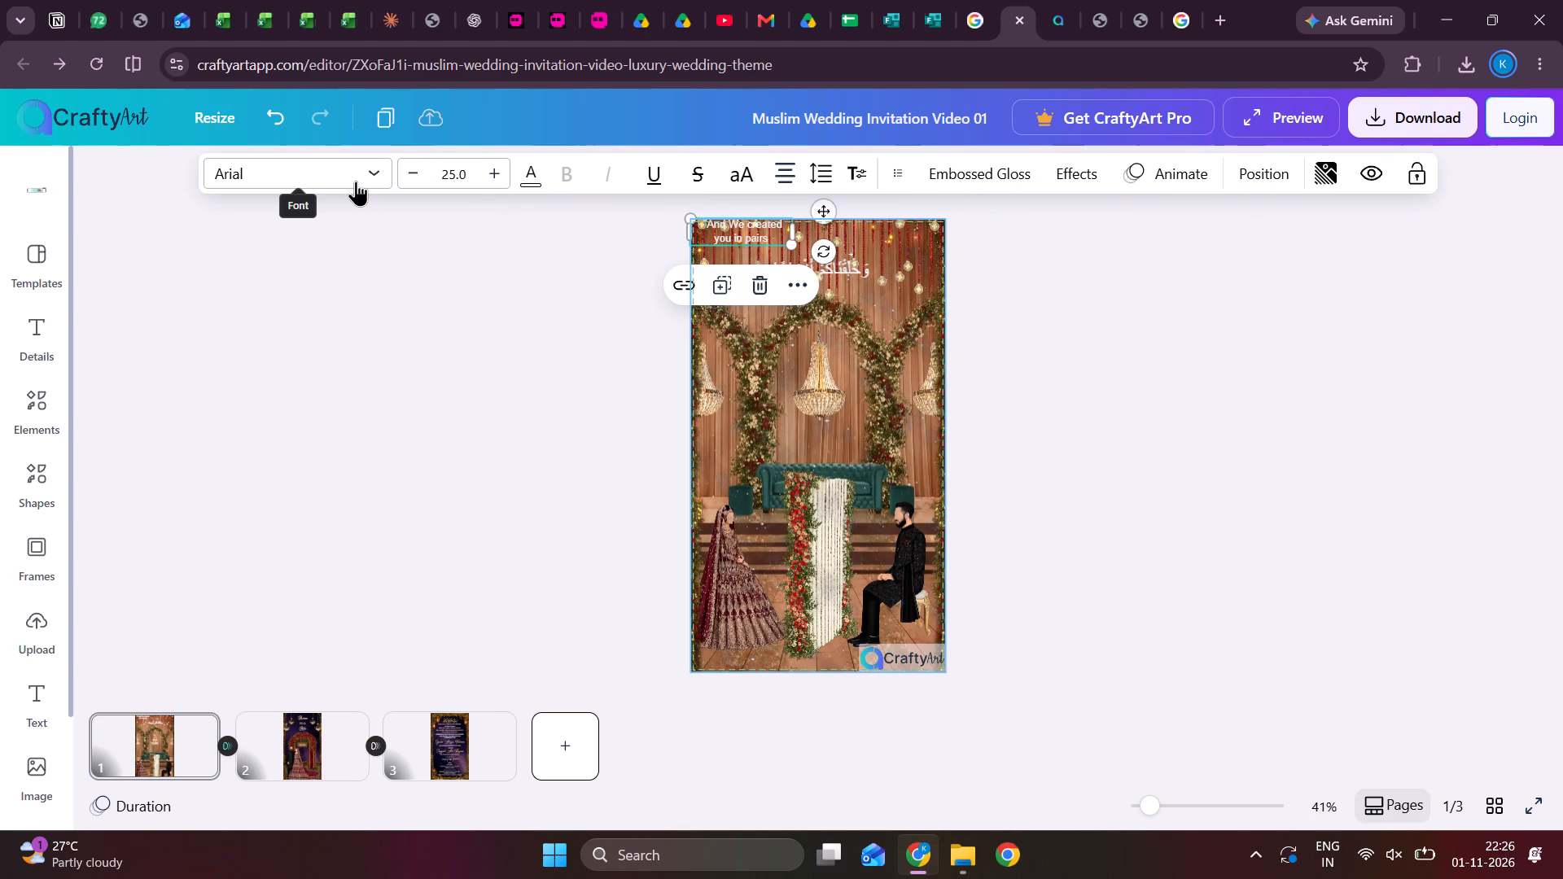
left_click(373, 175)
type("be")
key("BackSpace")
type("ro")
type("ck")
scroll(254, 667, "up", 5)
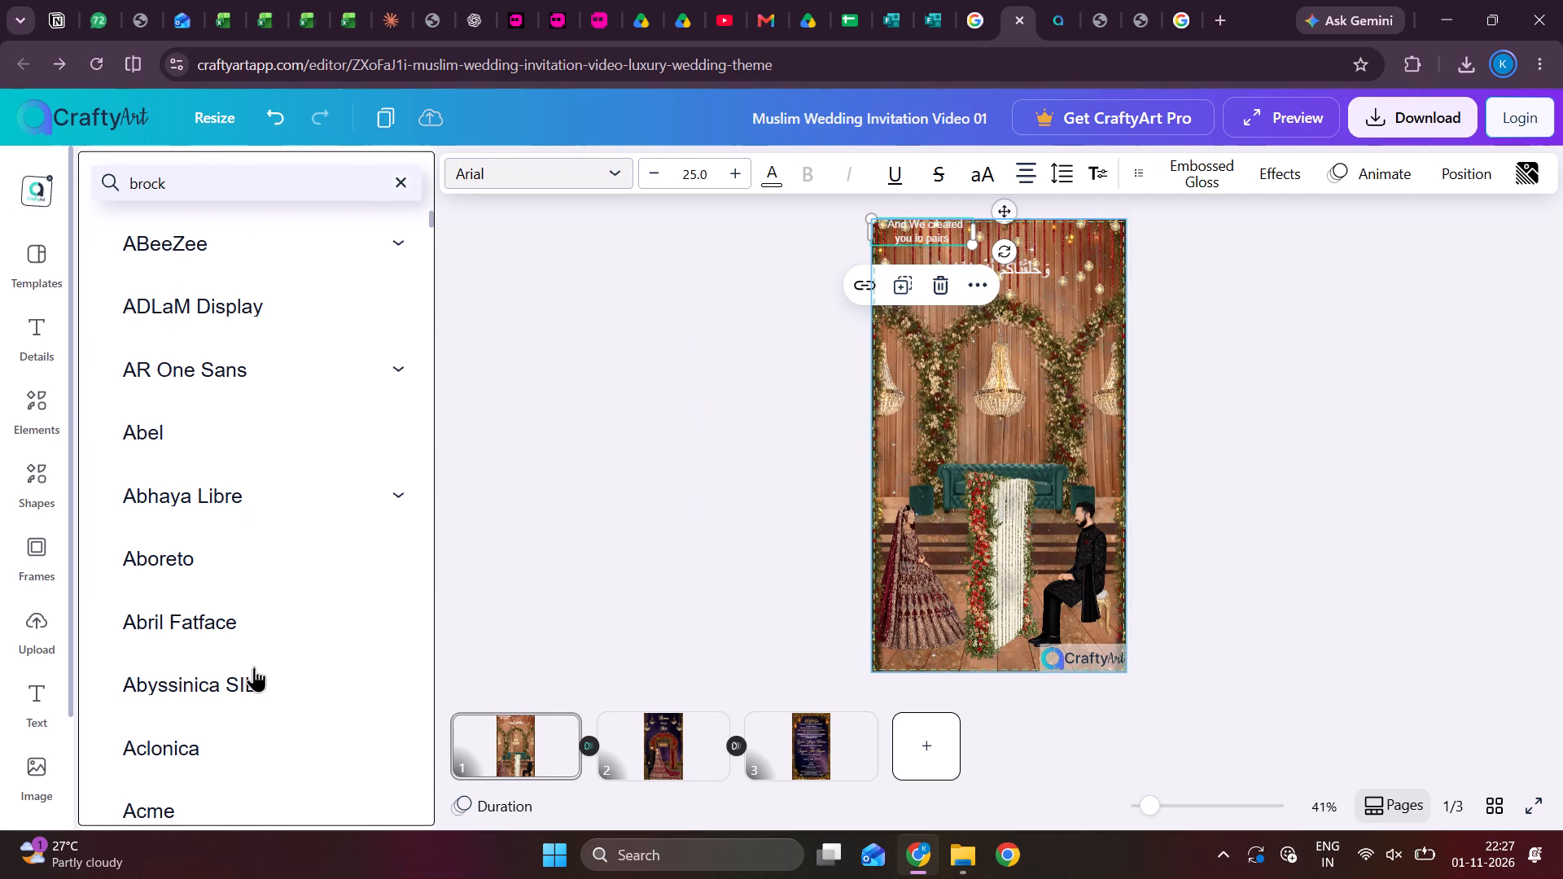
scroll(254, 667, "up", 7)
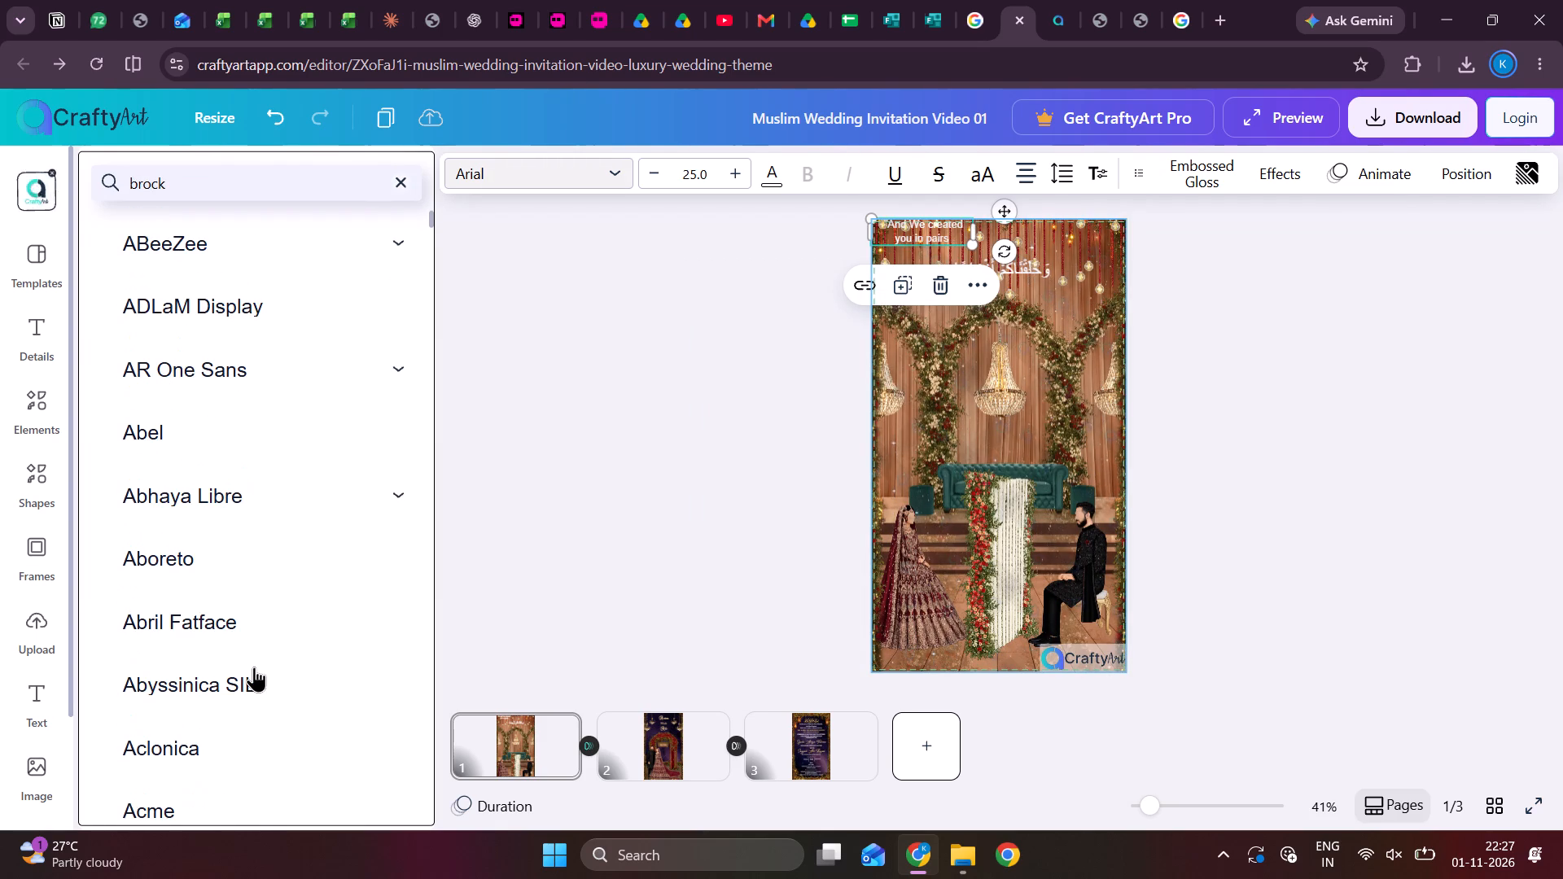
scroll(254, 667, "down", 10)
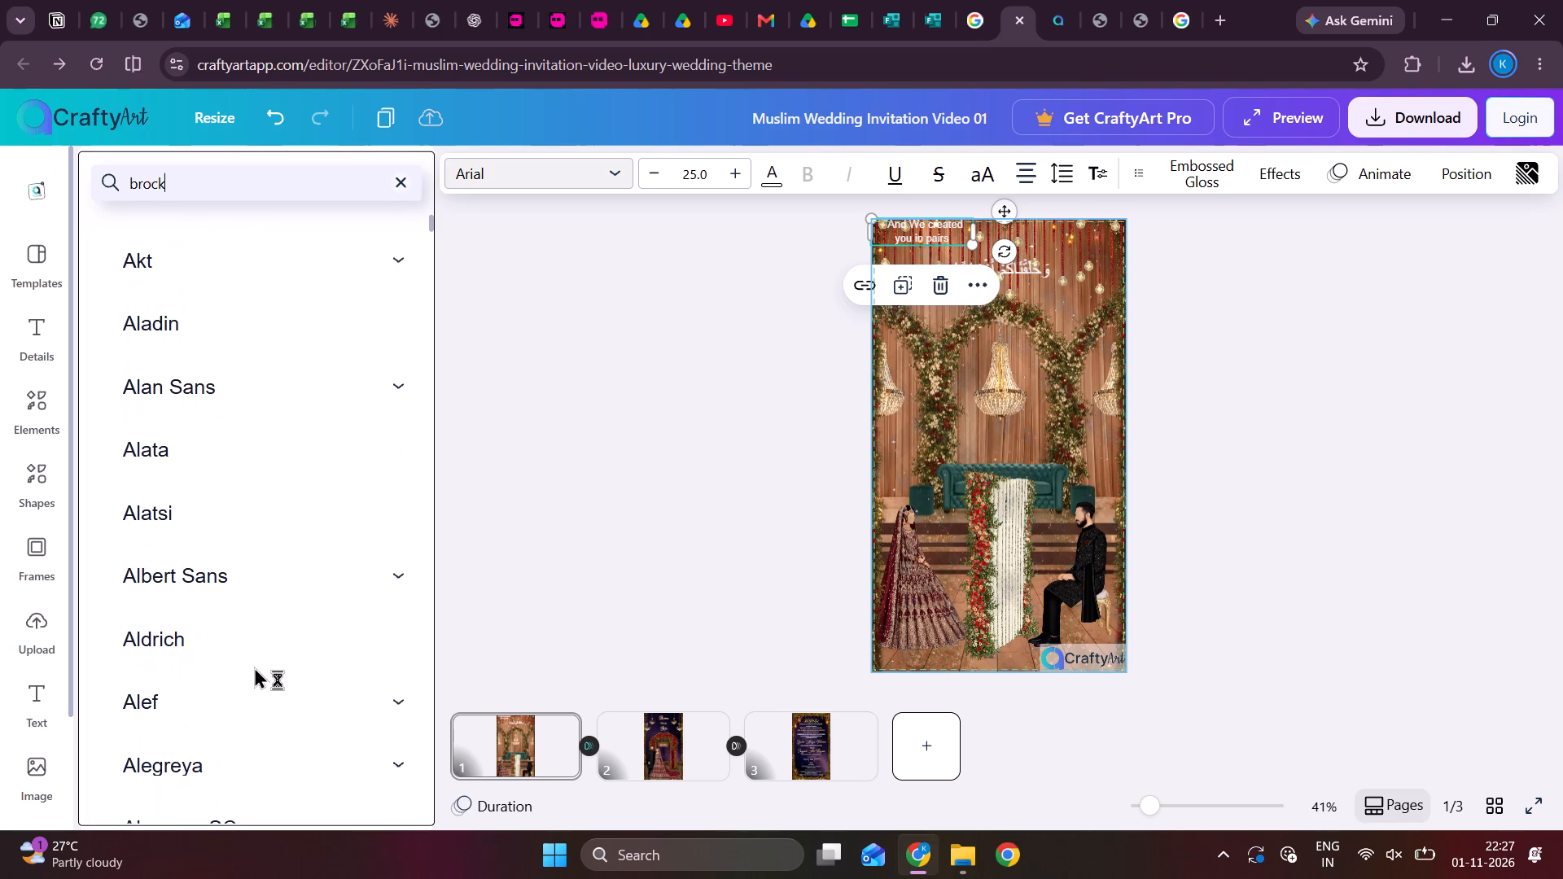
type("script")
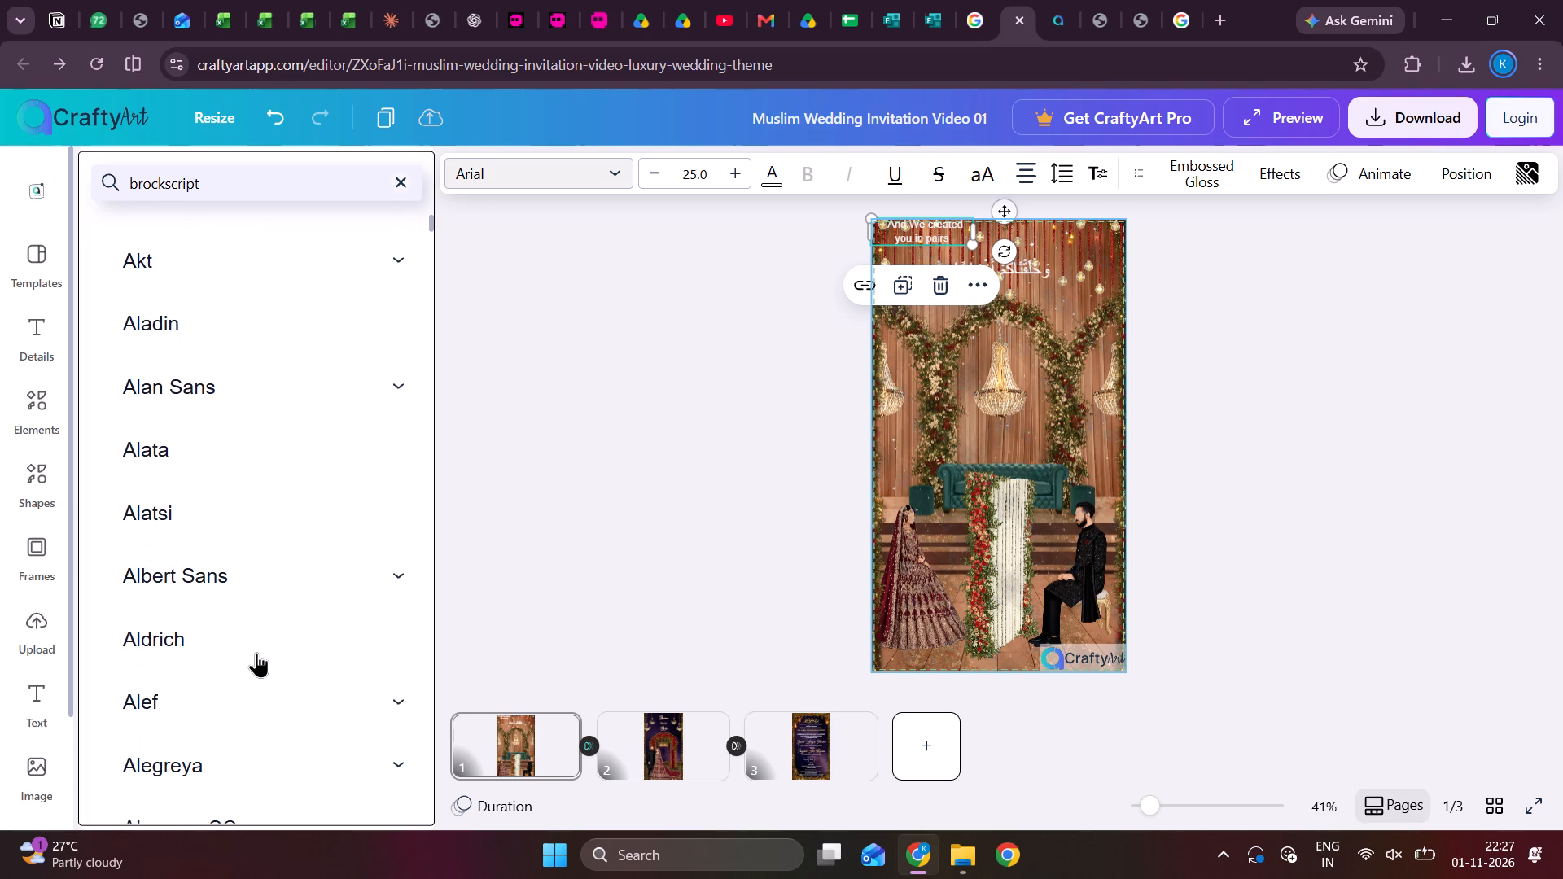
scroll(256, 652, "up", 14)
key("Return")
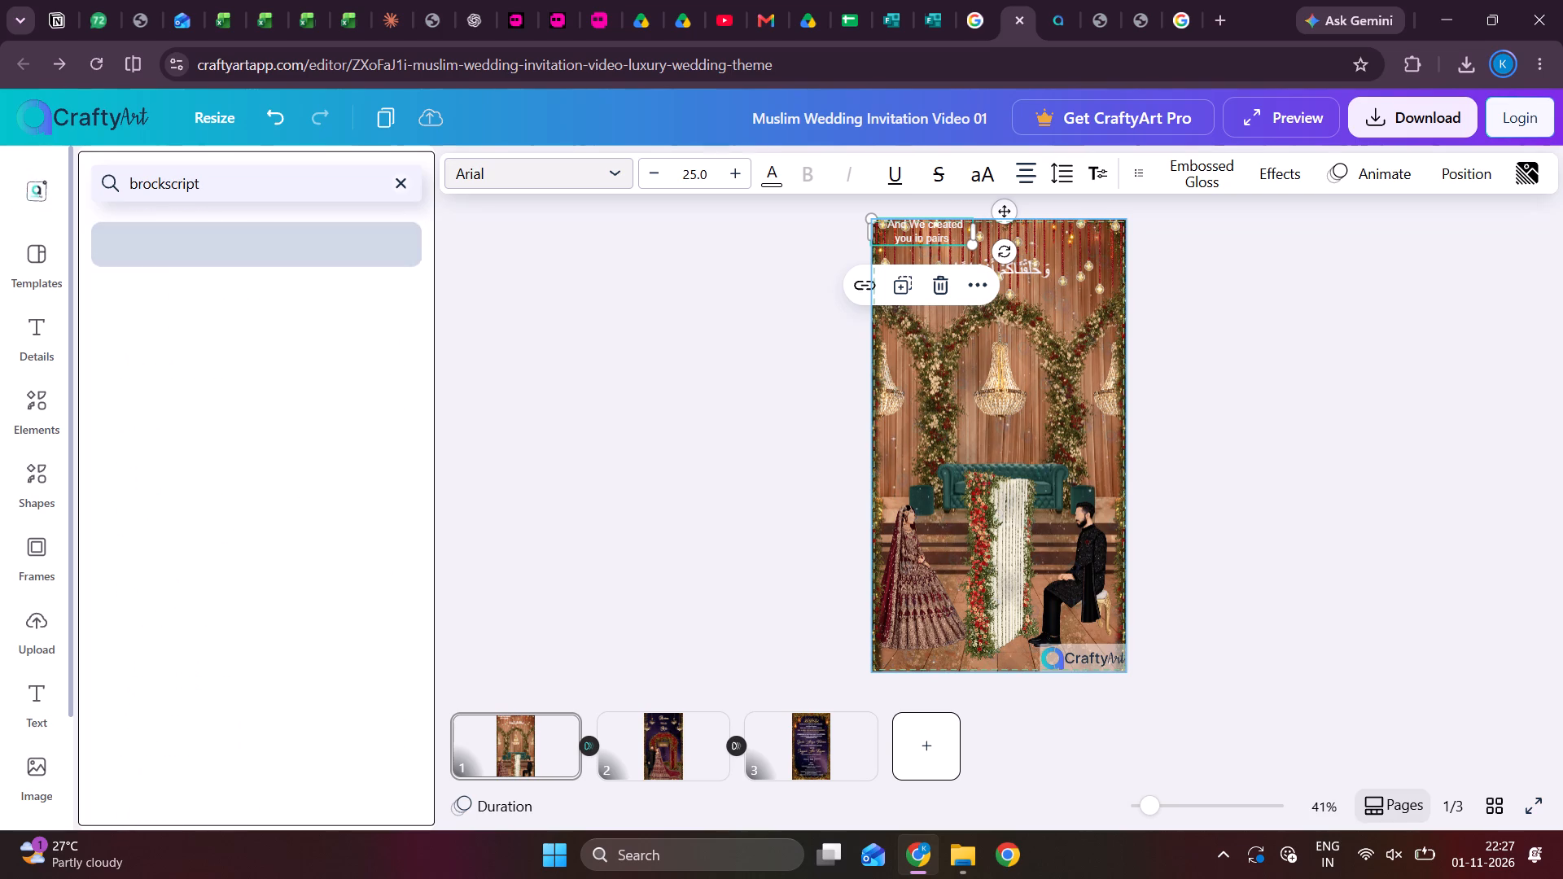
left_click(190, 241)
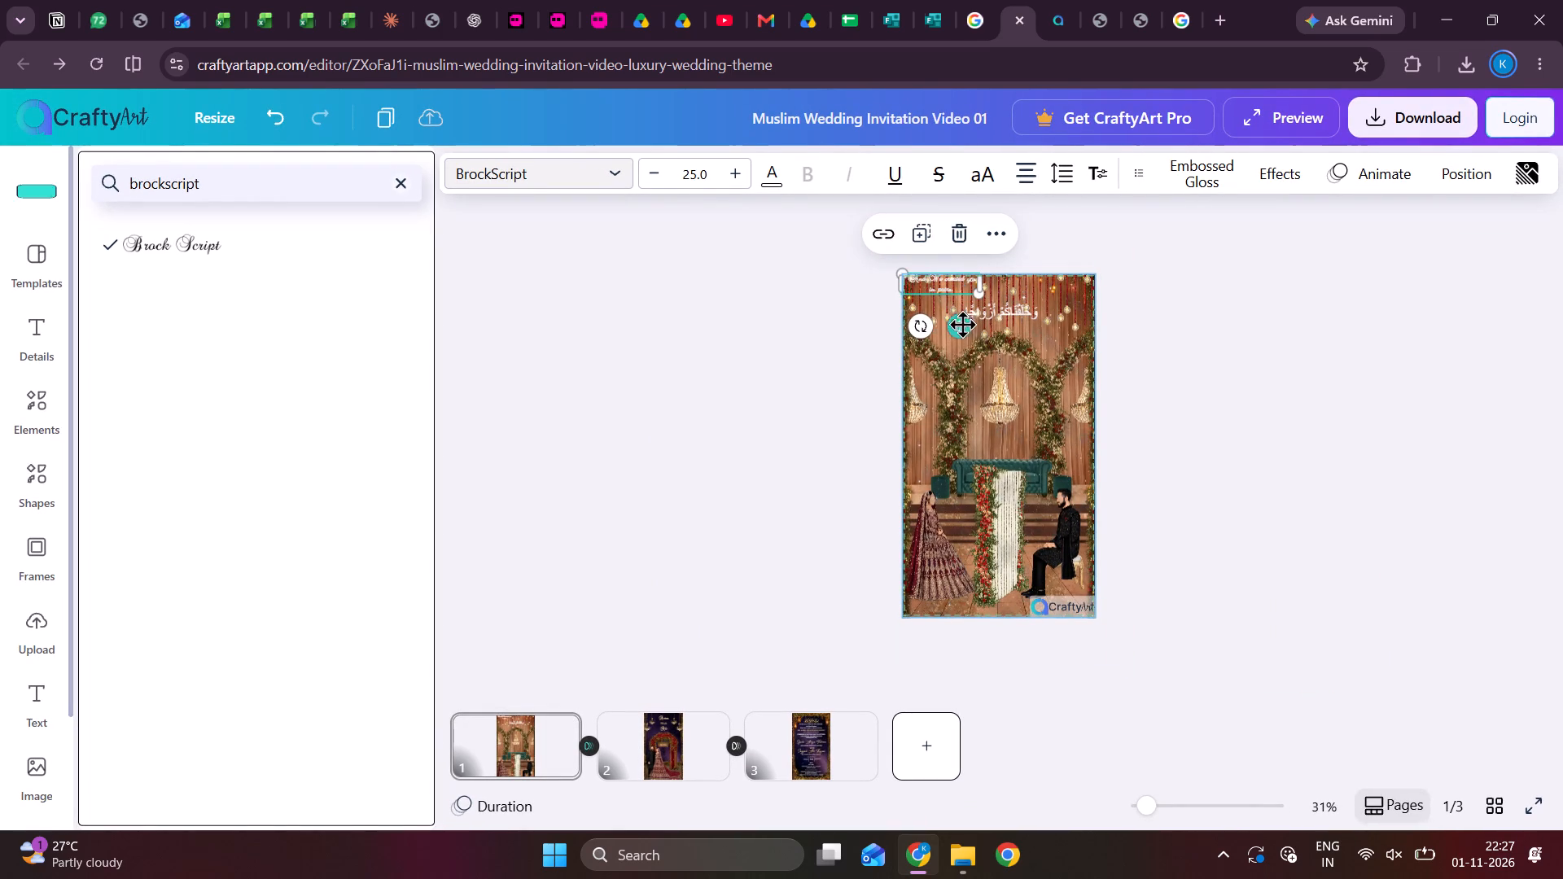
Move the English translation directly beneath the Arabic verse, near the horizontal centre of the page.
left_click_drag(965, 324, 1018, 370)
left_click(1018, 370)
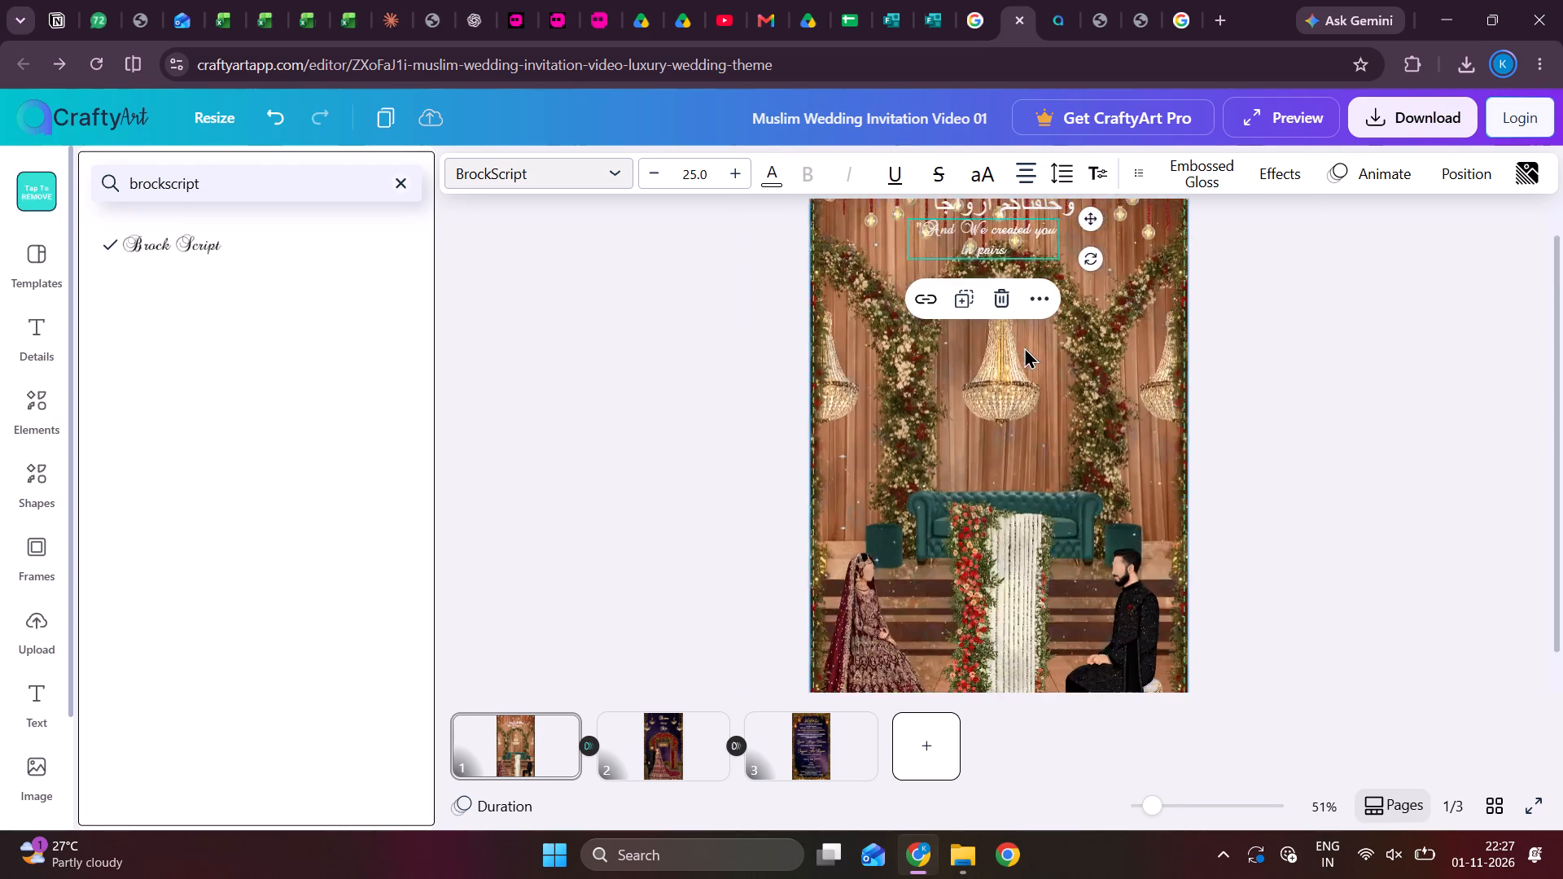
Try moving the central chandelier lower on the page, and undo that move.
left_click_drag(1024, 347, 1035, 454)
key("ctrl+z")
Widen the English translation's text box so that the whole phrase fits on one line.
scroll(1212, 330, "up", 1)
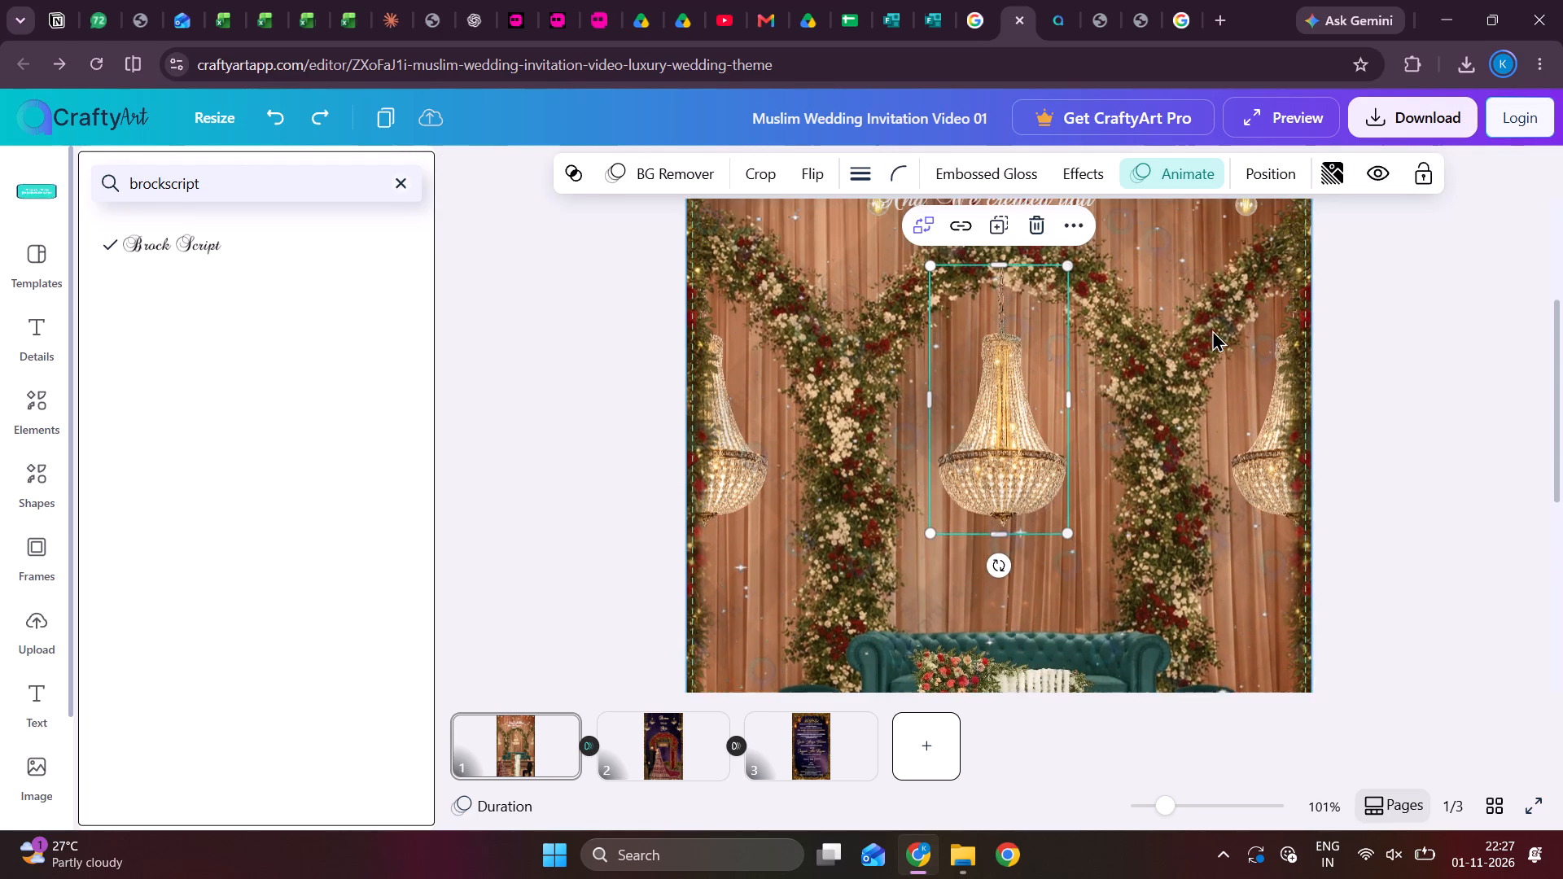
scroll(1212, 330, "up", 2)
left_click(1069, 318)
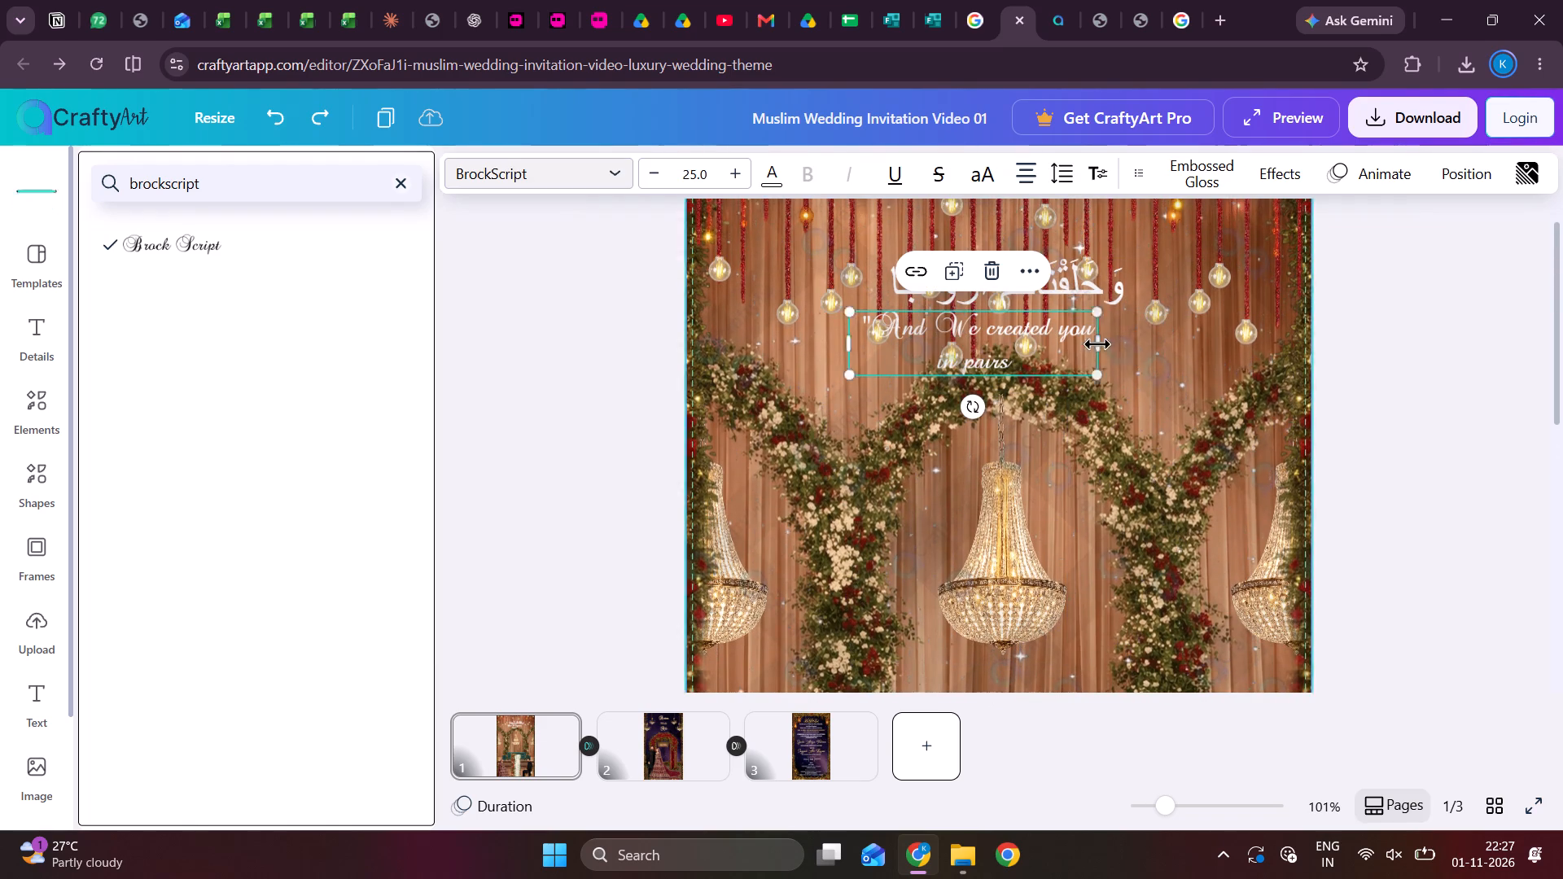
left_click(1096, 343)
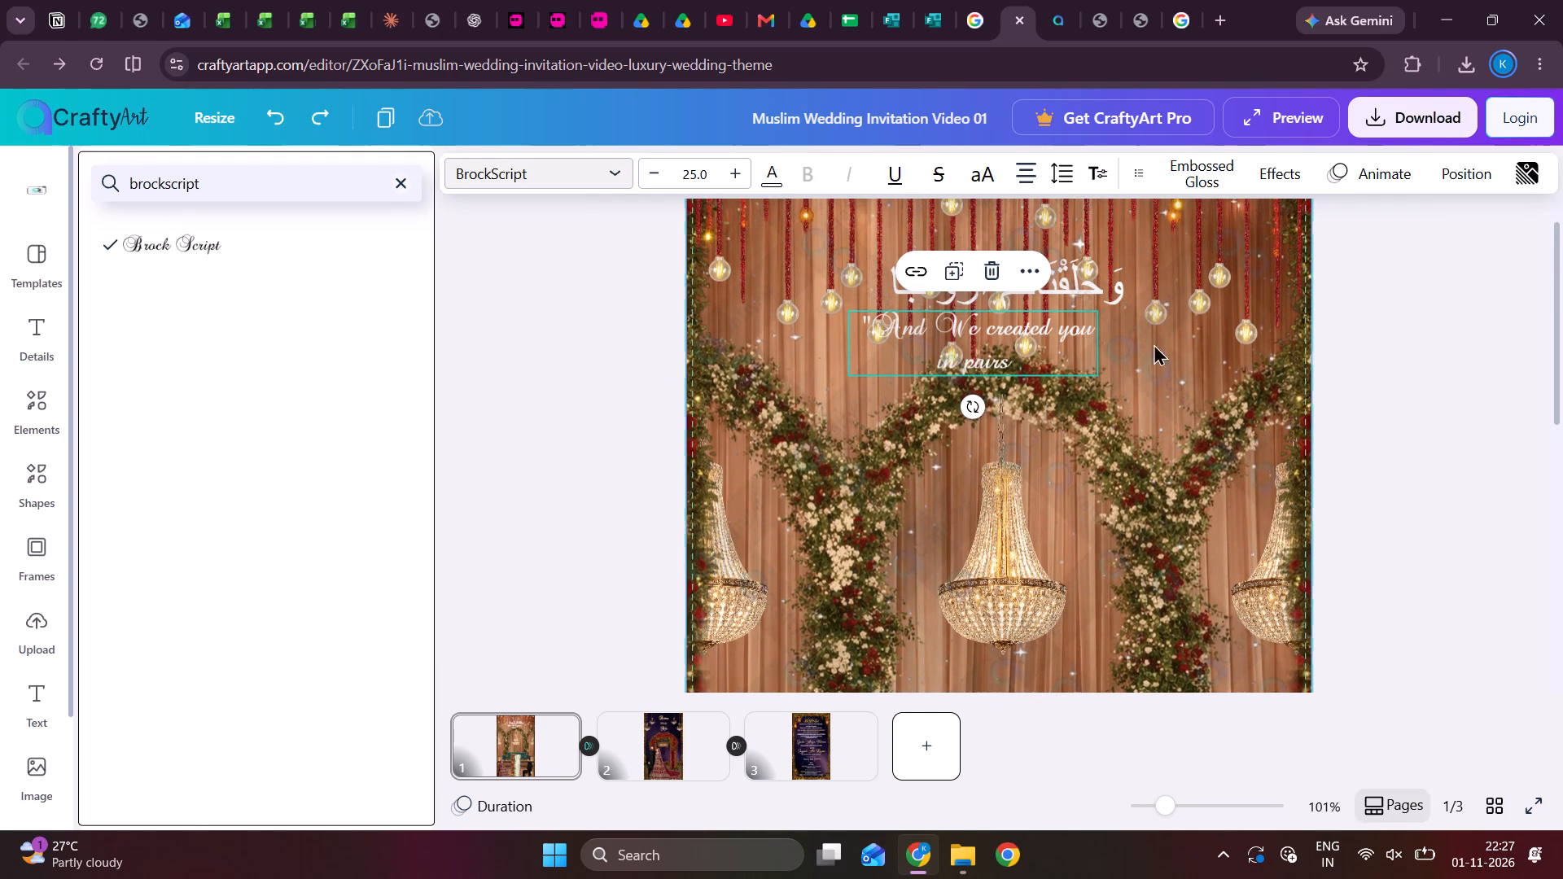
left_click(1412, 319)
left_click(1059, 325)
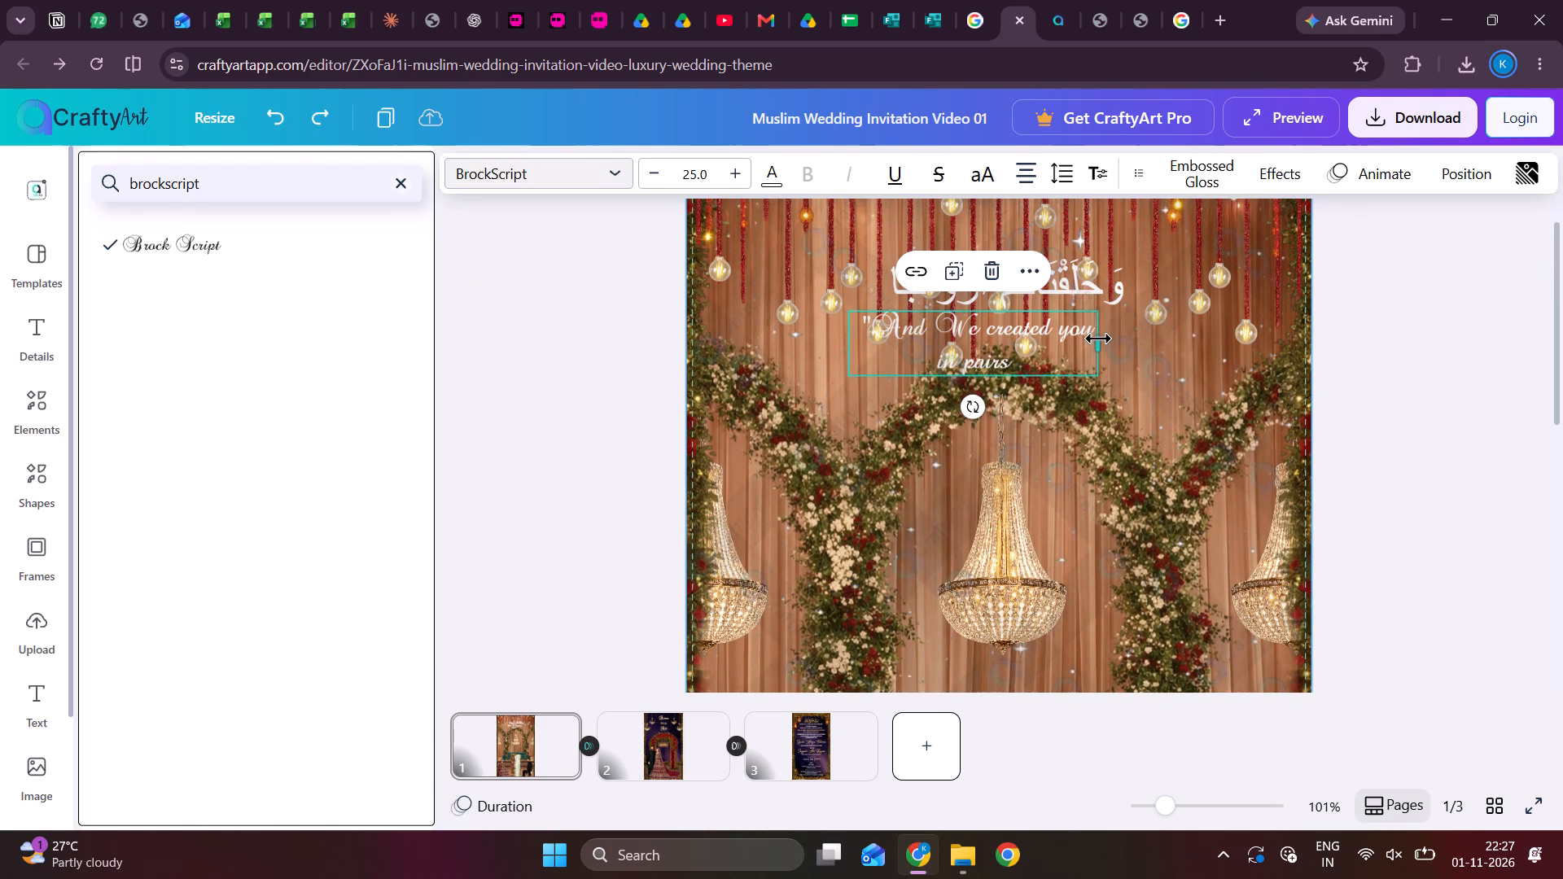
left_click_drag(1097, 338, 1187, 336)
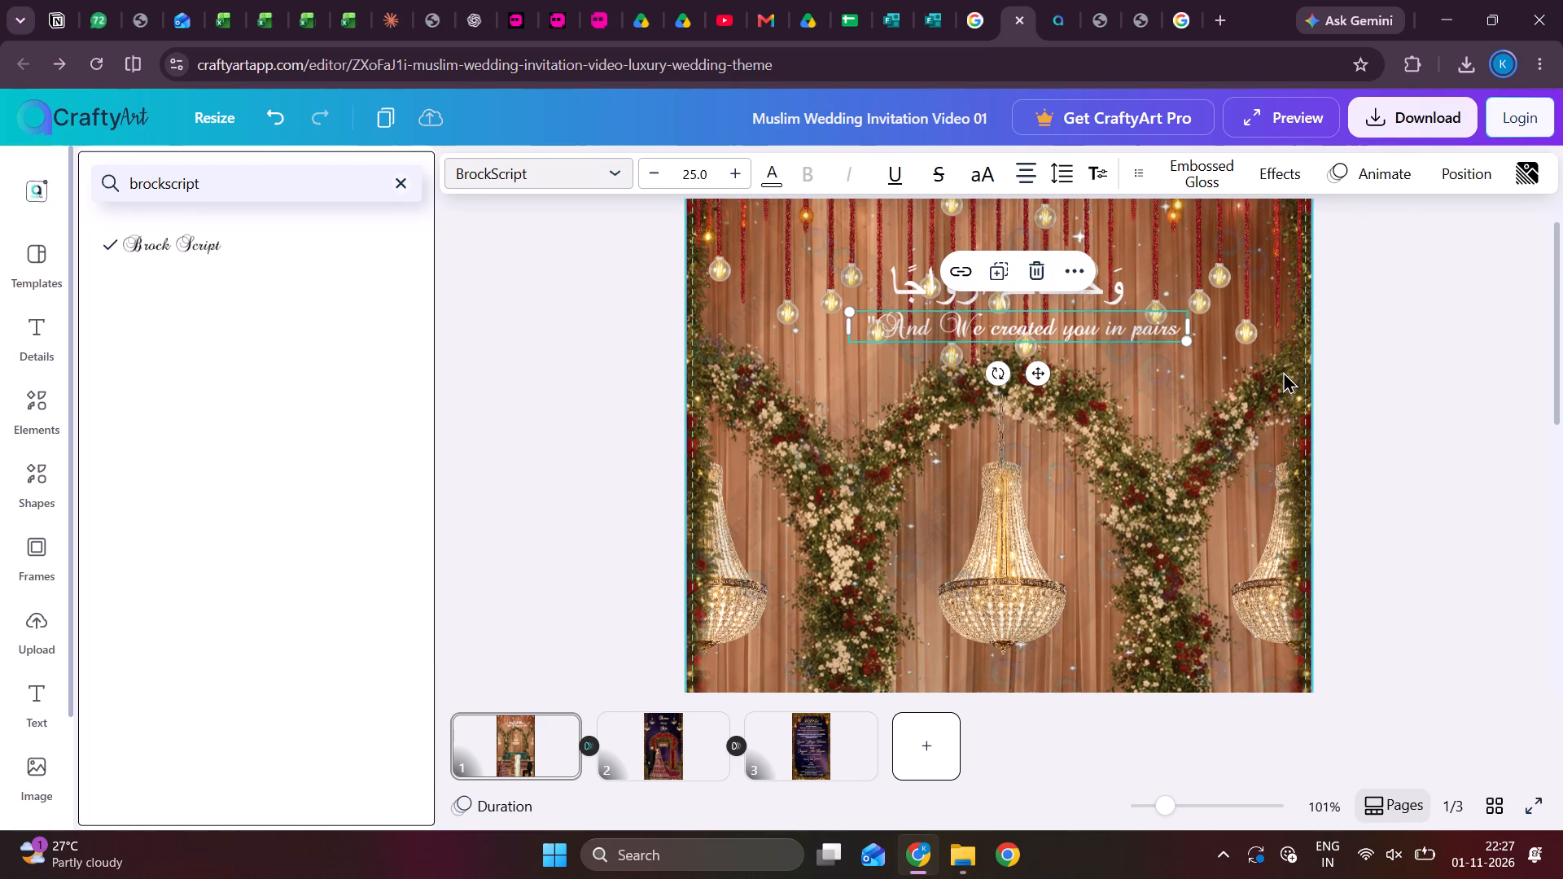
scroll(1237, 397, "up", 3)
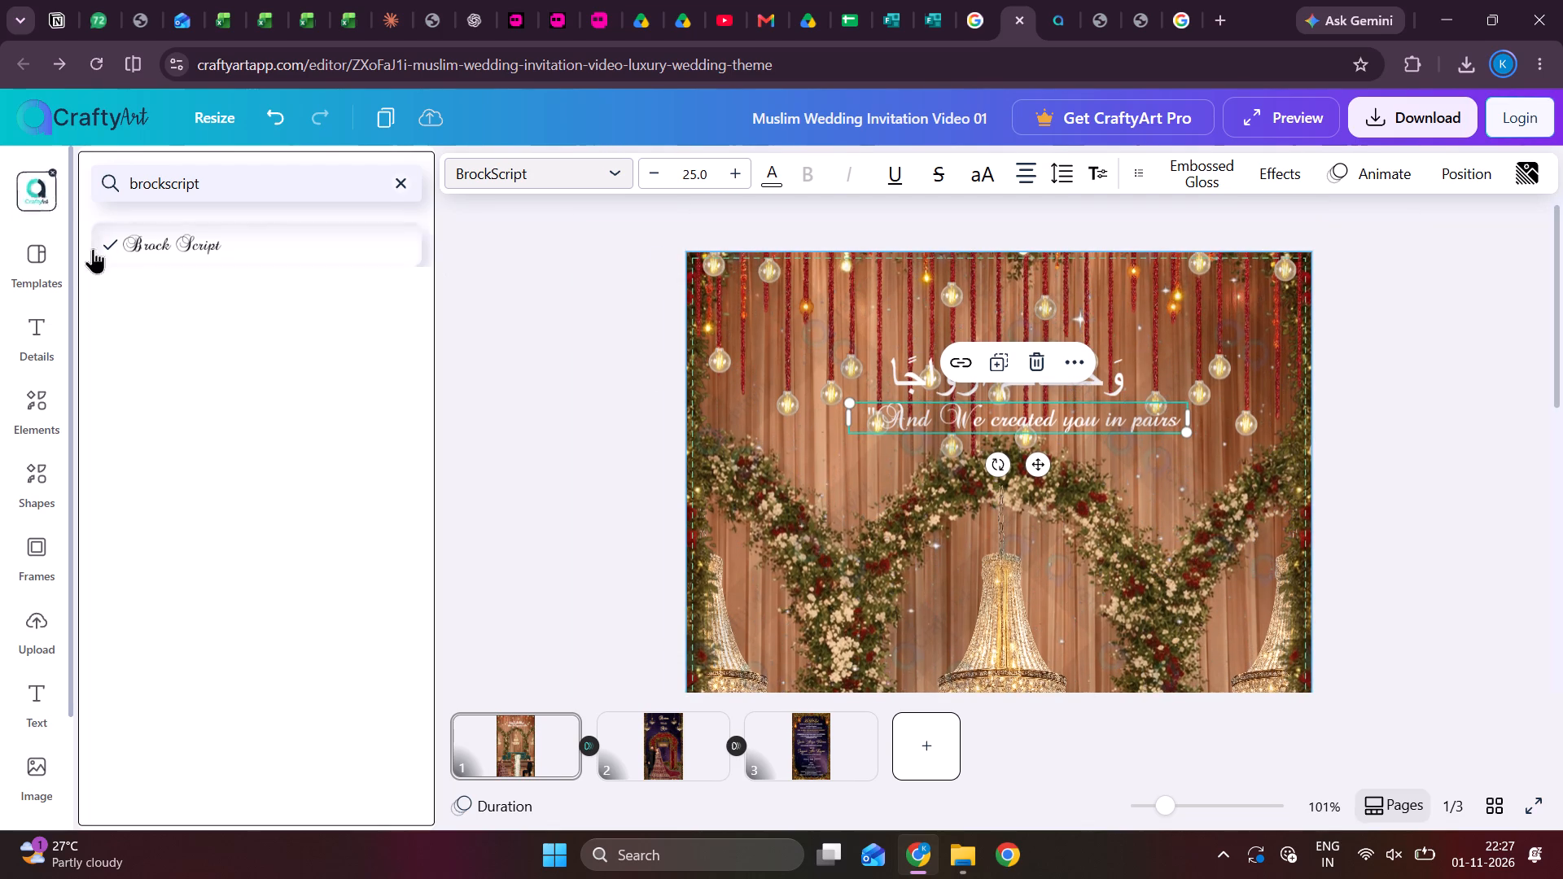
Look through the Elements and Frames libraries for a decoration suitable for the verse on page 1.
left_click(27, 419)
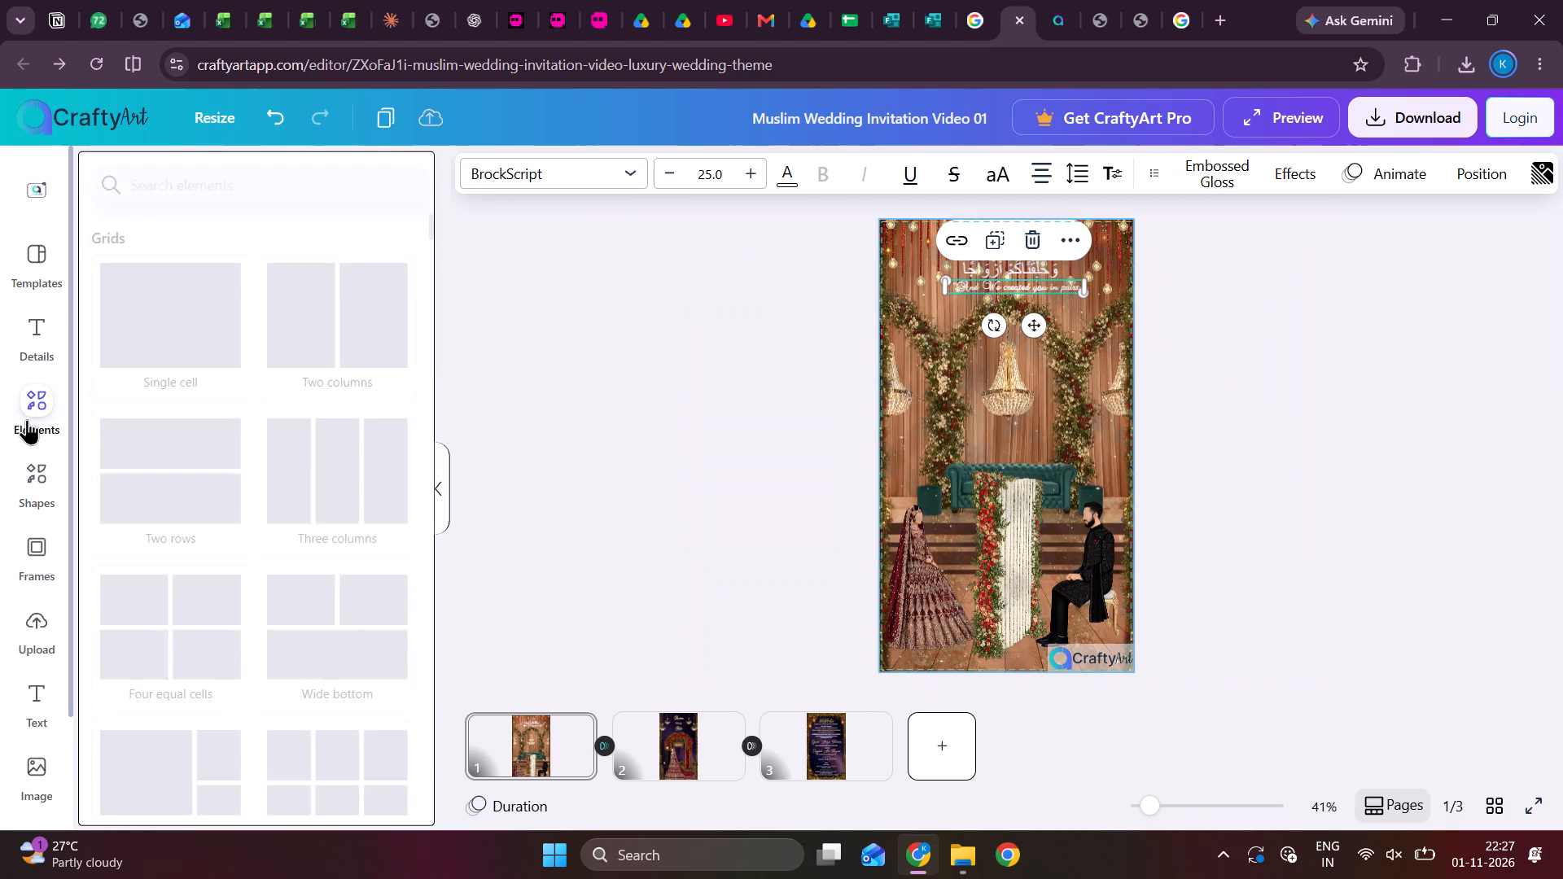
scroll(286, 493, "down", 3)
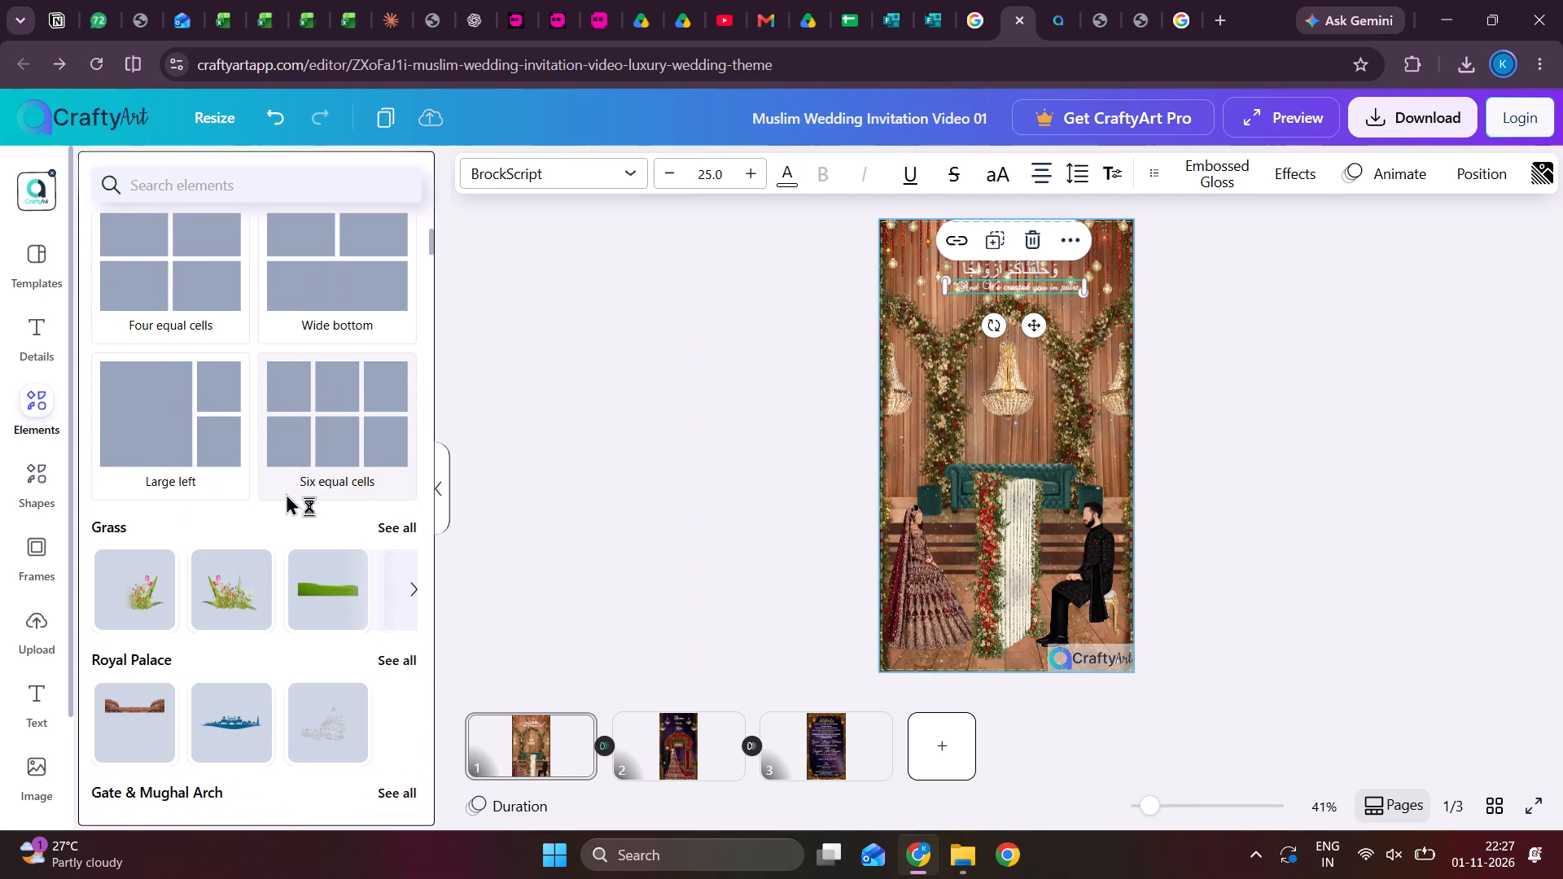
scroll(153, 565, "down", 6)
scroll(212, 517, "up", 1)
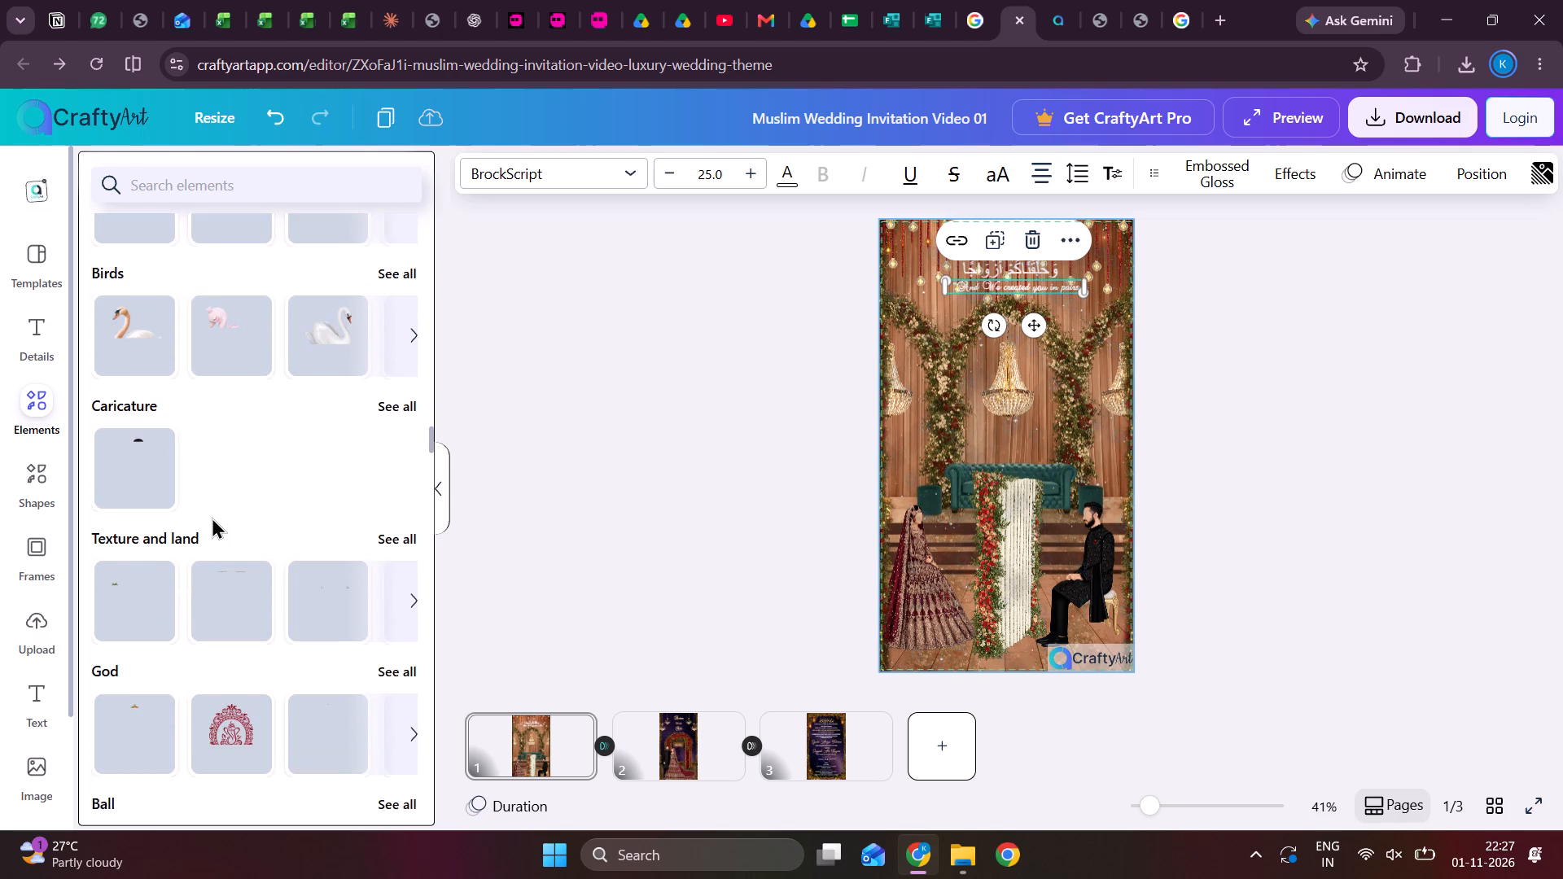
scroll(212, 517, "up", 4)
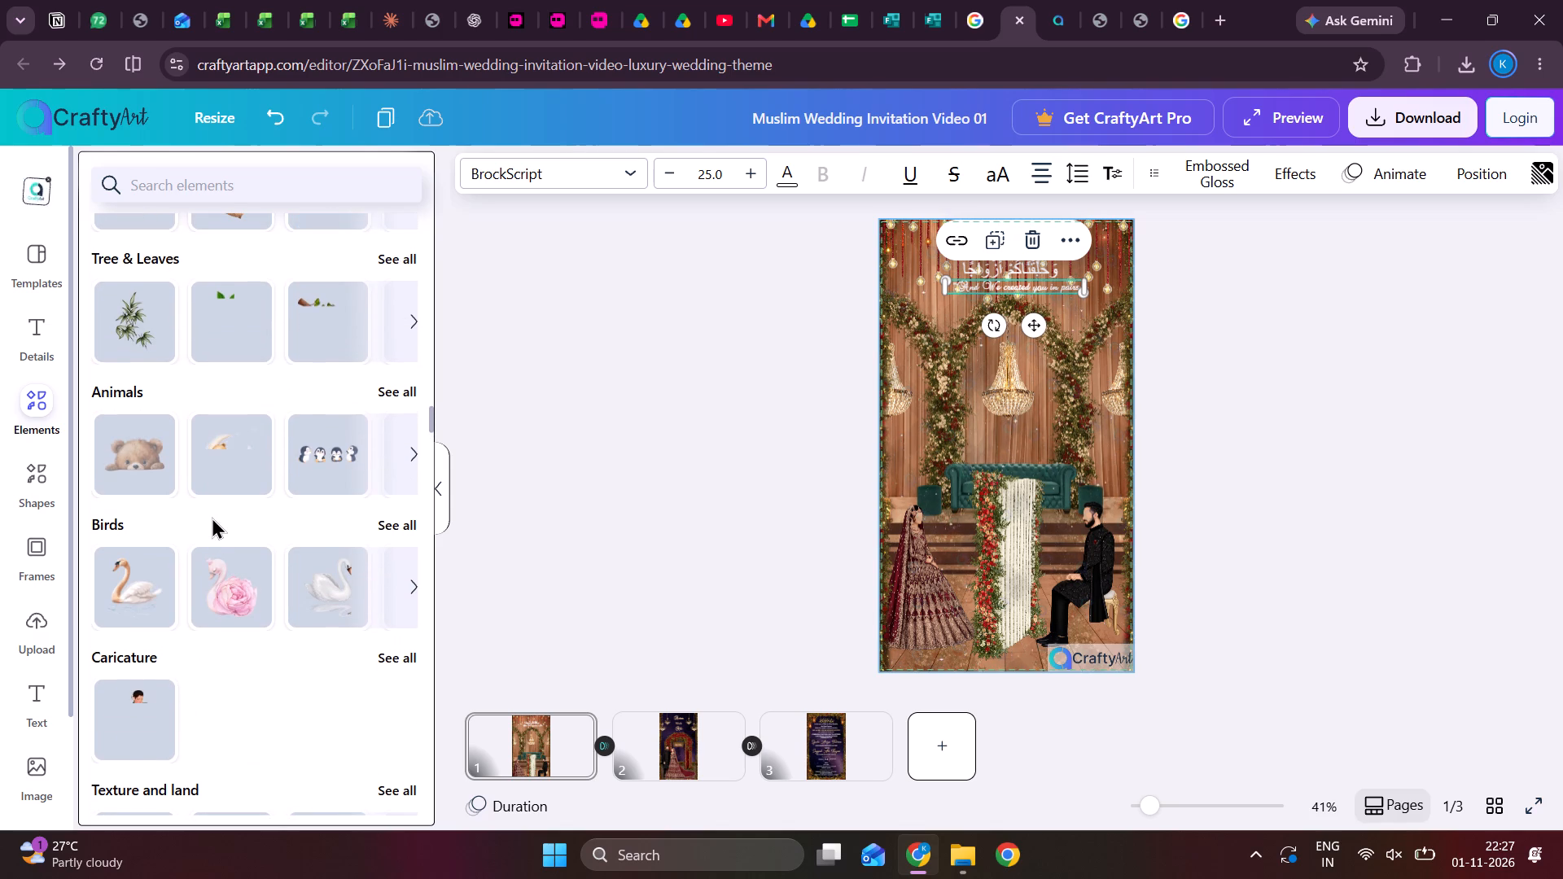
scroll(212, 517, "up", 4)
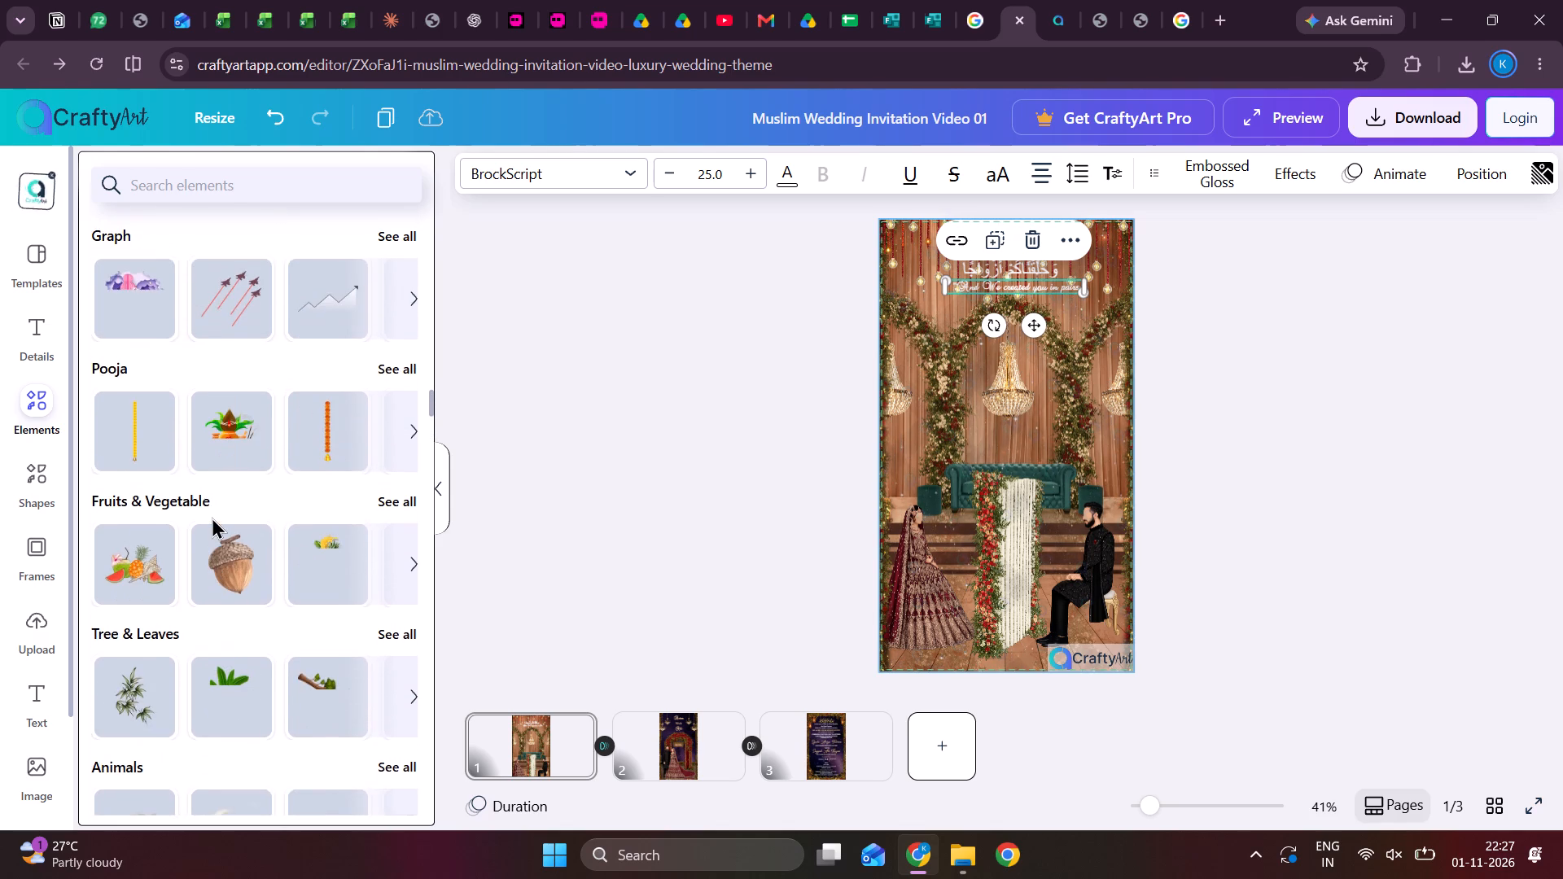
scroll(212, 517, "up", 1)
scroll(252, 381, "up", 1)
scroll(252, 381, "left", 2)
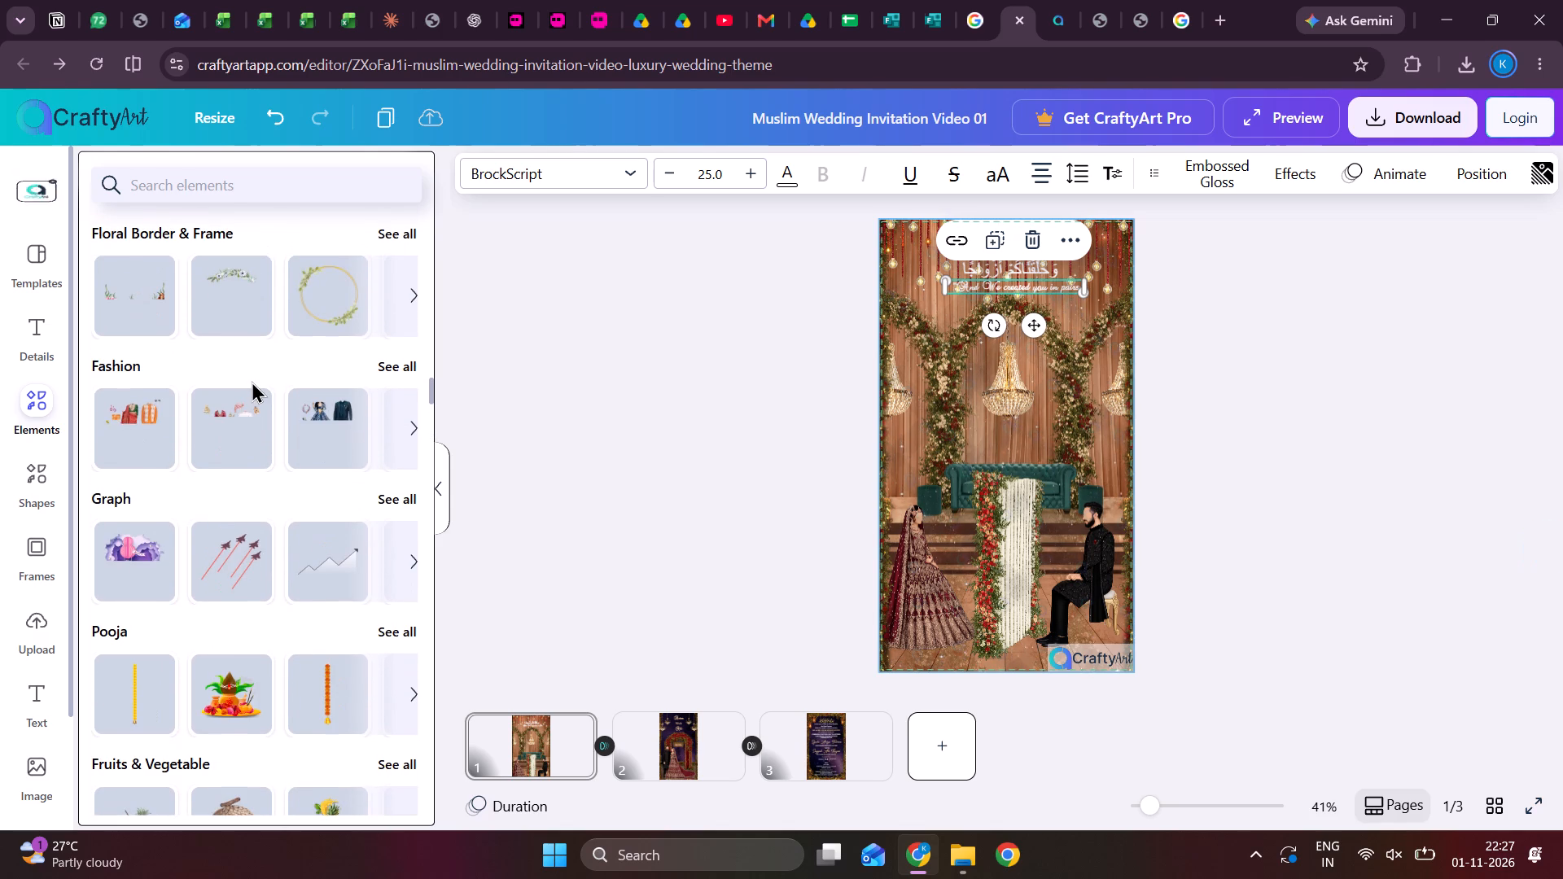
scroll(267, 431, "left", 3)
scroll(267, 431, "down", 3)
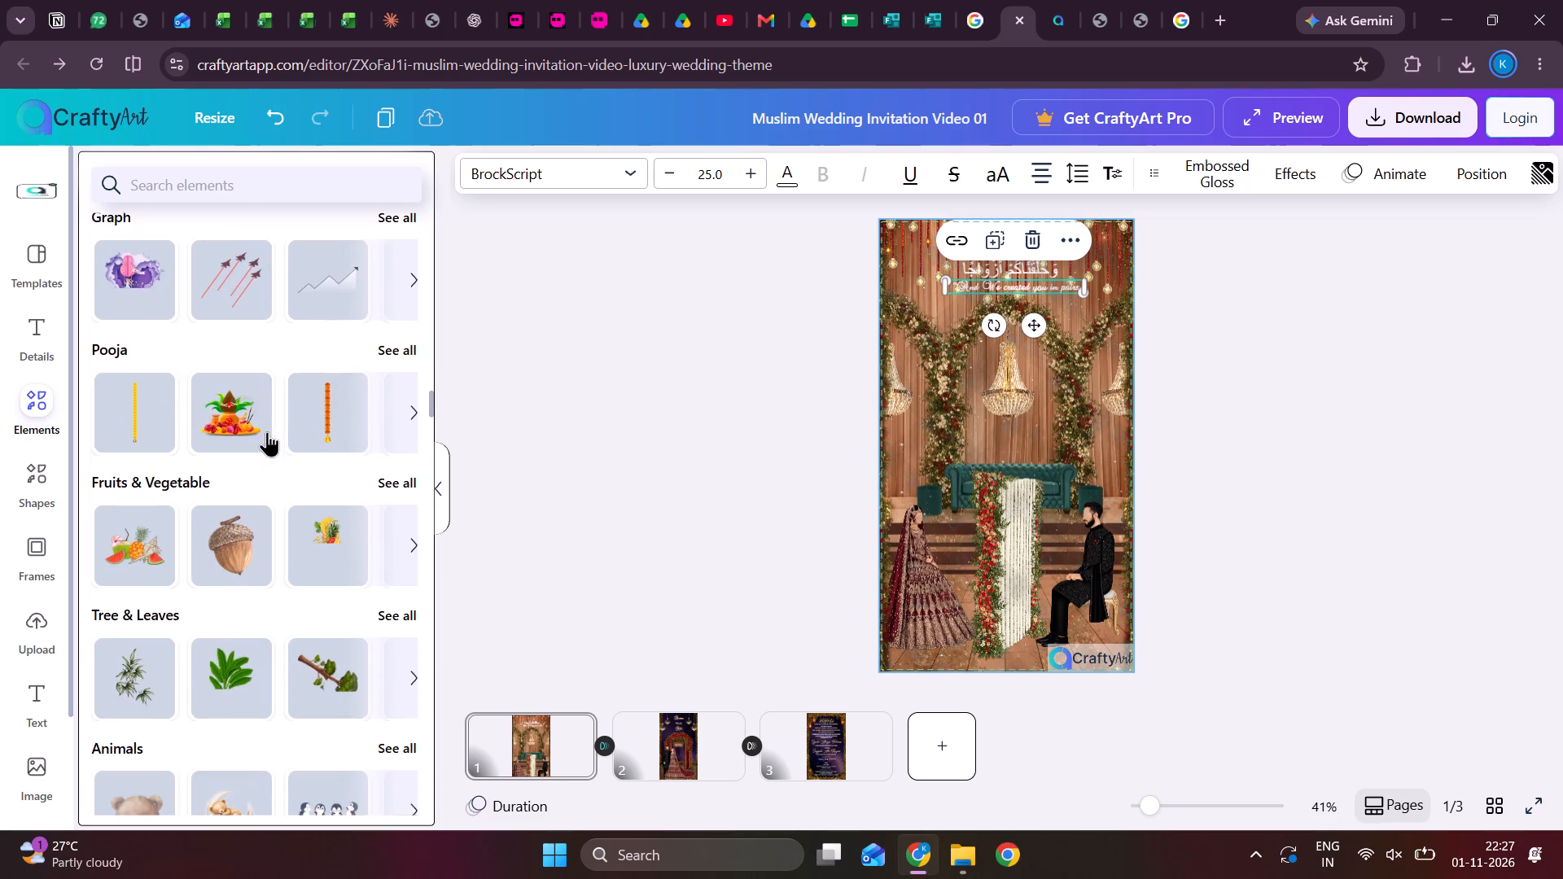
scroll(267, 431, "down", 7)
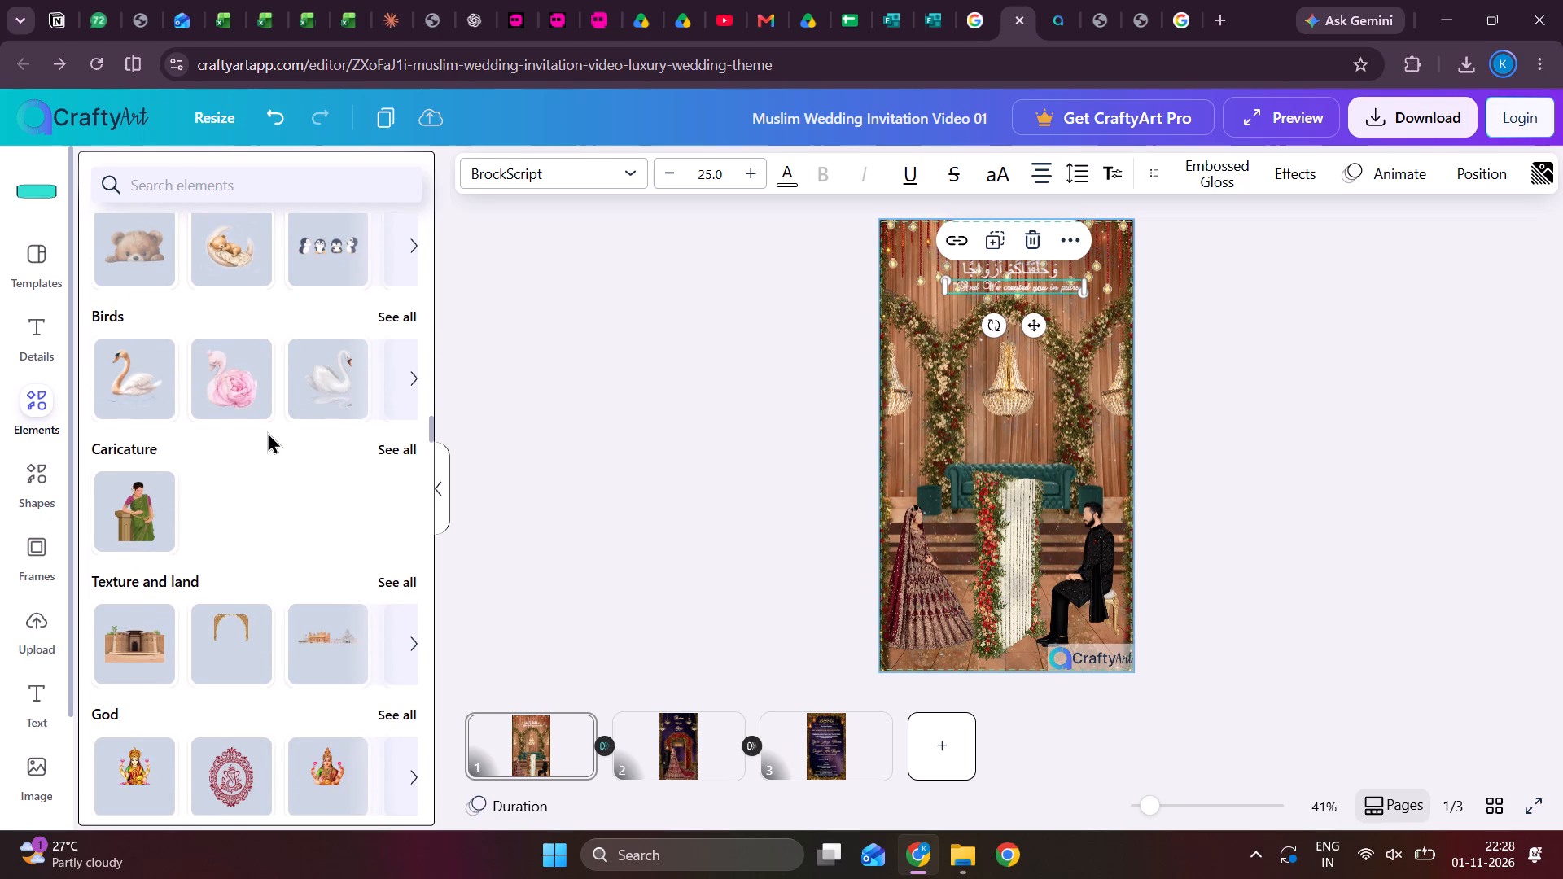
scroll(267, 431, "down", 1)
scroll(267, 431, "up", 5)
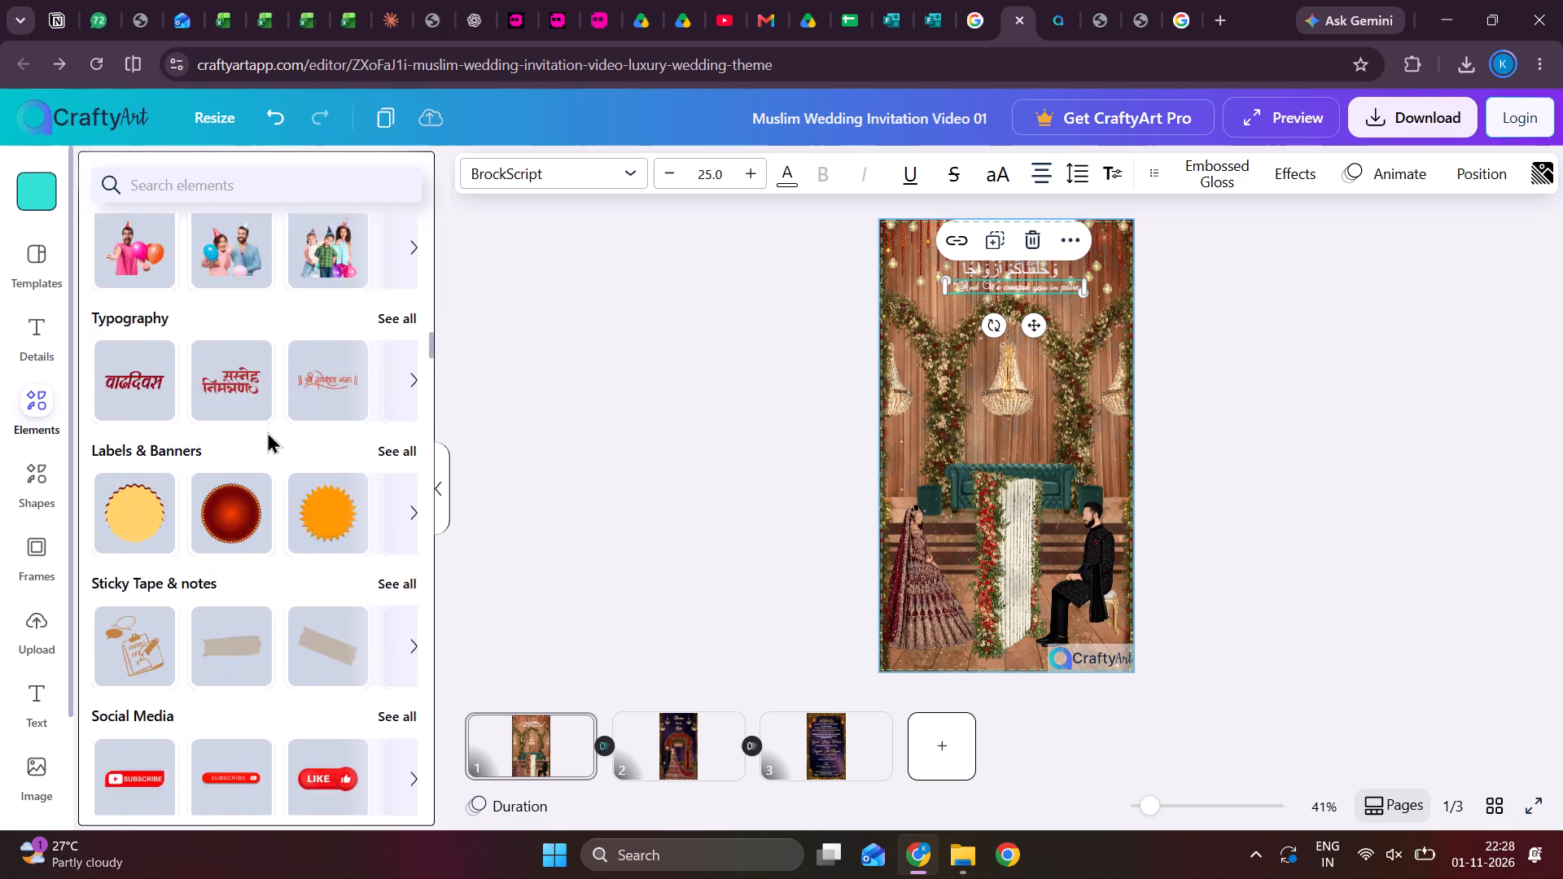
scroll(267, 431, "up", 2)
scroll(267, 431, "down", 3)
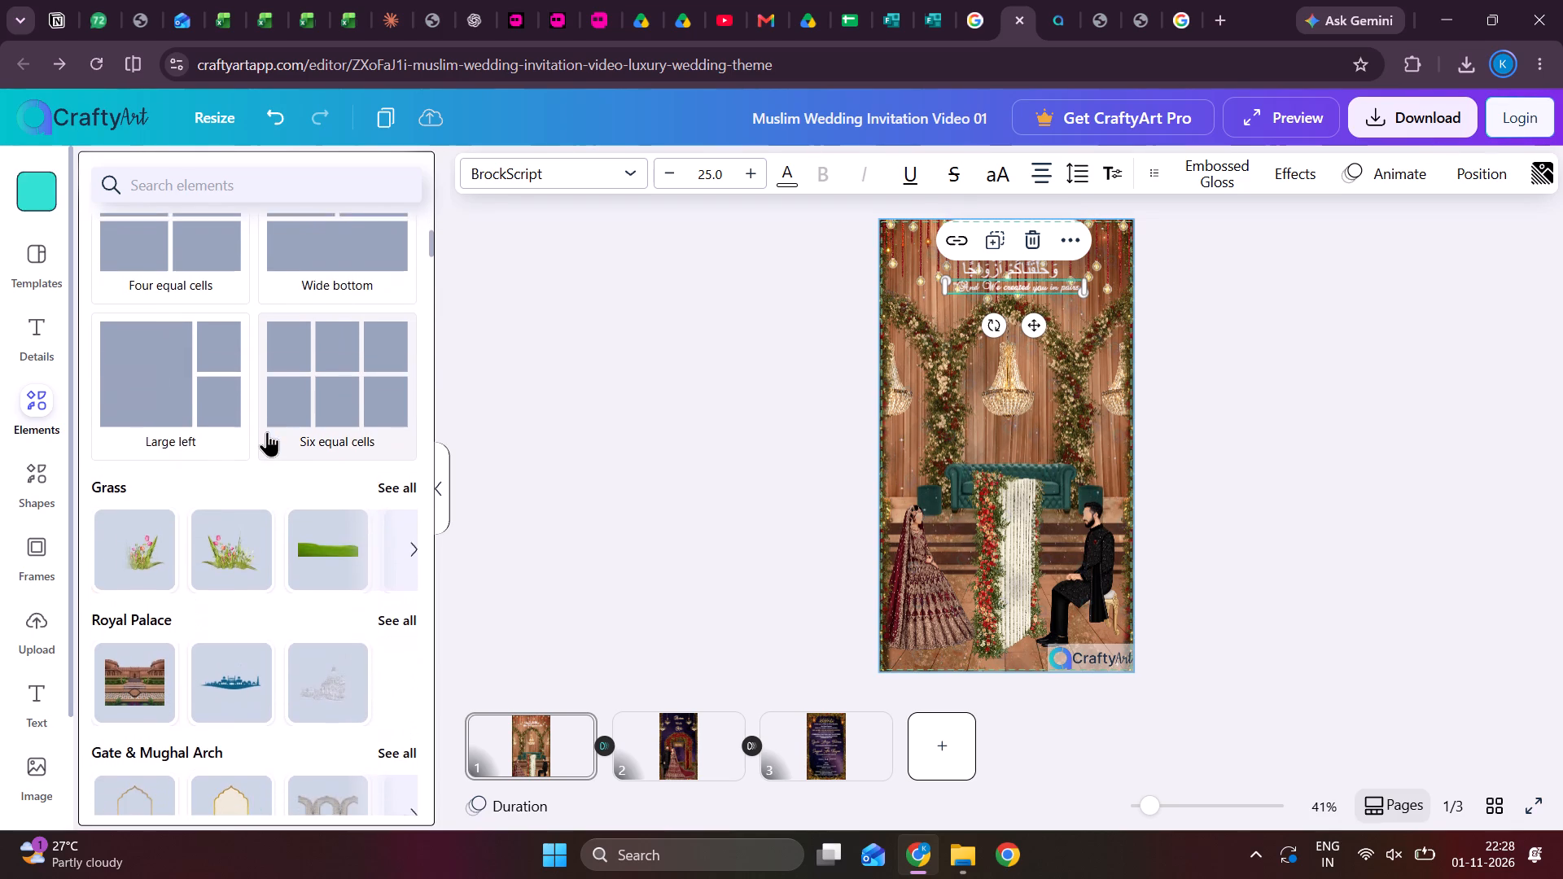
scroll(267, 431, "down", 1)
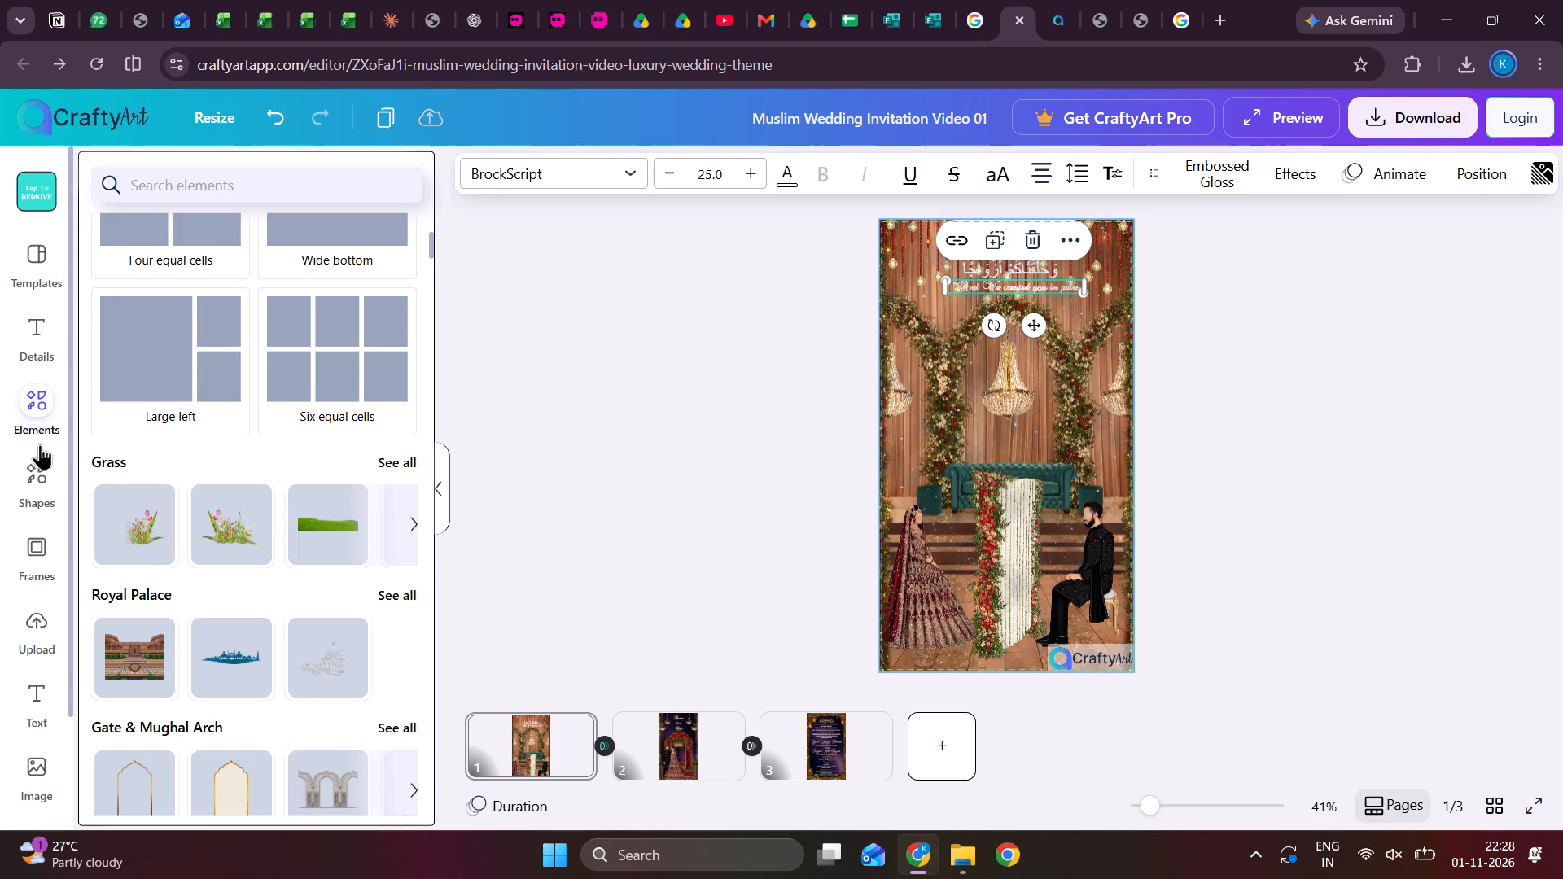
scroll(171, 614, "down", 1)
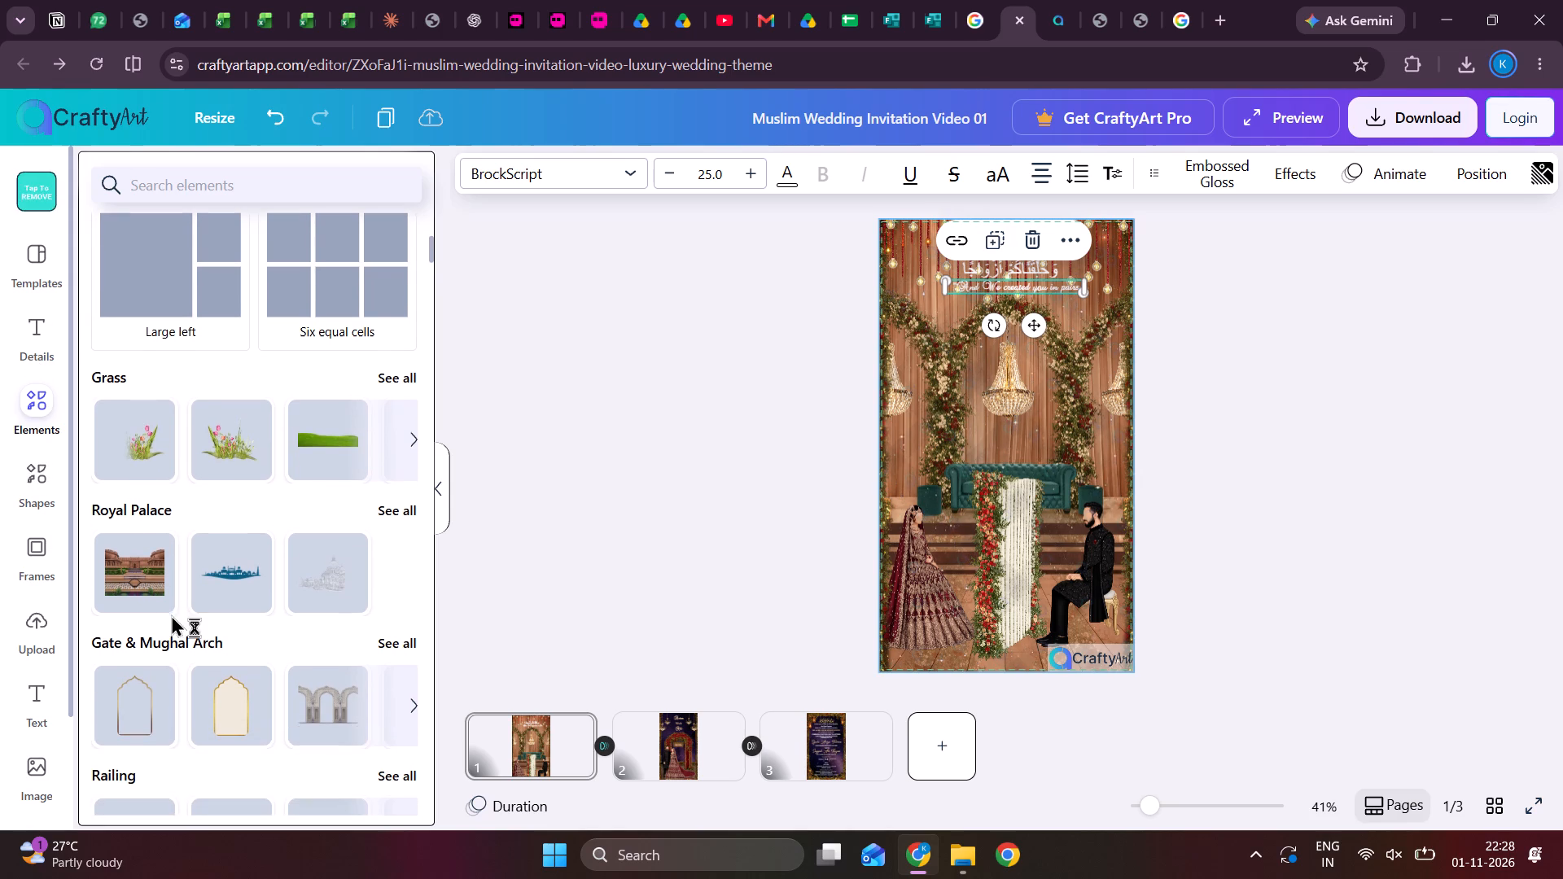
scroll(171, 614, "down", 1)
left_click(55, 547)
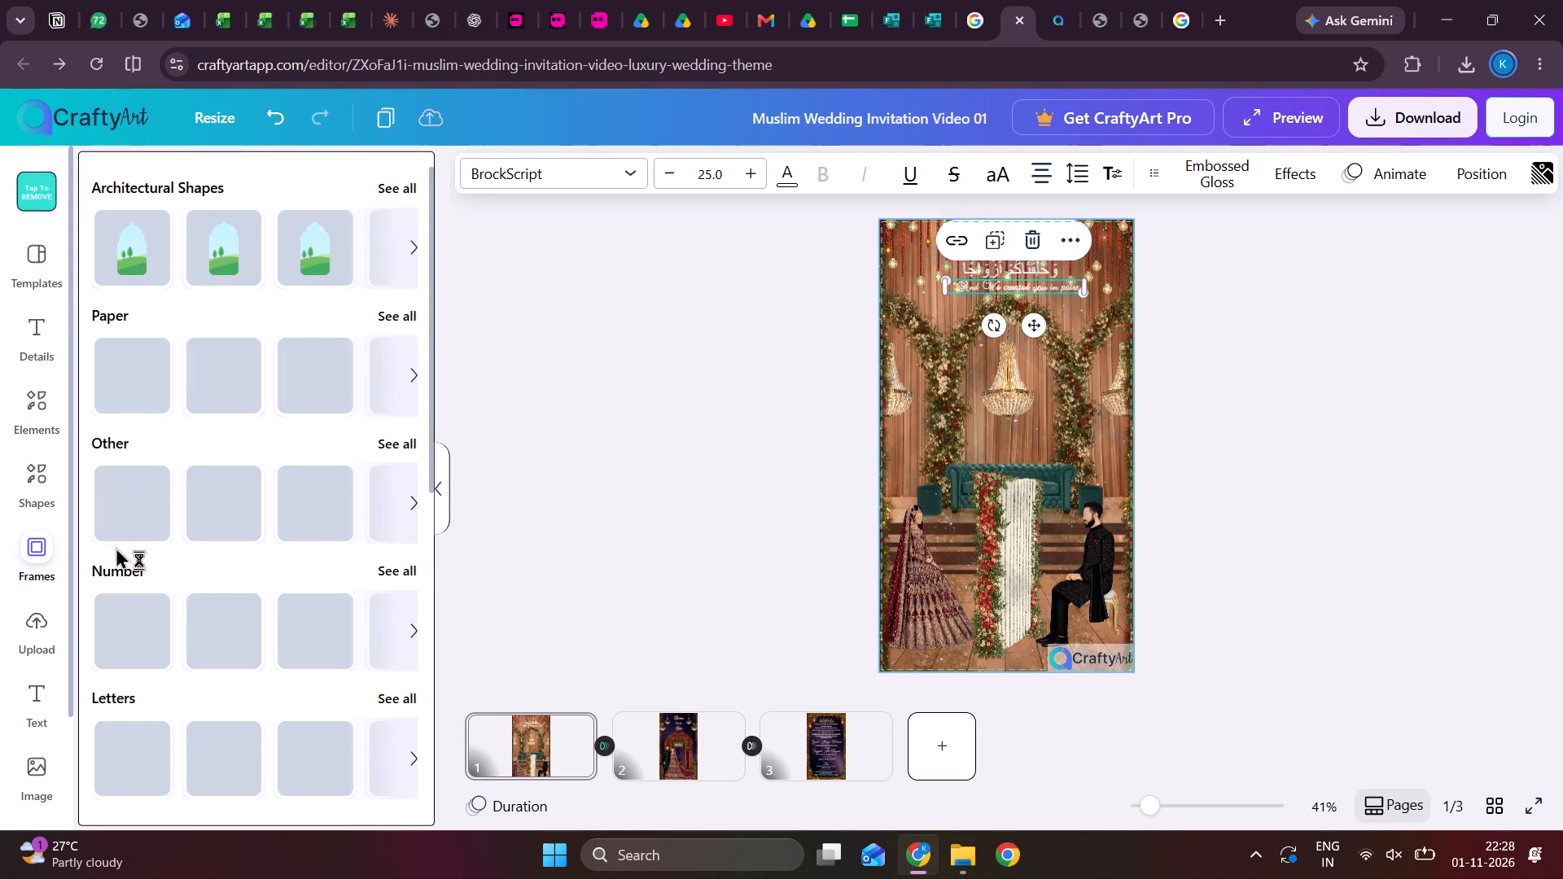
scroll(196, 547, "down", 2)
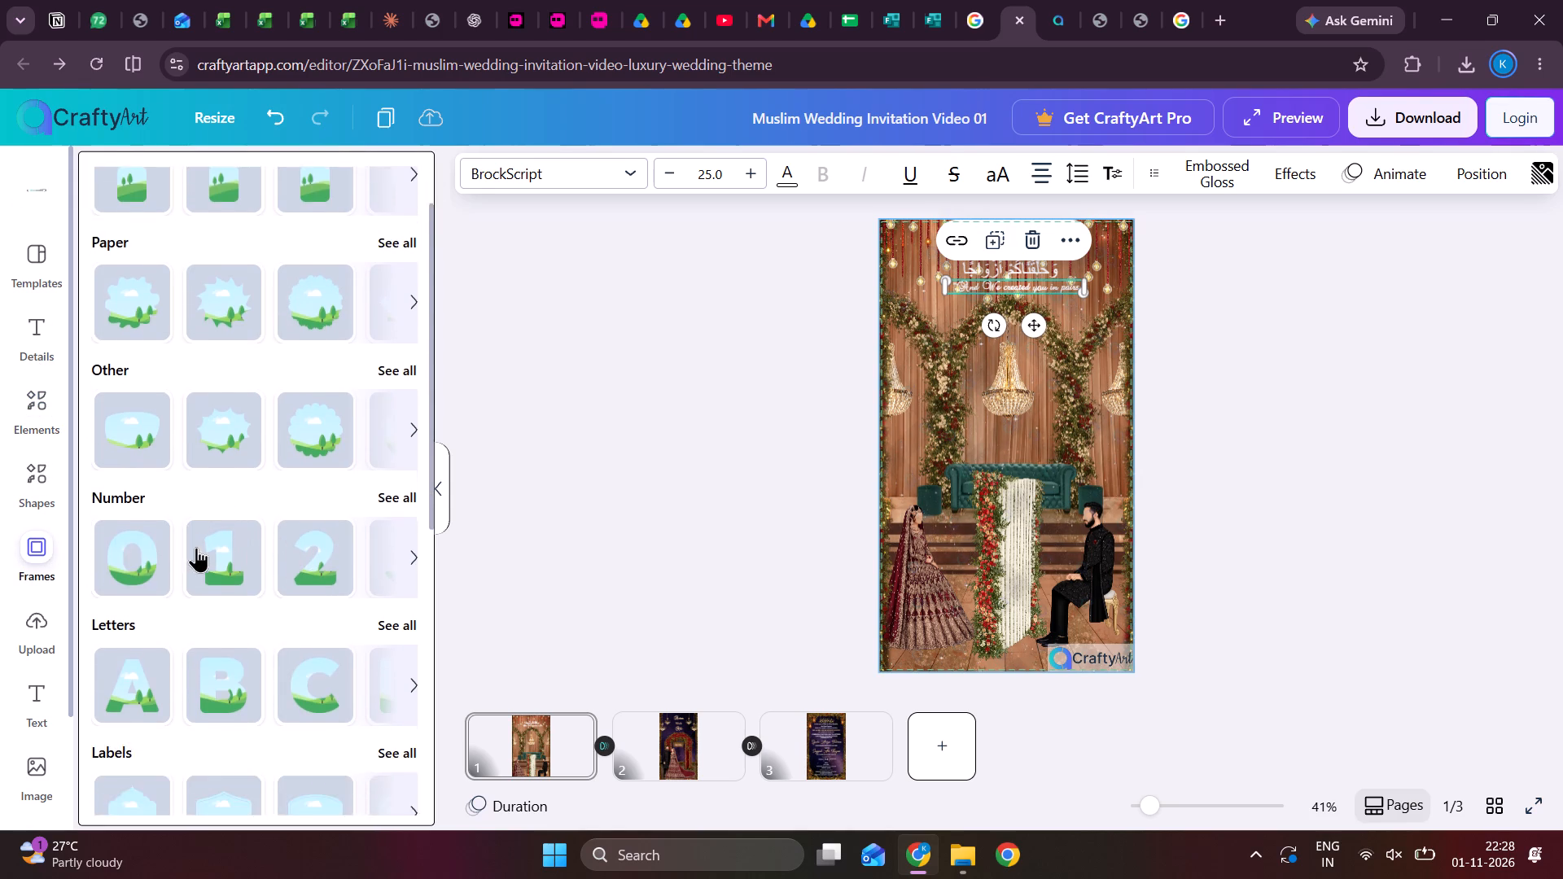
scroll(196, 547, "down", 6)
scroll(196, 547, "up", 1)
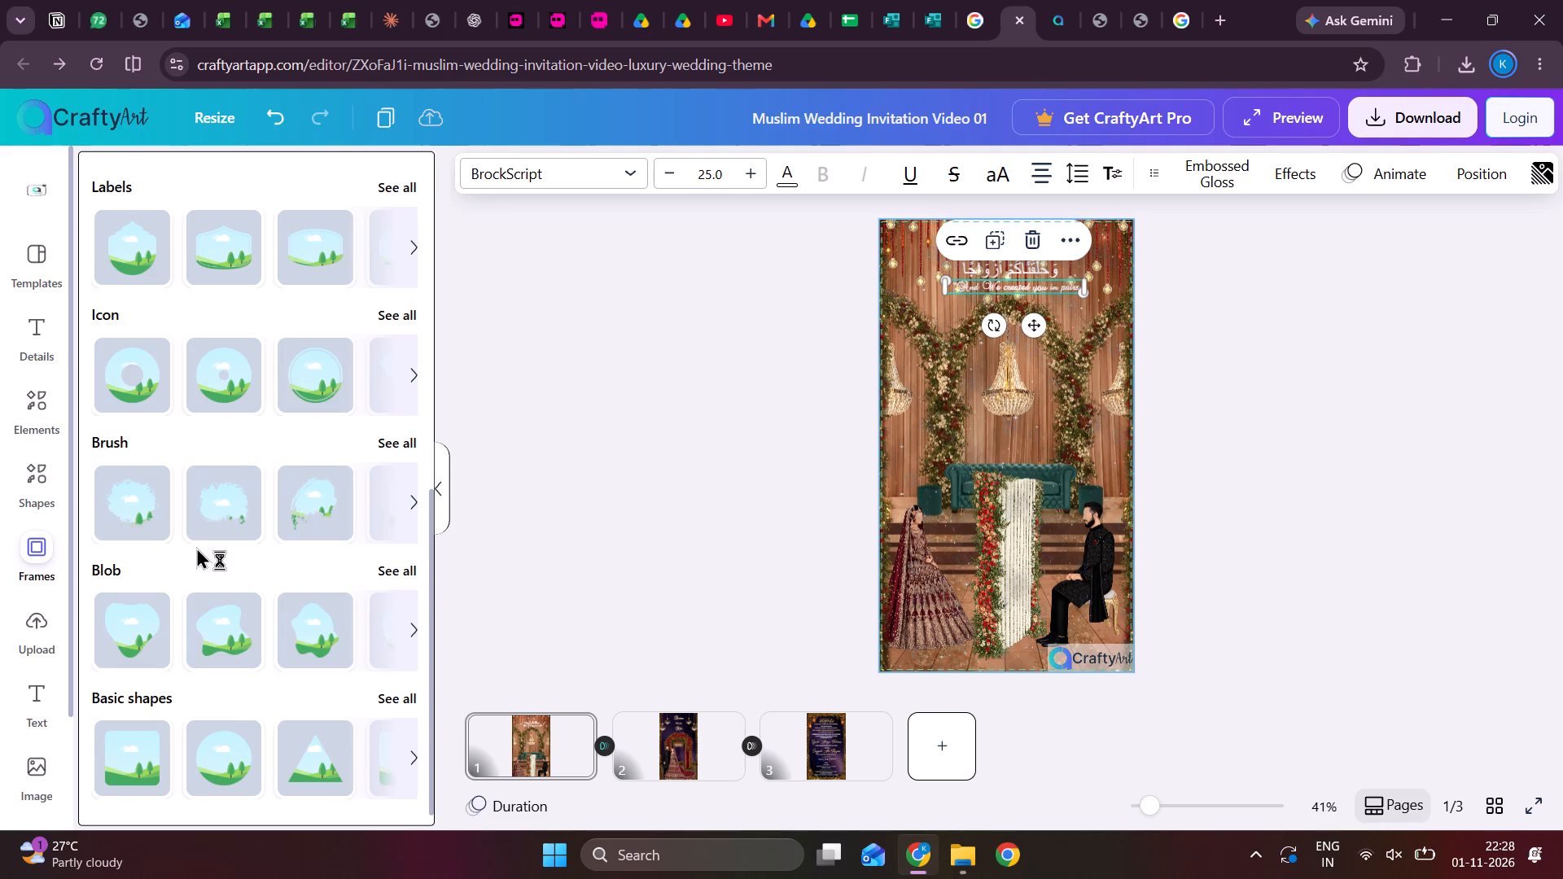
scroll(196, 547, "up", 1)
Add a rounded square over the verse and stretch it into a banner about 772 by 195 px covering both text lines.
left_click(45, 492)
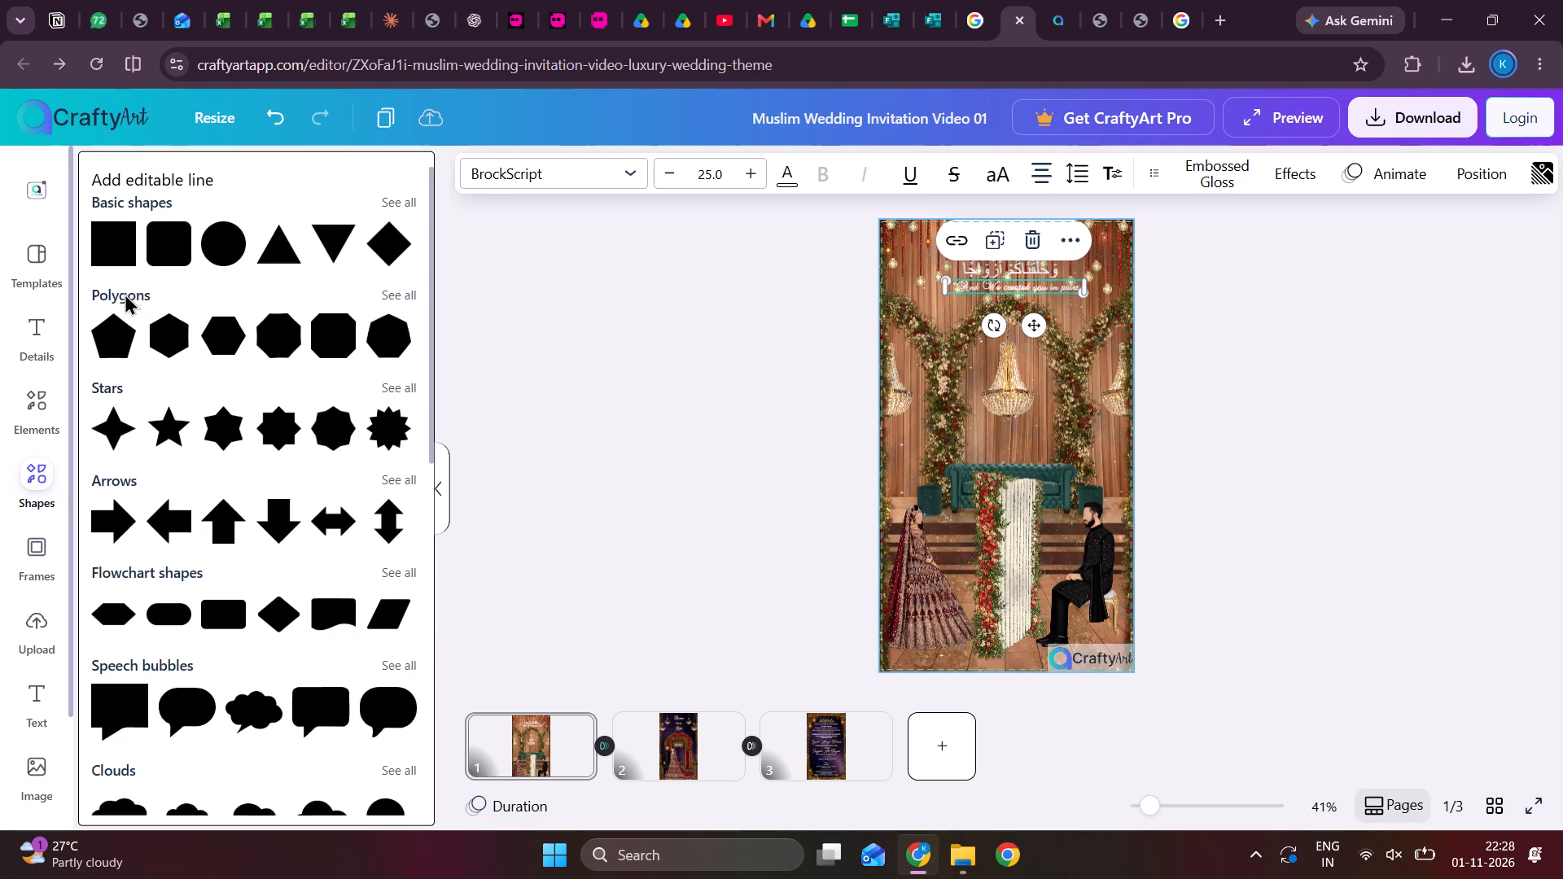
left_click(181, 255)
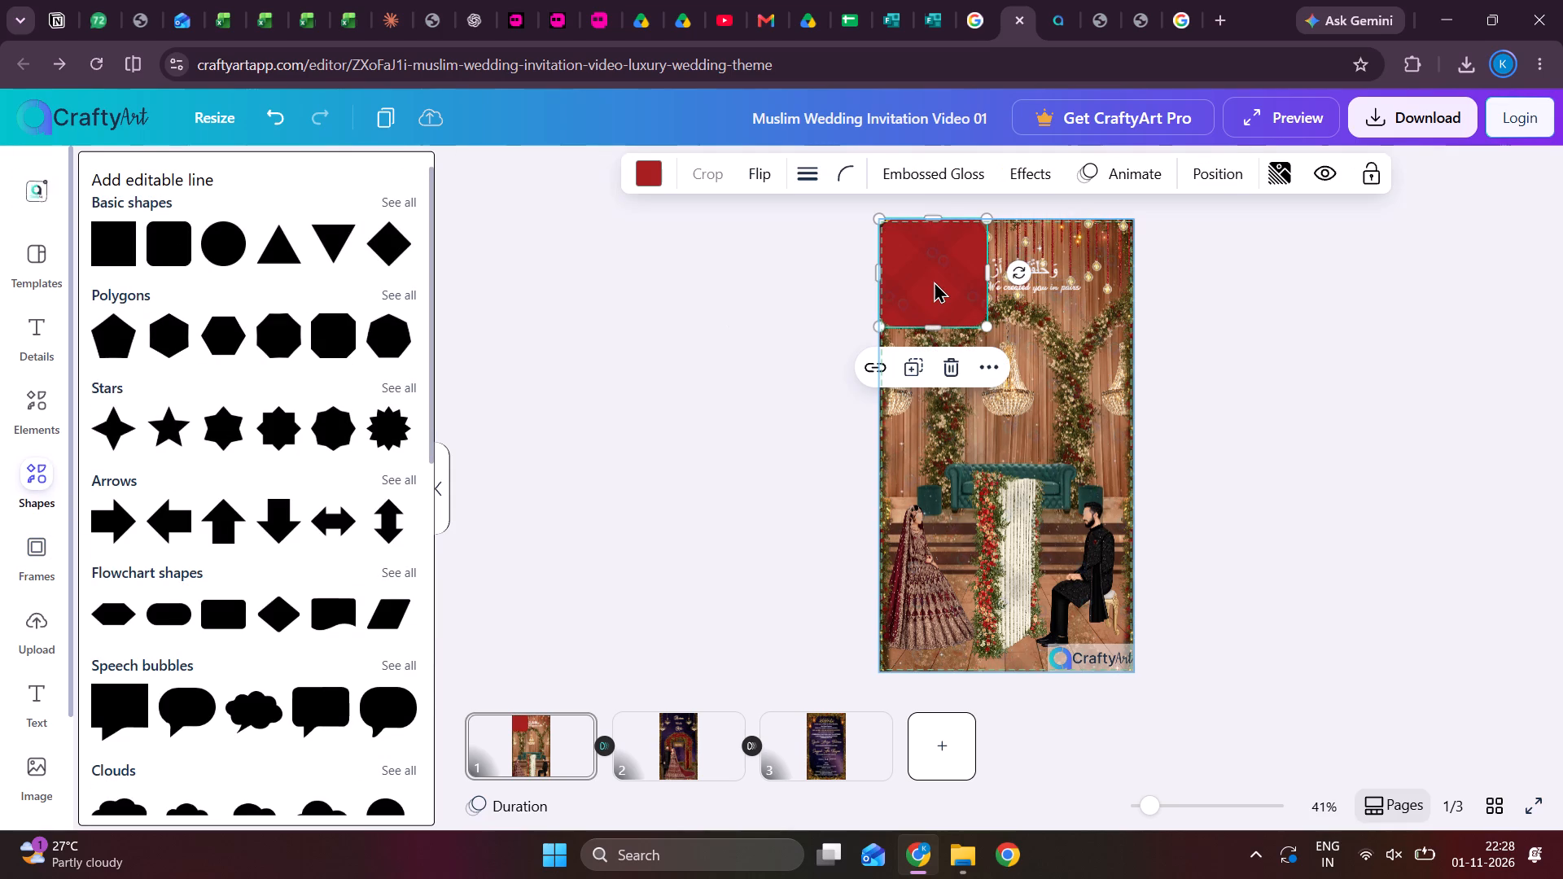
left_click_drag(934, 281, 976, 315)
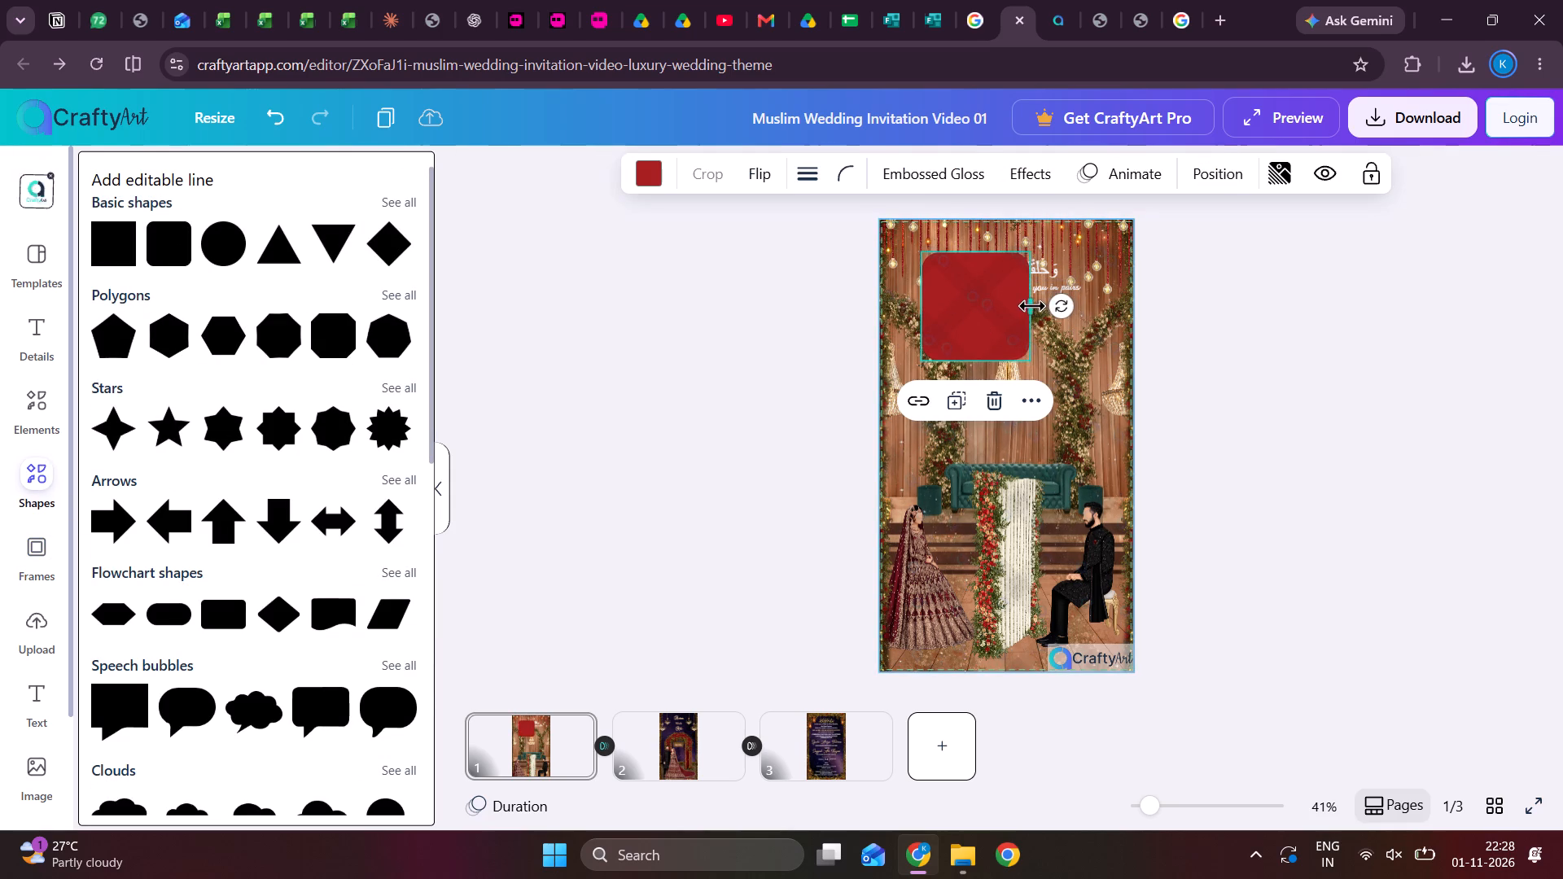
left_click_drag(1035, 304, 1105, 302)
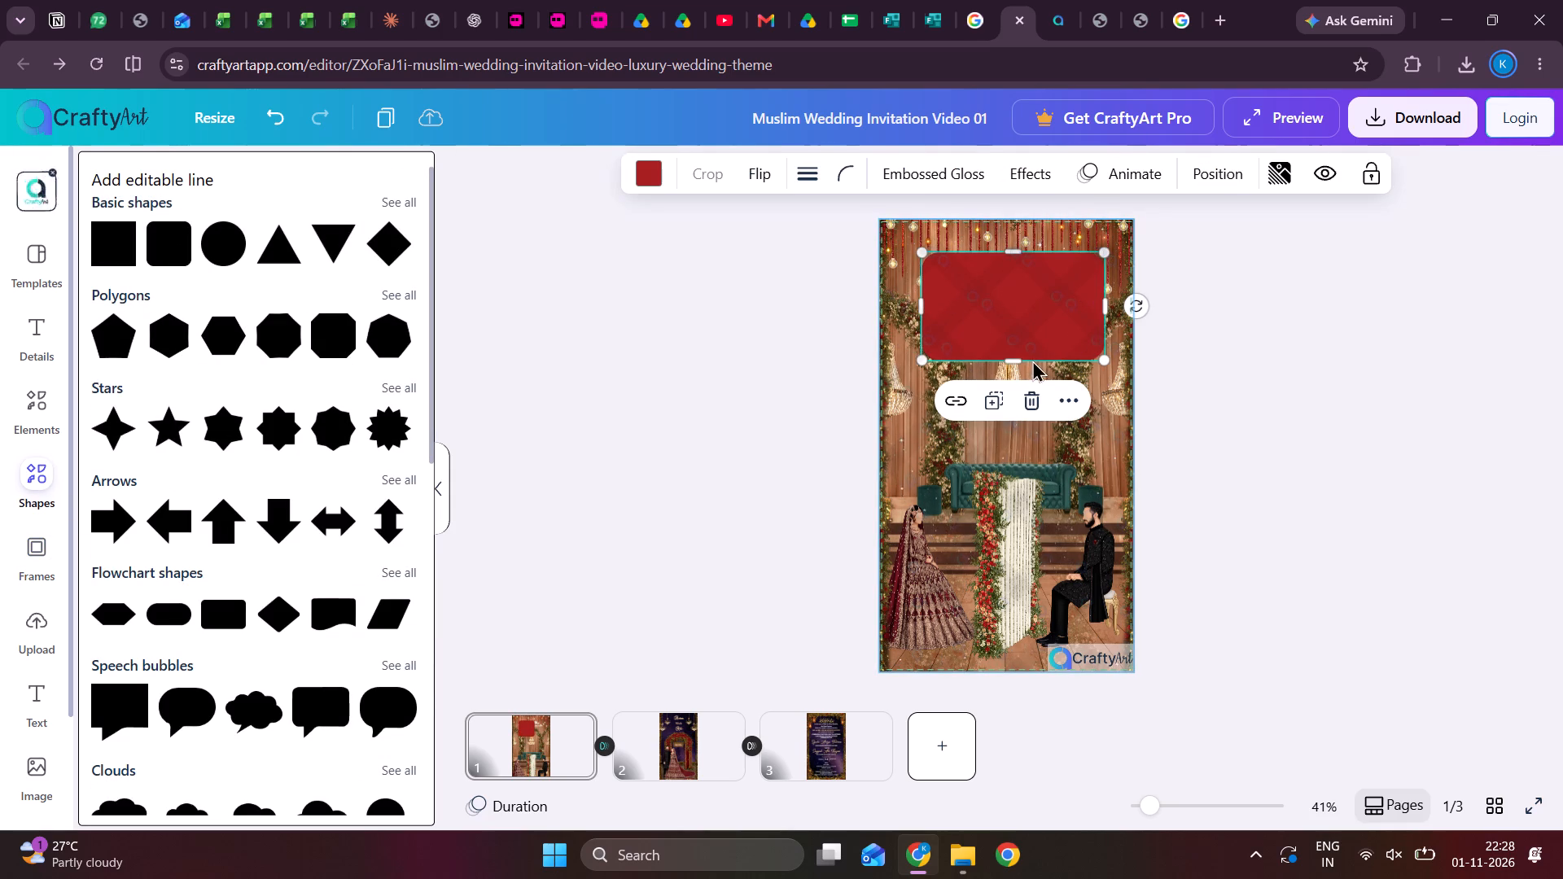
left_click(1006, 356)
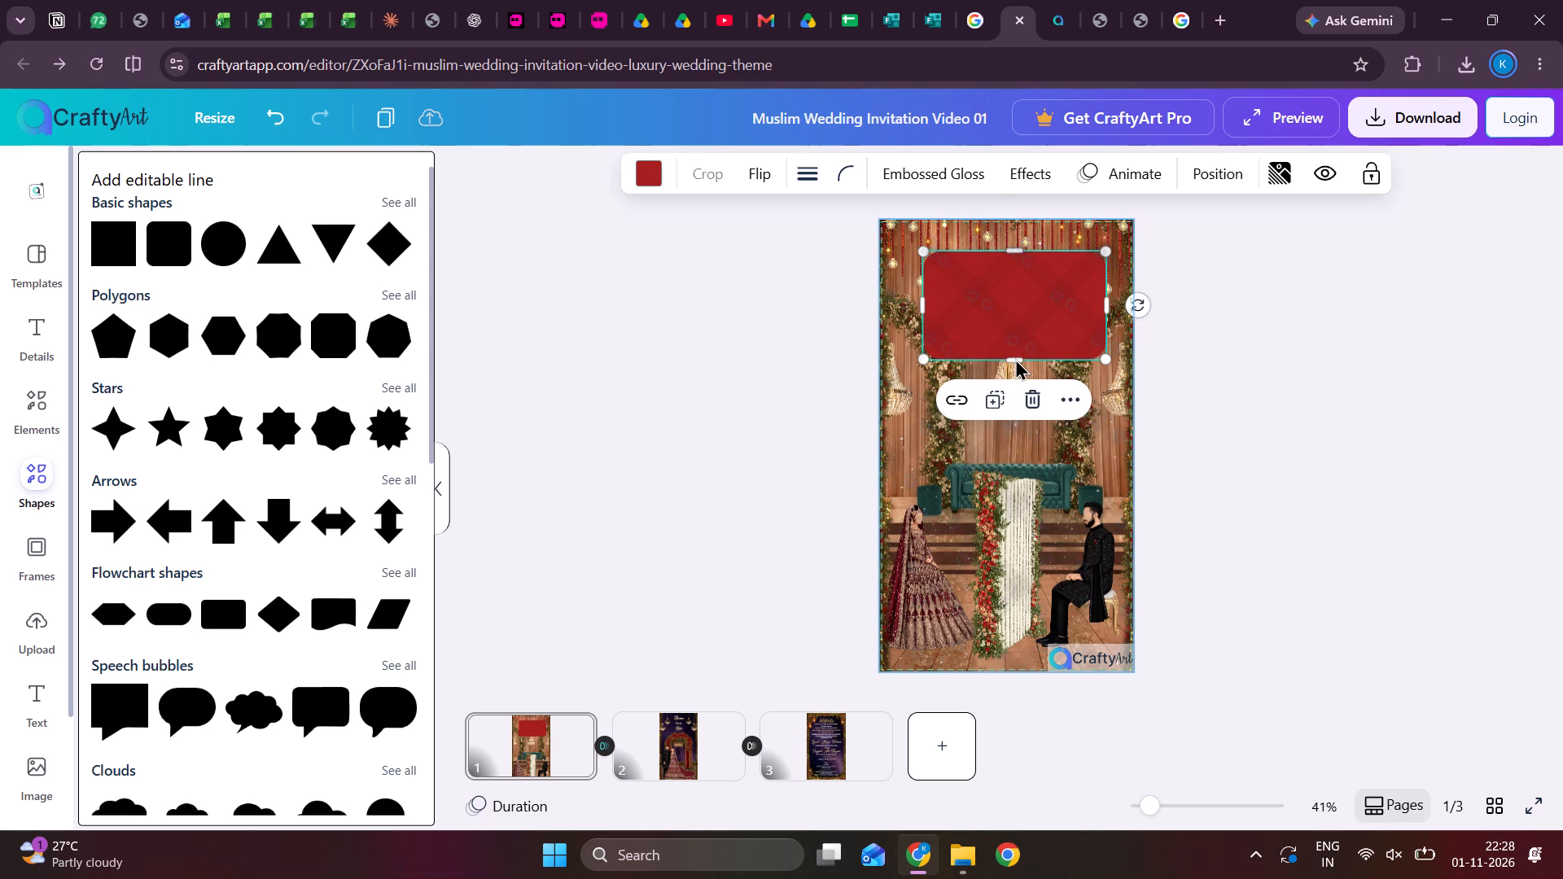
left_click(1015, 358)
scroll(1000, 330, "up", 2)
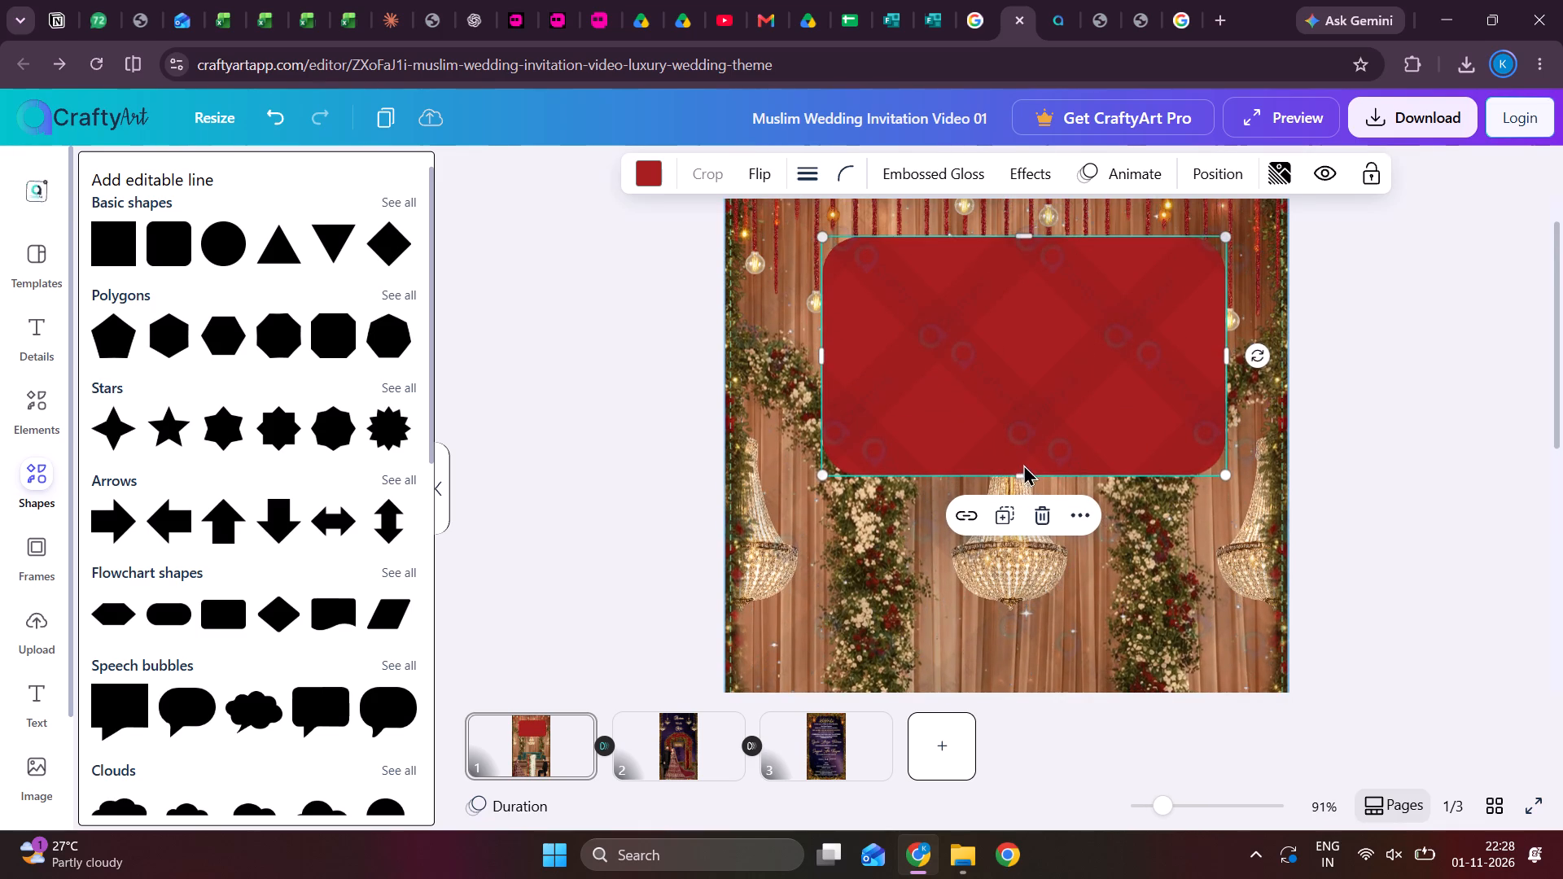
left_click_drag(1024, 477, 978, 309)
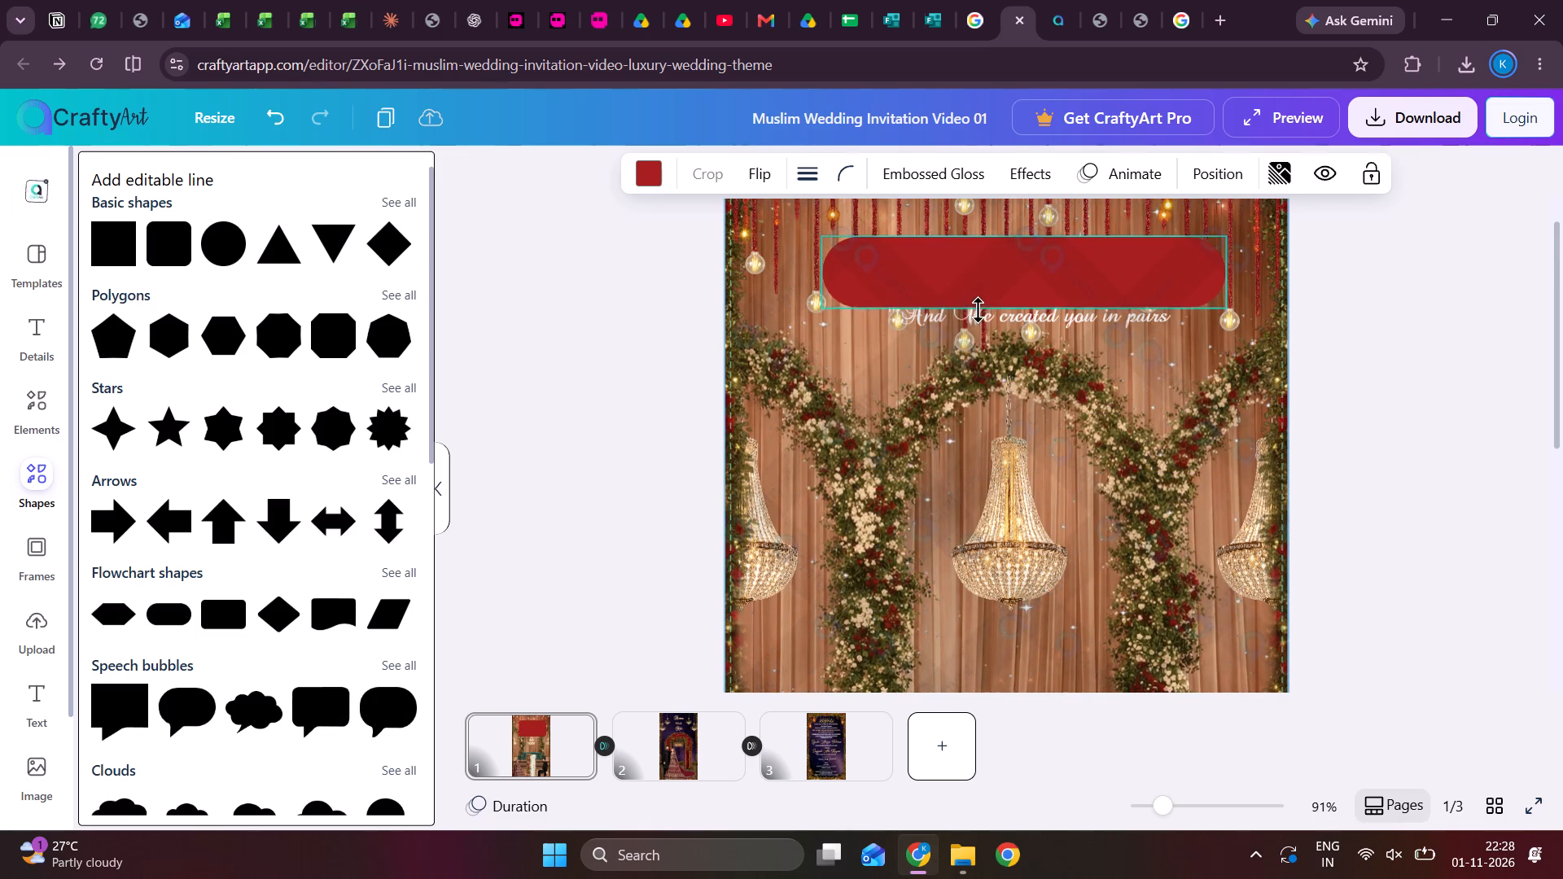
left_click_drag(978, 309, 979, 339)
Fill the rounded banner with the light peach document colour.
left_click(634, 175)
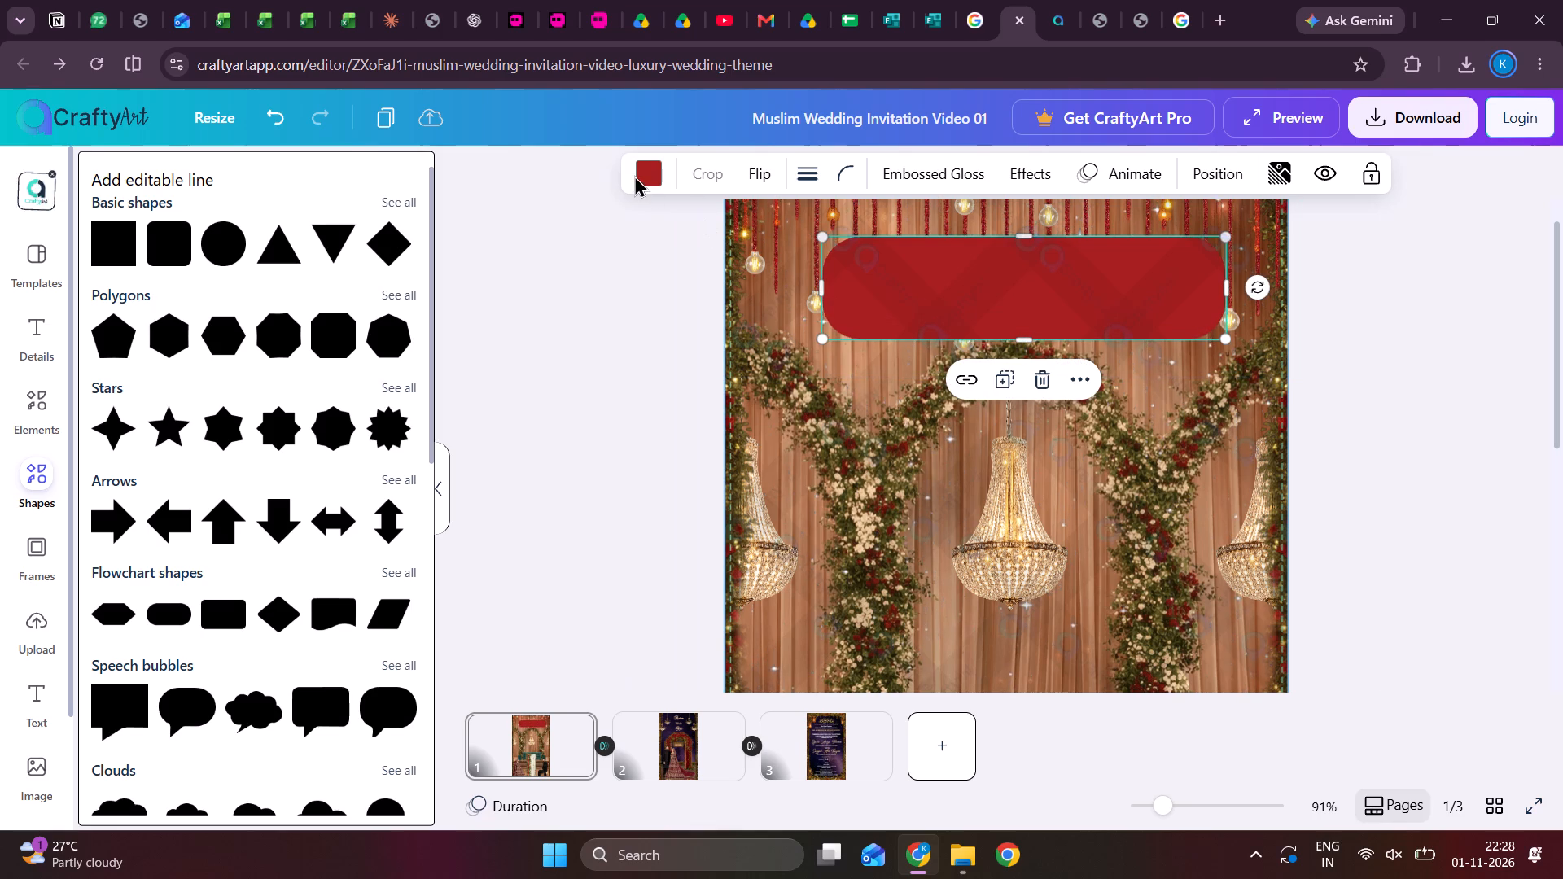
left_click(653, 172)
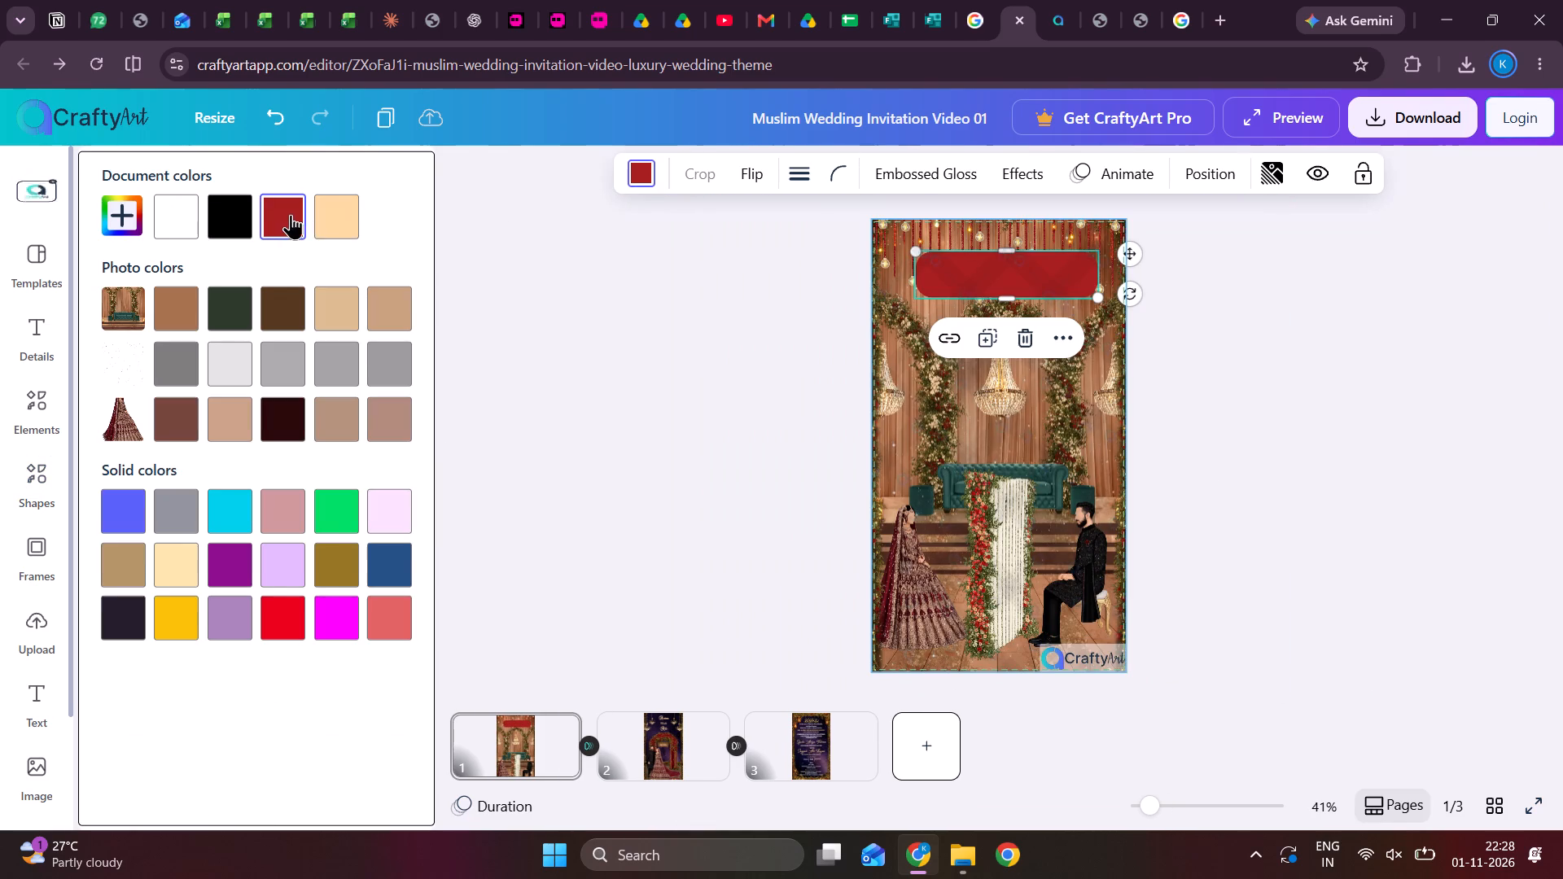
left_click(342, 224)
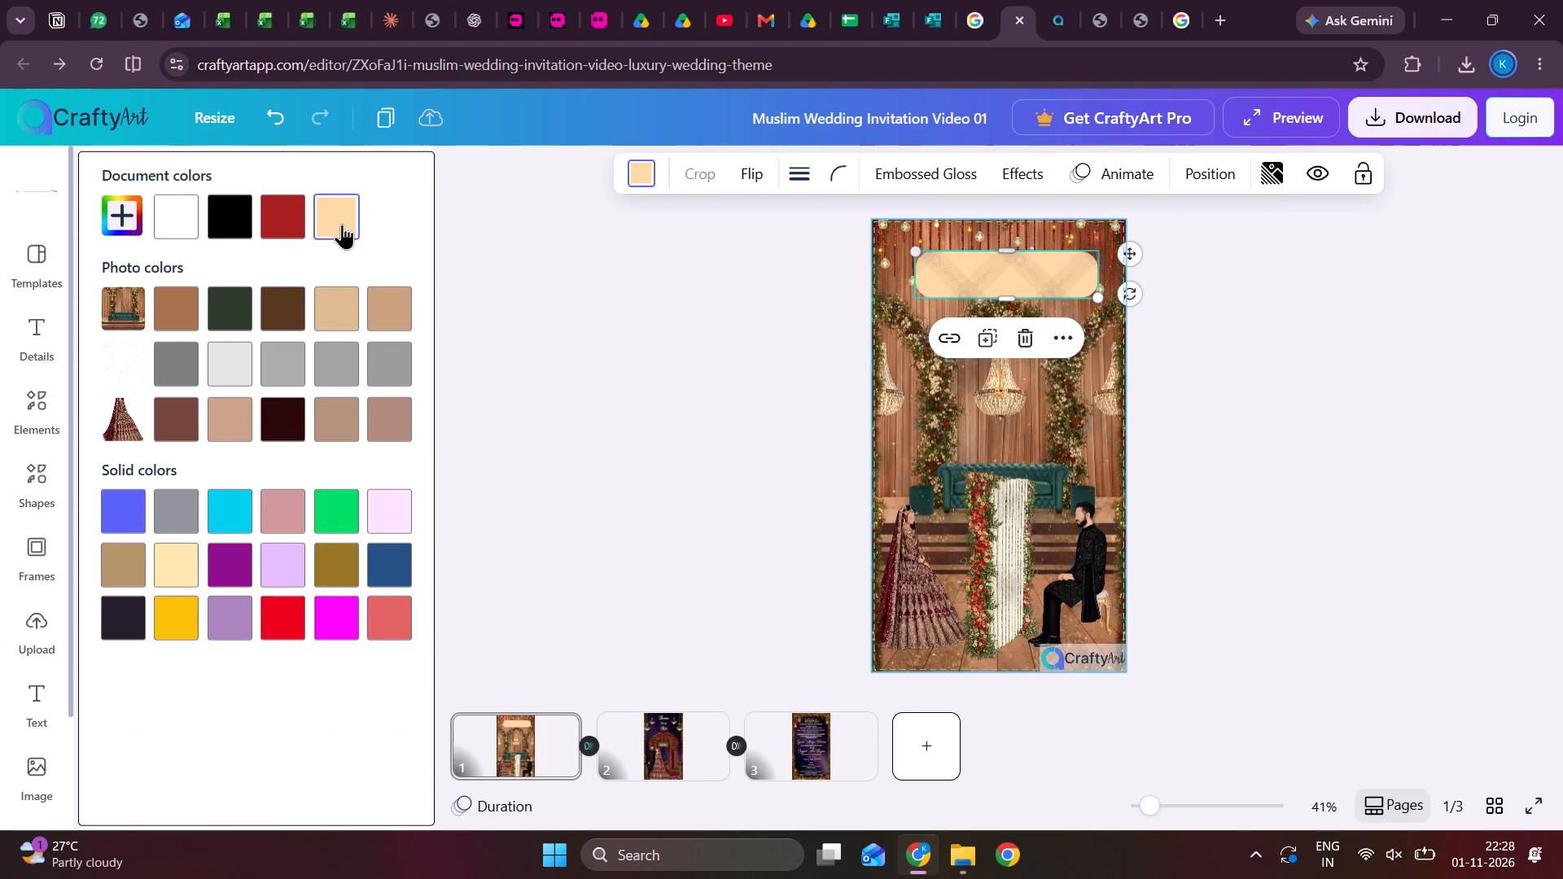
Nudge the peach banner slightly left and align it to the horizontal centre of the page.
left_click(1223, 171)
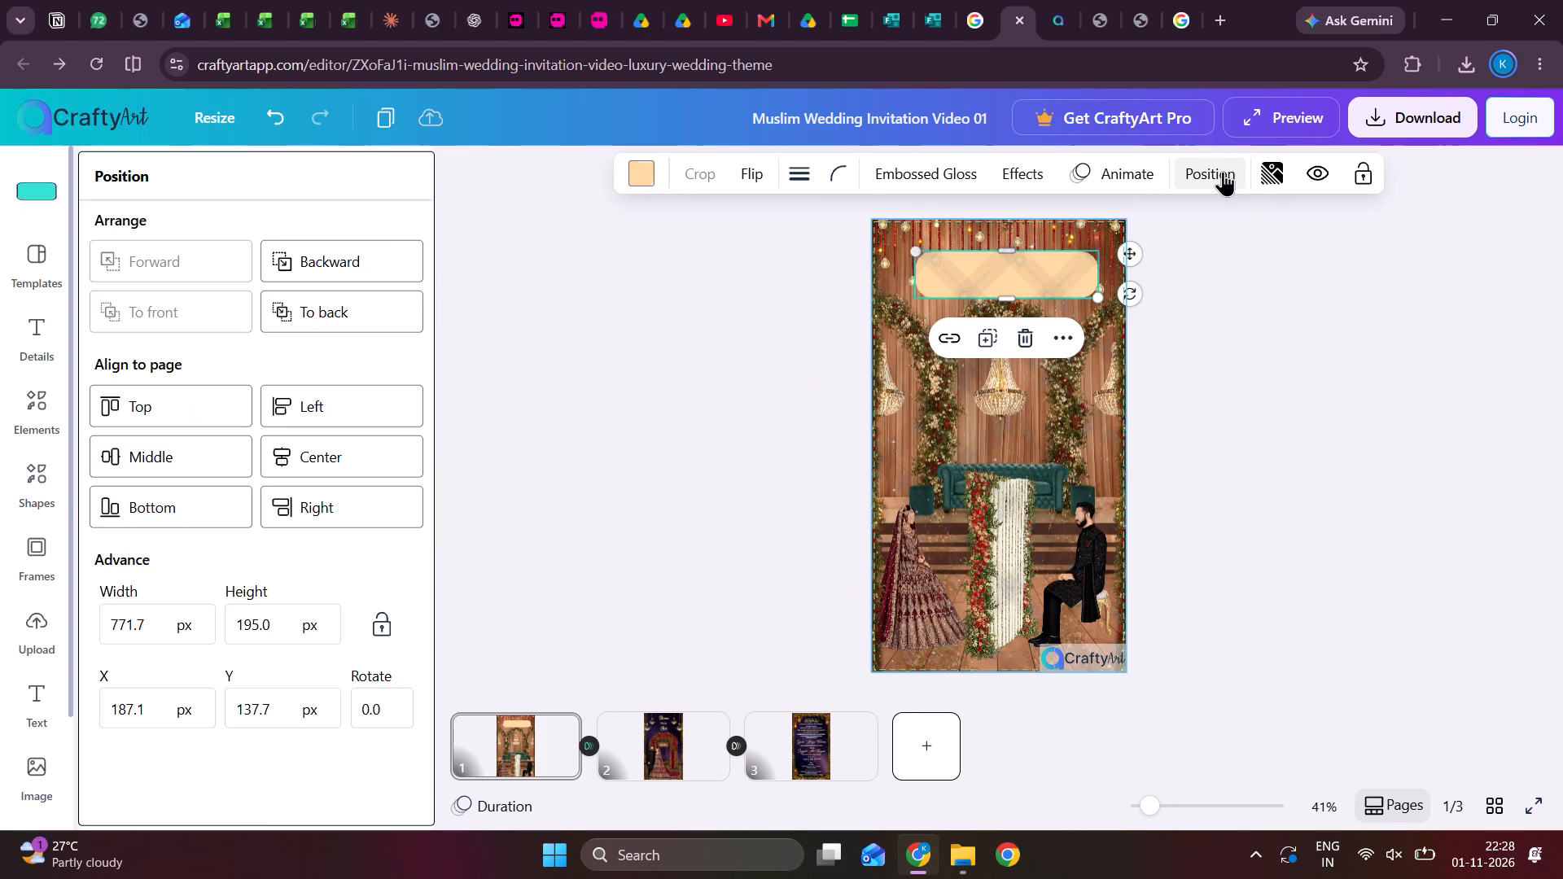
left_click(1197, 294)
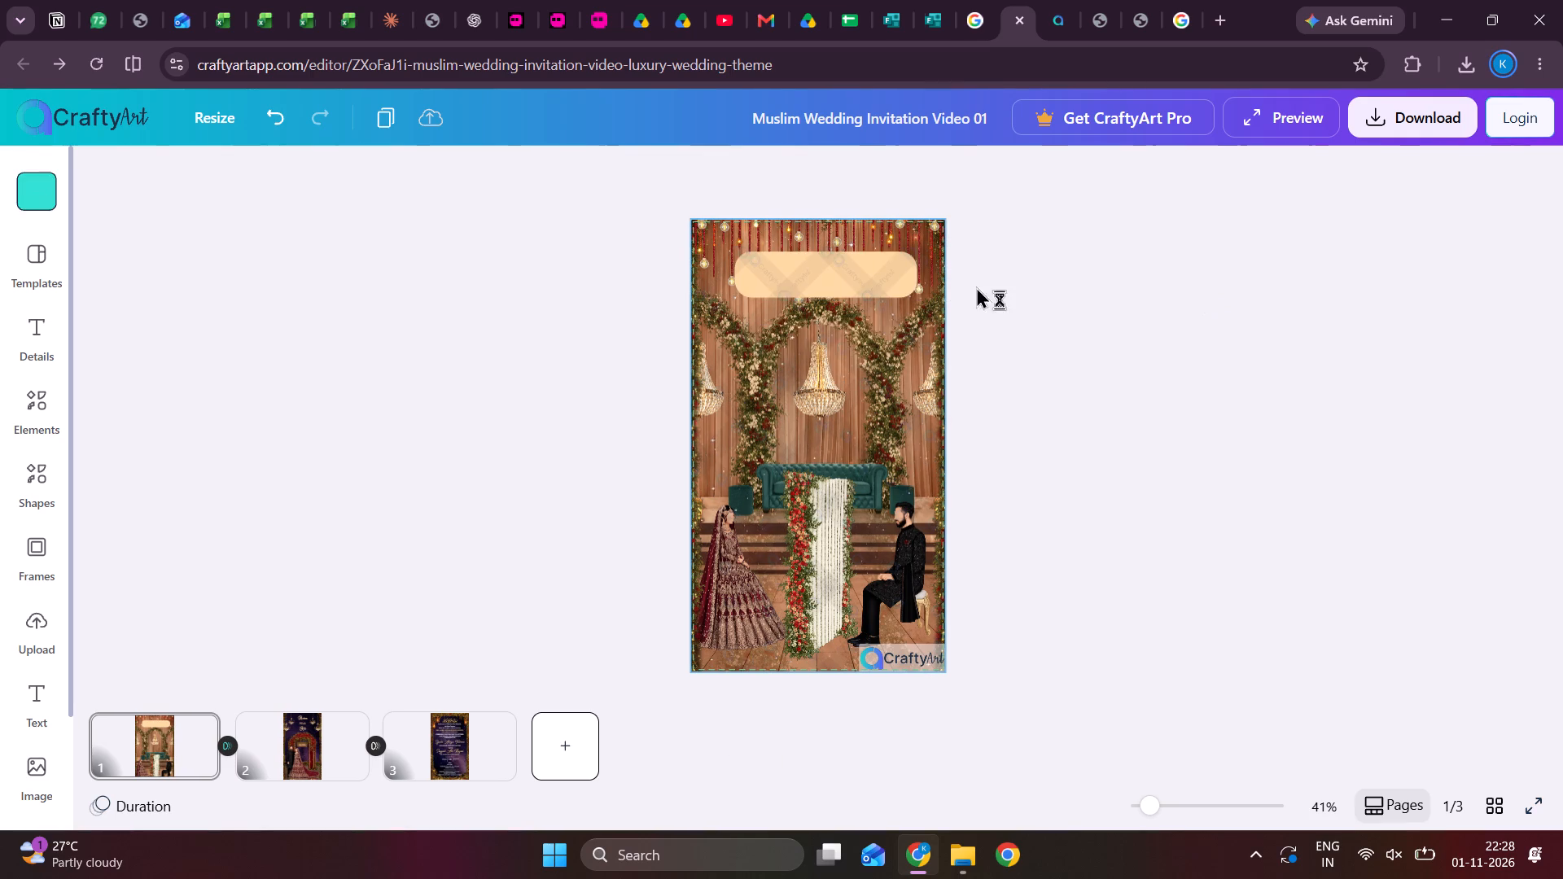
left_click(859, 278)
key("Left")
key("Left")
key("Left")
key("Left")
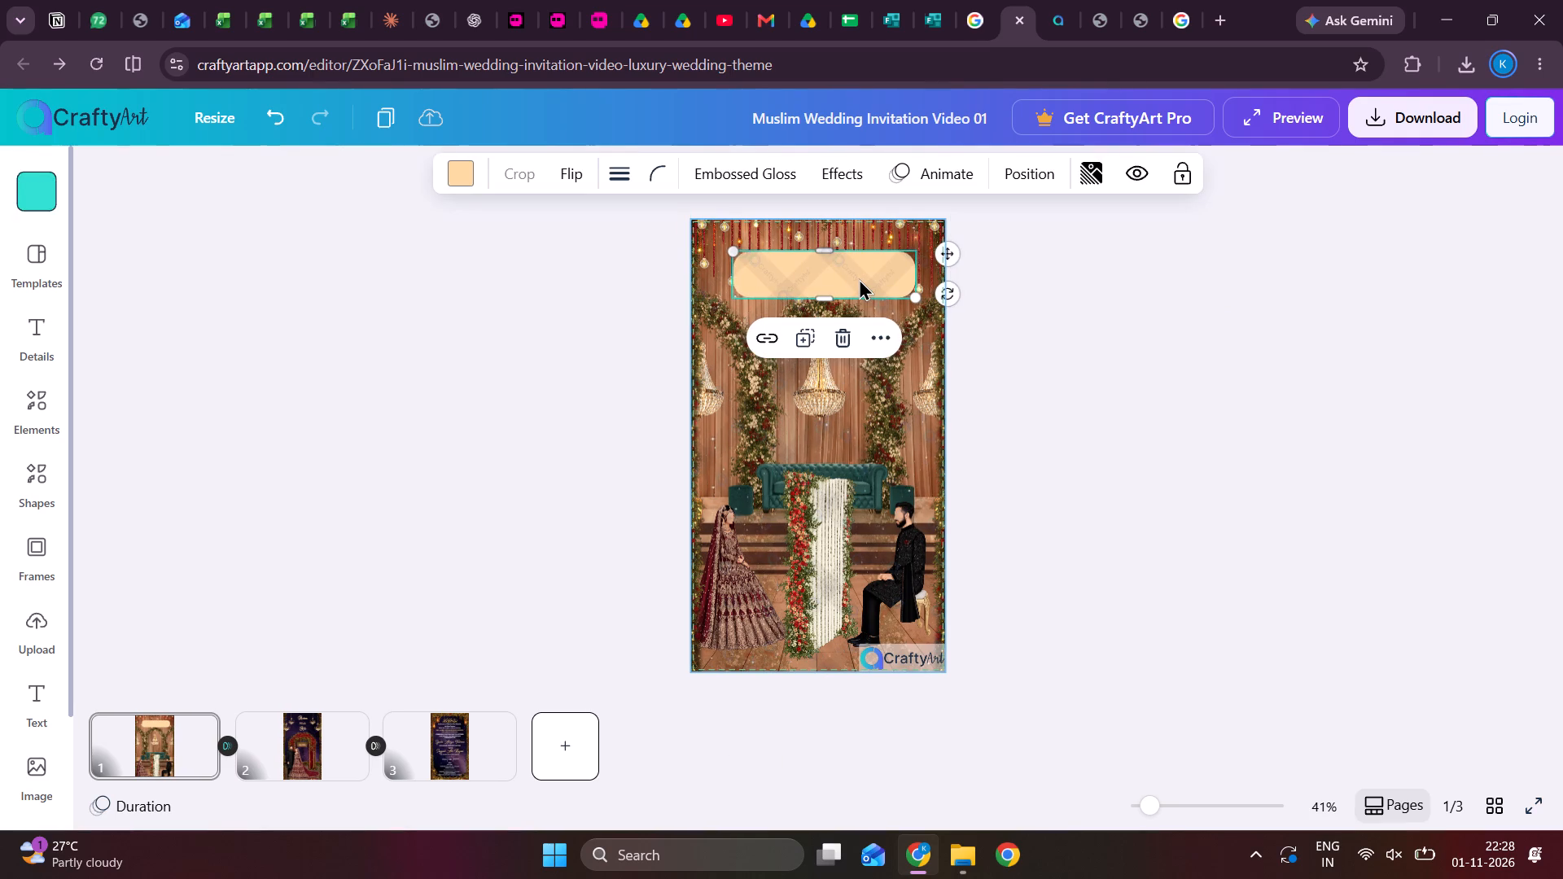
key("Left")
left_click(1038, 173)
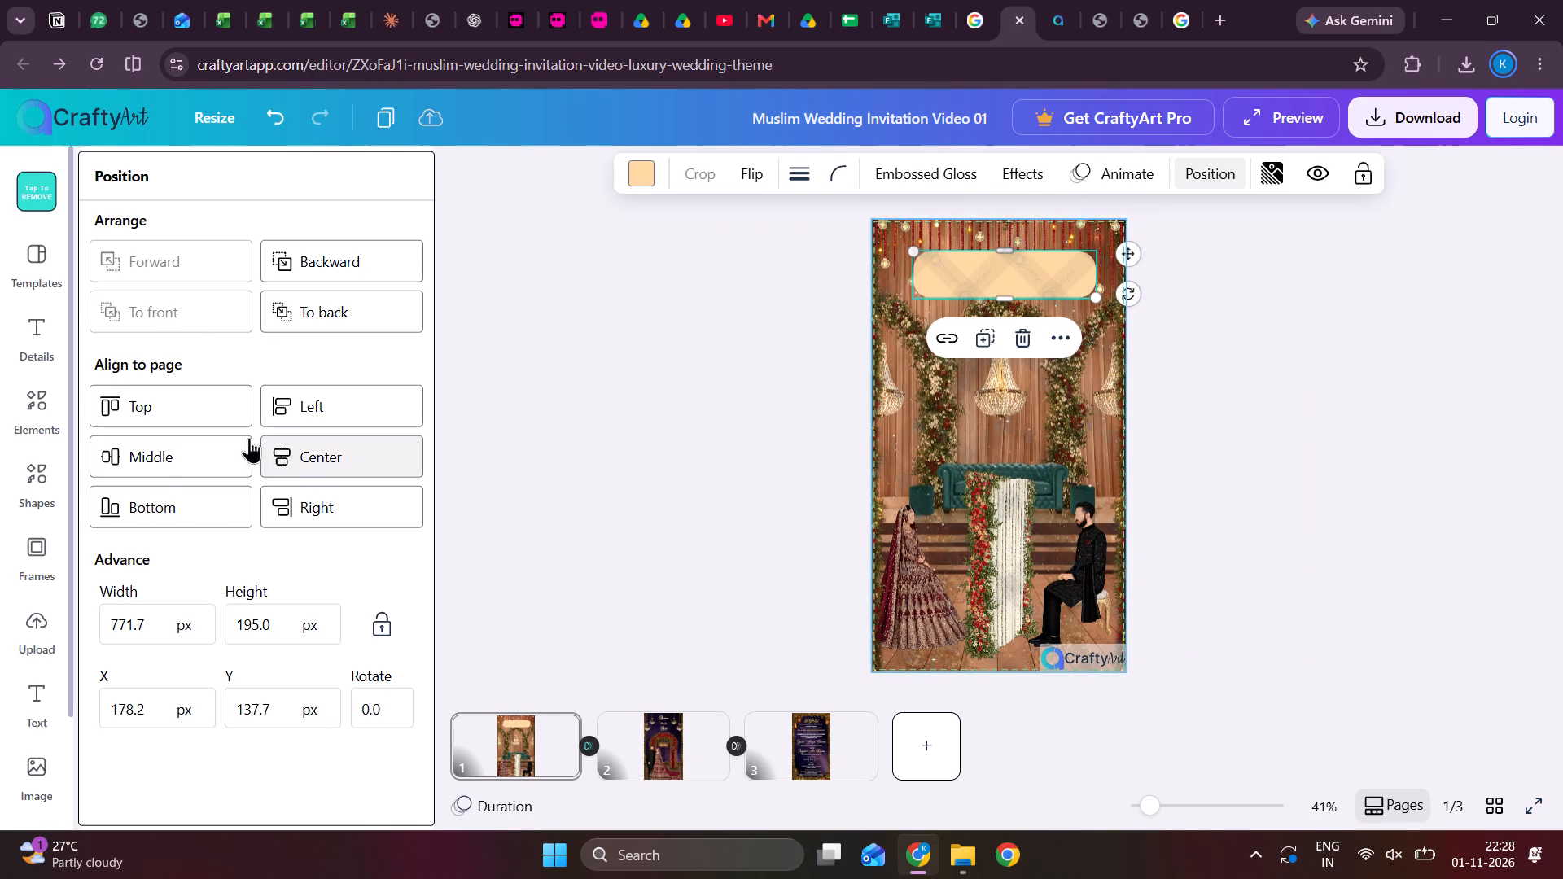
left_click(301, 462)
Send the peach banner backward two layers, behind the English translation and the Arabic verse.
left_click(1015, 289)
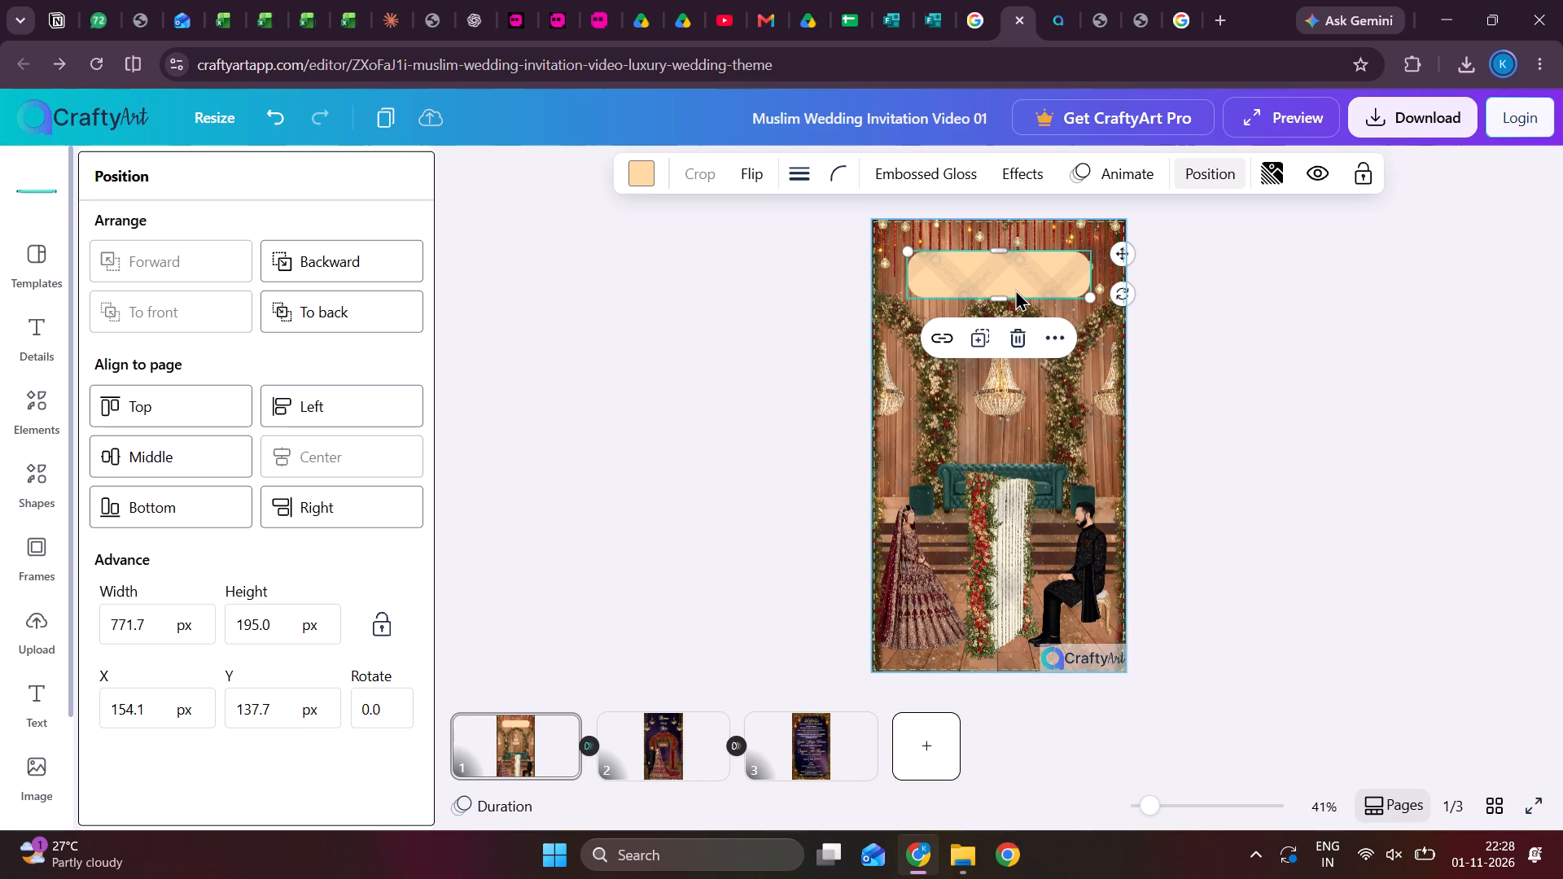
right_click(1015, 289)
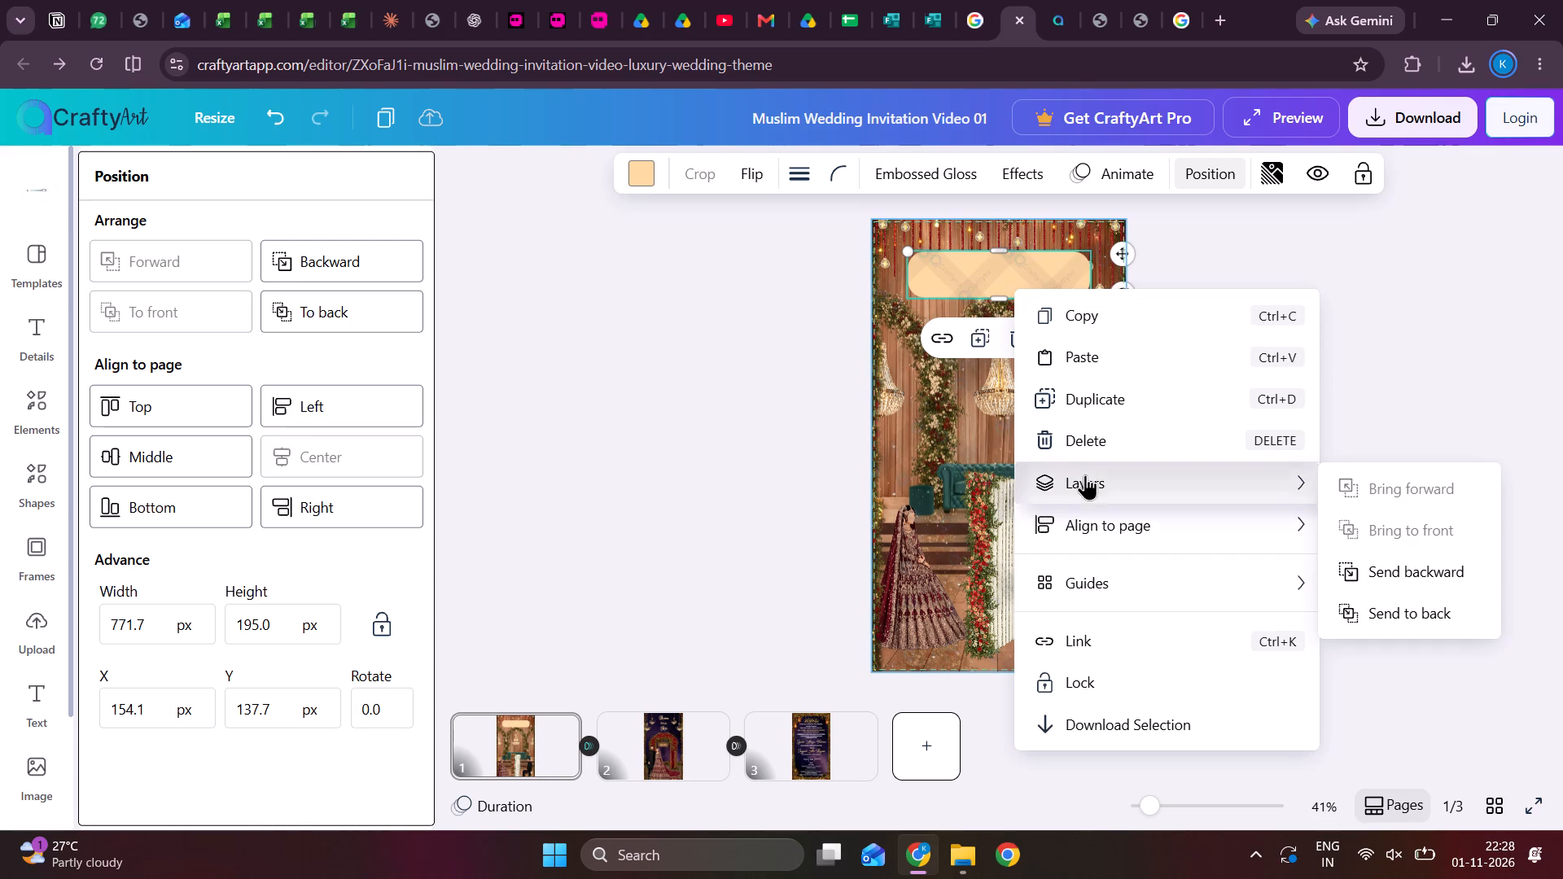
left_click(1421, 581)
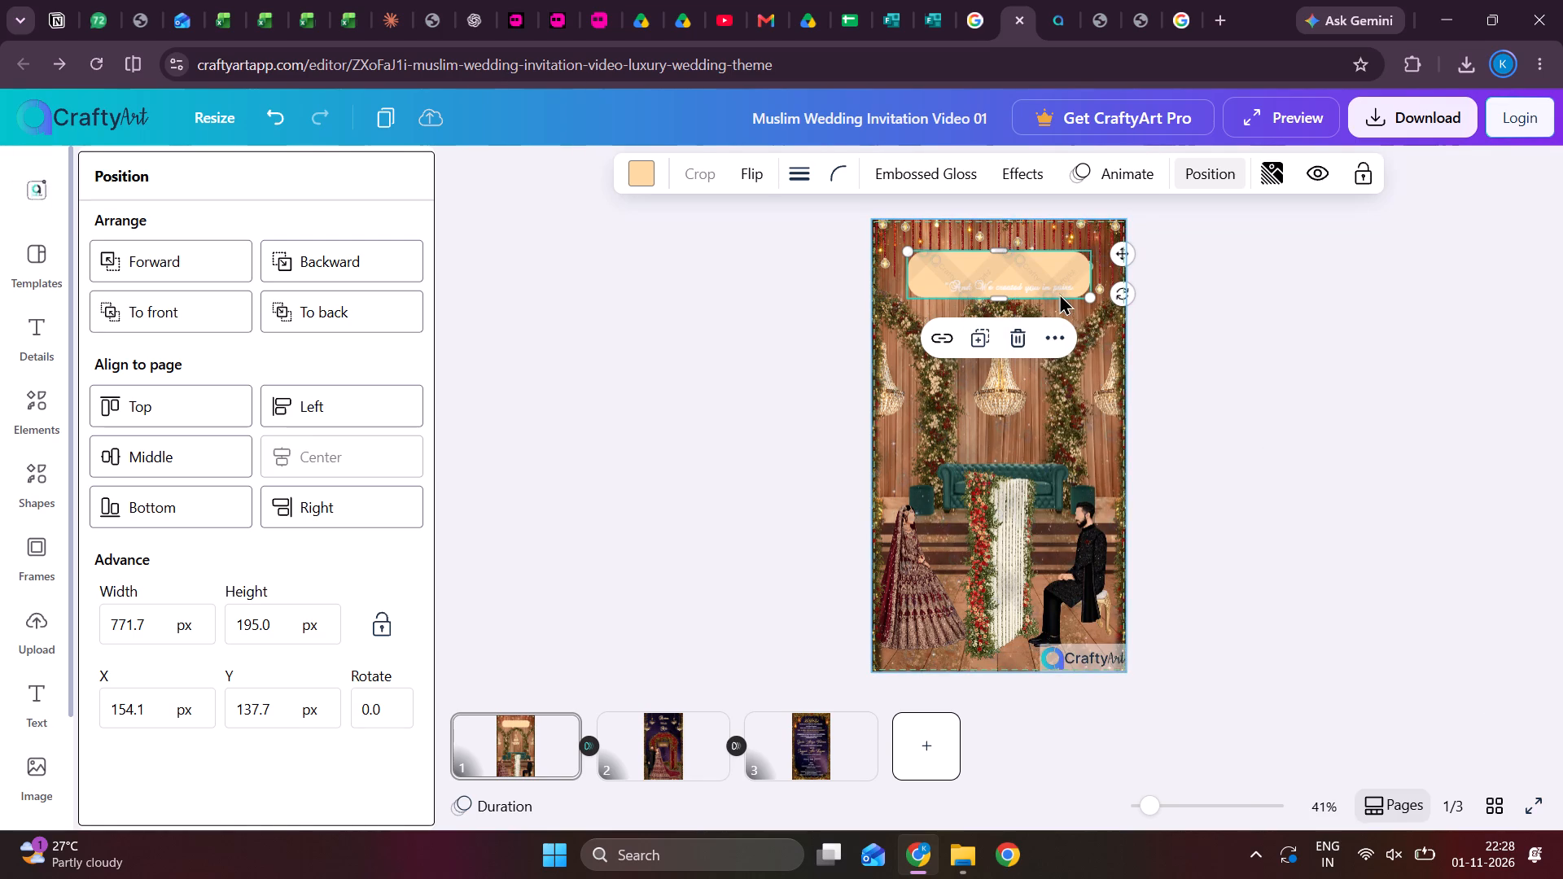
left_click(1049, 330)
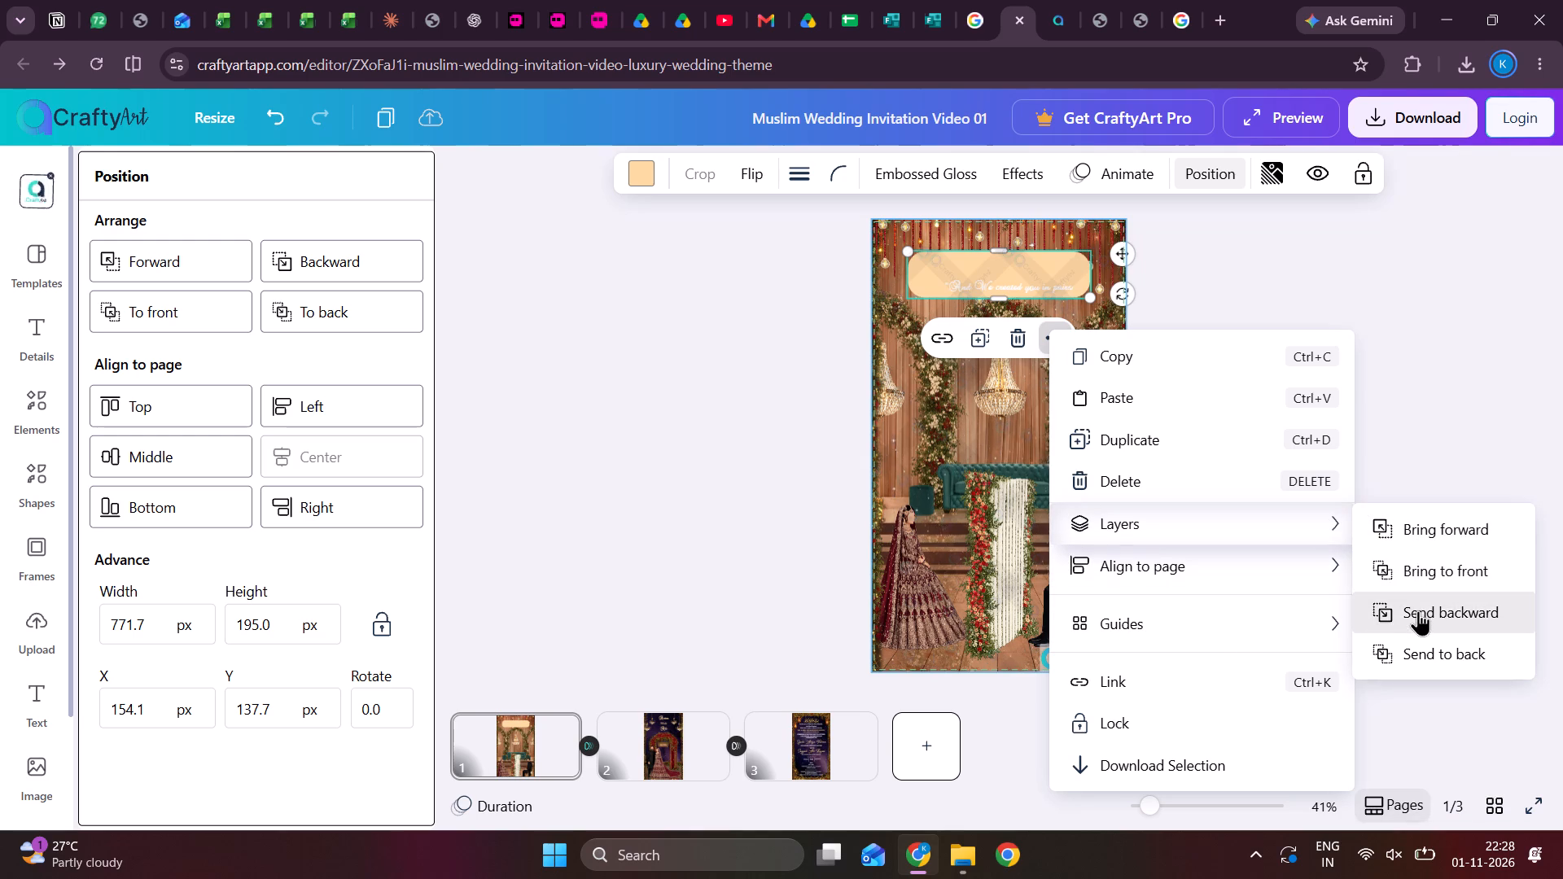
left_click(1419, 610)
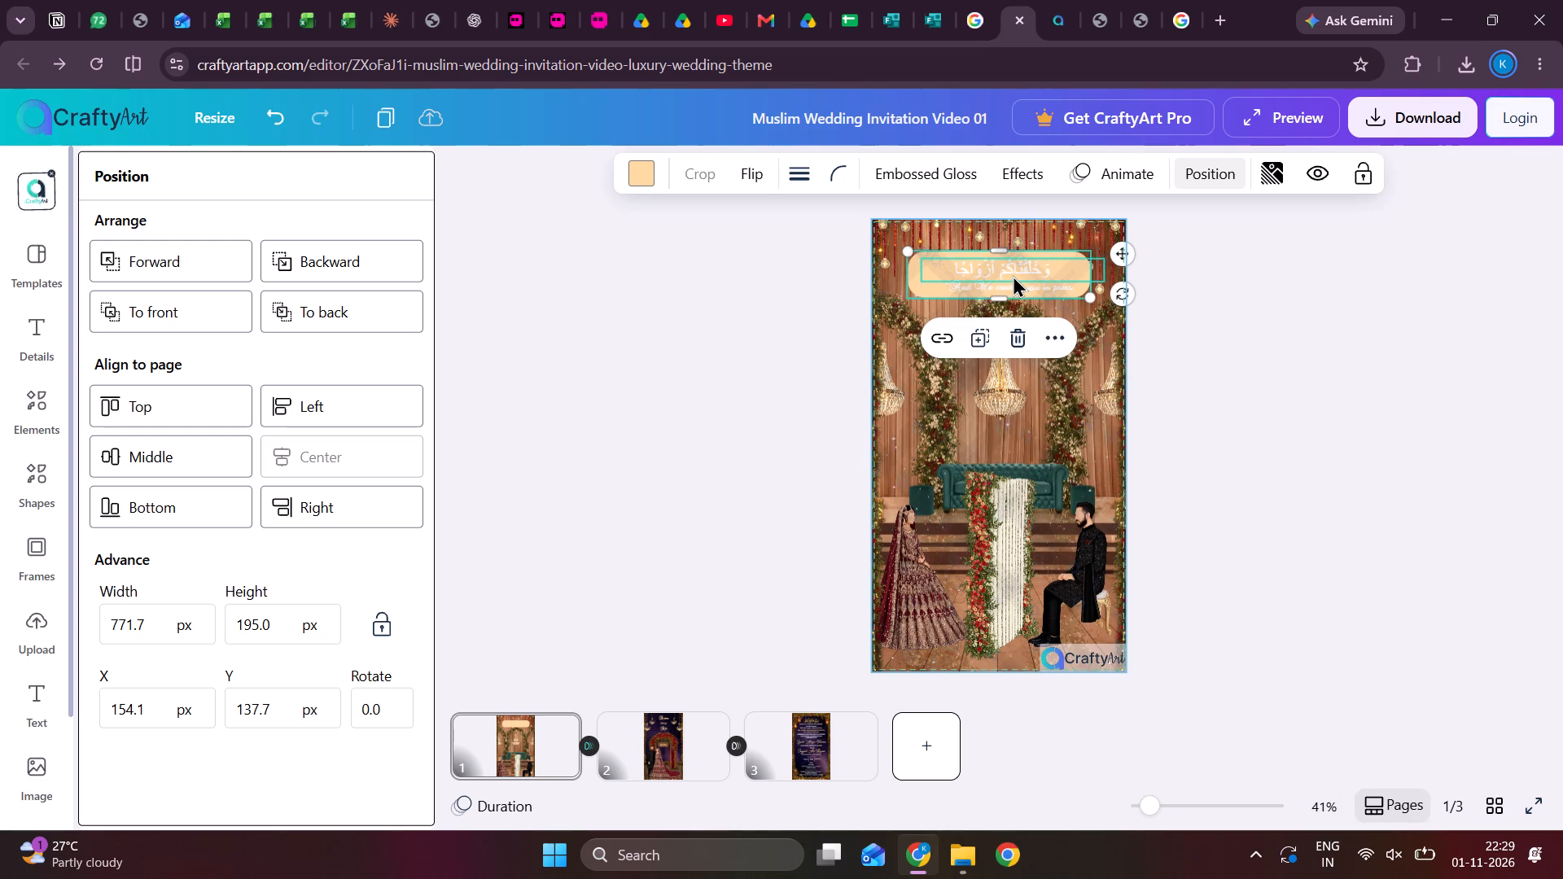
Recolour the Arabic verse and the English translation on the peach banner black.
left_click(1009, 271)
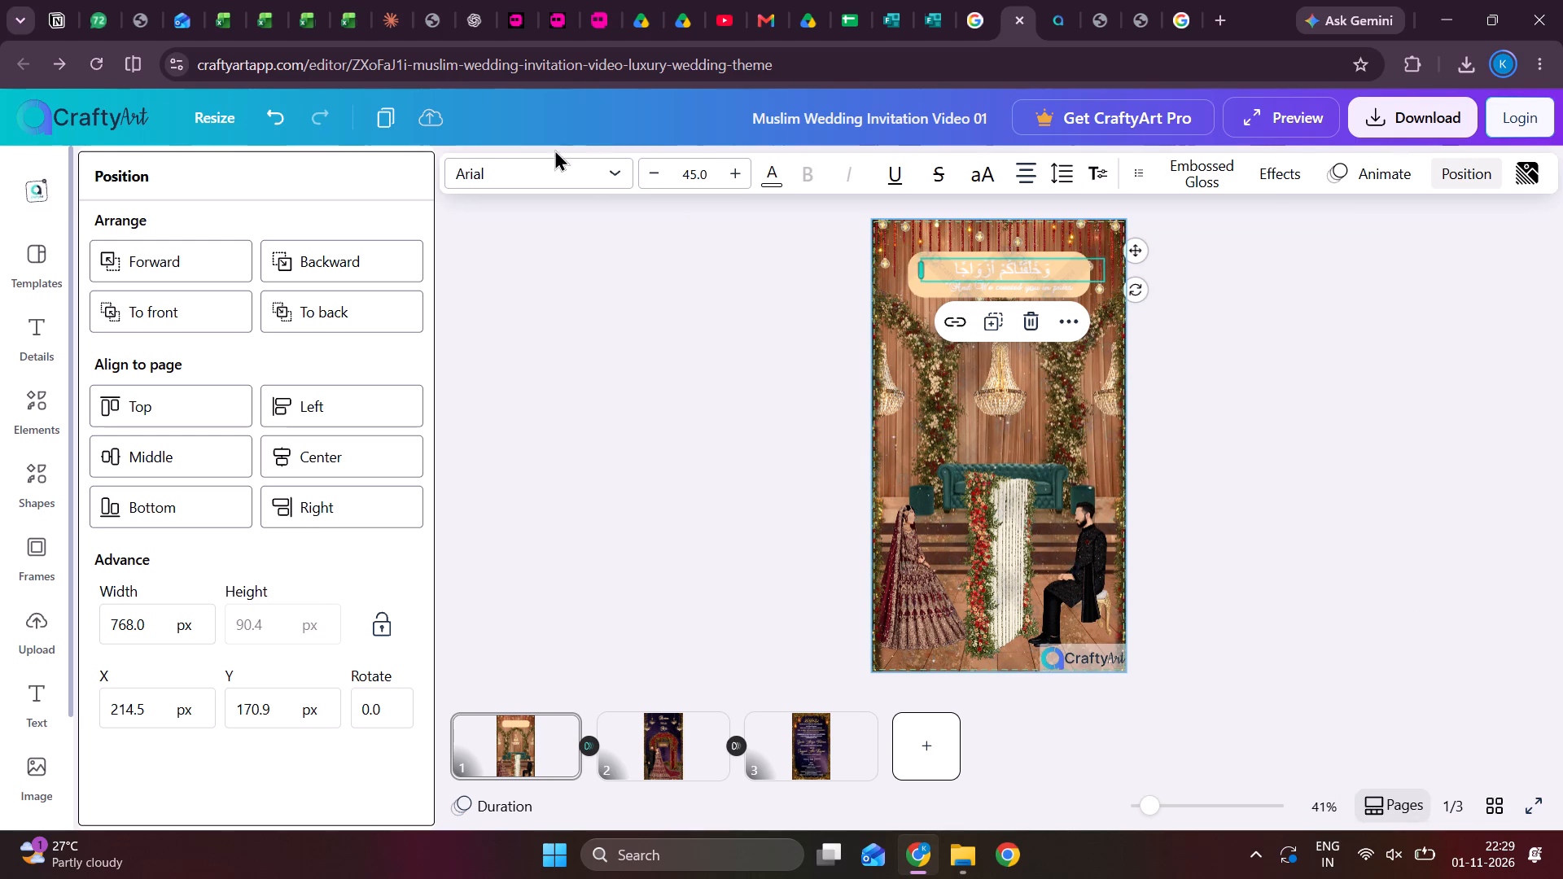
left_click(770, 184)
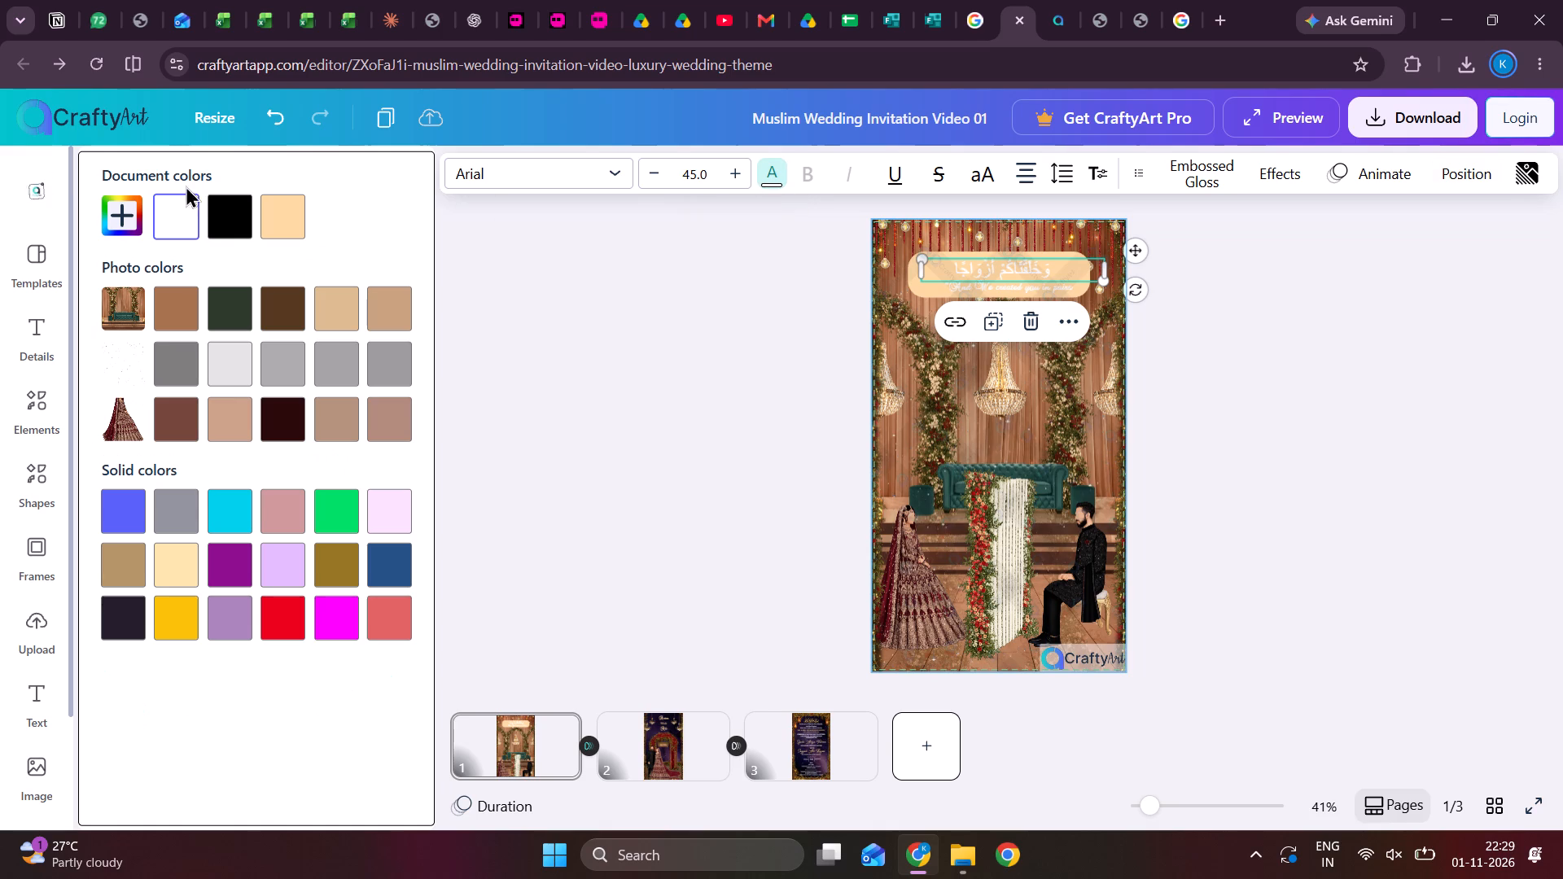
left_click(224, 208)
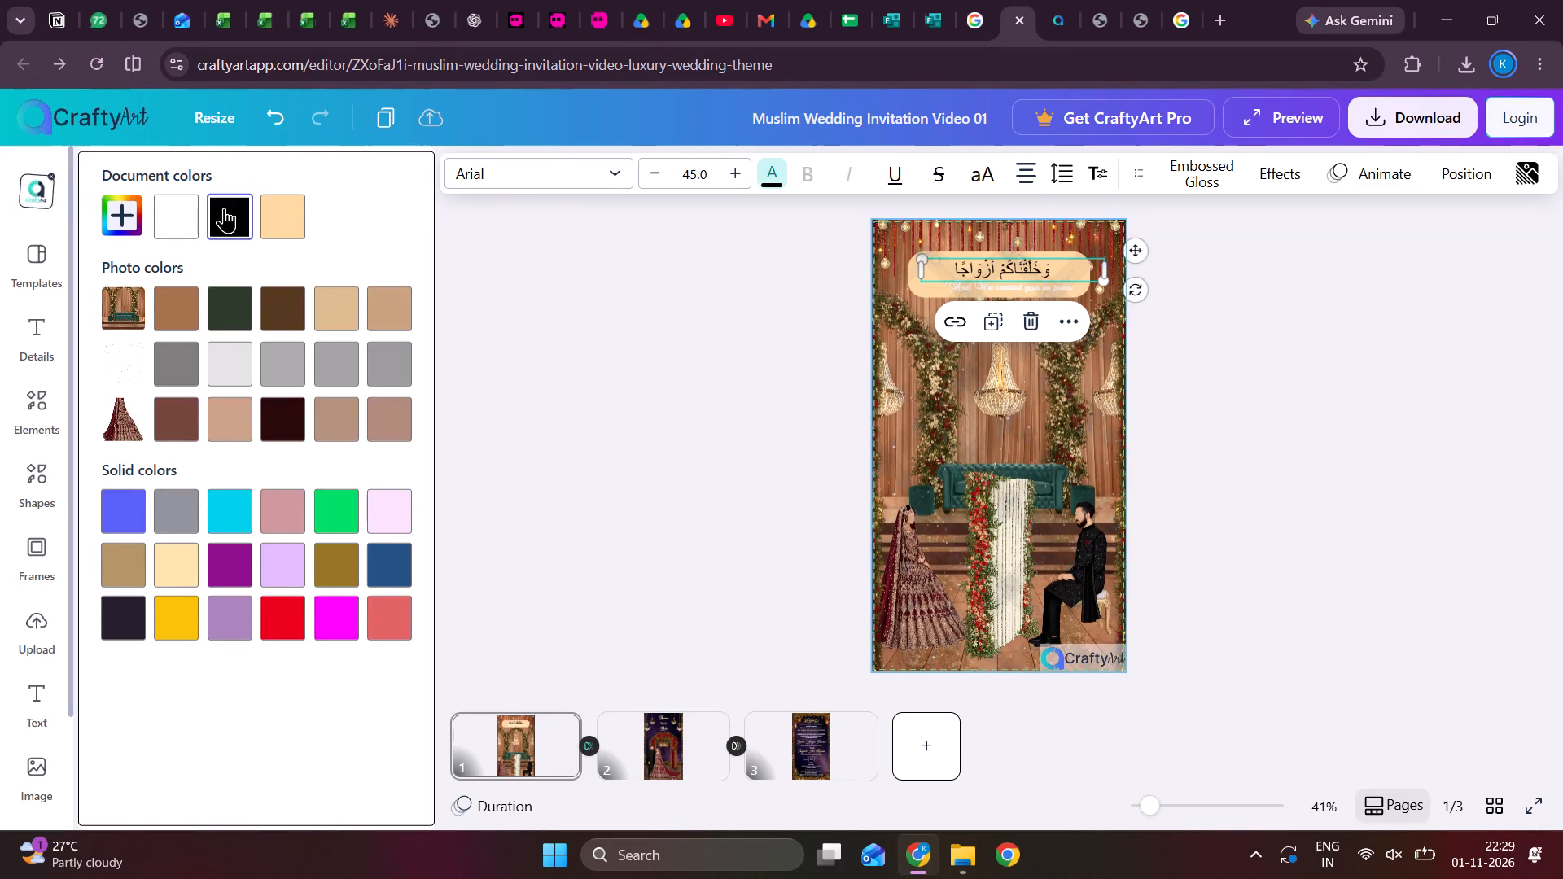
left_click(984, 284)
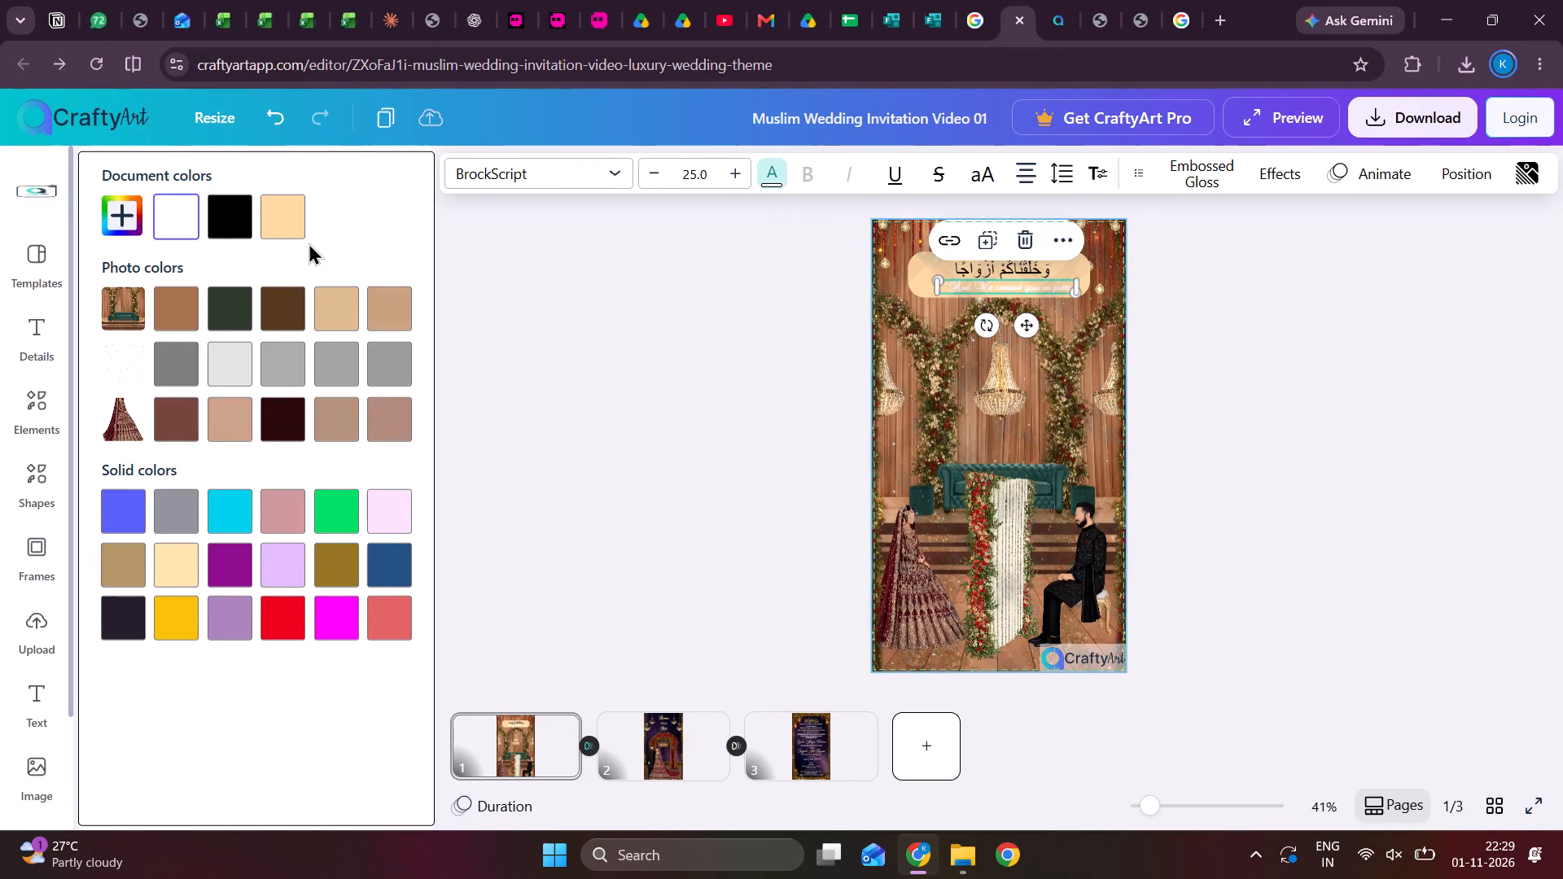
left_click(225, 221)
left_click(1469, 286)
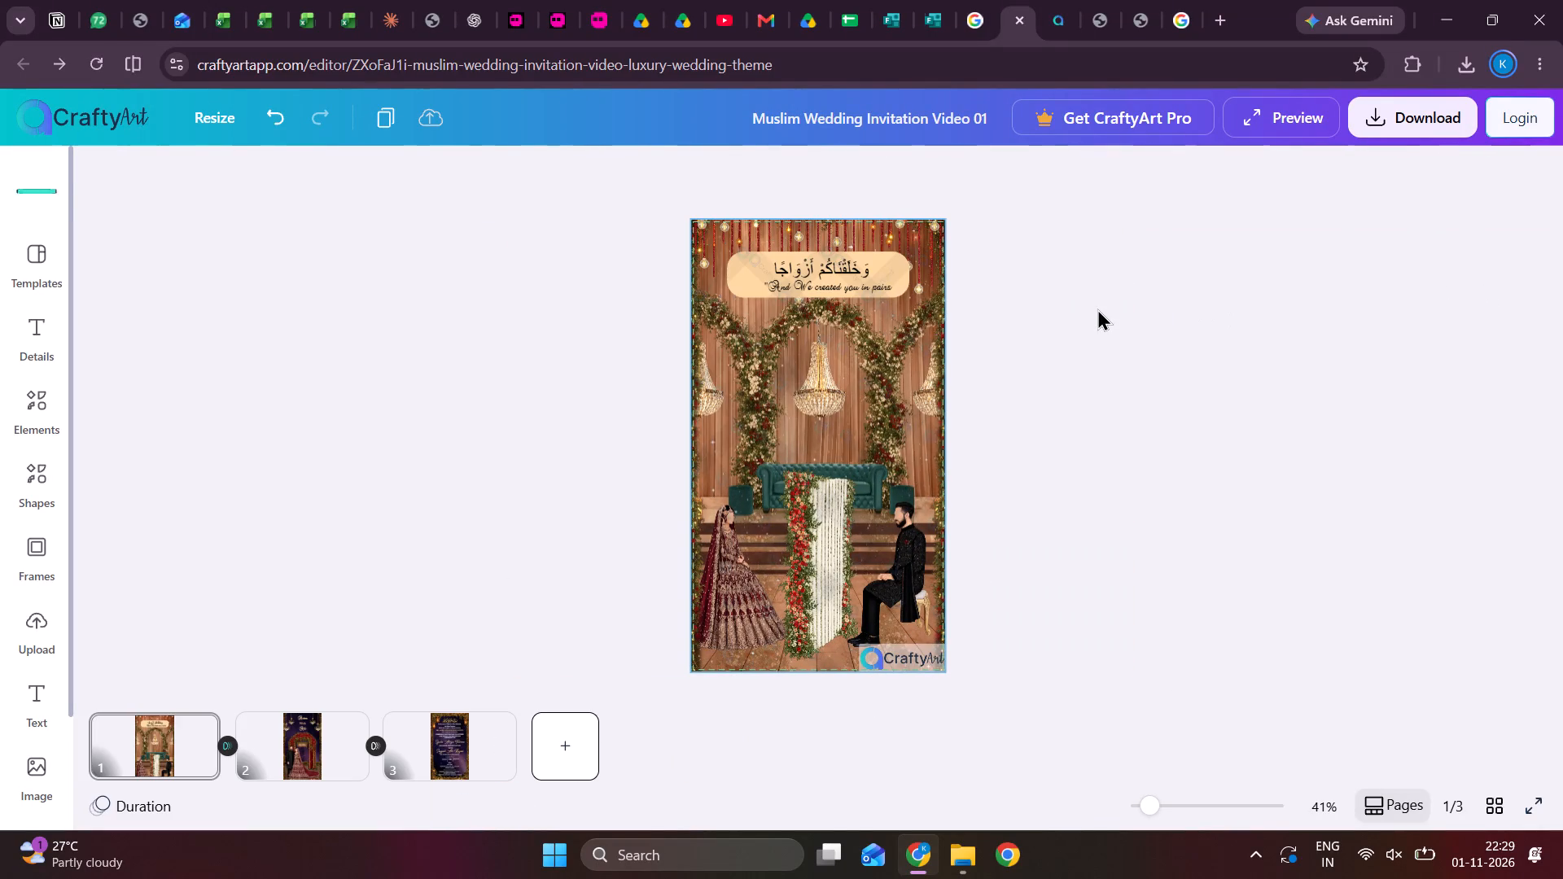
scroll(947, 294, "up", 1)
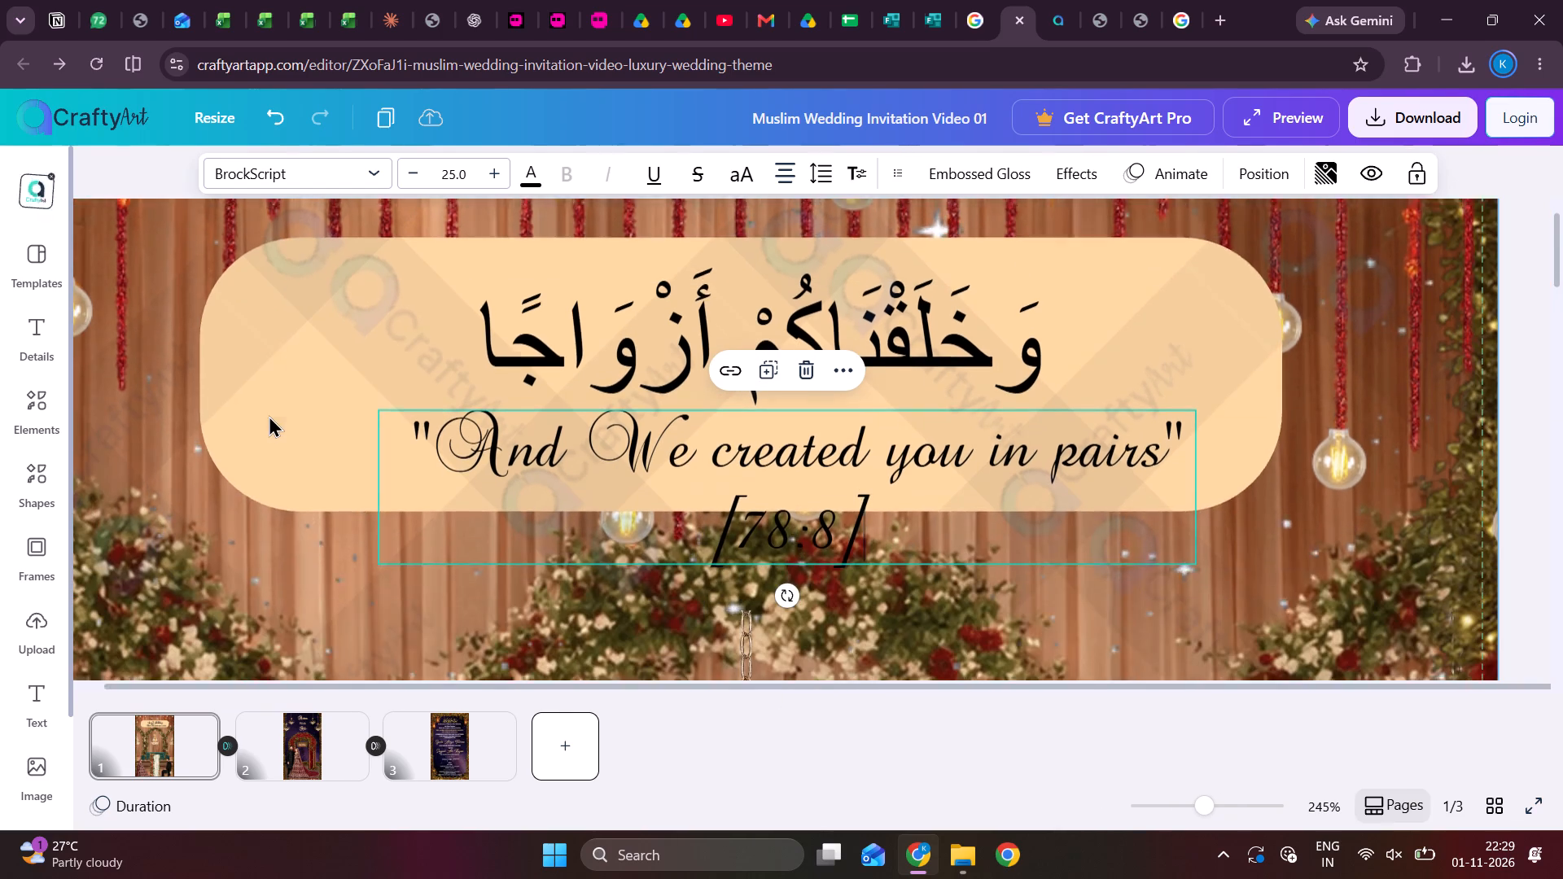
scroll(269, 415, "down", 1)
left_click(465, 364)
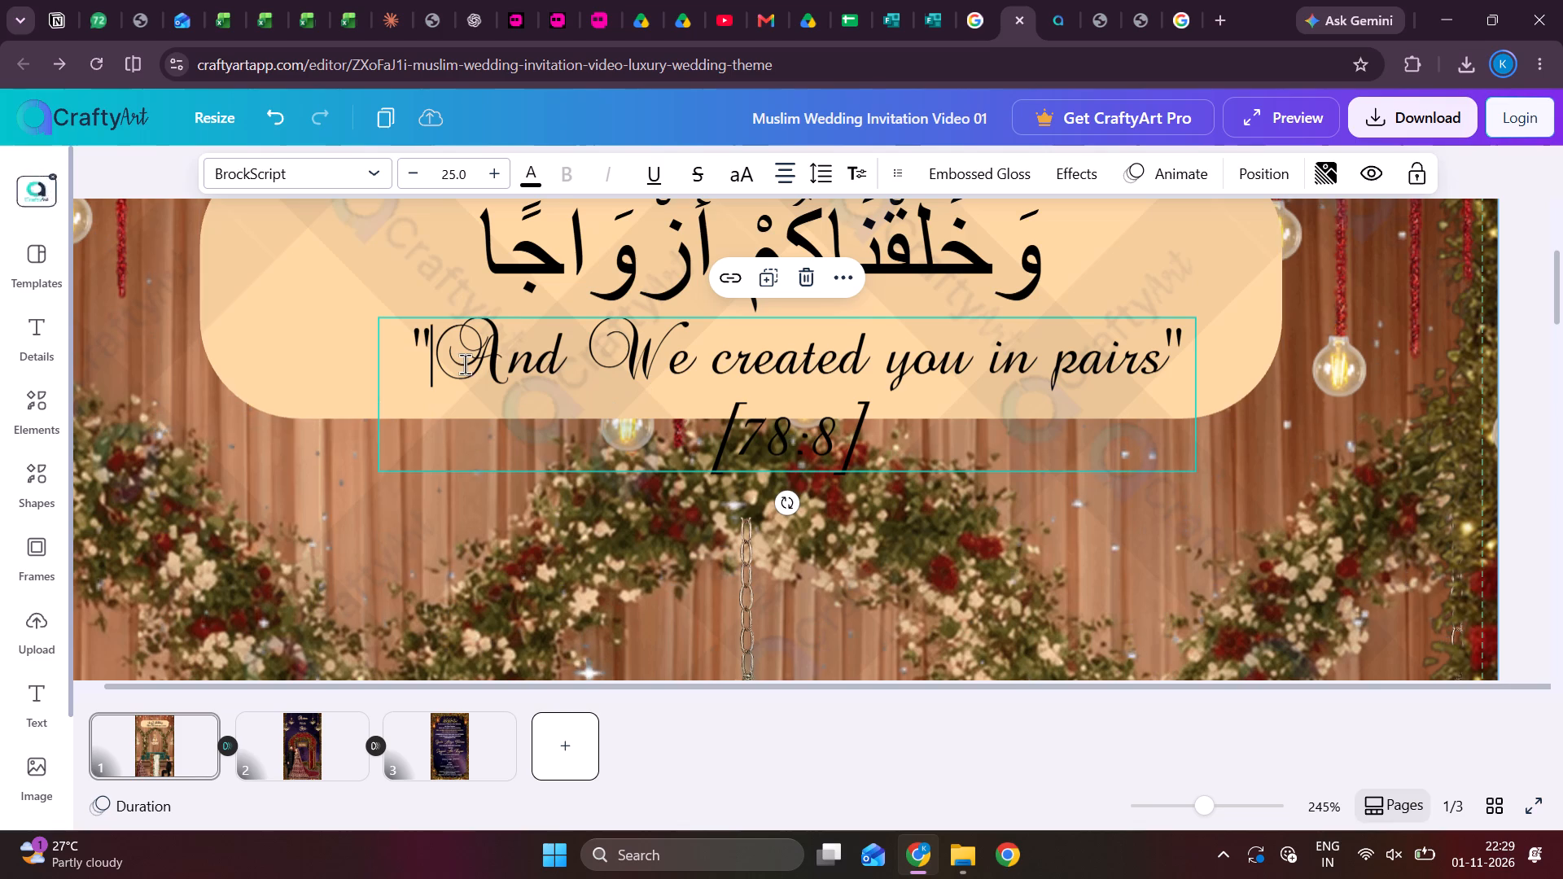
left_click(518, 399)
left_click(1097, 483)
left_click(988, 384)
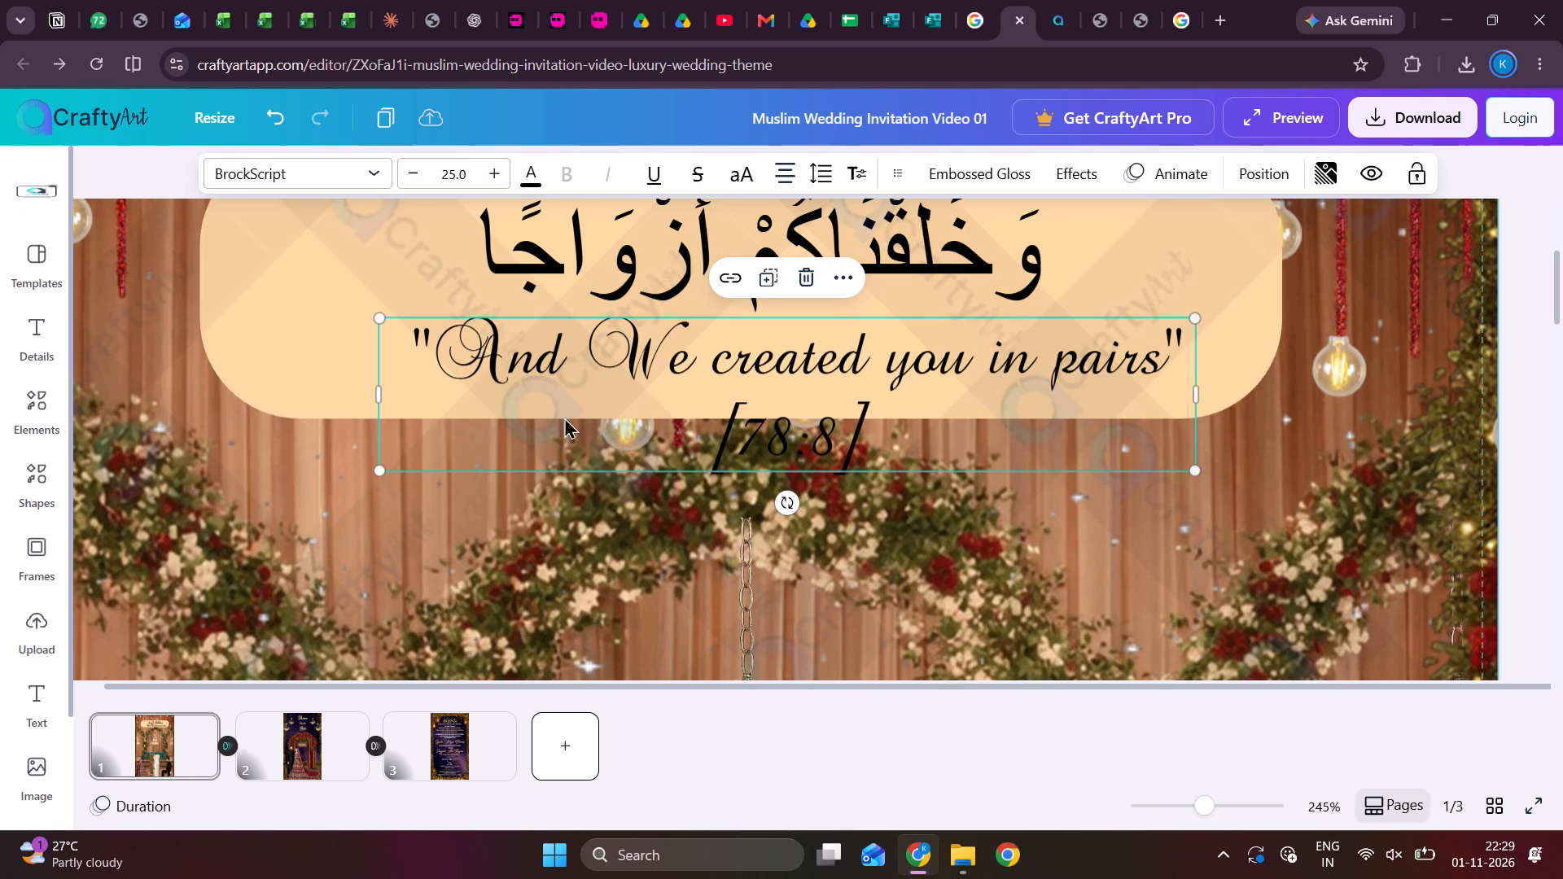
left_click(383, 395)
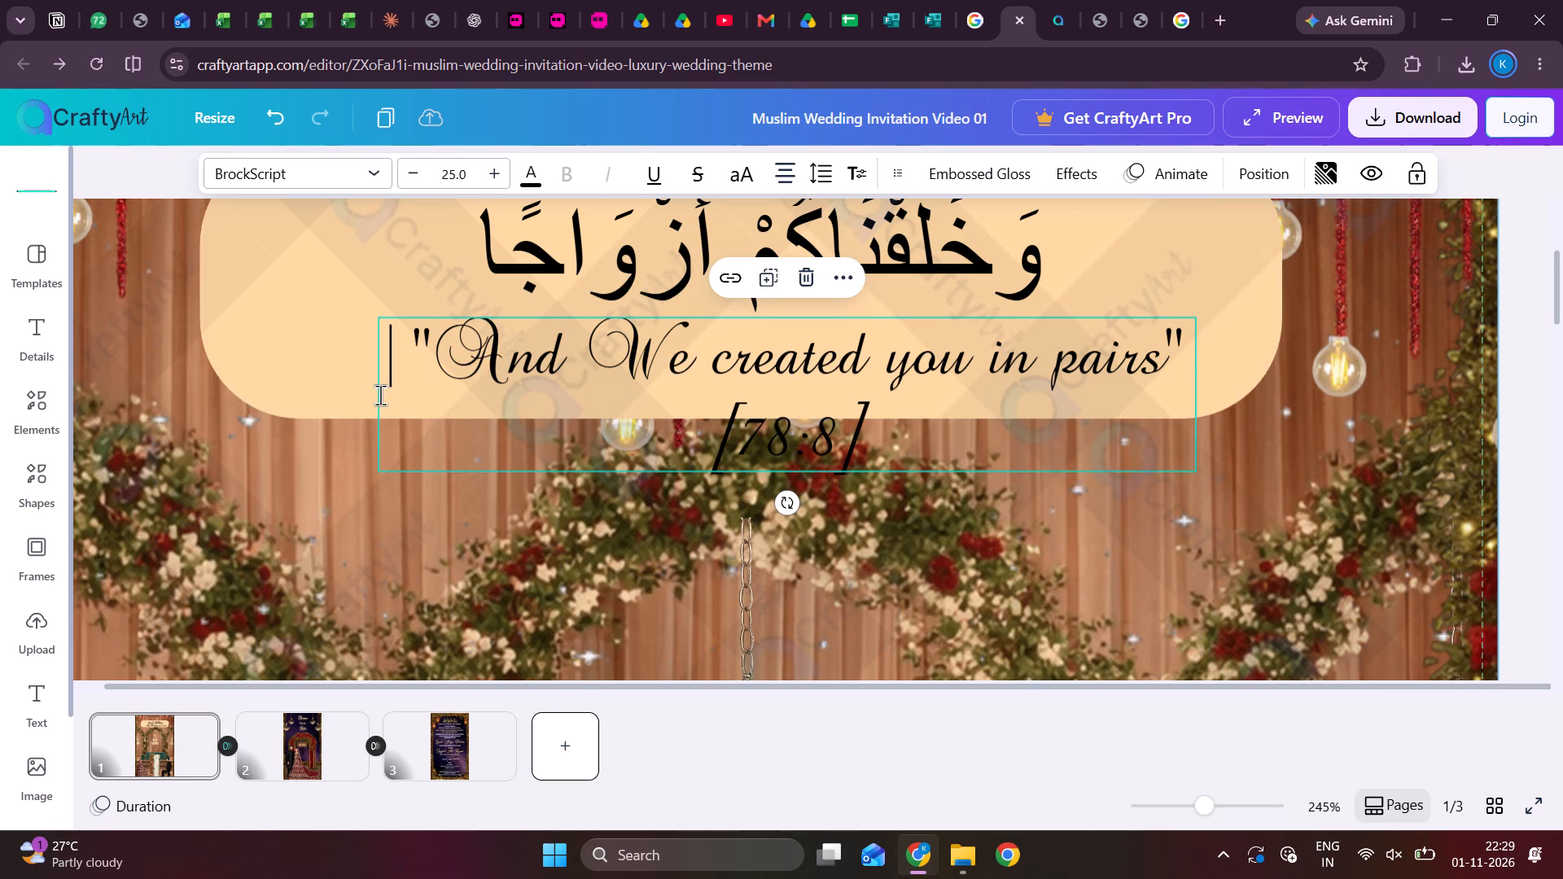
left_click(333, 391)
left_click(400, 399)
left_click_drag(375, 395, 265, 381)
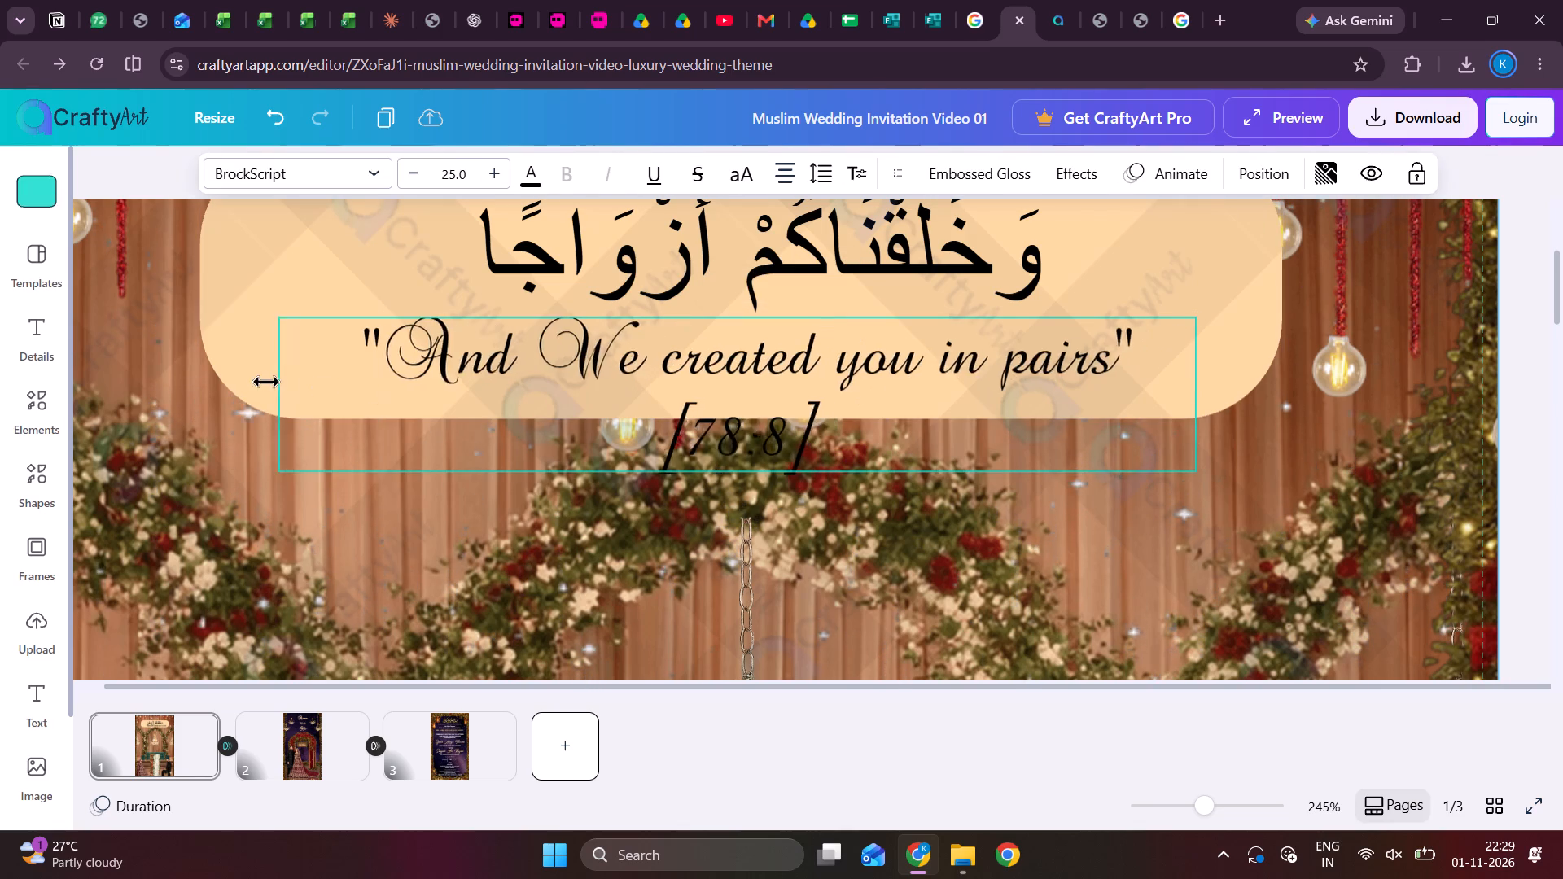
left_click_drag(265, 381, 199, 382)
Align the widened English translation to the horizontal centre of the page.
left_click(1282, 166)
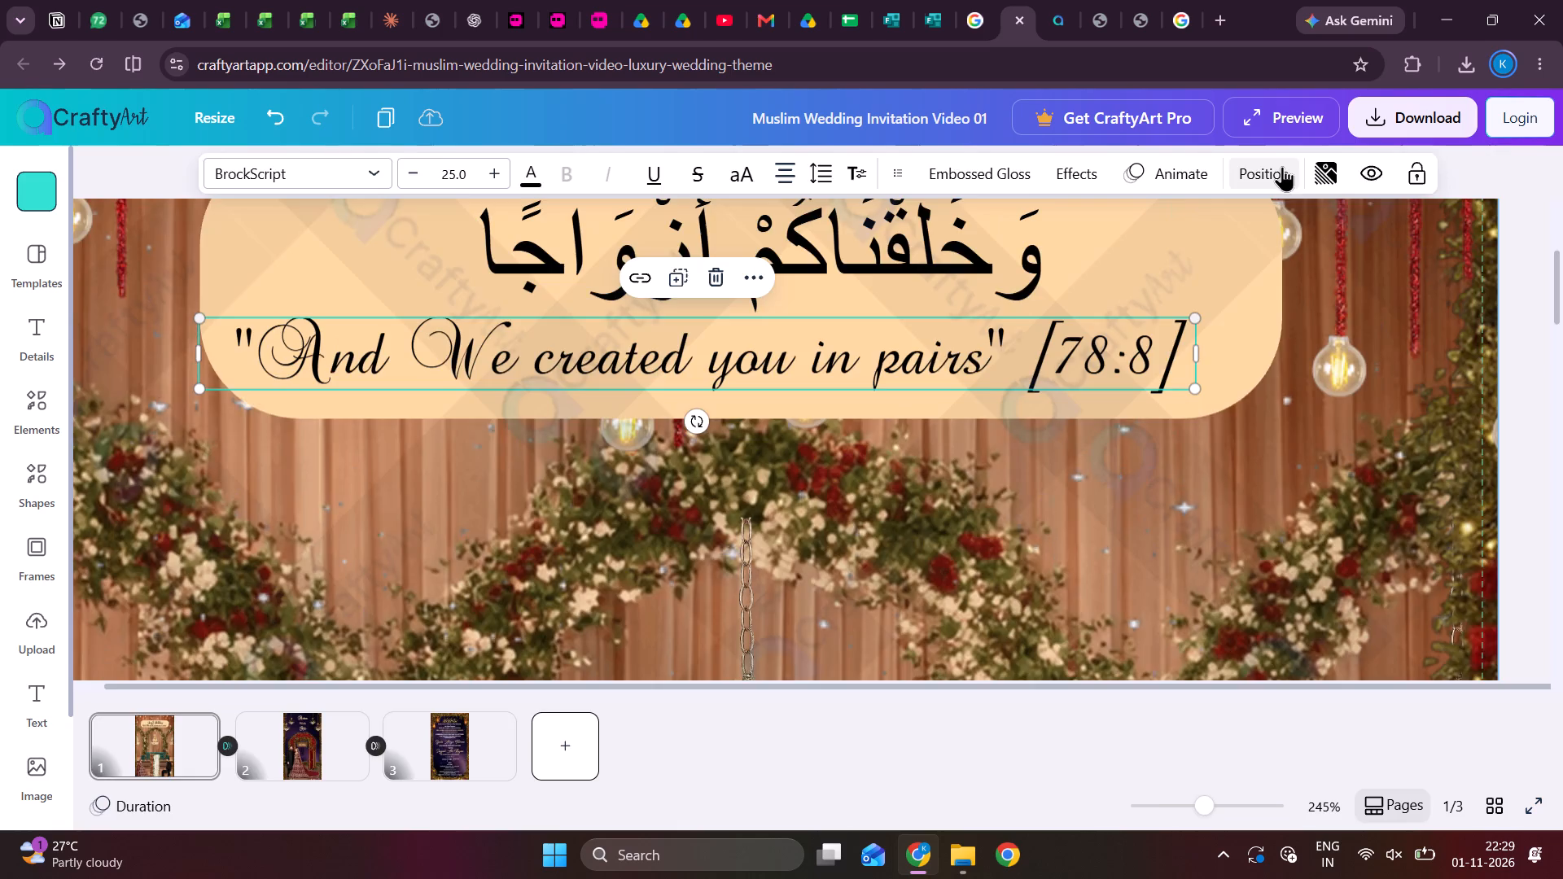
left_click(325, 451)
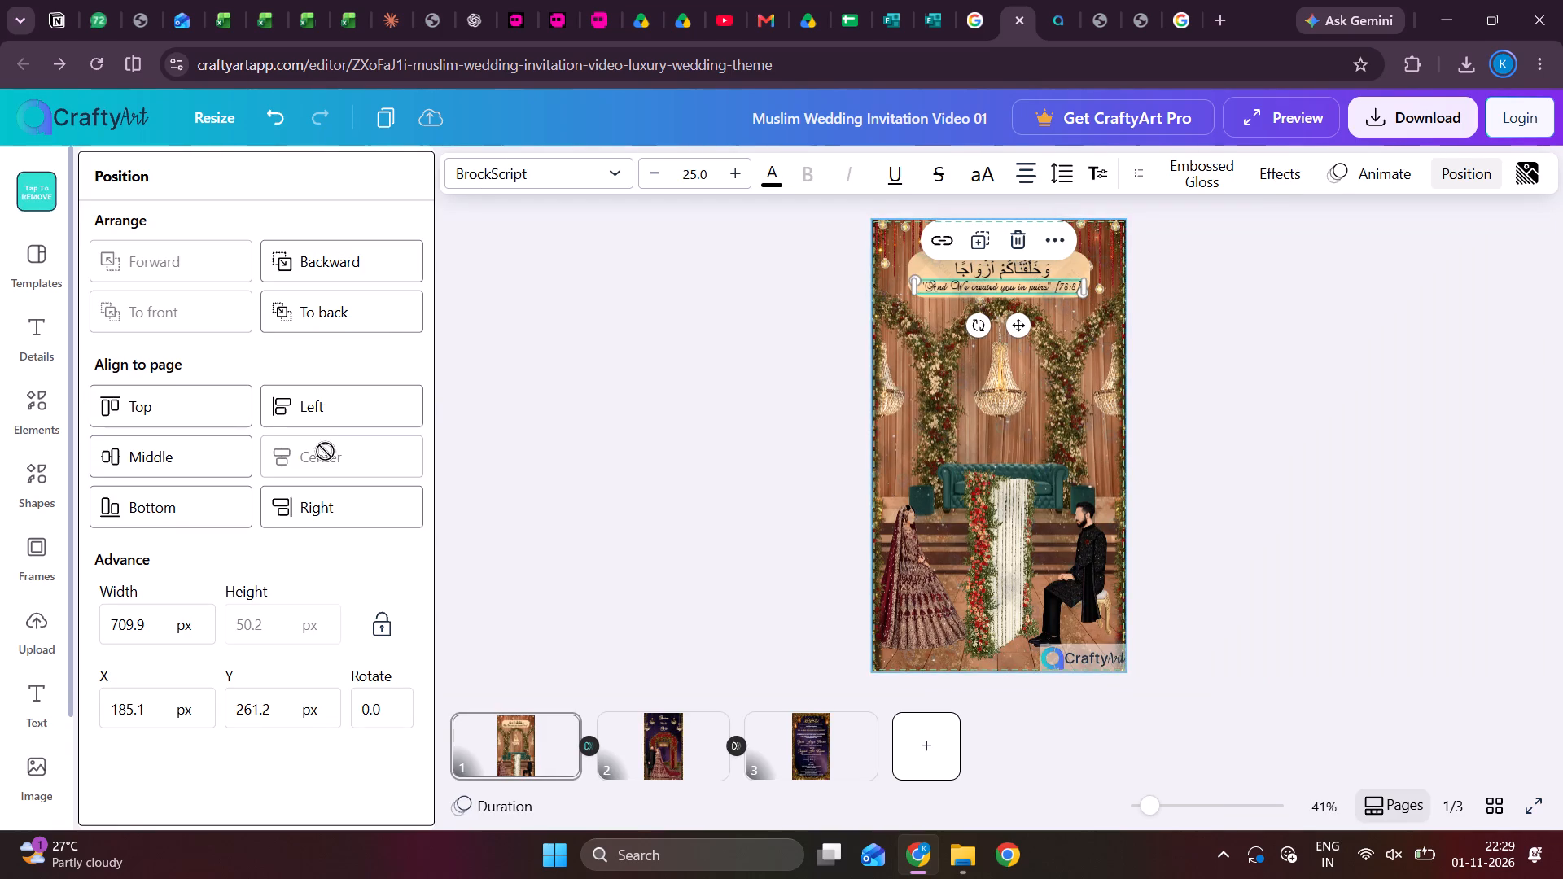
left_click(974, 354)
left_click(1198, 354)
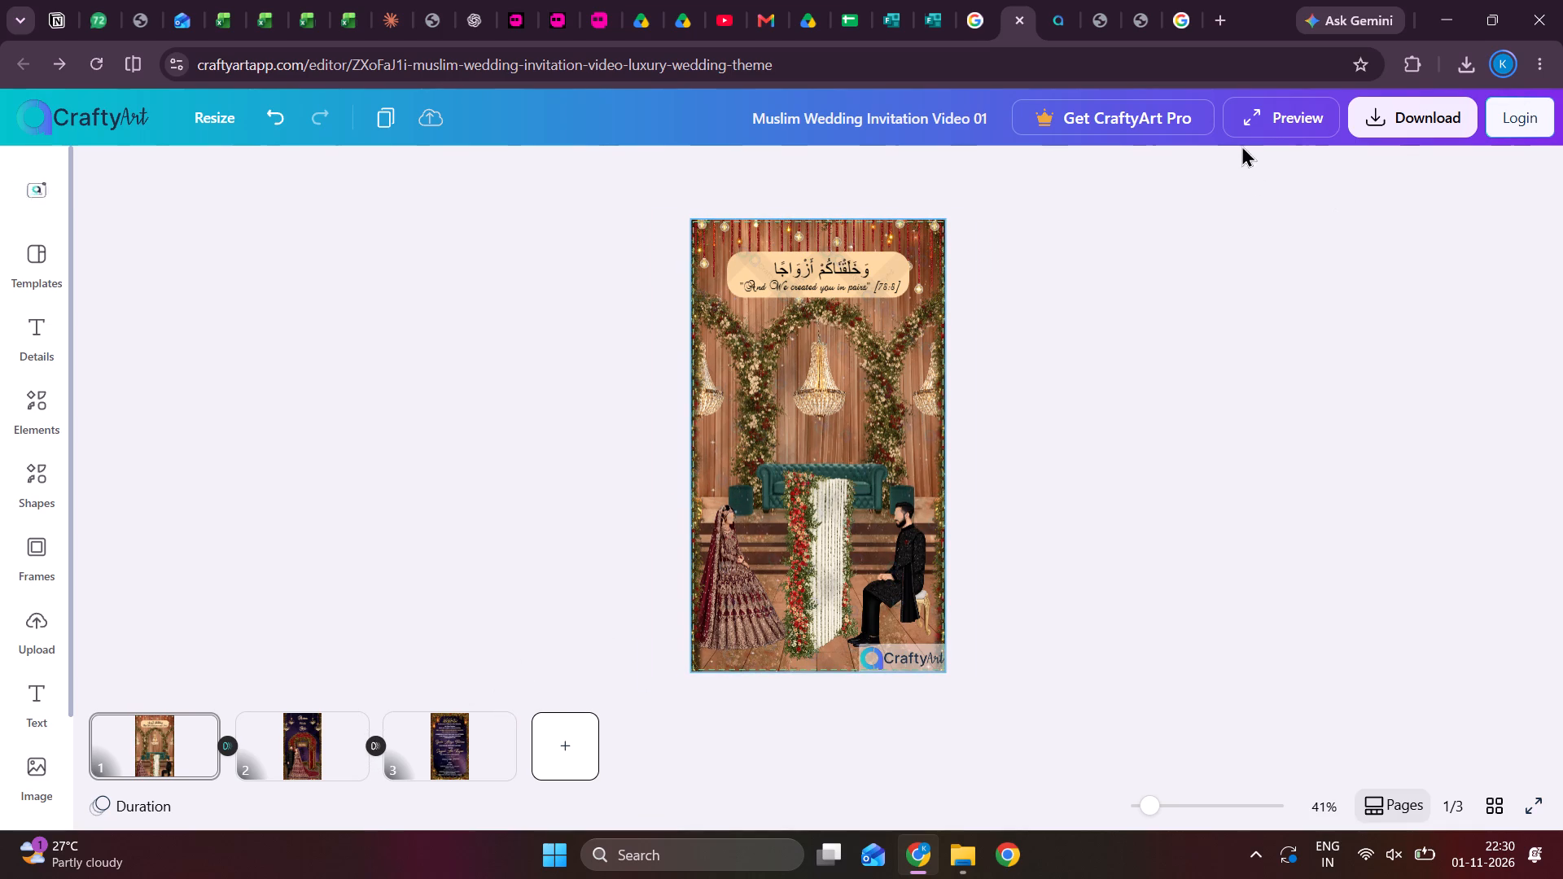
Preview the invitation video from the opening scene into the second scene, and close the preview.
left_click(1290, 101)
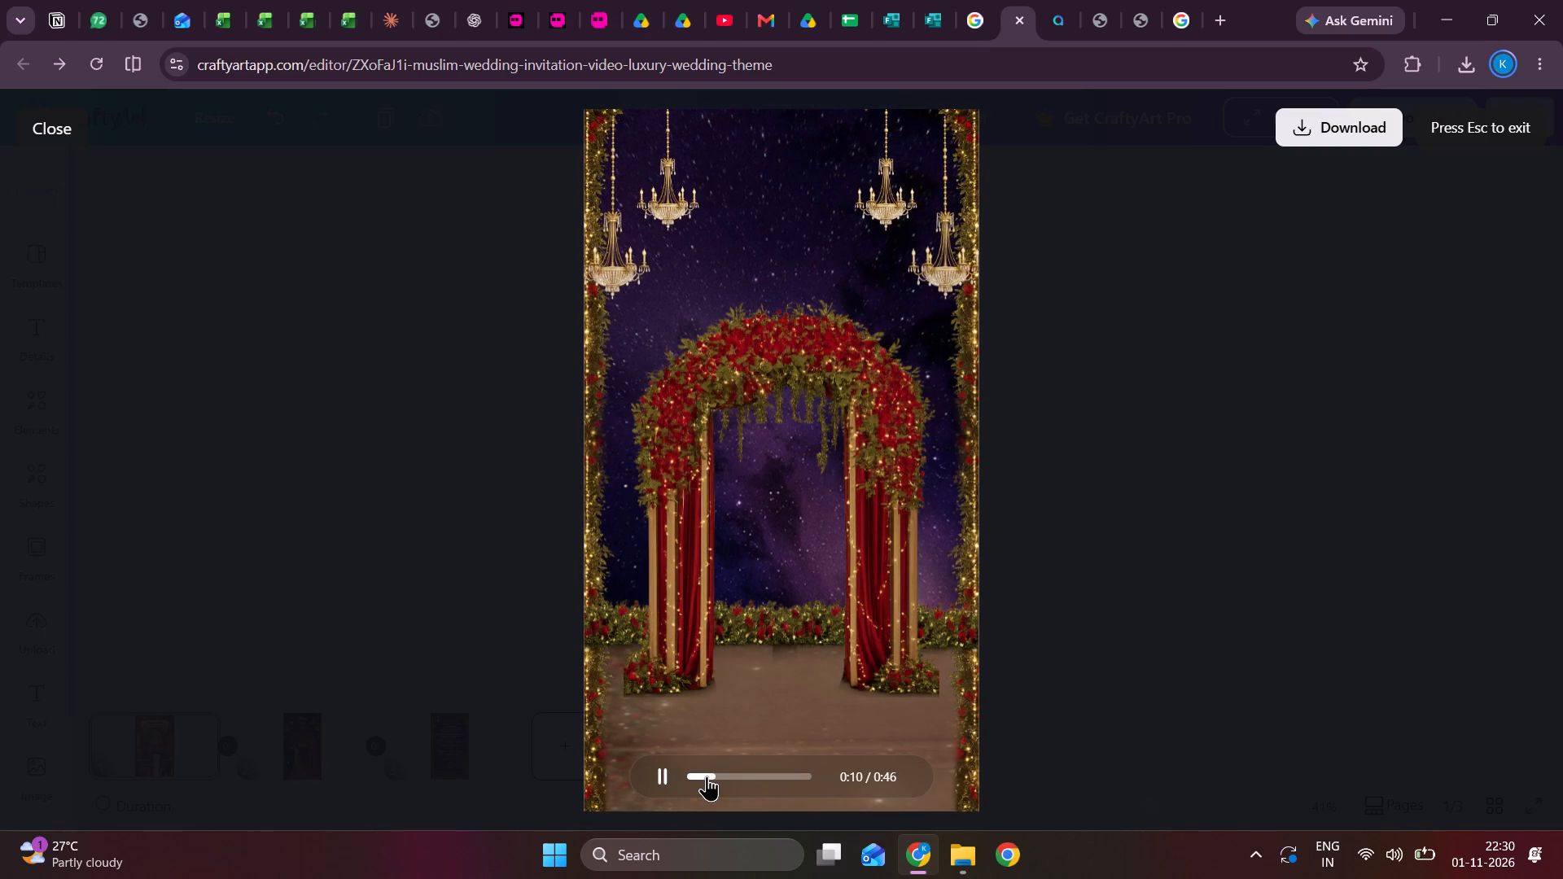
left_click_drag(707, 776, 625, 777)
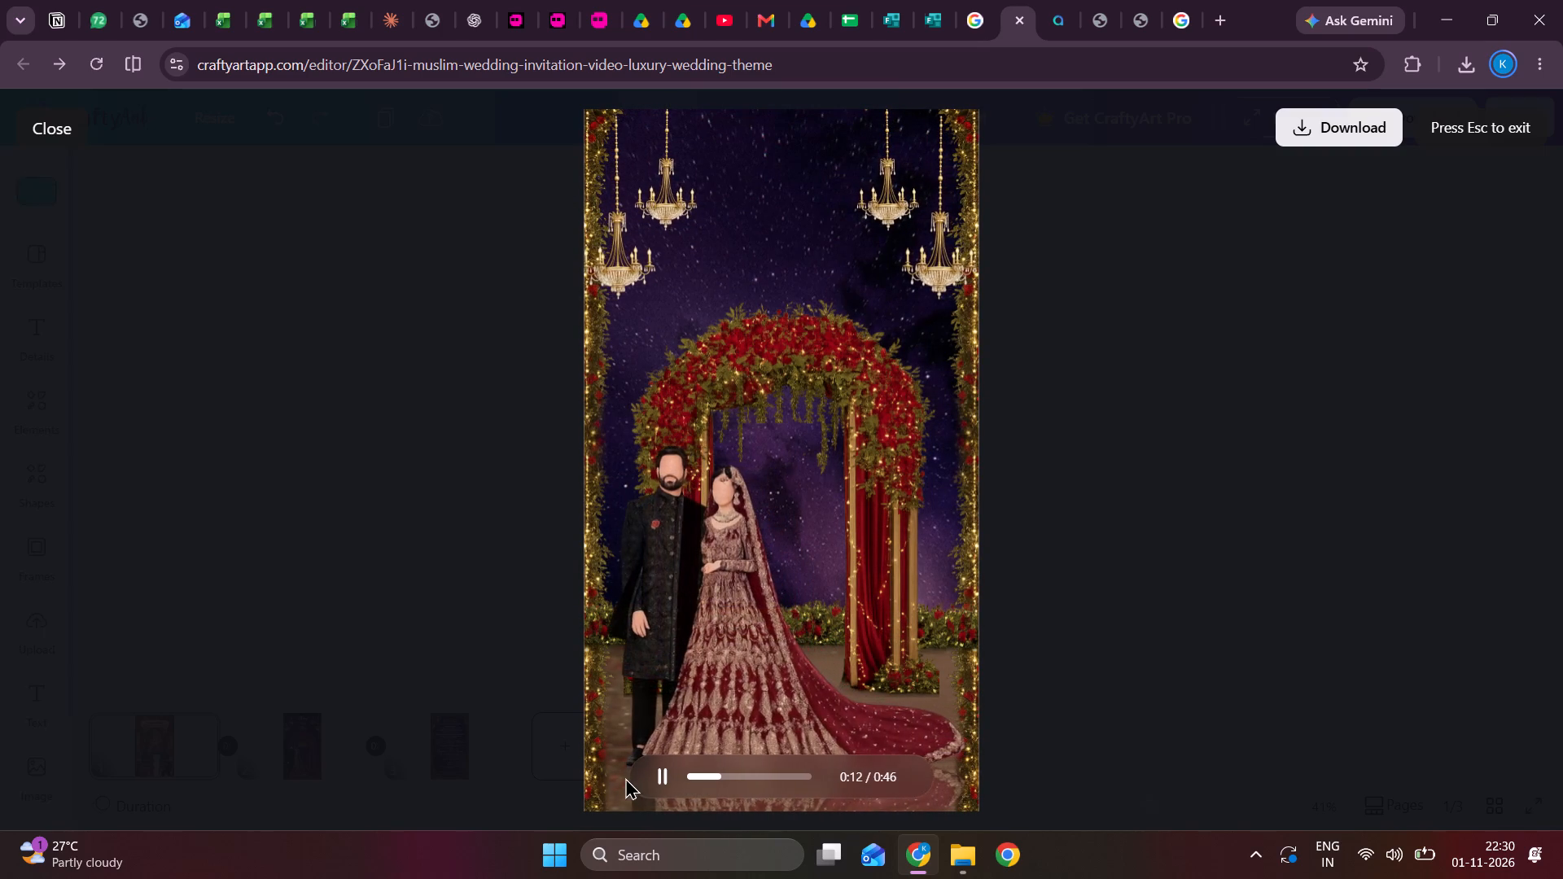
left_click_drag(625, 777, 613, 779)
left_click_drag(716, 777, 638, 783)
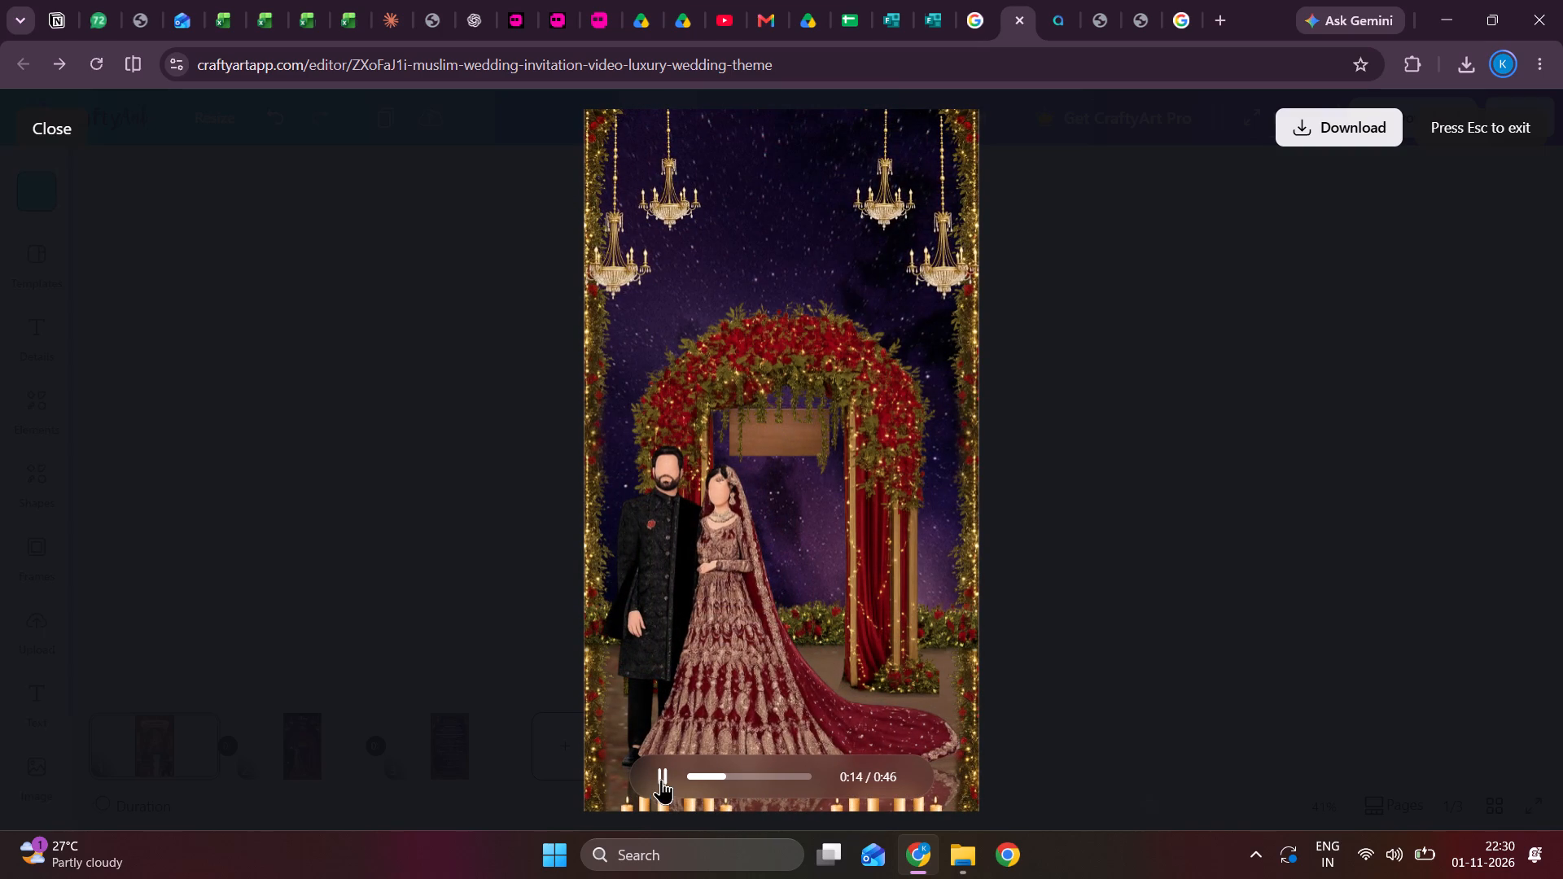
left_click(660, 778)
left_click(1093, 709)
key("Escape")
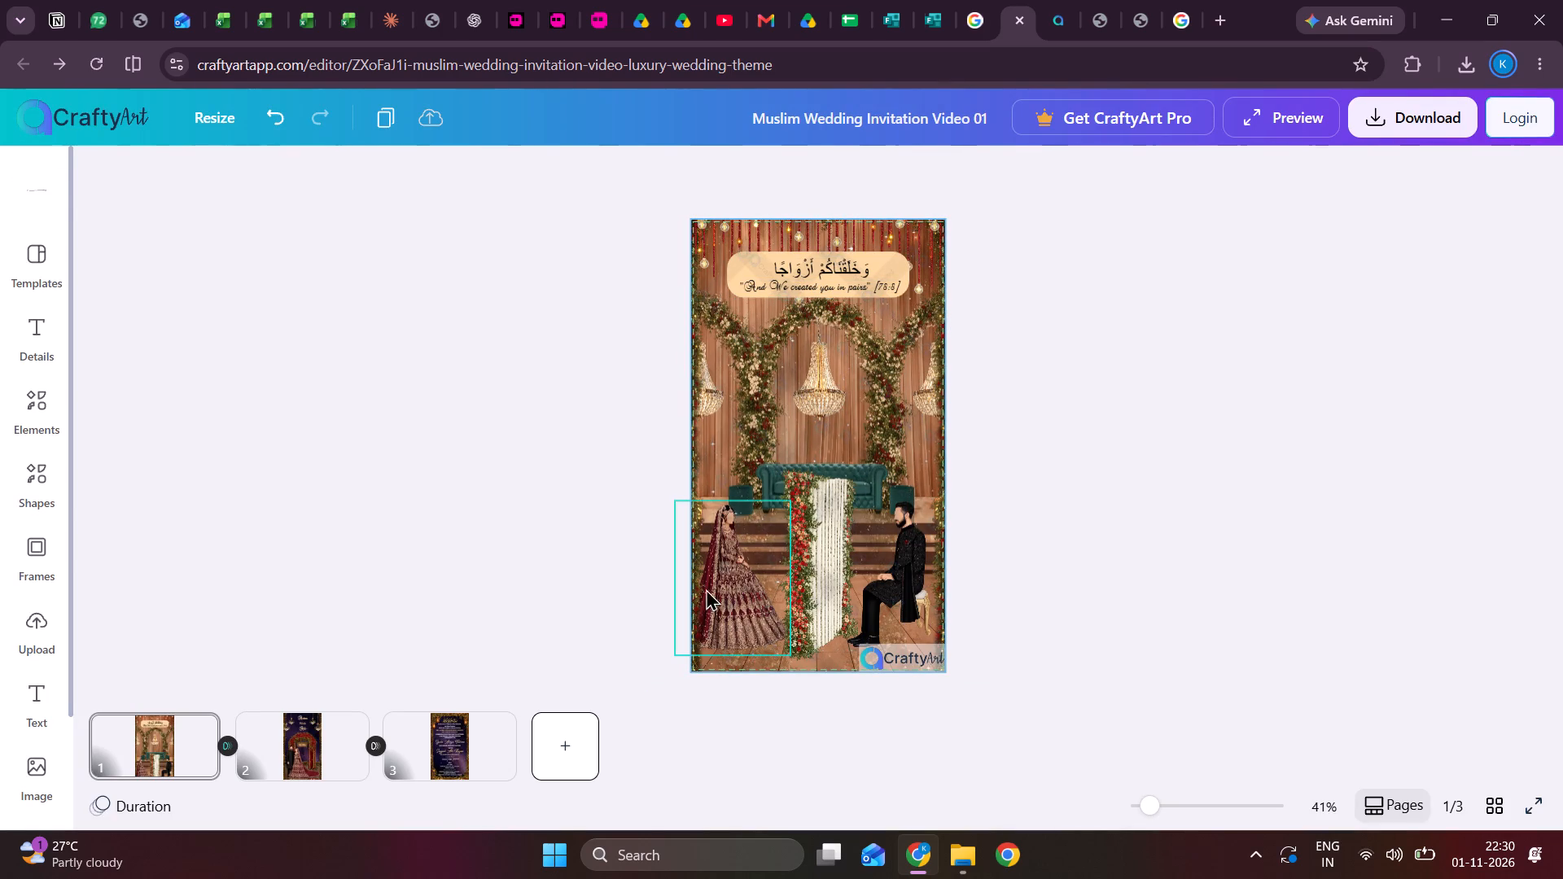
On page 3, delete text from the end of the S/O line in the gold hosts' name block.
left_click(291, 757)
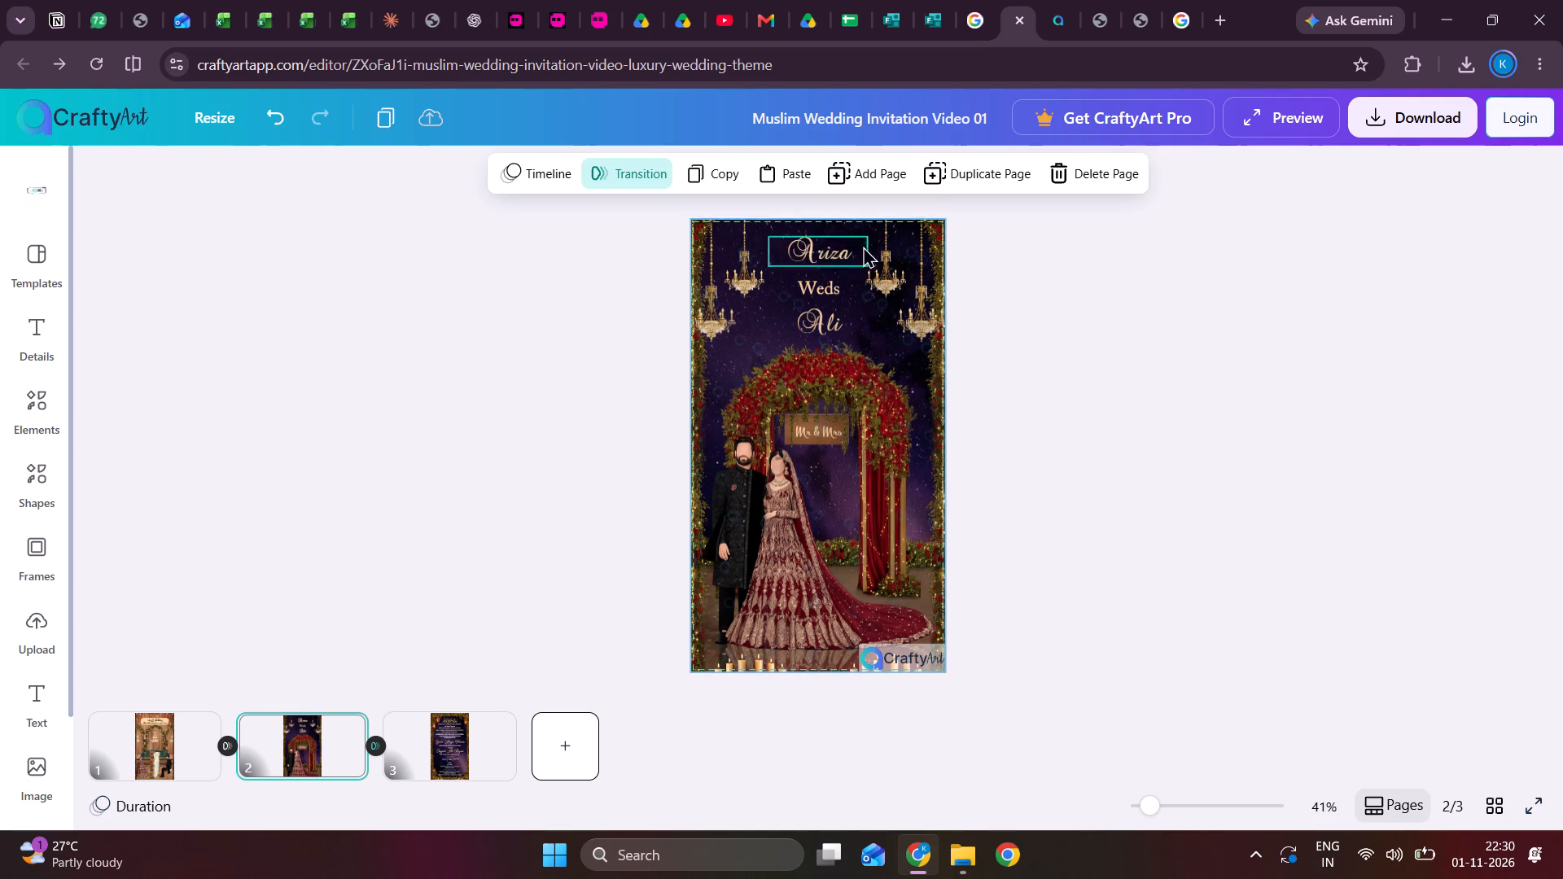
left_click(154, 764)
left_click(287, 758)
left_click(458, 757)
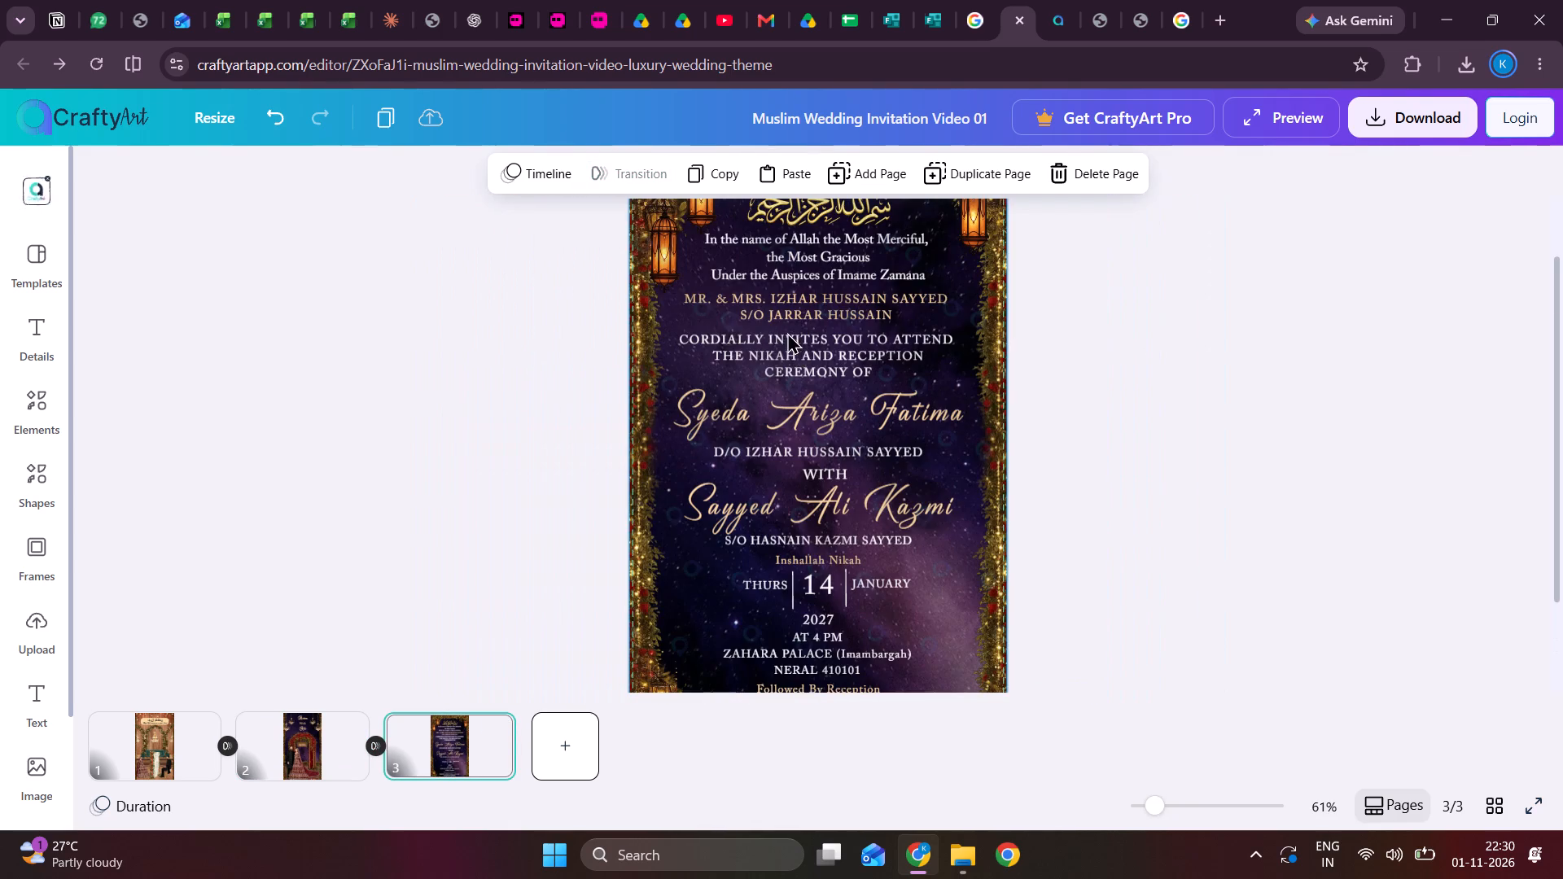
left_click(790, 300)
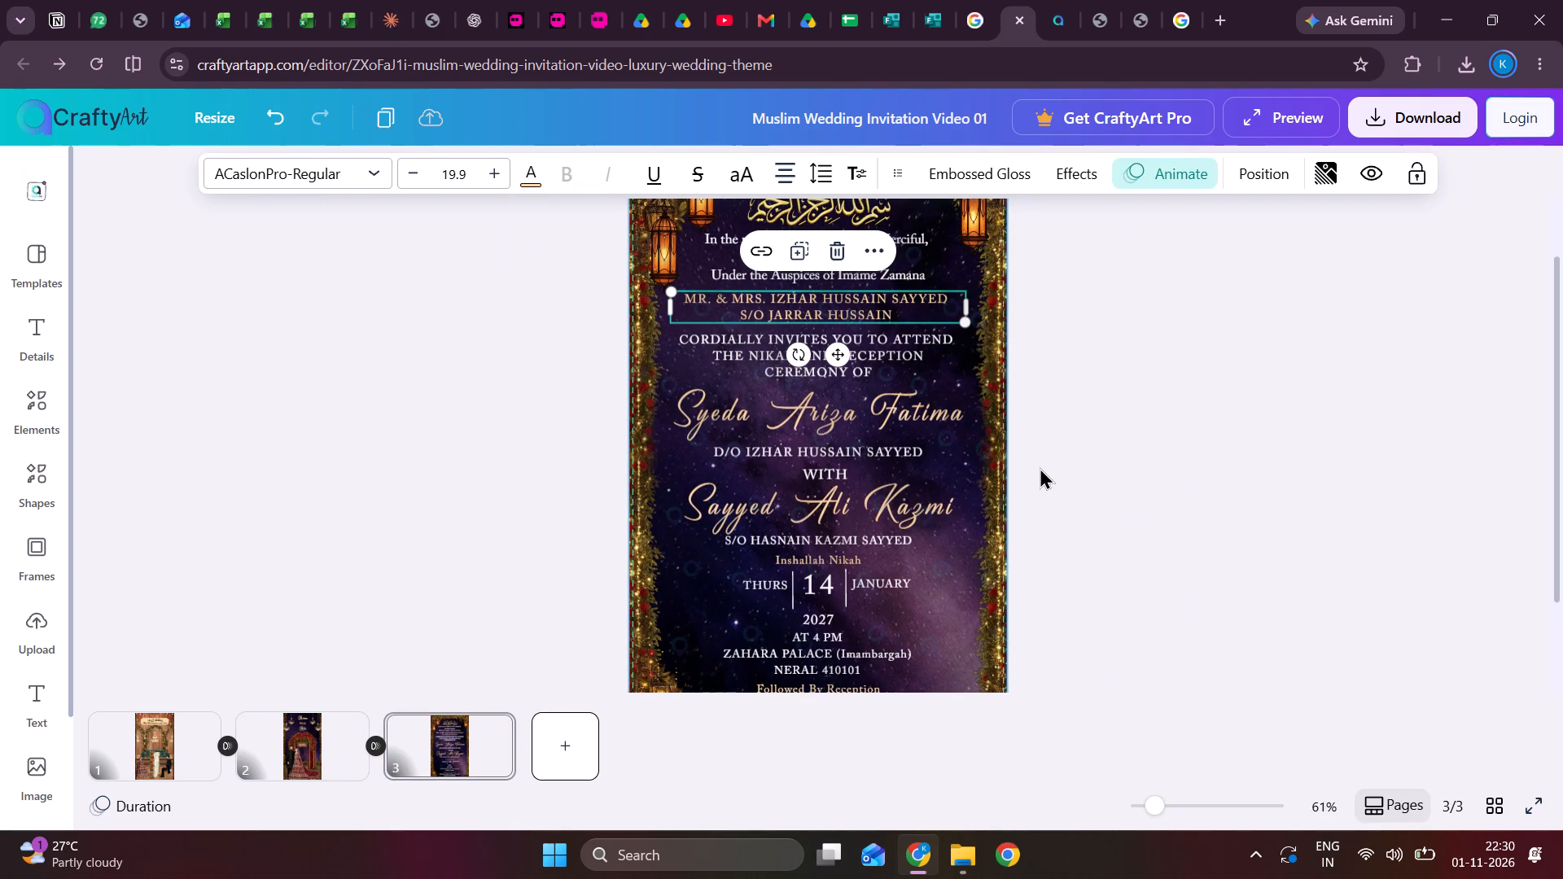
double_click(838, 305)
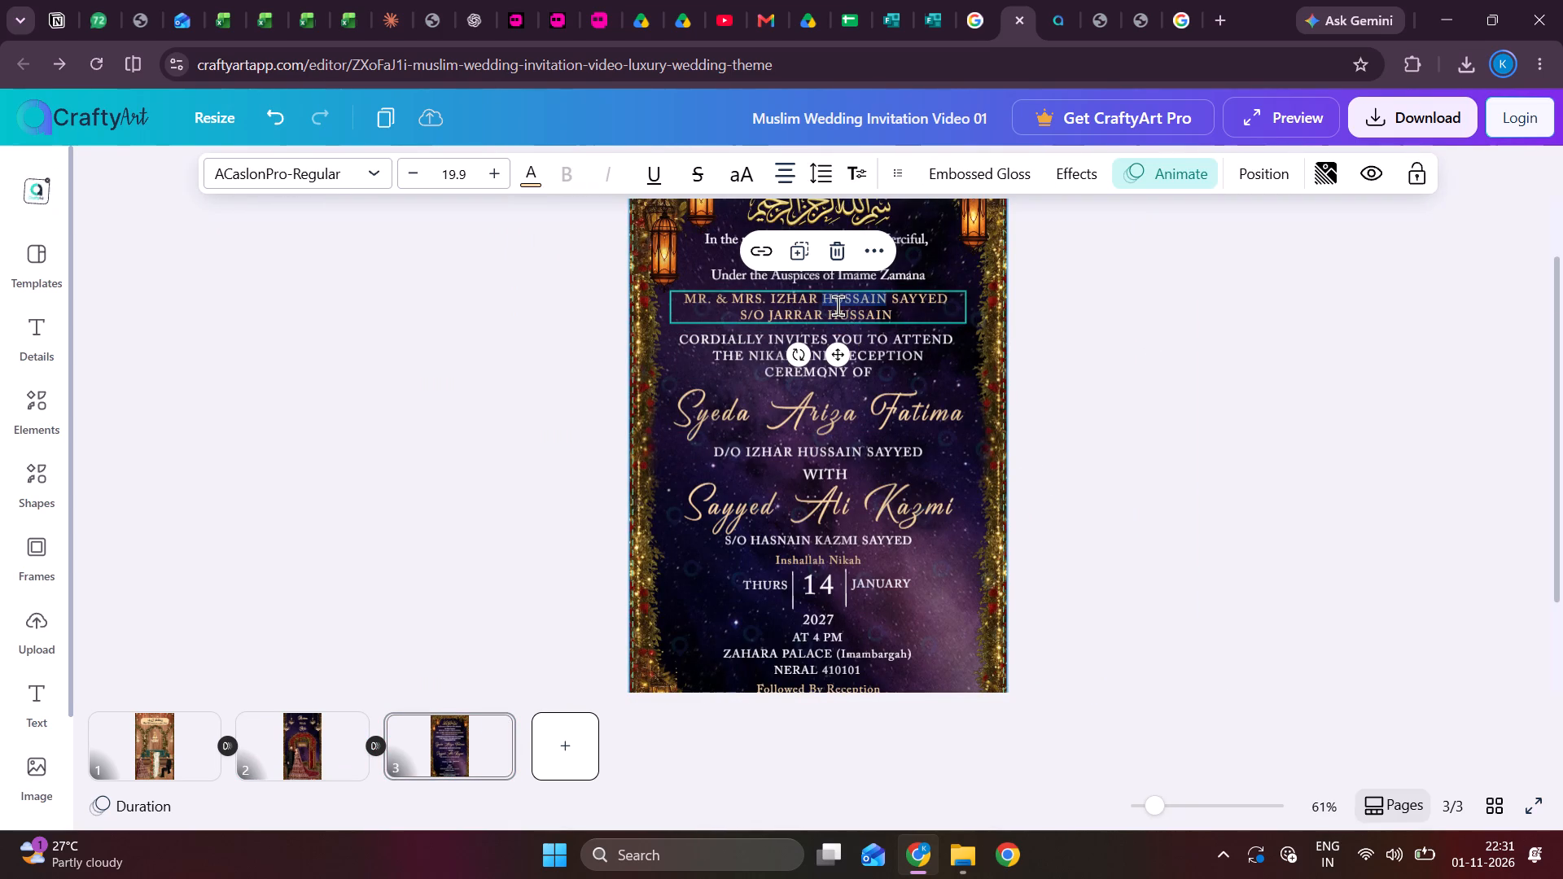
left_click(771, 304)
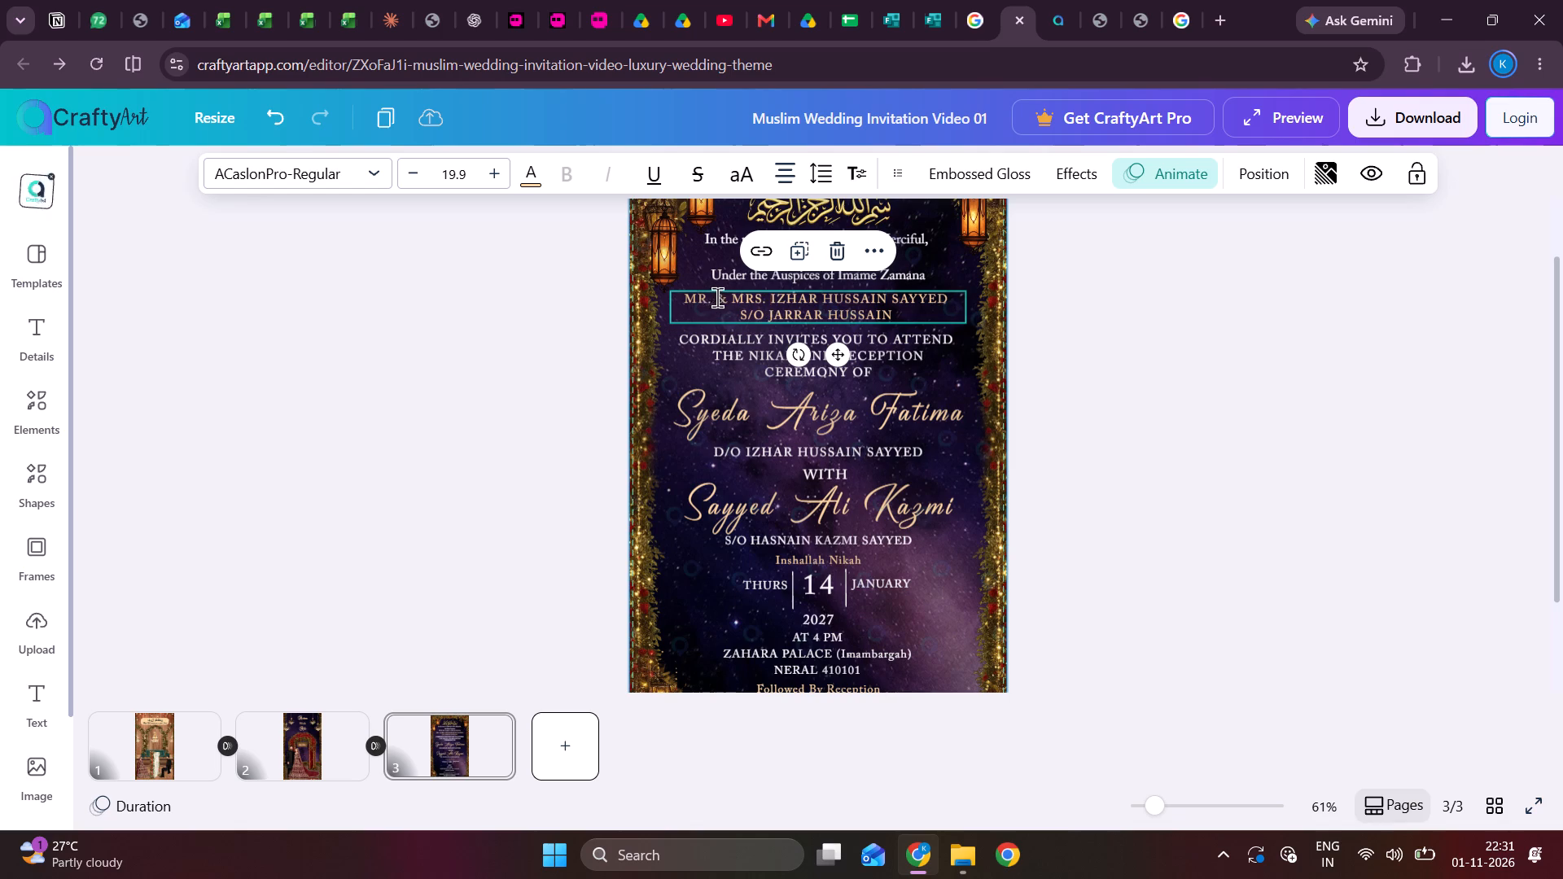
left_click(733, 299)
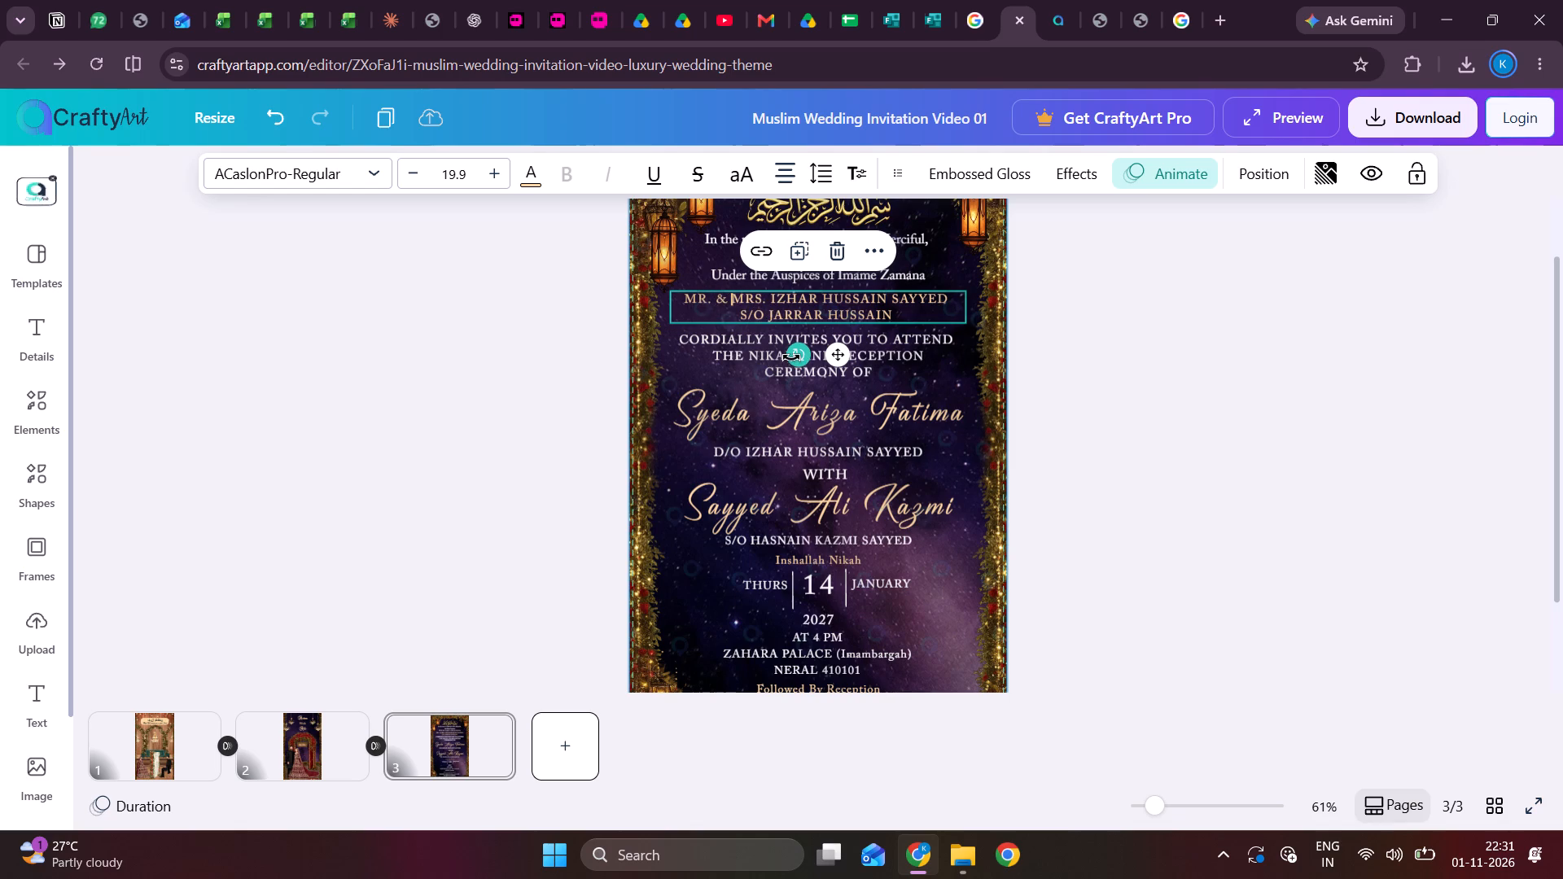
left_click(899, 316)
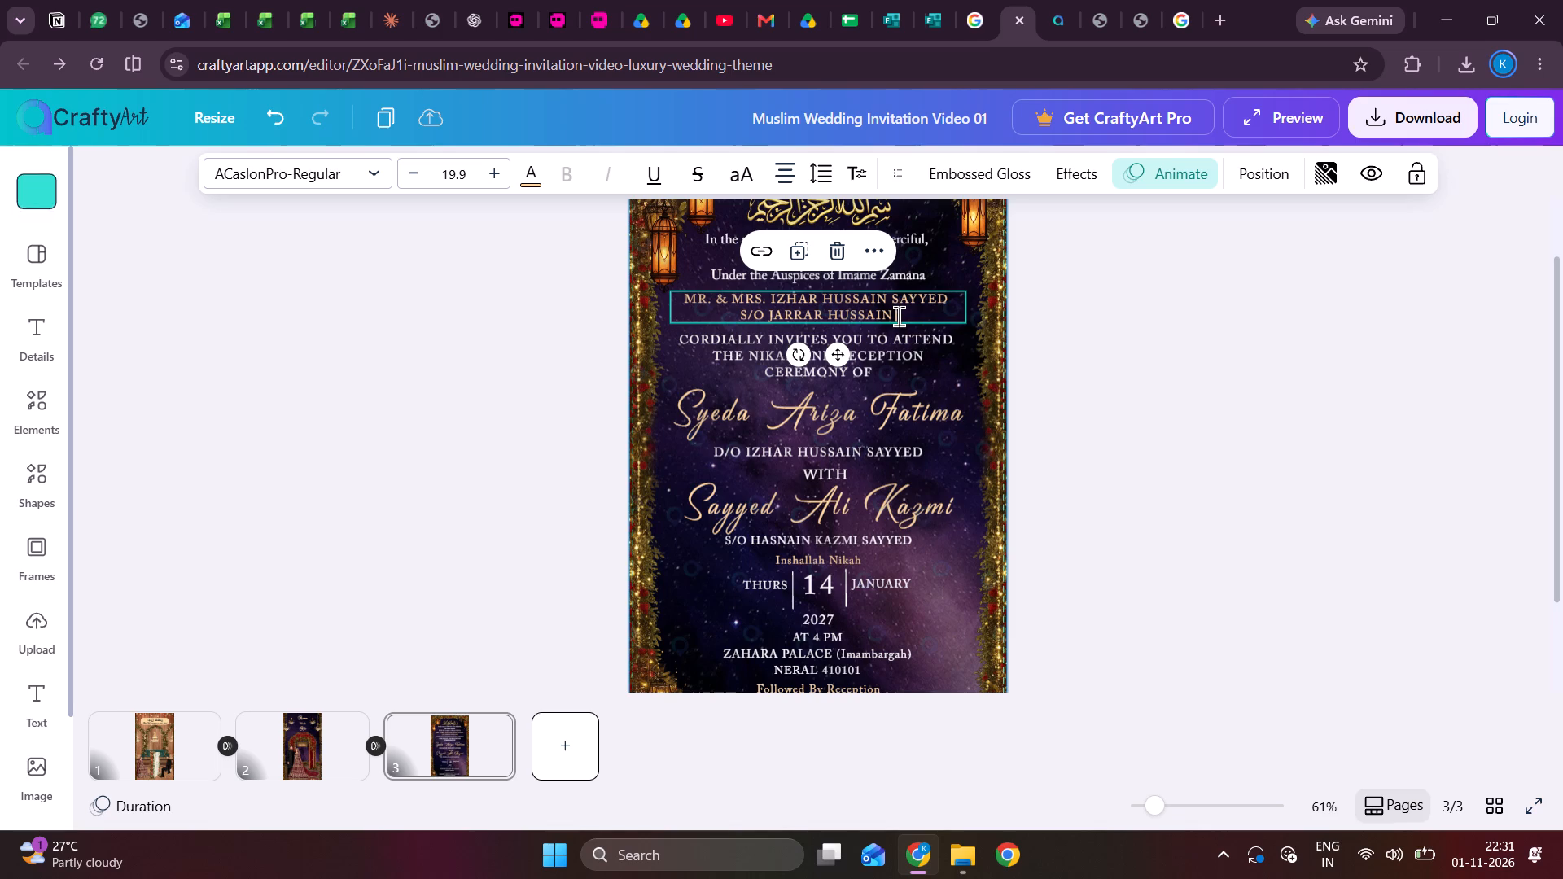
key("BackSpace")
key("BackSpace")
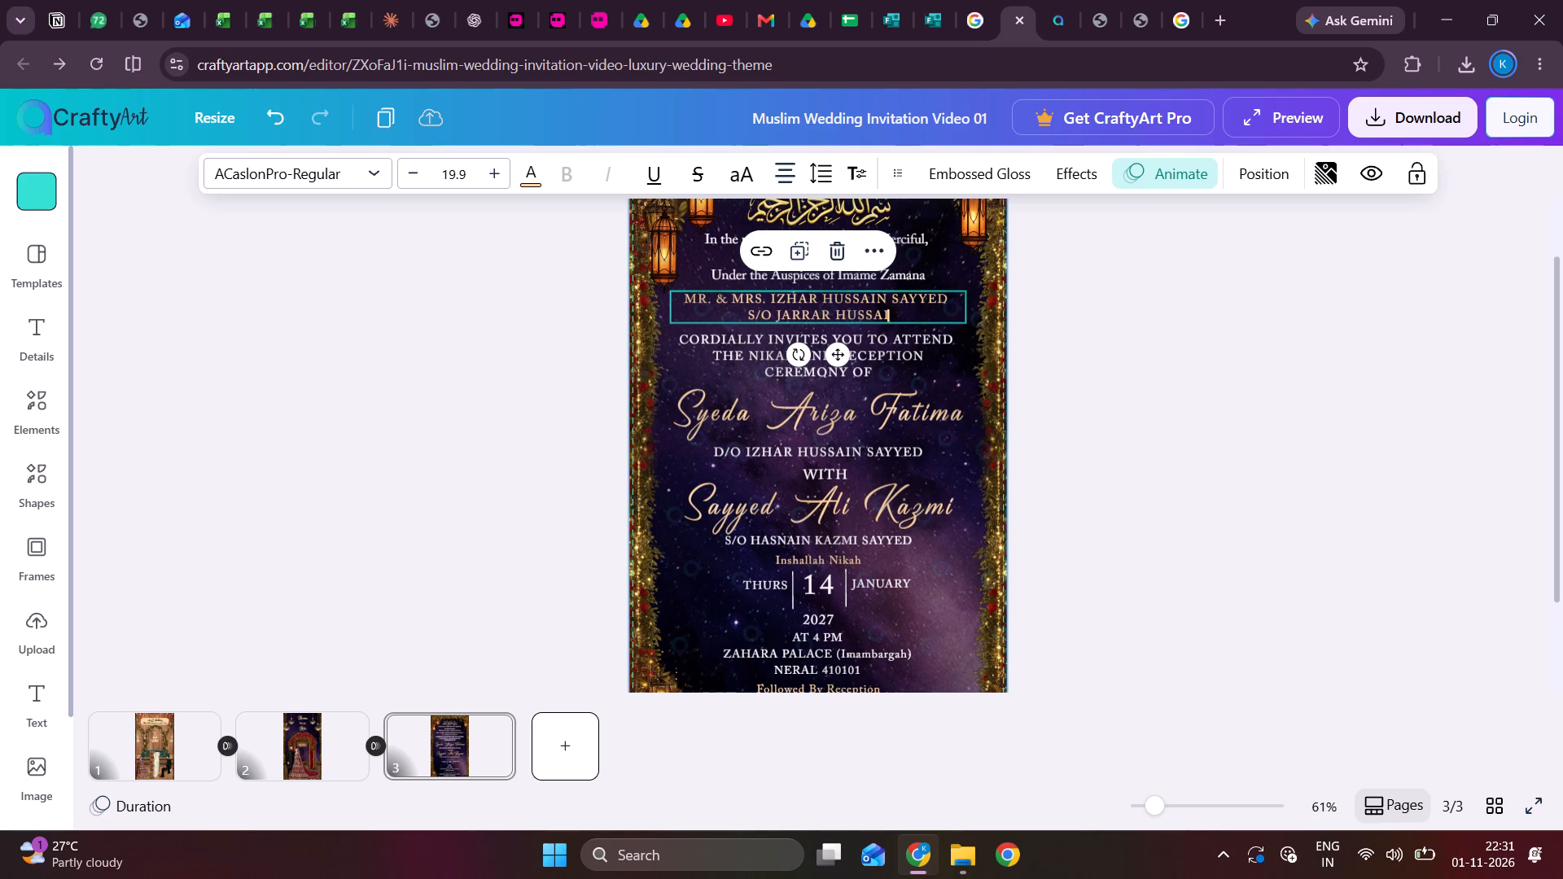
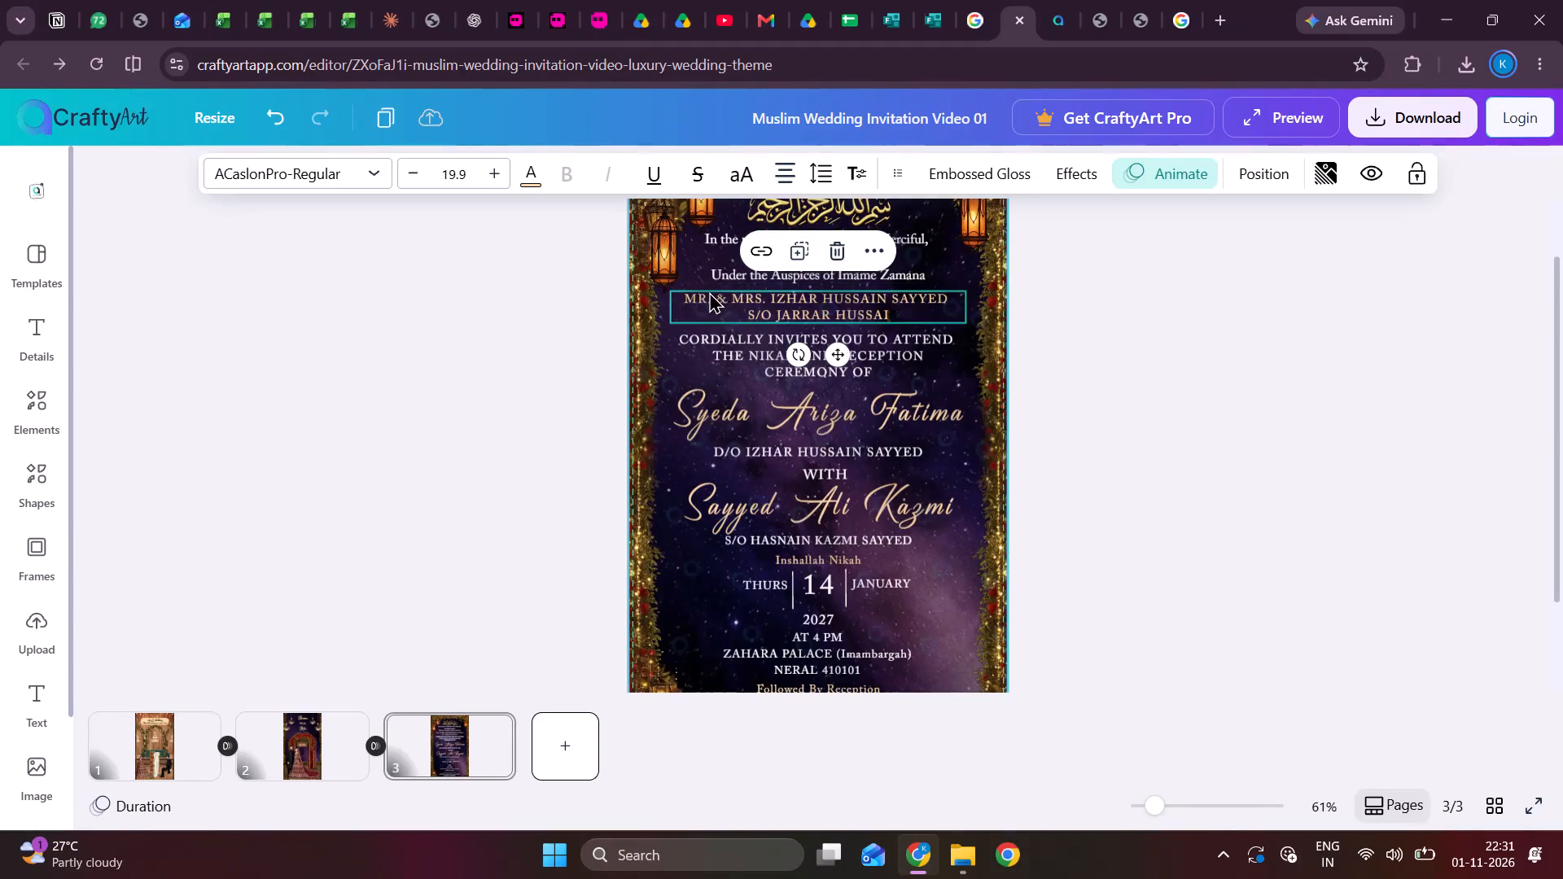
Remove "& MRS." from the first line of page 3's gold hosts' name block, leaving "MR." before the husband's name.
left_click(461, 383)
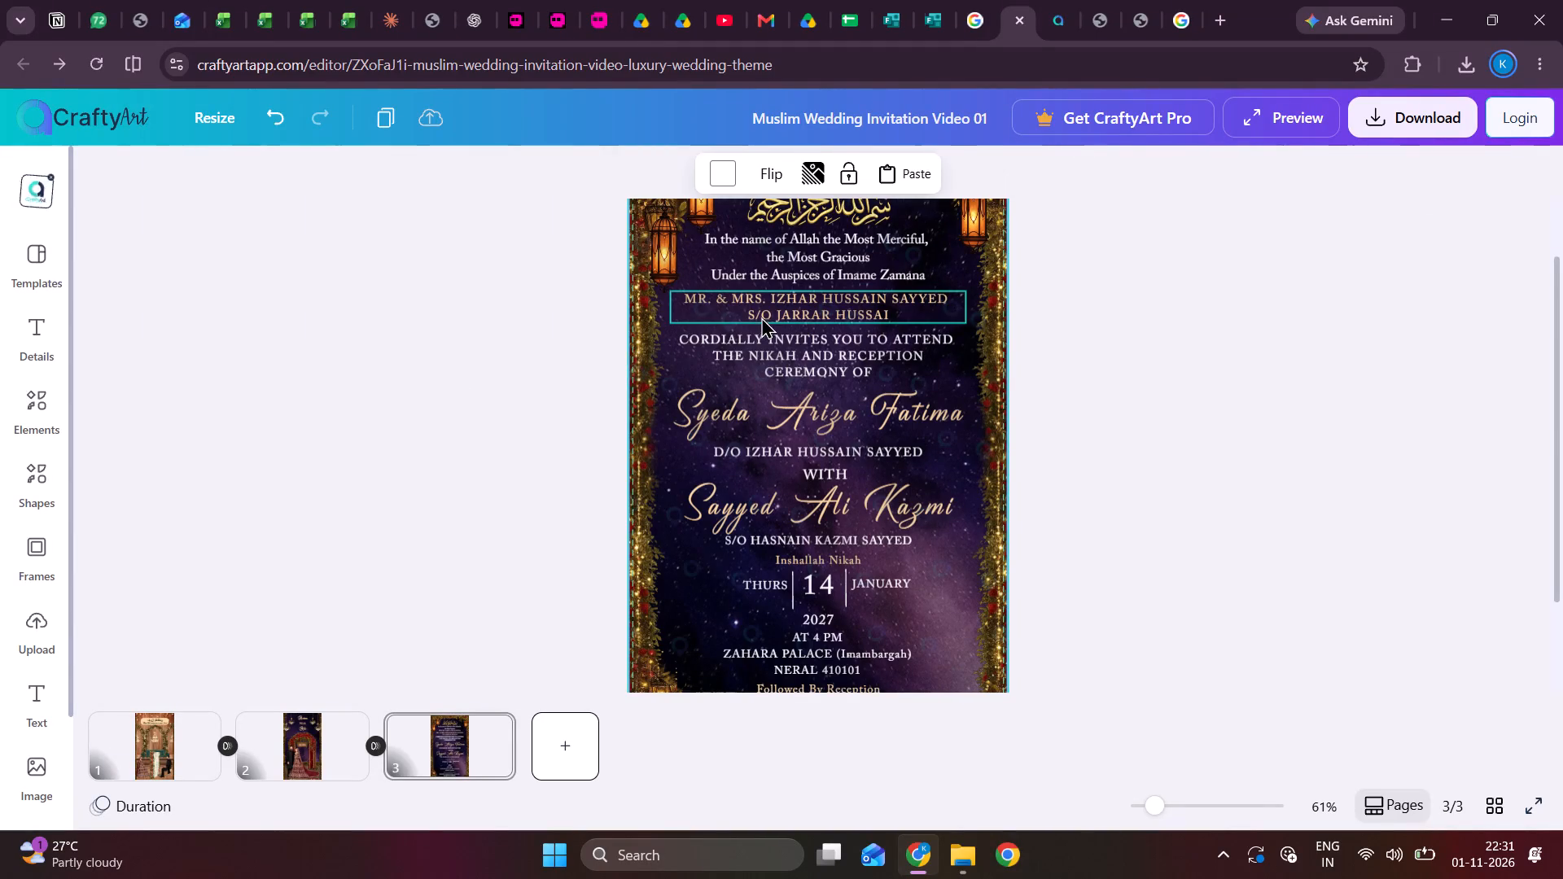
double_click(772, 304)
left_click(42, 351)
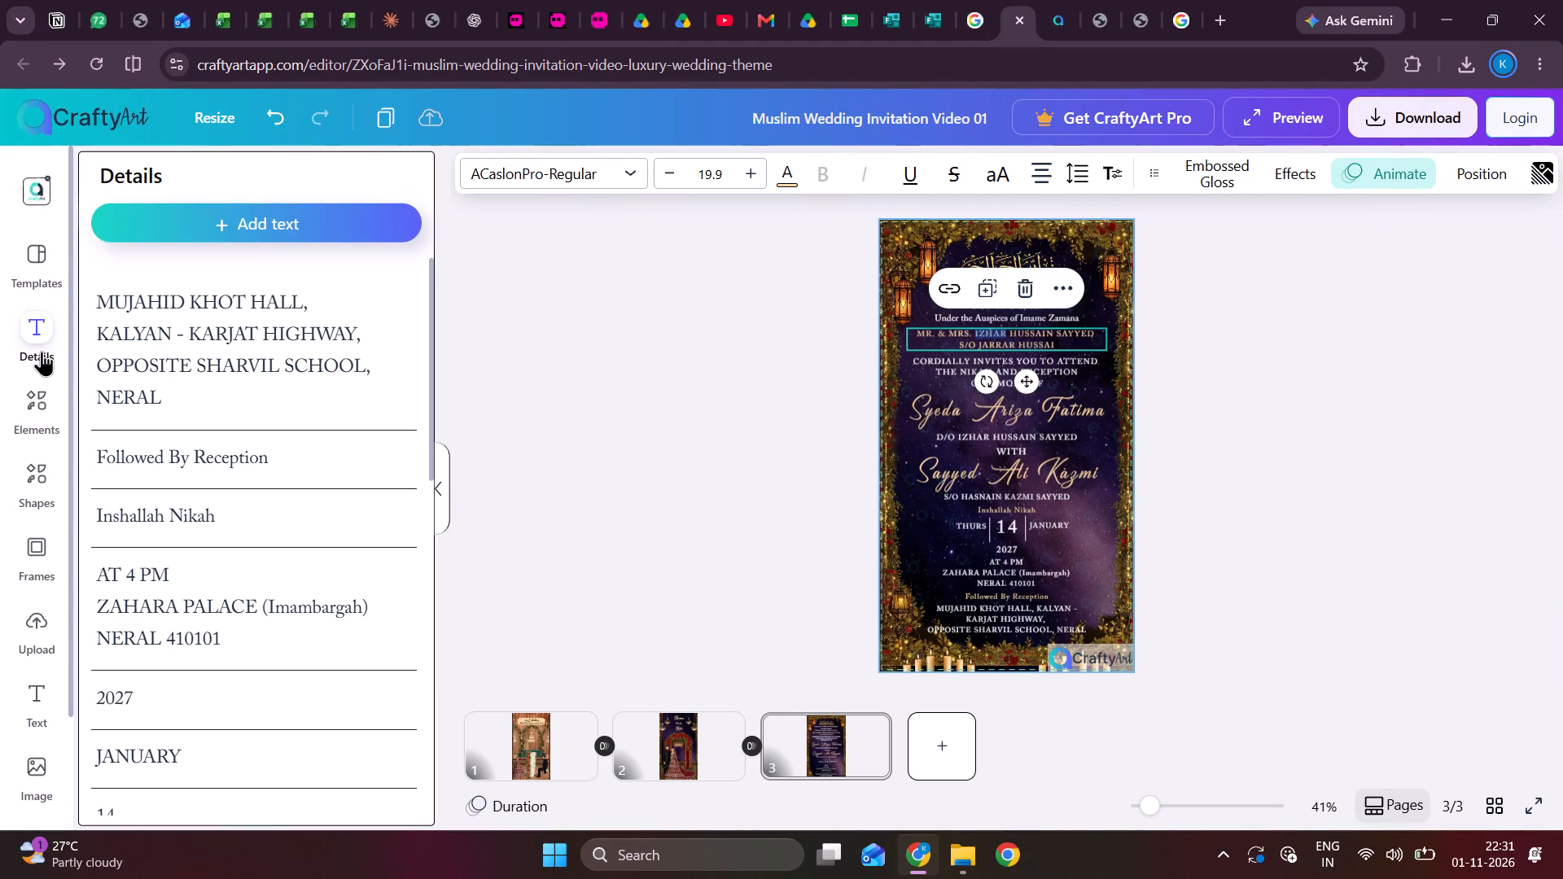
scroll(195, 475, "down", 4)
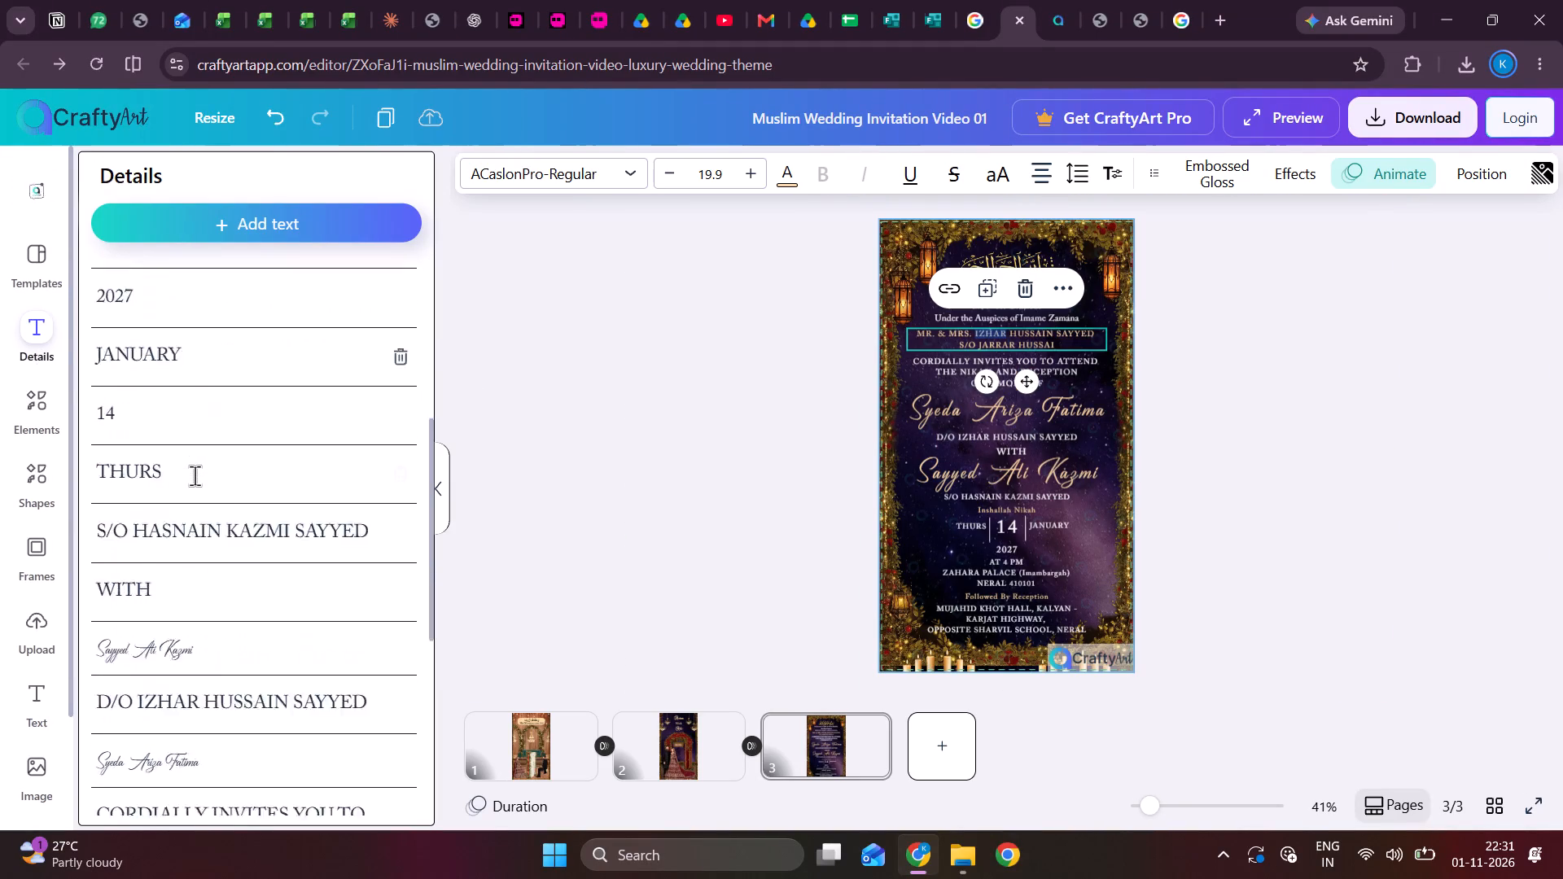
scroll(195, 475, "down", 4)
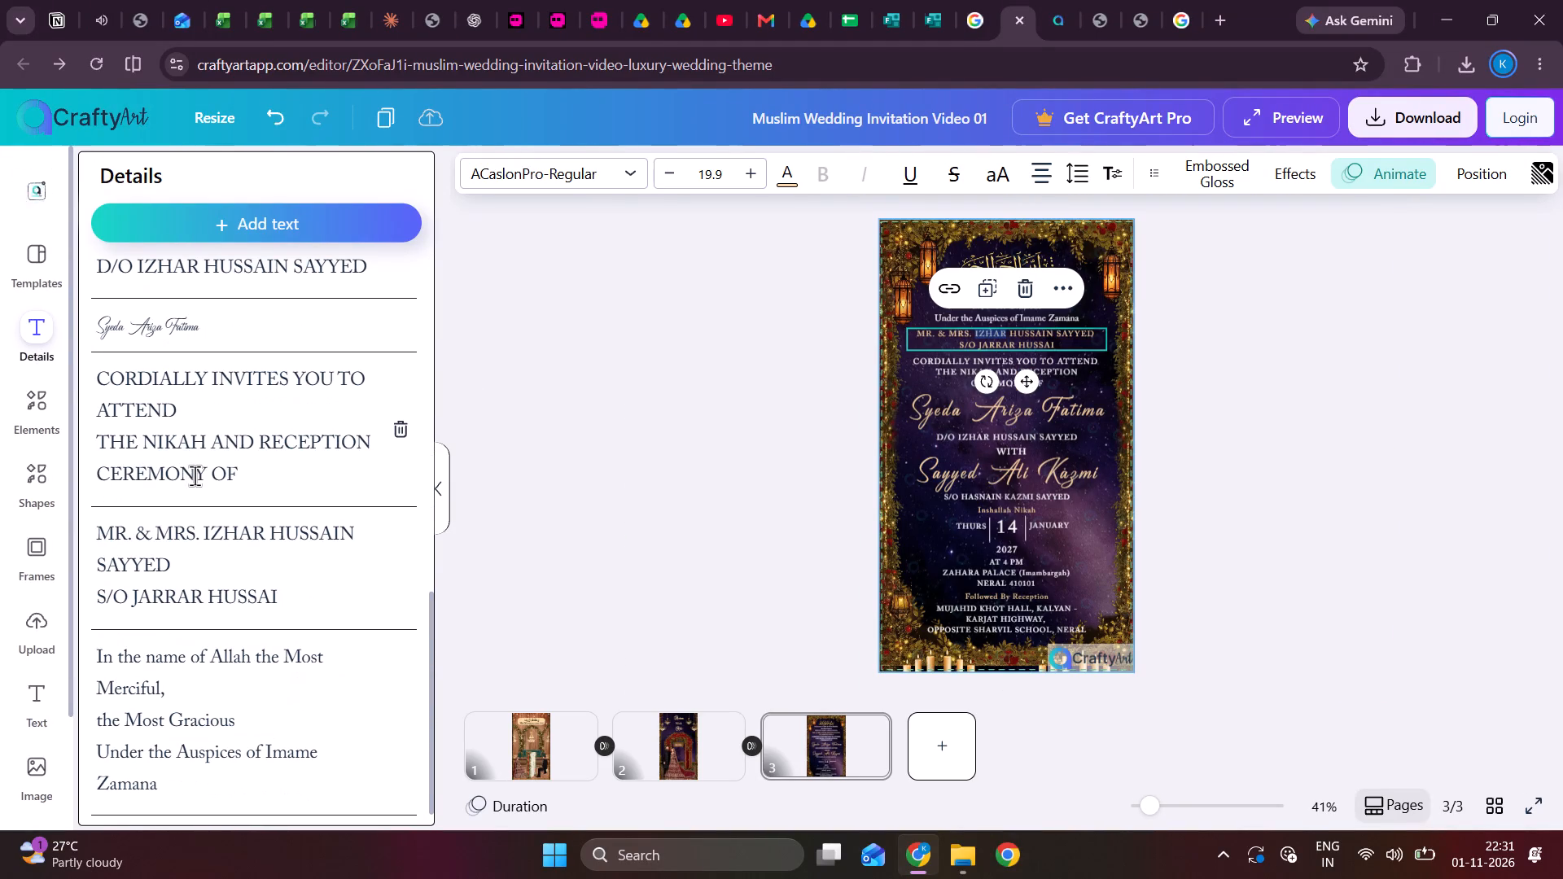
left_click(159, 535)
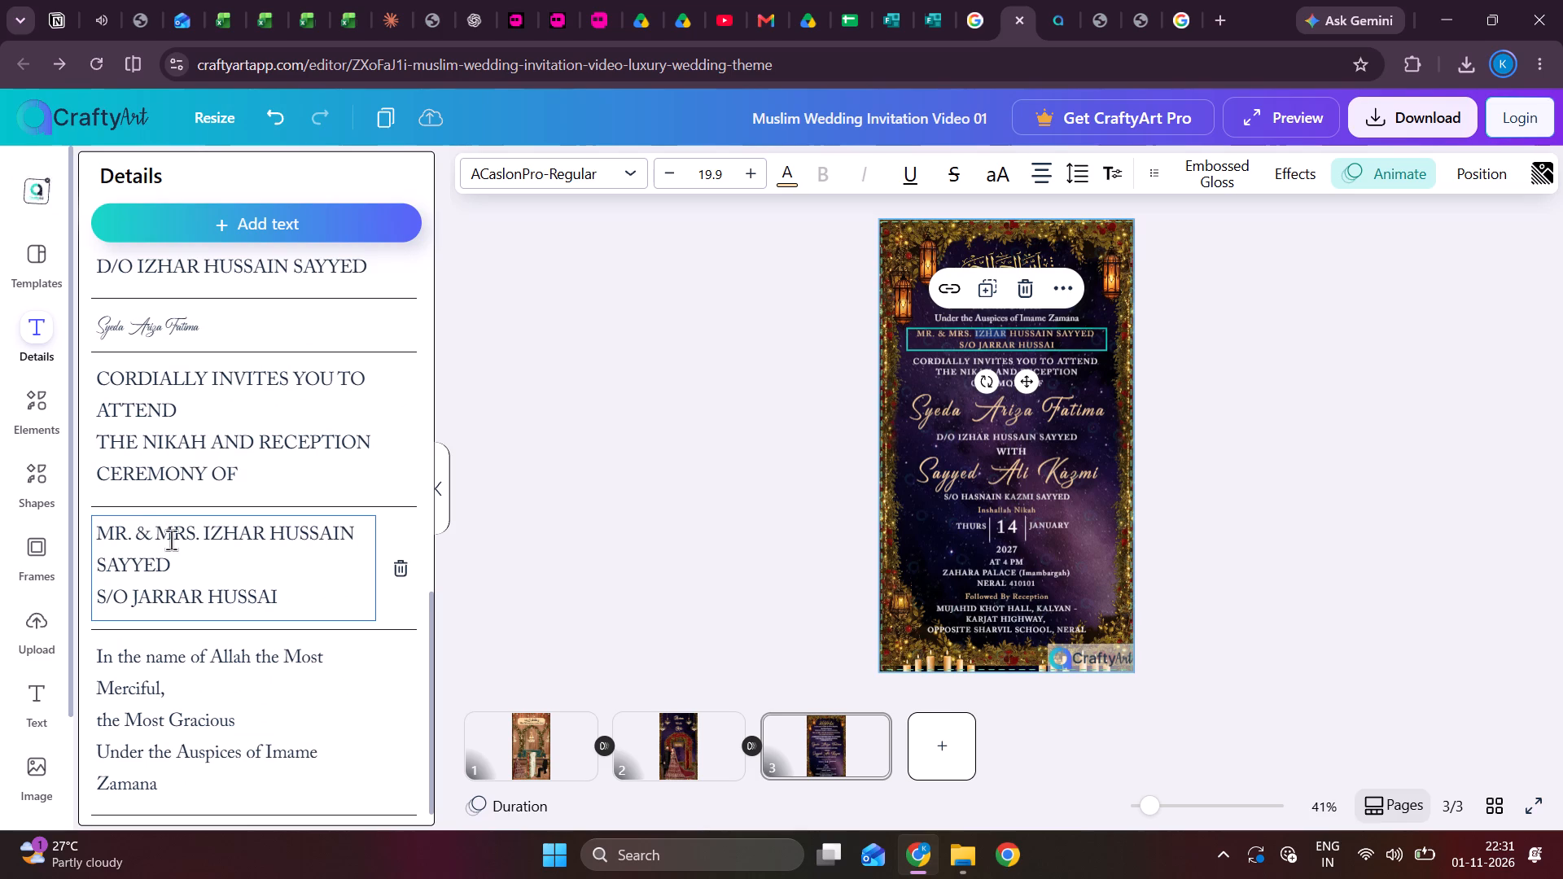
left_click(204, 539)
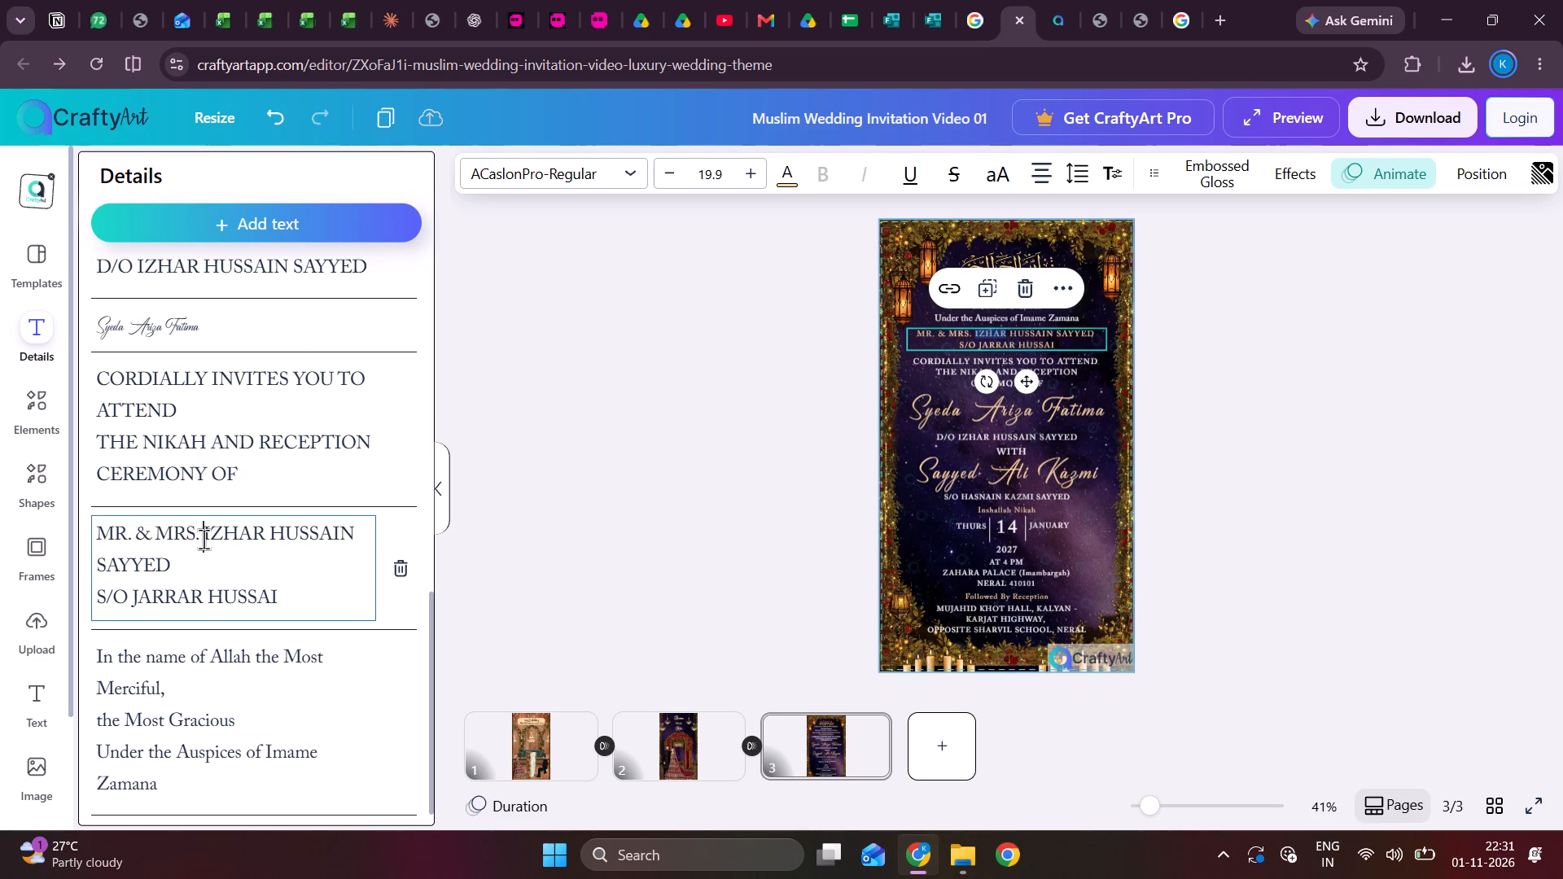
key("BackSpace")
key("BackSpace")
key("BackSpace")
key("BackSpace")
key("BackSpace")
key("BackSpace")
key("BackSpace")
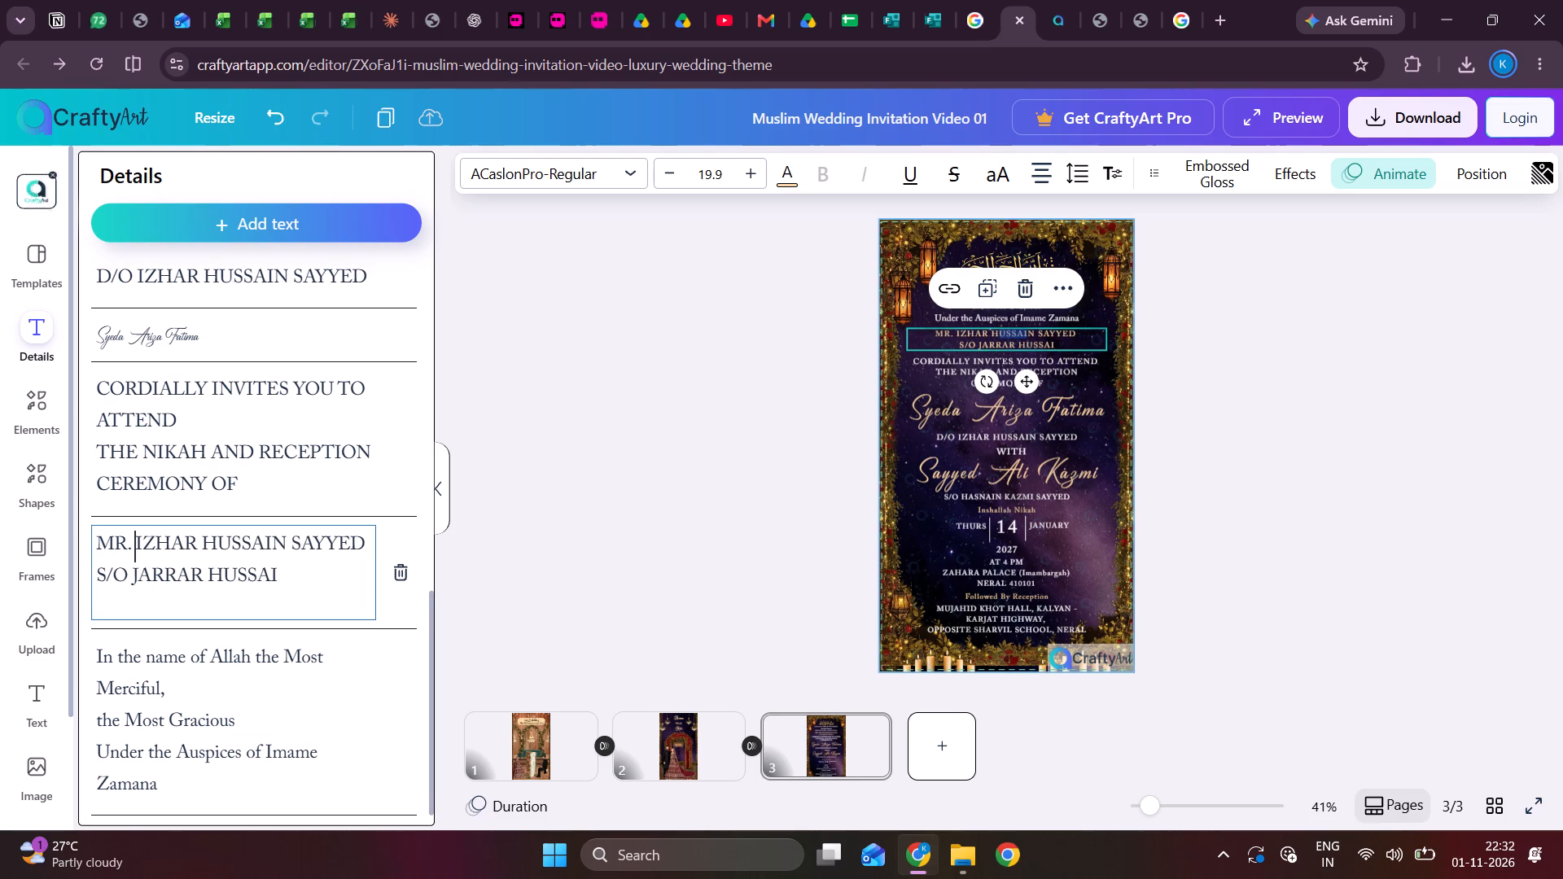
Replace the S/O line in the hosts' block with "AND MRS." followed by the wife's full name and the surname SAYYED.
left_click_drag(290, 574, 63, 590)
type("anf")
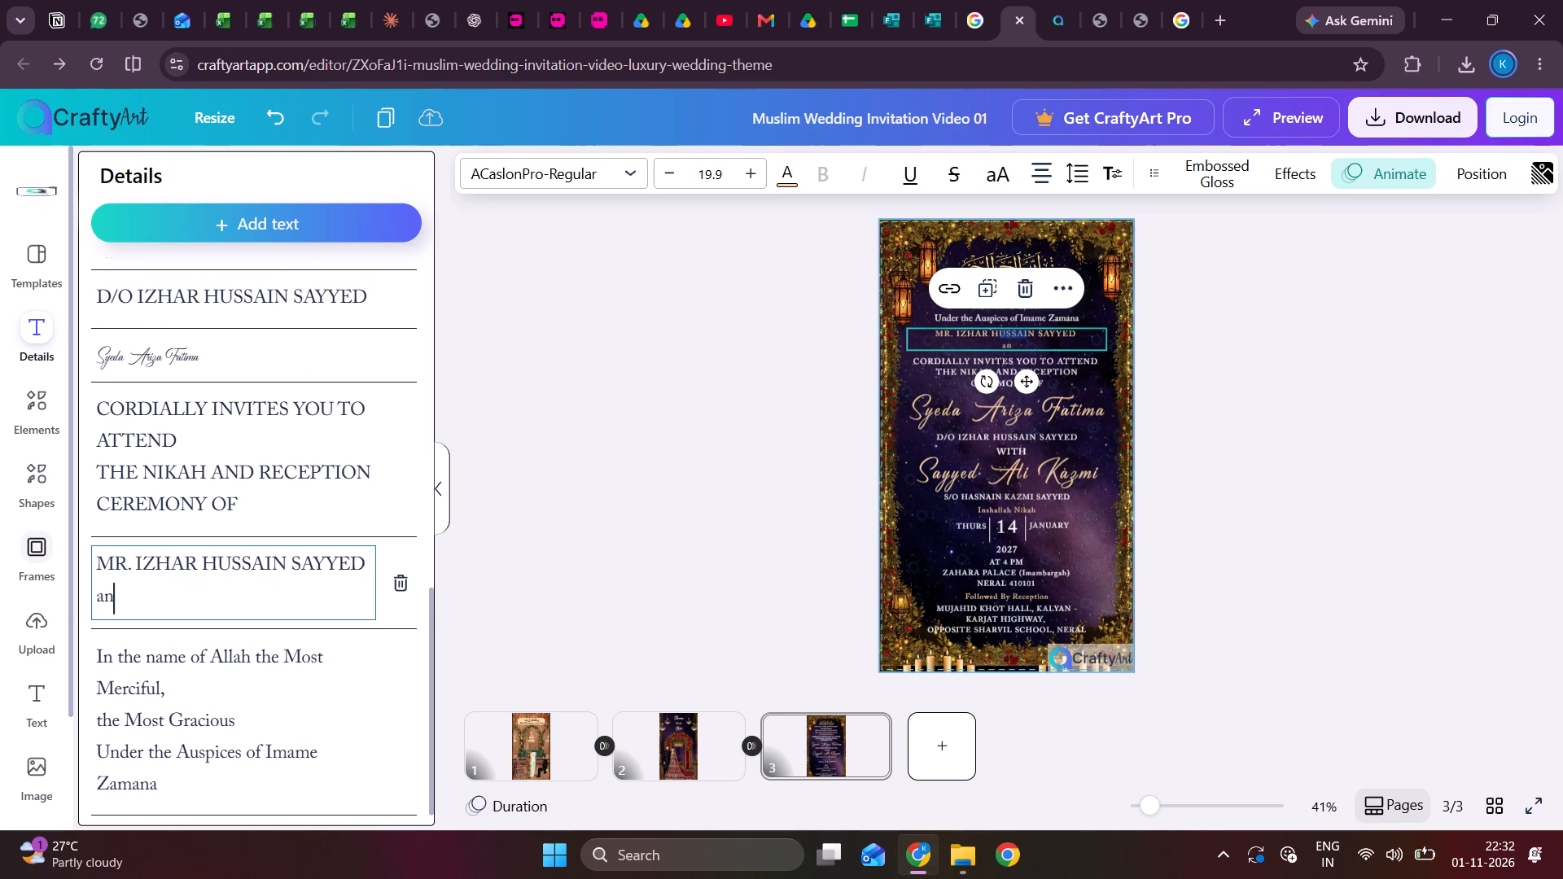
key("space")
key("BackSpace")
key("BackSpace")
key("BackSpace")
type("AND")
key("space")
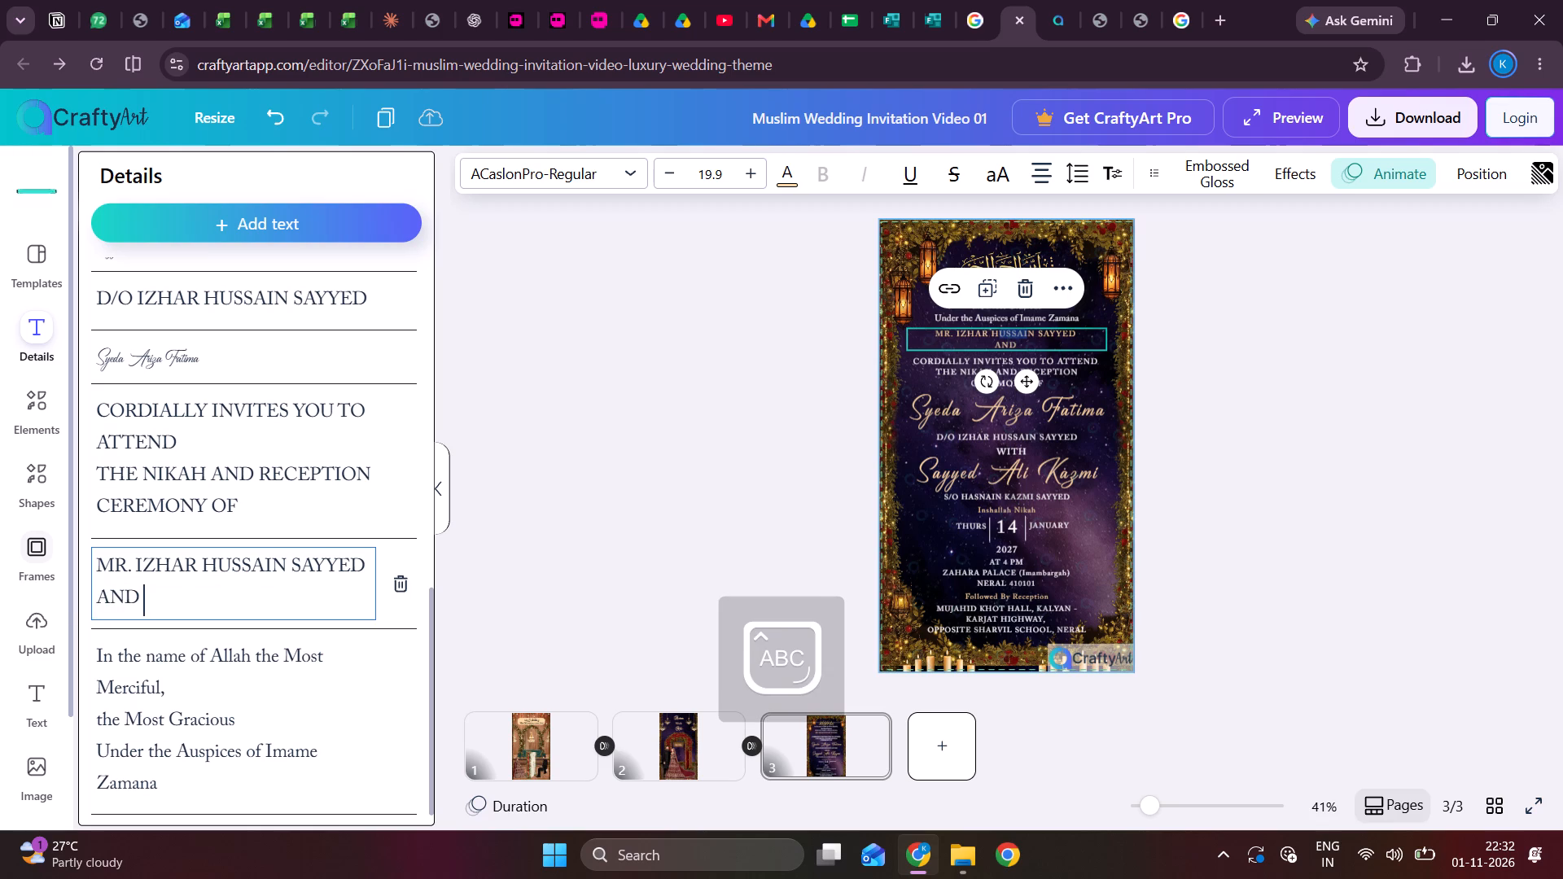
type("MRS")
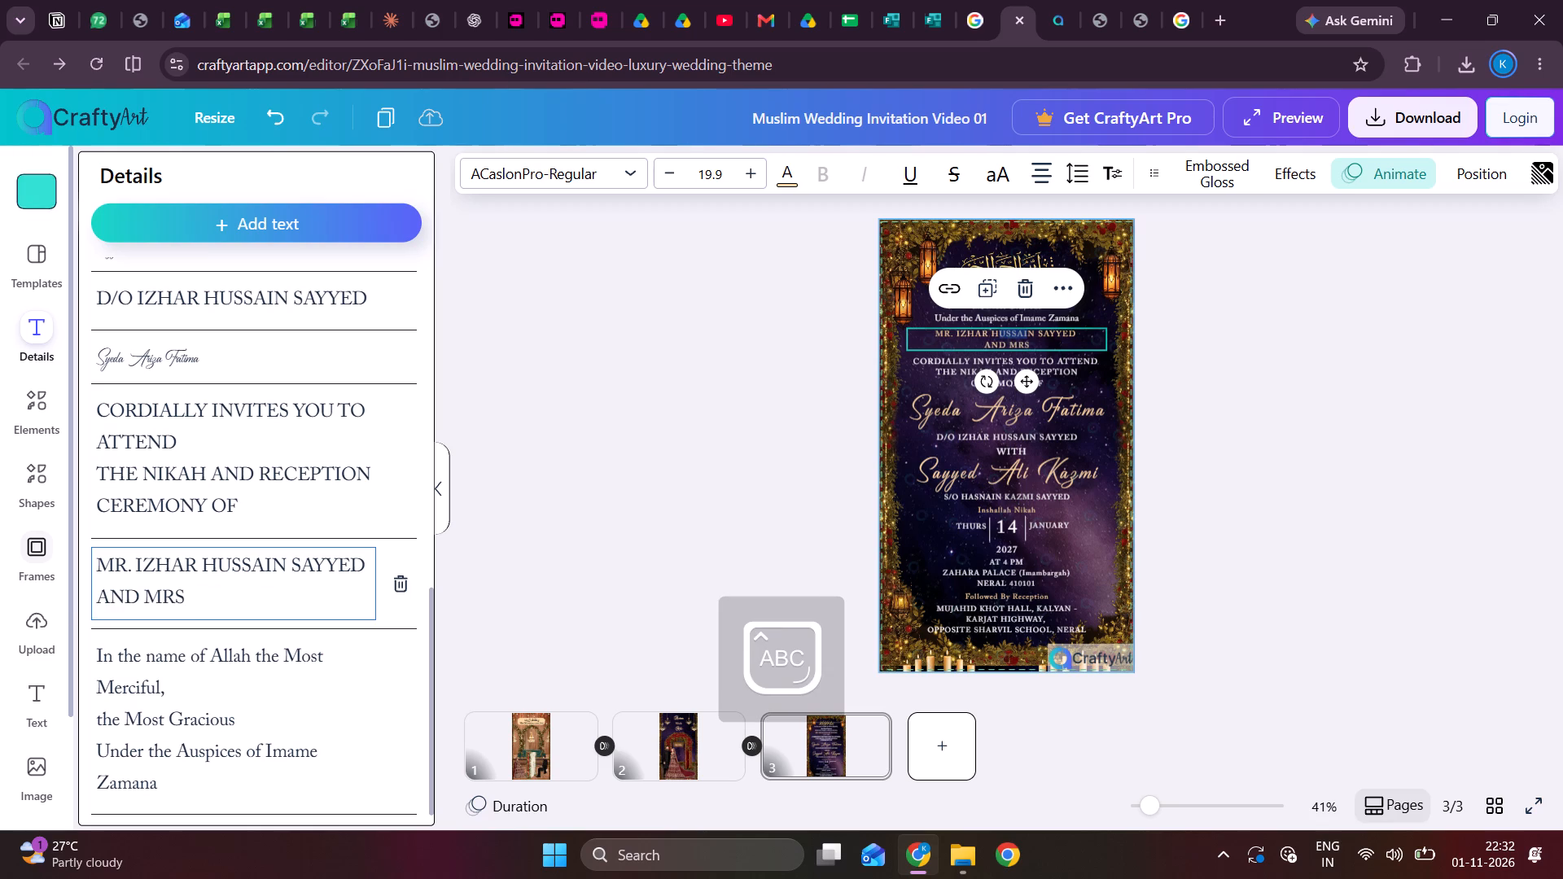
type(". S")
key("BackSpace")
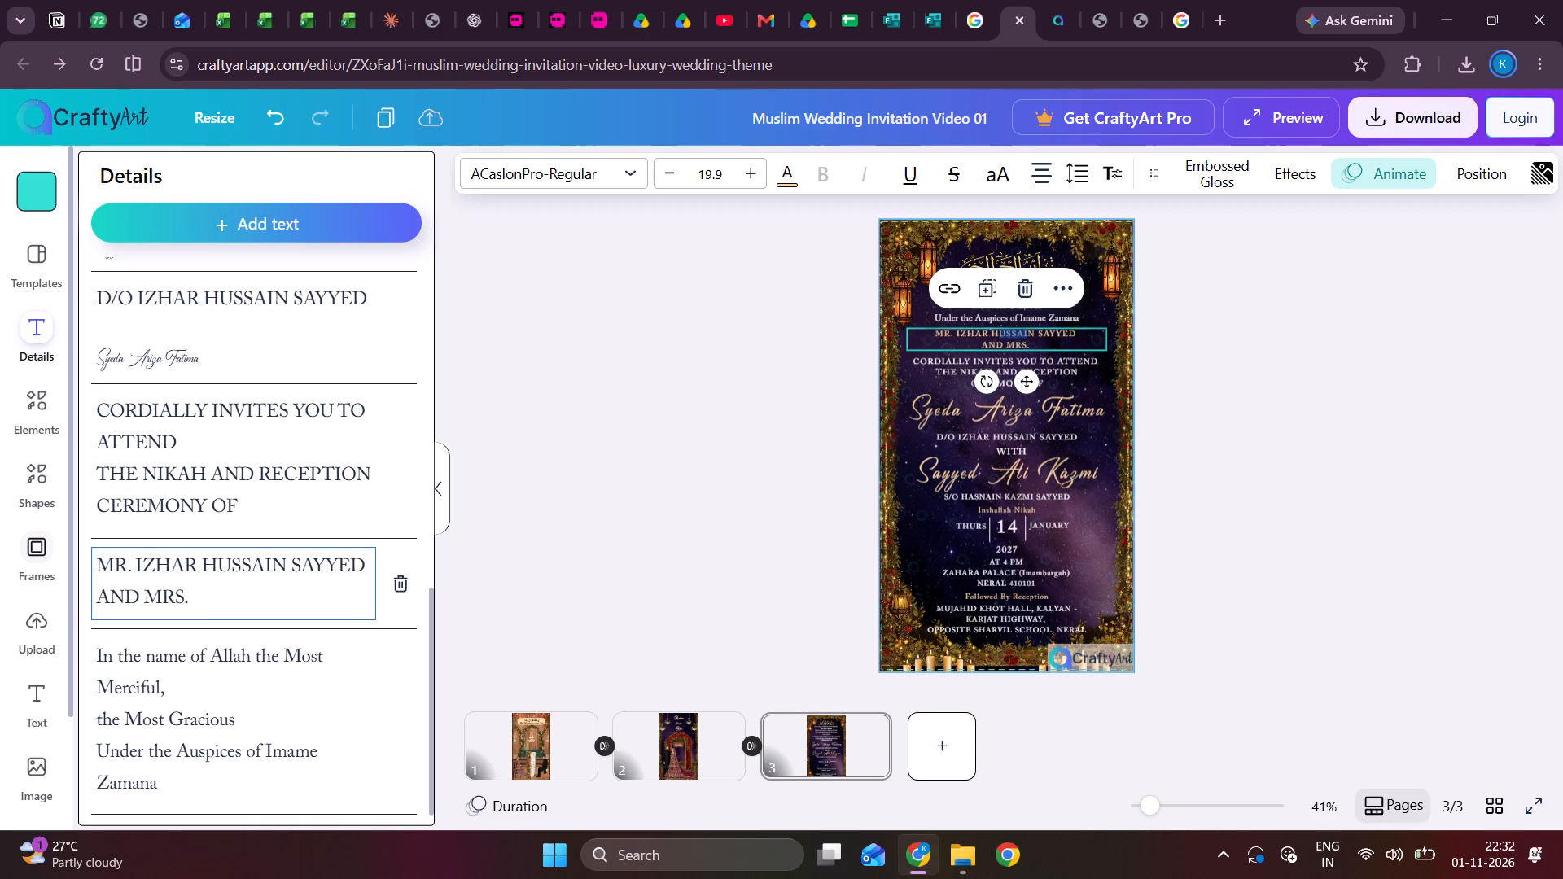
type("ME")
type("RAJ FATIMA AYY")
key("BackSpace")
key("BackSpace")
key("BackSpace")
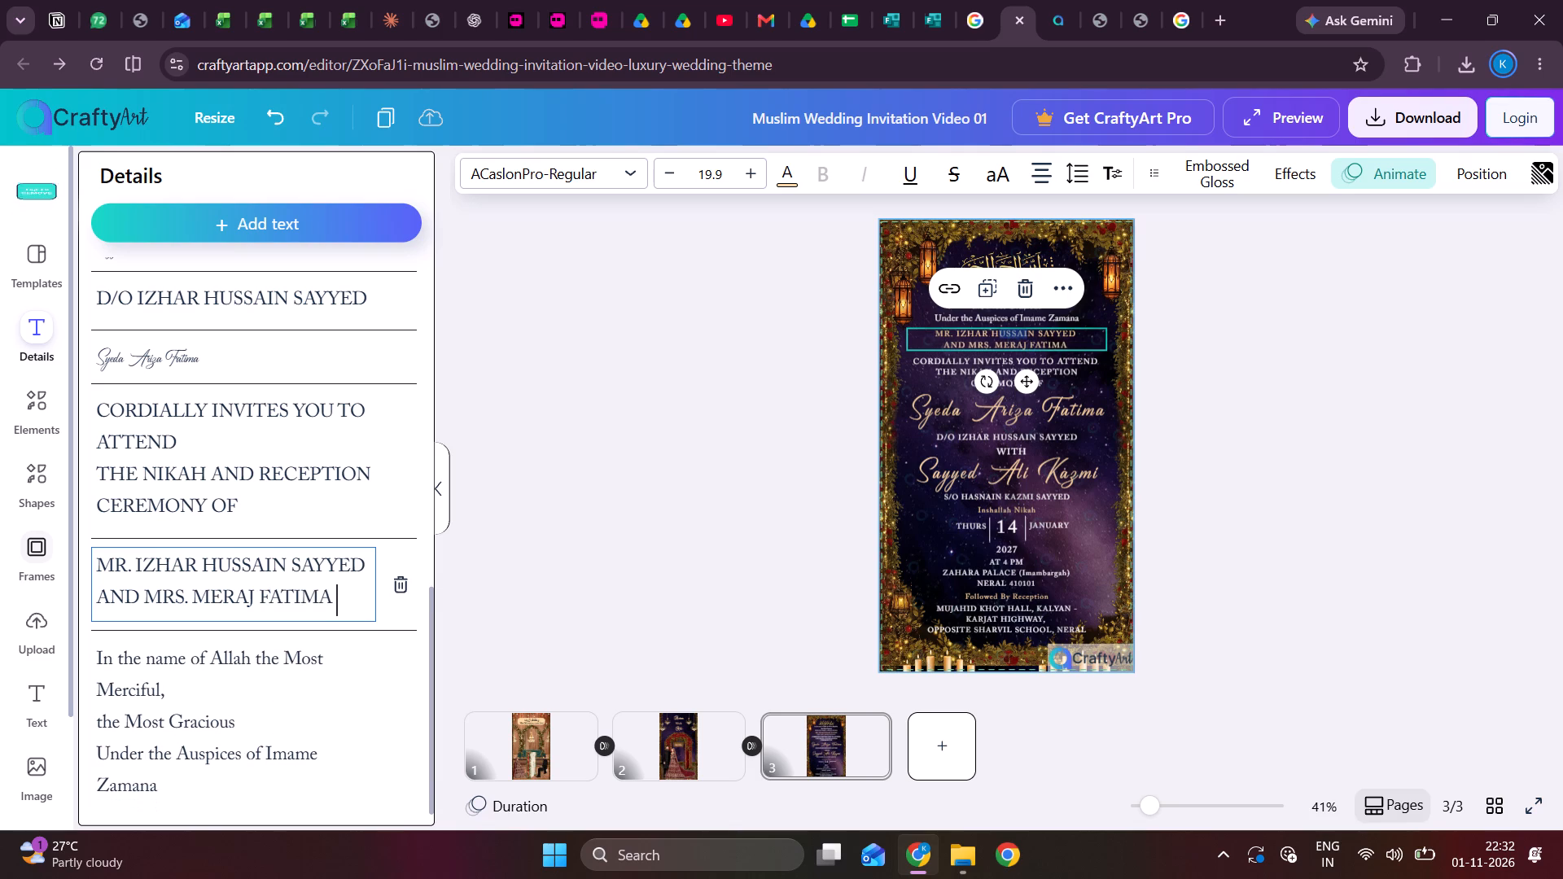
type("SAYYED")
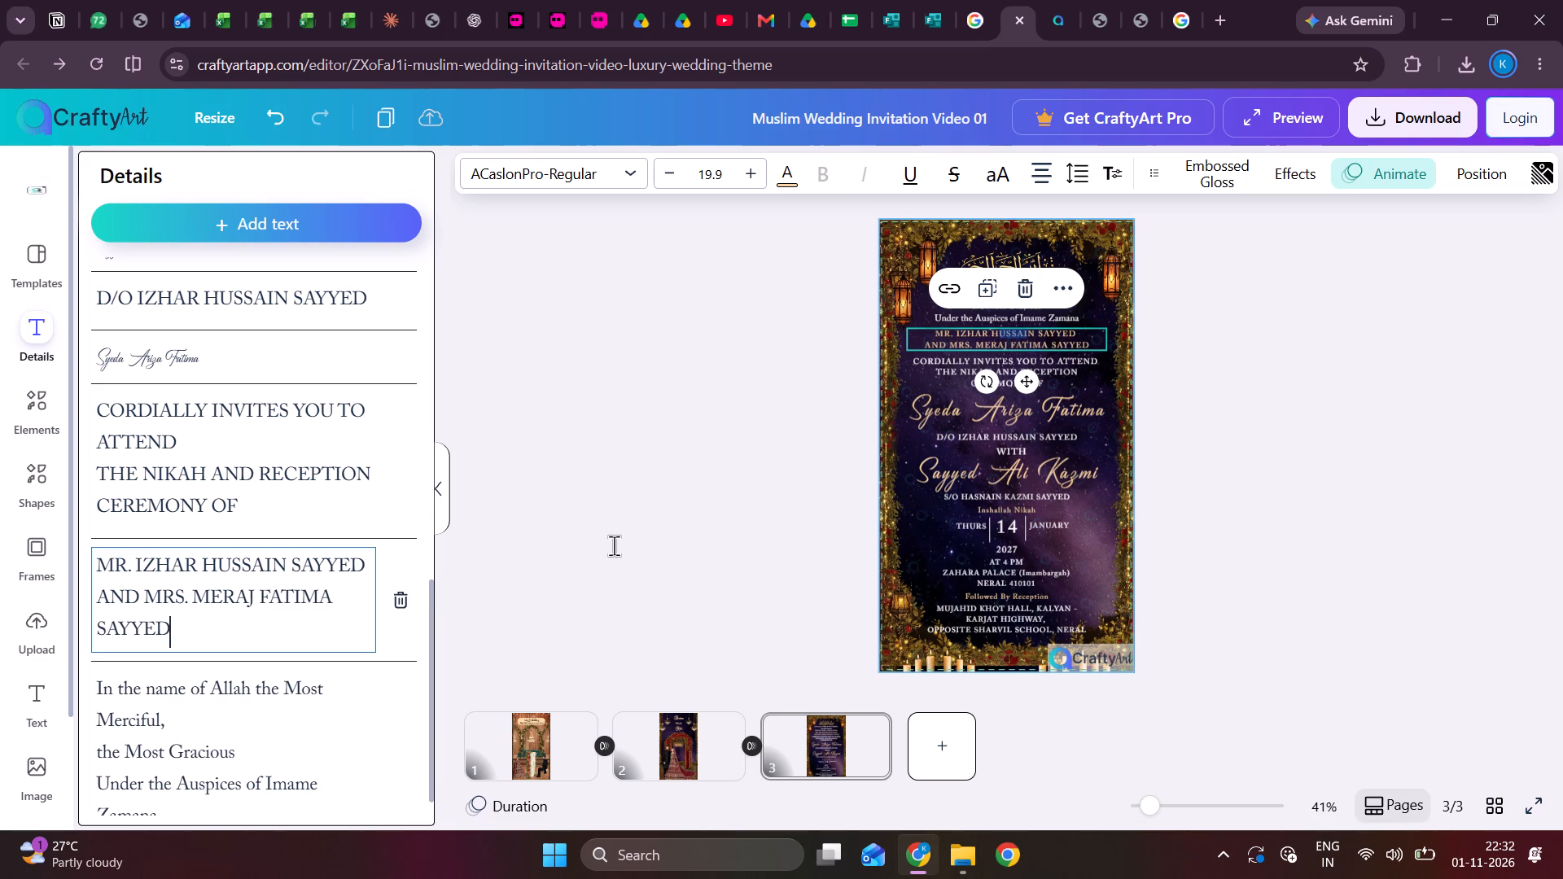
Delete the surname SAYYED from both lines of the hosts' name block.
left_click(370, 566)
key("BackSpace")
key("BackSpace")
key("BackSpace")
key("BackSpace")
key("BackSpace")
key("BackSpace")
key("BackSpace")
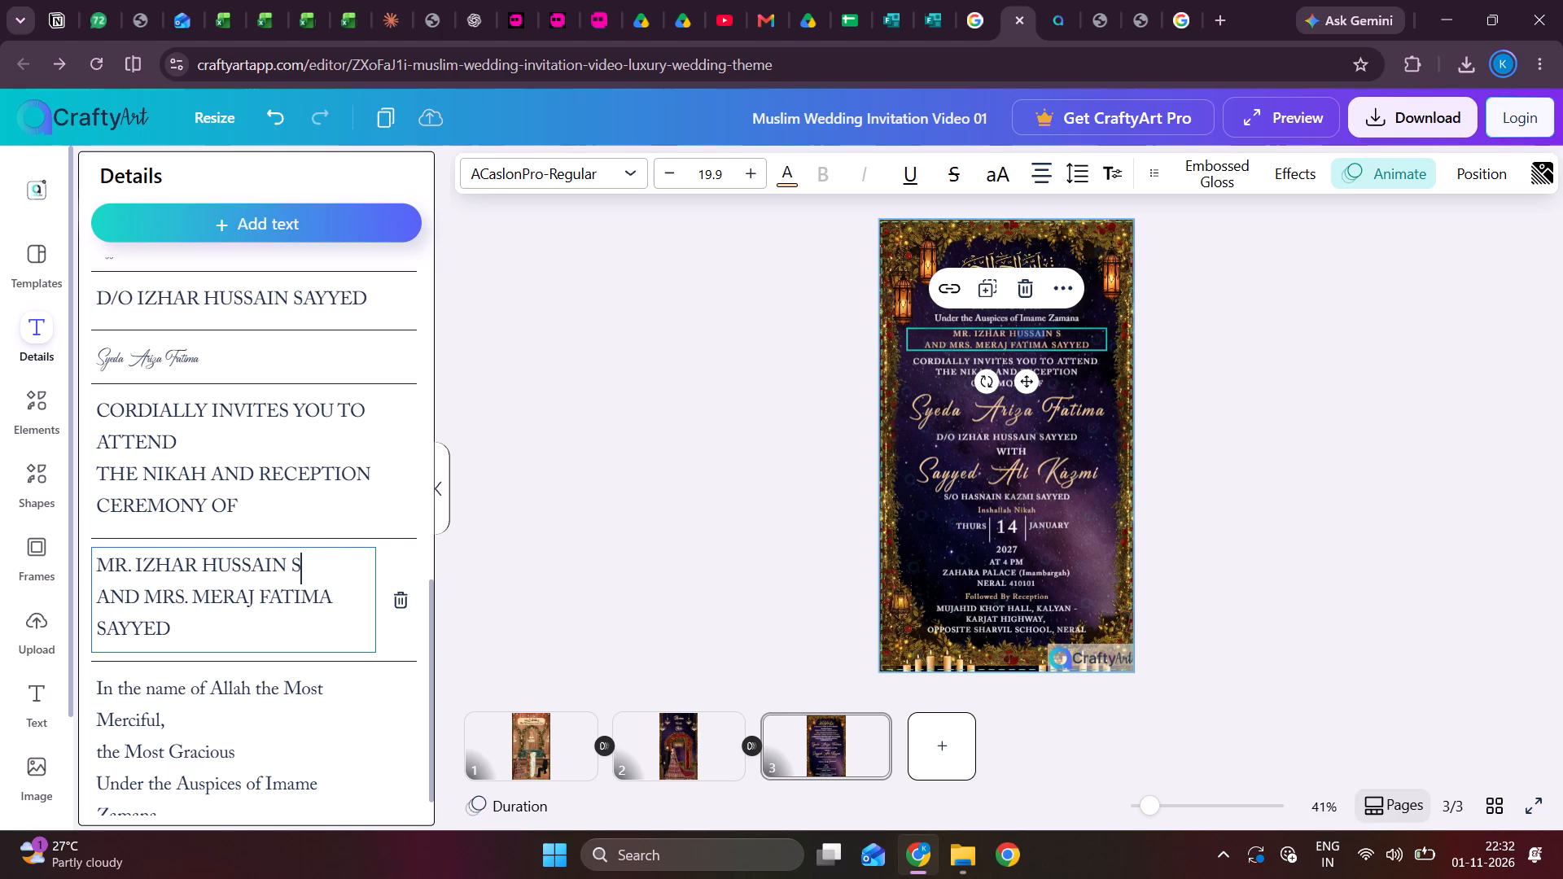
left_click(275, 621)
key("BackSpace")
key("BackSpace")
key("BackSpace")
key("BackSpace")
key("BackSpace")
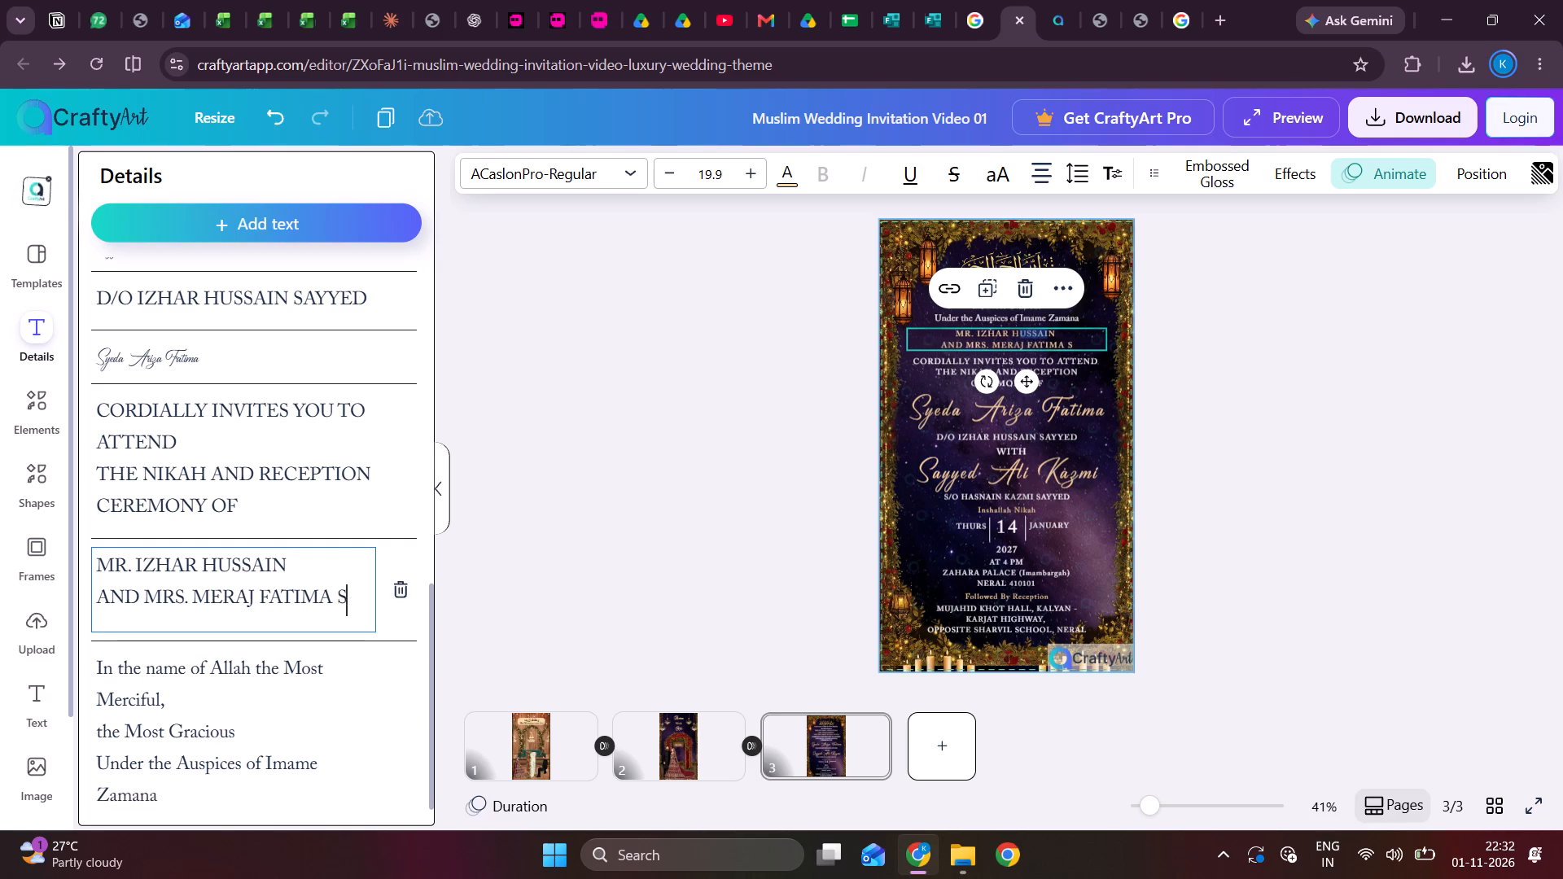
key("BackSpace")
key("BackSpace")
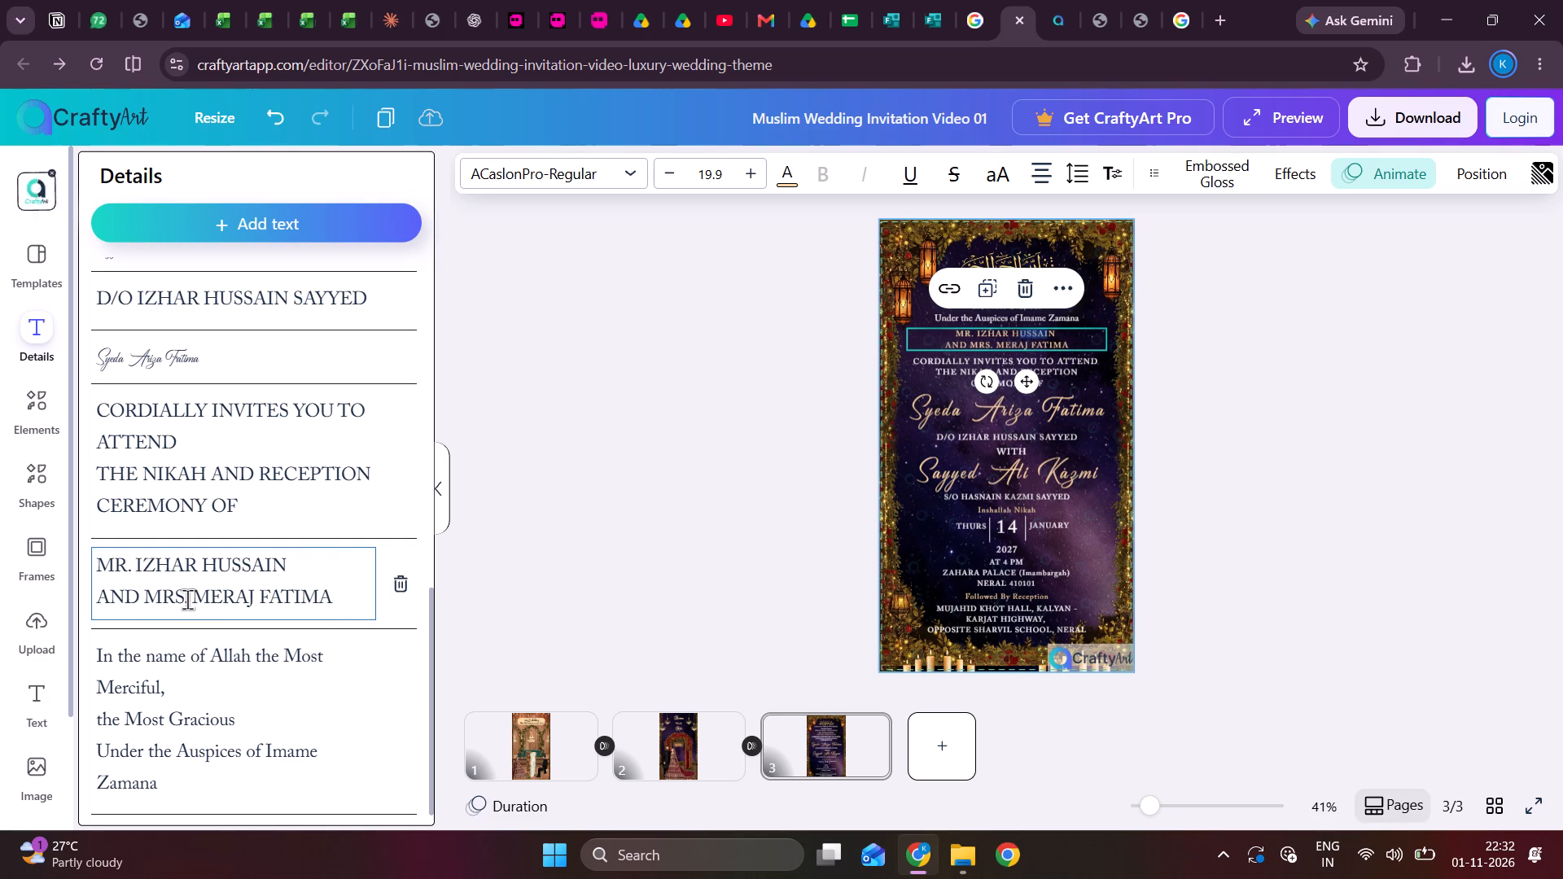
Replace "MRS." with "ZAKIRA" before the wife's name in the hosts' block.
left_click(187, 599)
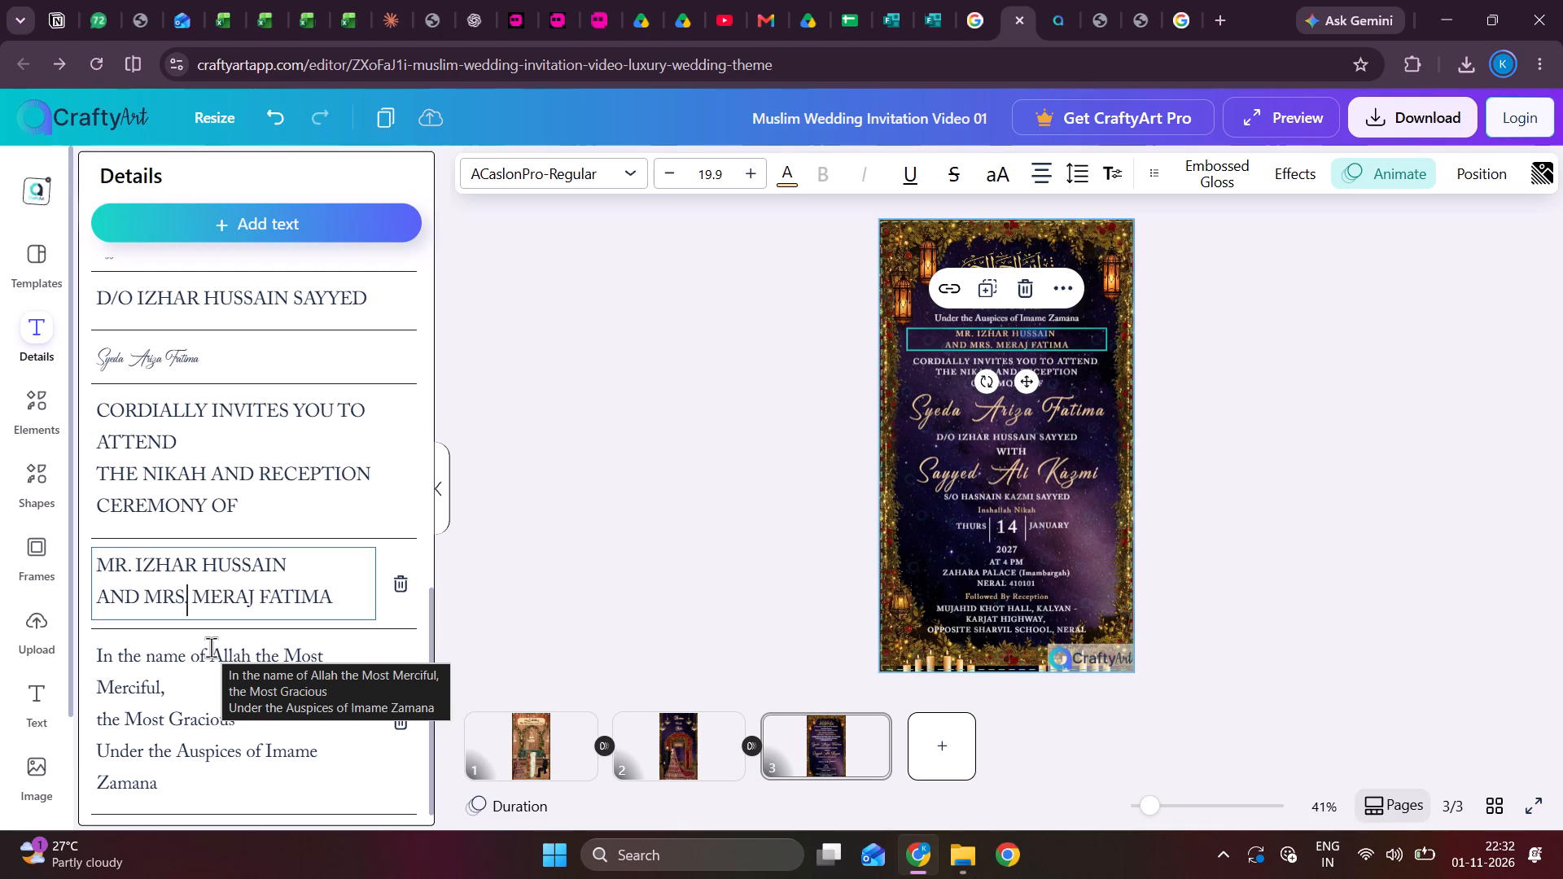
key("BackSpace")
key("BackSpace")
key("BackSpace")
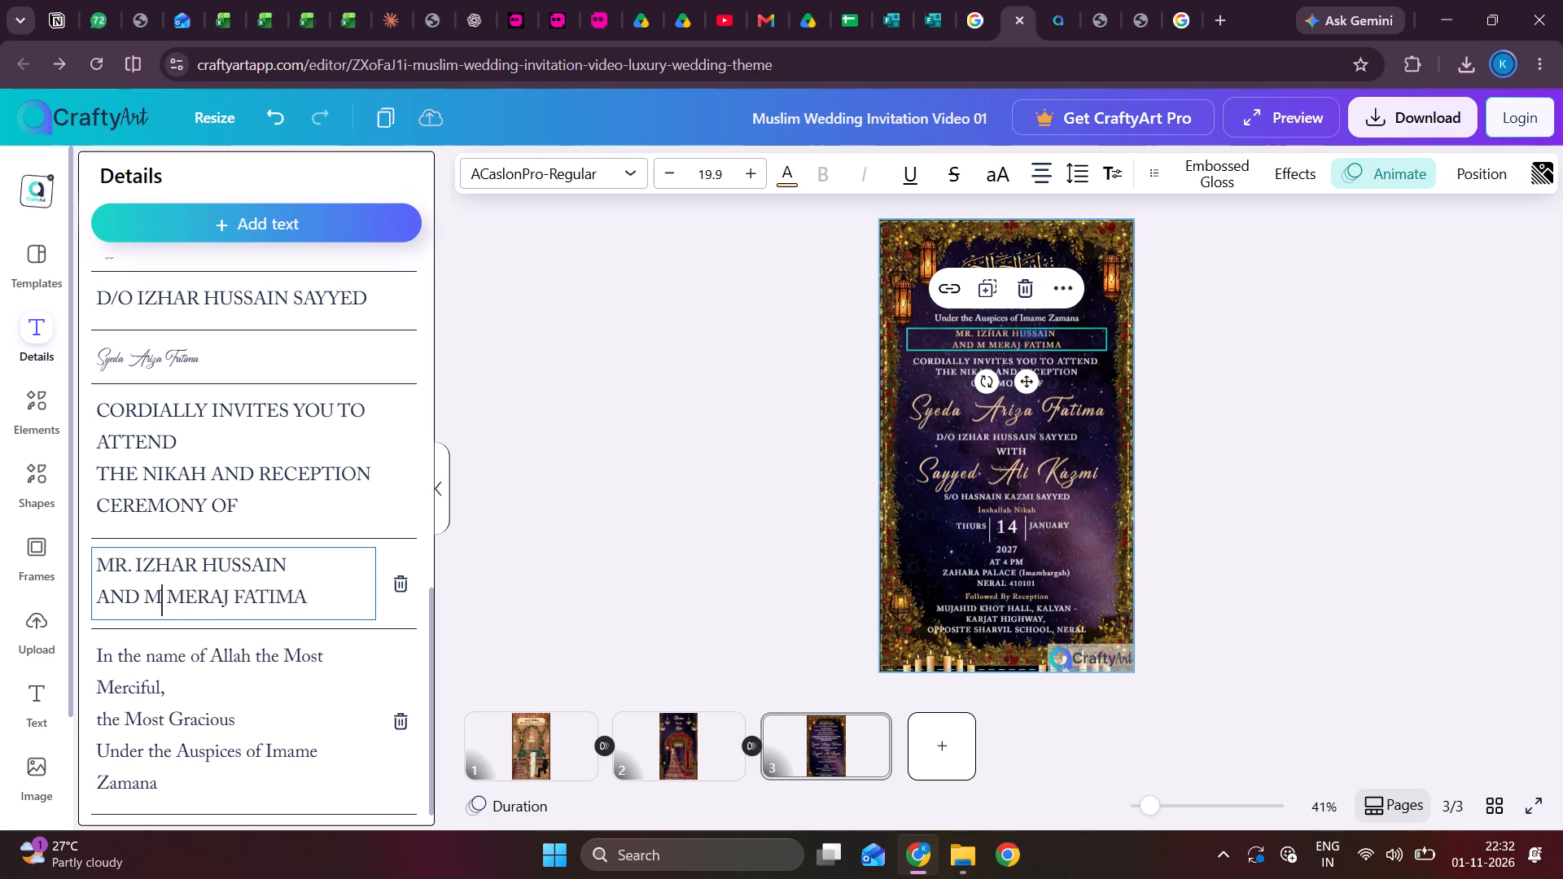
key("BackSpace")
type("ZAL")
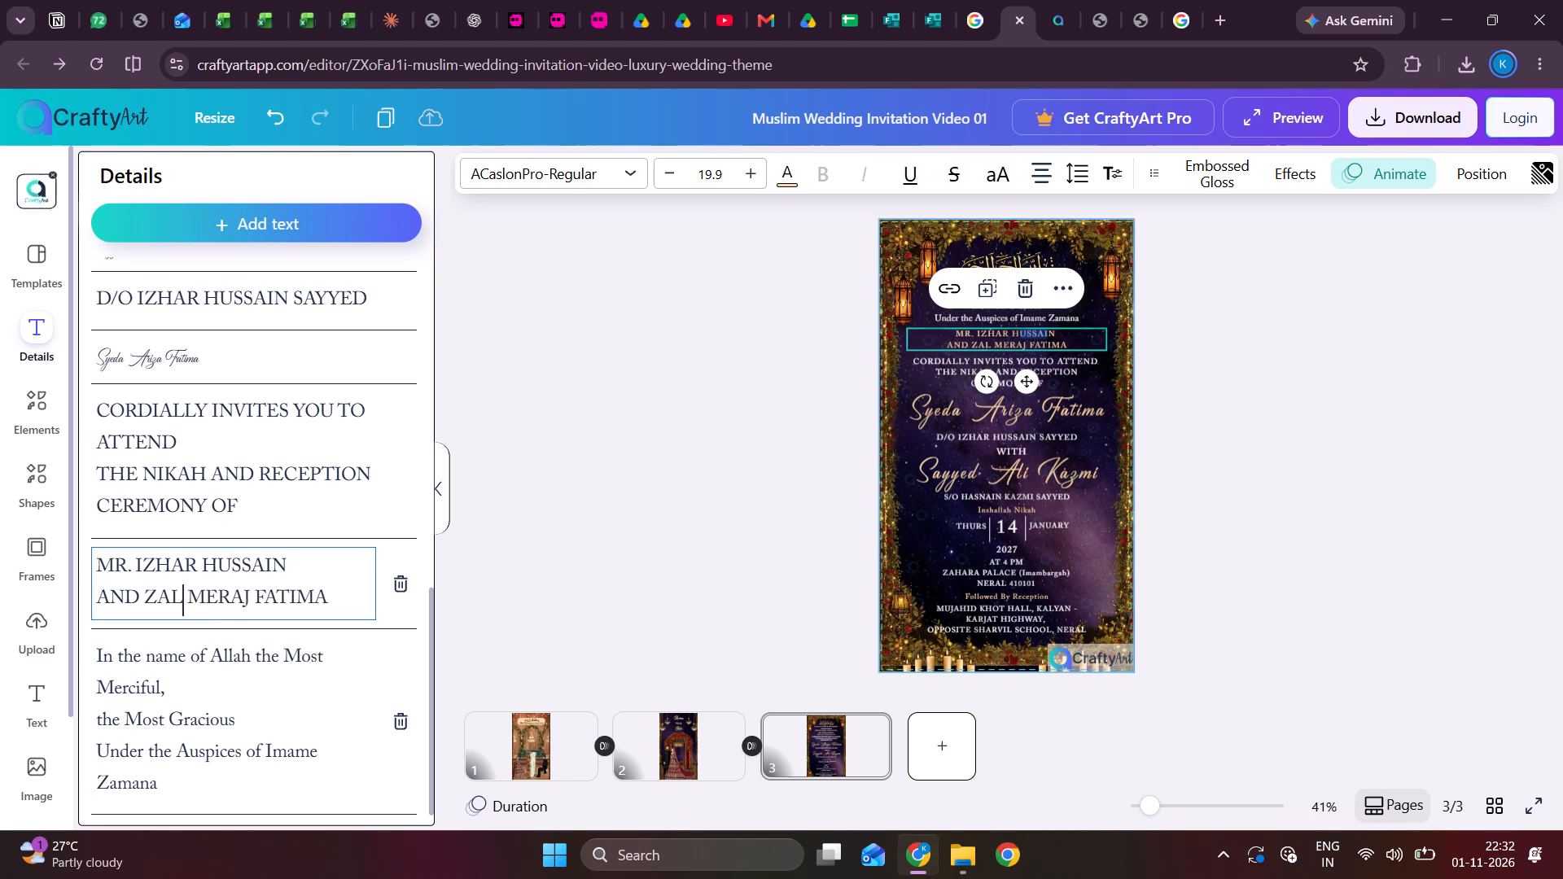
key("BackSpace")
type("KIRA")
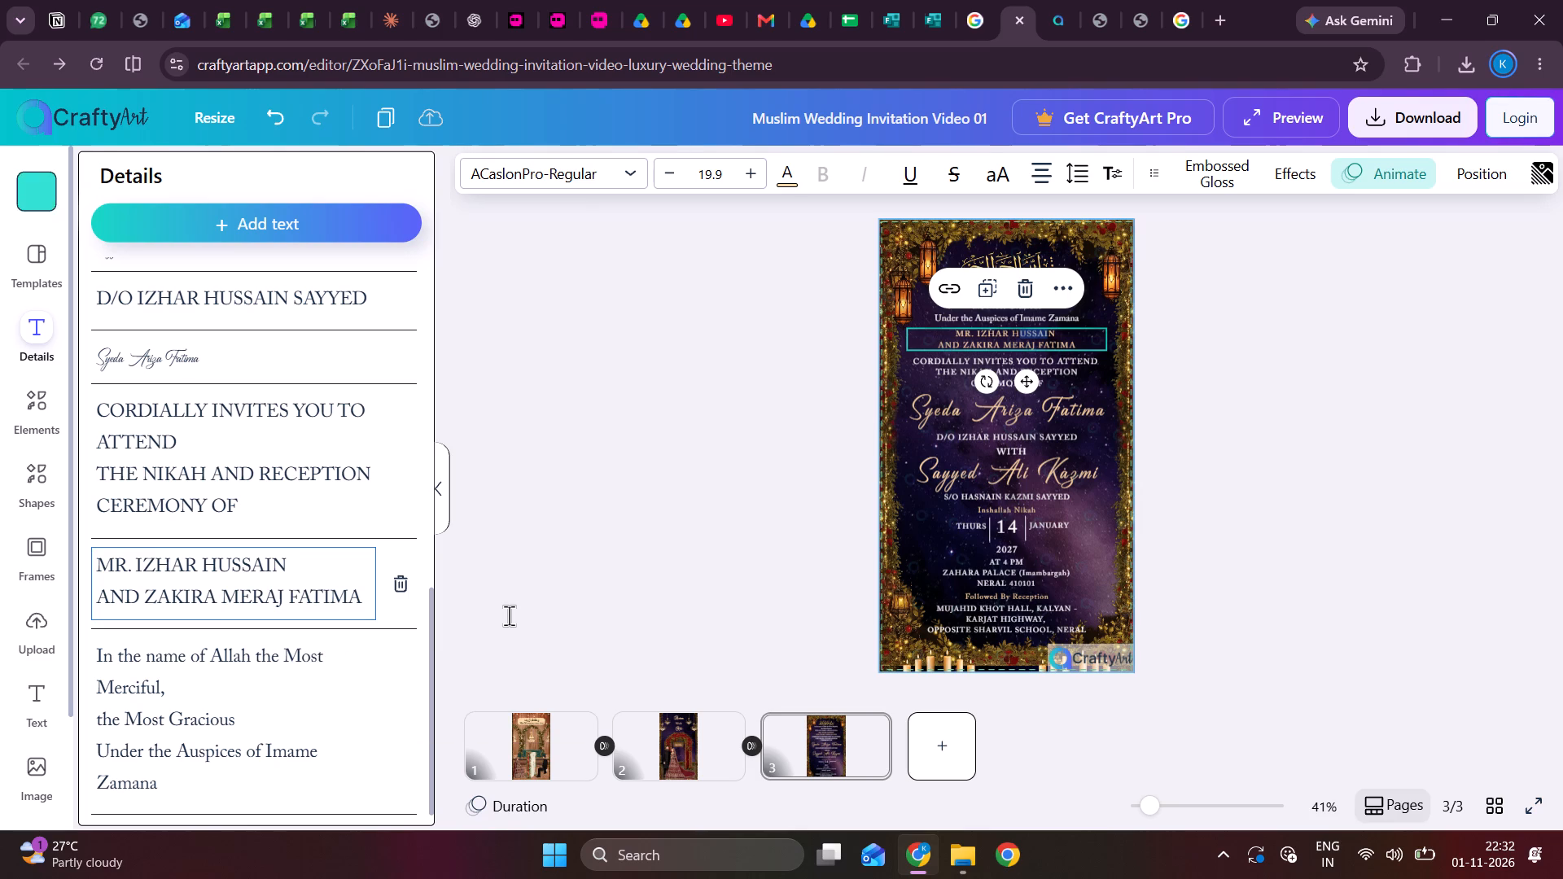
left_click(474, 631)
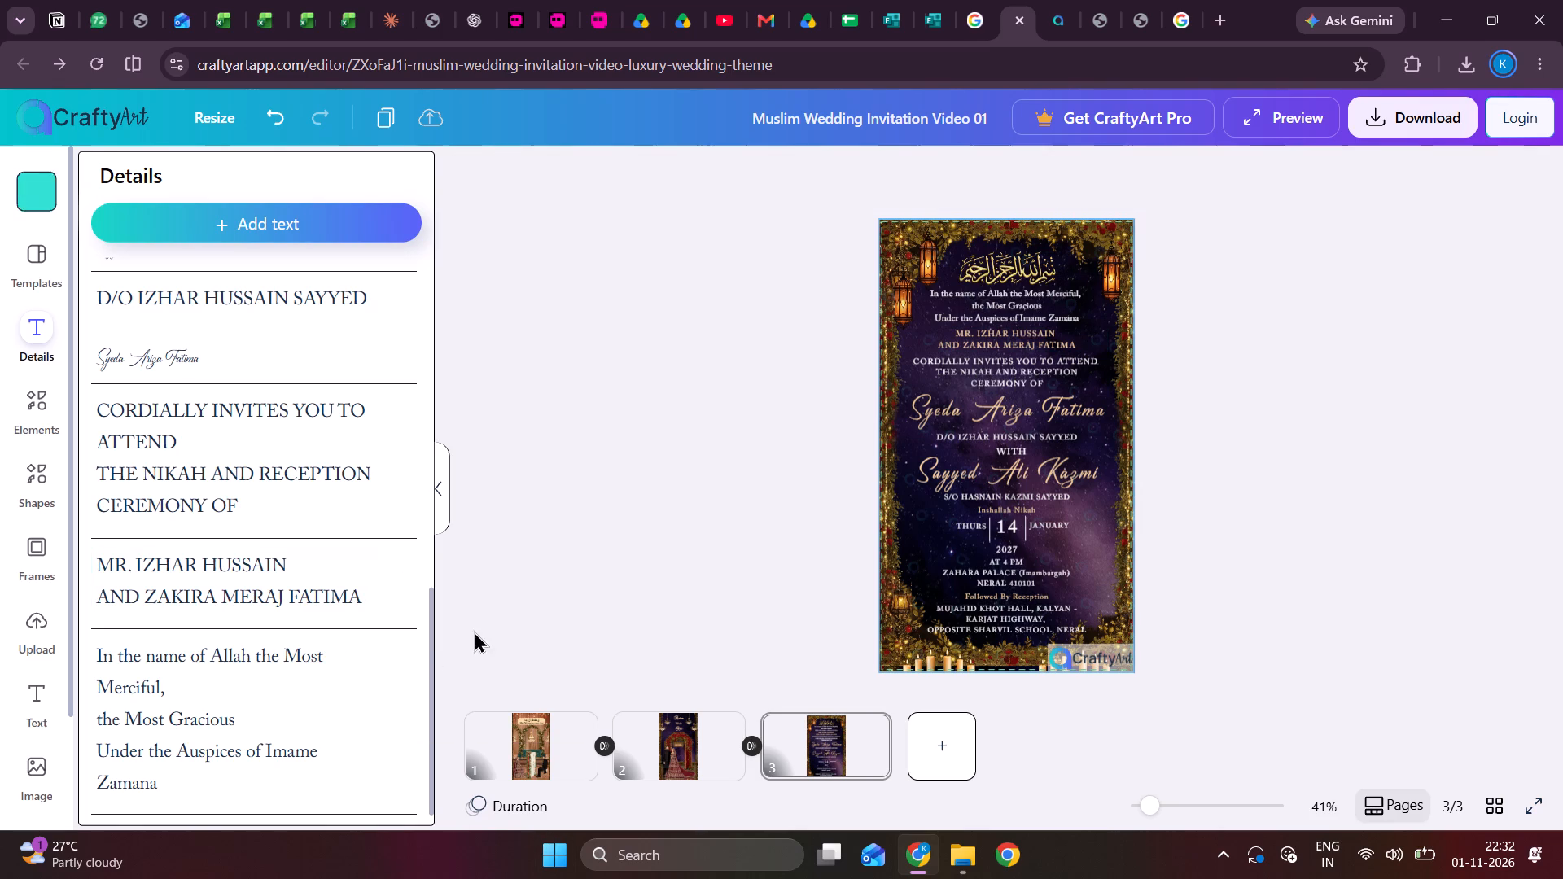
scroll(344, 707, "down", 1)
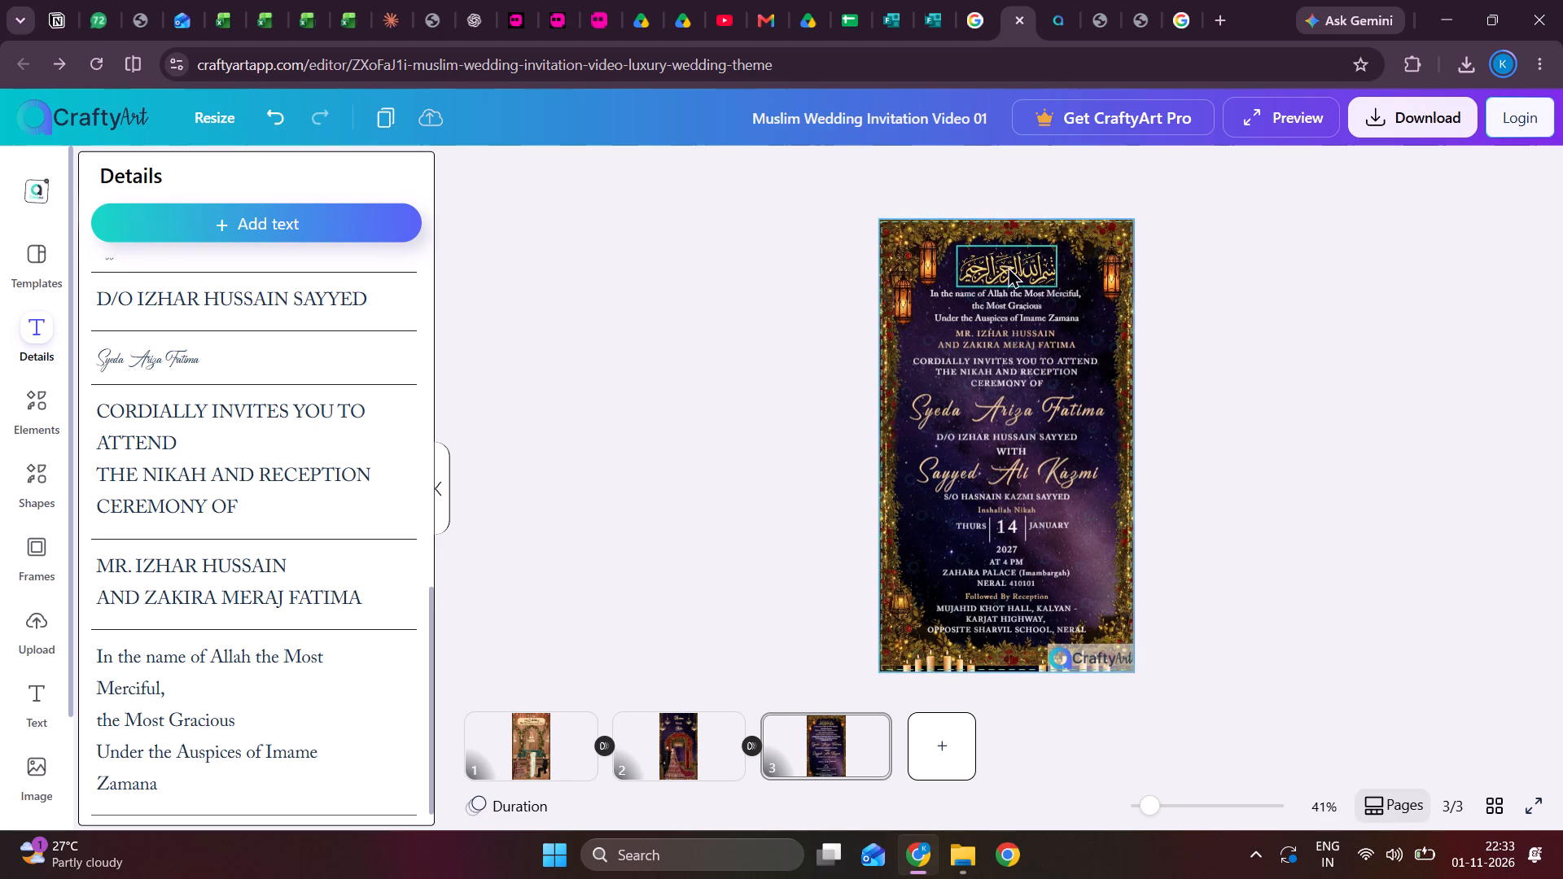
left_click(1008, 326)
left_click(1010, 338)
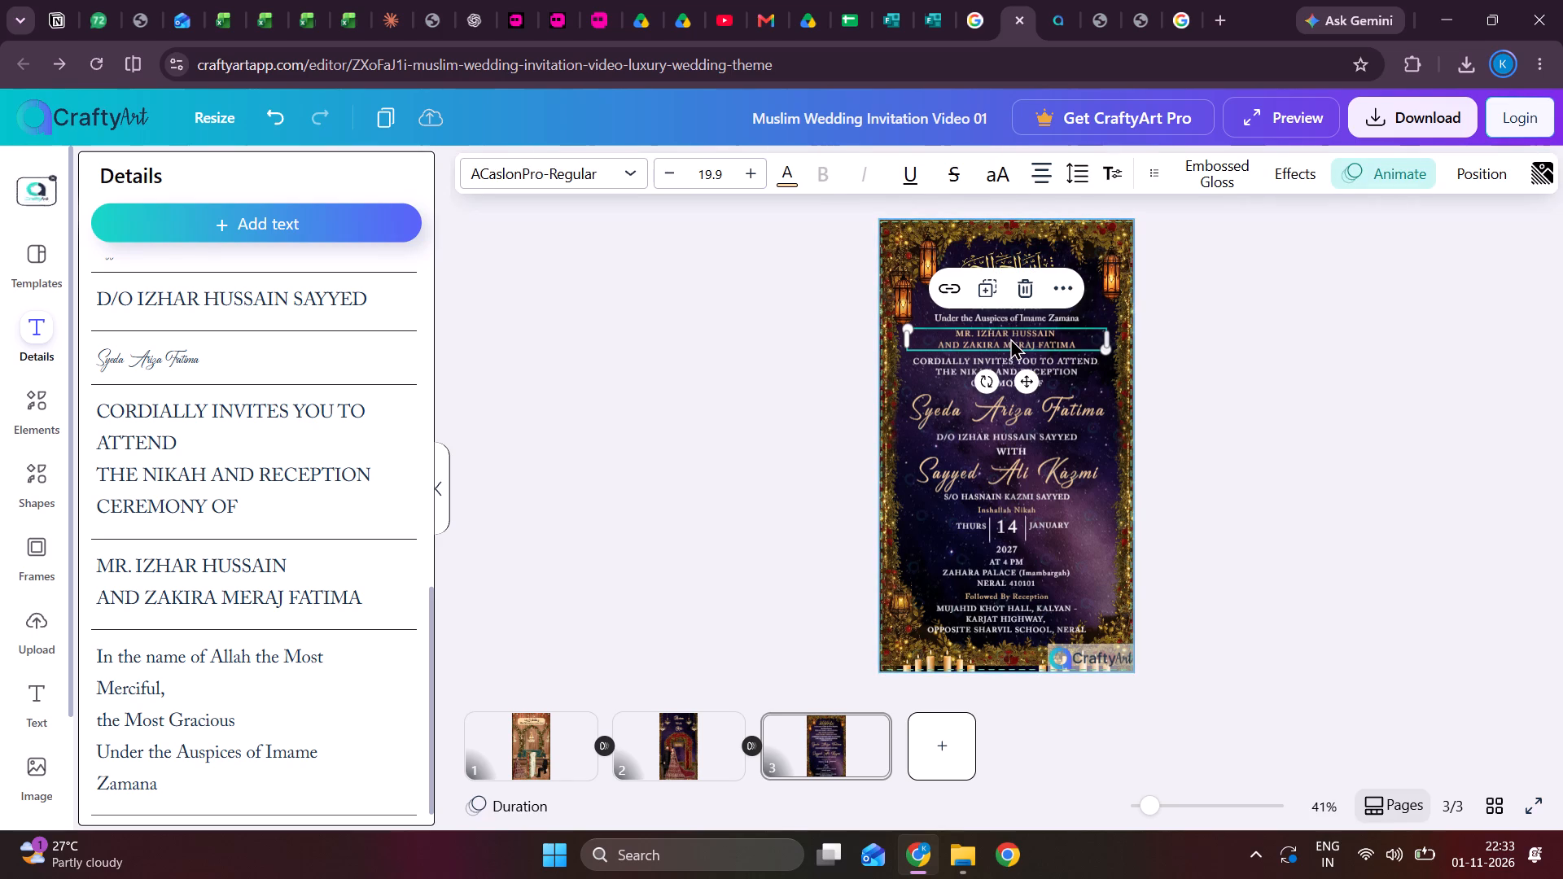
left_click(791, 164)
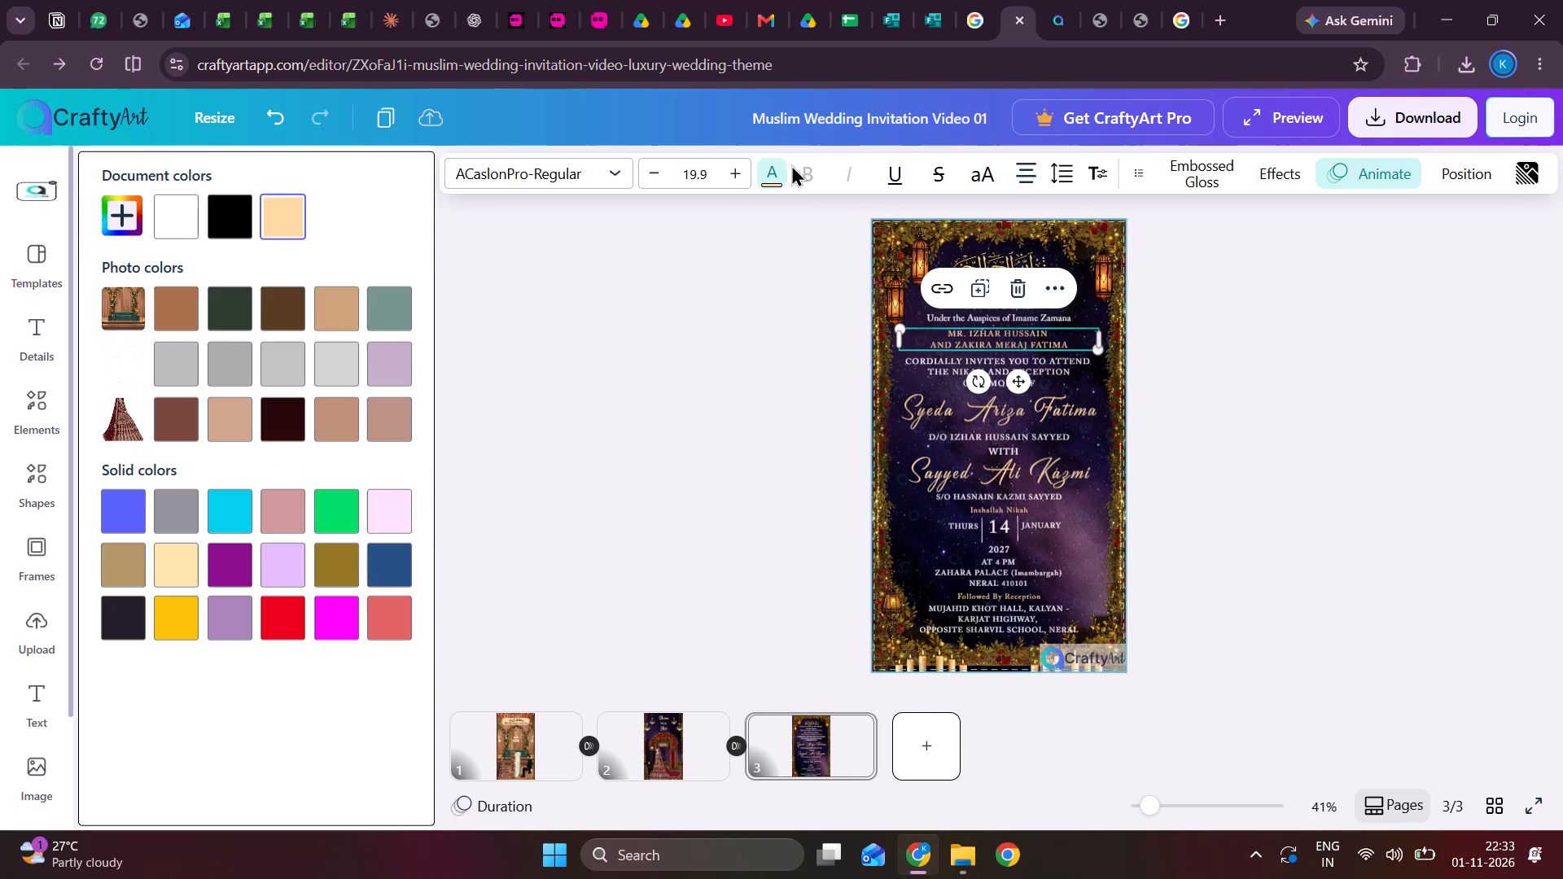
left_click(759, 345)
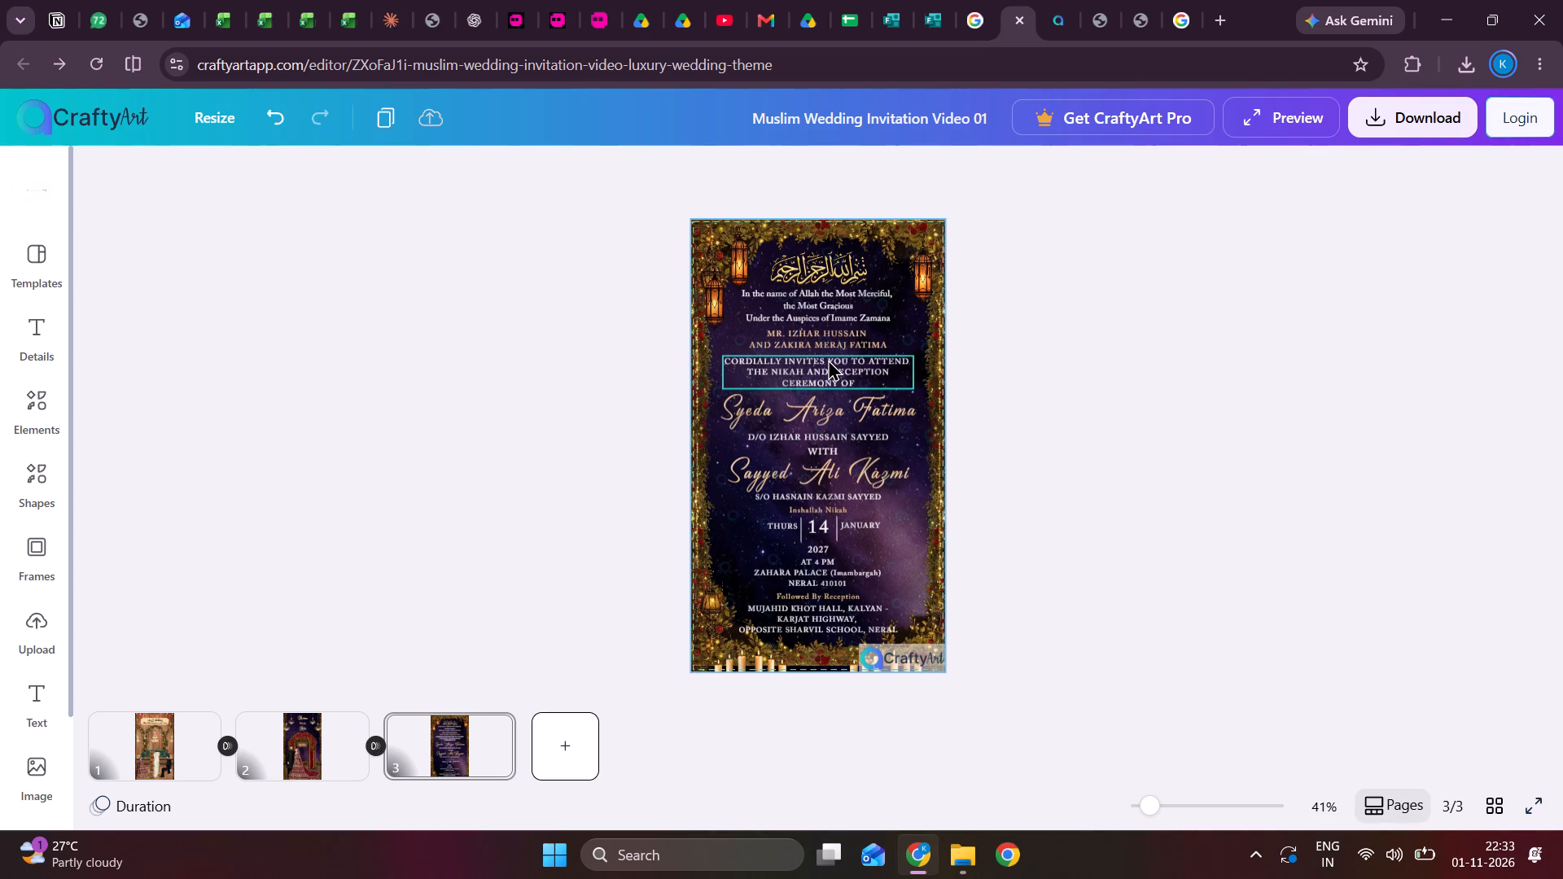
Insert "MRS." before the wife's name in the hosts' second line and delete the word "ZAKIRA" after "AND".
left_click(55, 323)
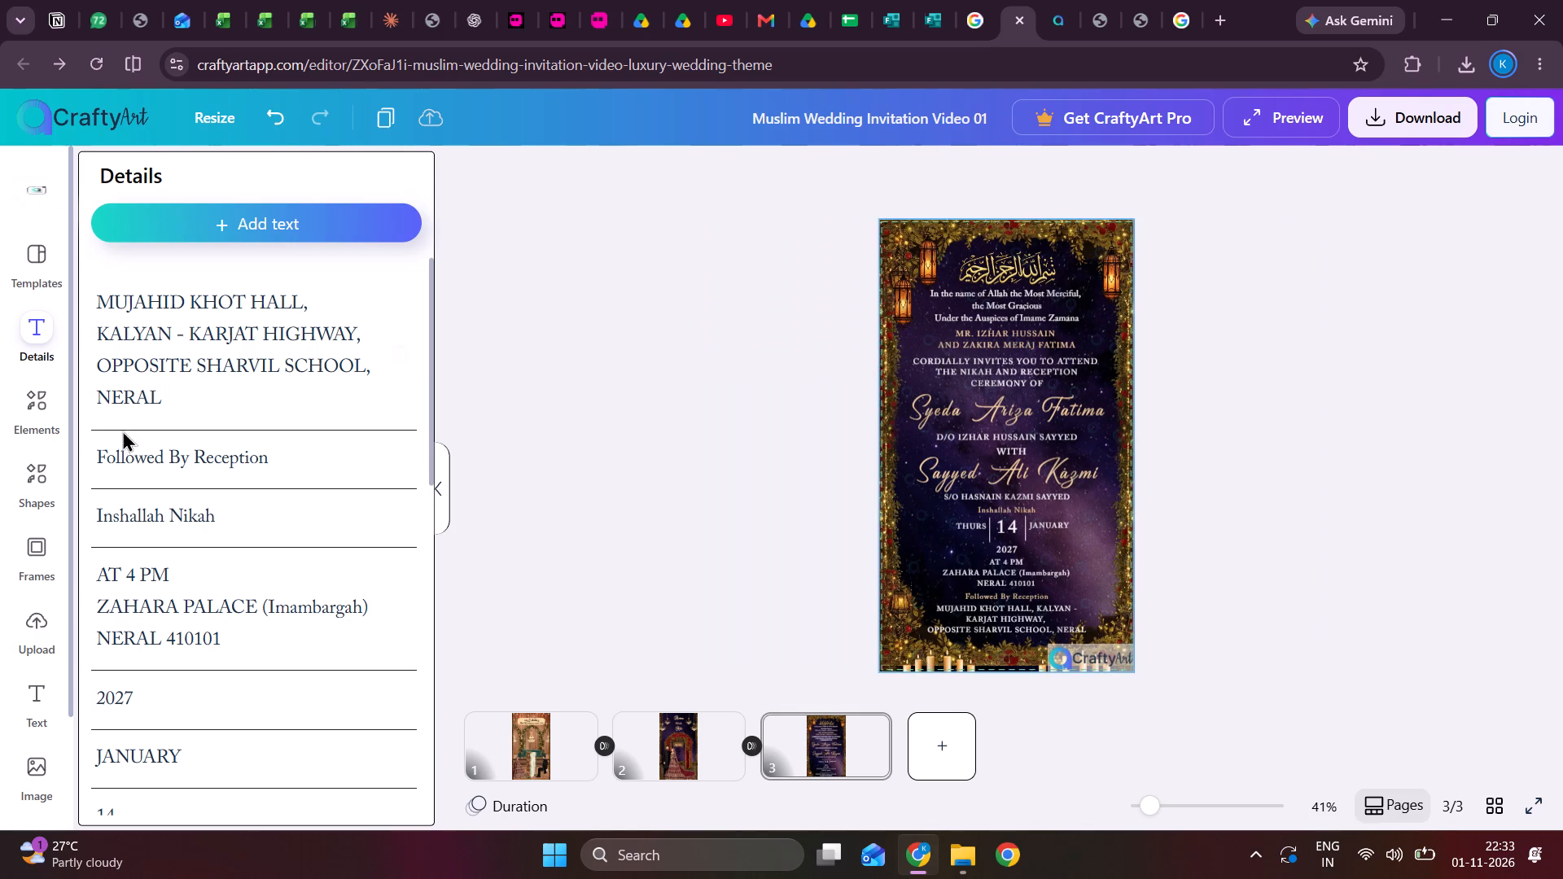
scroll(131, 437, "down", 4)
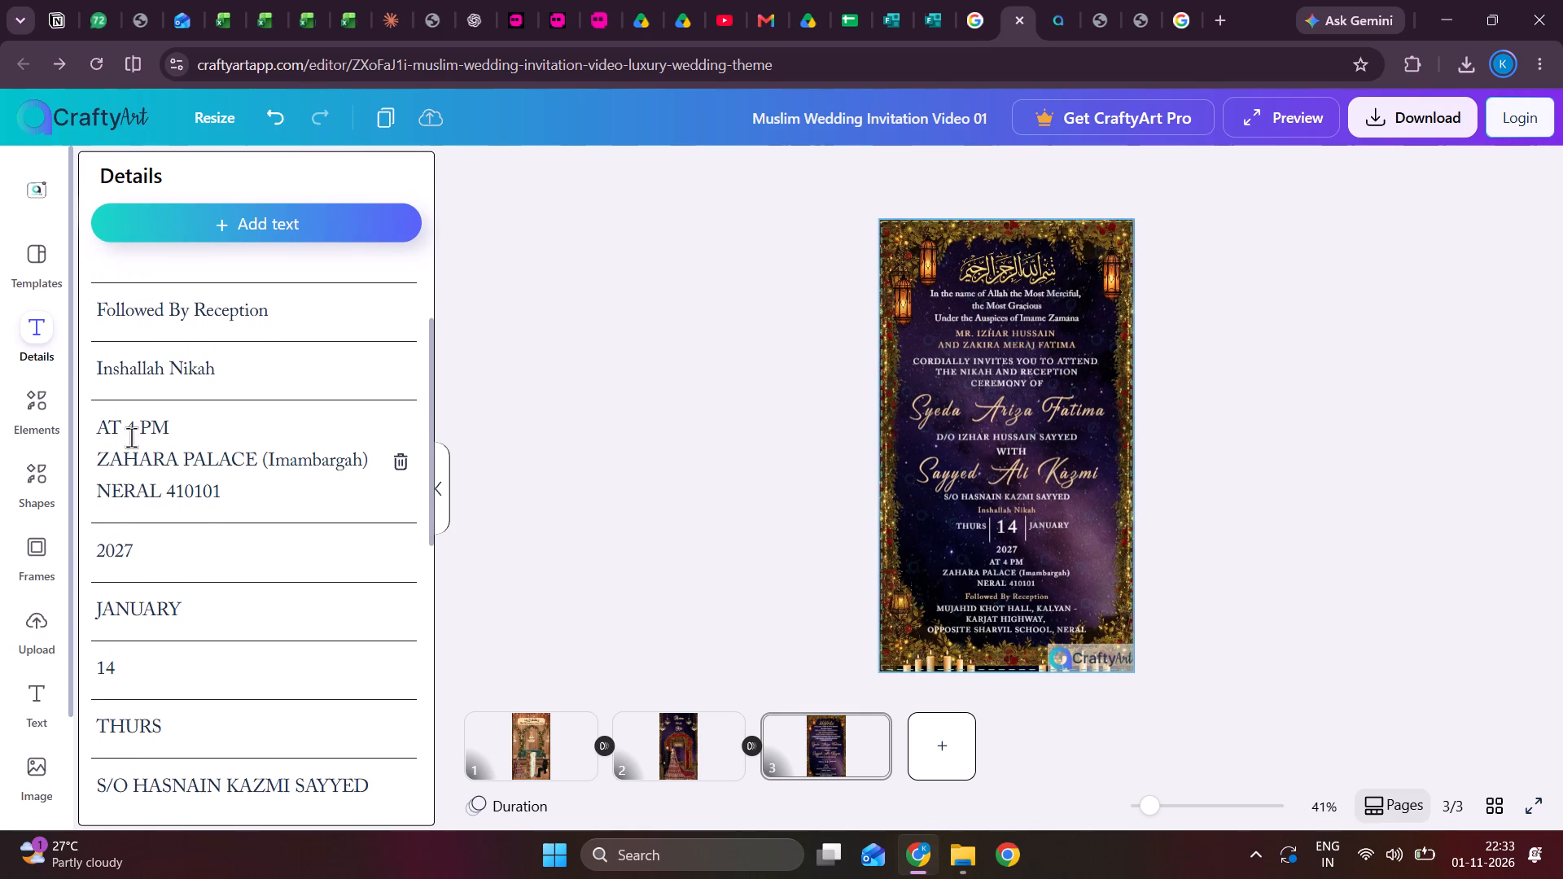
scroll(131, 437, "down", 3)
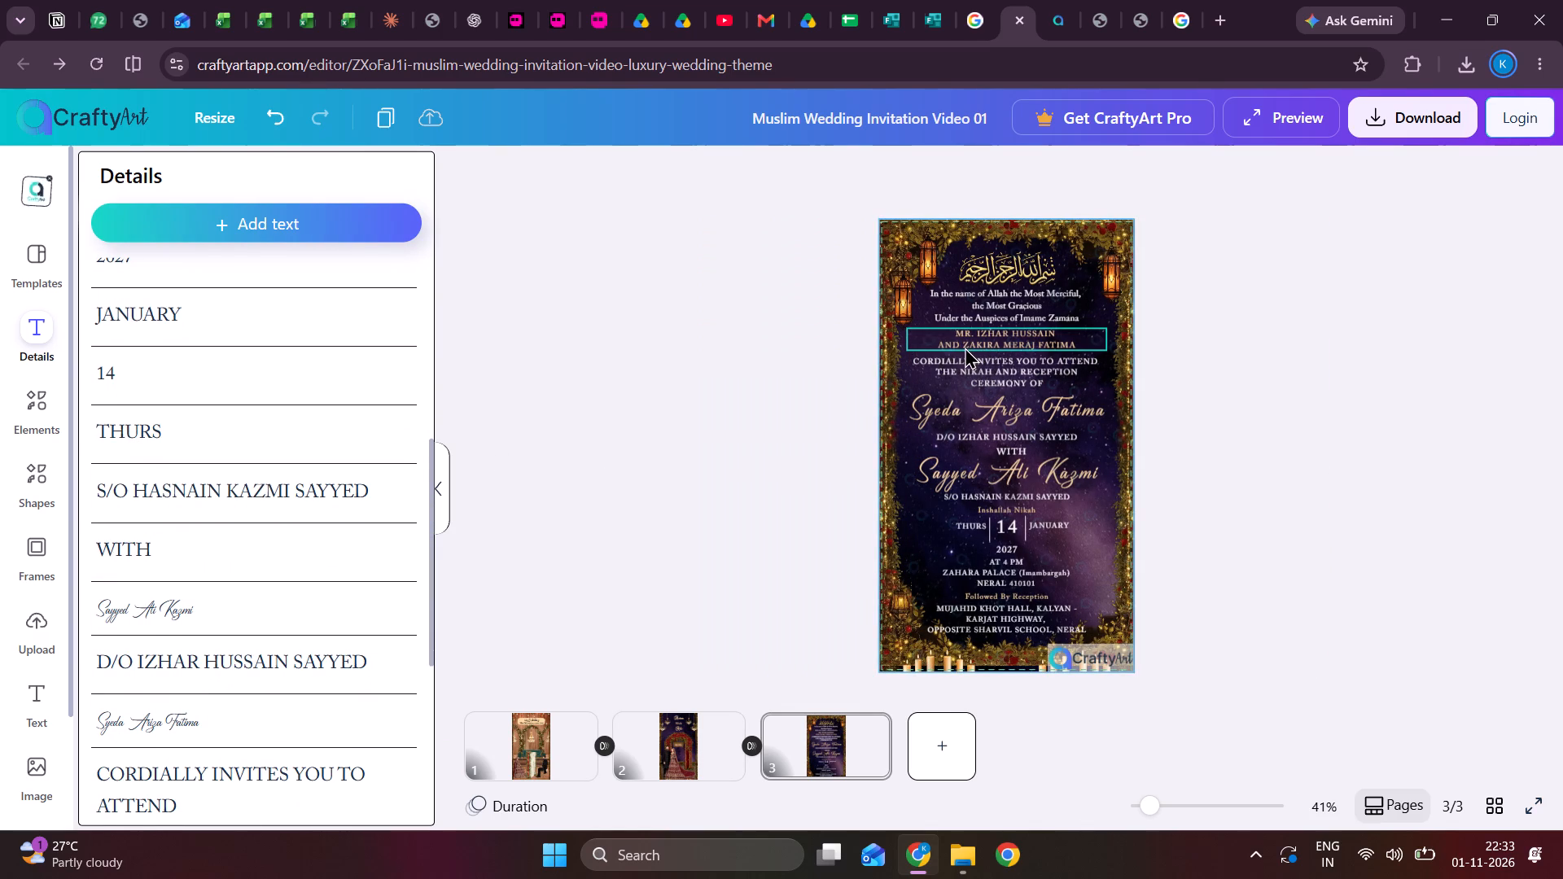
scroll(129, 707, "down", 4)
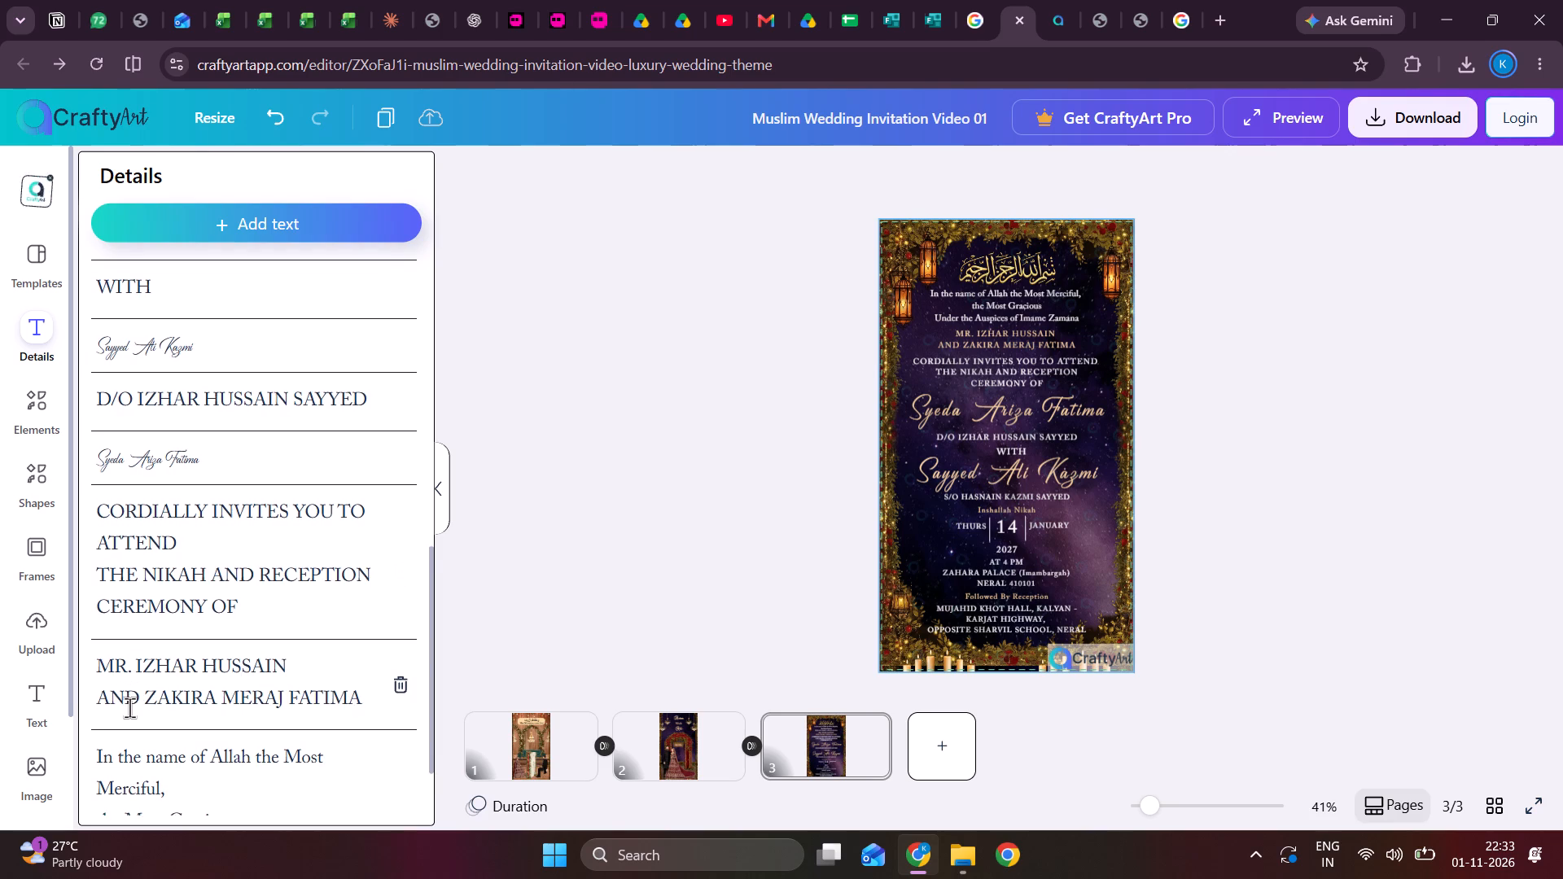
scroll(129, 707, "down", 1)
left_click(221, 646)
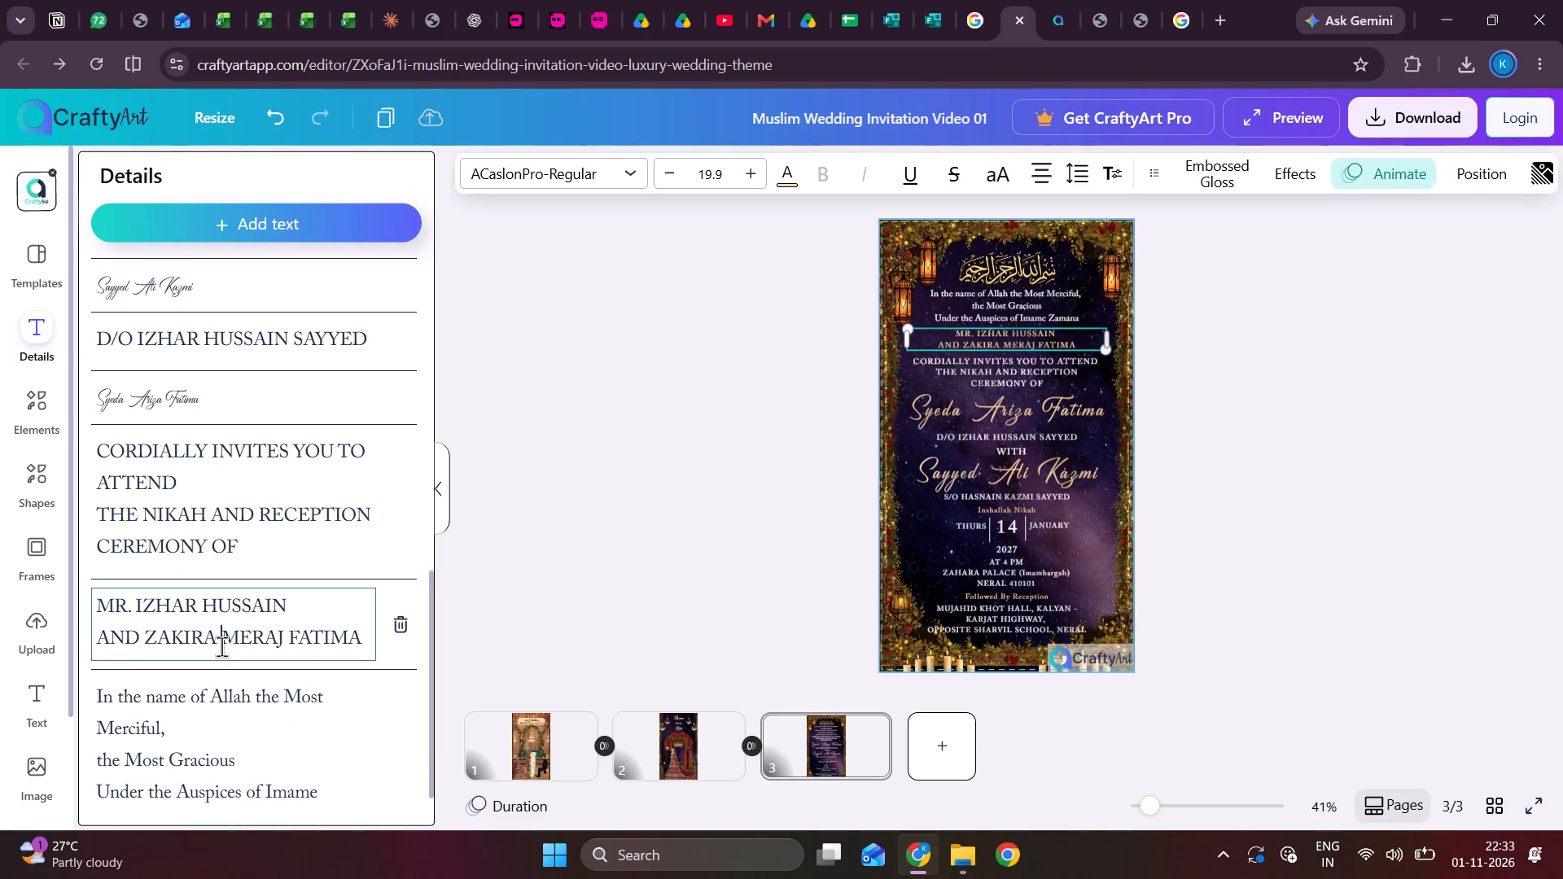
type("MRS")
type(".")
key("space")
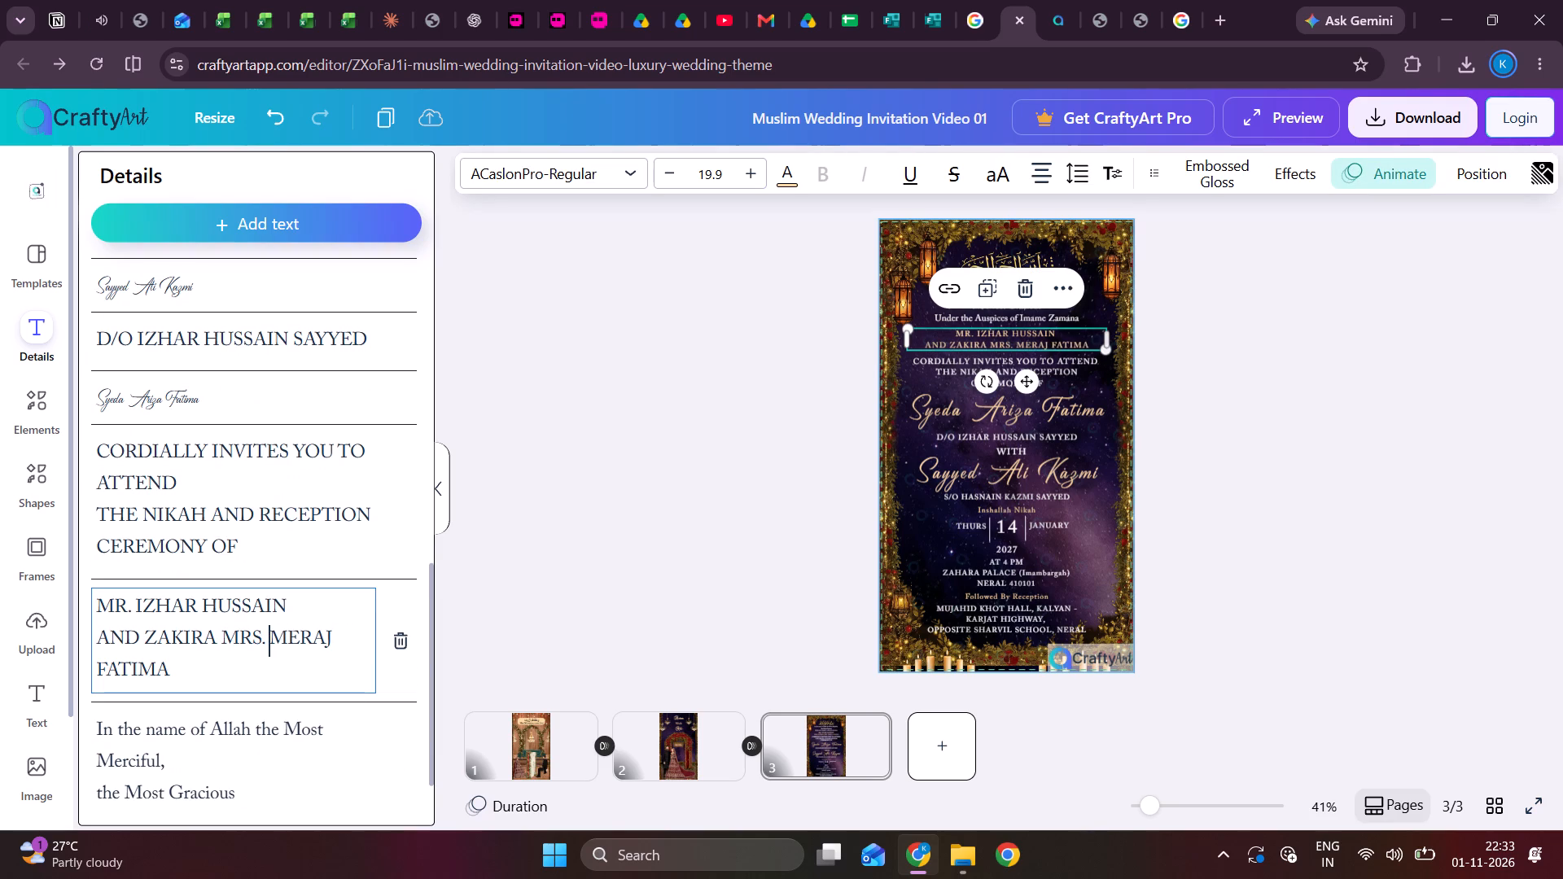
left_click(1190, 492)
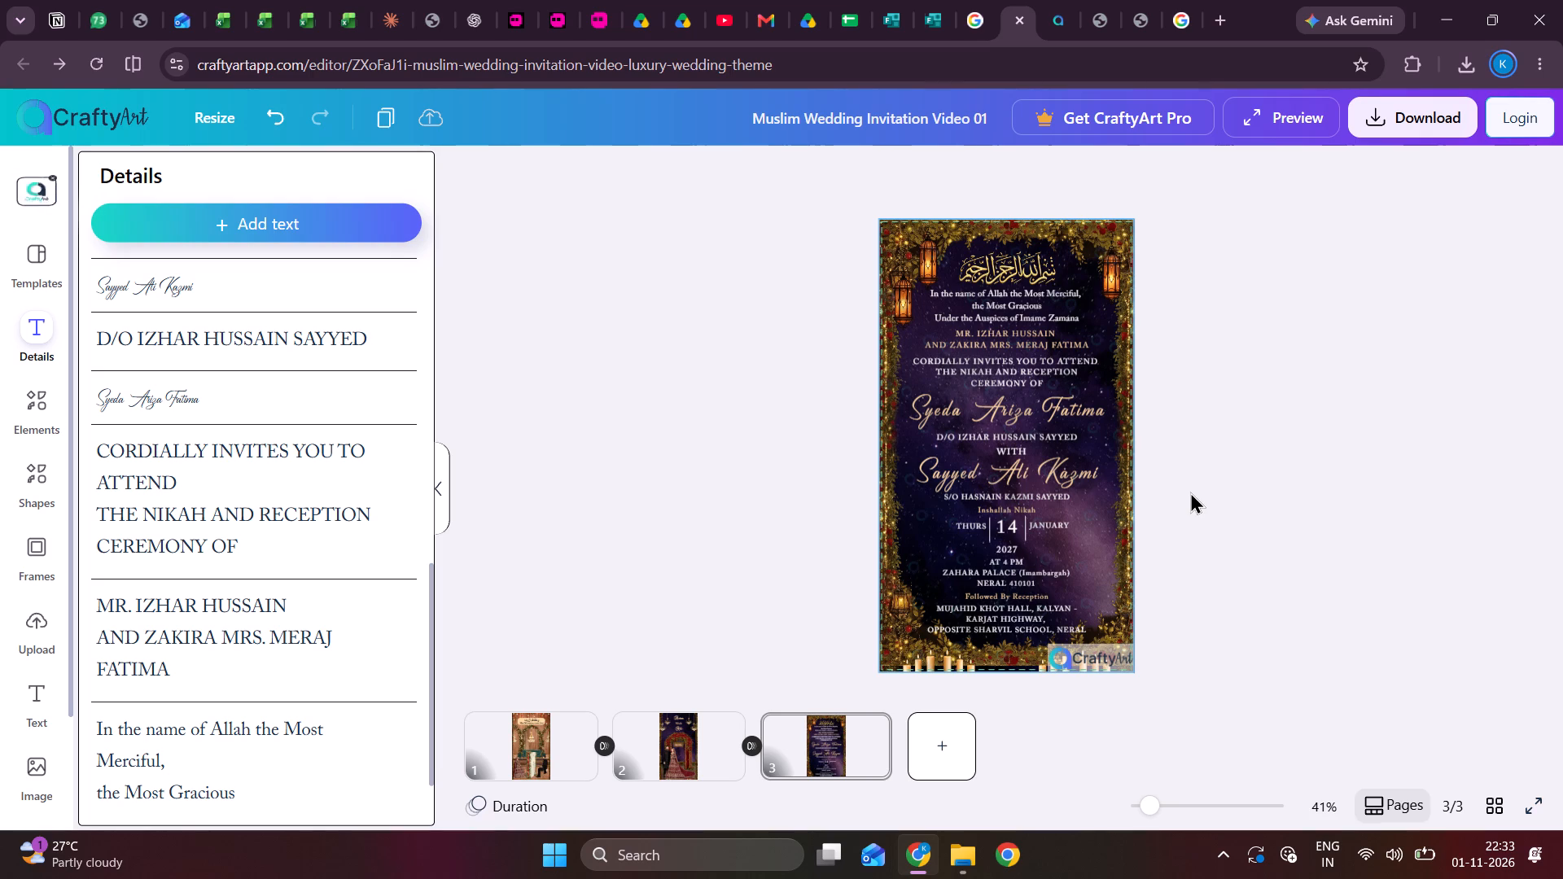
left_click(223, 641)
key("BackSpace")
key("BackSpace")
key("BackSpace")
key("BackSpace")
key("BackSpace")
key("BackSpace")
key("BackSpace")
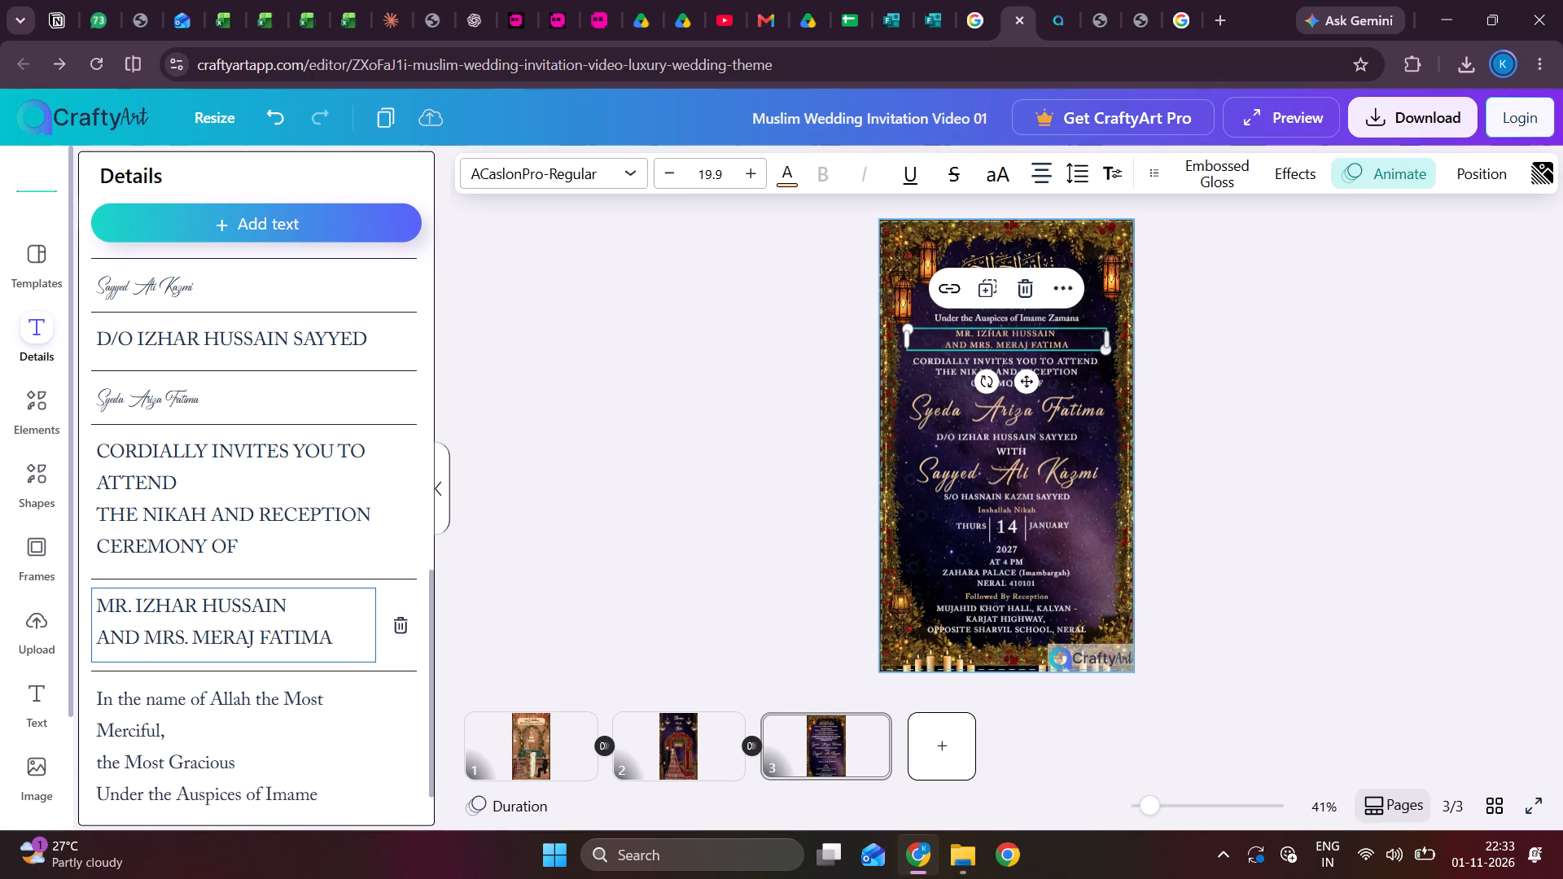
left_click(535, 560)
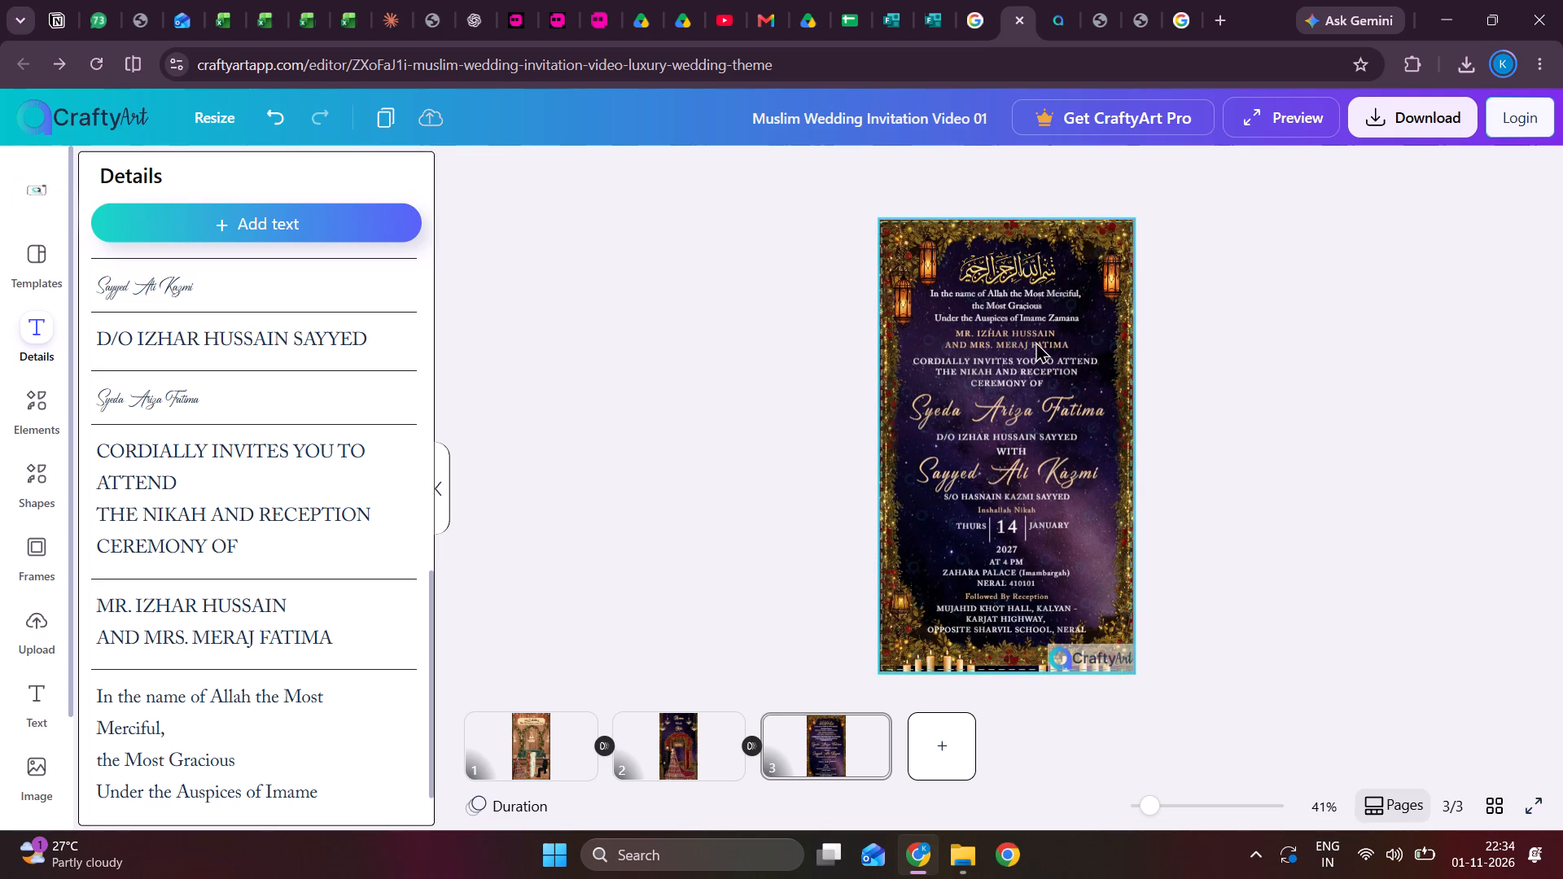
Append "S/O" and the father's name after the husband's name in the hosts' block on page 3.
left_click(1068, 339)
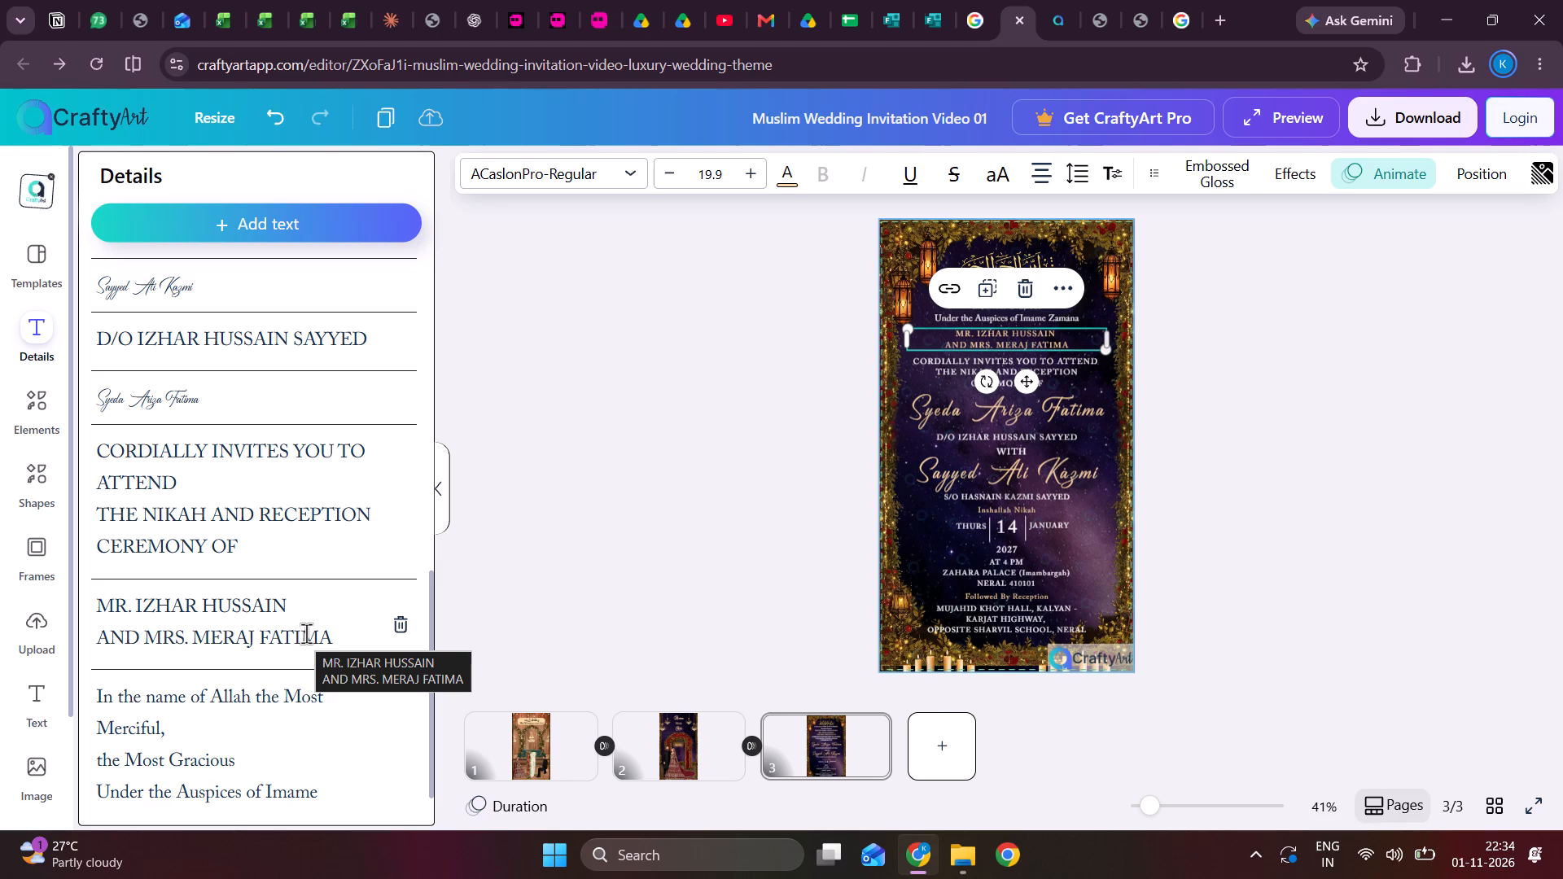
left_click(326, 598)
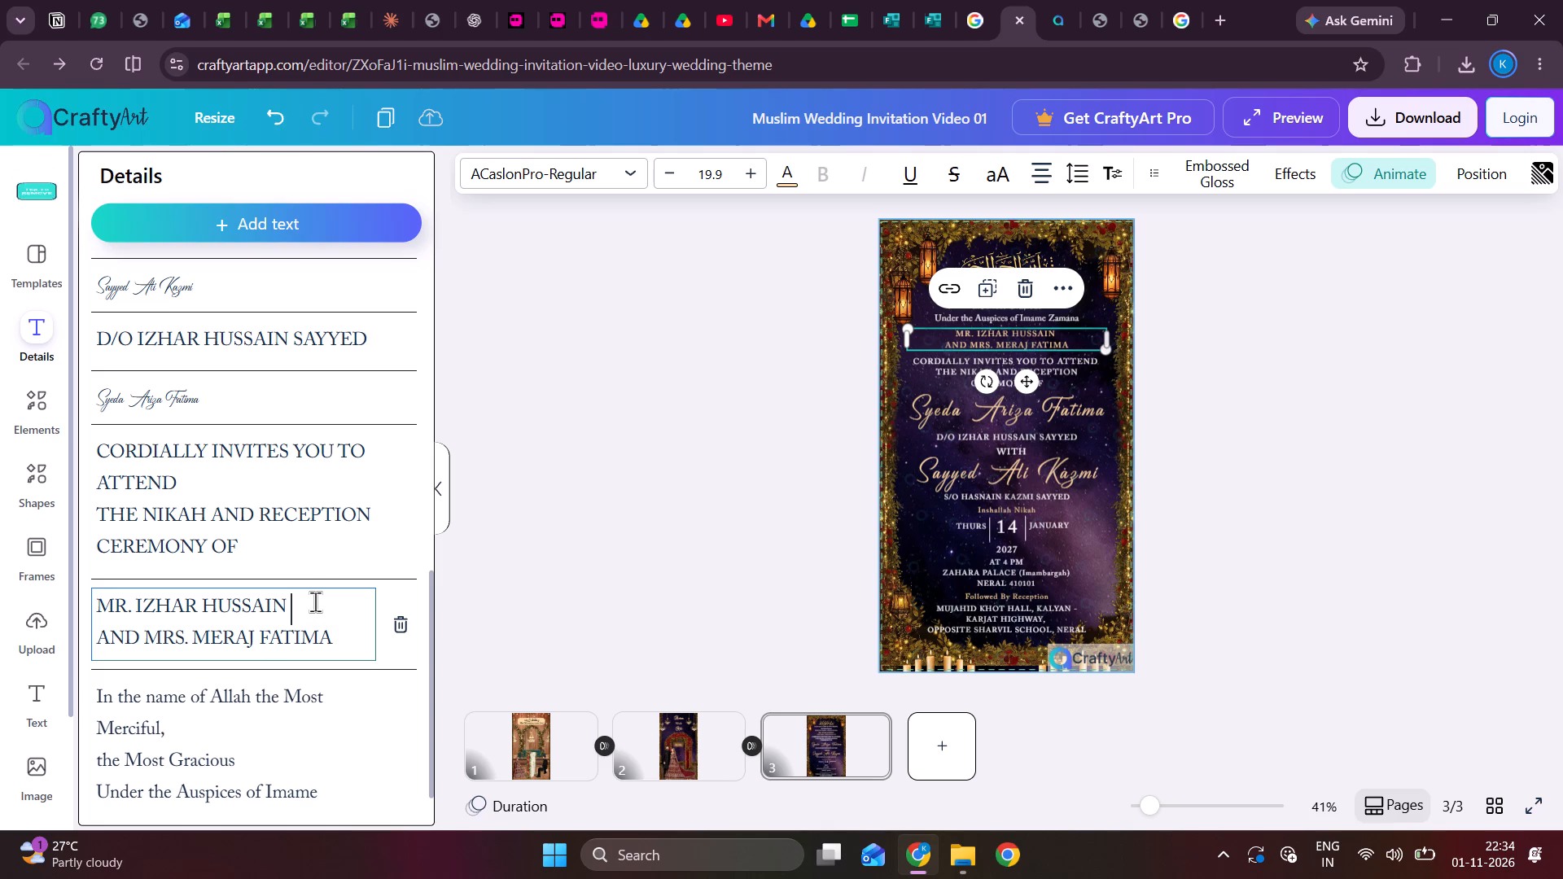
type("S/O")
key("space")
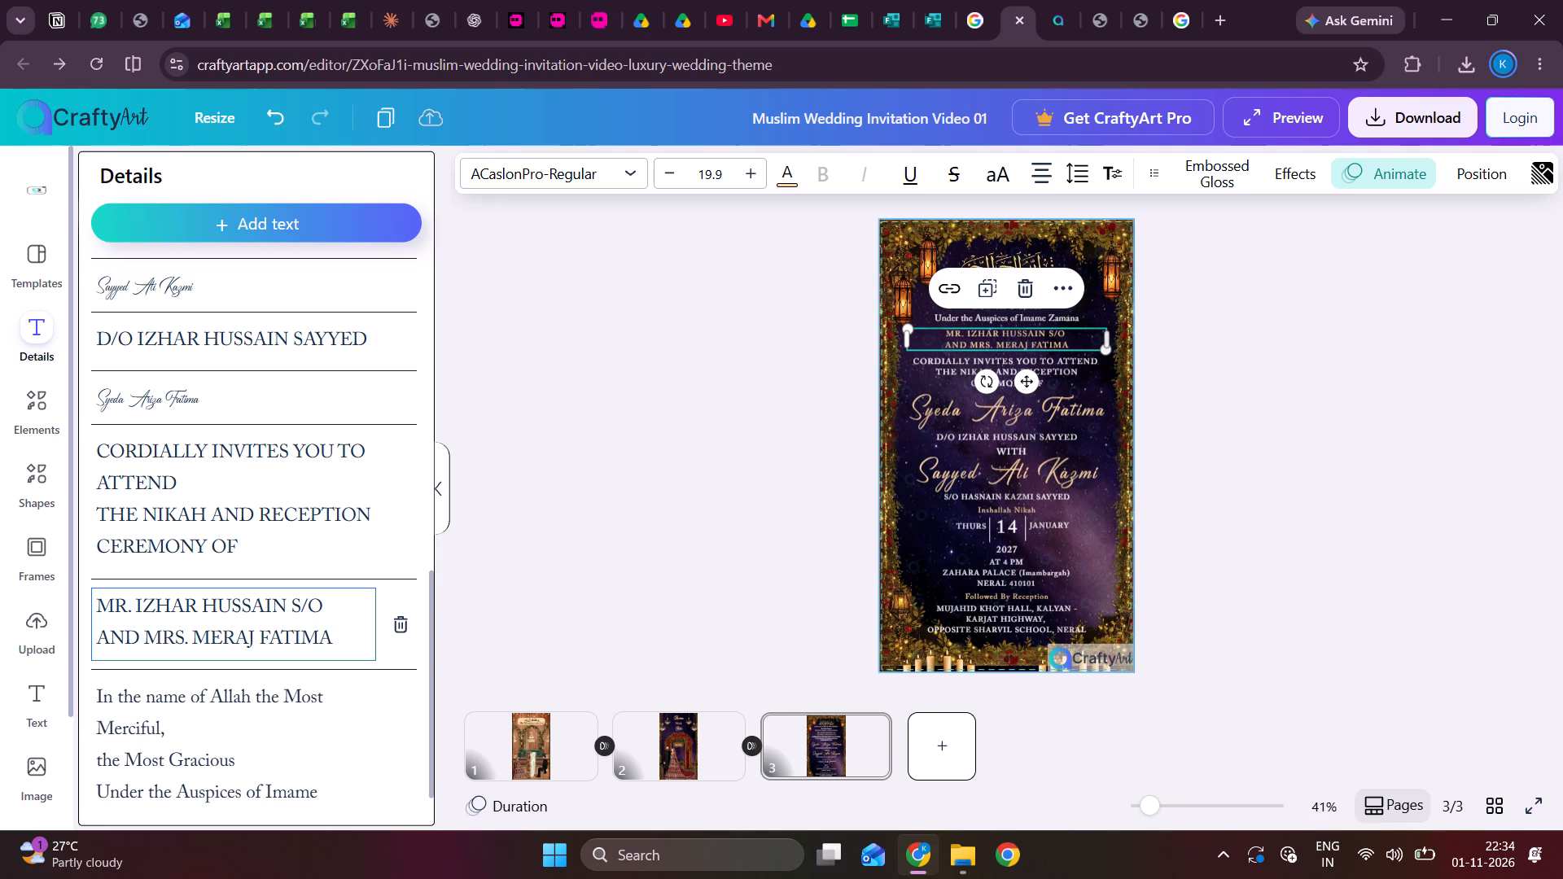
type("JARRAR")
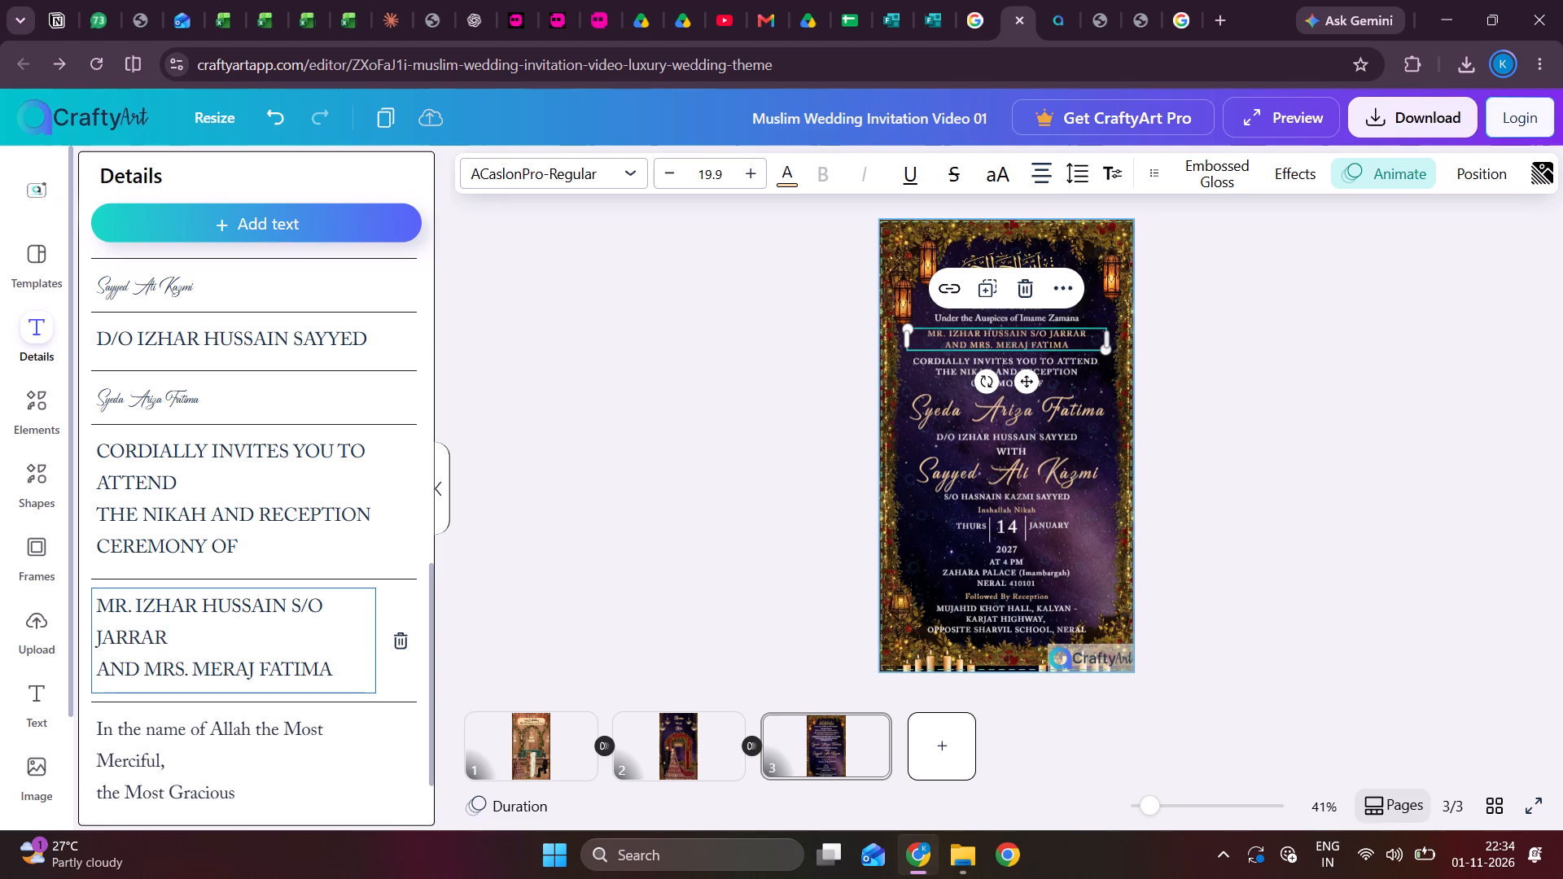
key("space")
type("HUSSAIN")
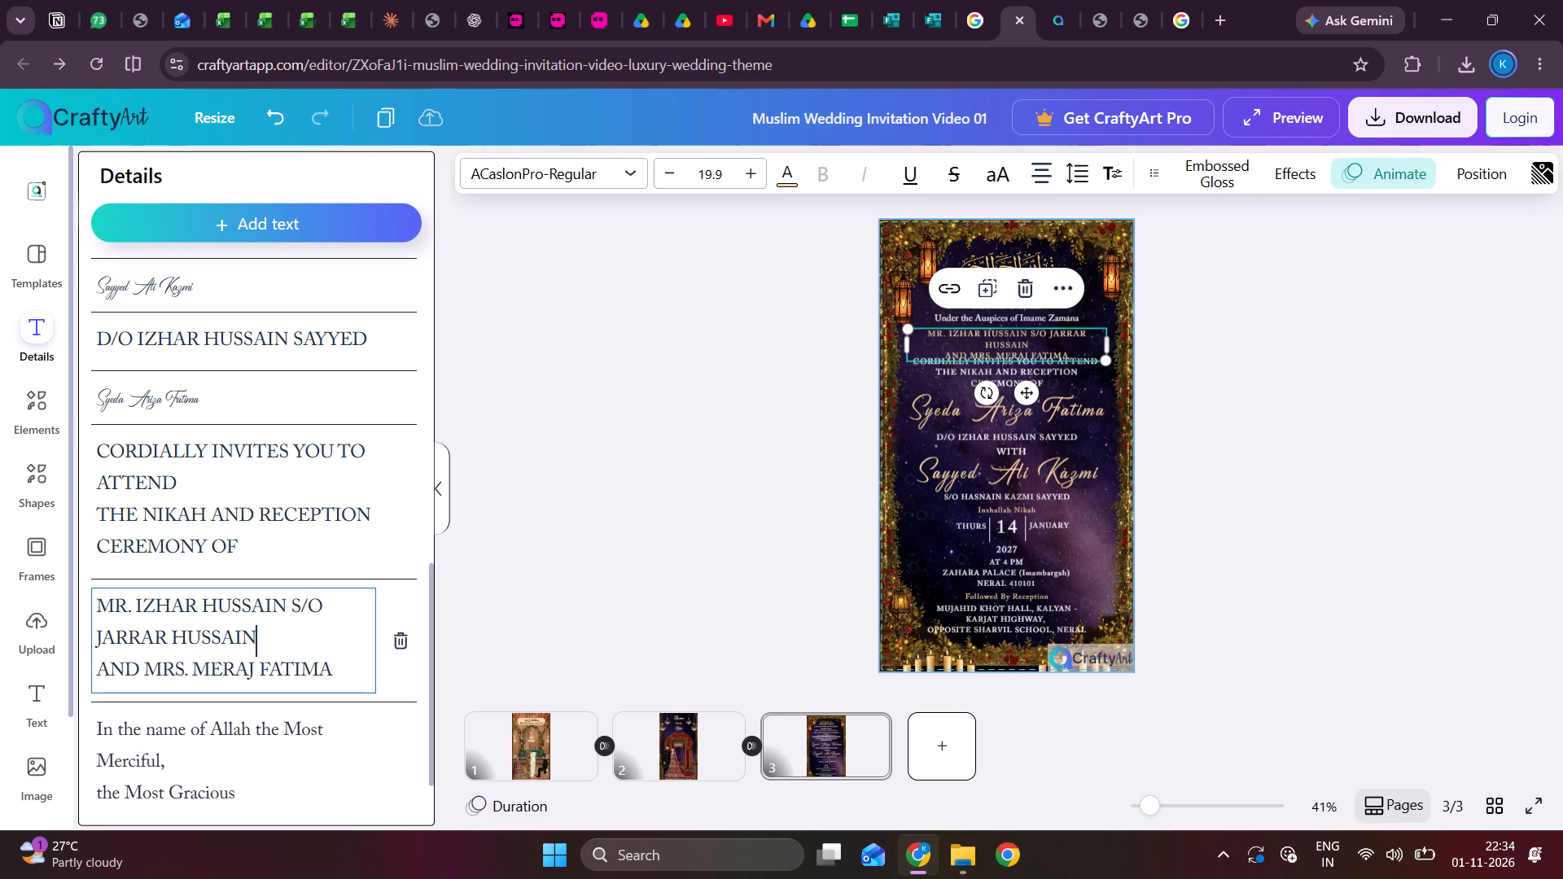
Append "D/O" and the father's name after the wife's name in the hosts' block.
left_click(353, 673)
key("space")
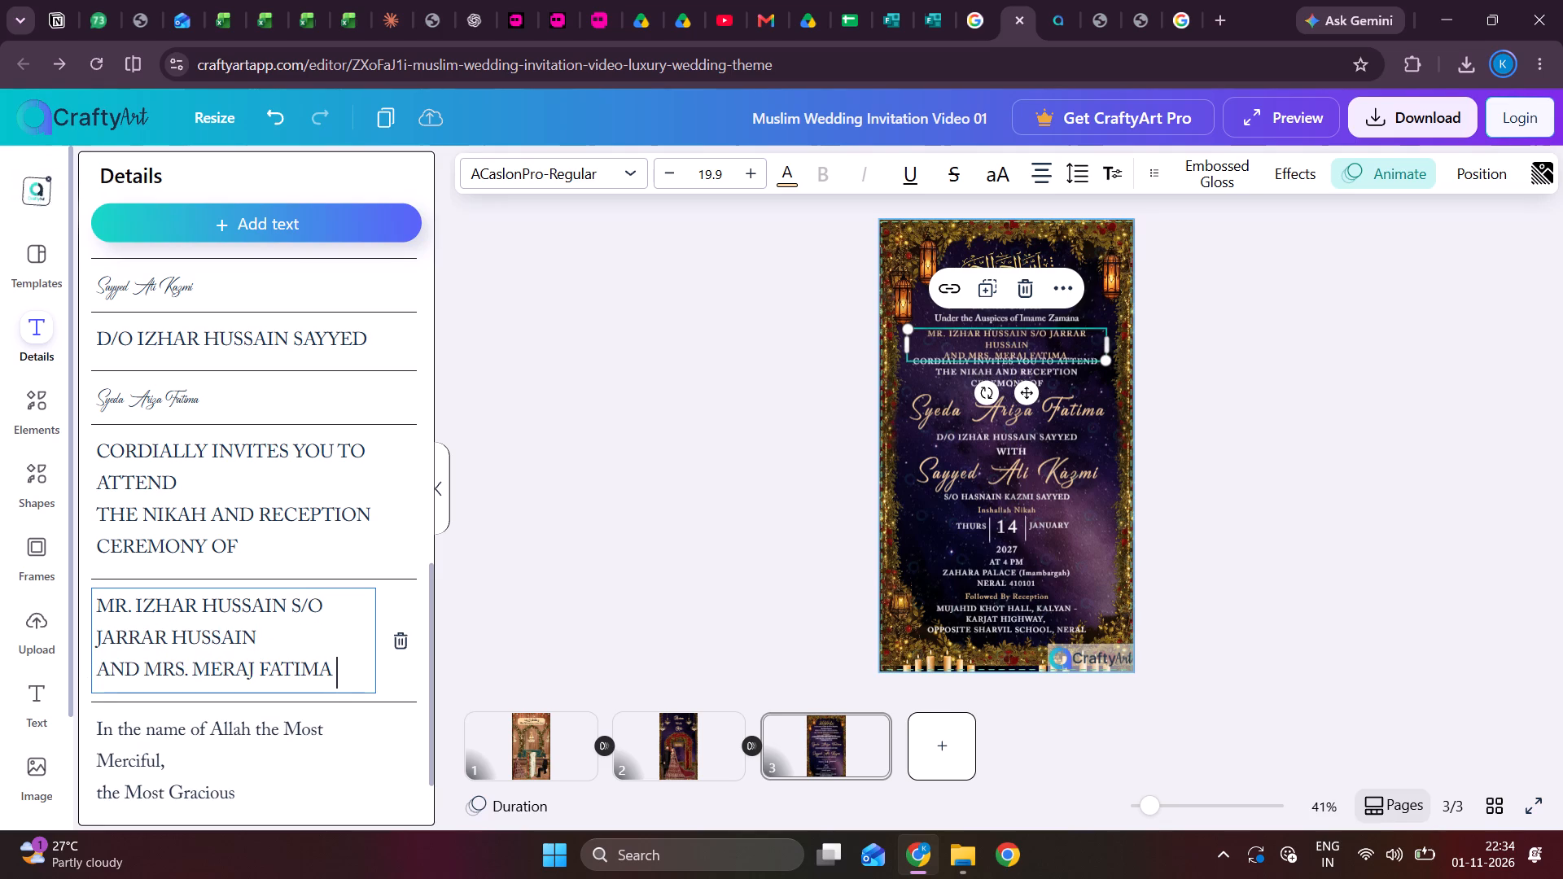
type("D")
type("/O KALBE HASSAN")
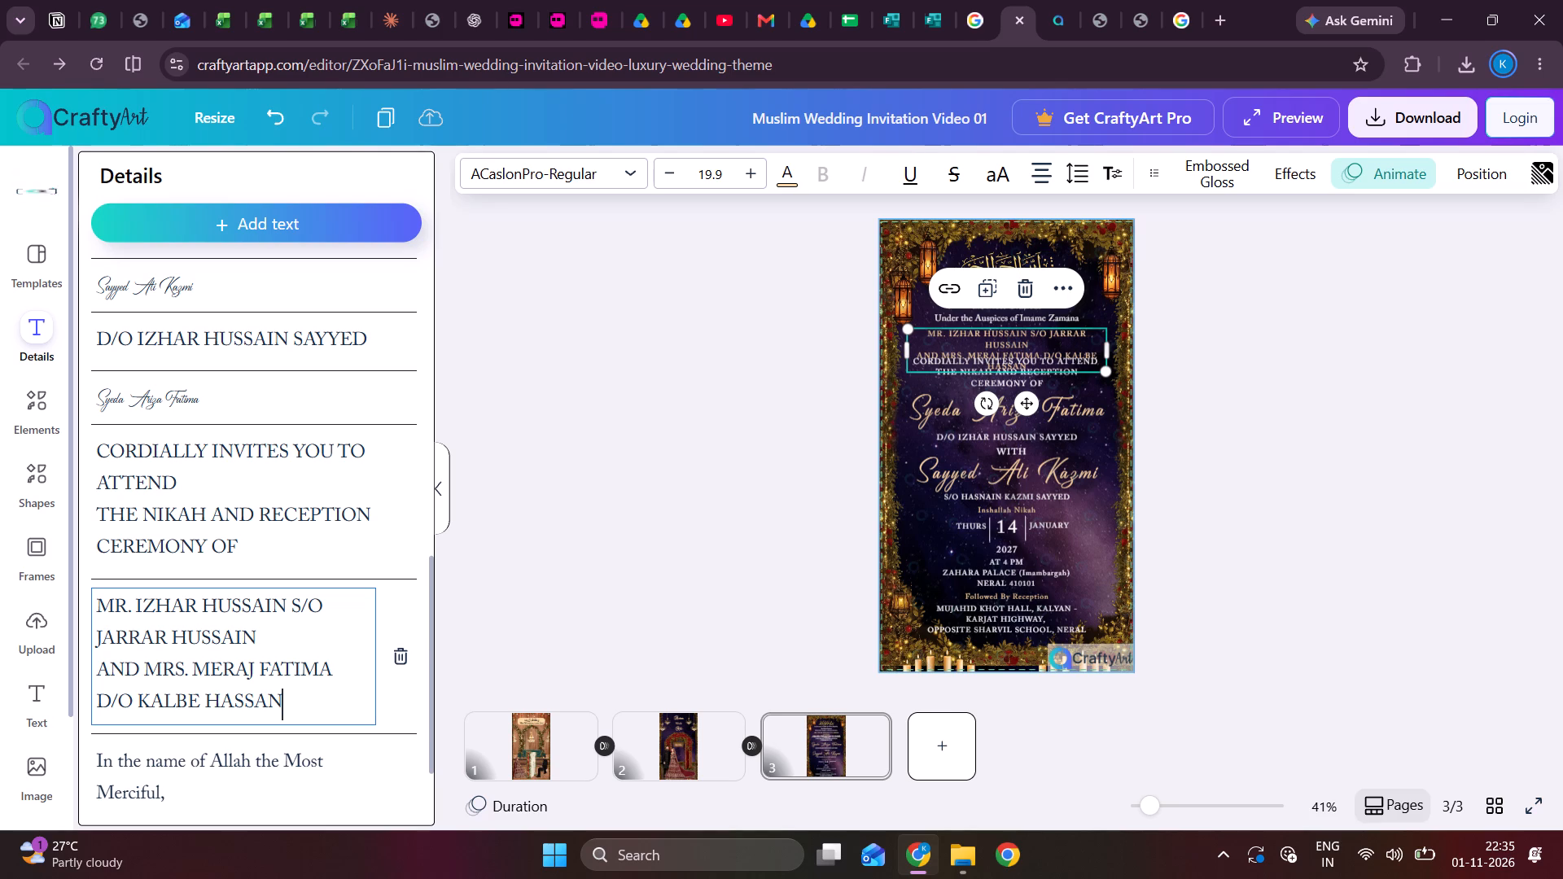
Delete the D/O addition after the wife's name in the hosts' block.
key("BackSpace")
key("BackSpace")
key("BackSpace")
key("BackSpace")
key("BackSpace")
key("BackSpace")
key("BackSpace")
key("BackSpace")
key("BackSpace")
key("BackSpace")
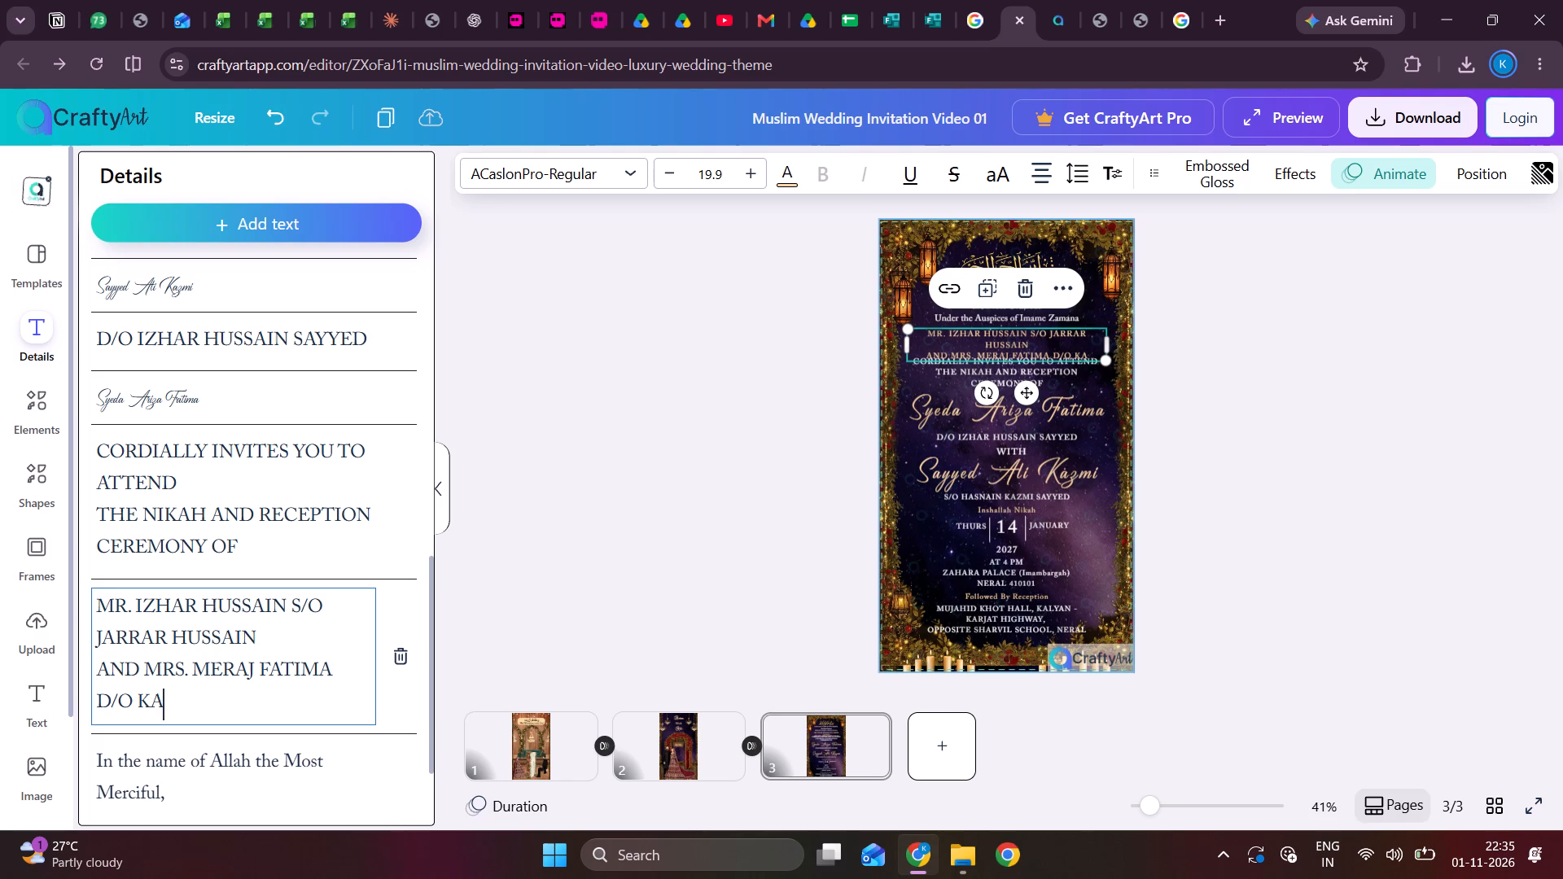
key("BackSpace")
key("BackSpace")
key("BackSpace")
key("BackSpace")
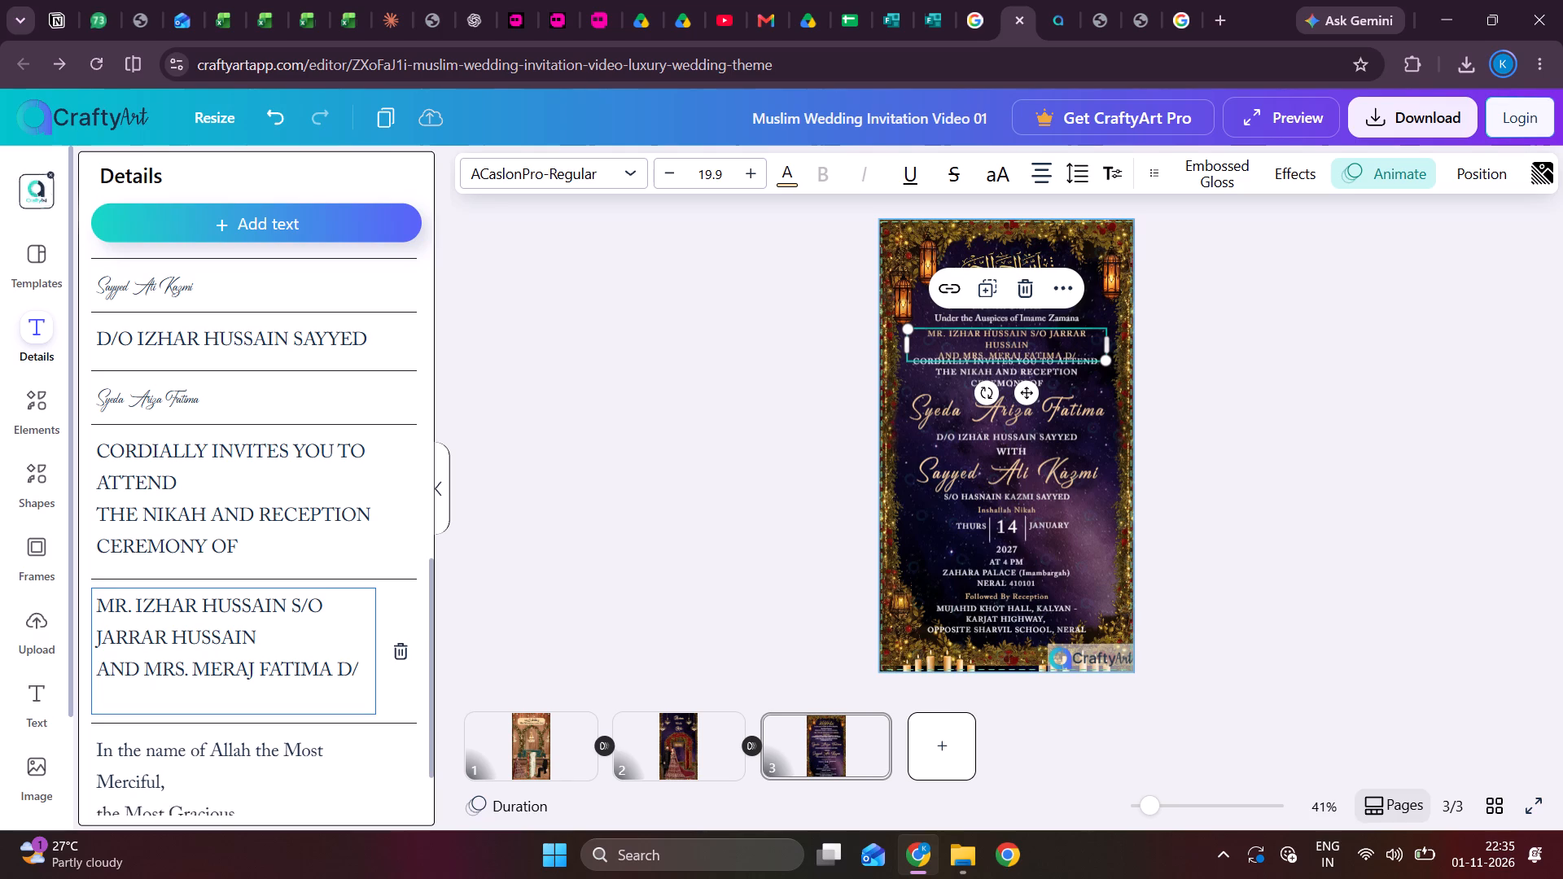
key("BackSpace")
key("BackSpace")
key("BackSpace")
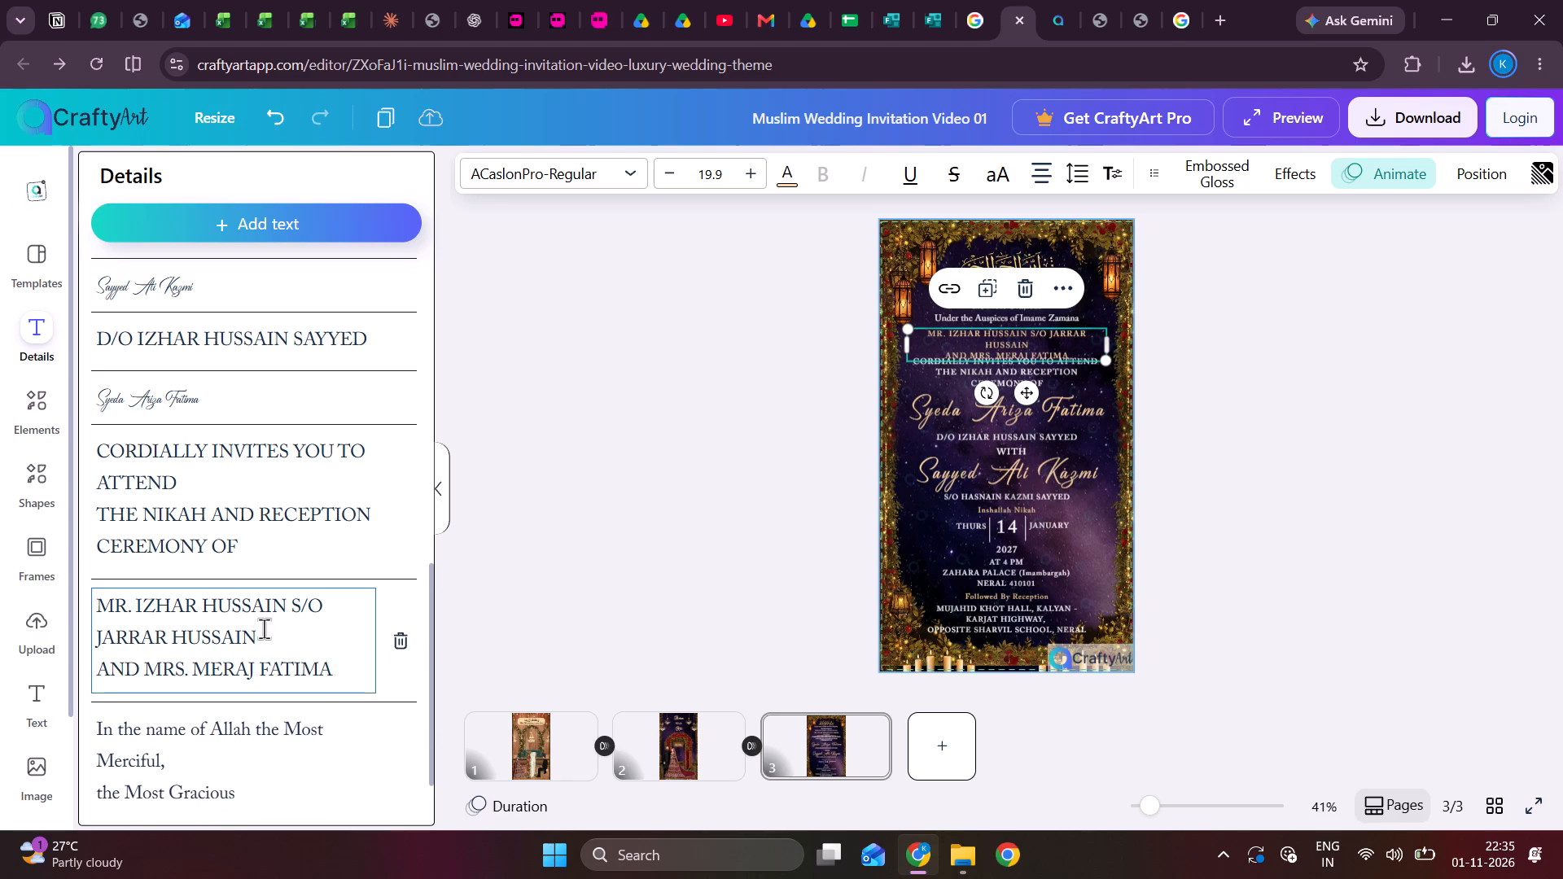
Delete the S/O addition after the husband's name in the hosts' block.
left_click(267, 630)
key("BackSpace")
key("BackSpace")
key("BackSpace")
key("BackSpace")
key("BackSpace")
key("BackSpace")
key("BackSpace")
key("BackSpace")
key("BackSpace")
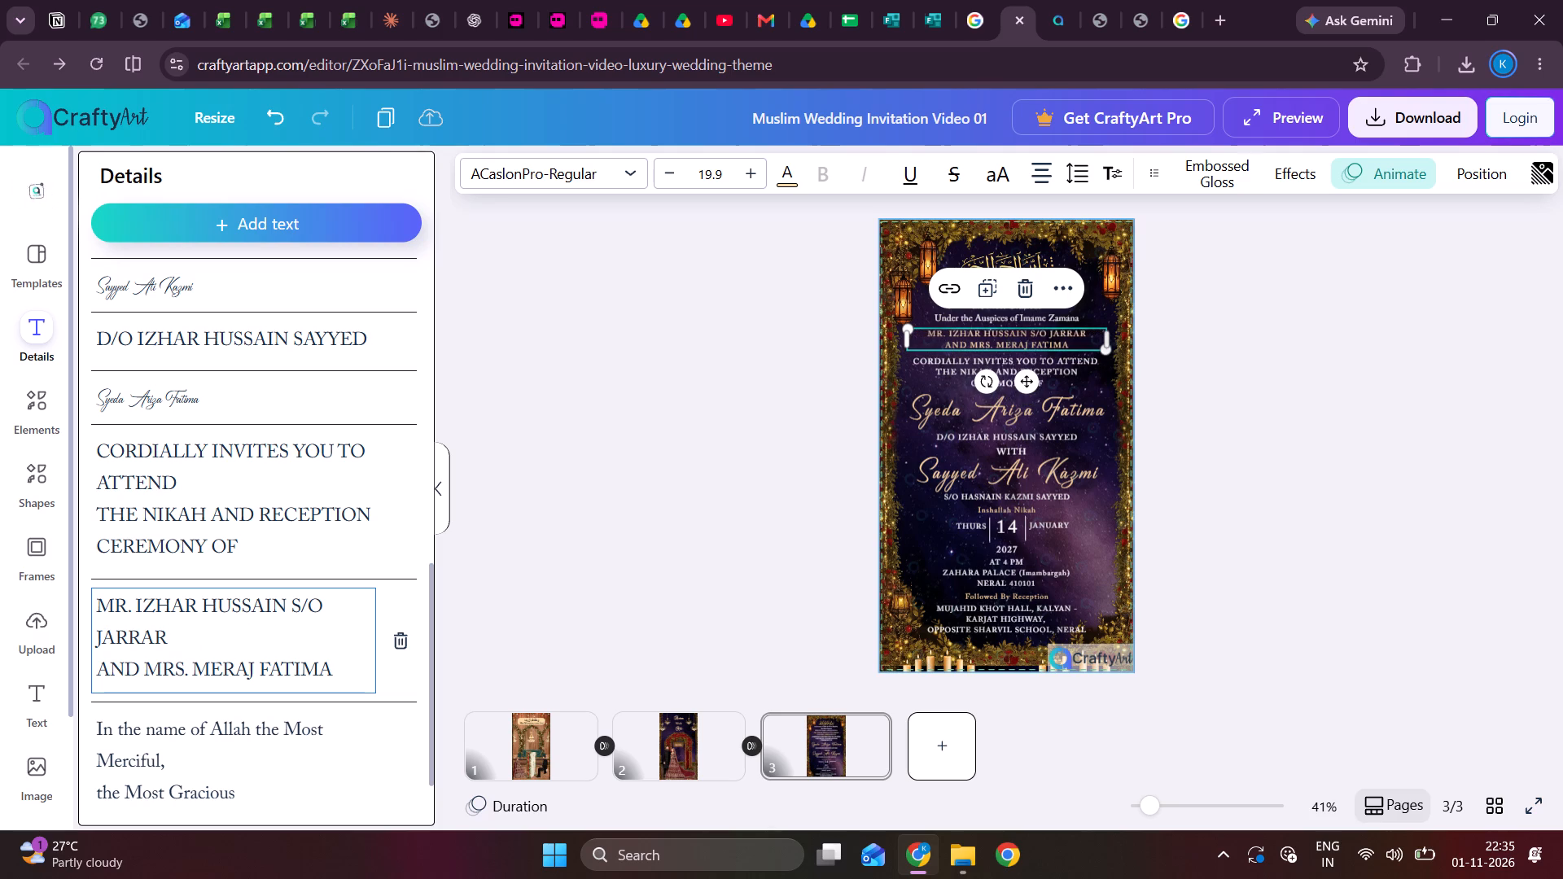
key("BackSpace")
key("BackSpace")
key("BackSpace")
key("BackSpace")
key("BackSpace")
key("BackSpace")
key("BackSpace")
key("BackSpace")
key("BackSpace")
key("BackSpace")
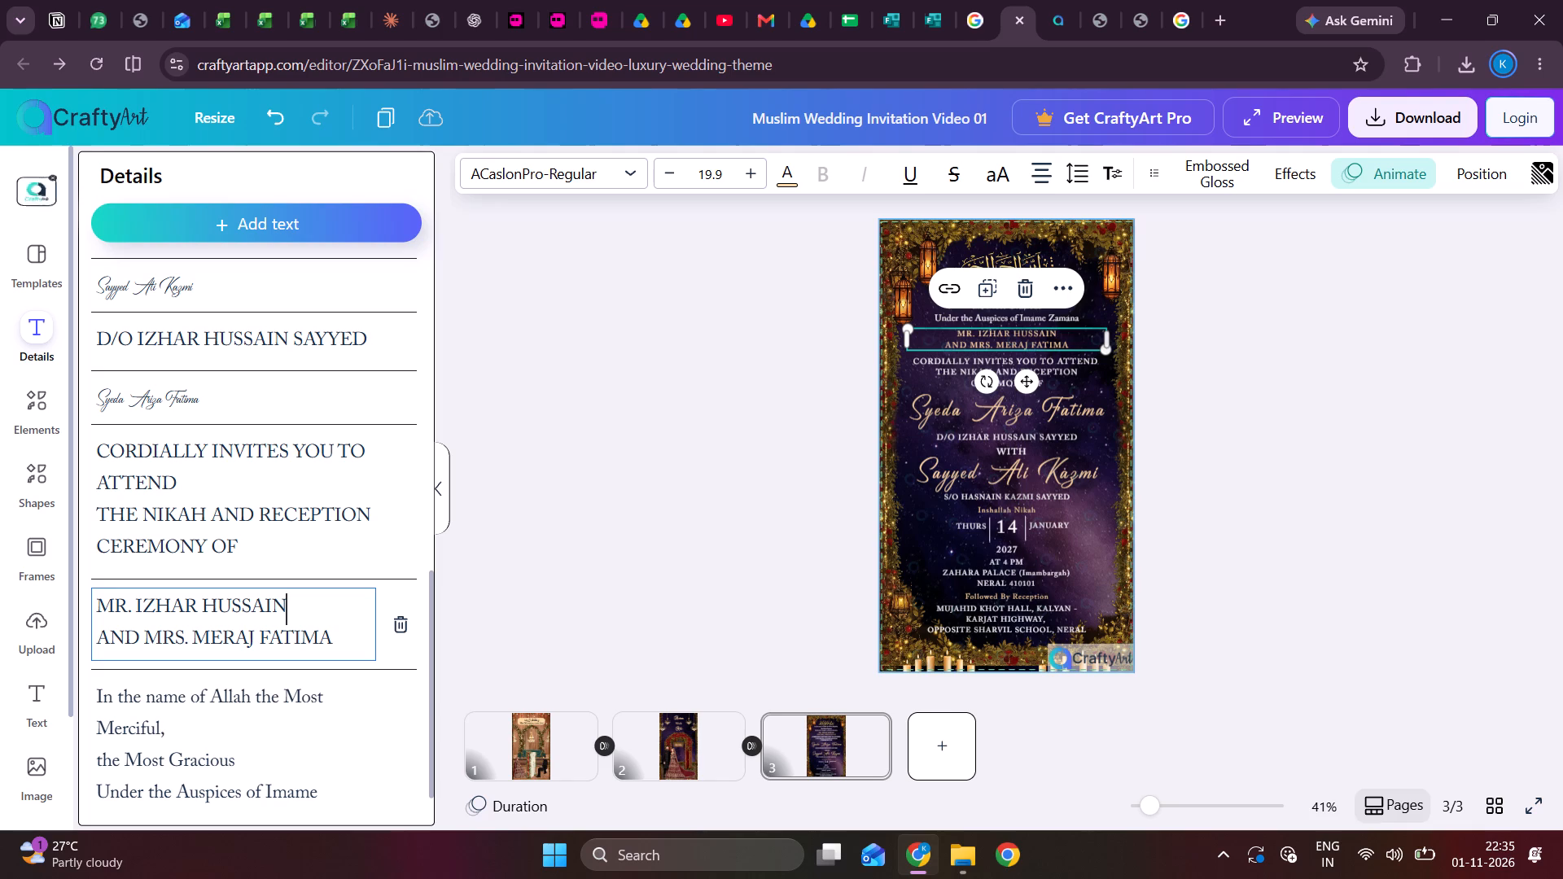
Check the font of the name "Ali" on page 2 and add a new text box to that page.
left_click(685, 761)
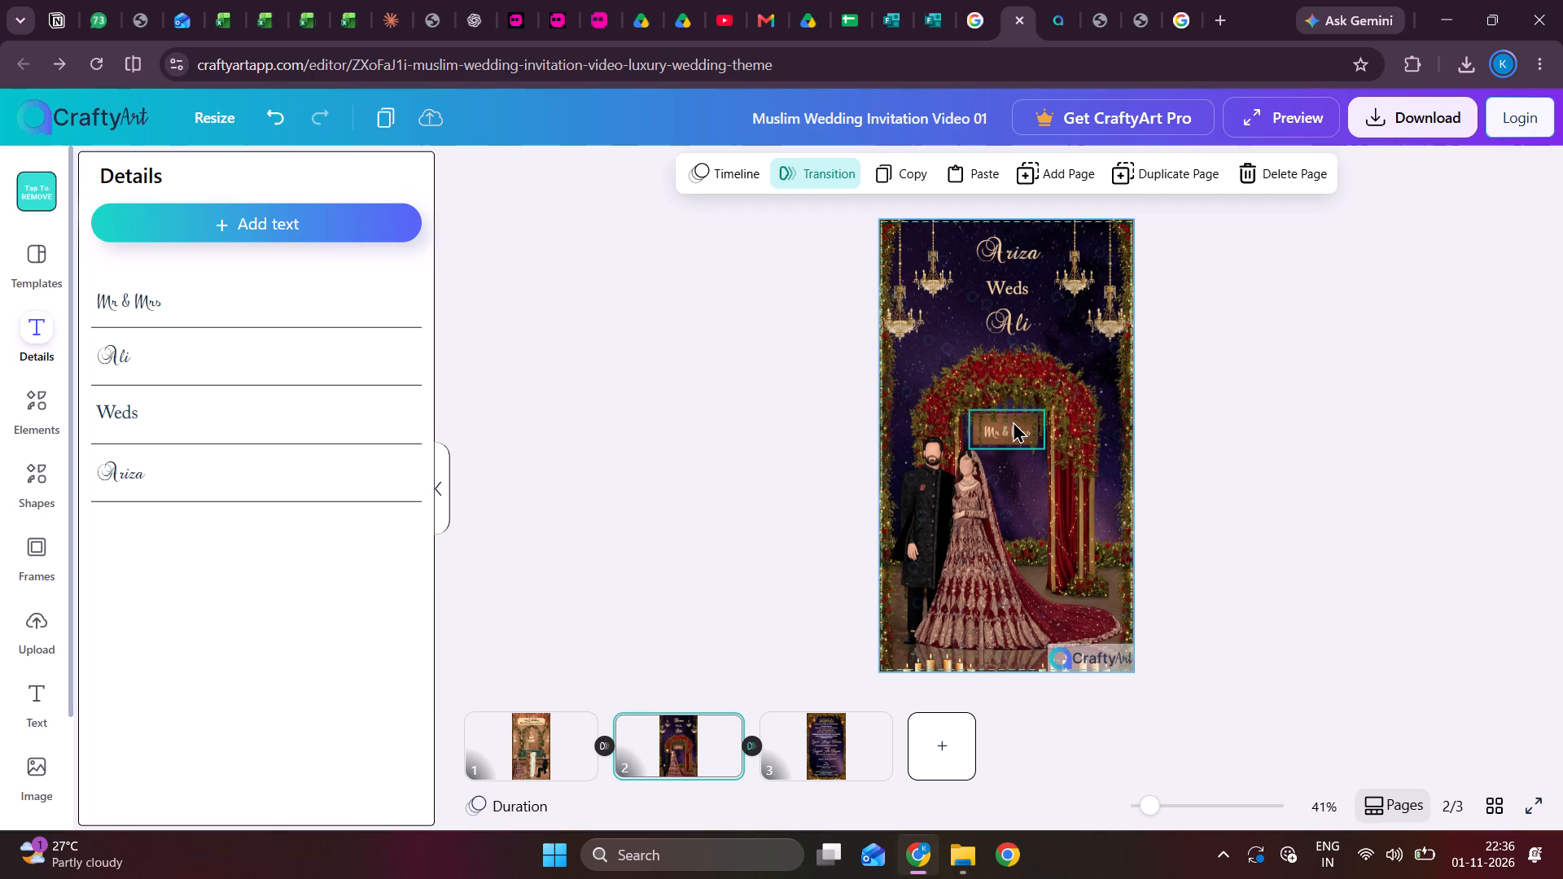
left_click(830, 728)
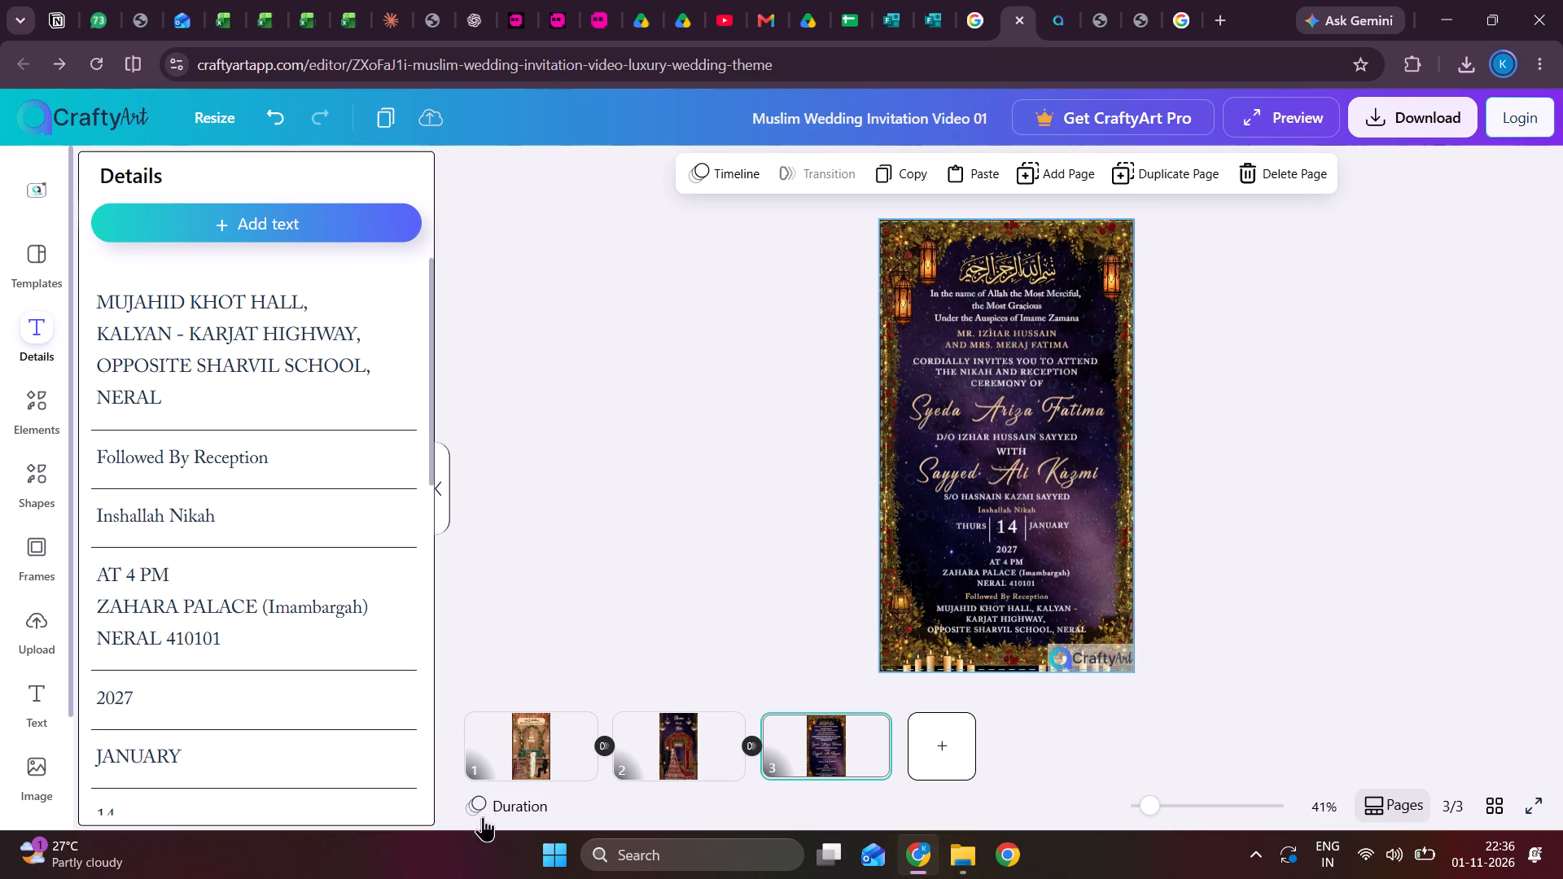
left_click(637, 770)
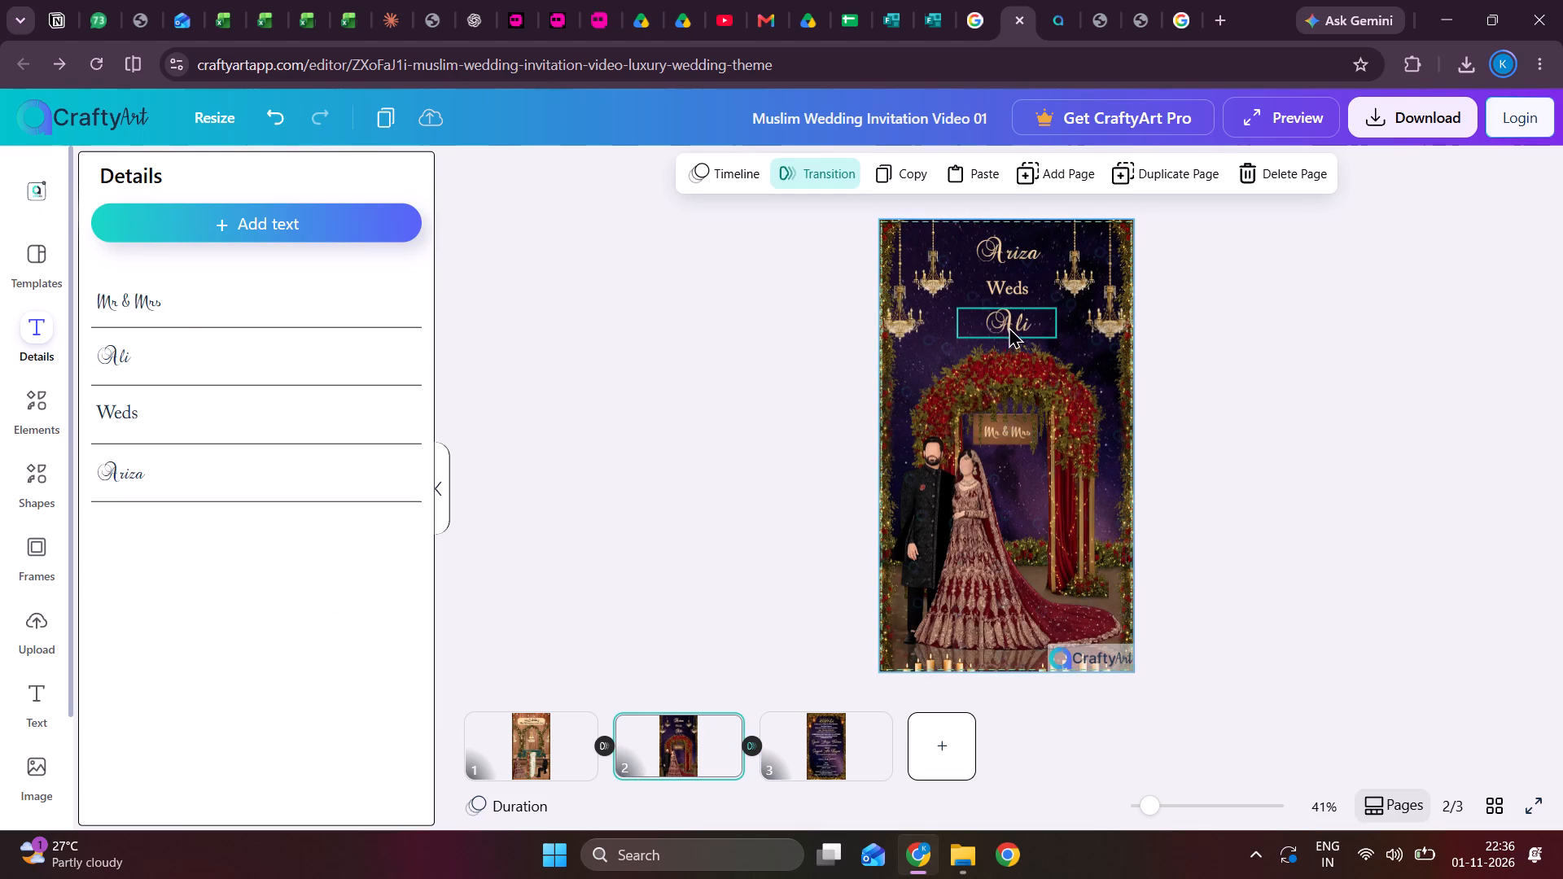
left_click(1015, 329)
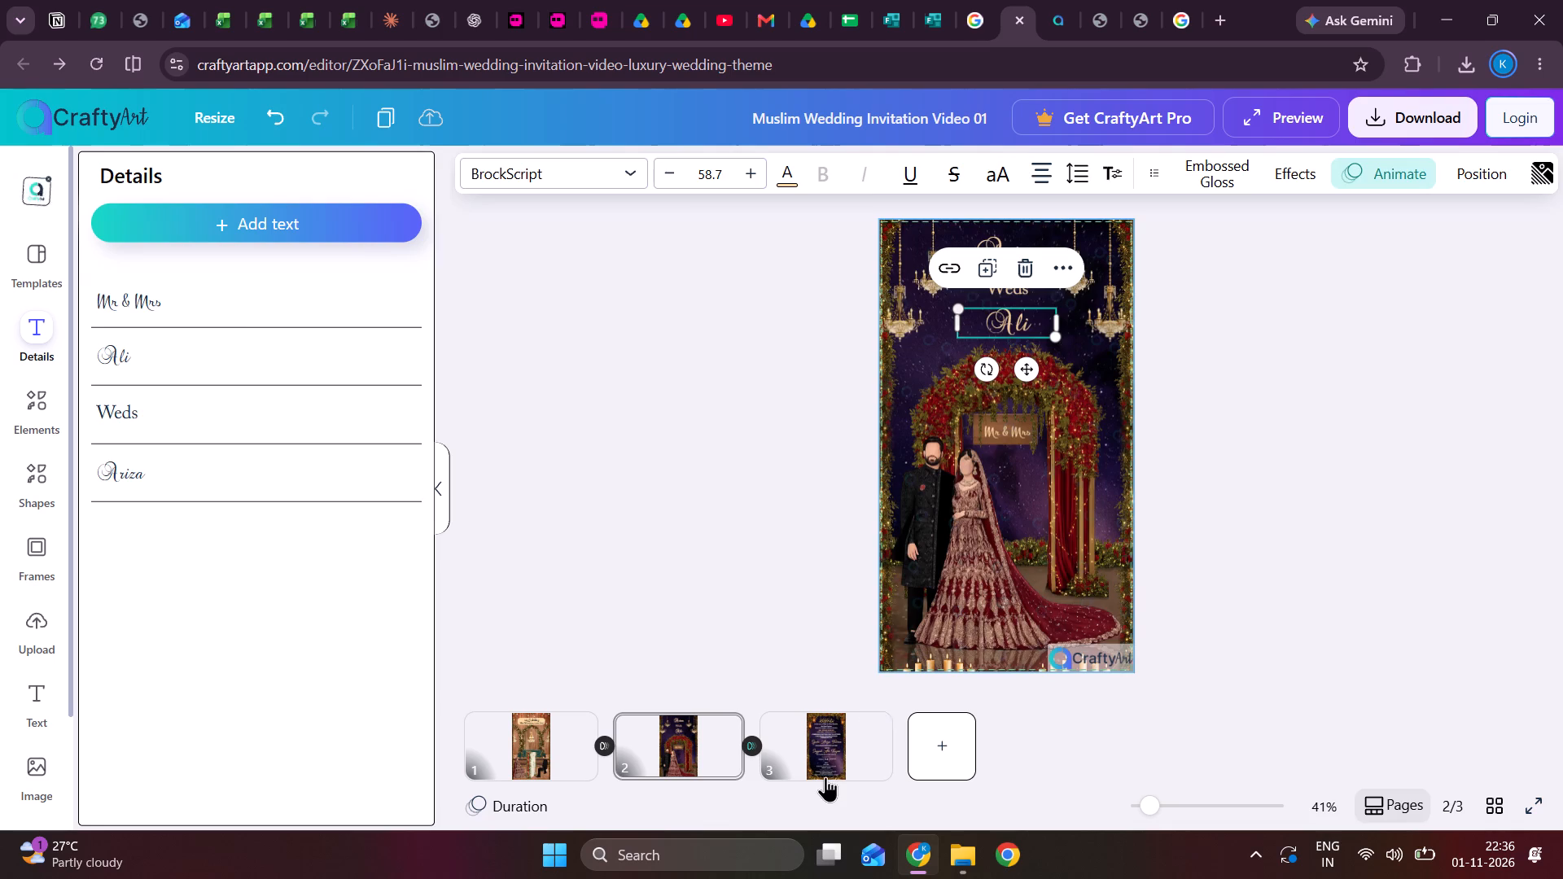
left_click(825, 776)
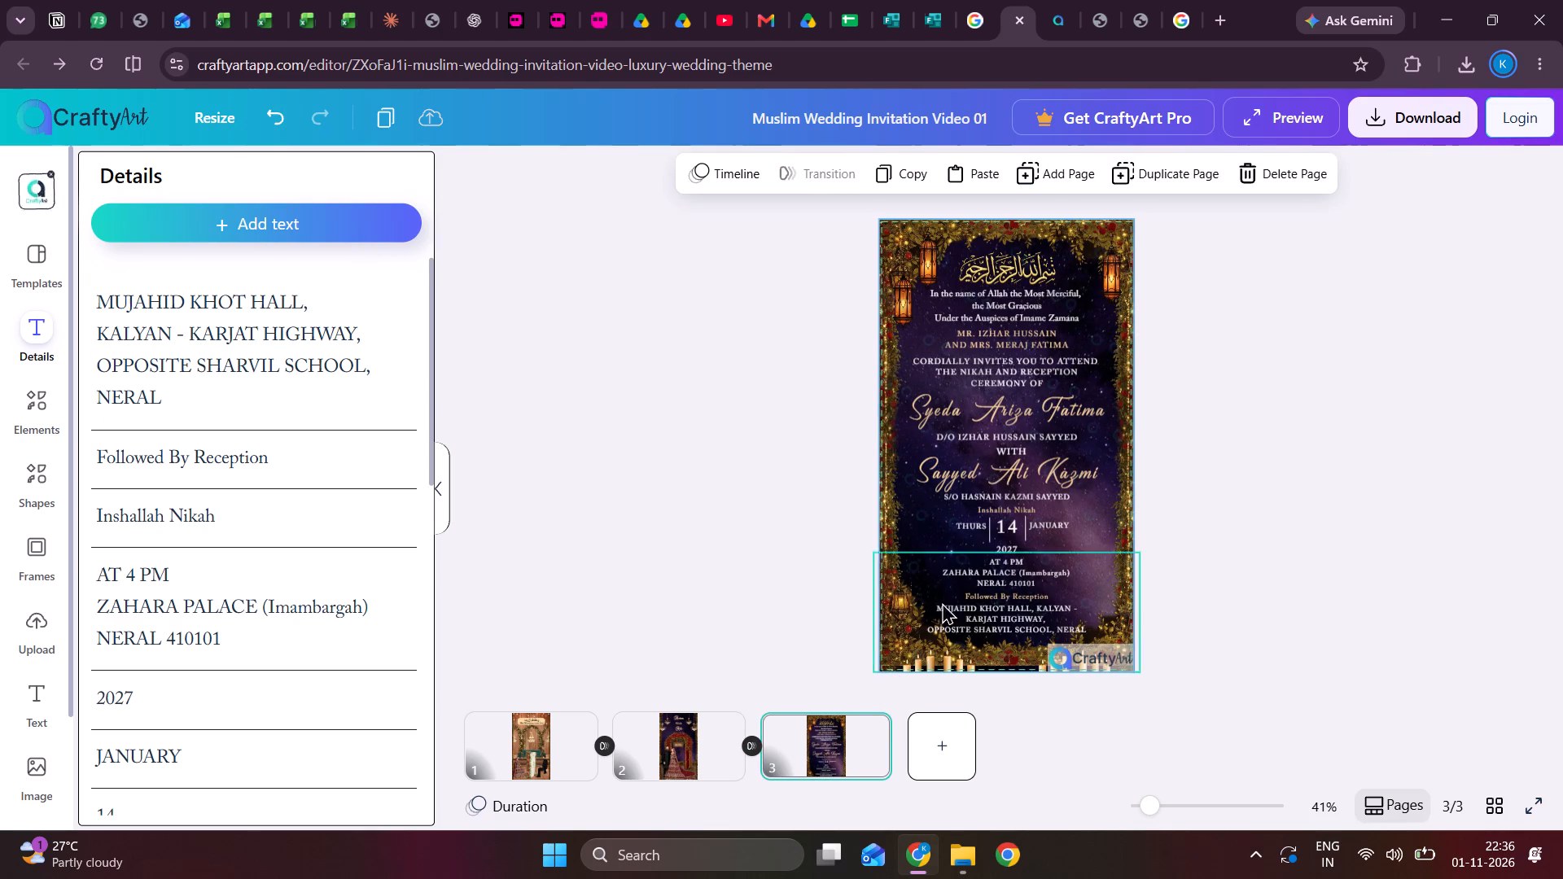
left_click(698, 768)
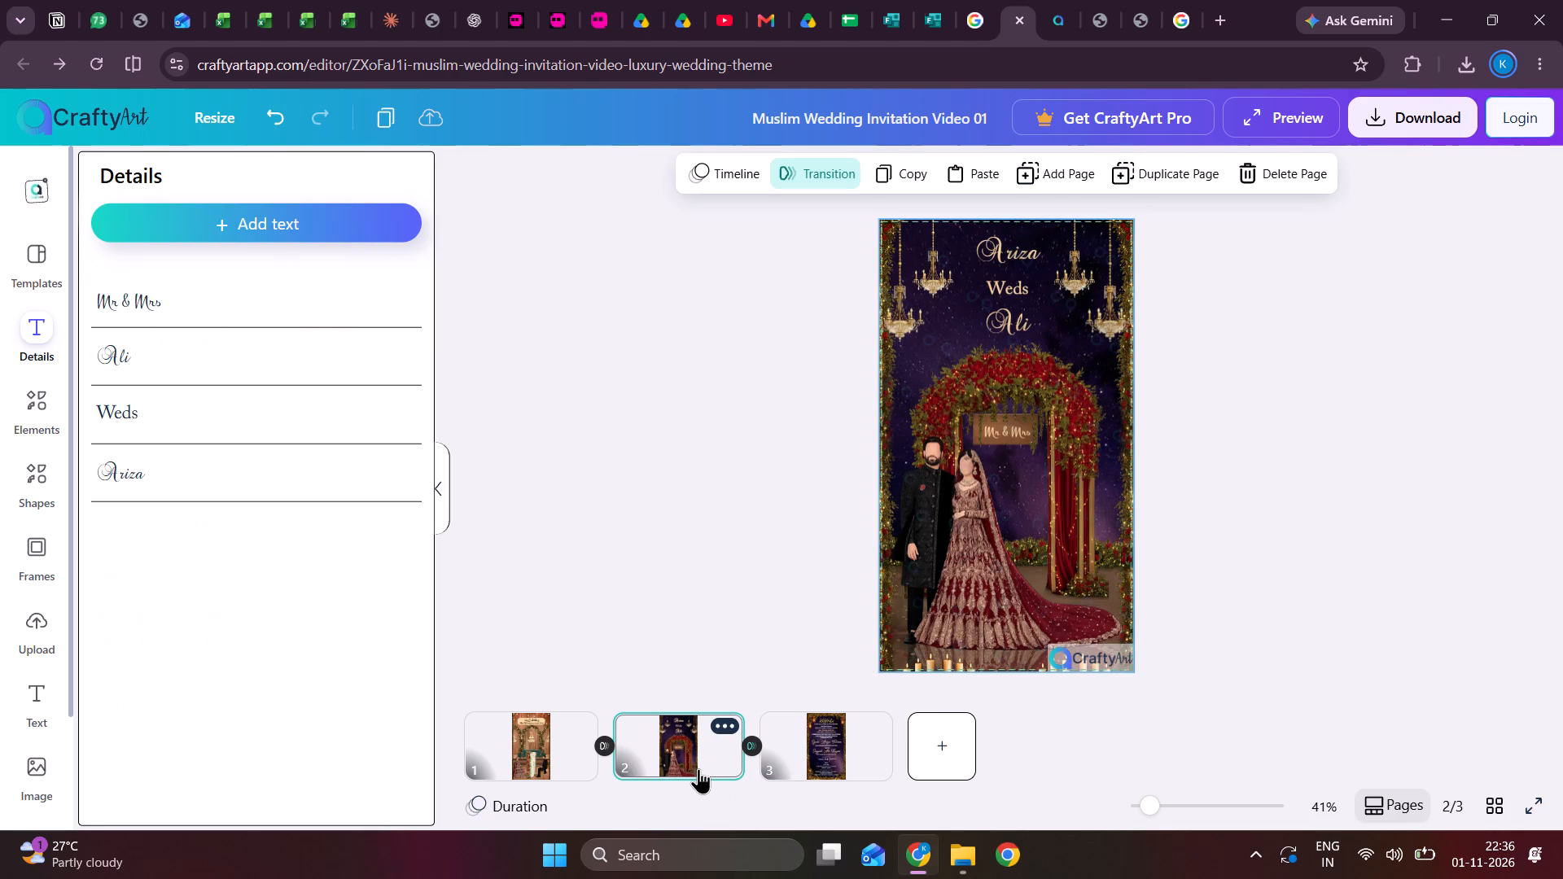
left_click(285, 213)
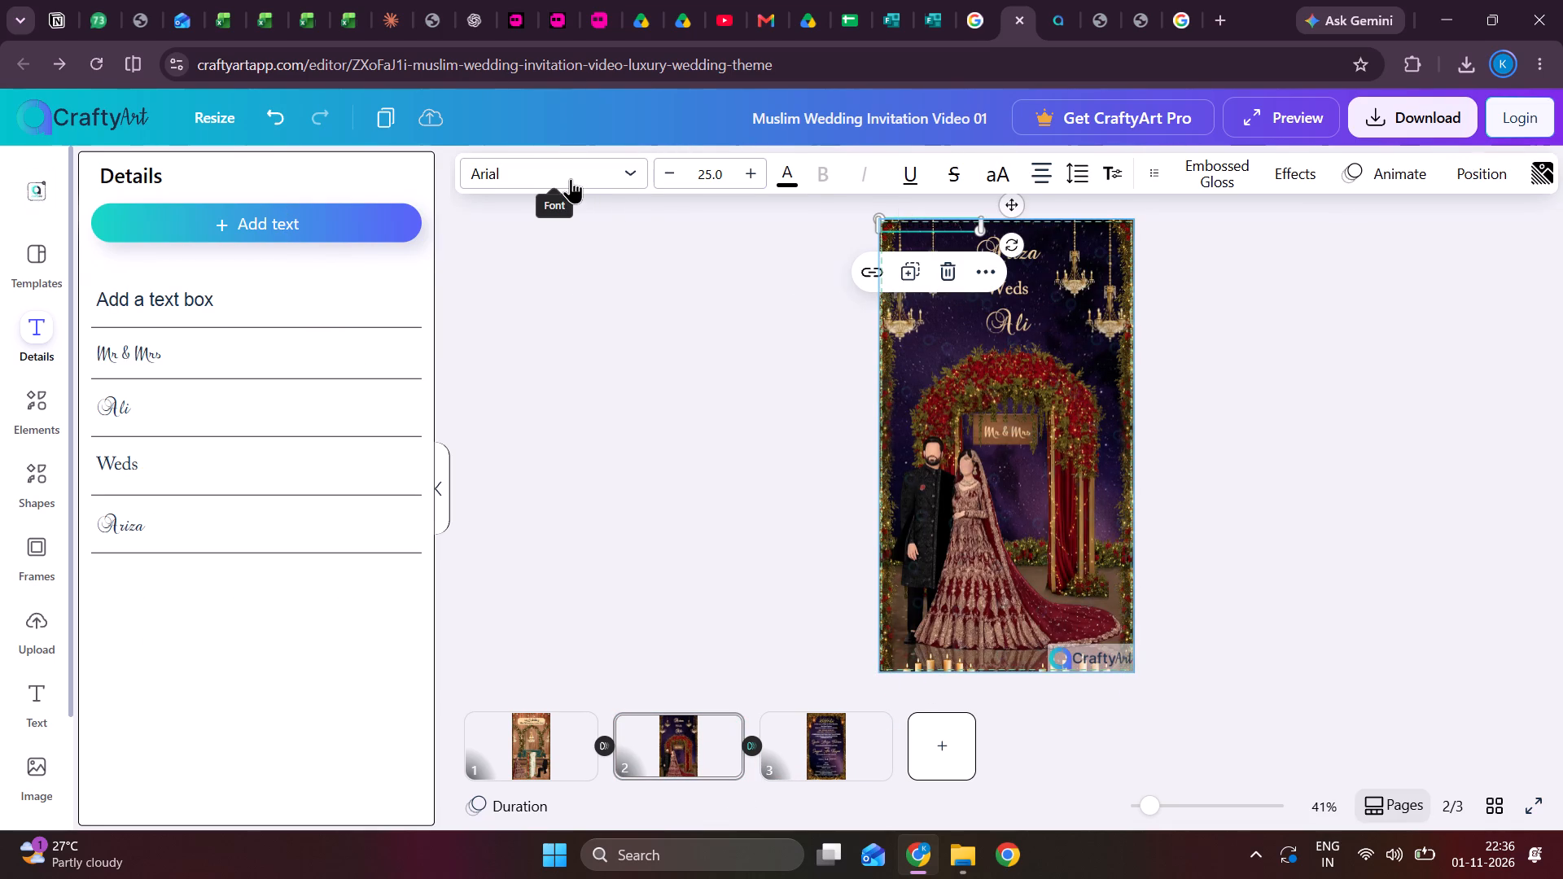
Set the new text box's font to BrockScript.
left_click(571, 178)
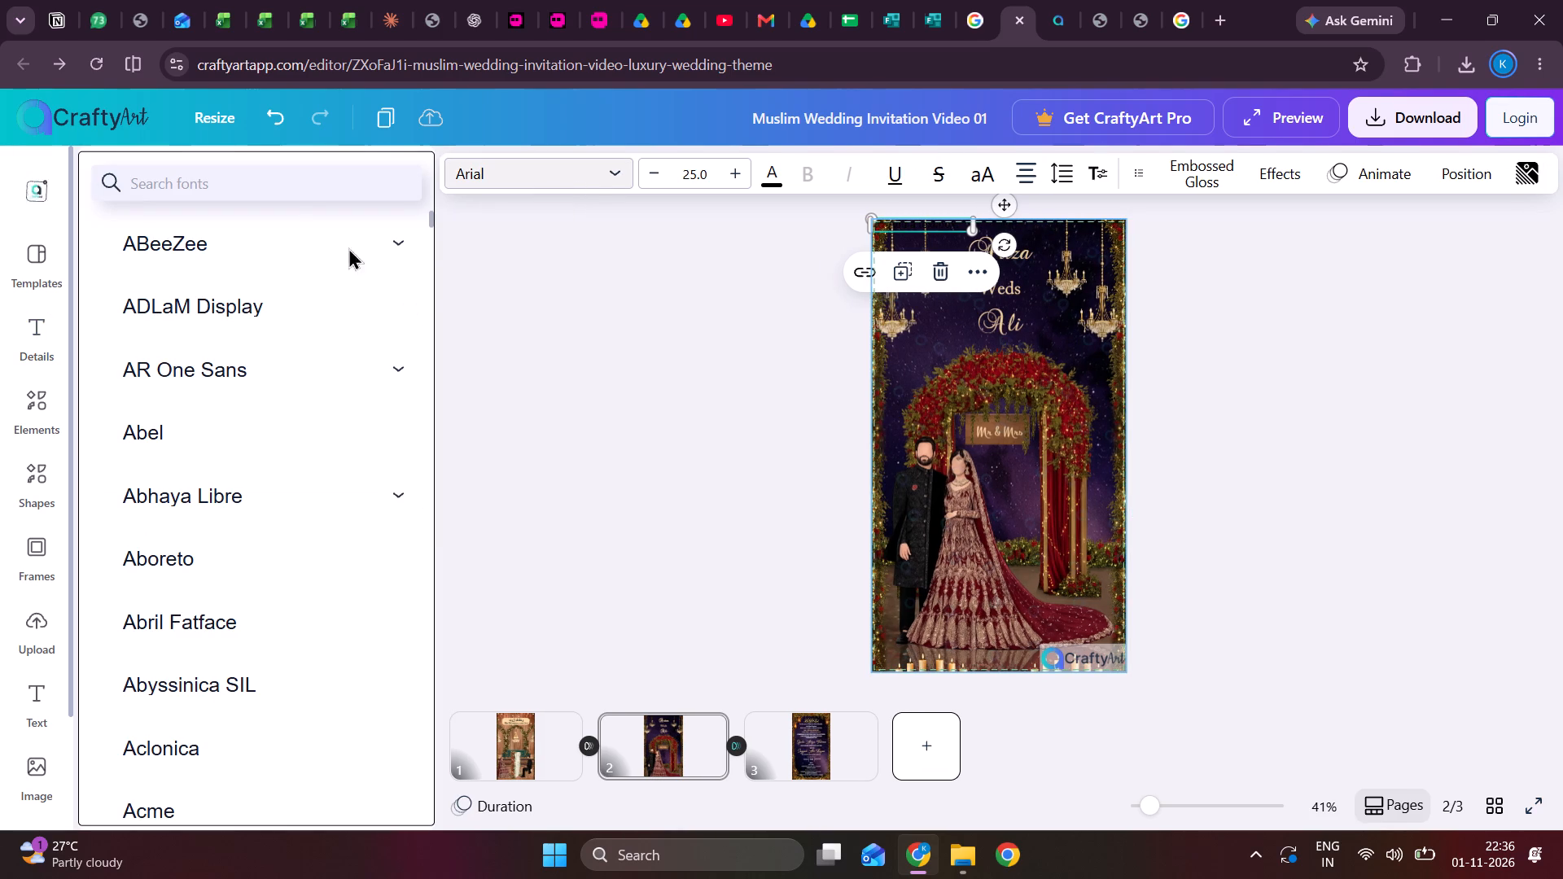
left_click(282, 191)
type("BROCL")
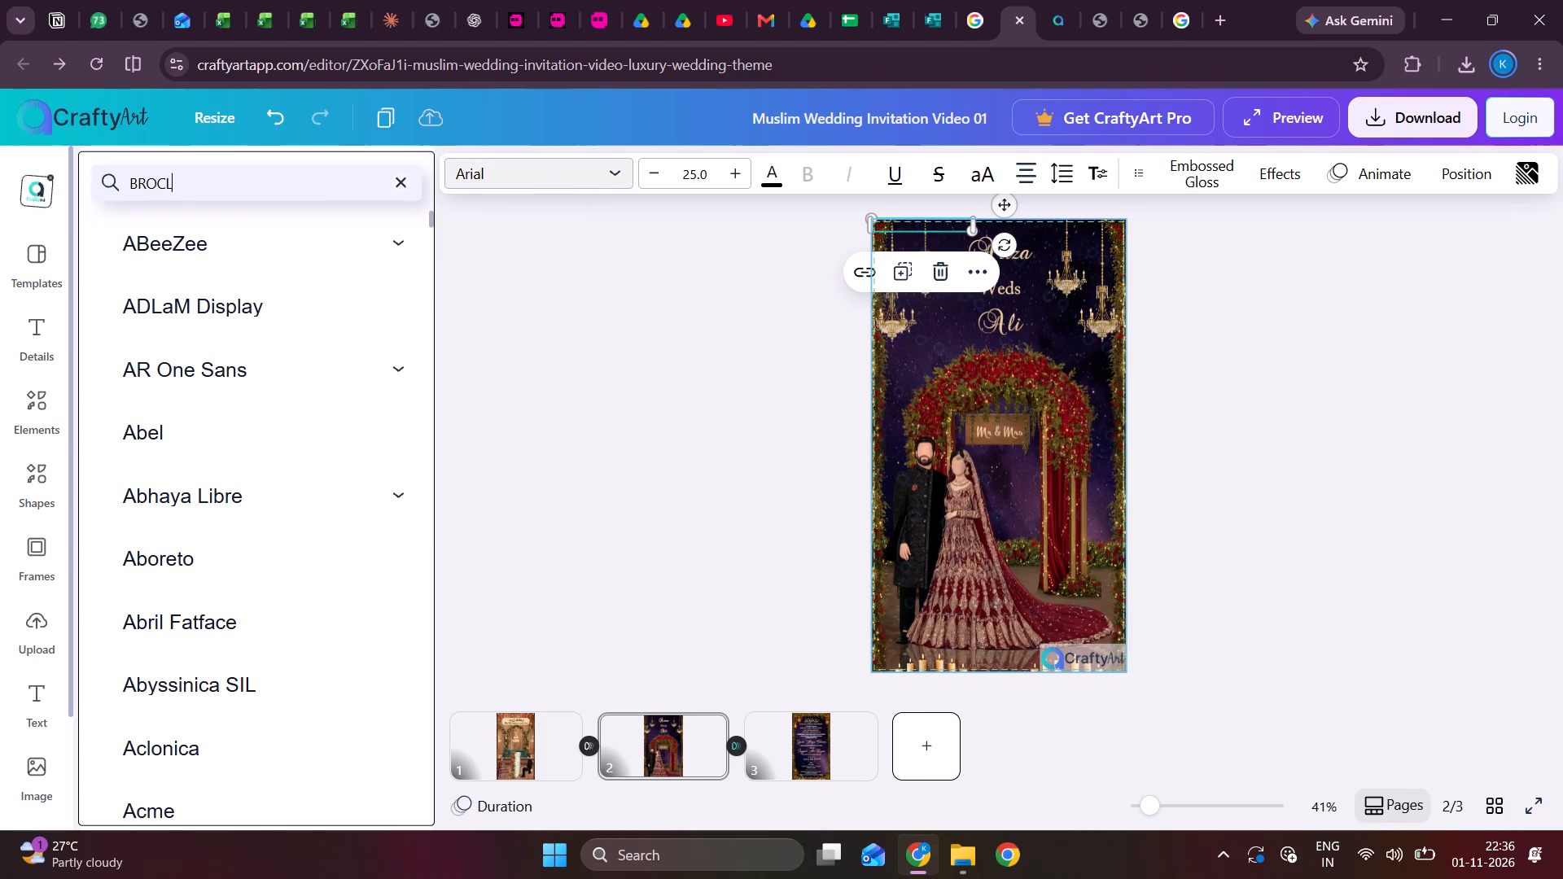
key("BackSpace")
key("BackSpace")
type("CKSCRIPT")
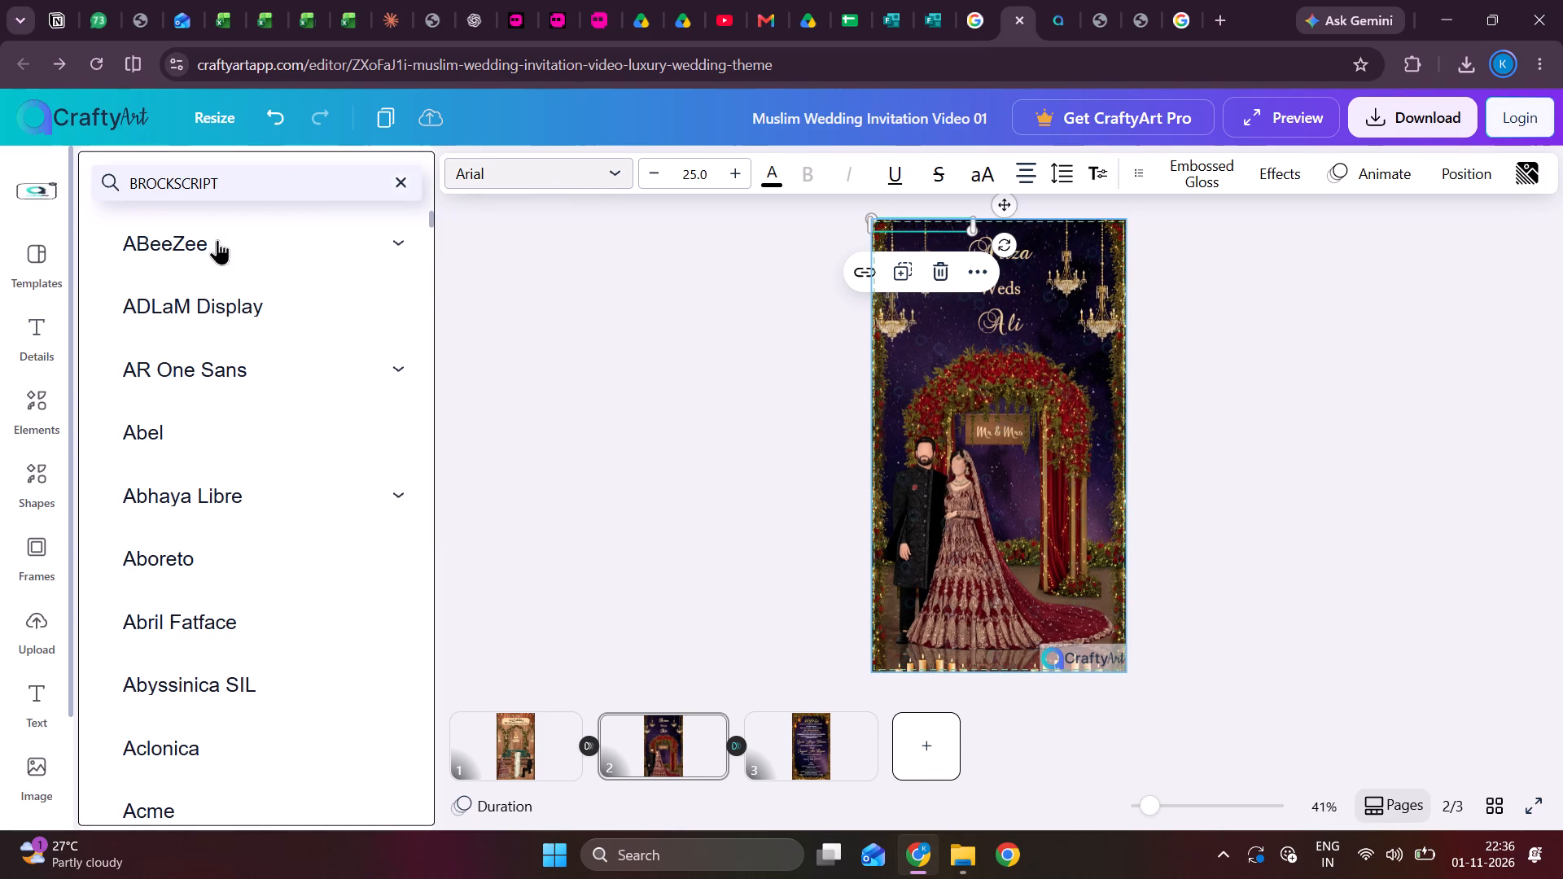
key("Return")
left_click(204, 234)
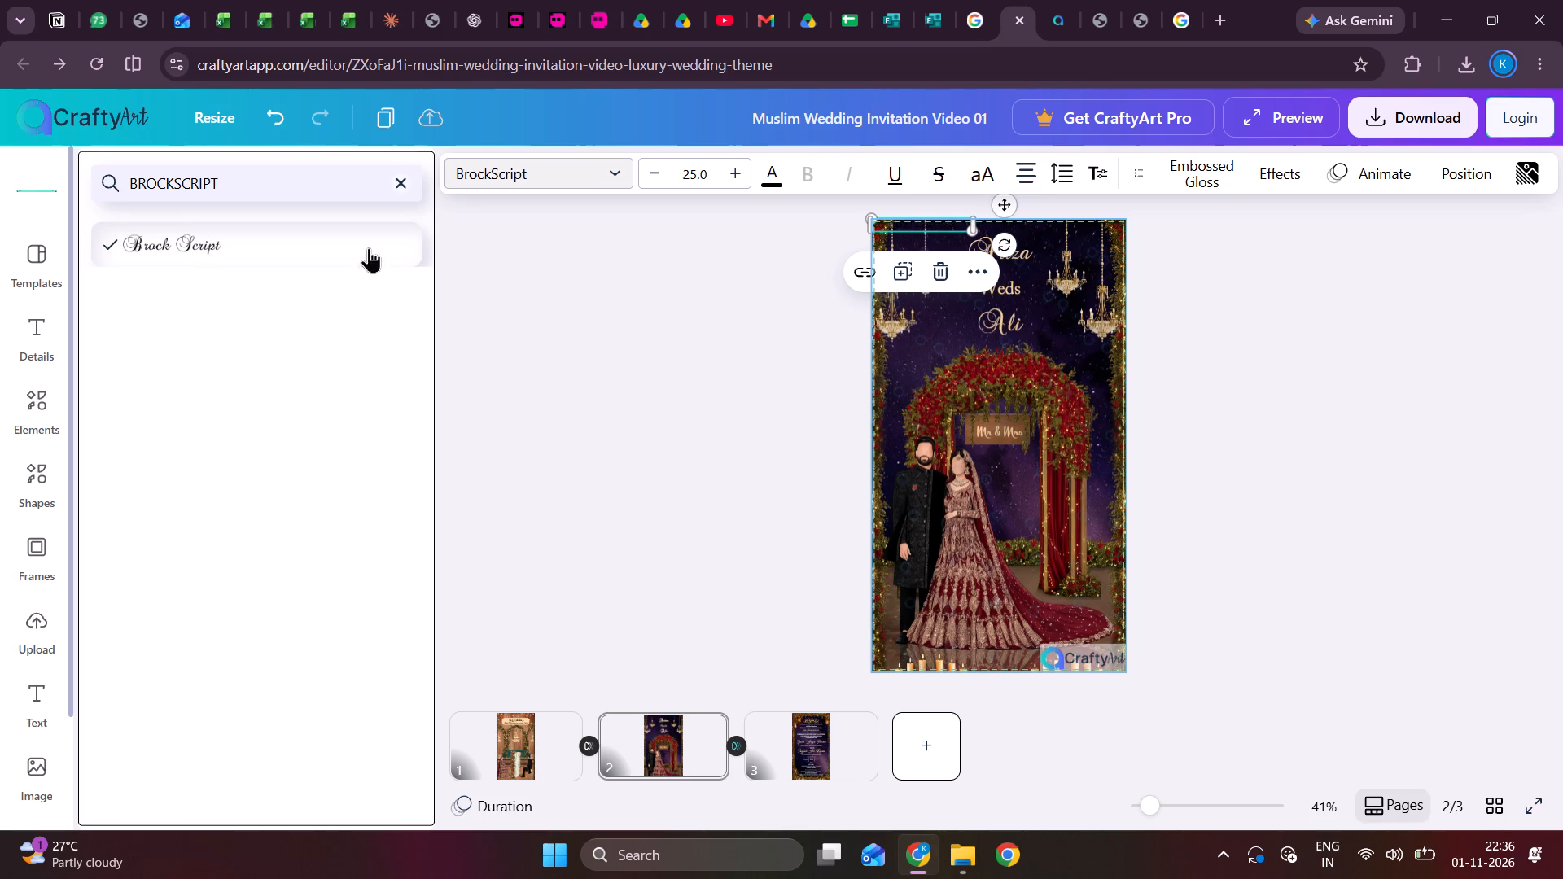
Replace the new text box's placeholder on page 2 with "The Family of" followed by the name of the host's father.
left_click(37, 324)
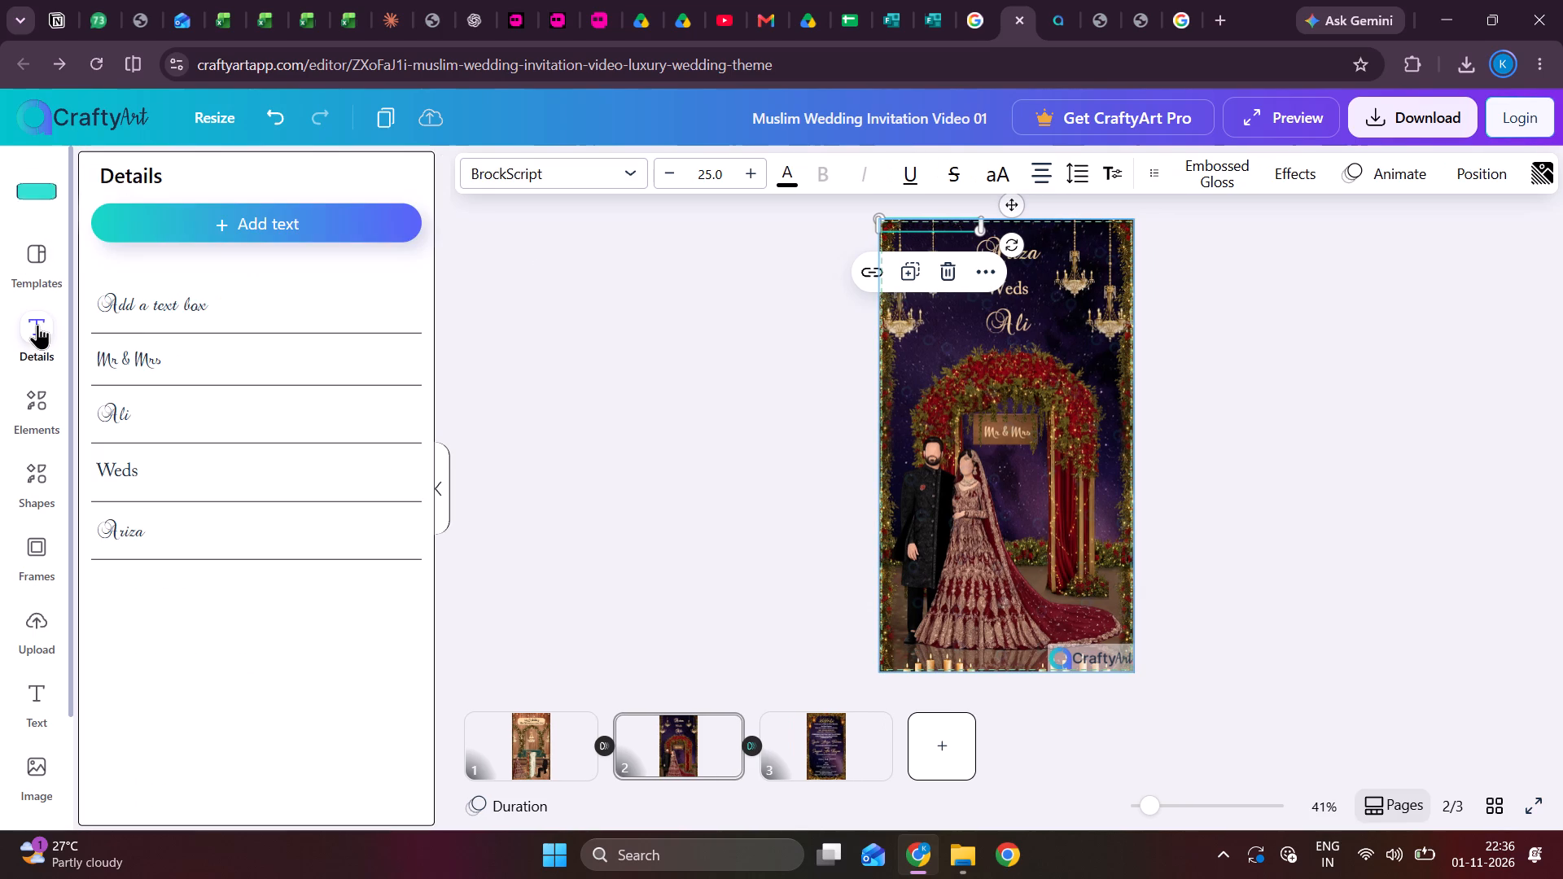
left_click(240, 313)
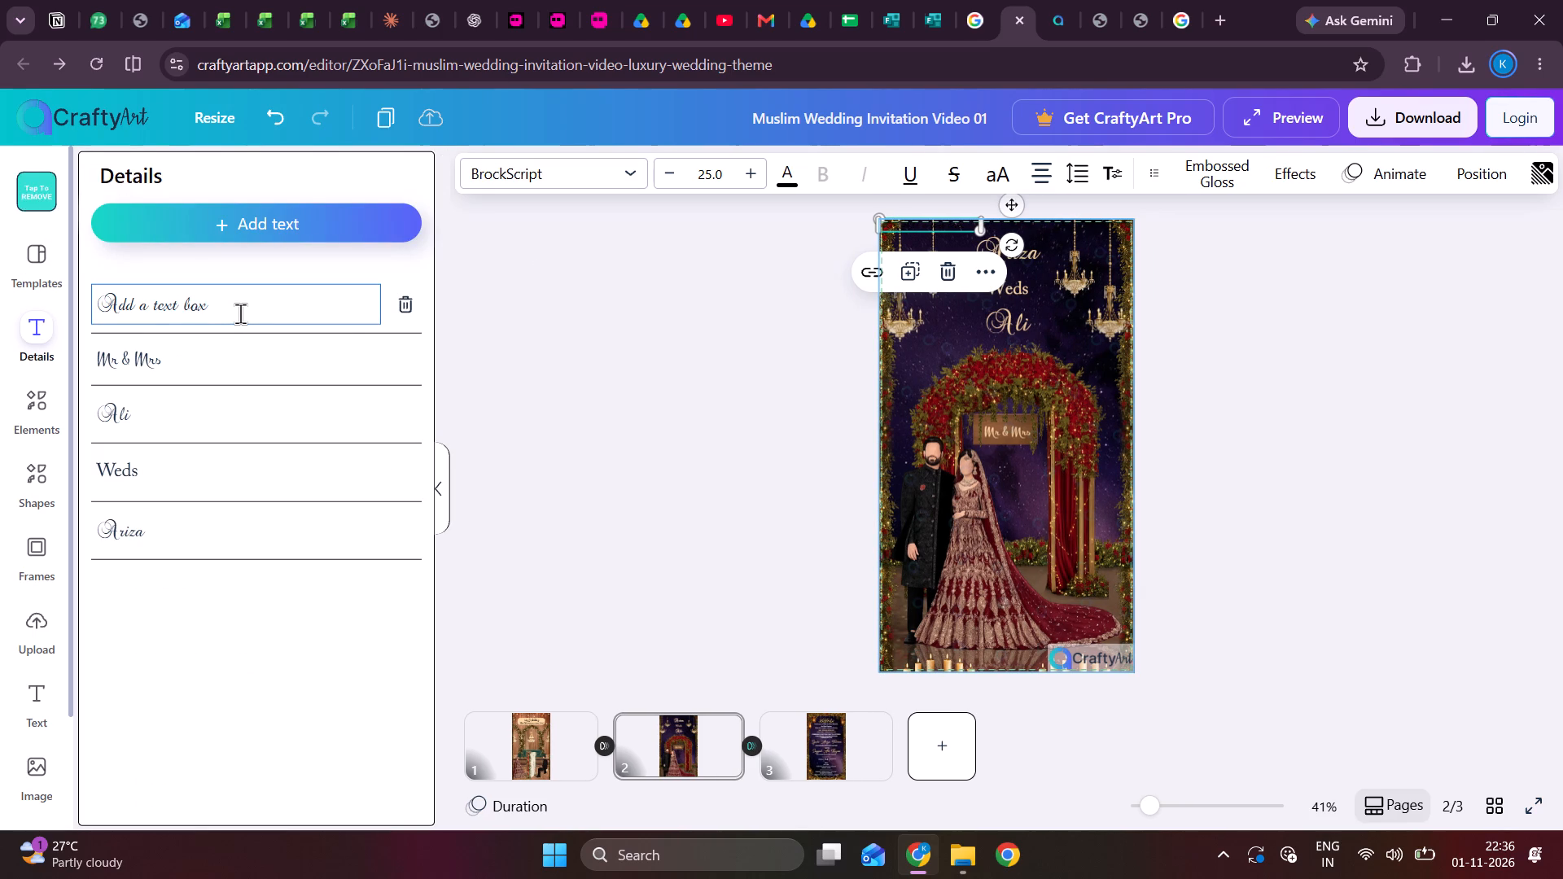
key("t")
key("BackSpace")
key("BackSpace")
key("BackSpace")
key("BackSpace")
key("BackSpace")
key("BackSpace")
key("BackSpace")
key("BackSpace")
key("BackSpace")
key("BackSpace")
key("BackSpace")
key("BackSpace")
key("BackSpace")
key("BackSpace")
key("BackSpace")
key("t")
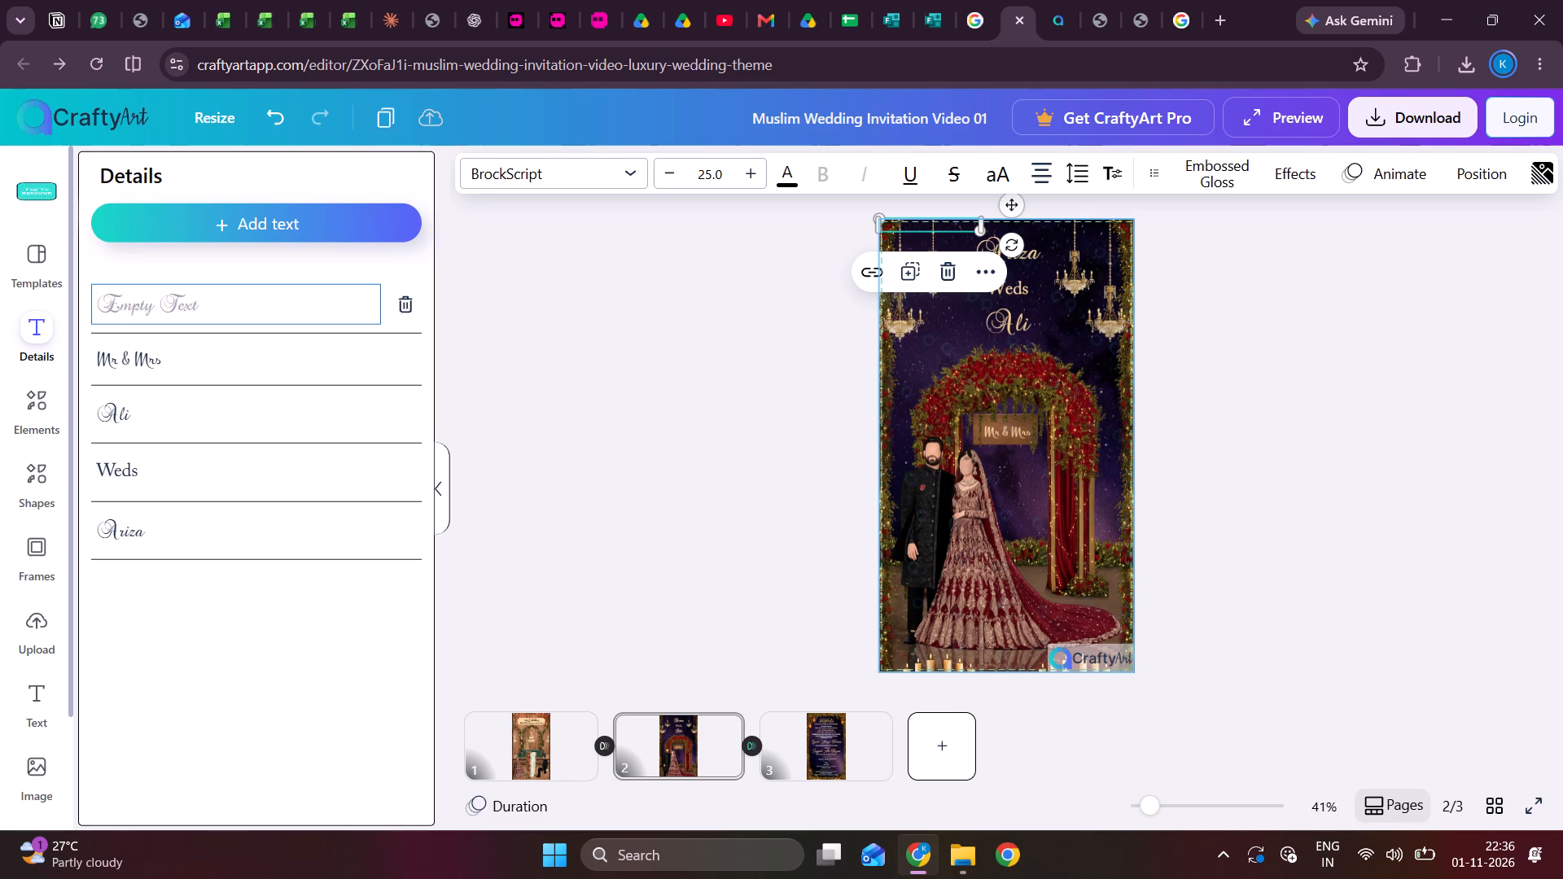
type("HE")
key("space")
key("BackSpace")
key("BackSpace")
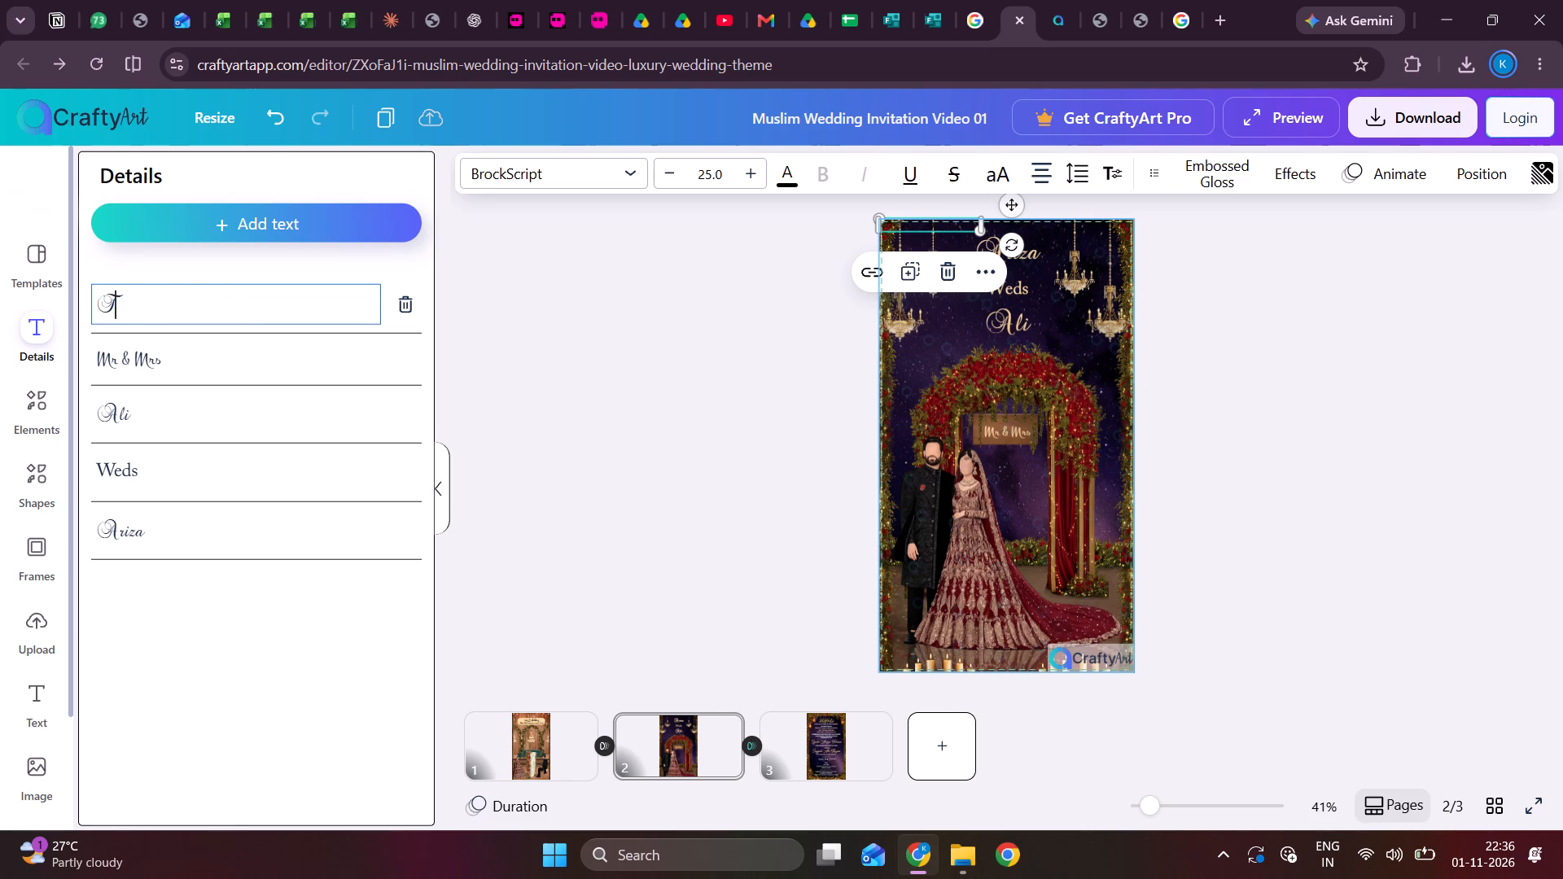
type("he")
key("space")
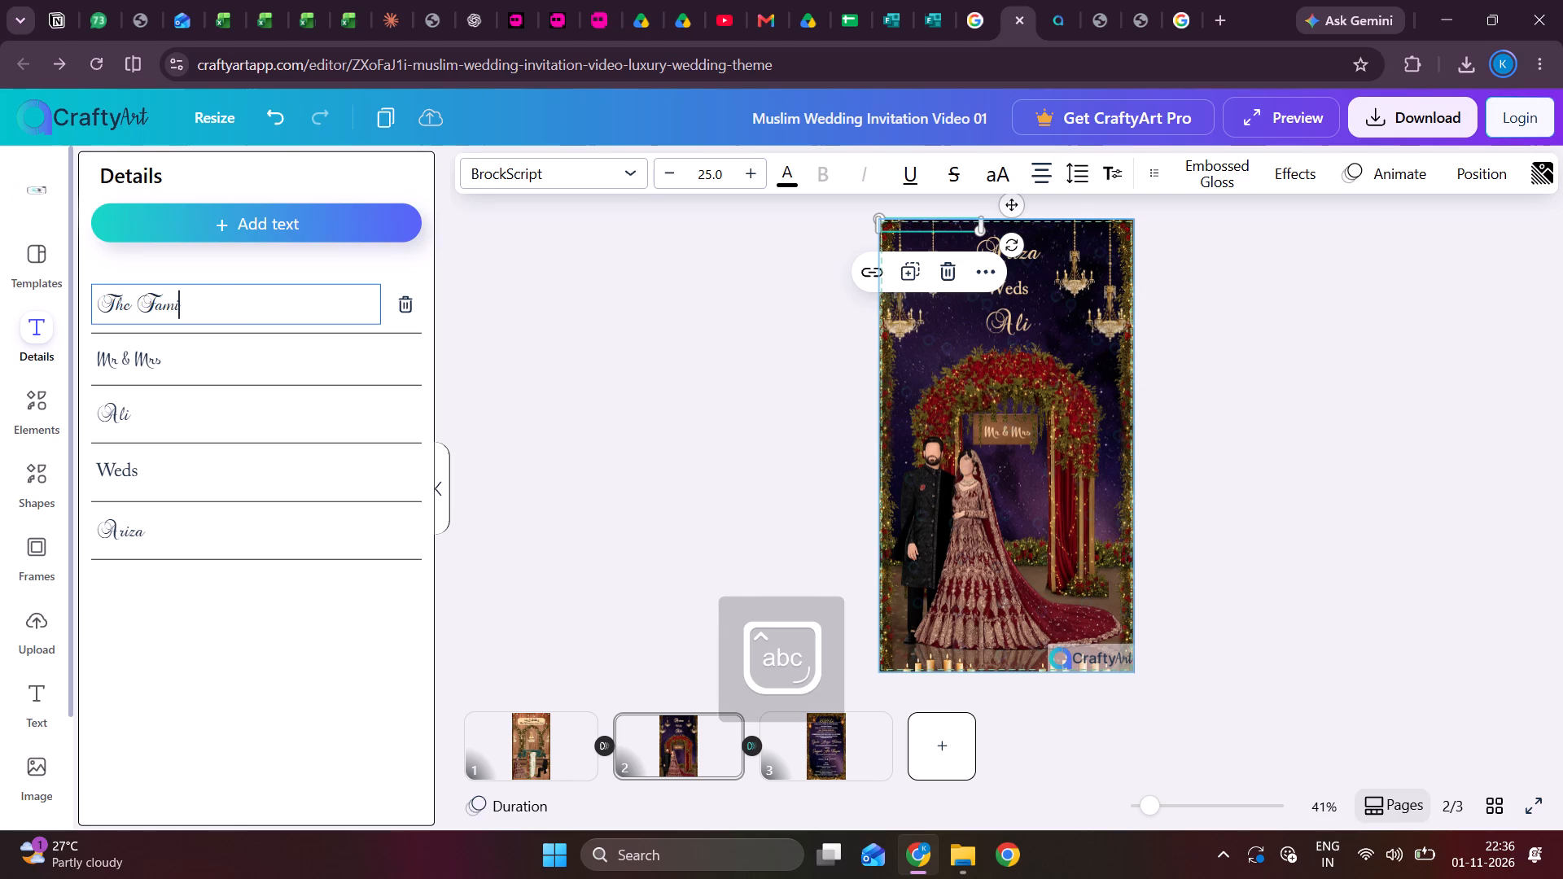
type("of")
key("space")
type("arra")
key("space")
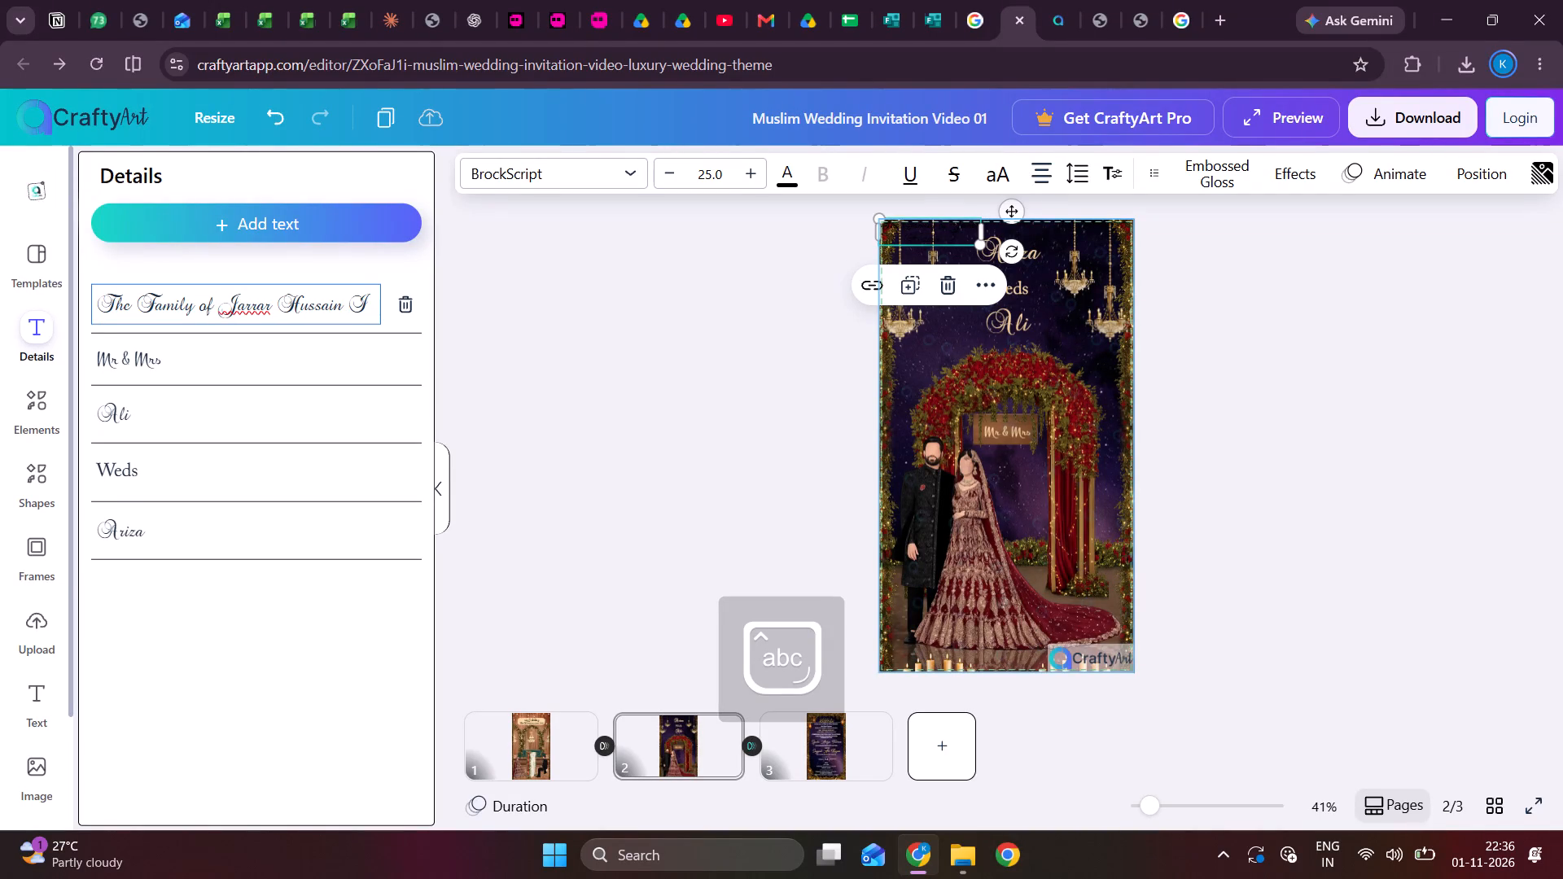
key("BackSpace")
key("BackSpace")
Insert "From" at the start of the family line on page 2.
left_click(97, 308)
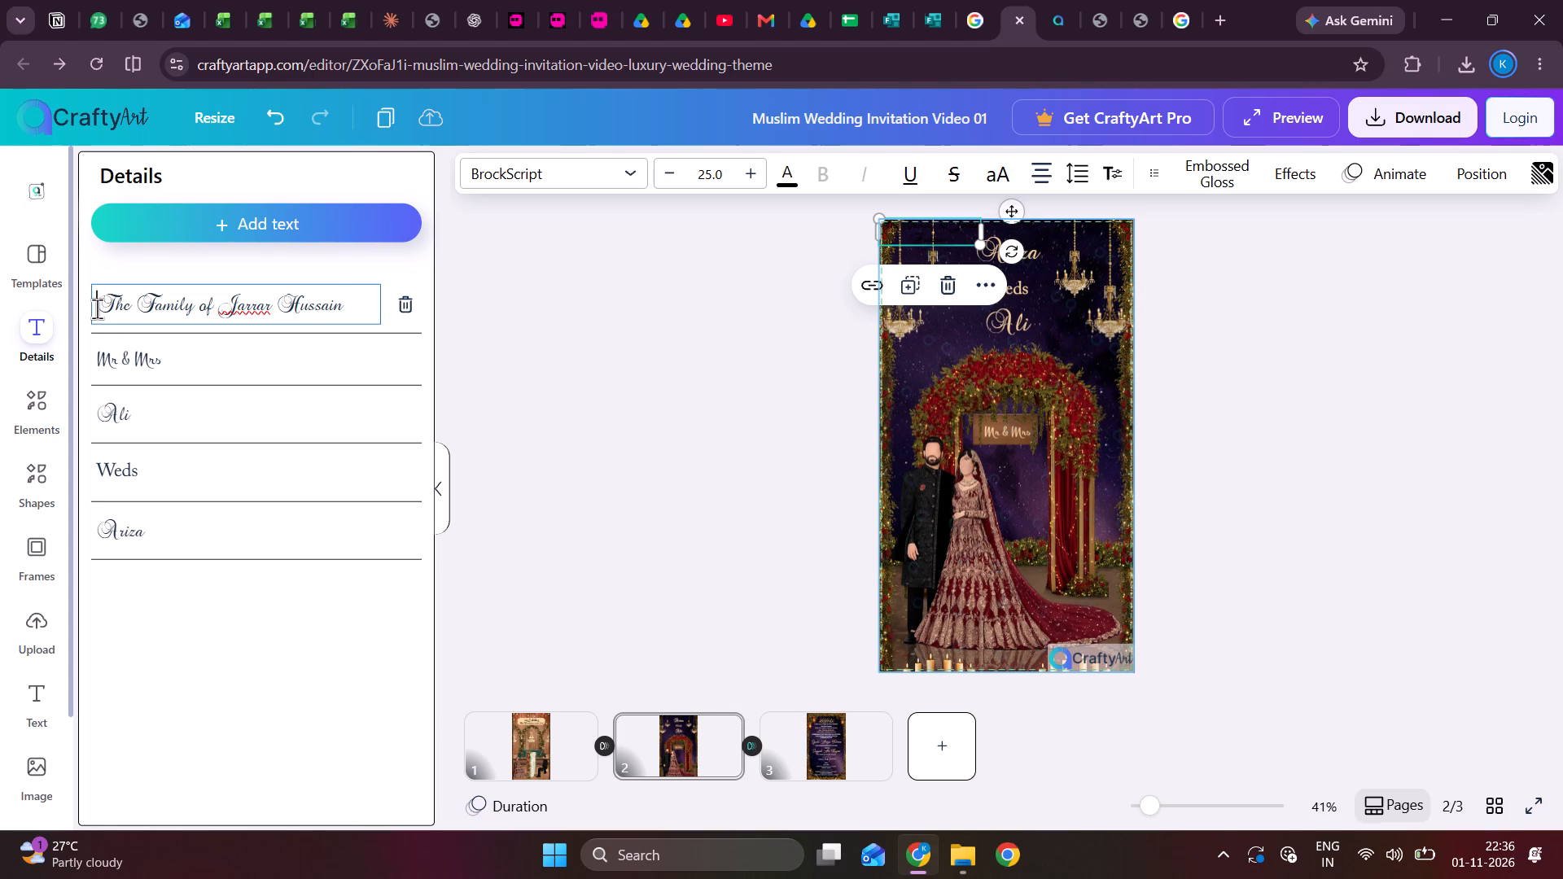
key("BackSpace")
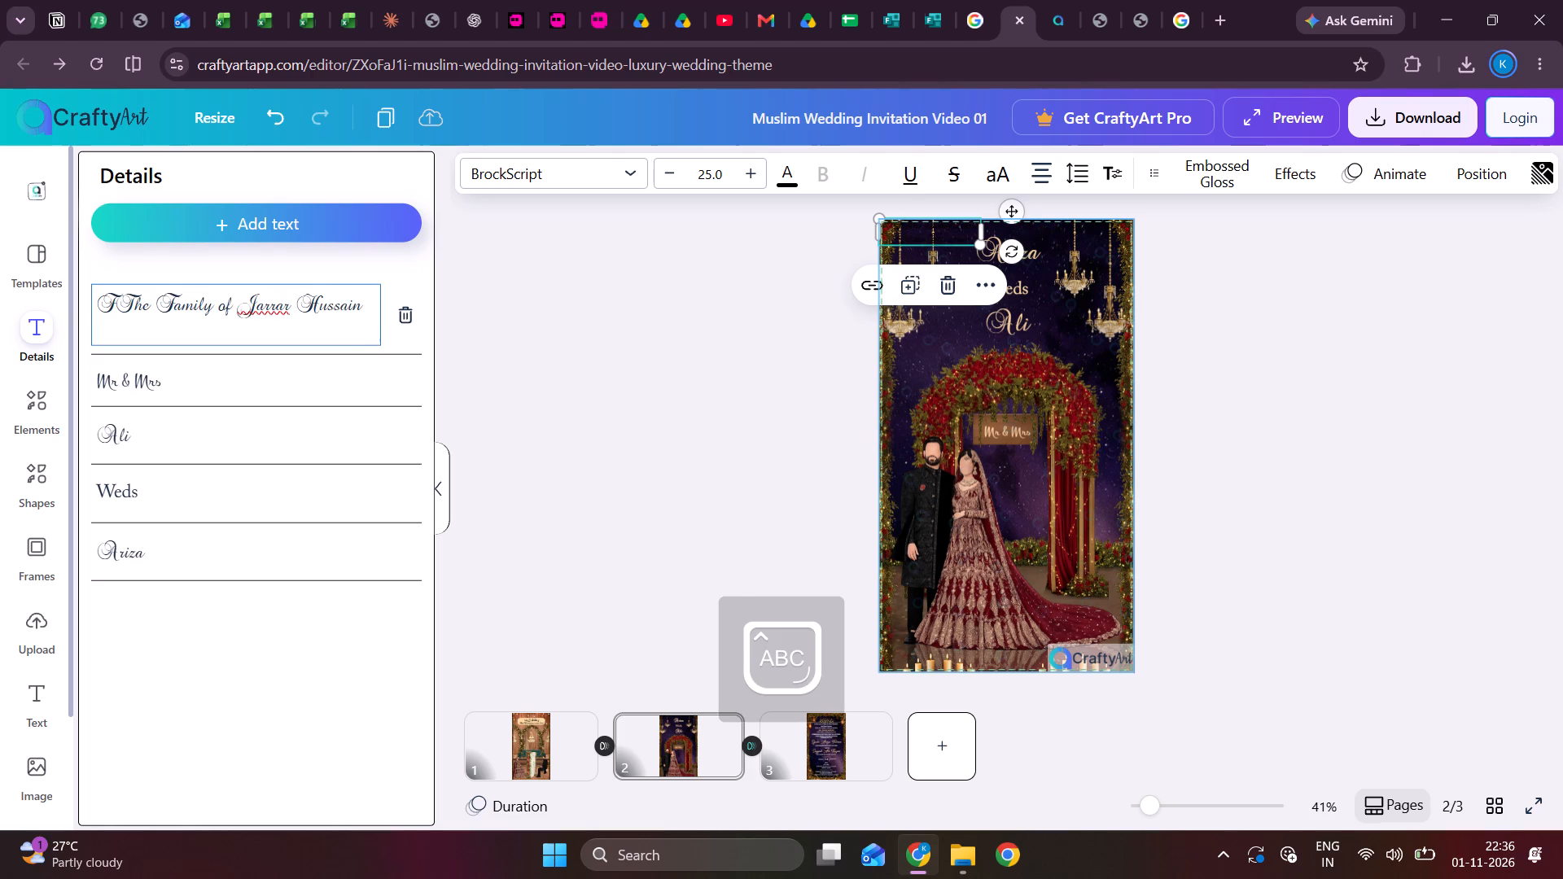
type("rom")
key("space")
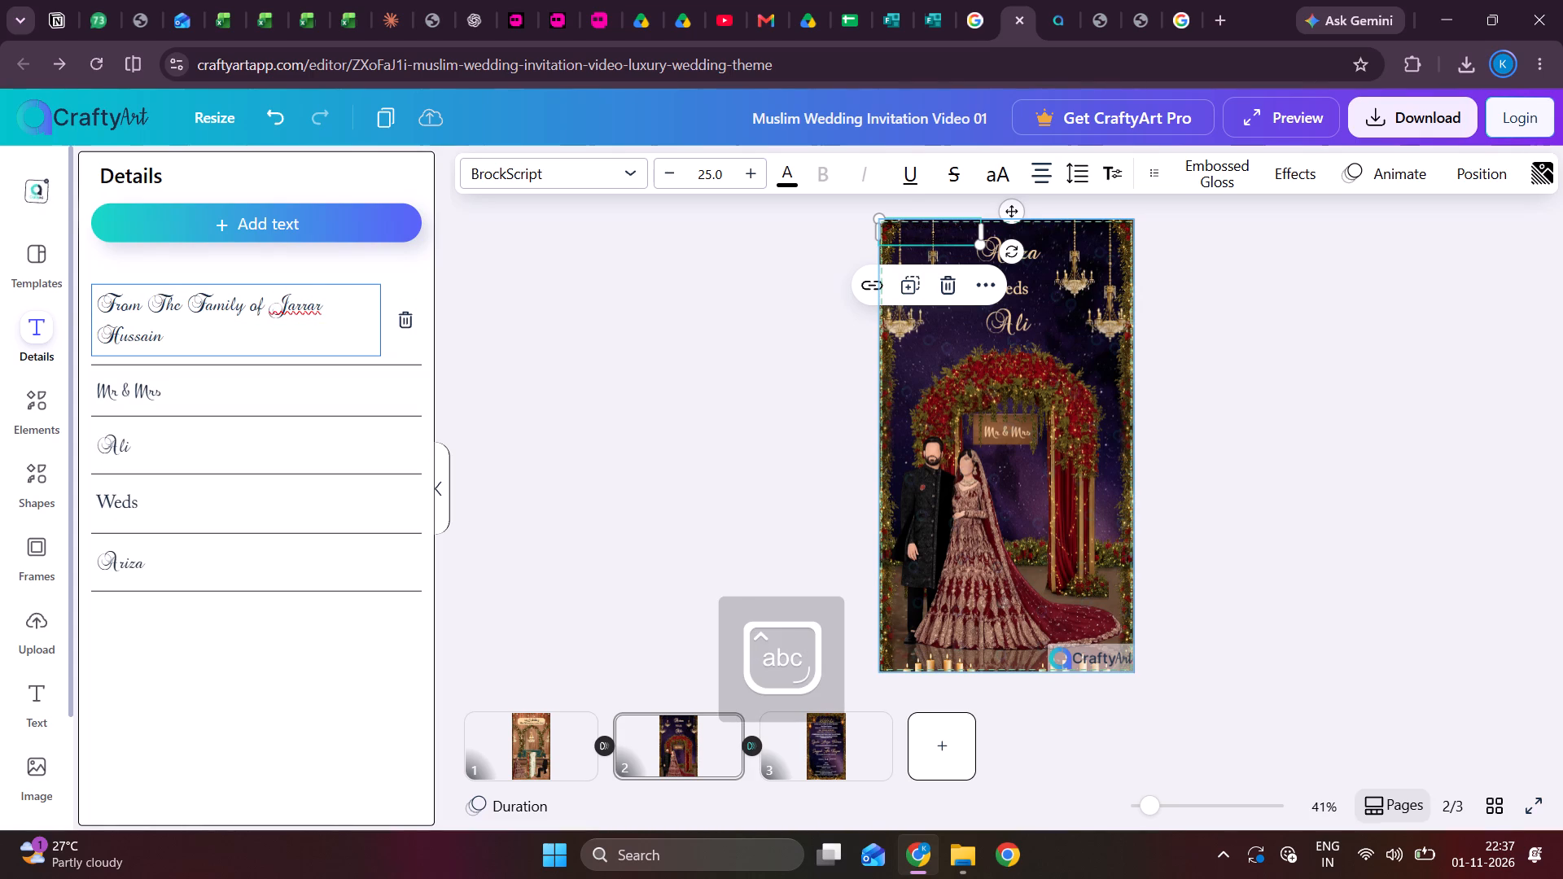
Remove the space between "From" and "The" in page 2's family line and append the family surname after the father's name.
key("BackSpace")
left_click(191, 339)
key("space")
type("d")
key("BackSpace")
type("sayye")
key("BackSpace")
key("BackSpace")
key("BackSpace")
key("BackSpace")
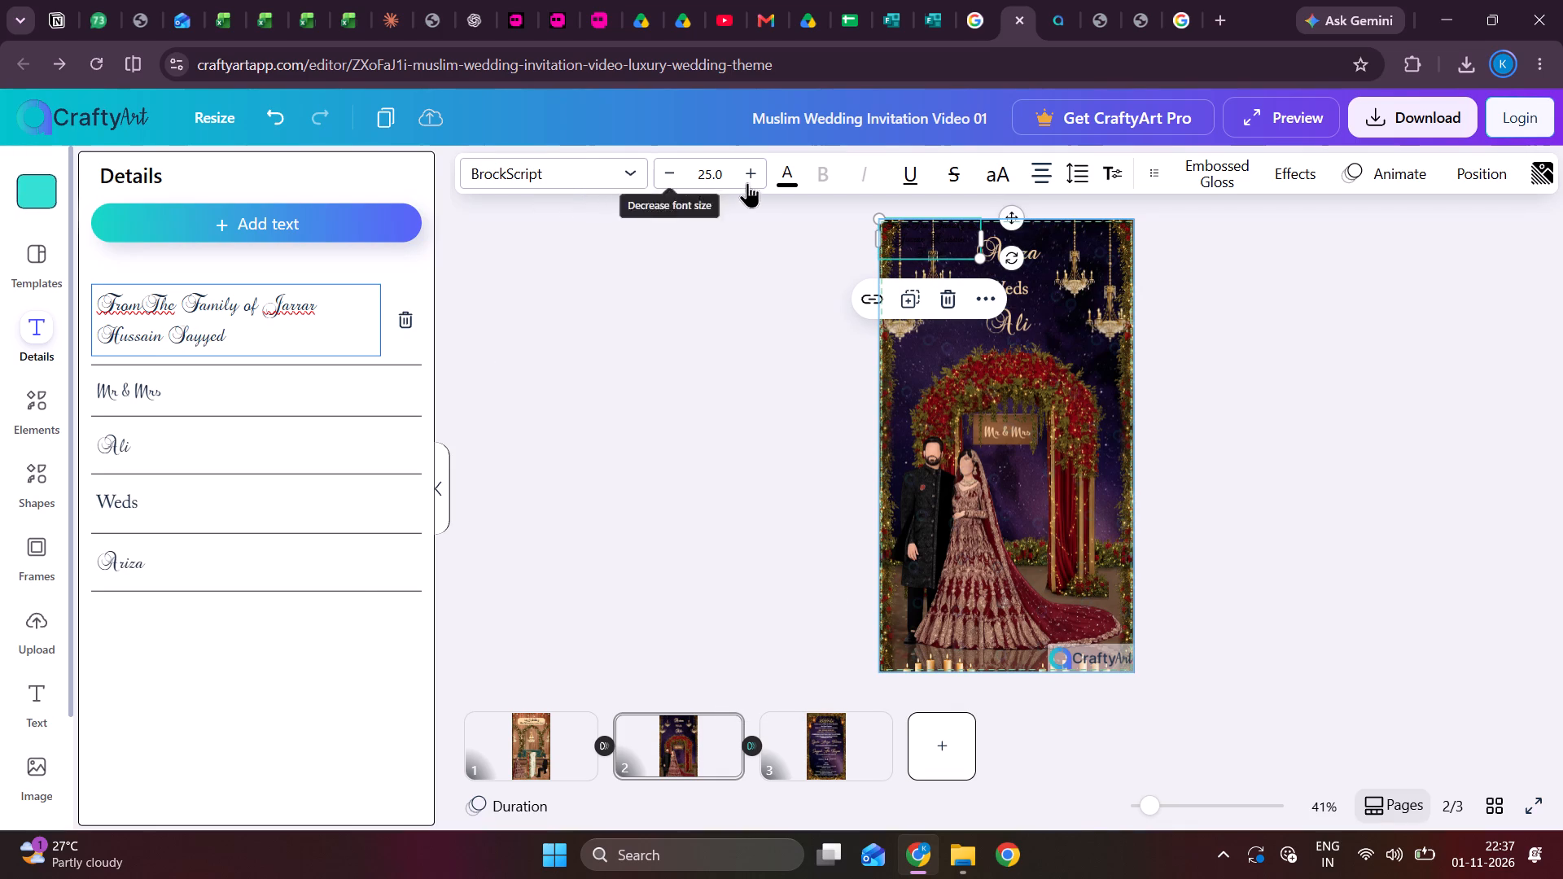
Recolour the family line on page 2 with the light peach document colour.
left_click(782, 177)
left_click(285, 216)
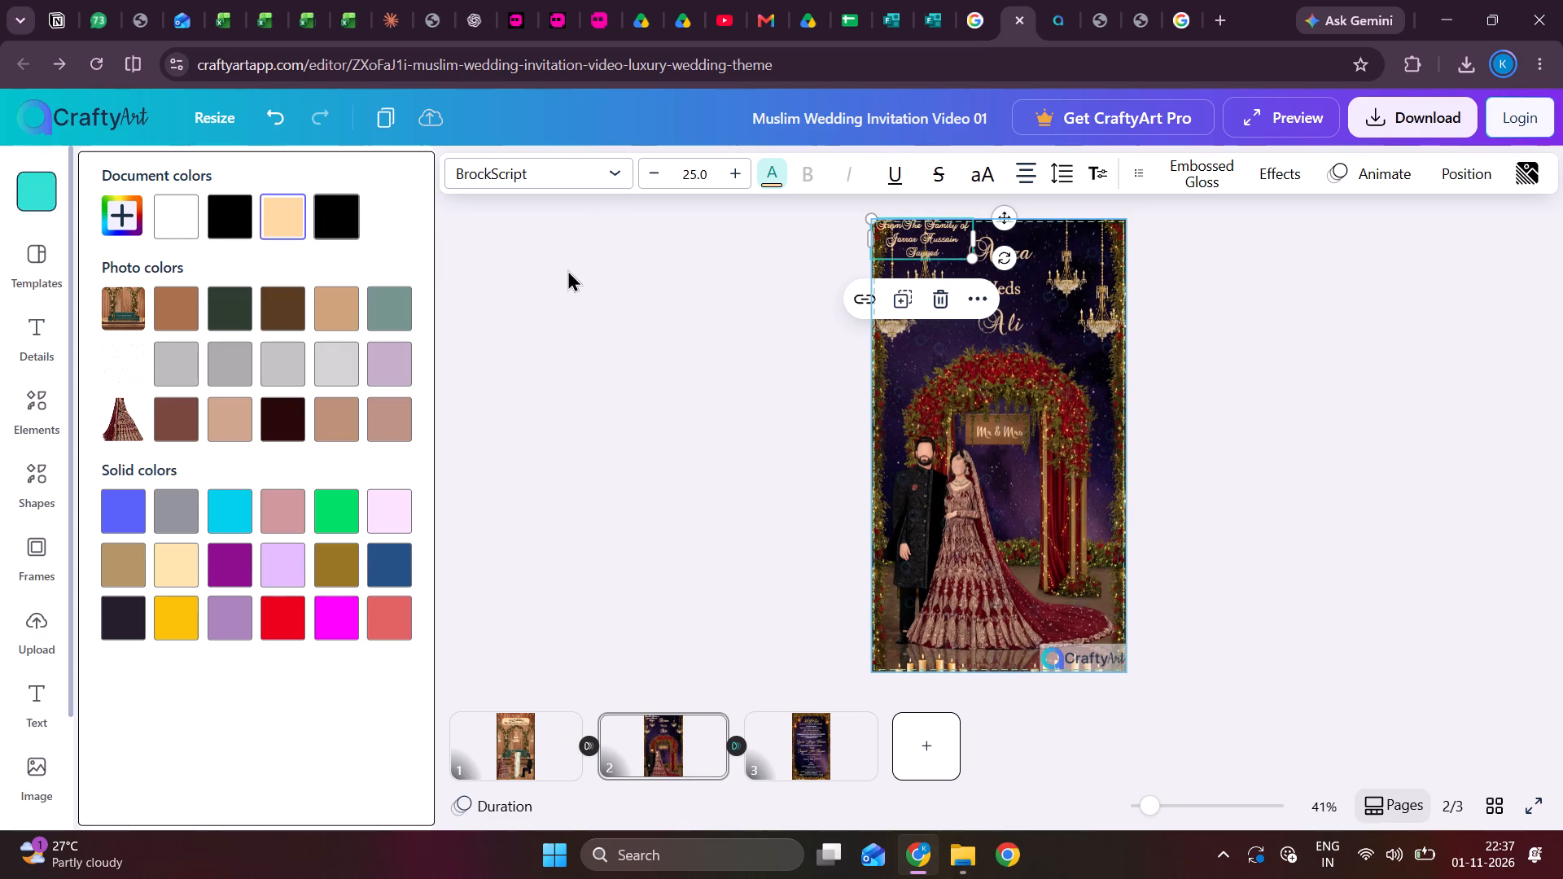
Widen the family line's text box to fit on a single line and move it beneath the name "Ali".
left_click_drag(979, 238, 1070, 247)
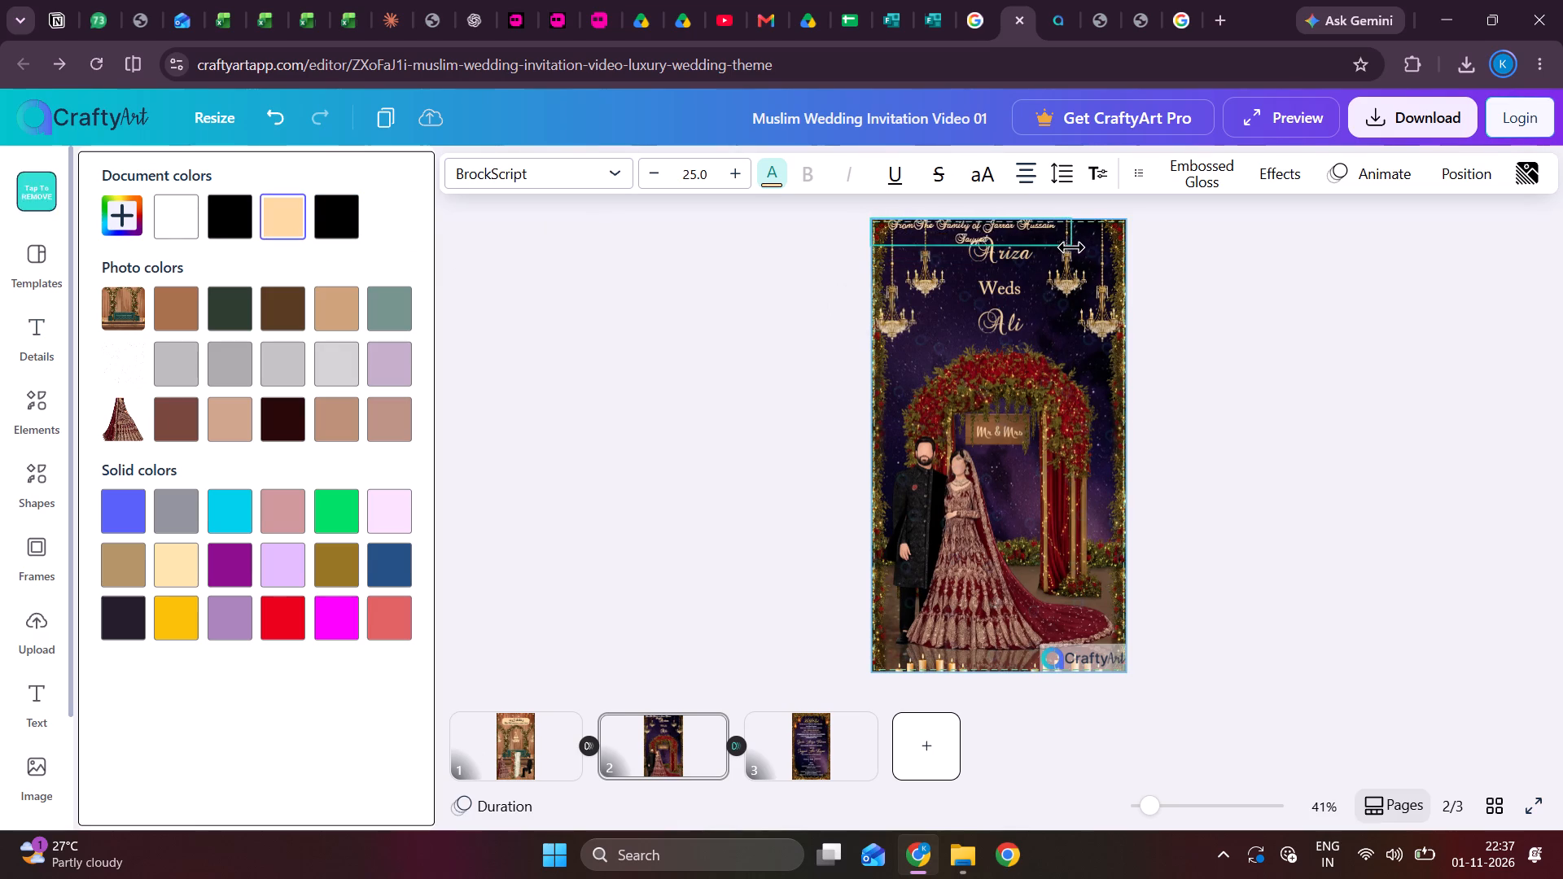
left_click_drag(1070, 247, 1079, 247)
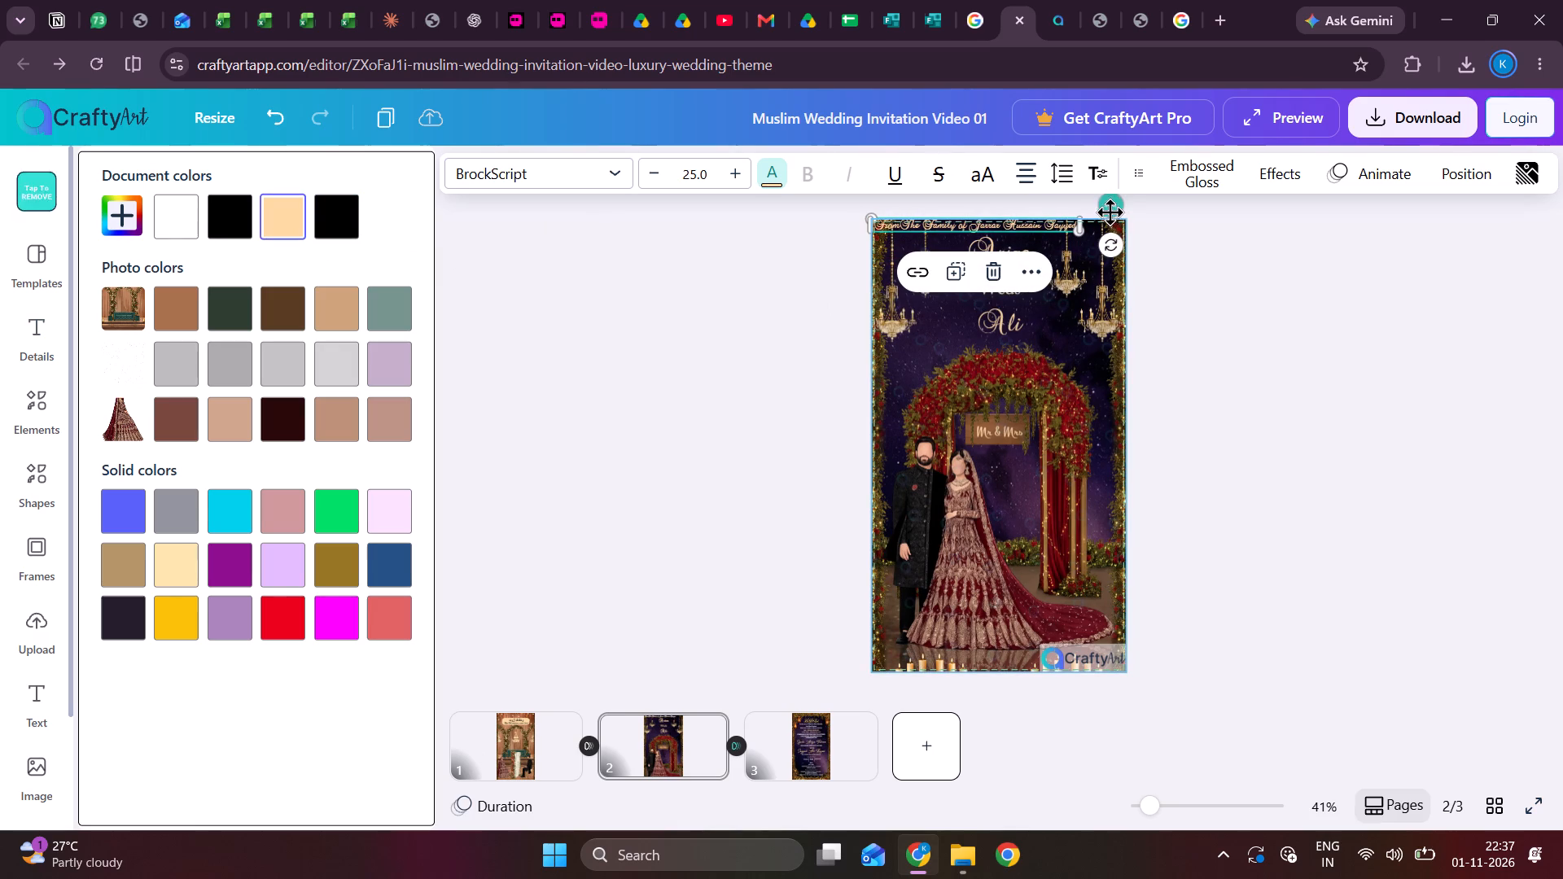
left_click_drag(1111, 212, 1128, 343)
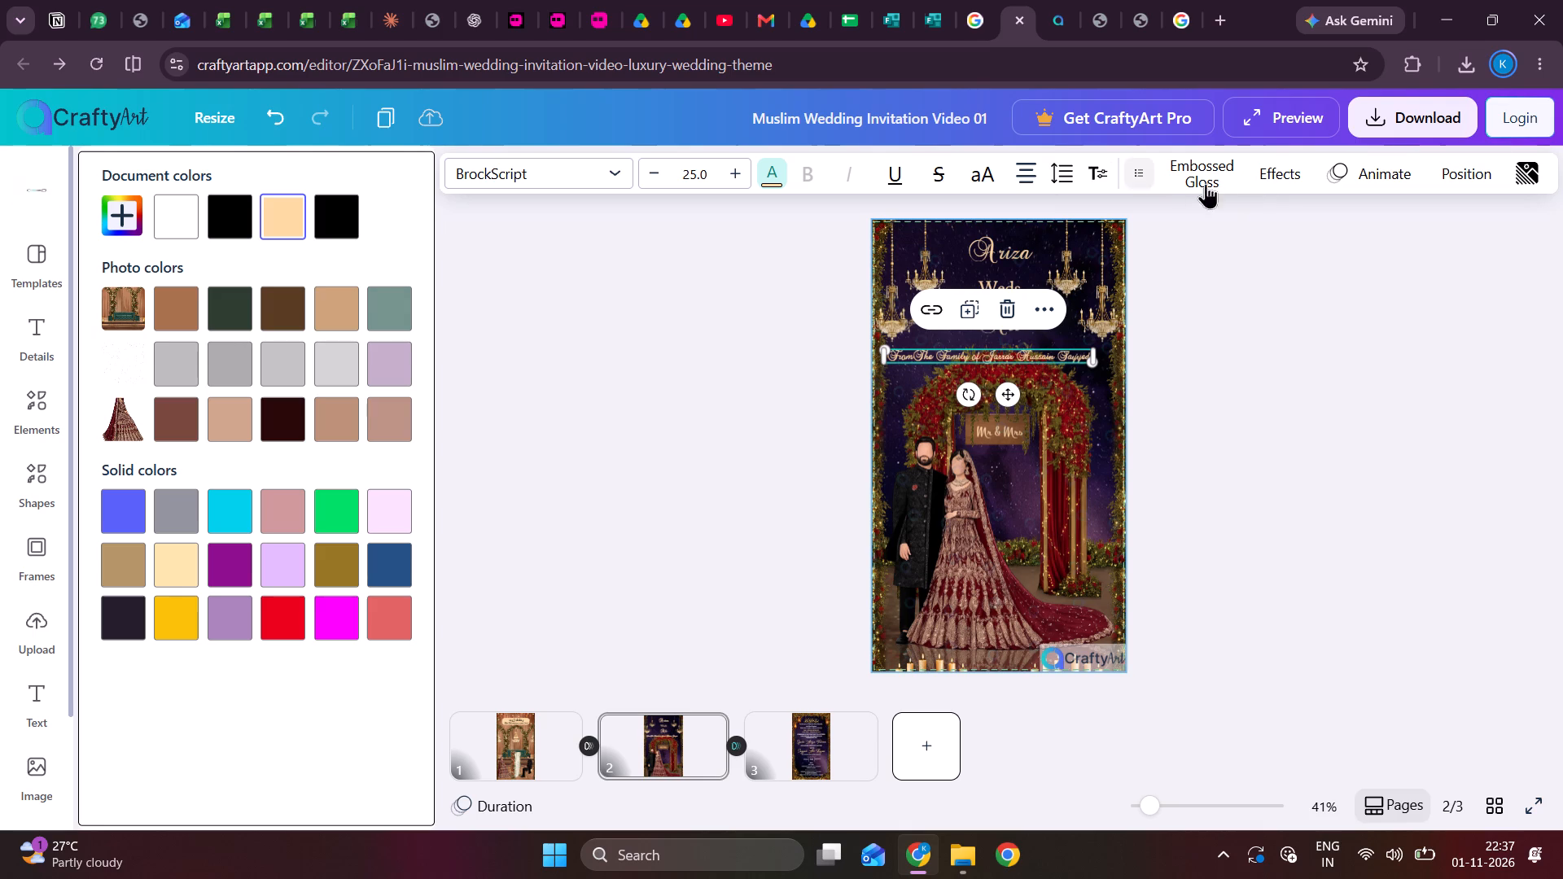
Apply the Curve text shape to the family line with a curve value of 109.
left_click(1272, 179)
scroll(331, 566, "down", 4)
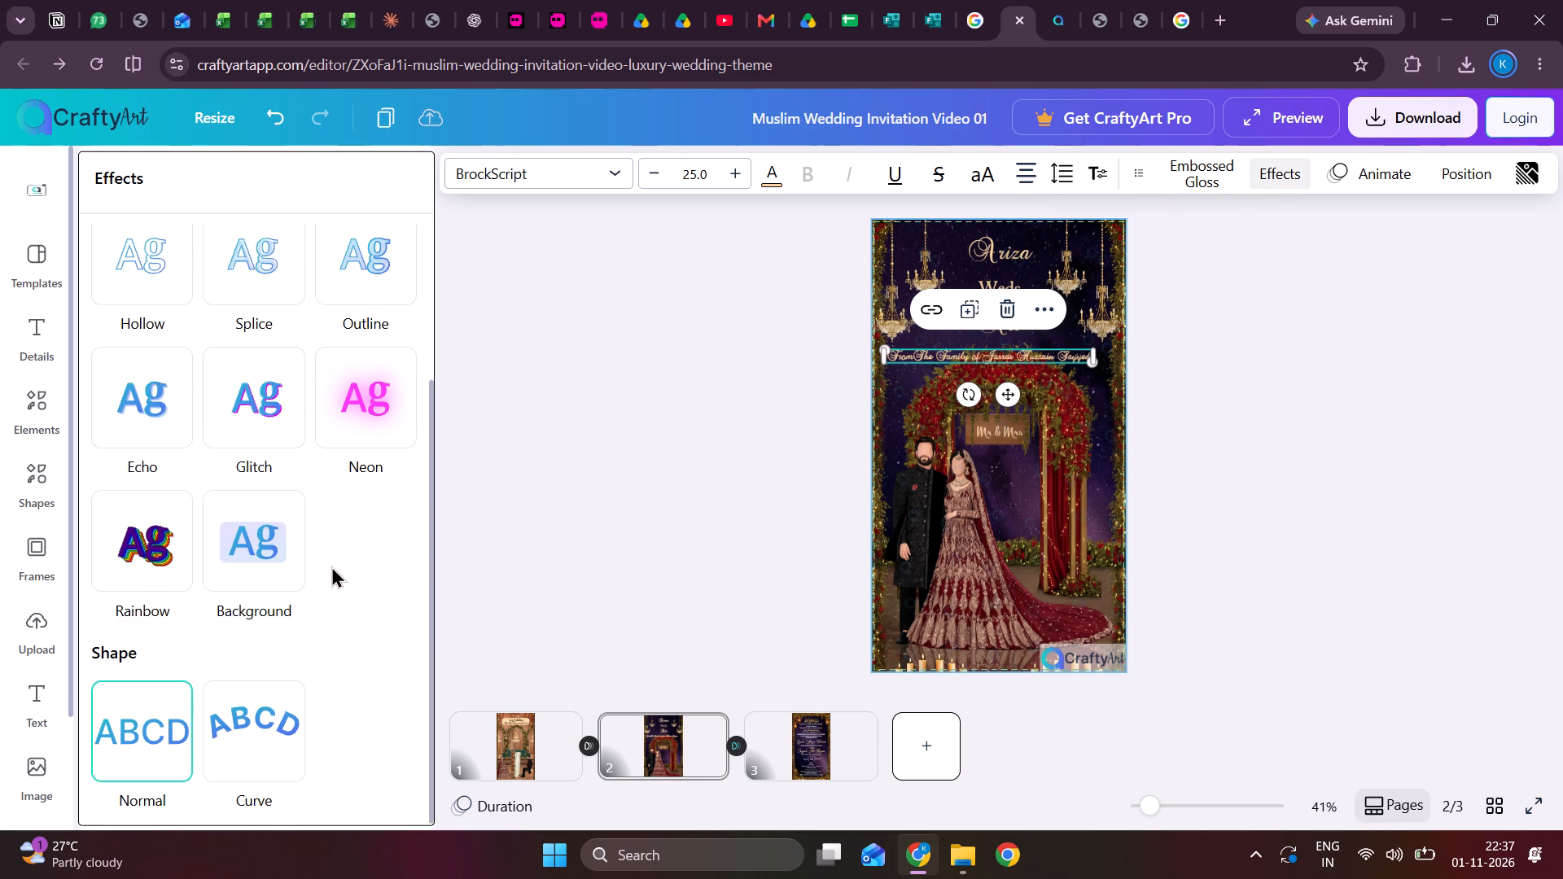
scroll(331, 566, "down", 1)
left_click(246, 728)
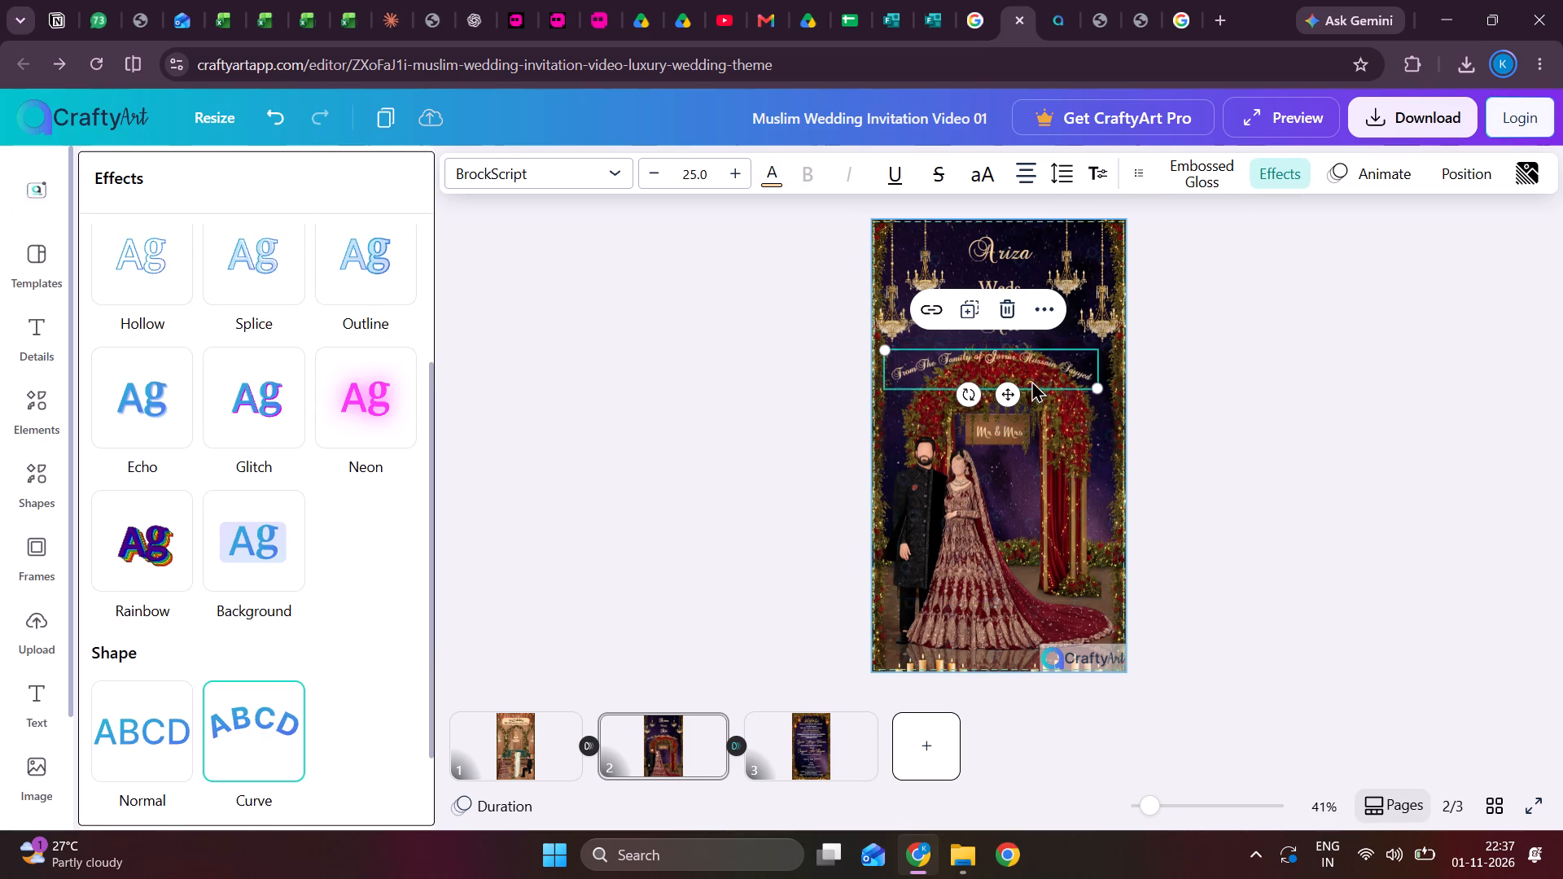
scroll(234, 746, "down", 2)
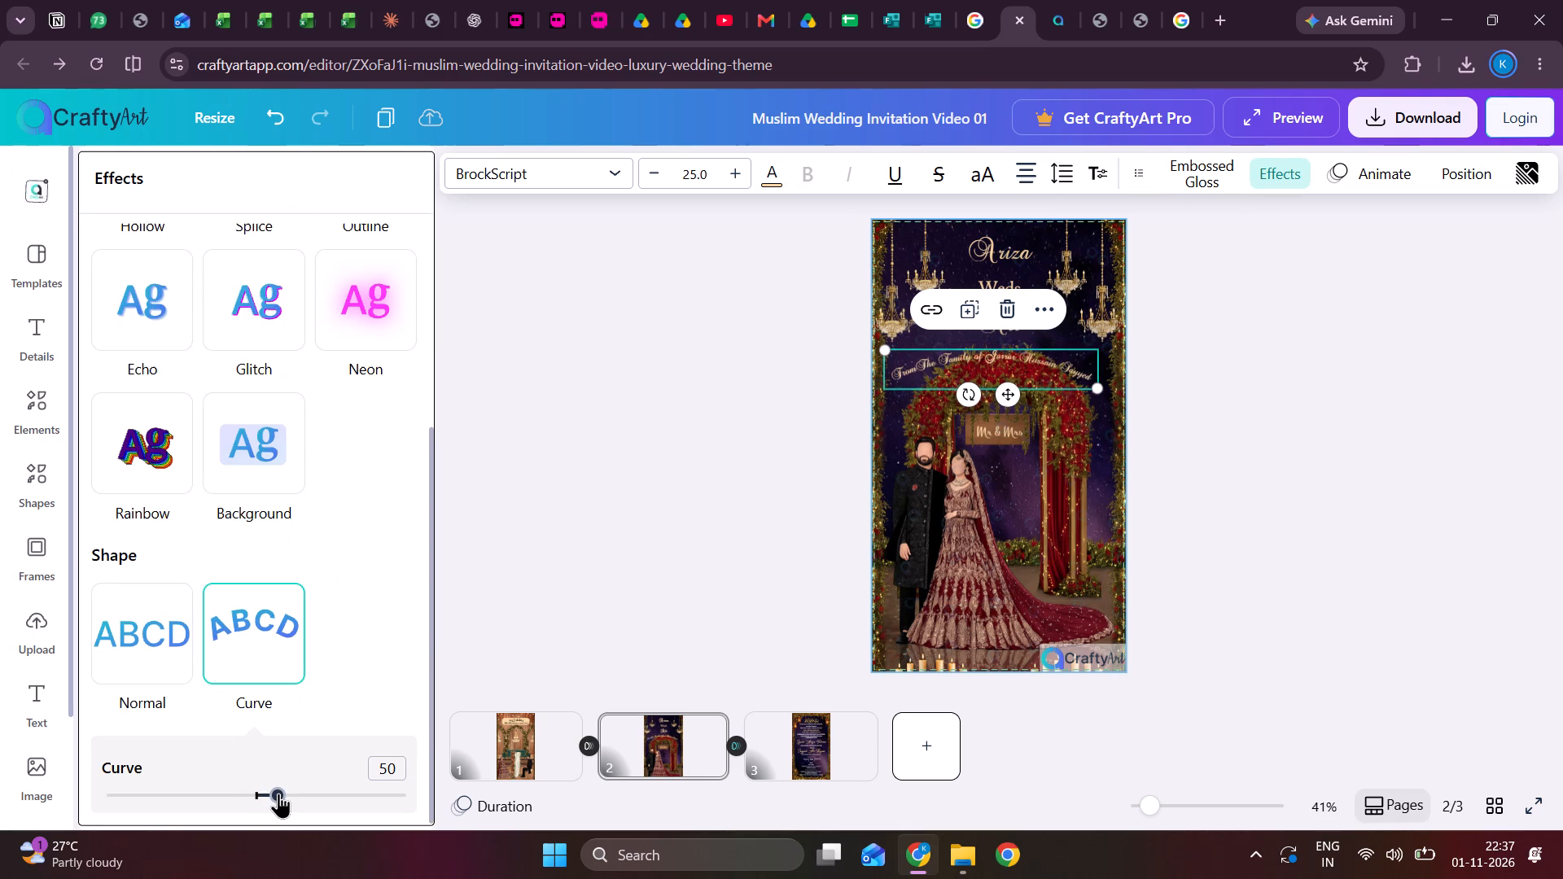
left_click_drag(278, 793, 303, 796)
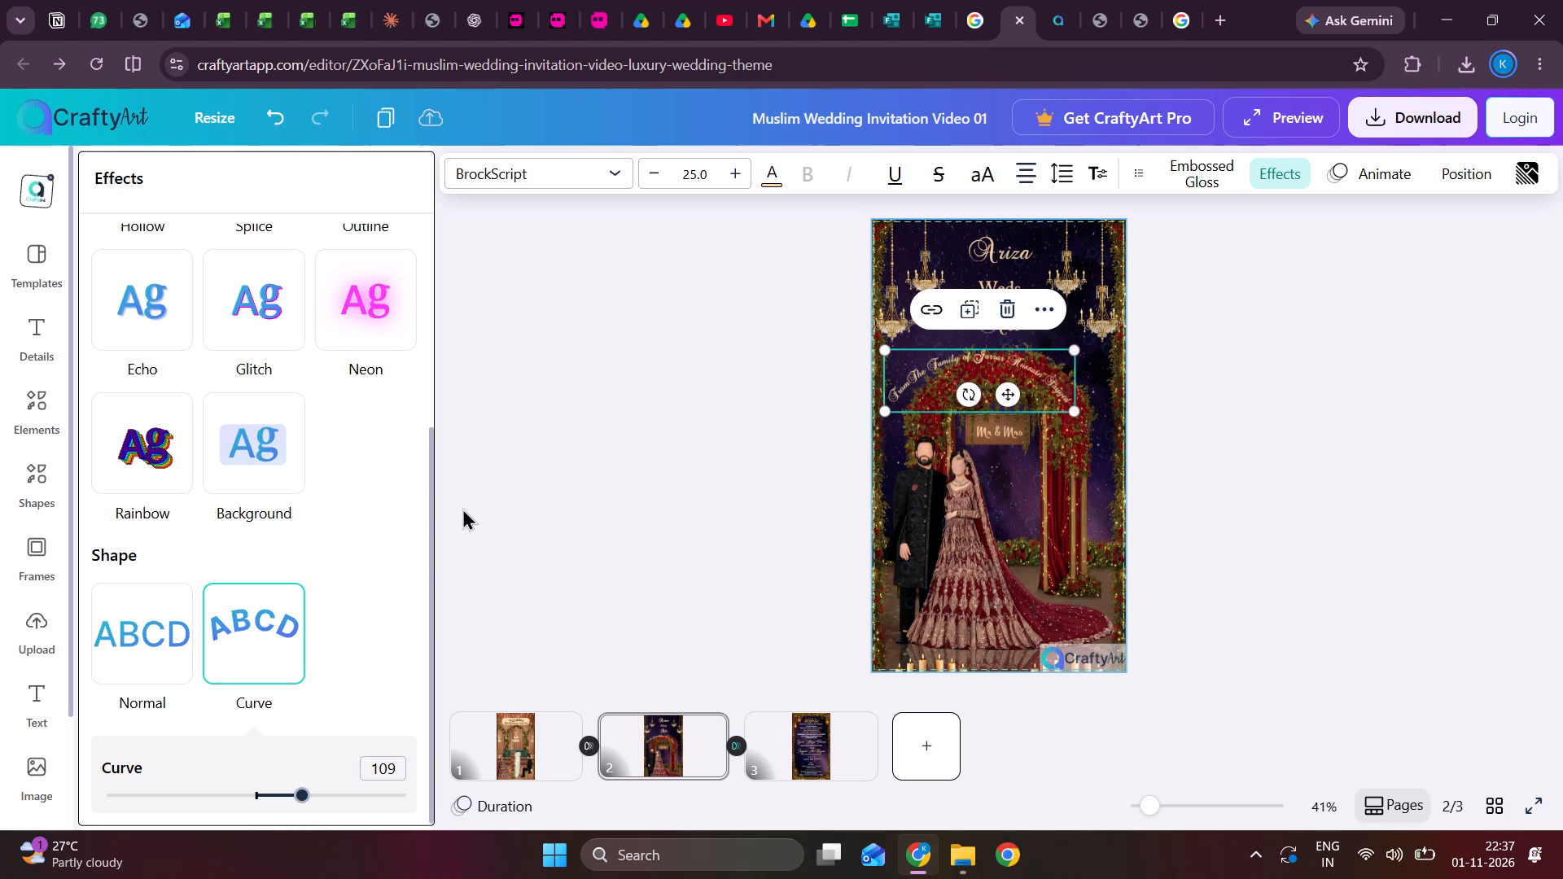
Increase the family line's font size to 38.
triple_click(736, 173)
triple_click(736, 173)
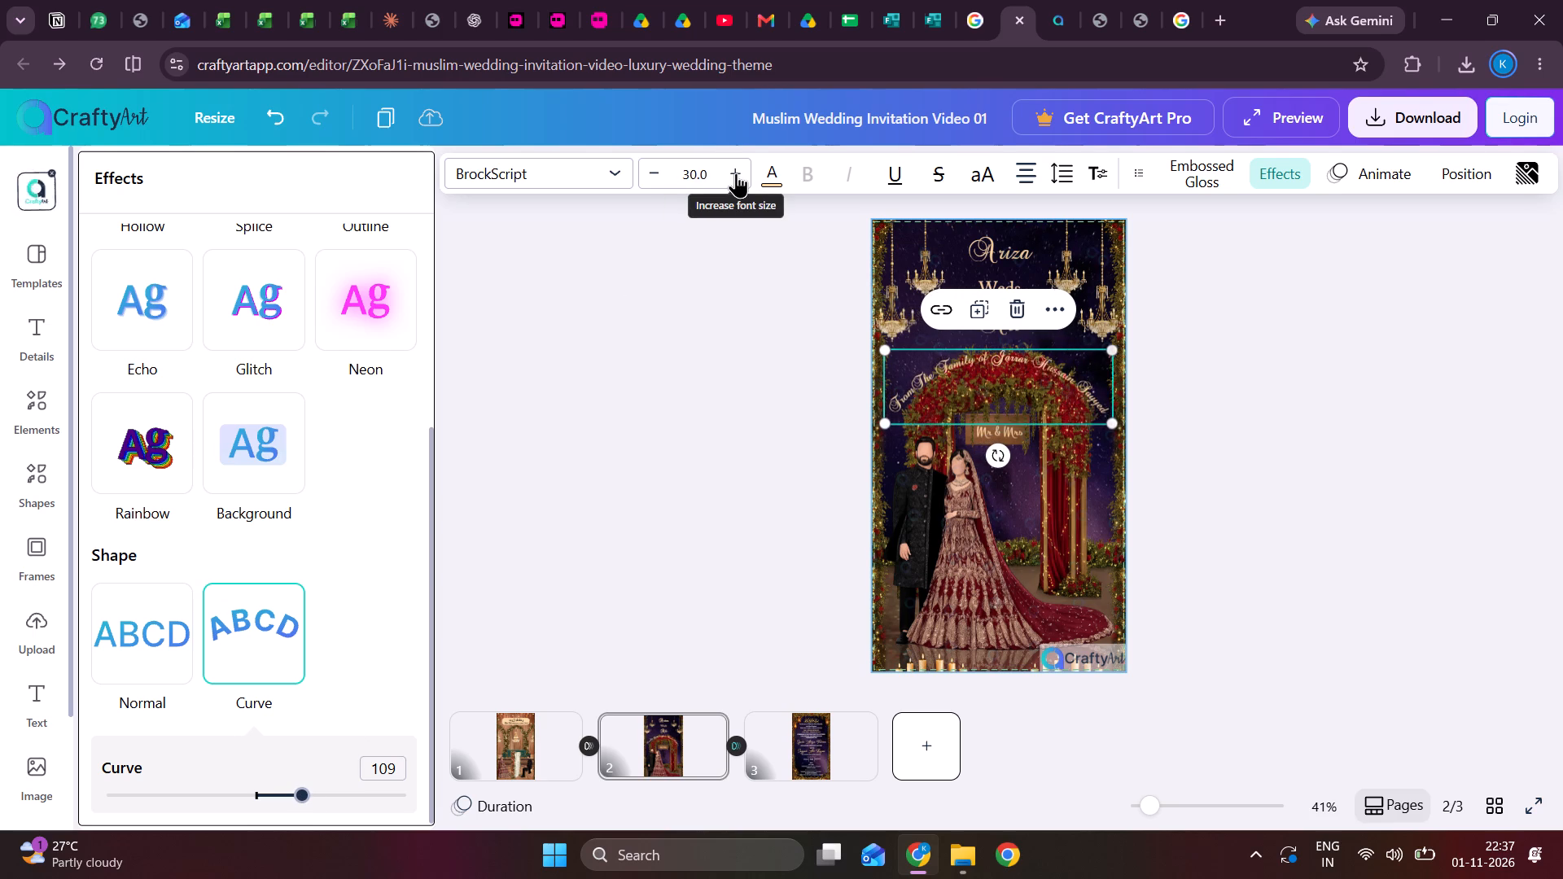
triple_click(736, 173)
triple_click(736, 173)
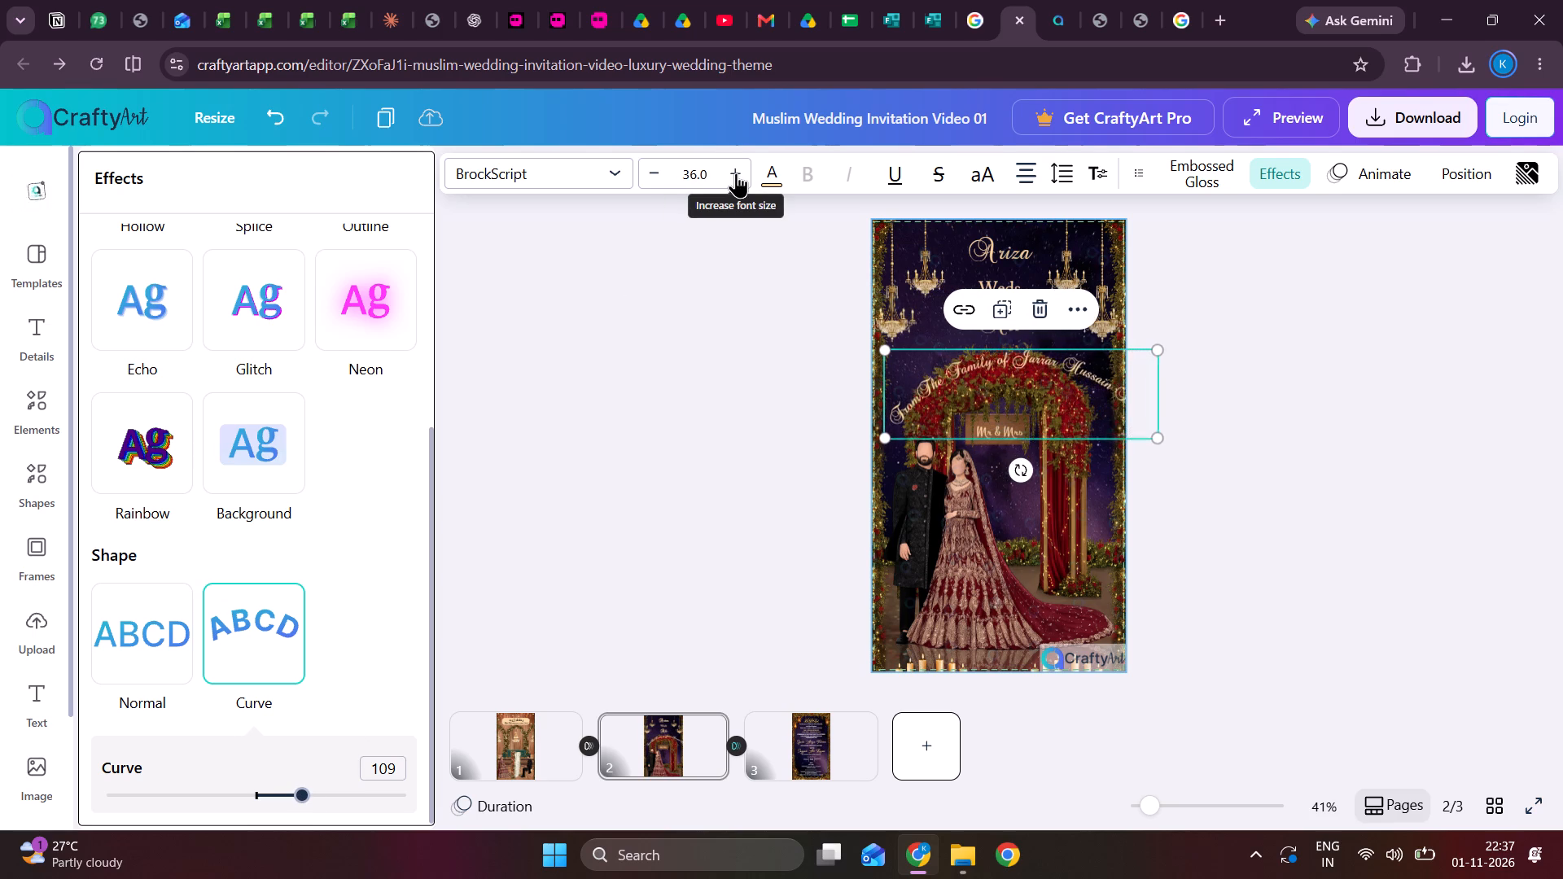
left_click(736, 173)
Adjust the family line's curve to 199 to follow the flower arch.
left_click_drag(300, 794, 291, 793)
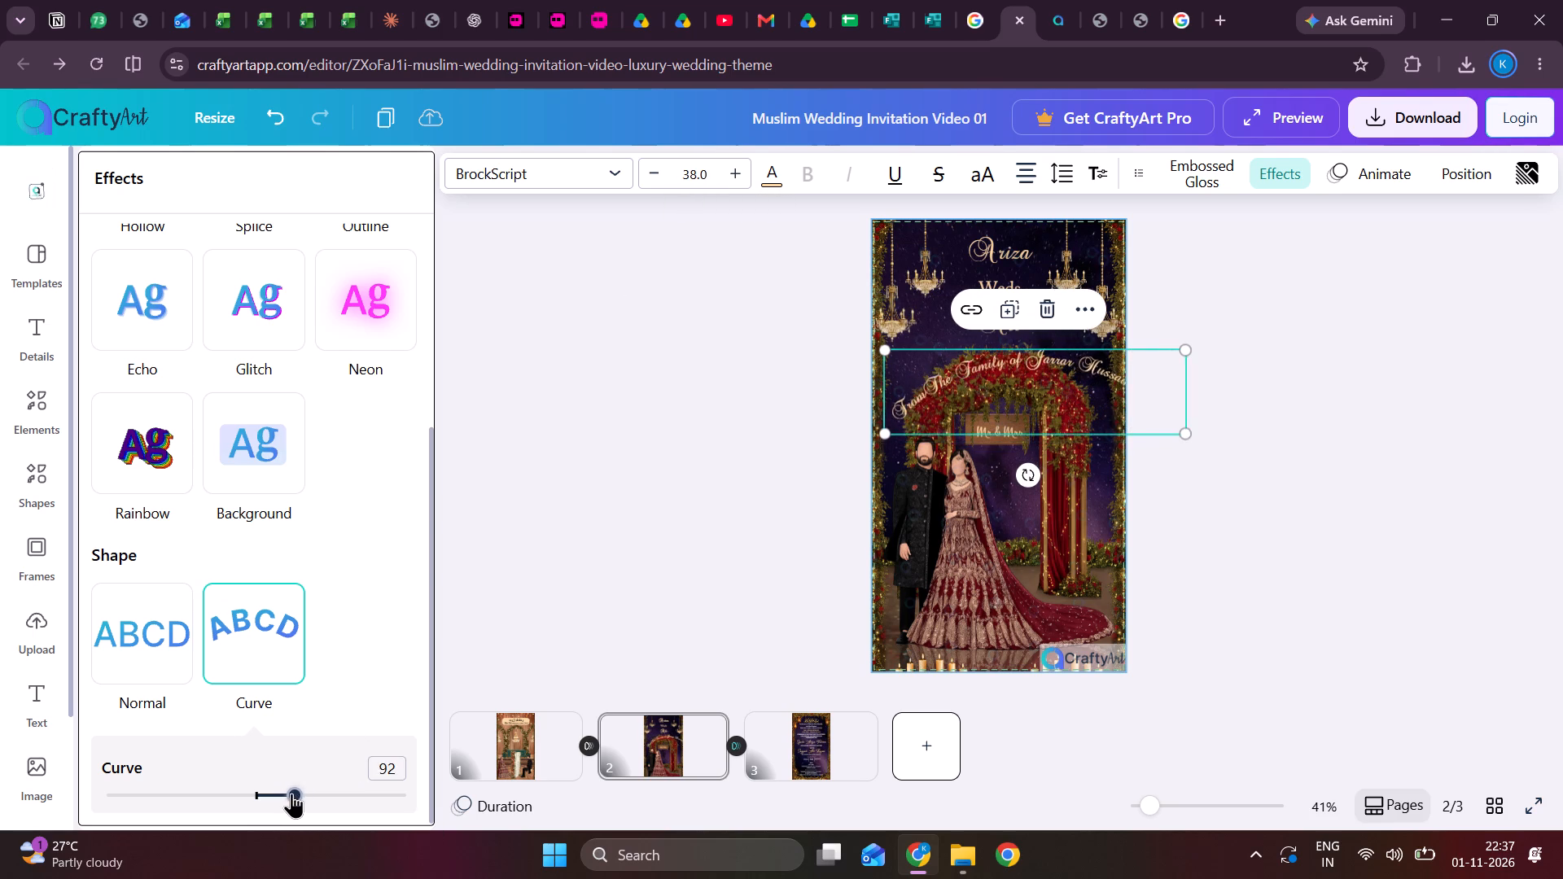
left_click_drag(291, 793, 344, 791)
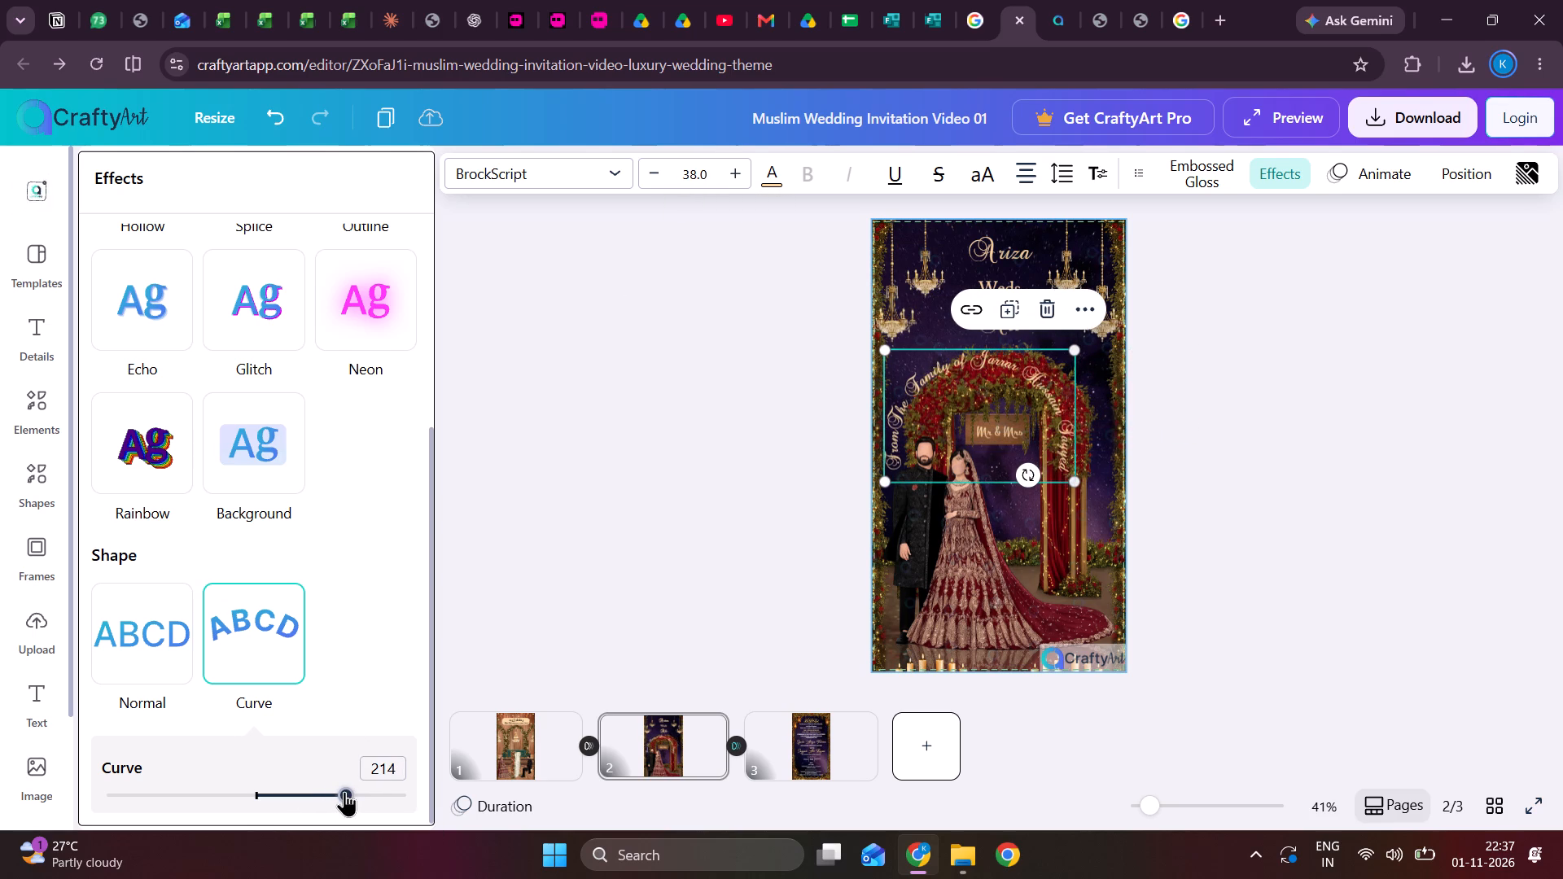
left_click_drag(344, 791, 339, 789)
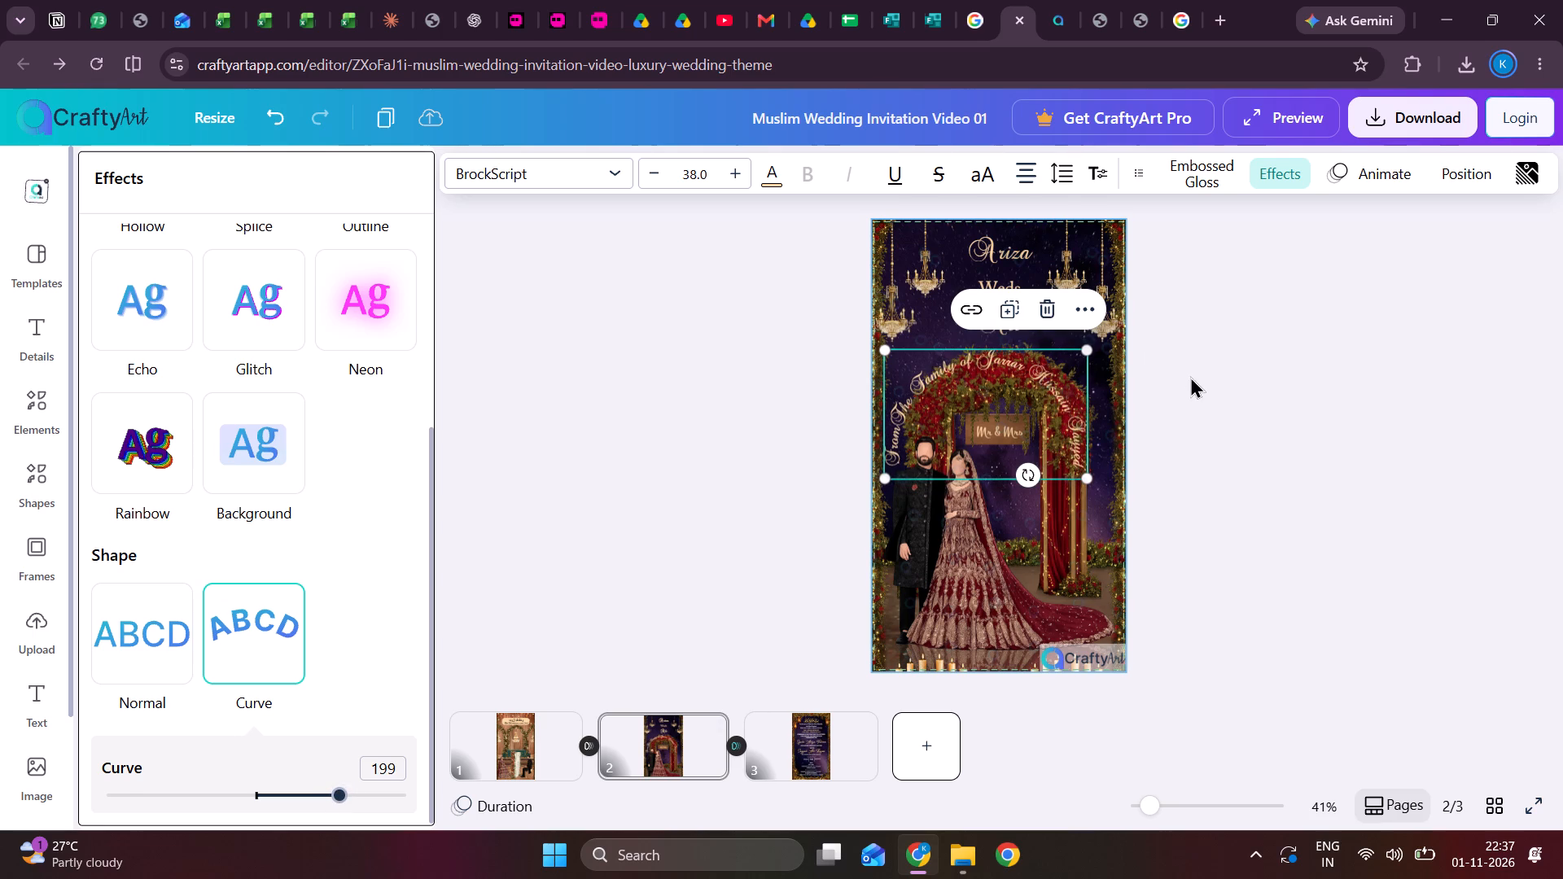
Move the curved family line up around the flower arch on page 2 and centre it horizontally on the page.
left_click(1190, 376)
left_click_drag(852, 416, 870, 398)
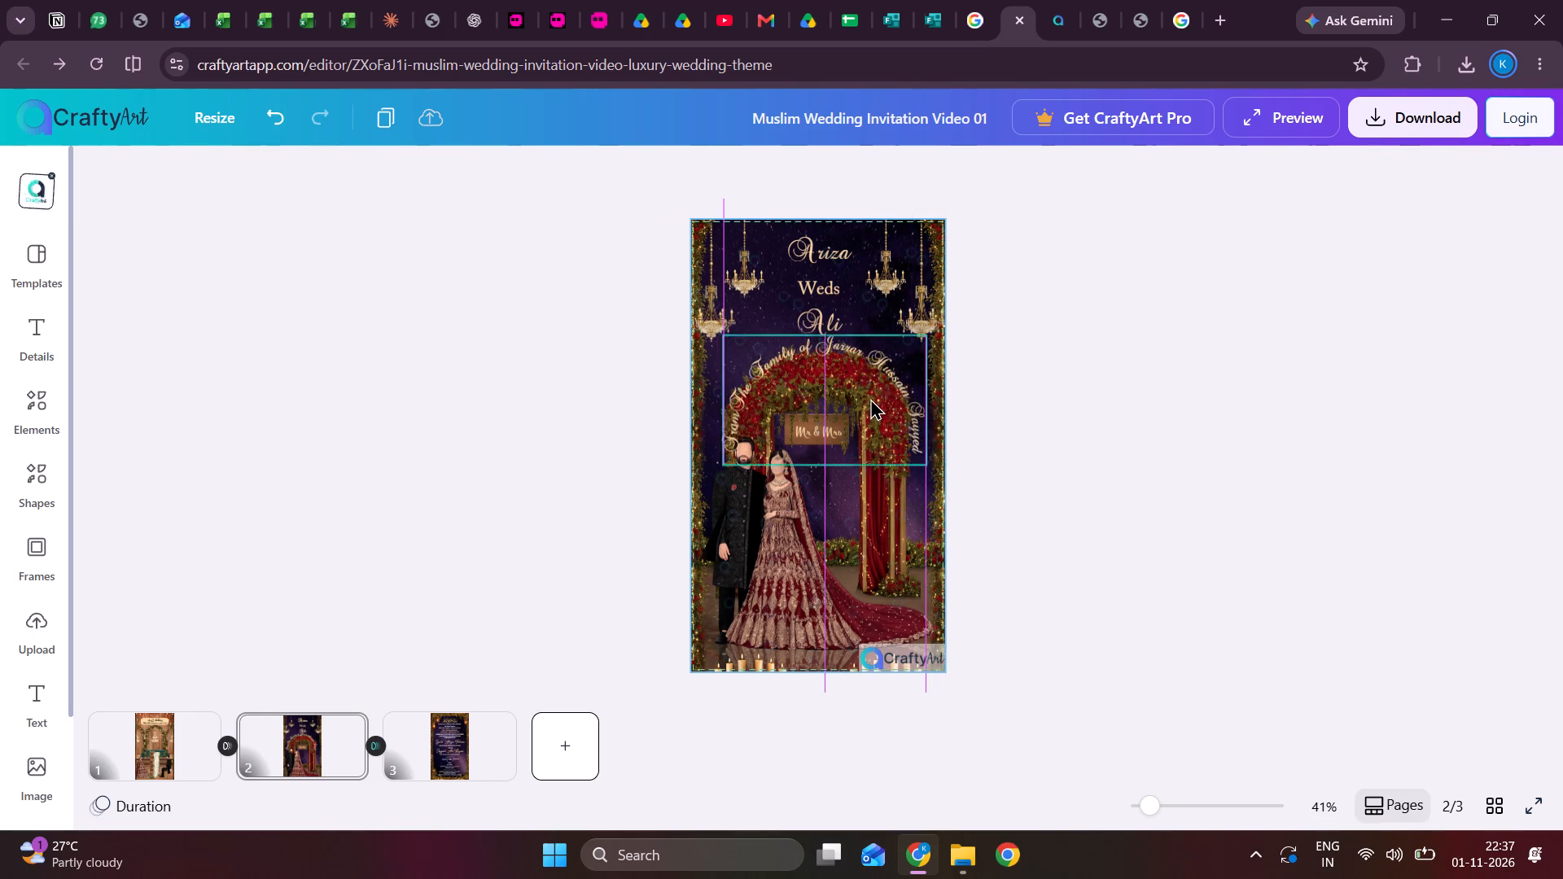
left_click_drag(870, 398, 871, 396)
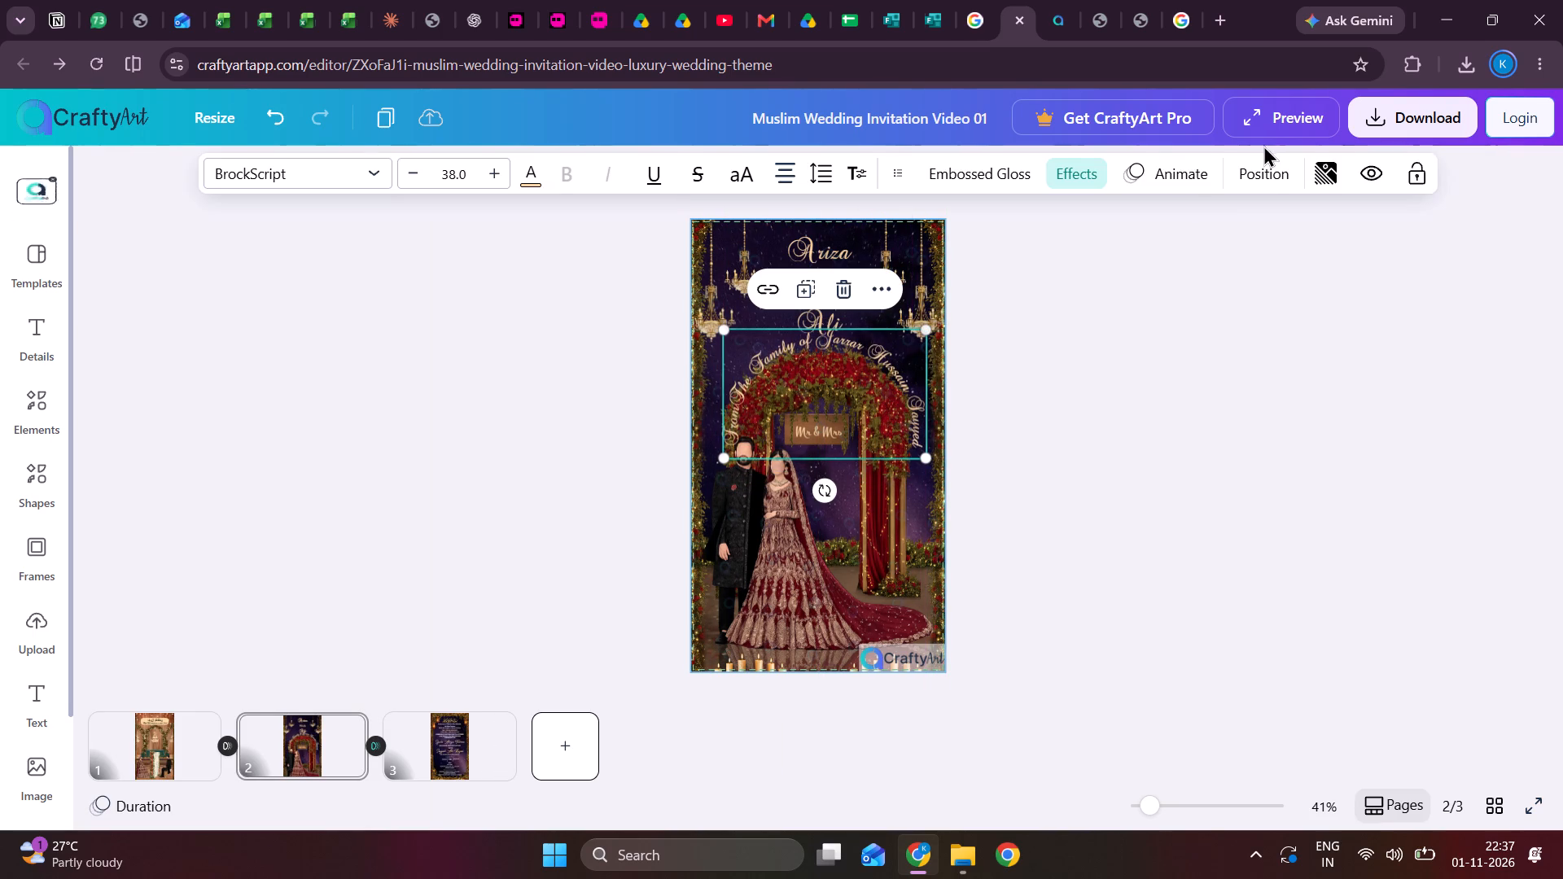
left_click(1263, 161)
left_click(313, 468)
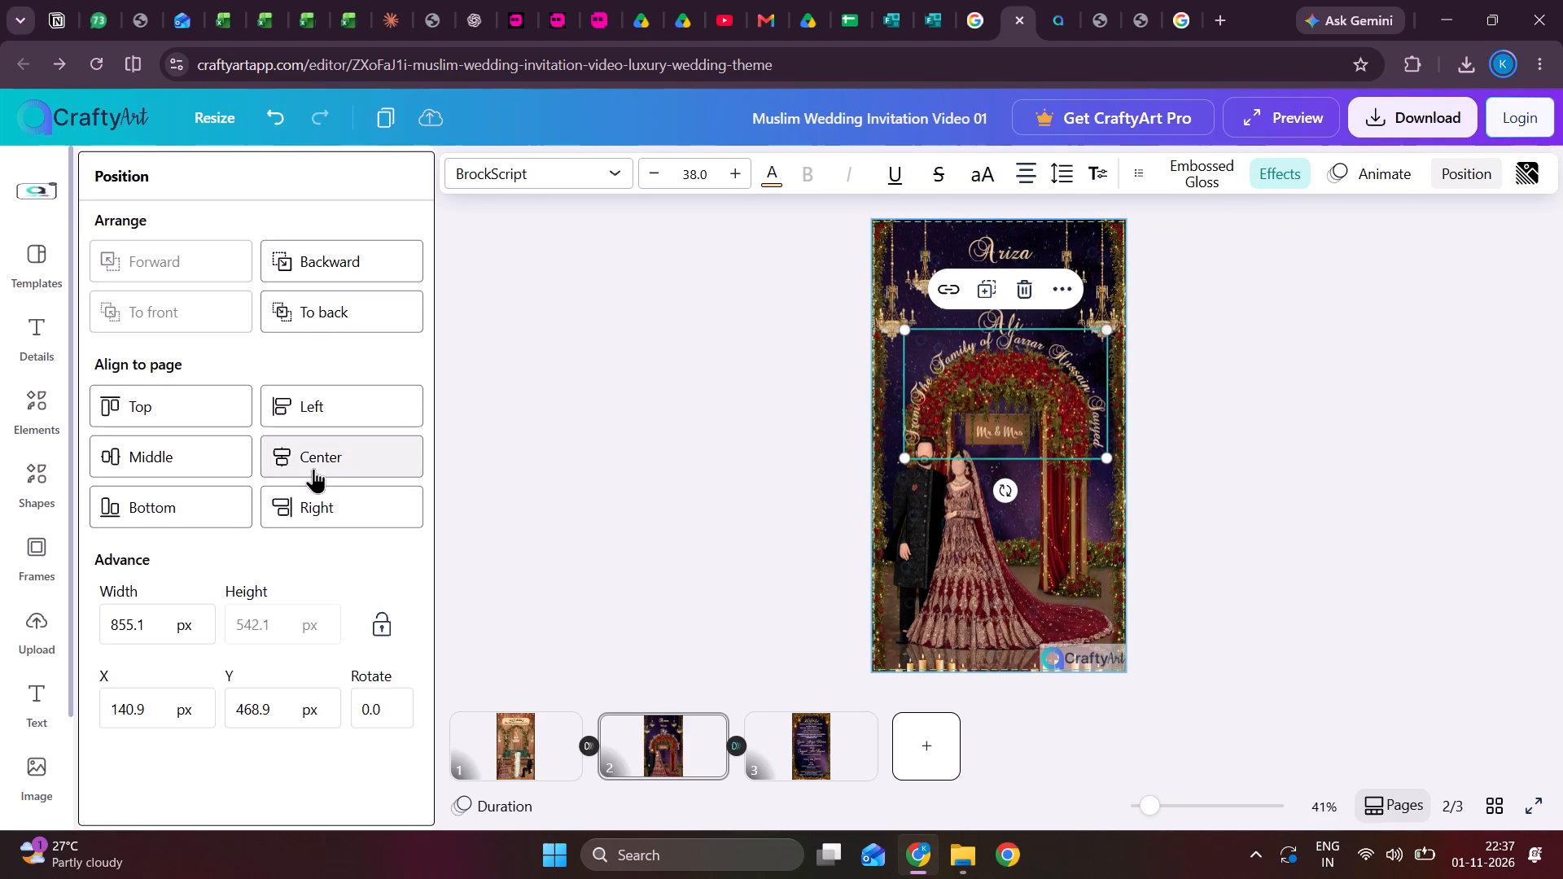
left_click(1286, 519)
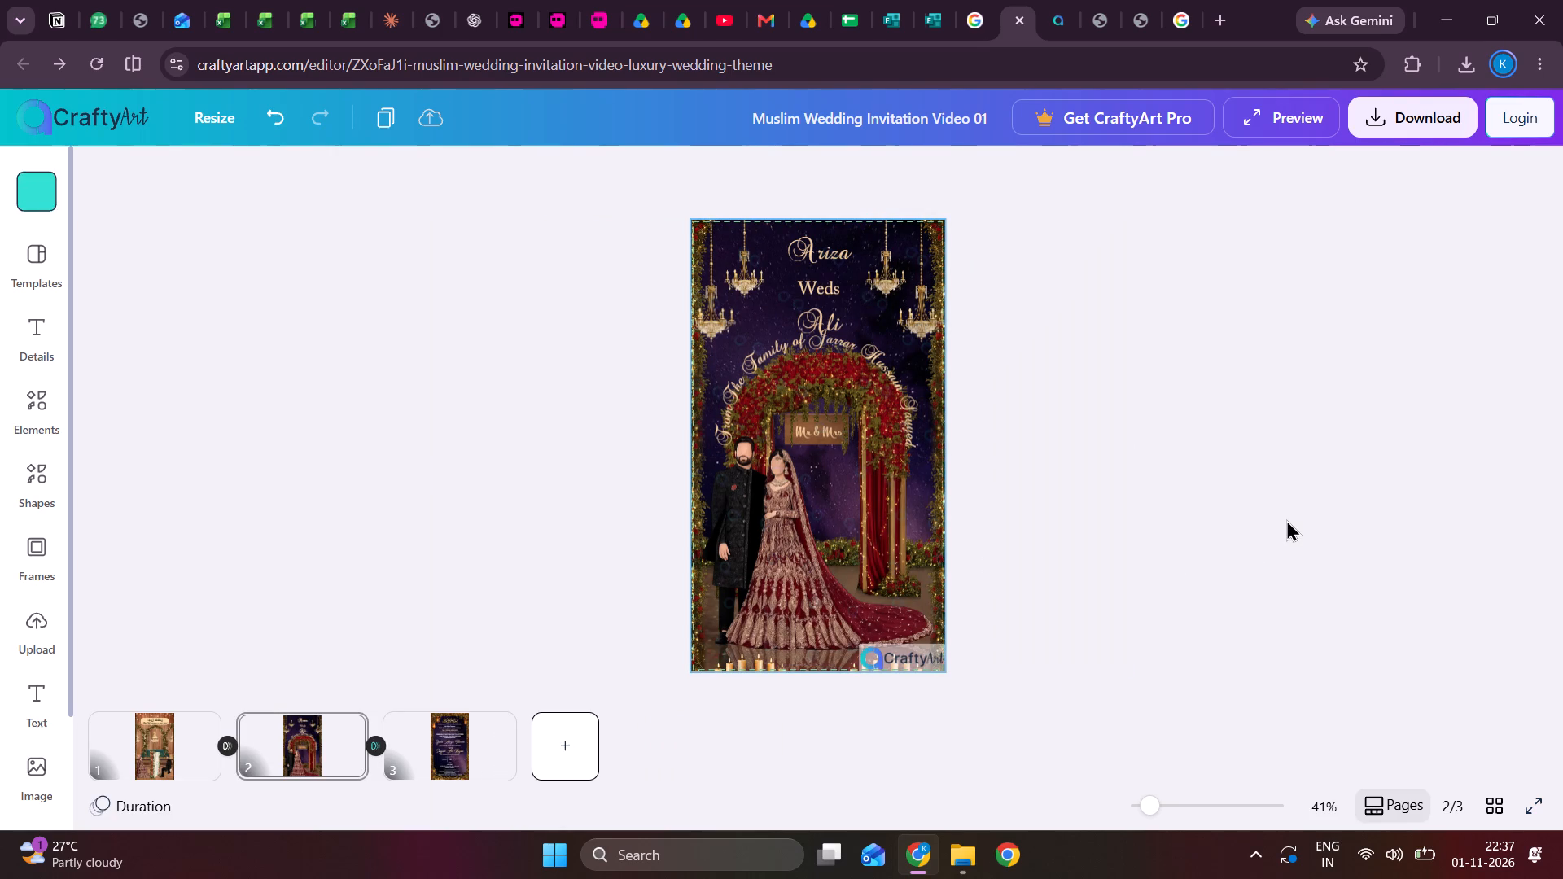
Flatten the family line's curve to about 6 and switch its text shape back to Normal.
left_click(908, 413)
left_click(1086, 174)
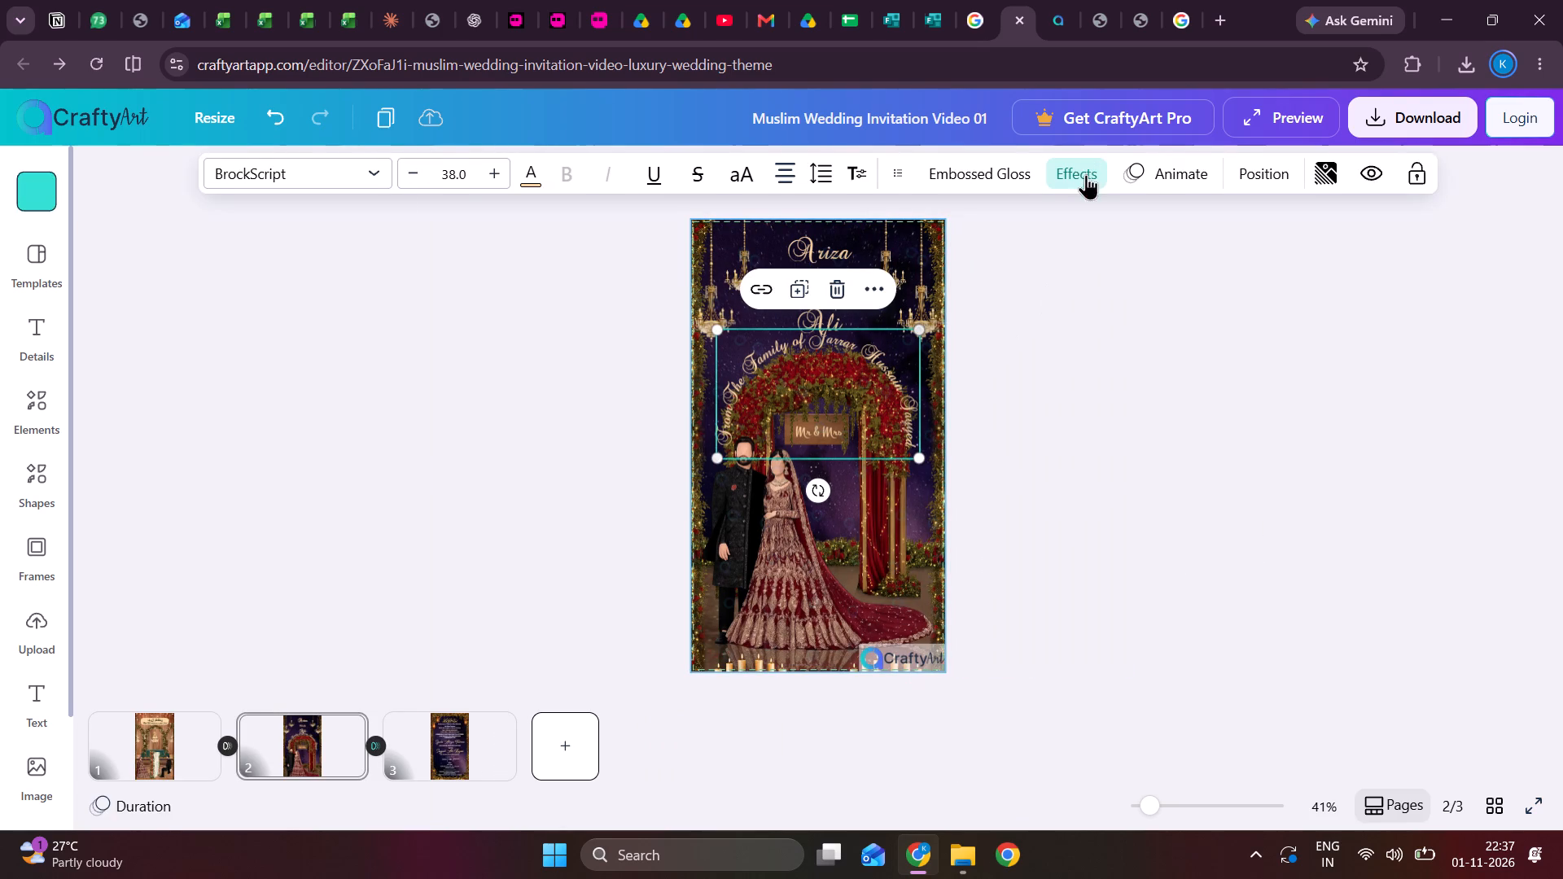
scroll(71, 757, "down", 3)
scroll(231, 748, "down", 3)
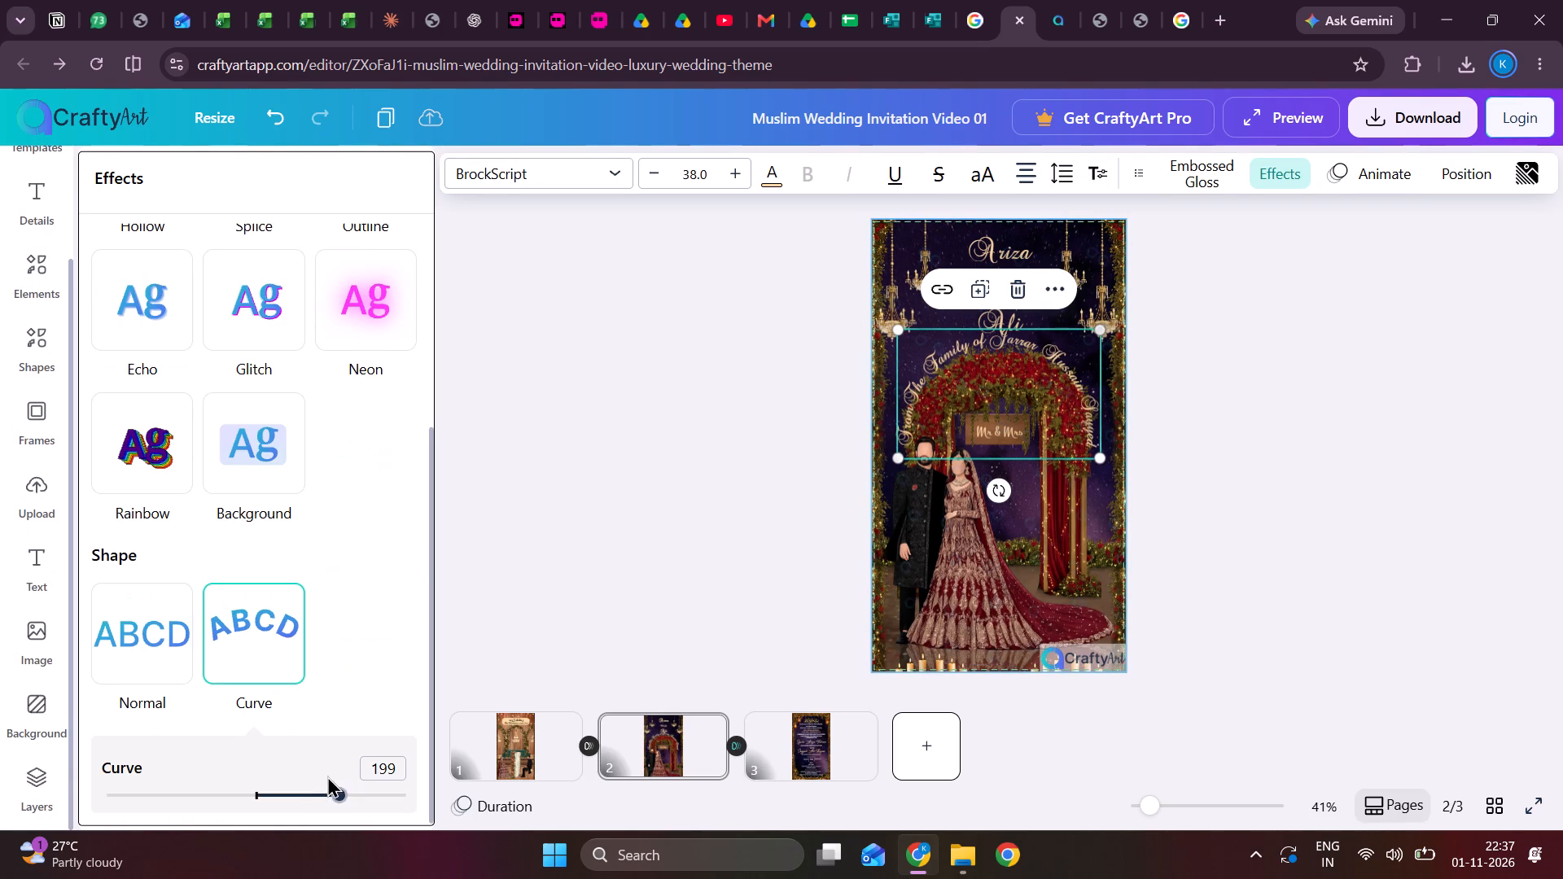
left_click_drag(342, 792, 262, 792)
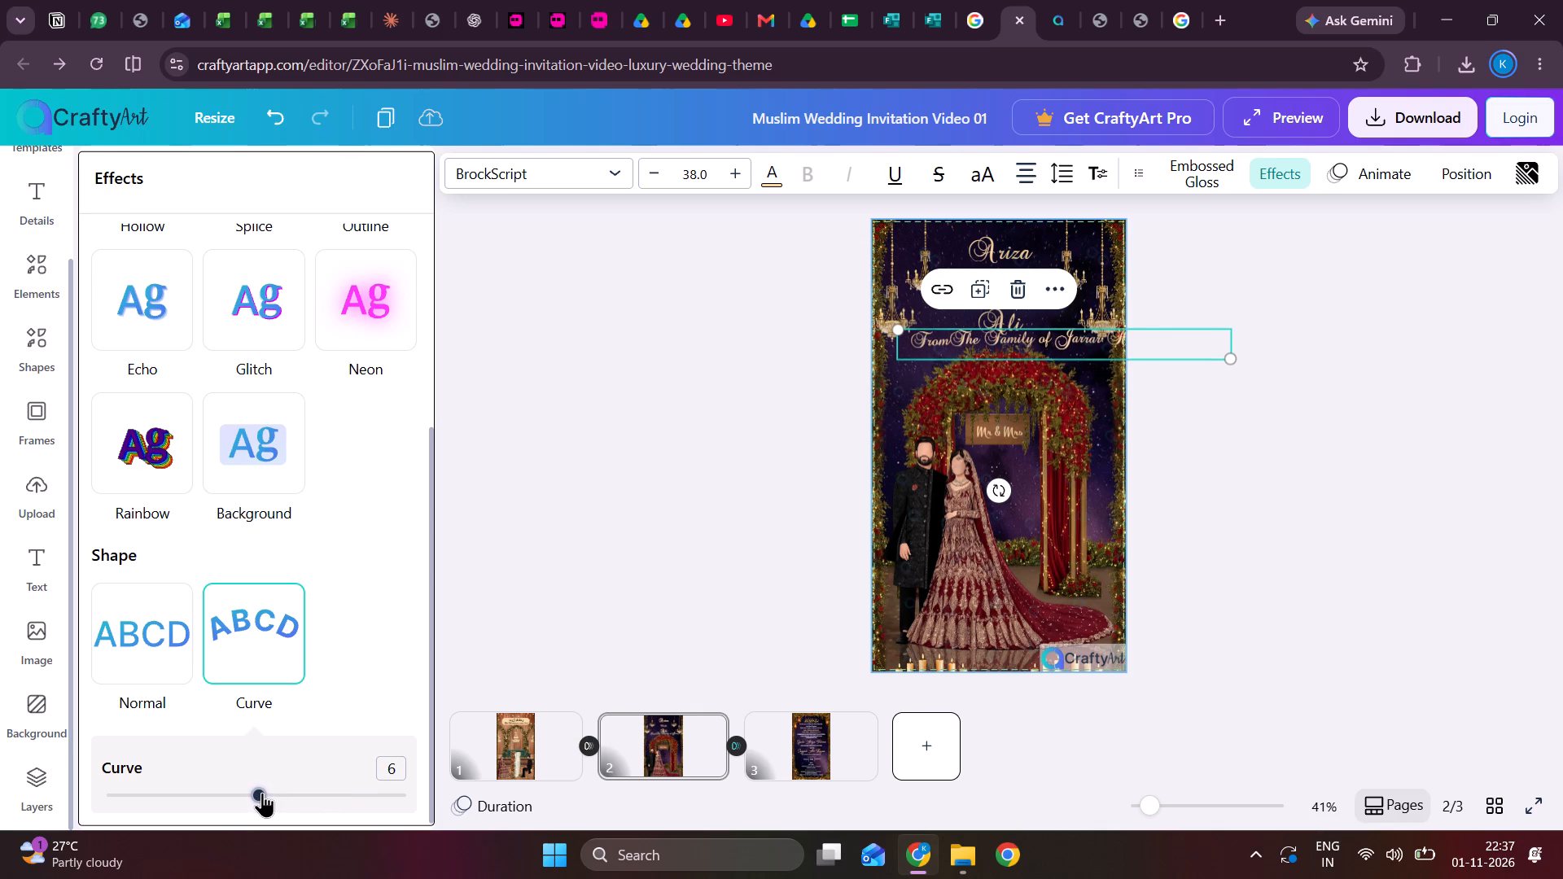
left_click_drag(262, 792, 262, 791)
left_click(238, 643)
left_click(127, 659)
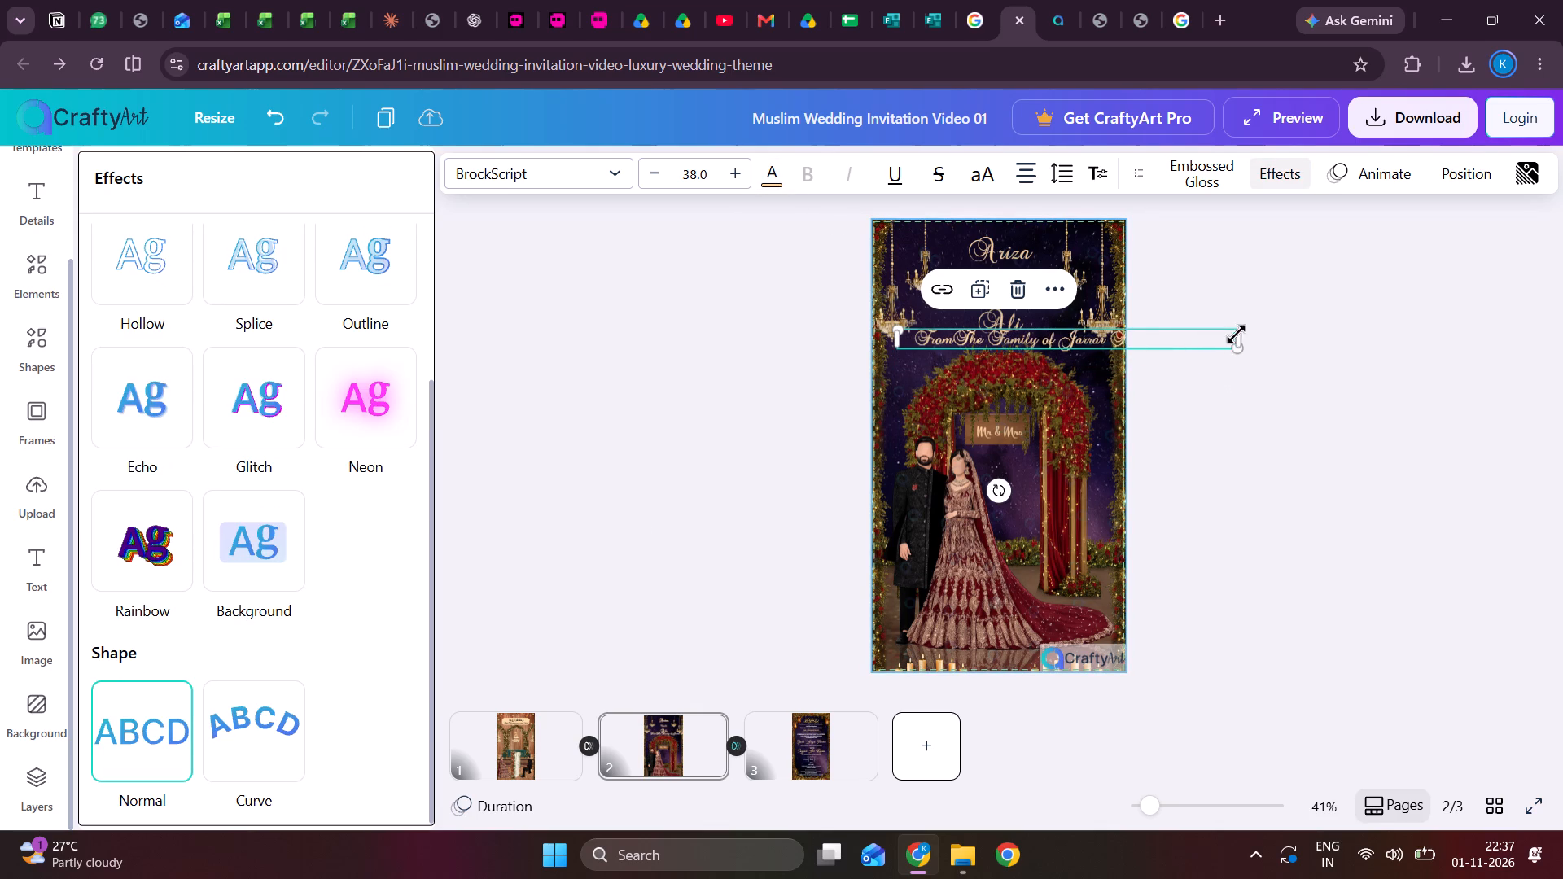
Narrow the family line's text box to wrap onto two lines and place it centred below "Ali", over the arch top.
left_click_drag(1242, 335, 1098, 361)
left_click_drag(1000, 348, 997, 375)
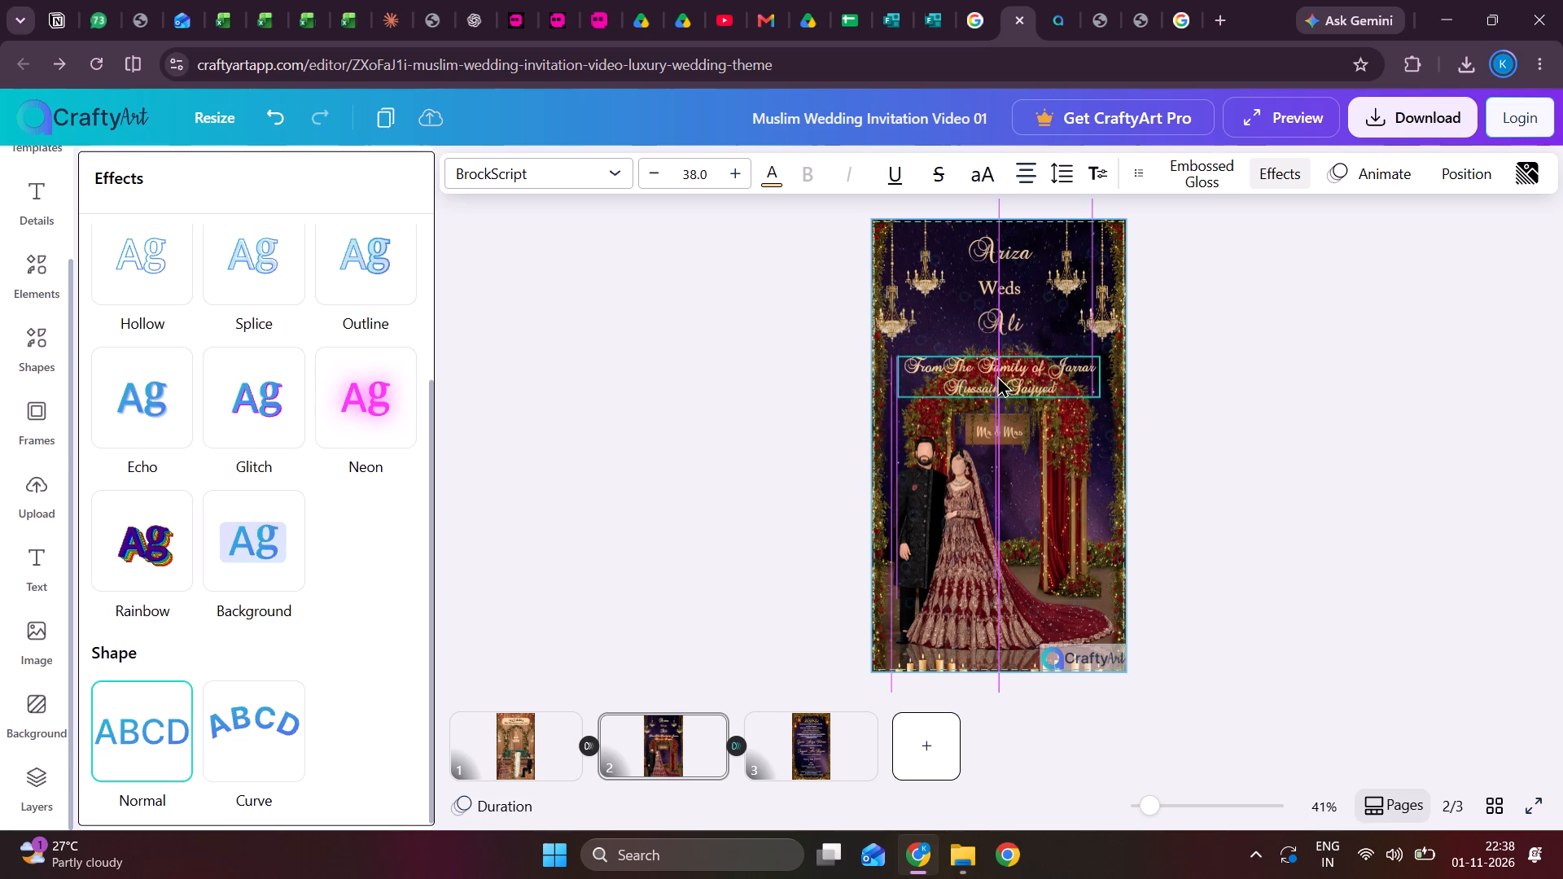
left_click_drag(997, 375, 997, 372)
left_click(1172, 397)
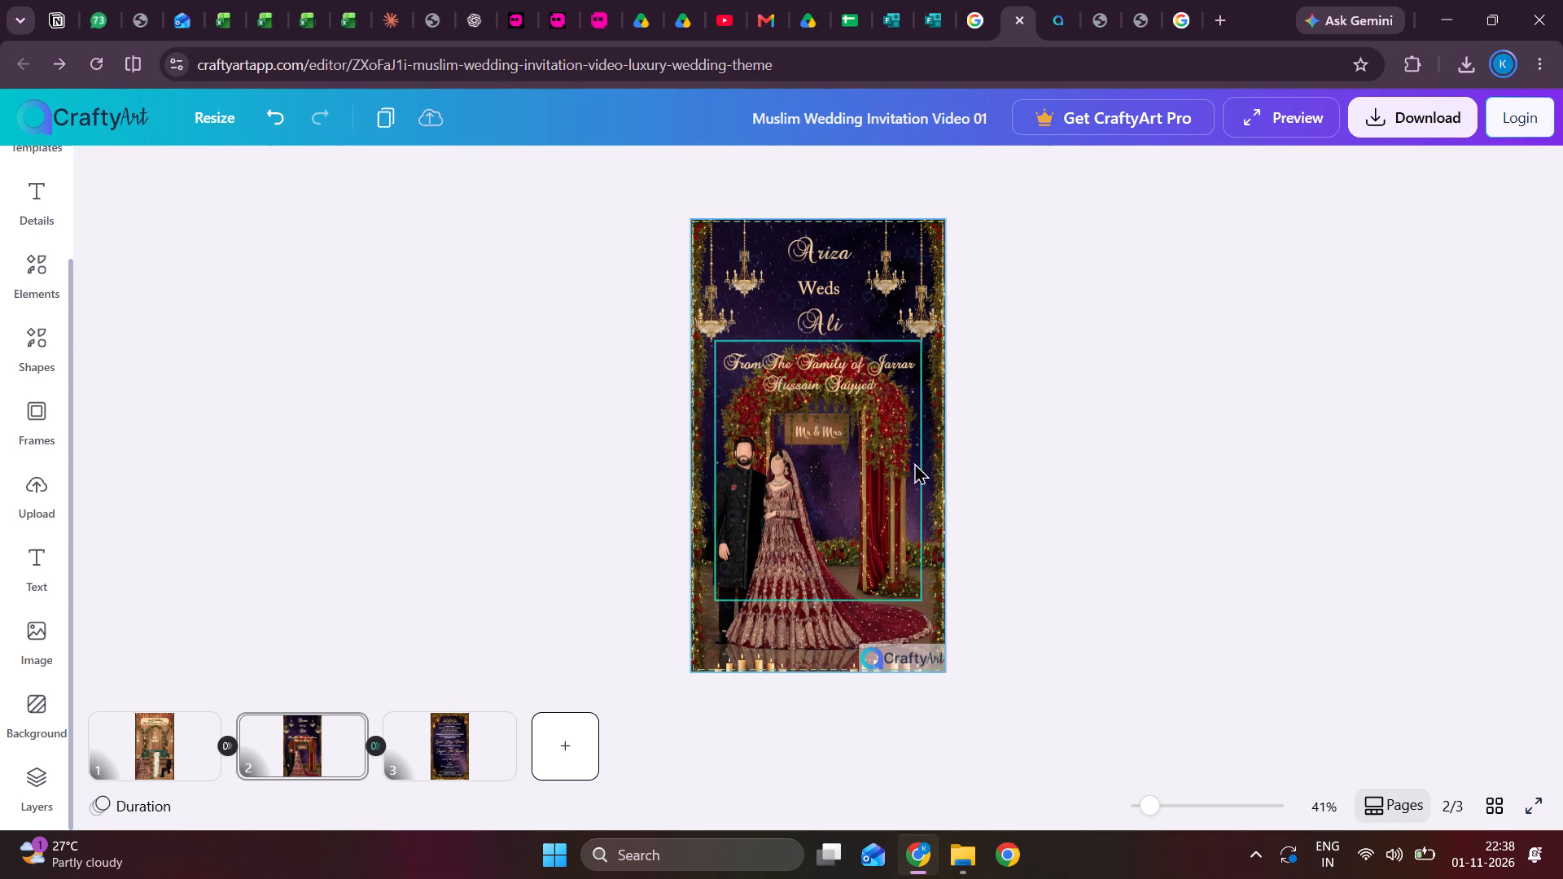
Look over all three pages of the invitation, return to page 1 and open the video preview.
left_click(125, 771)
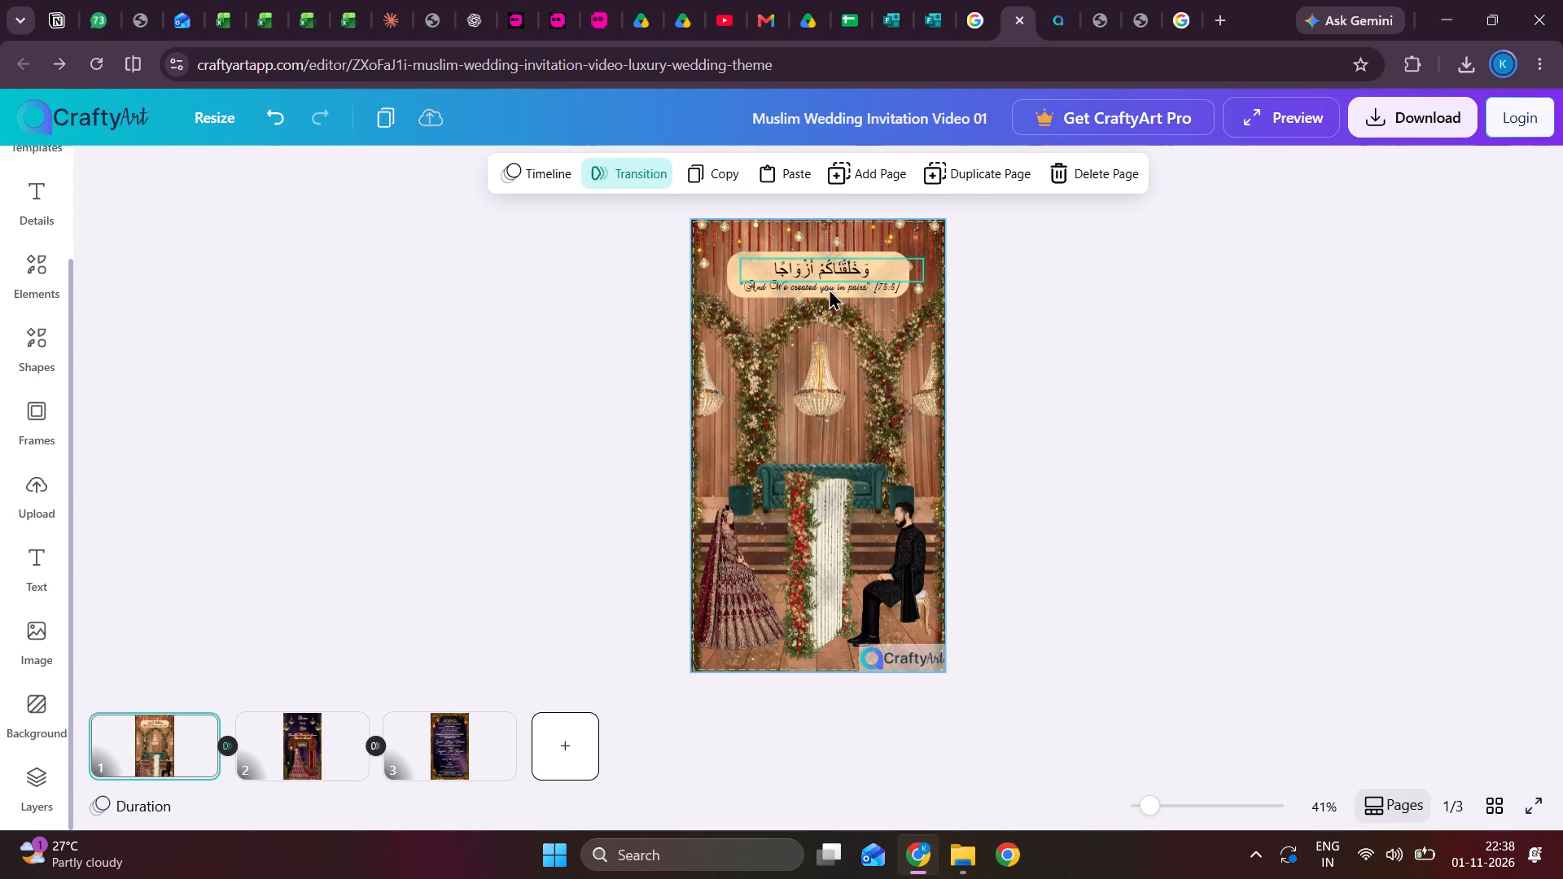
left_click(316, 746)
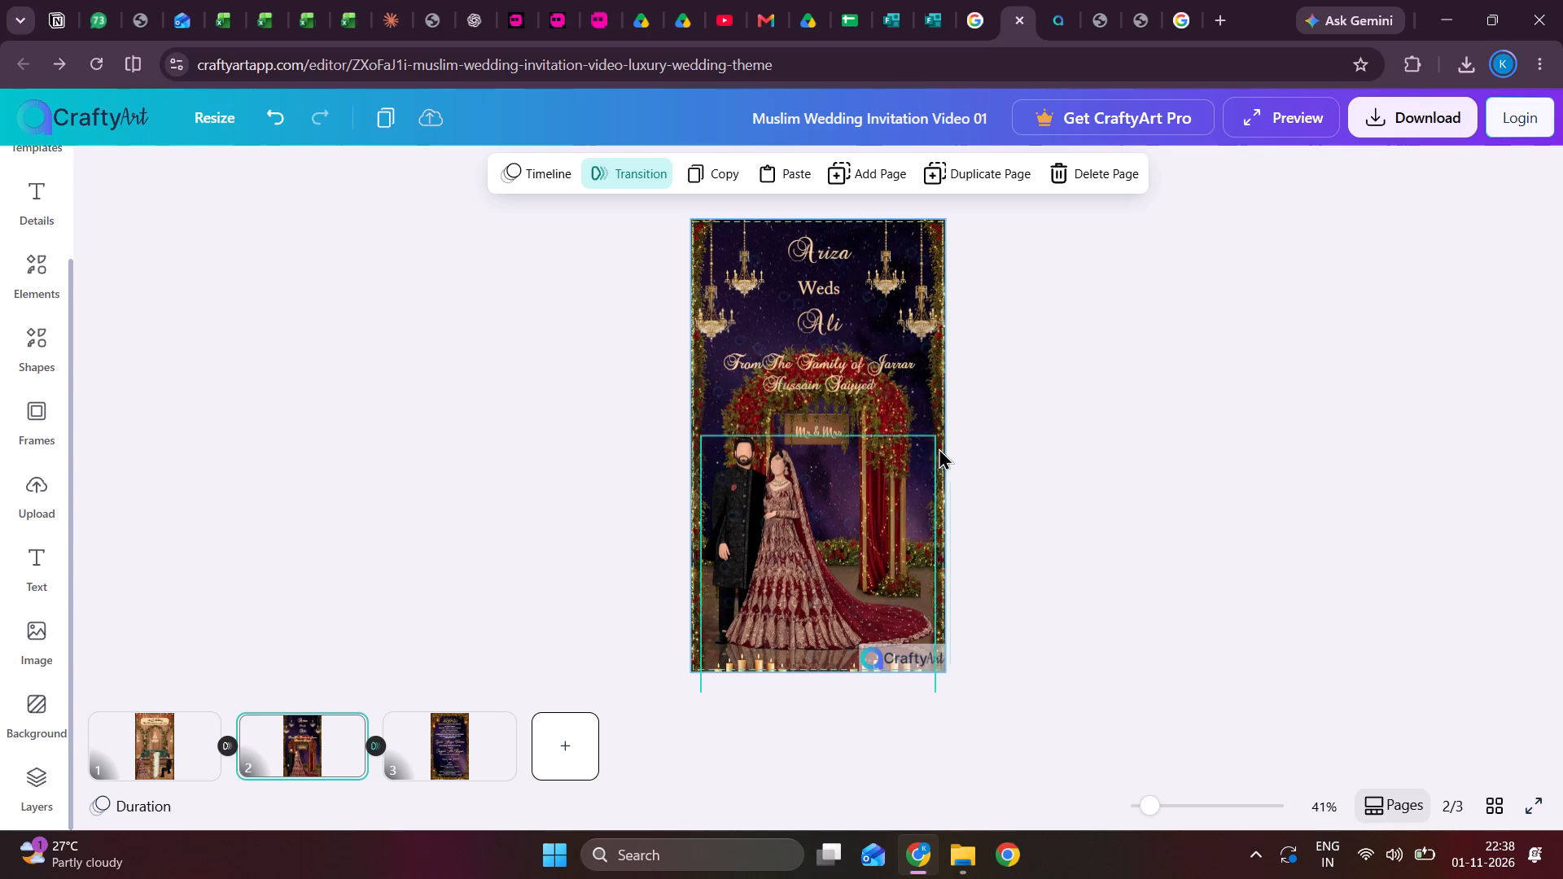
left_click(428, 733)
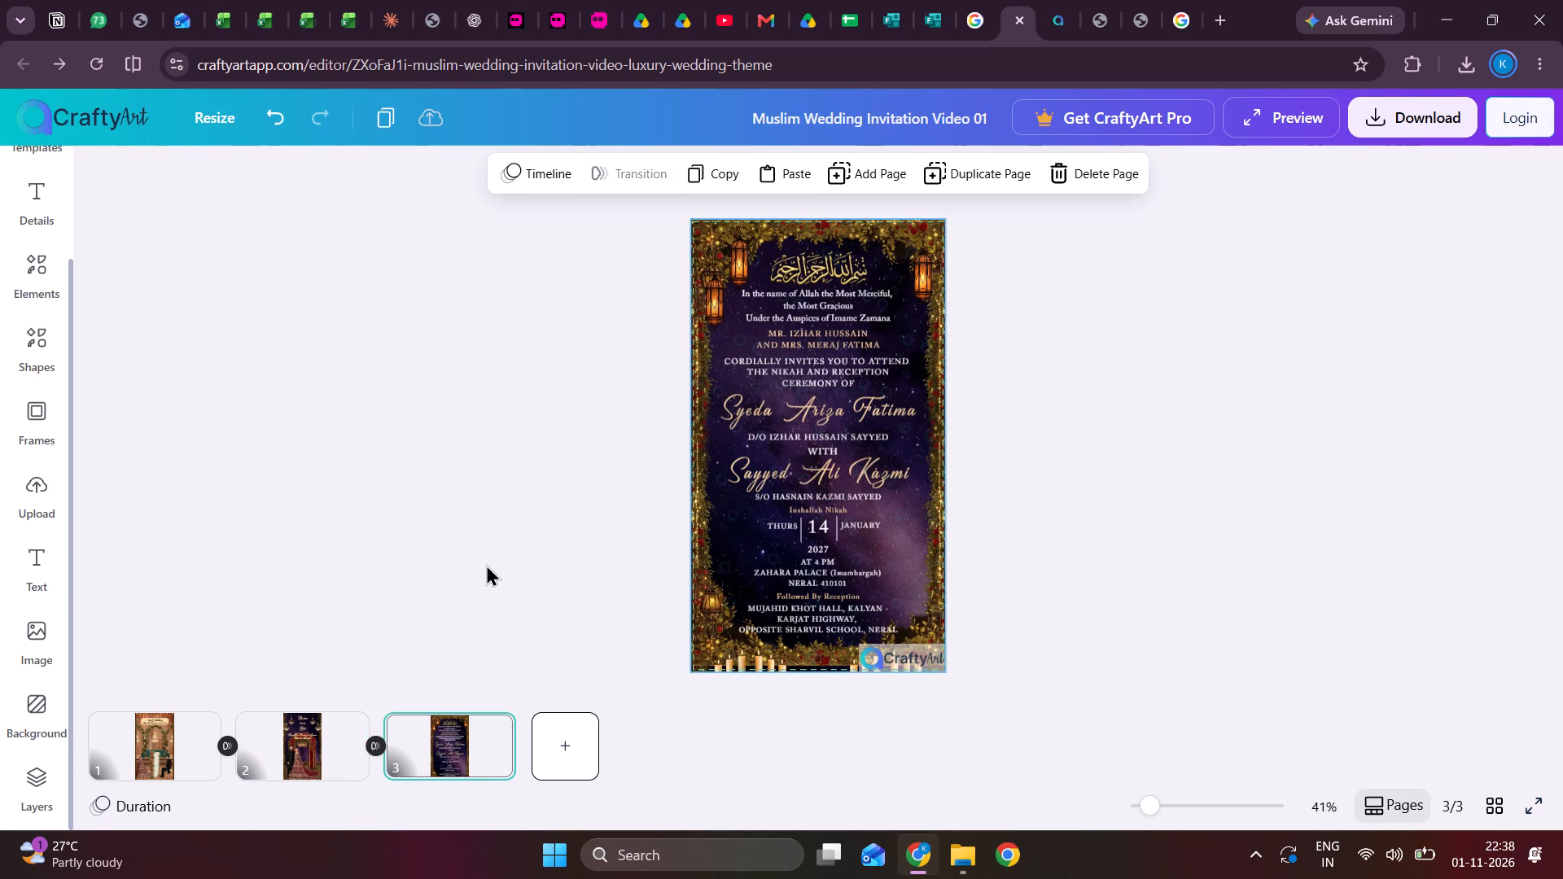
left_click(170, 760)
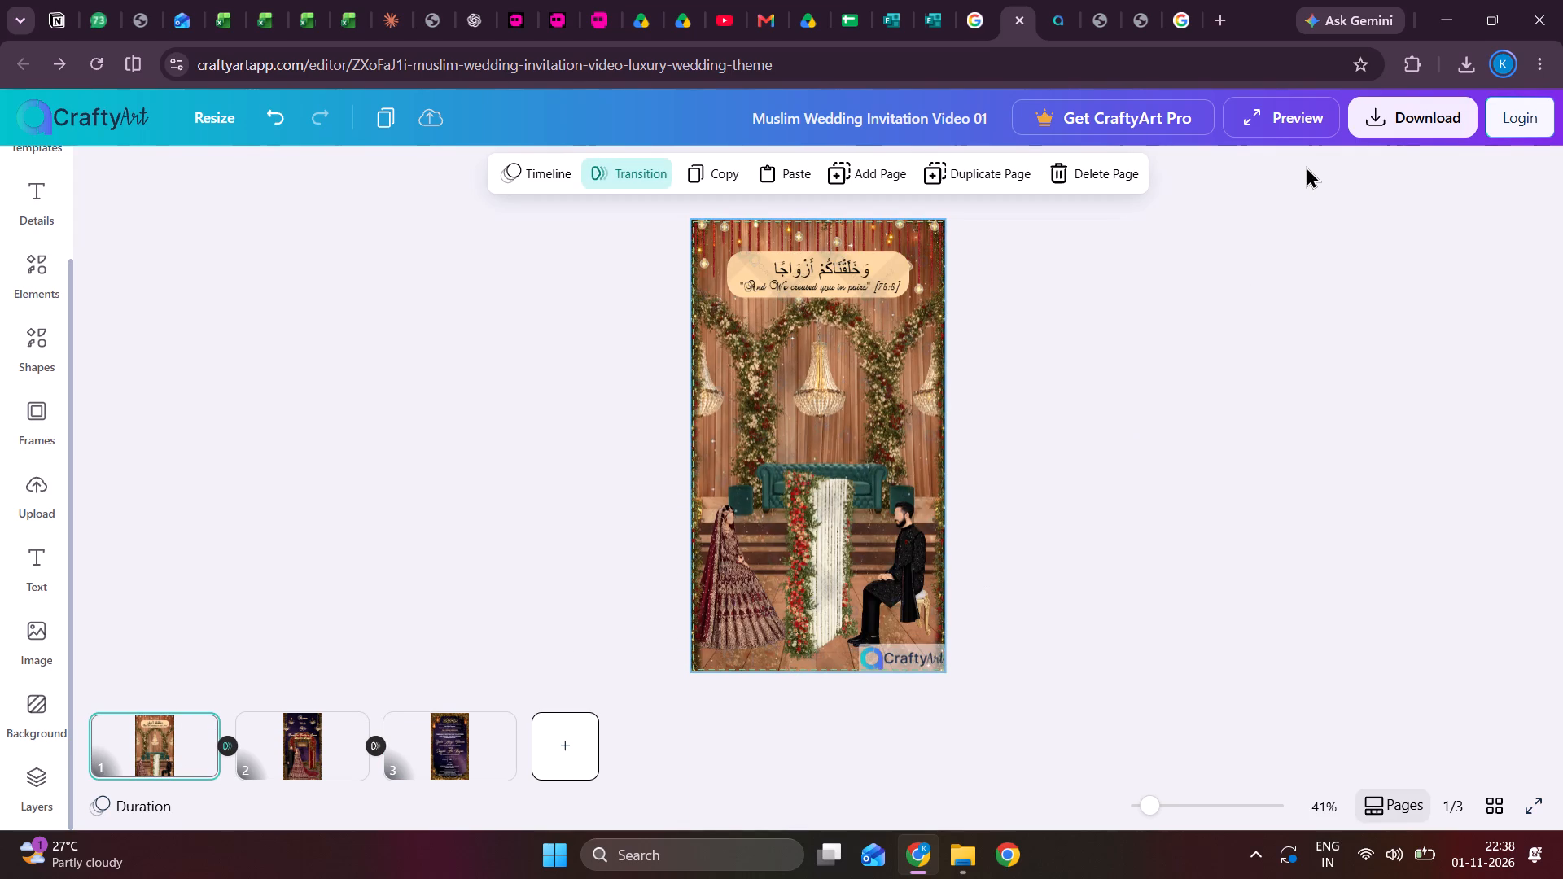
left_click(1276, 98)
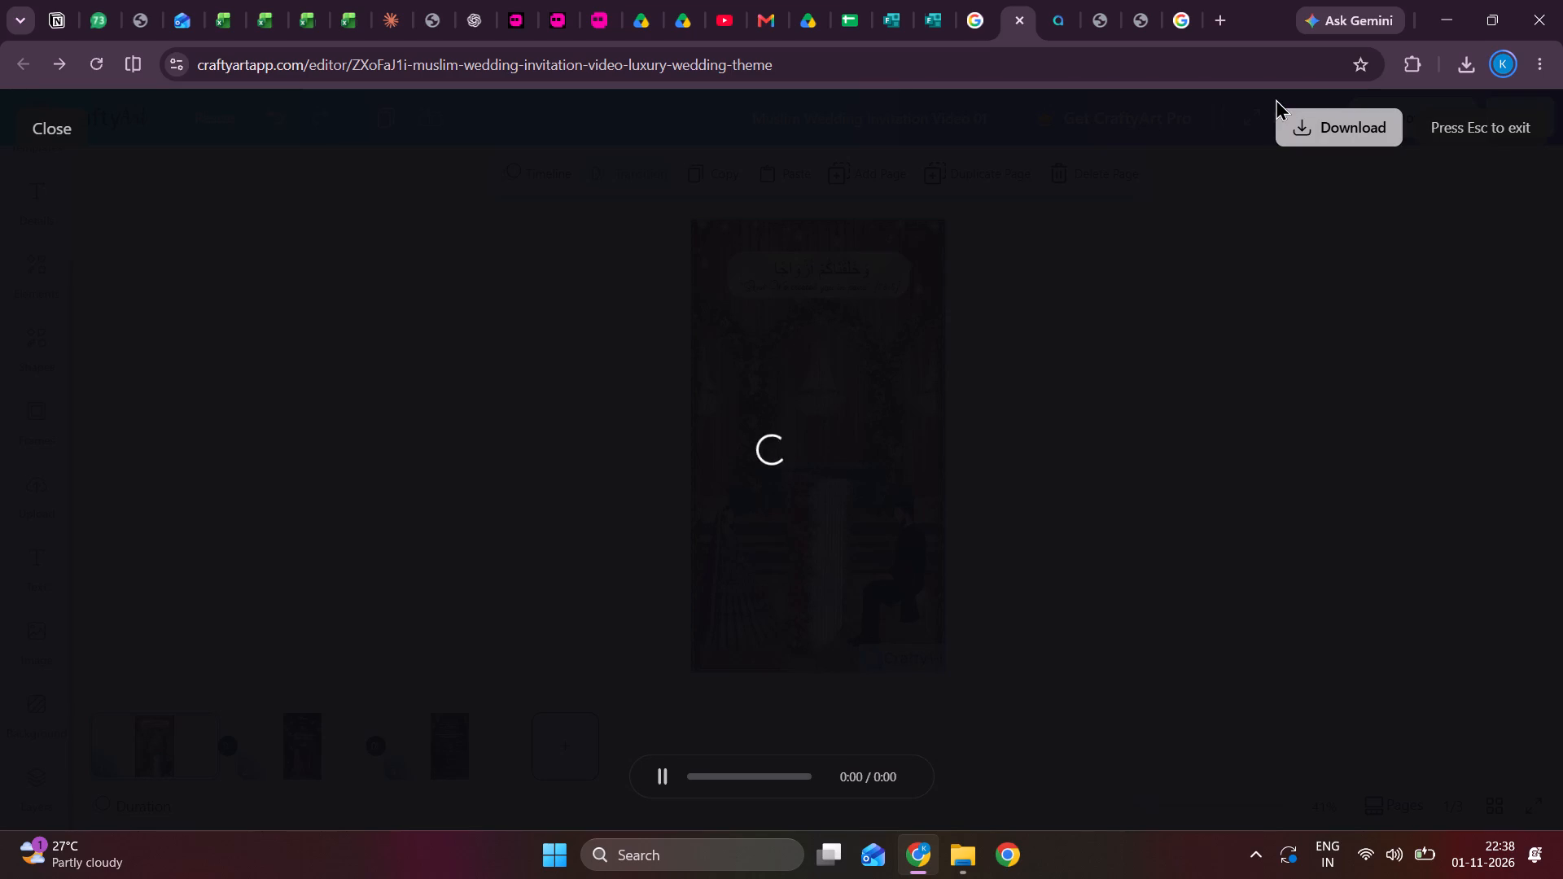
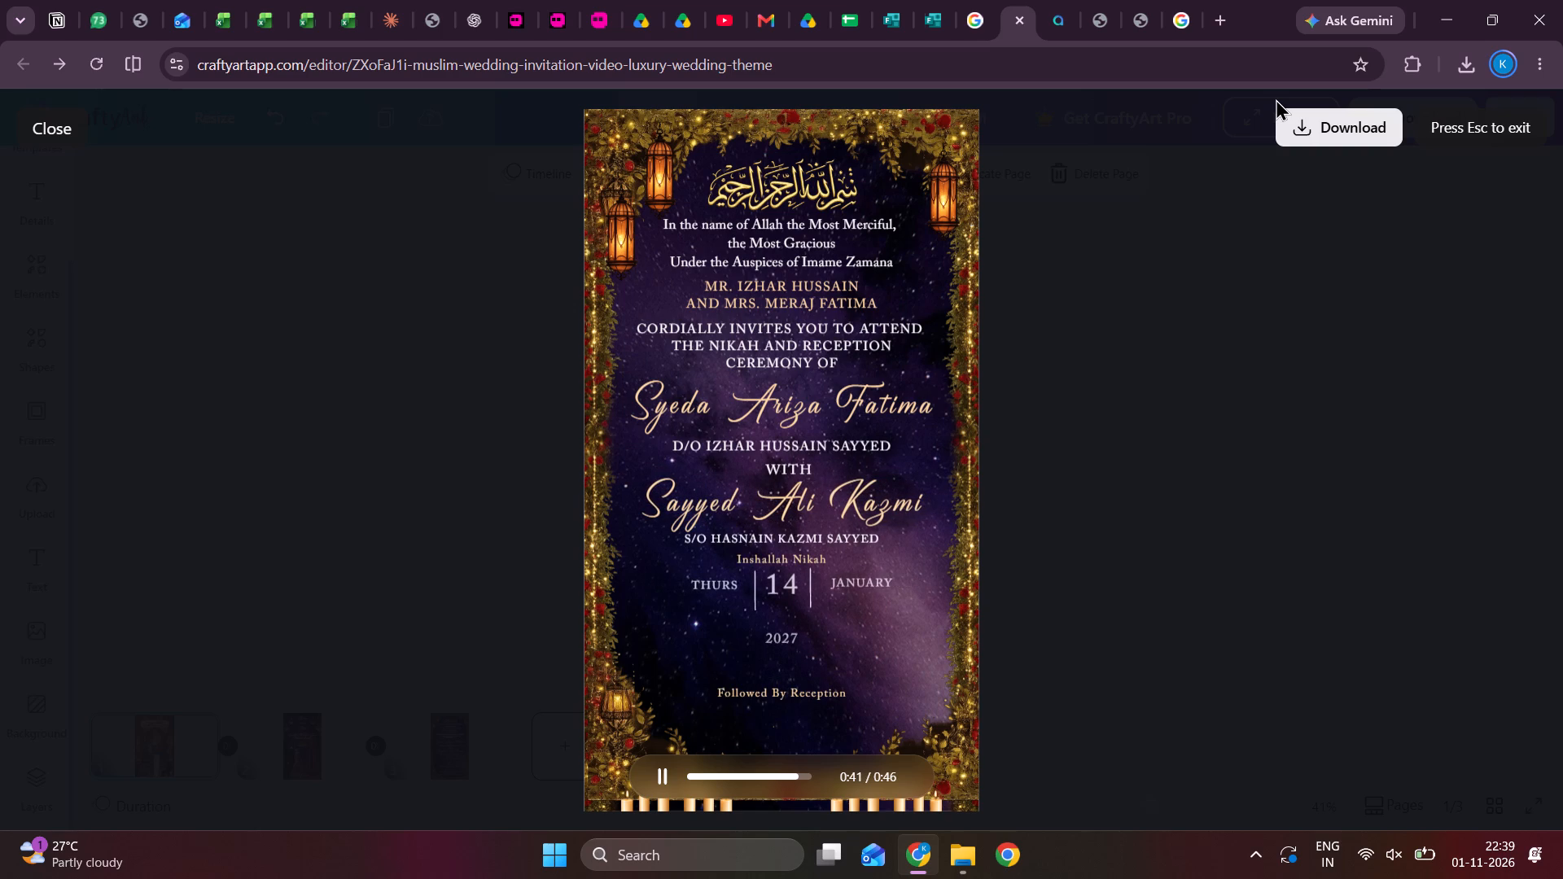
Leave the preview and give the family line on page 2 a Typewriter exit animation.
key("Escape")
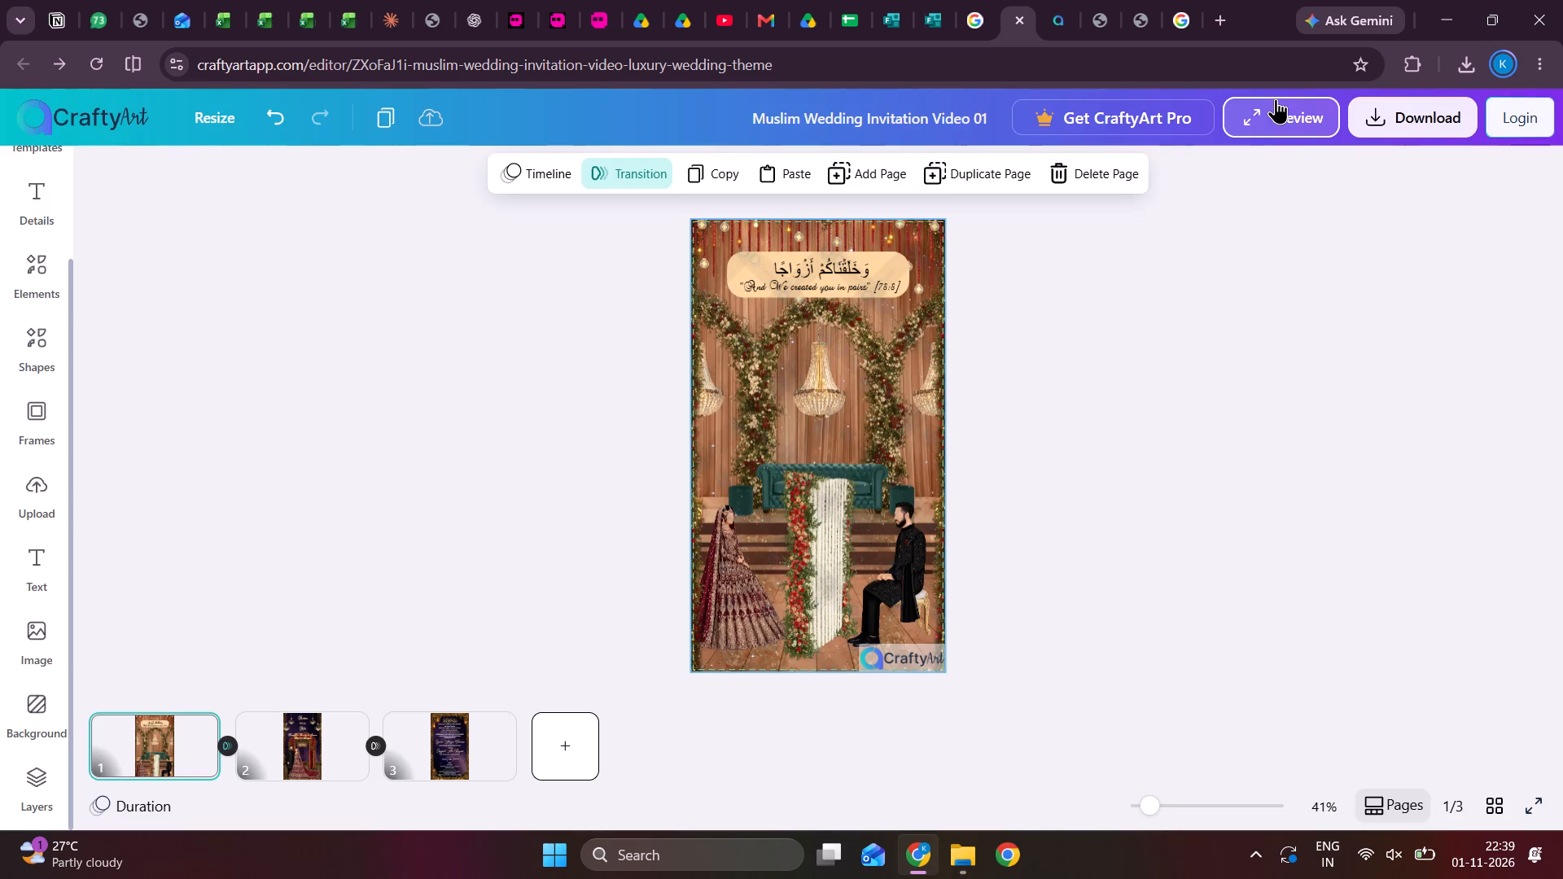
left_click(309, 767)
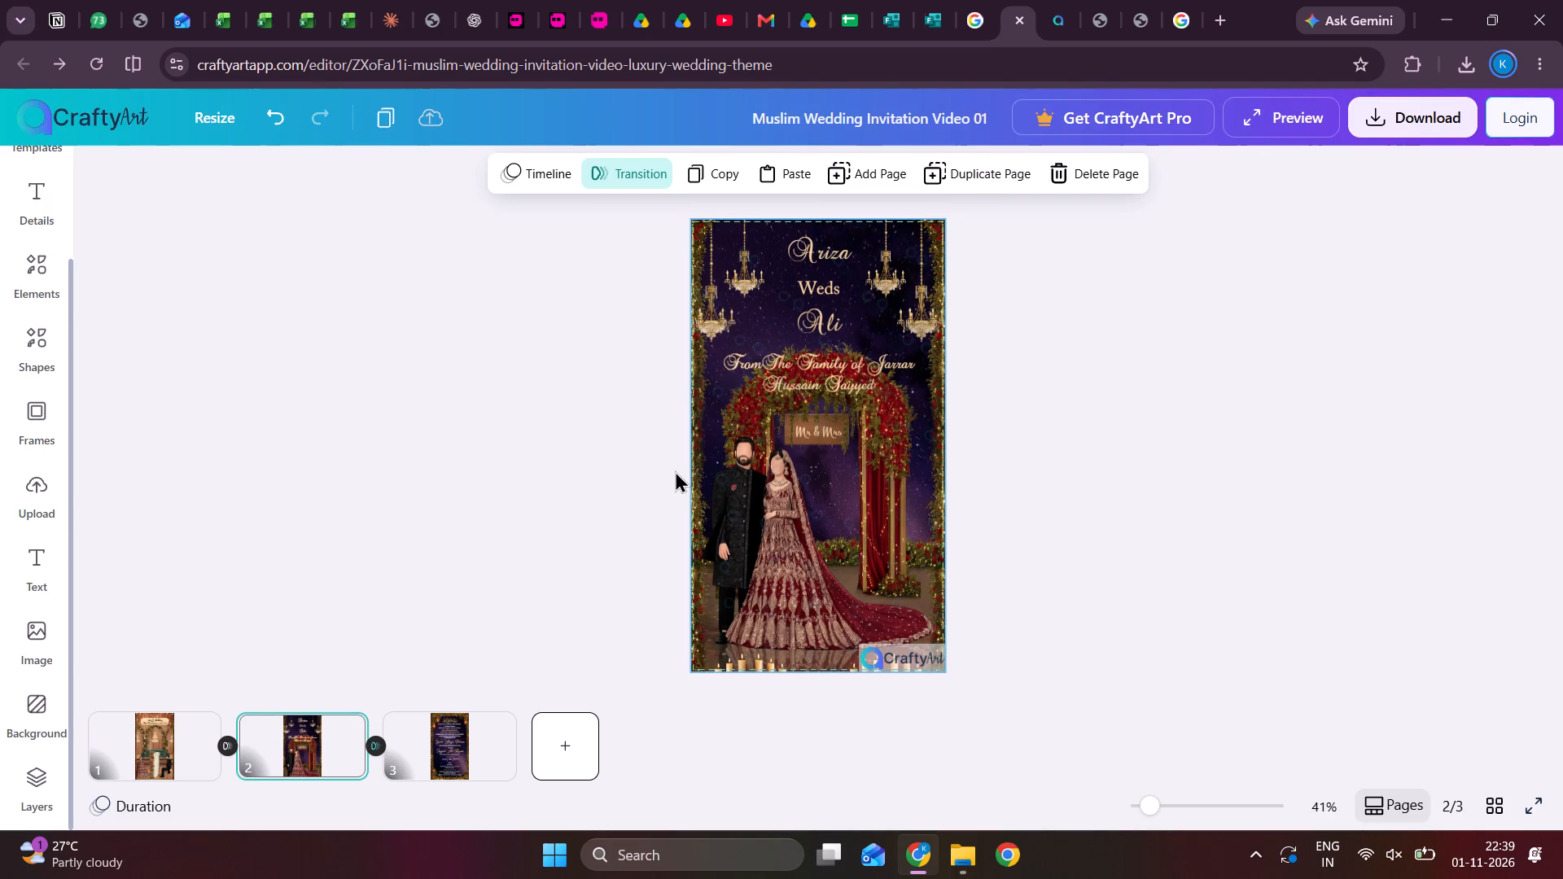
left_click(827, 379)
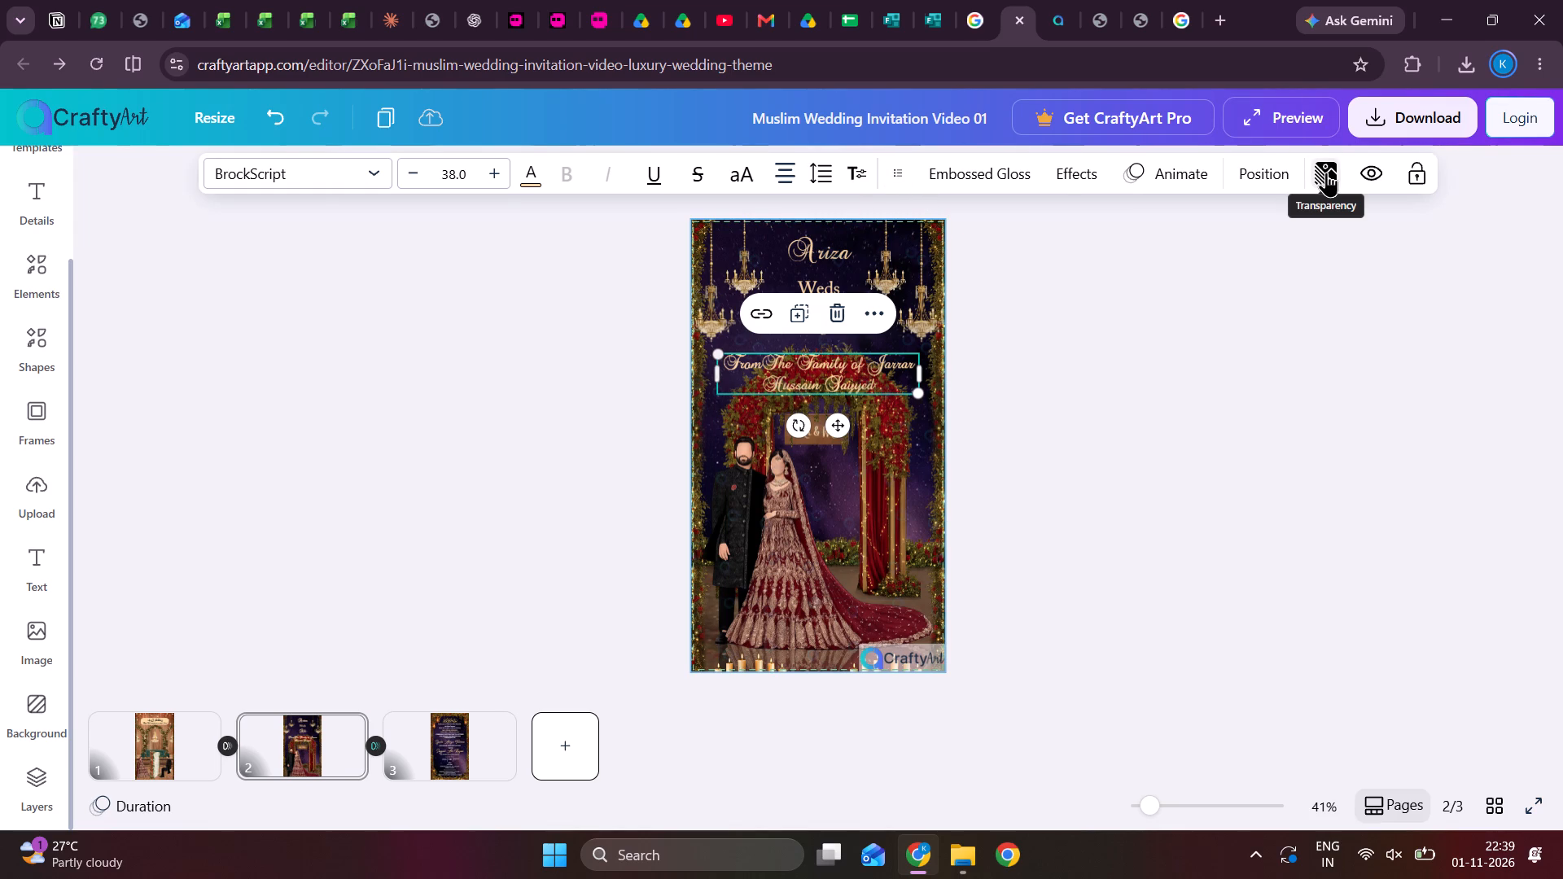
left_click(1165, 173)
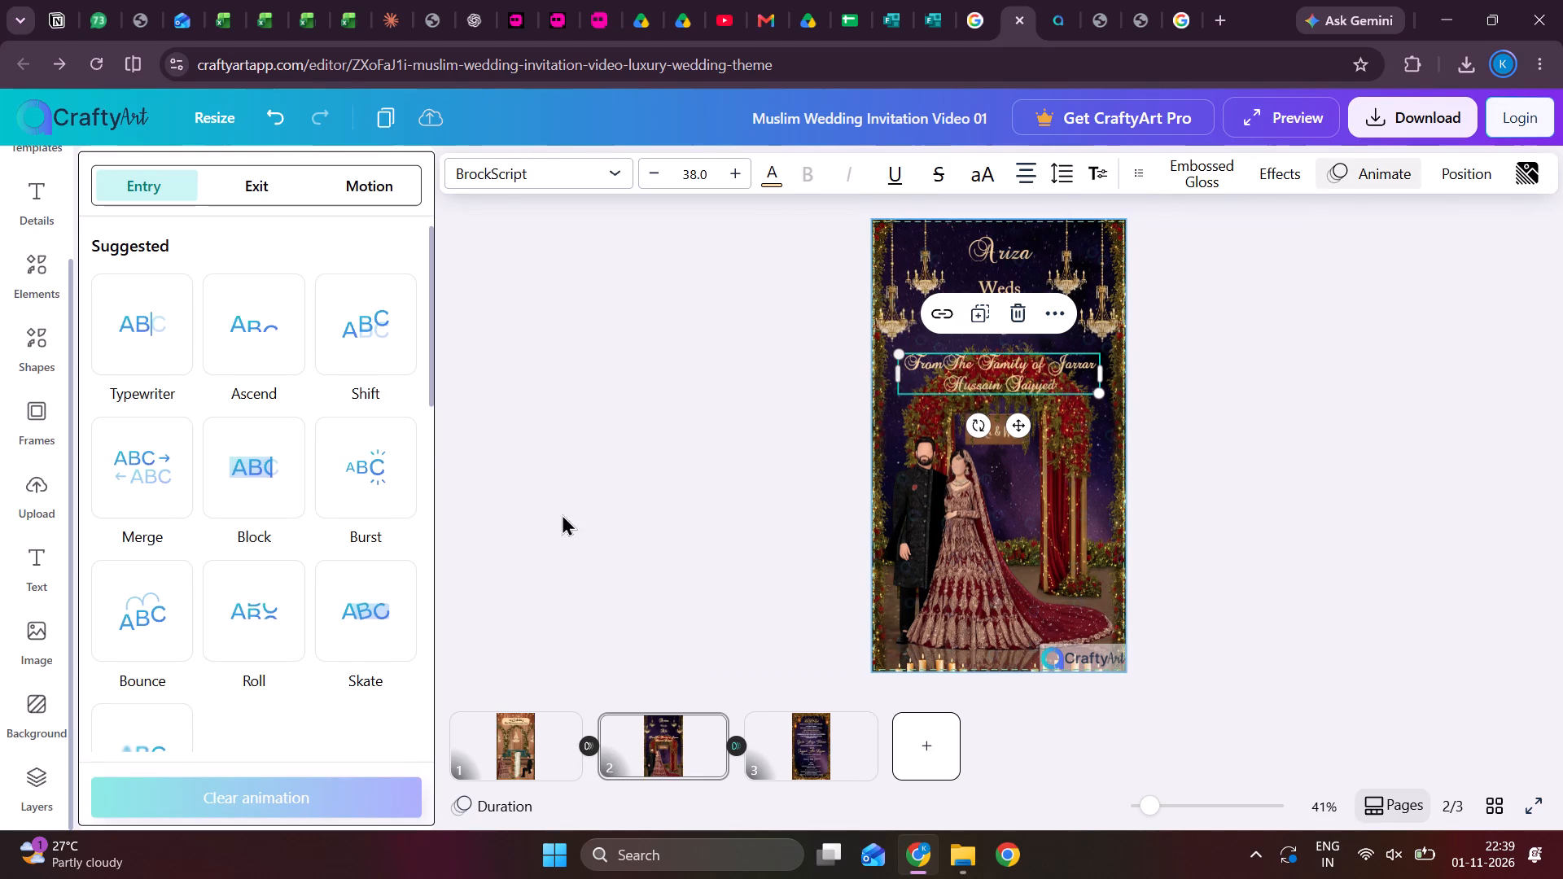
scroll(364, 623, "down", 9)
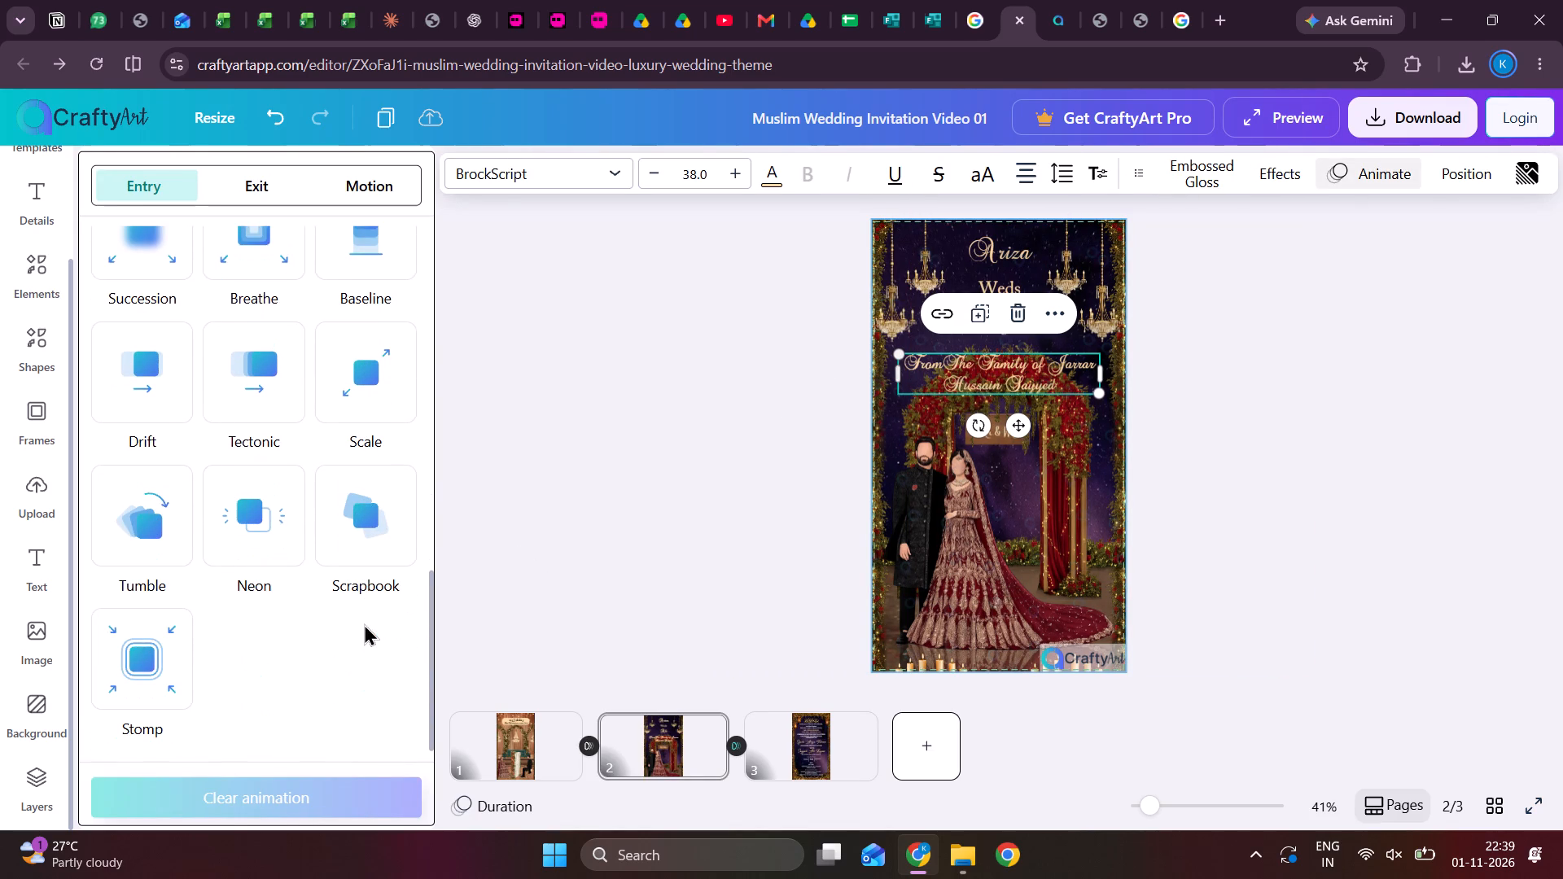
scroll(364, 623, "down", 3)
scroll(186, 544, "down", 2)
scroll(186, 544, "up", 12)
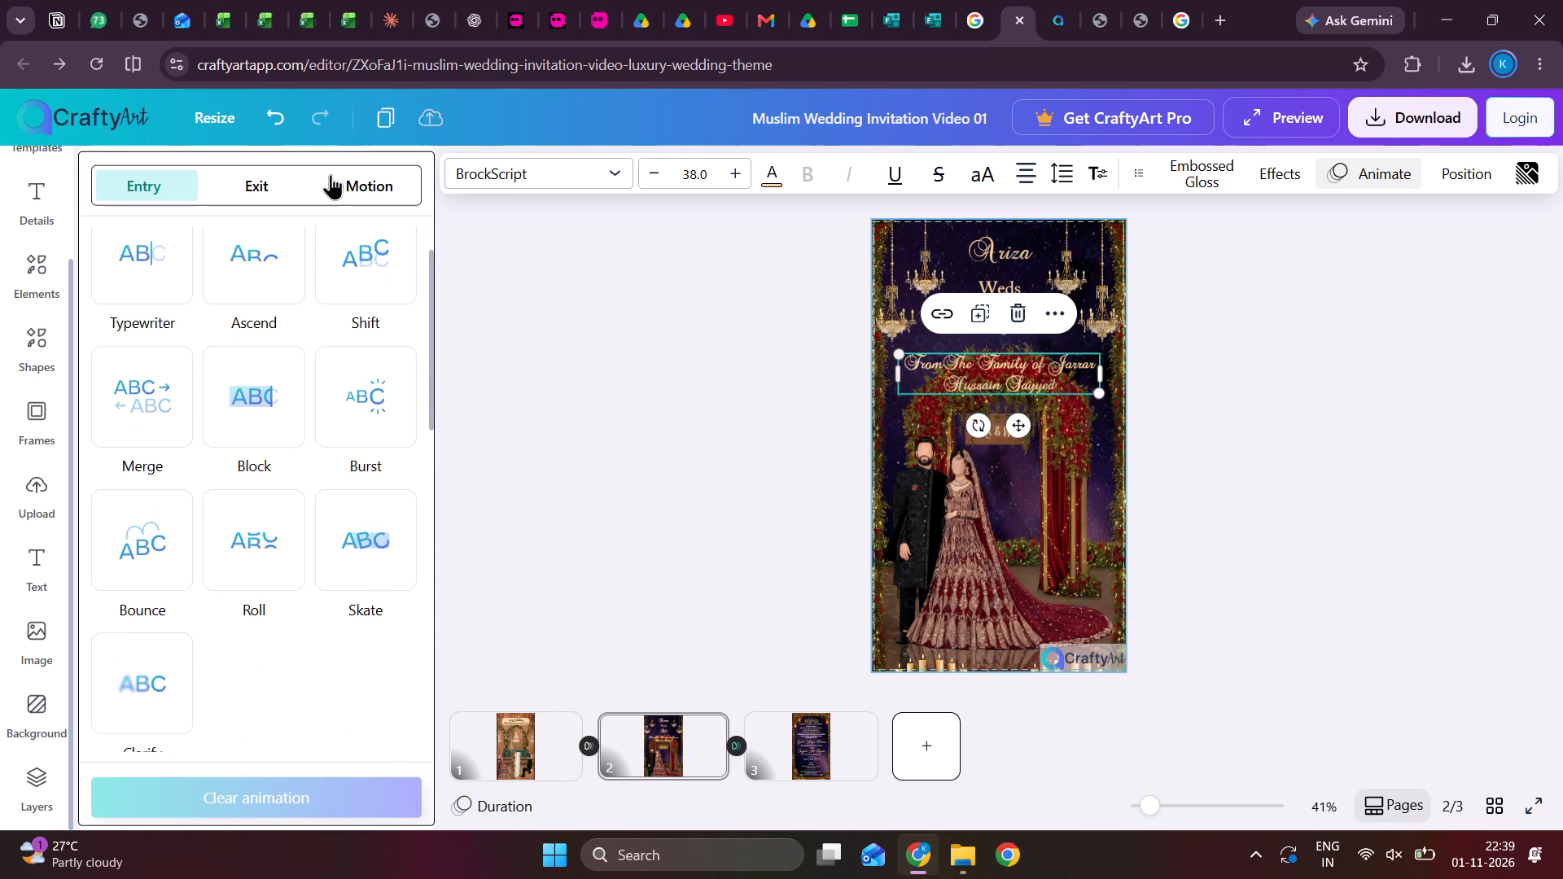
left_click(316, 177)
left_click(274, 184)
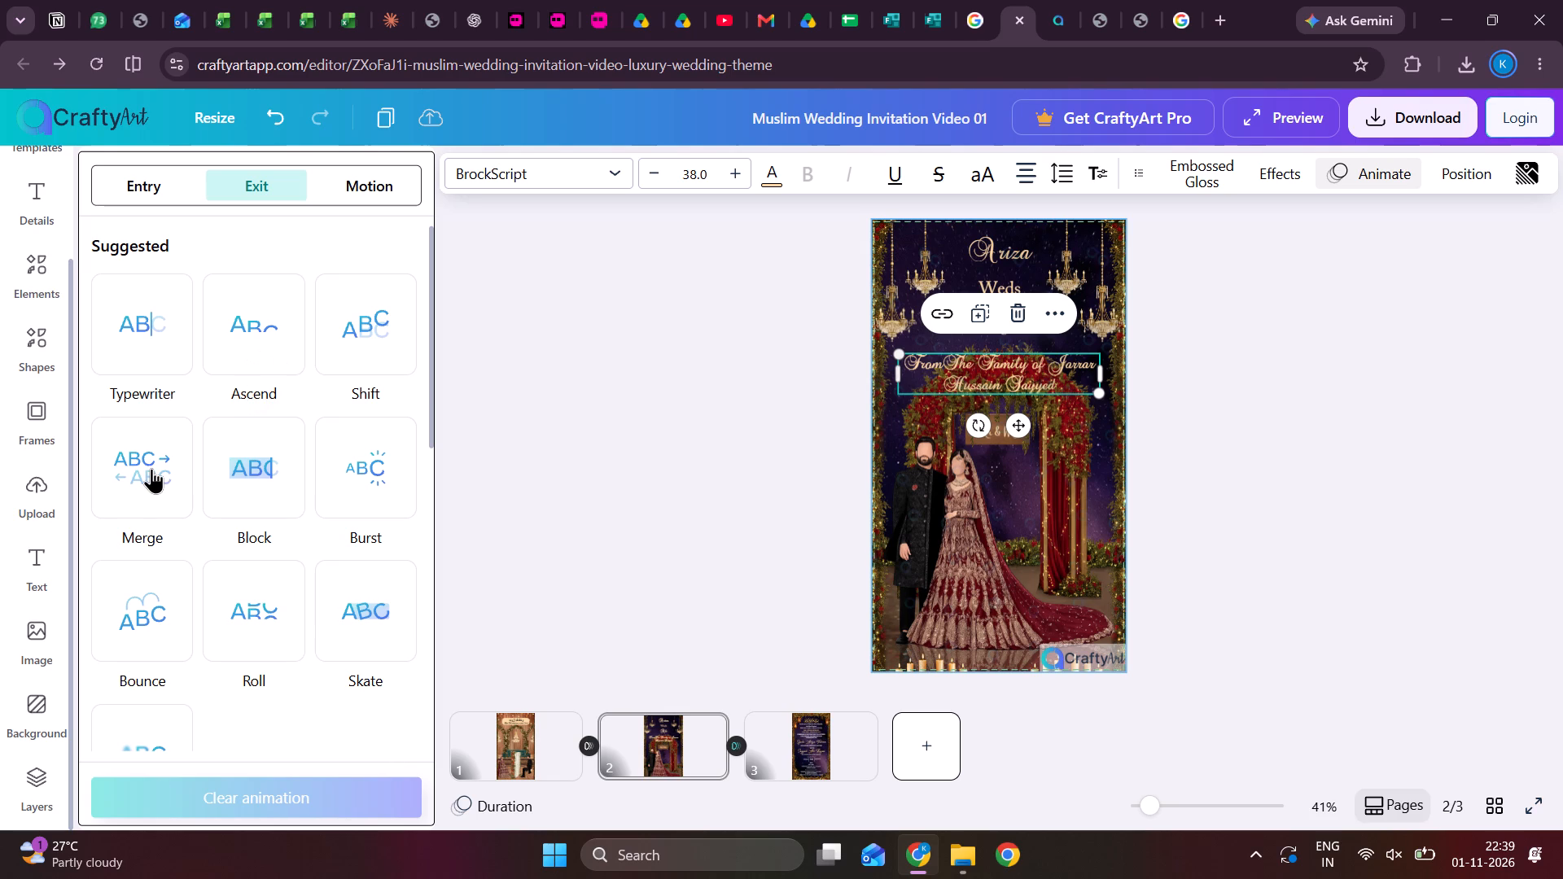
left_click(240, 349)
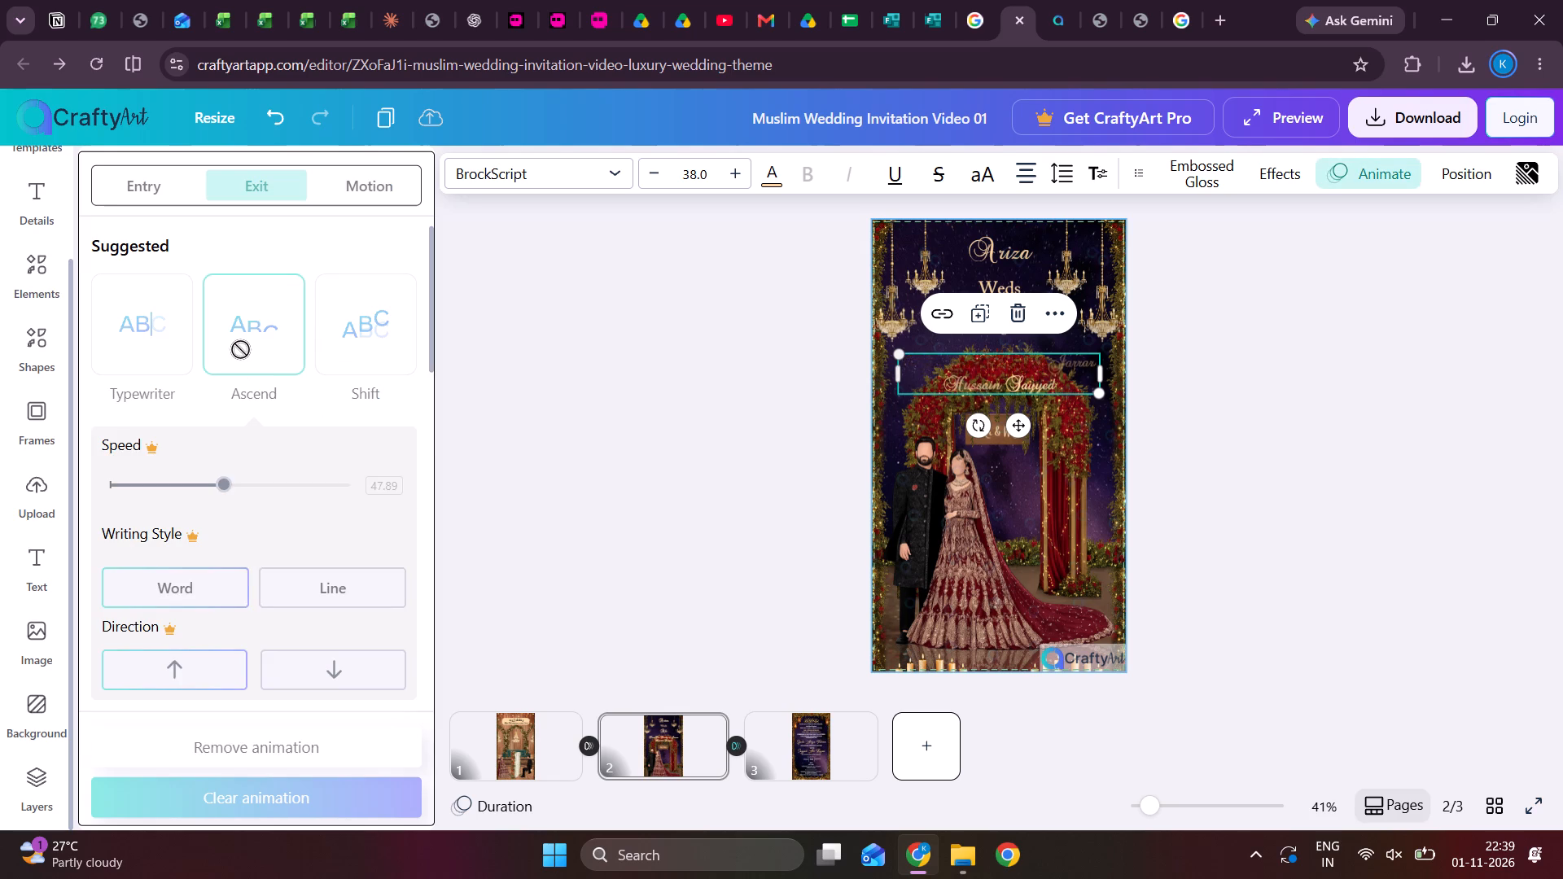
left_click(176, 352)
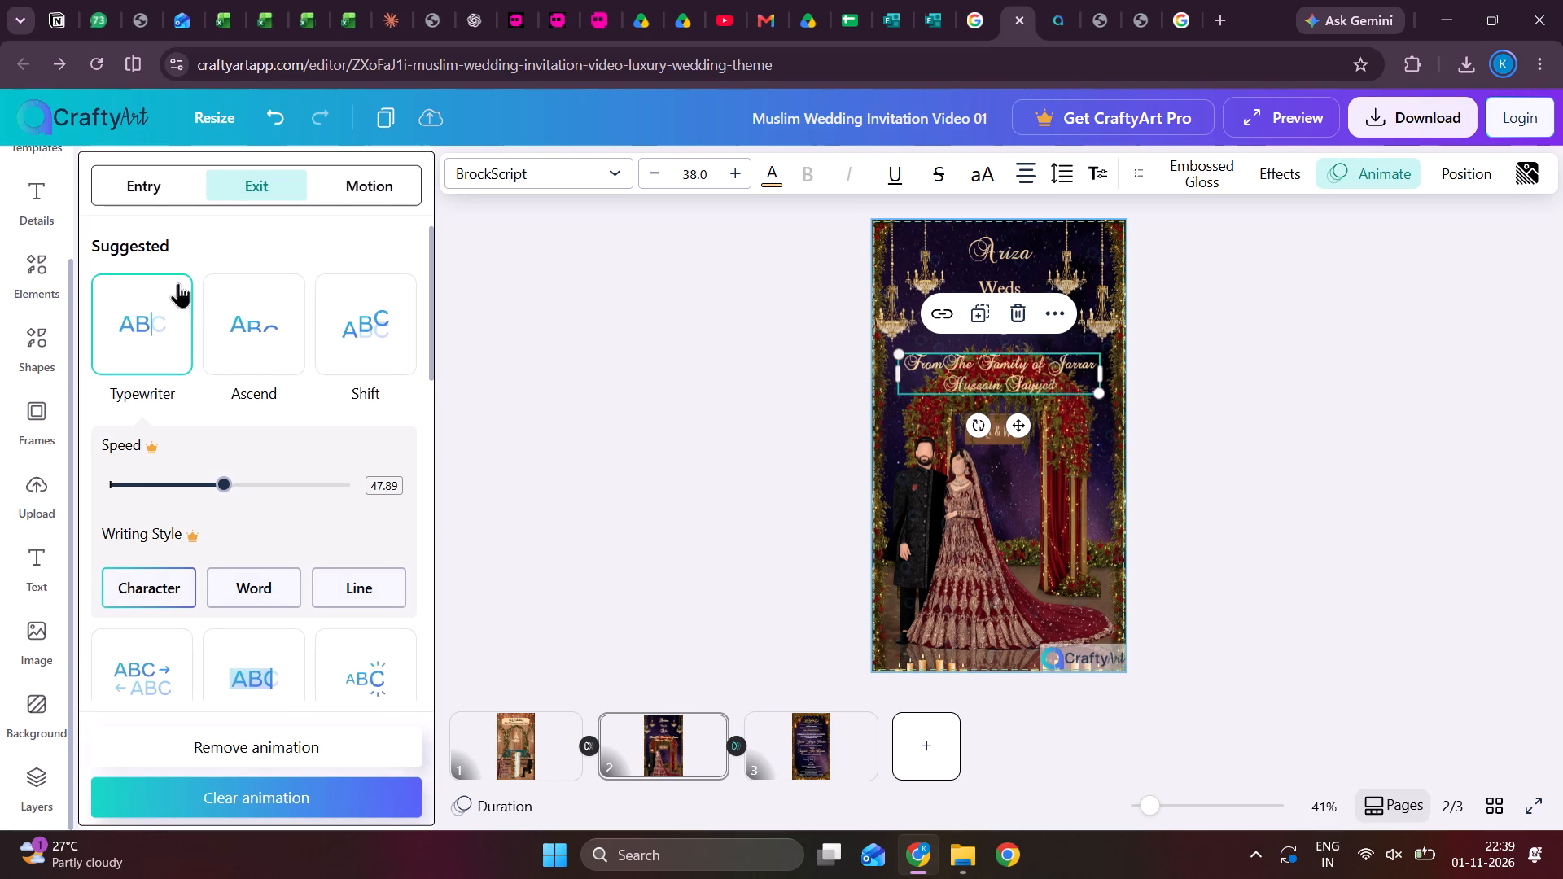
Apply the Typewriter entry animation to the family line.
left_click(132, 191)
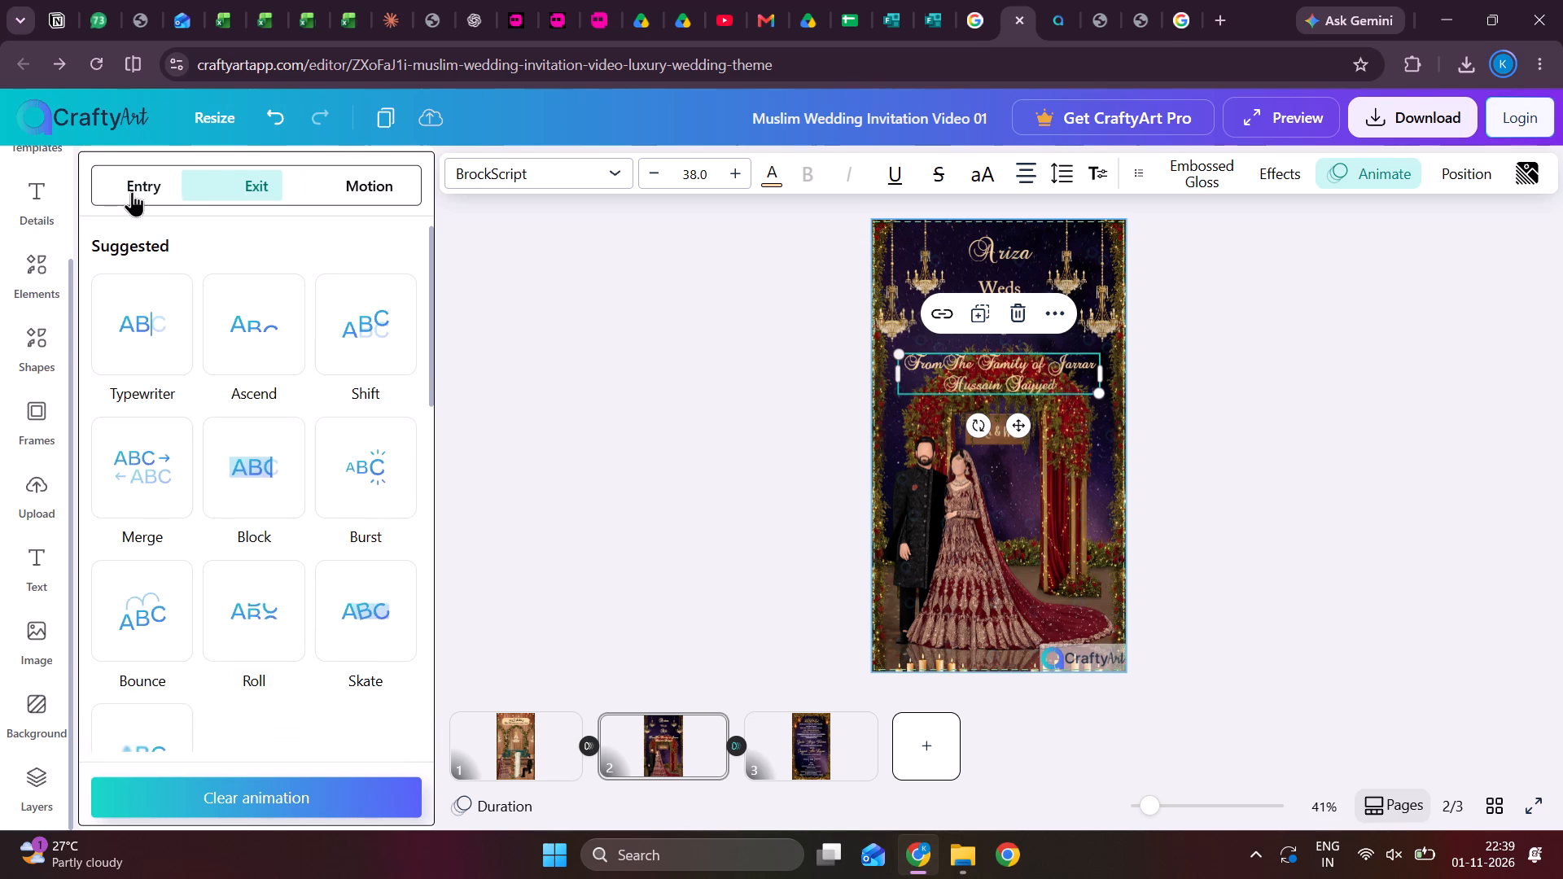
left_click(168, 324)
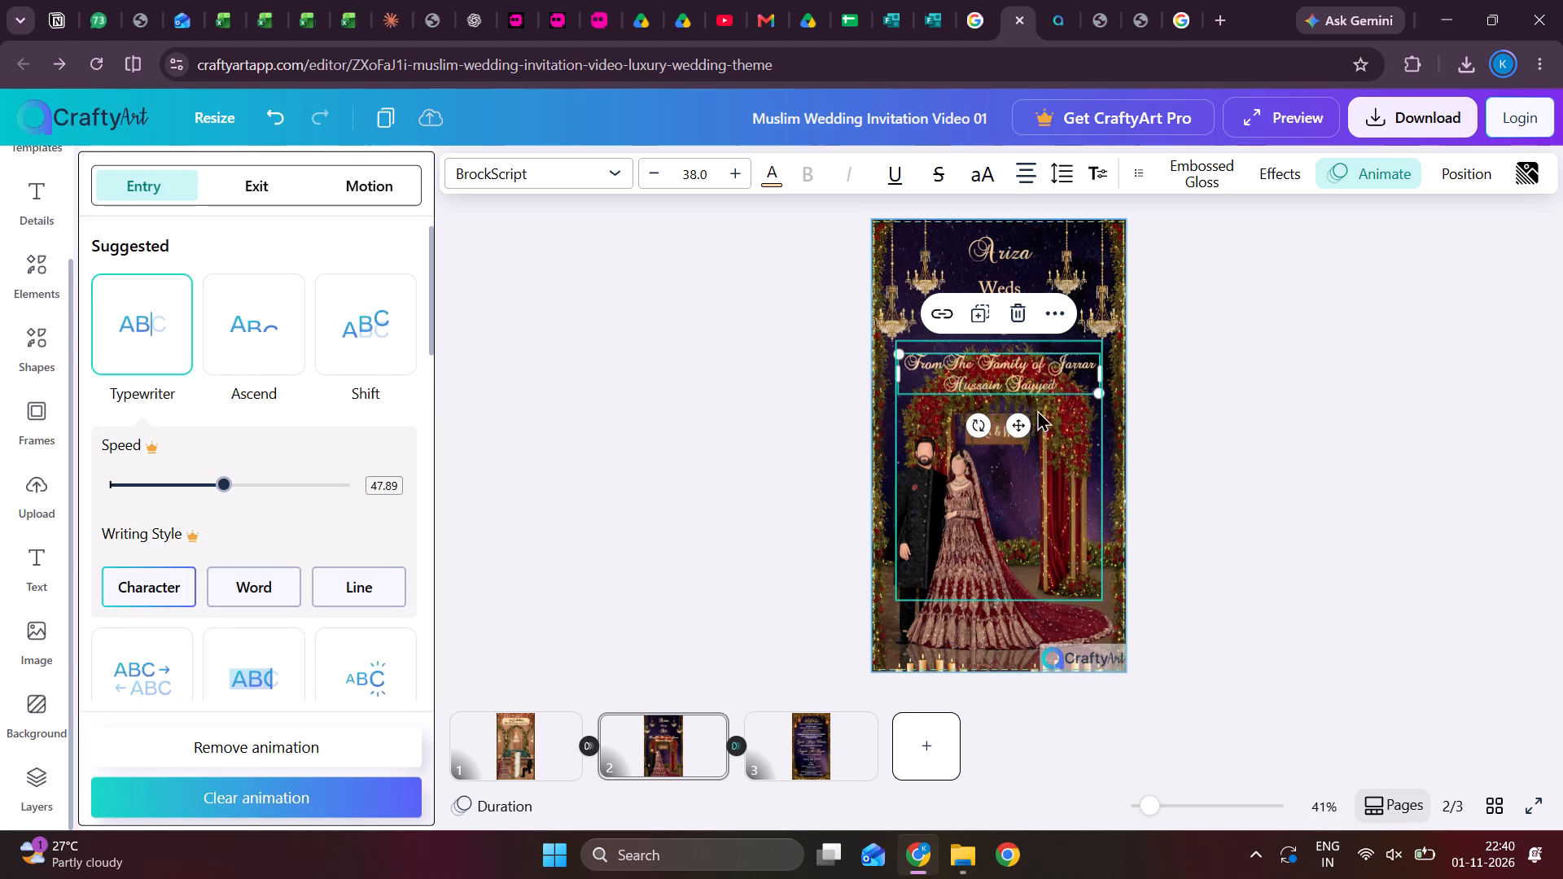
Shift the family line on page 2 slightly upward.
left_click(1005, 370)
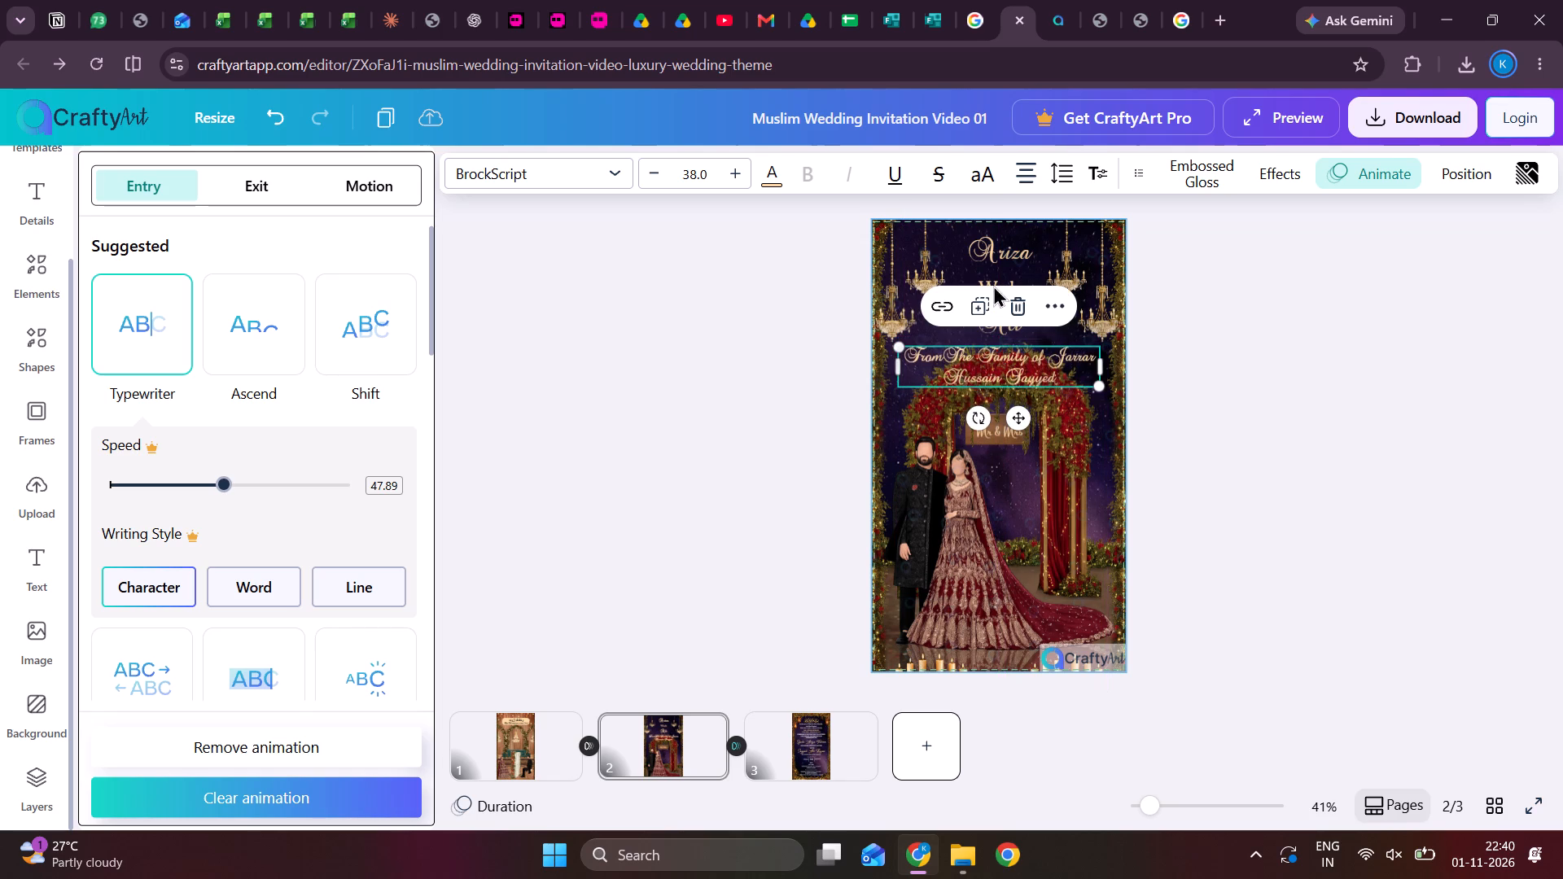
Move "Ariza" up close to the top edge of page 2.
left_click(988, 251)
key("Up")
key("Up")
key("Up")
key("Up")
key("Up")
key("Up")
key("Up")
key("Up")
key("Up")
key("Up")
key("Up")
key("Up")
key("Up")
key("Up")
key("Up")
key("Up")
key("Up")
key("Up")
key("Up")
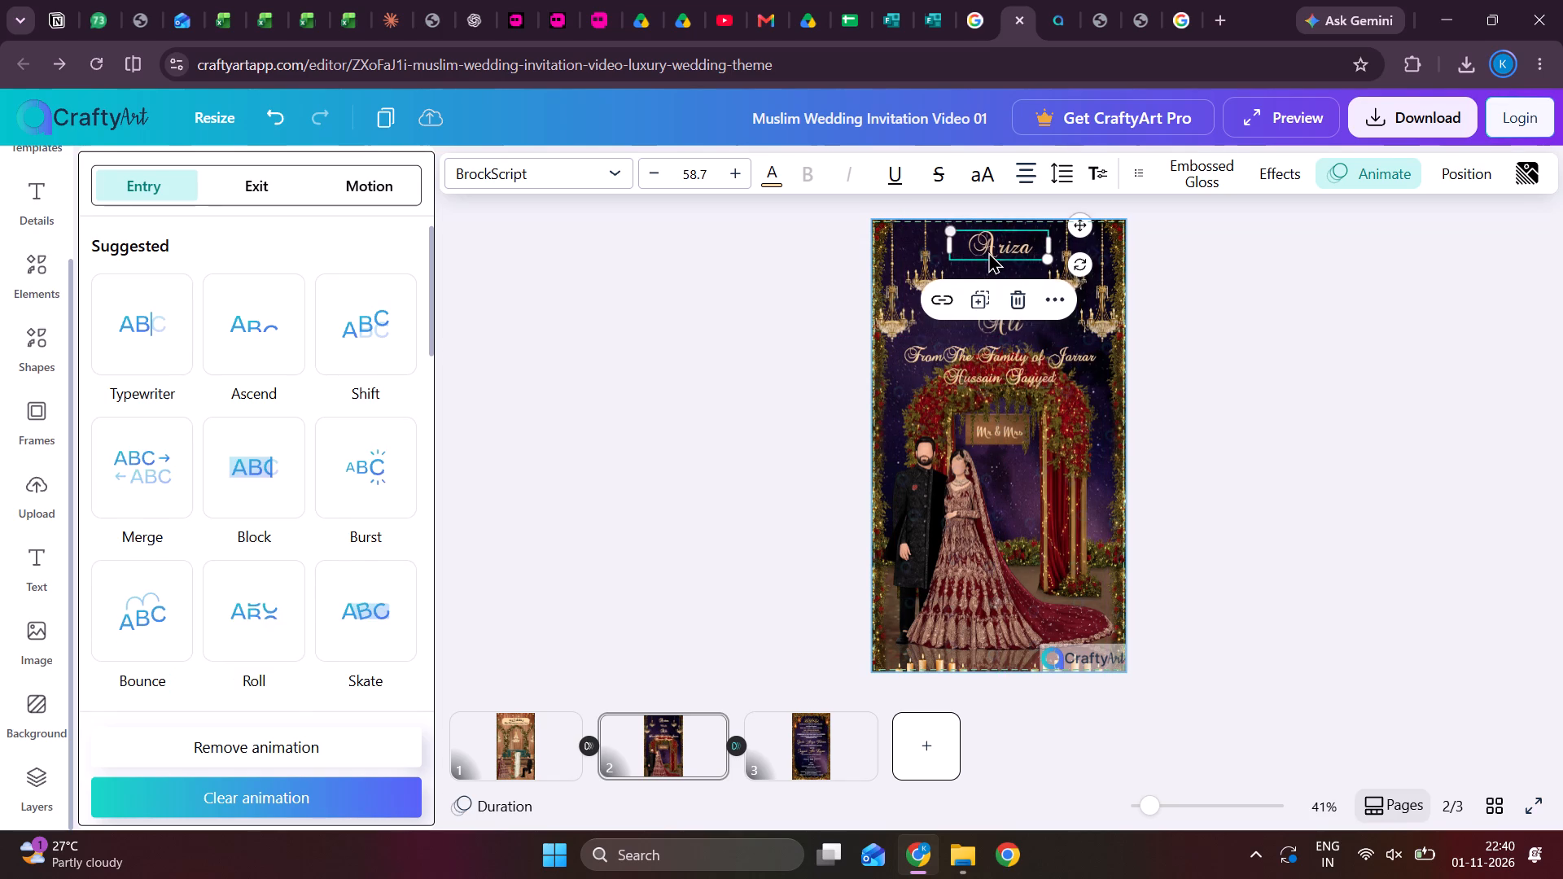
key("Up")
key("Up")
key("Up")
key("Up")
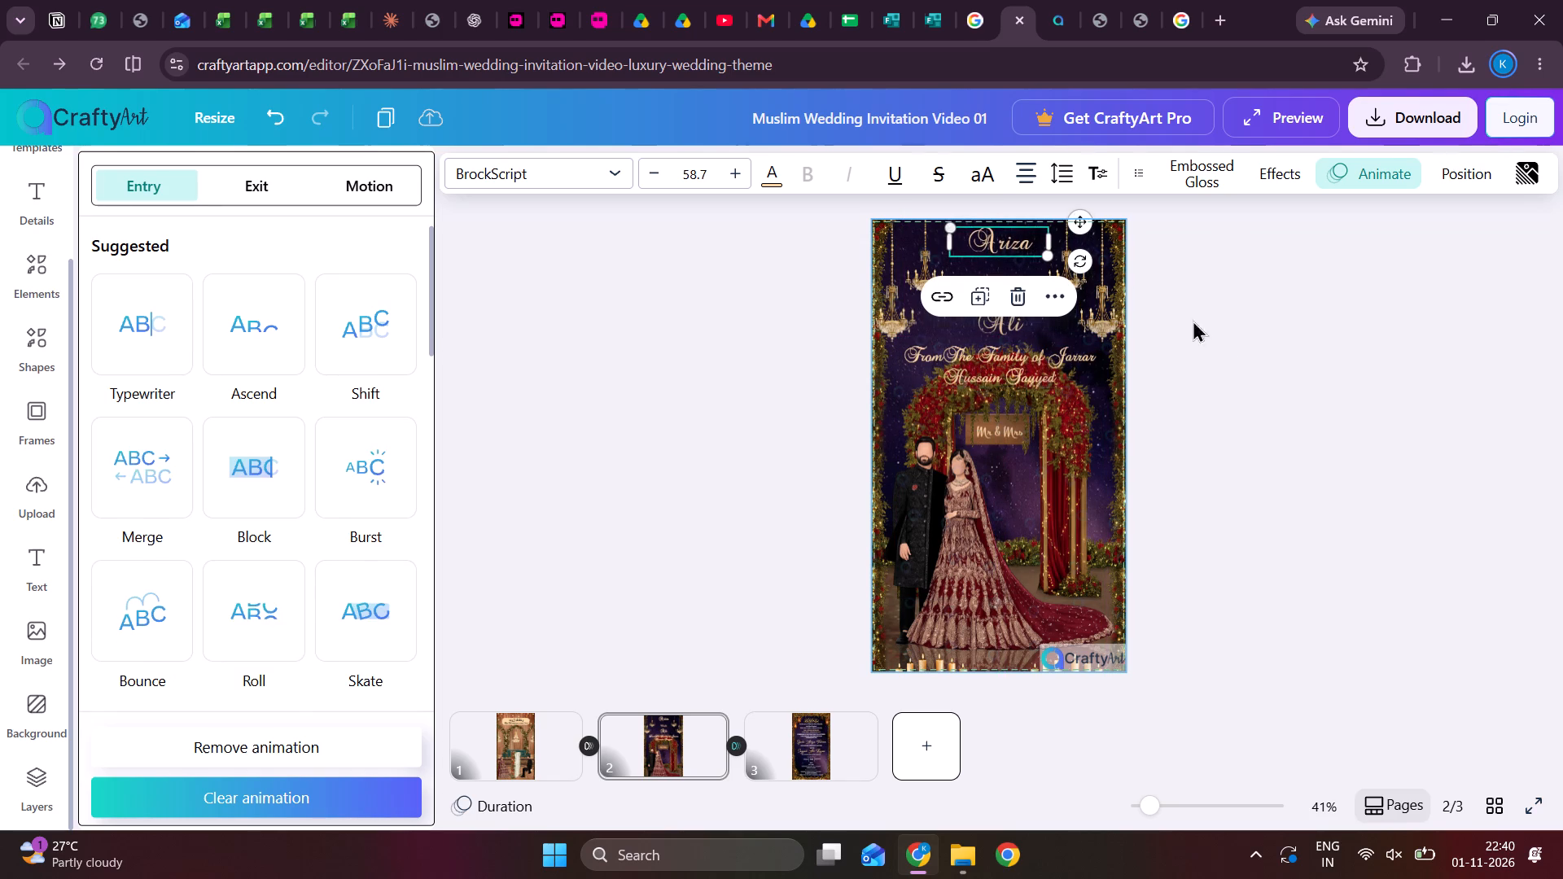
left_click(1233, 342)
Move "Weds" up to sit close beneath "Ariza".
left_click(833, 279)
key("Up")
key("Up")
key("Up")
key("Up")
key("Up")
key("Up")
key("Up")
key("Up")
key("Up")
key("Up")
key("Up")
key("Up")
key("Up")
key("Up")
key("Up")
key("Up")
key("Up")
key("Up")
key("Up")
key("Up")
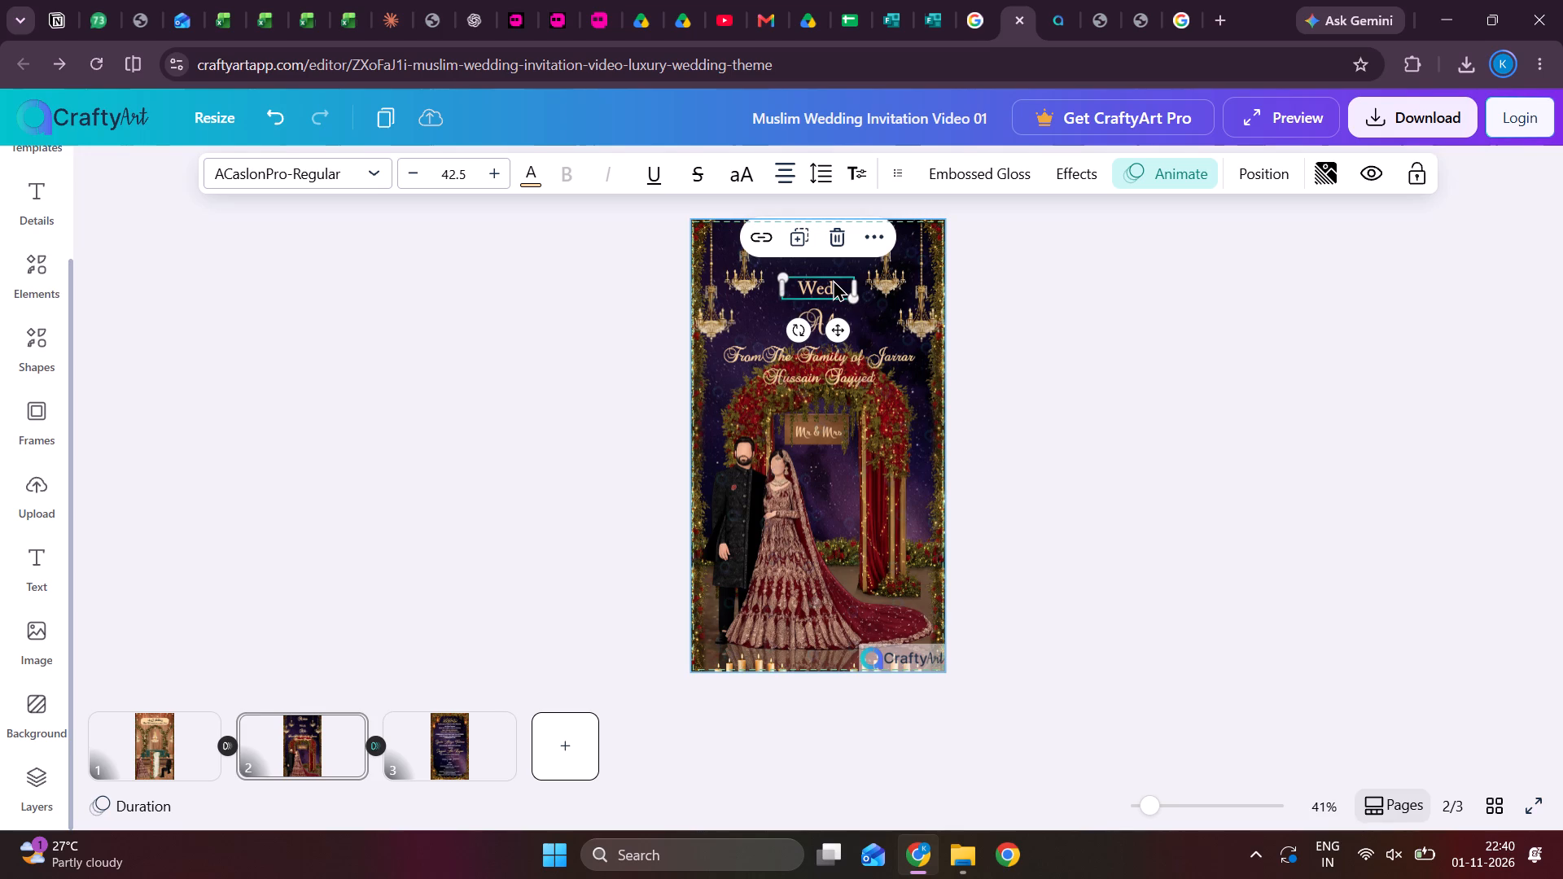
key("Up")
key("Up")
key("Up")
key("Up")
key("Up")
key("Up")
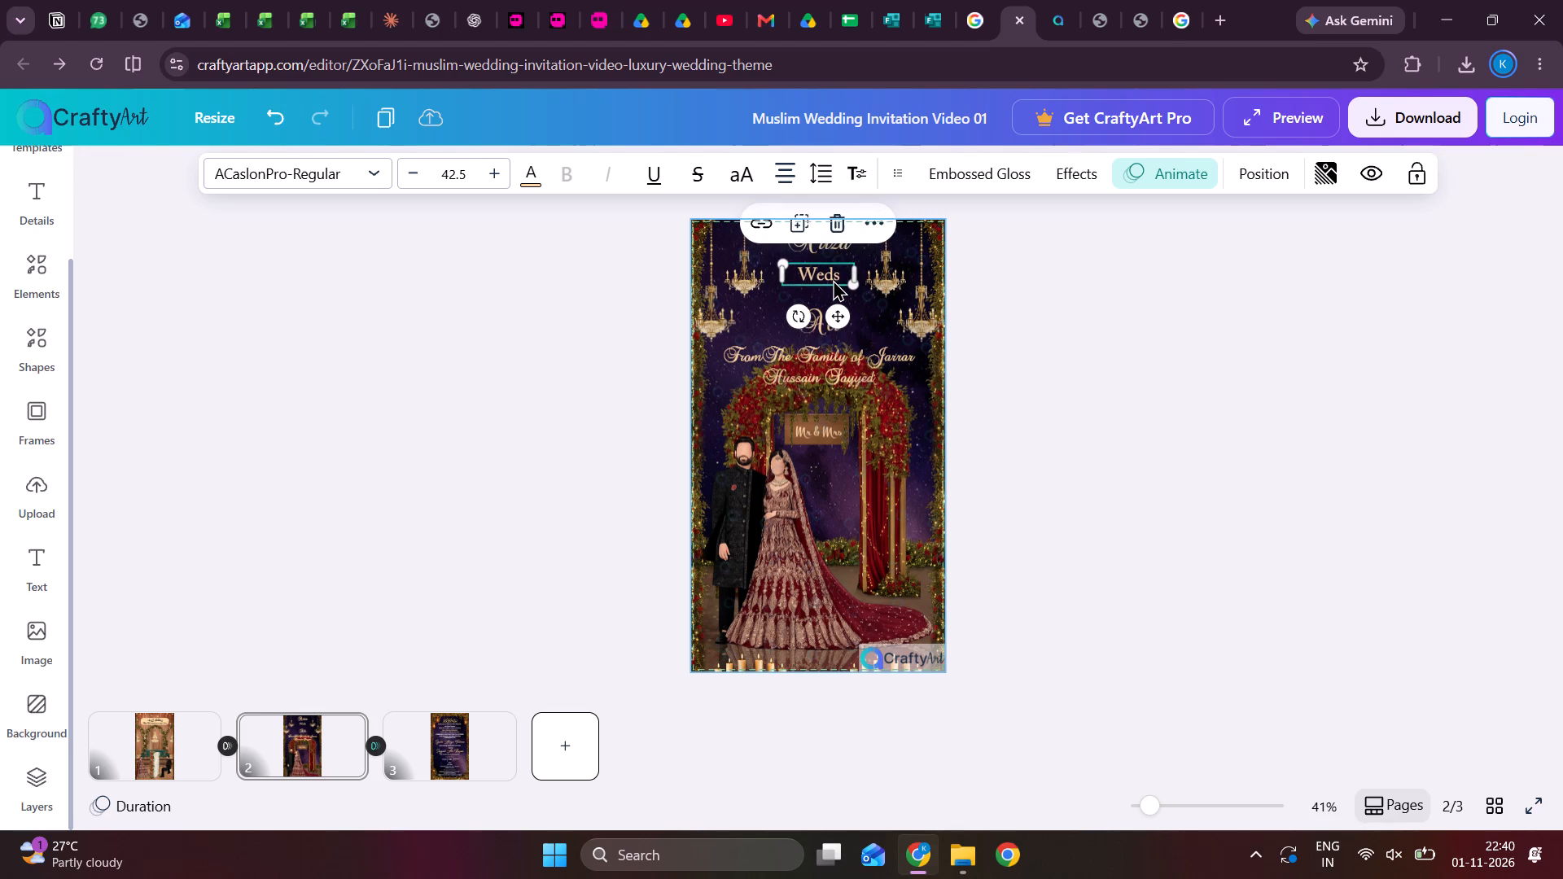
key("Up")
key("Up")
key("Up")
Move "Ali" up to sit close beneath "Weds", leaving more room above the family line.
left_click(823, 335)
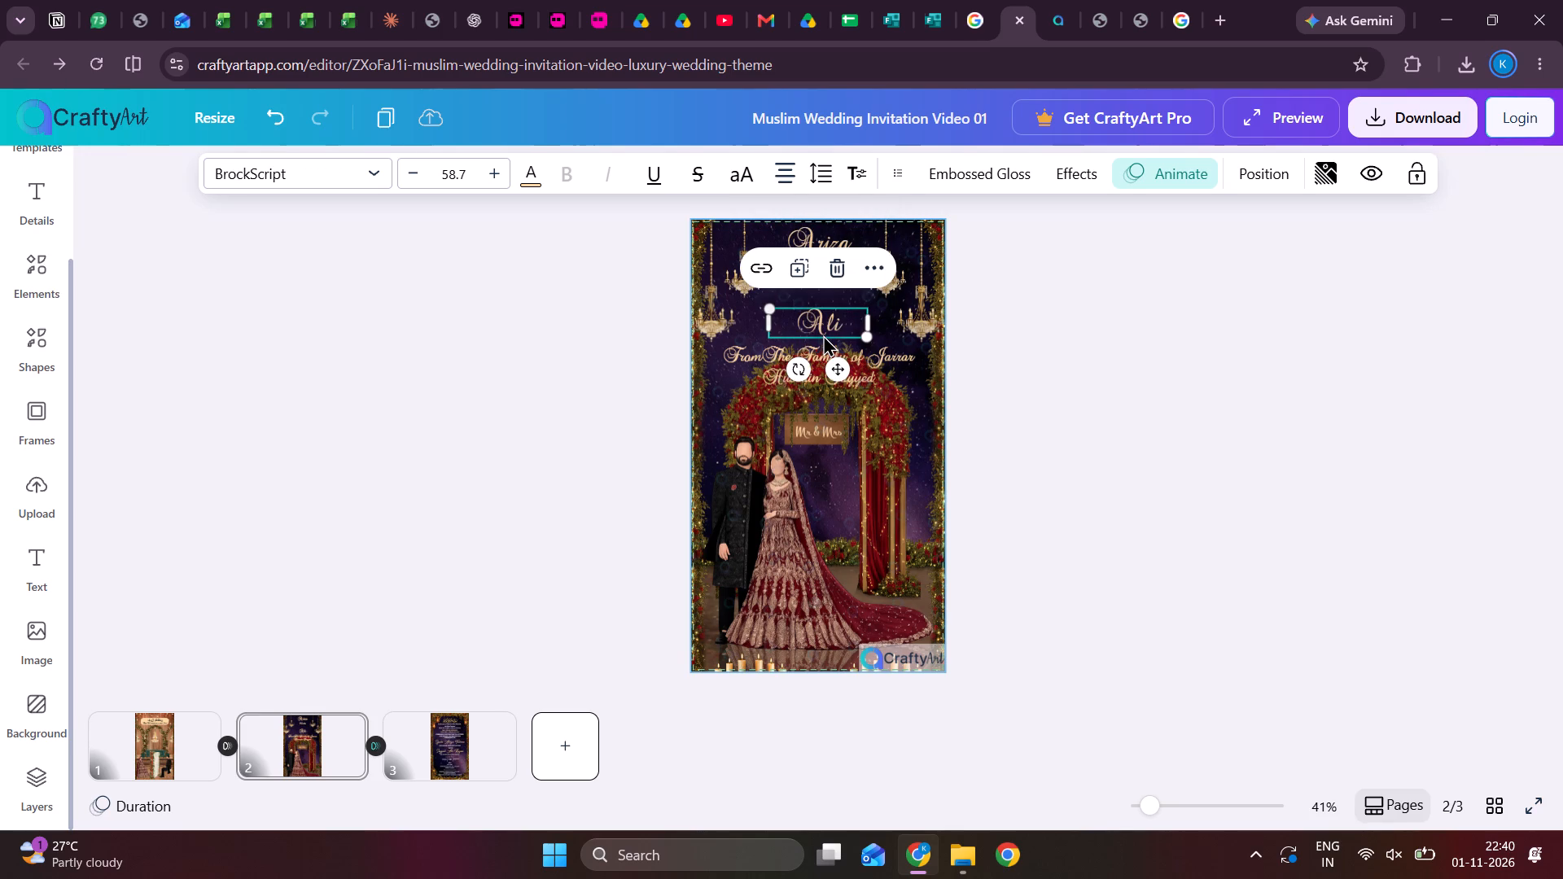
key("Up")
key("Down")
key("Up")
key("Up")
key("Up")
key("Up")
key("Up")
key("Up")
key("Up")
key("Up")
key("Up")
key("Up")
key("Up")
key("Up")
key("Up")
key("Up")
key("Up")
key("Up")
key("Up")
key("Up")
key("Up")
key("Up")
key("Down")
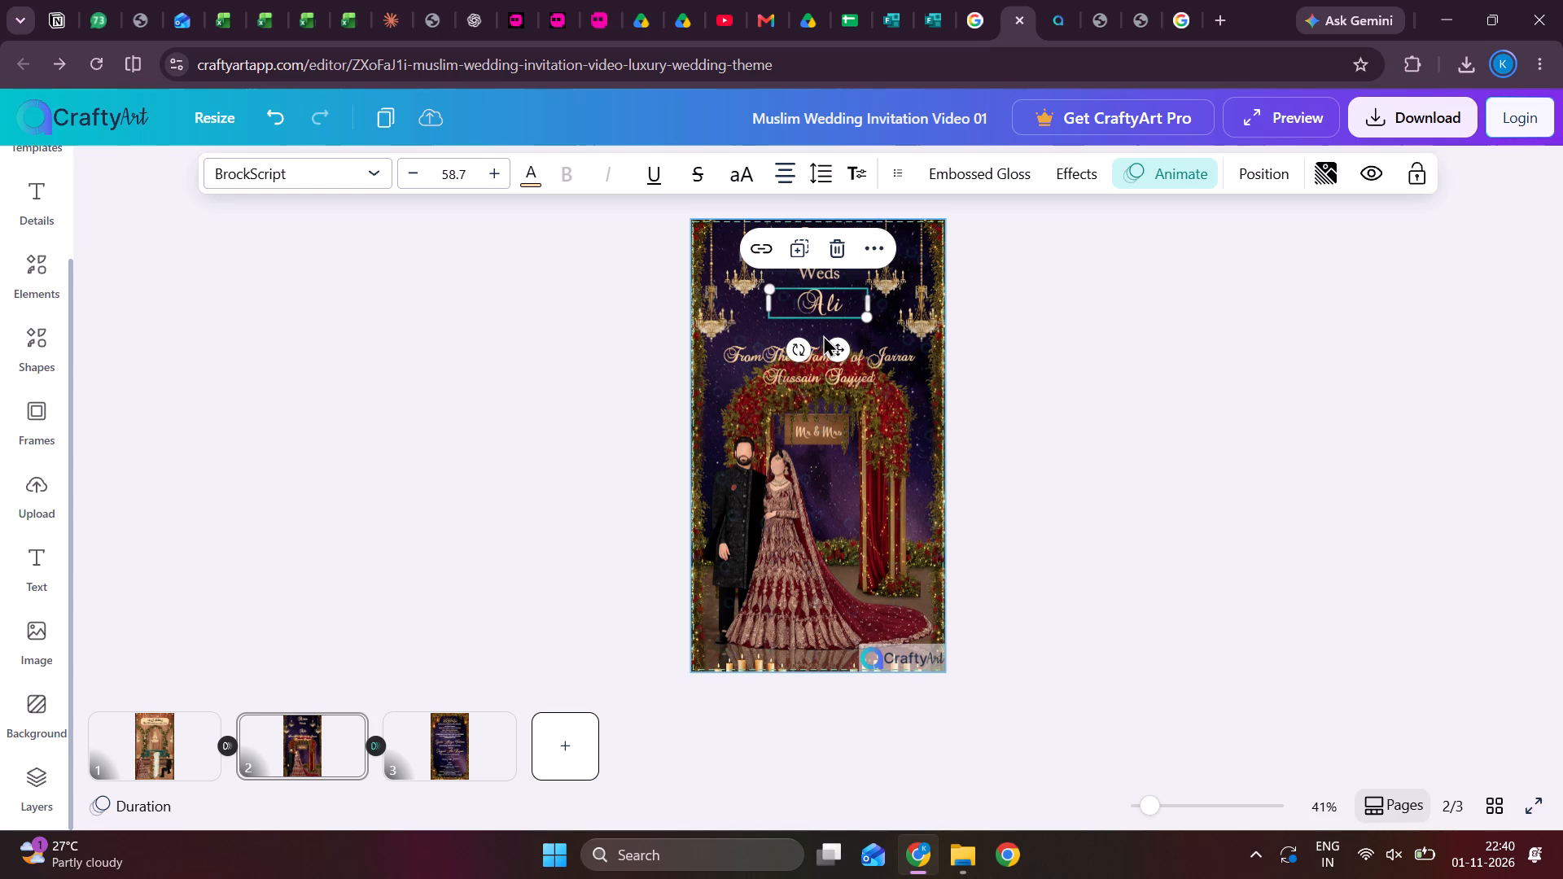
left_click(1027, 443)
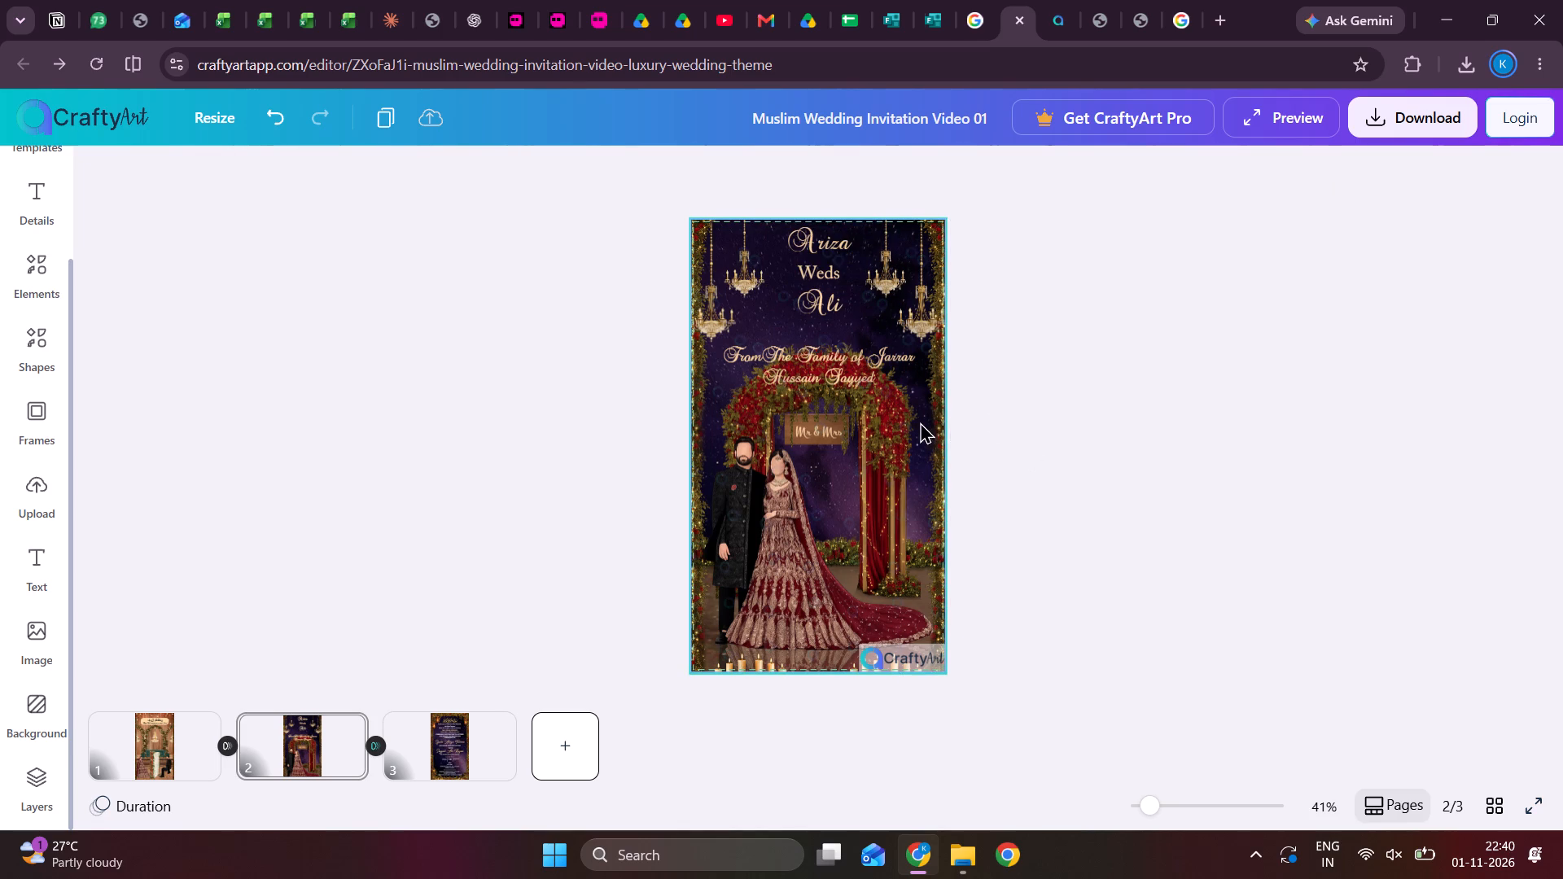
Even out the spacing of the stacked names by nudging "Ariza" and "Ali" slightly down.
left_click(820, 238)
key("Down")
key("Down")
key("Down")
key("Down")
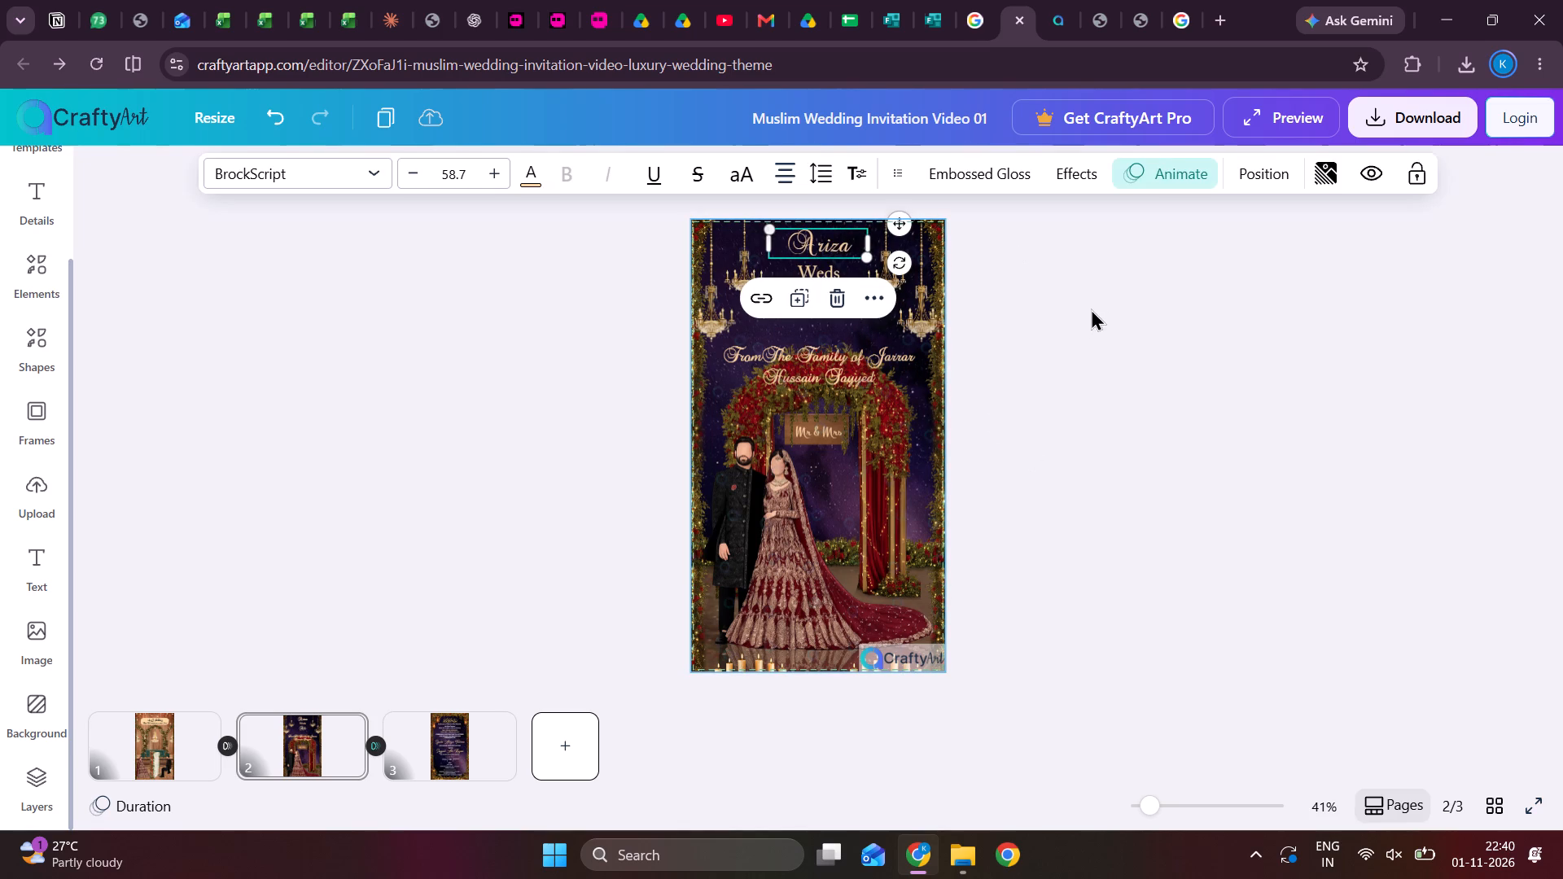
left_click(1091, 321)
left_click(832, 270)
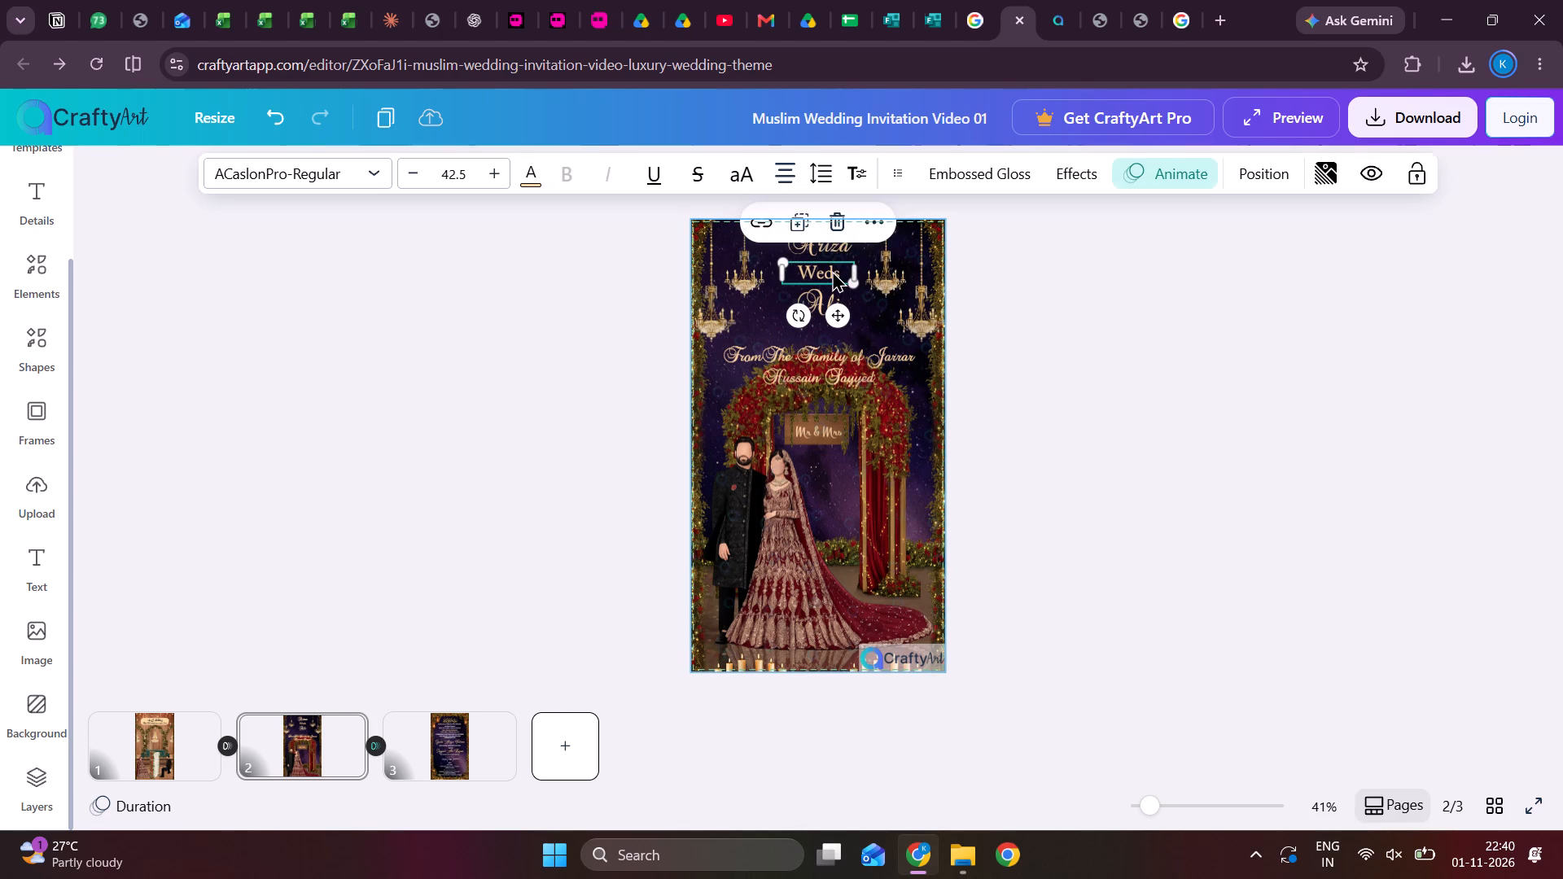
left_click(821, 299)
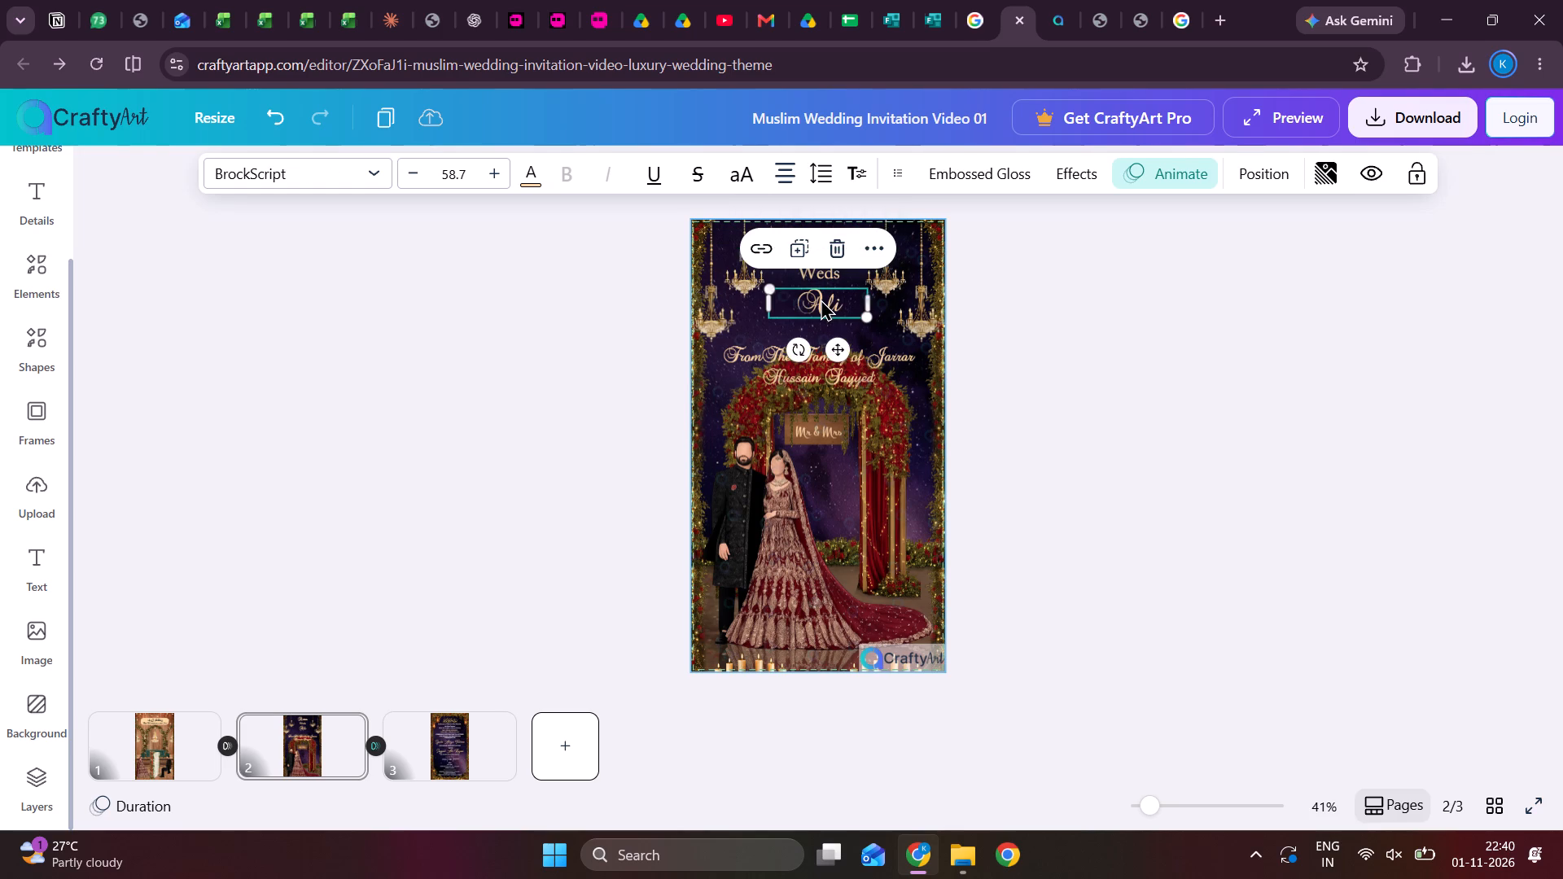
key("Down")
left_click(1027, 324)
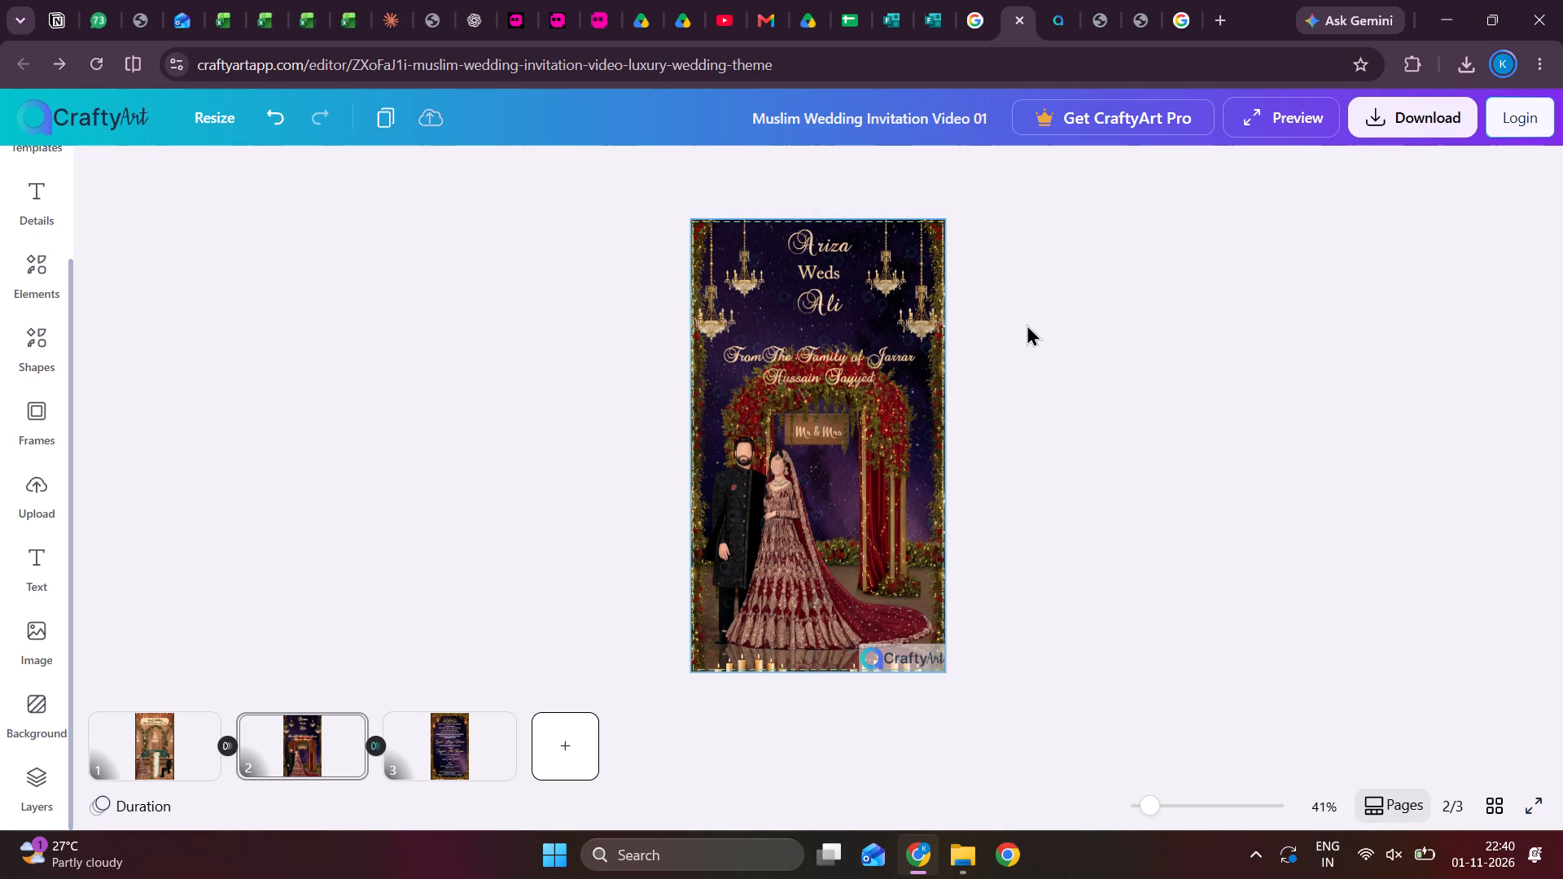
Move the two-line family line up to sit directly below "Ali", clear of the flower arch.
left_click(850, 358)
key("Up")
key("Up")
key("Up")
key("Up")
key("Up")
key("Up")
key("Up")
key("Up")
key("Up")
key("Up")
key("Up")
key("Up")
key("Up")
key("Up")
key("Up")
key("Up")
key("Up")
key("Up")
key("Up")
key("Up")
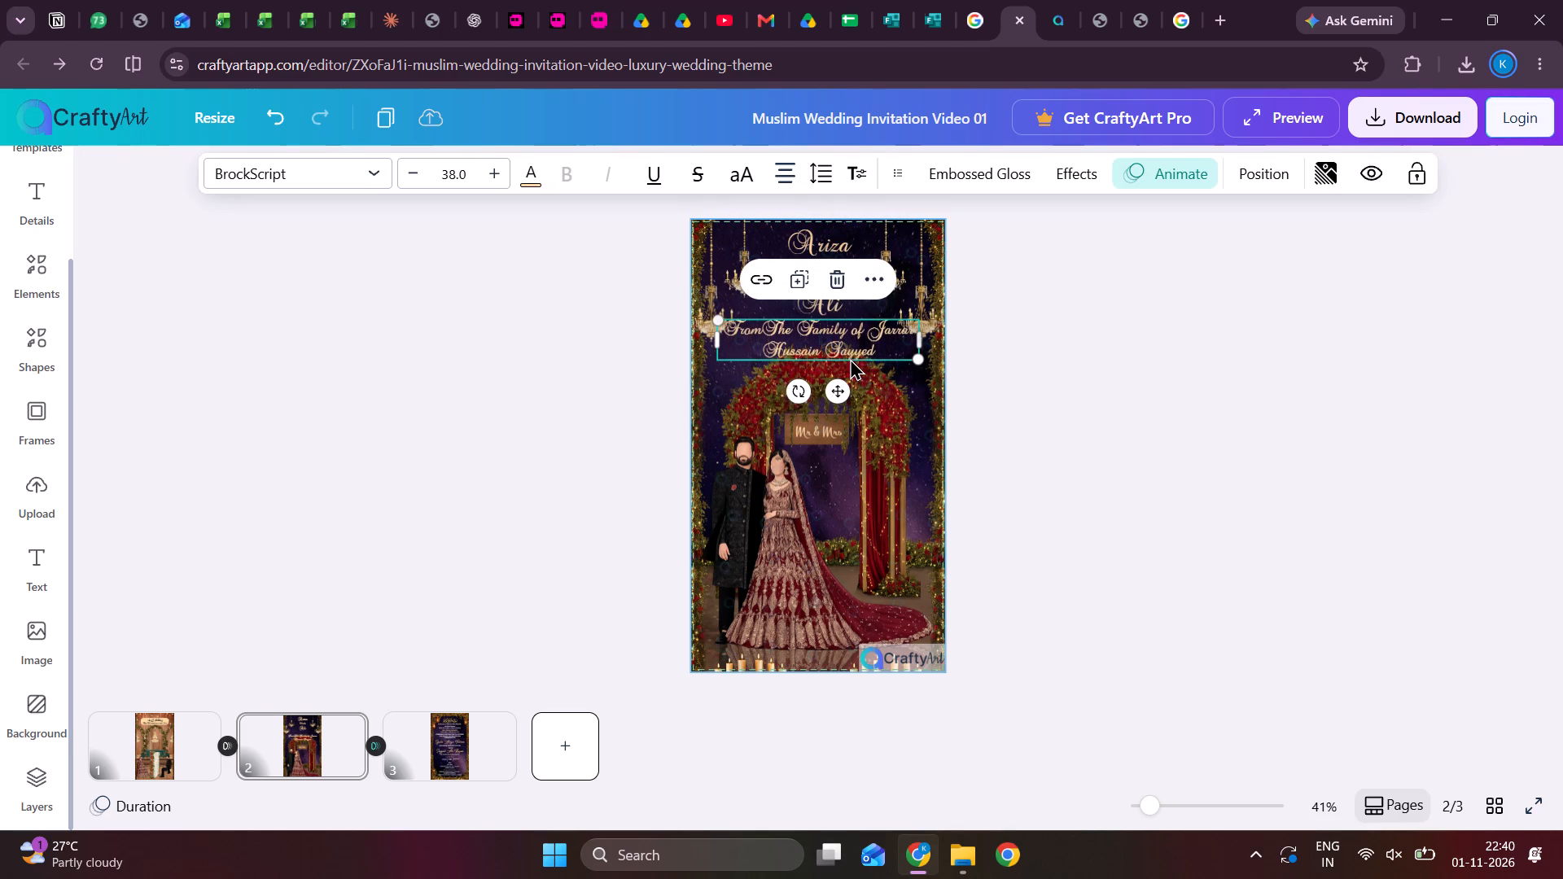
key("Down")
key("Down")
key("Down")
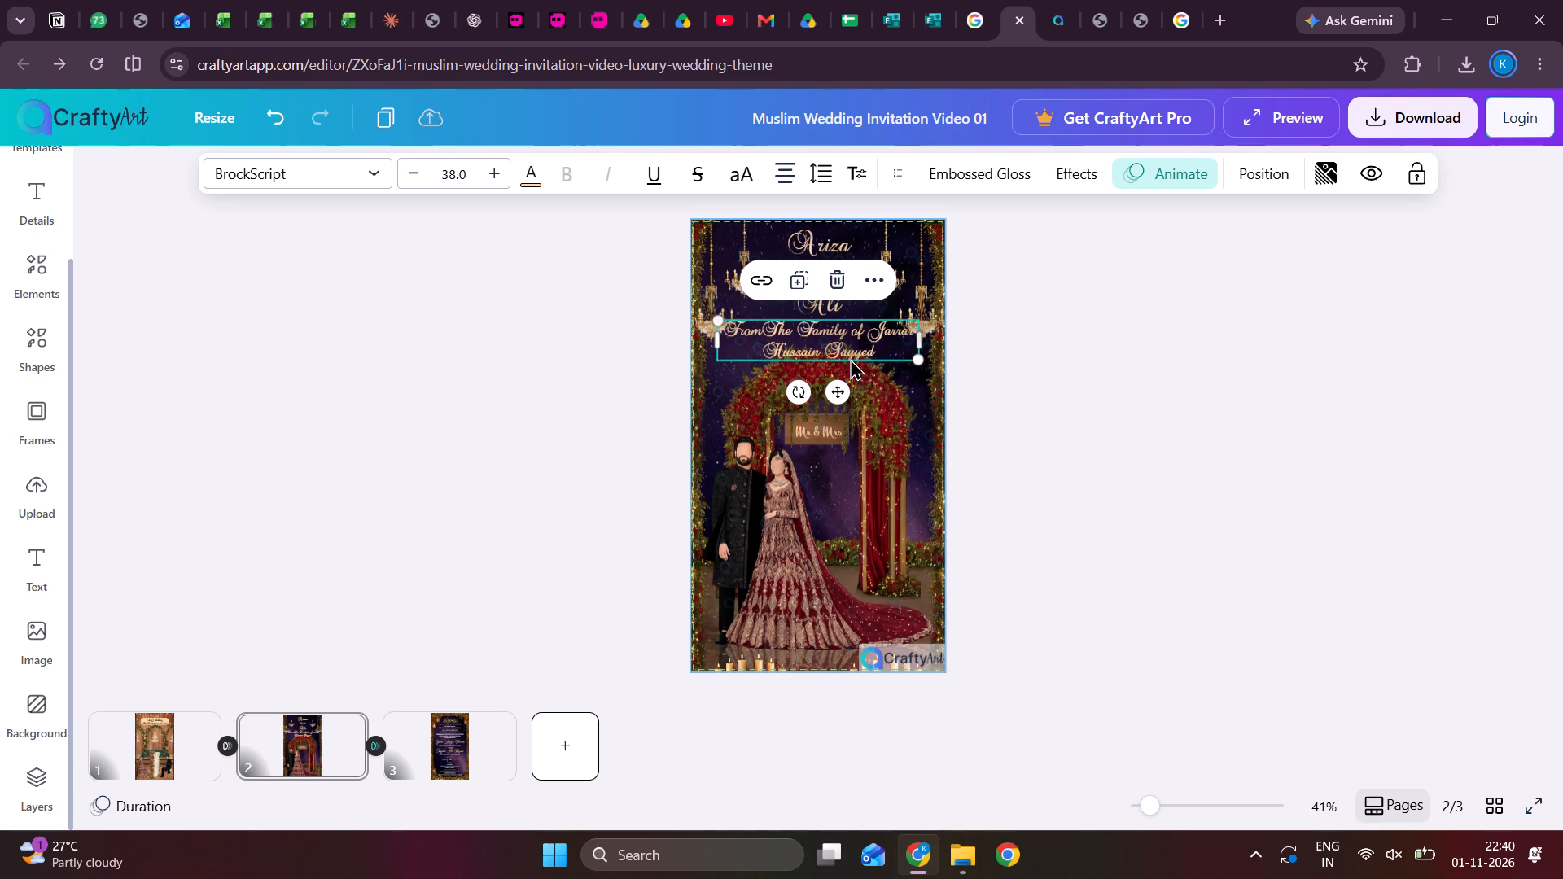
left_click(1073, 505)
Reduce the family line's font size to 35 and centre it horizontally on the page.
left_click(830, 341)
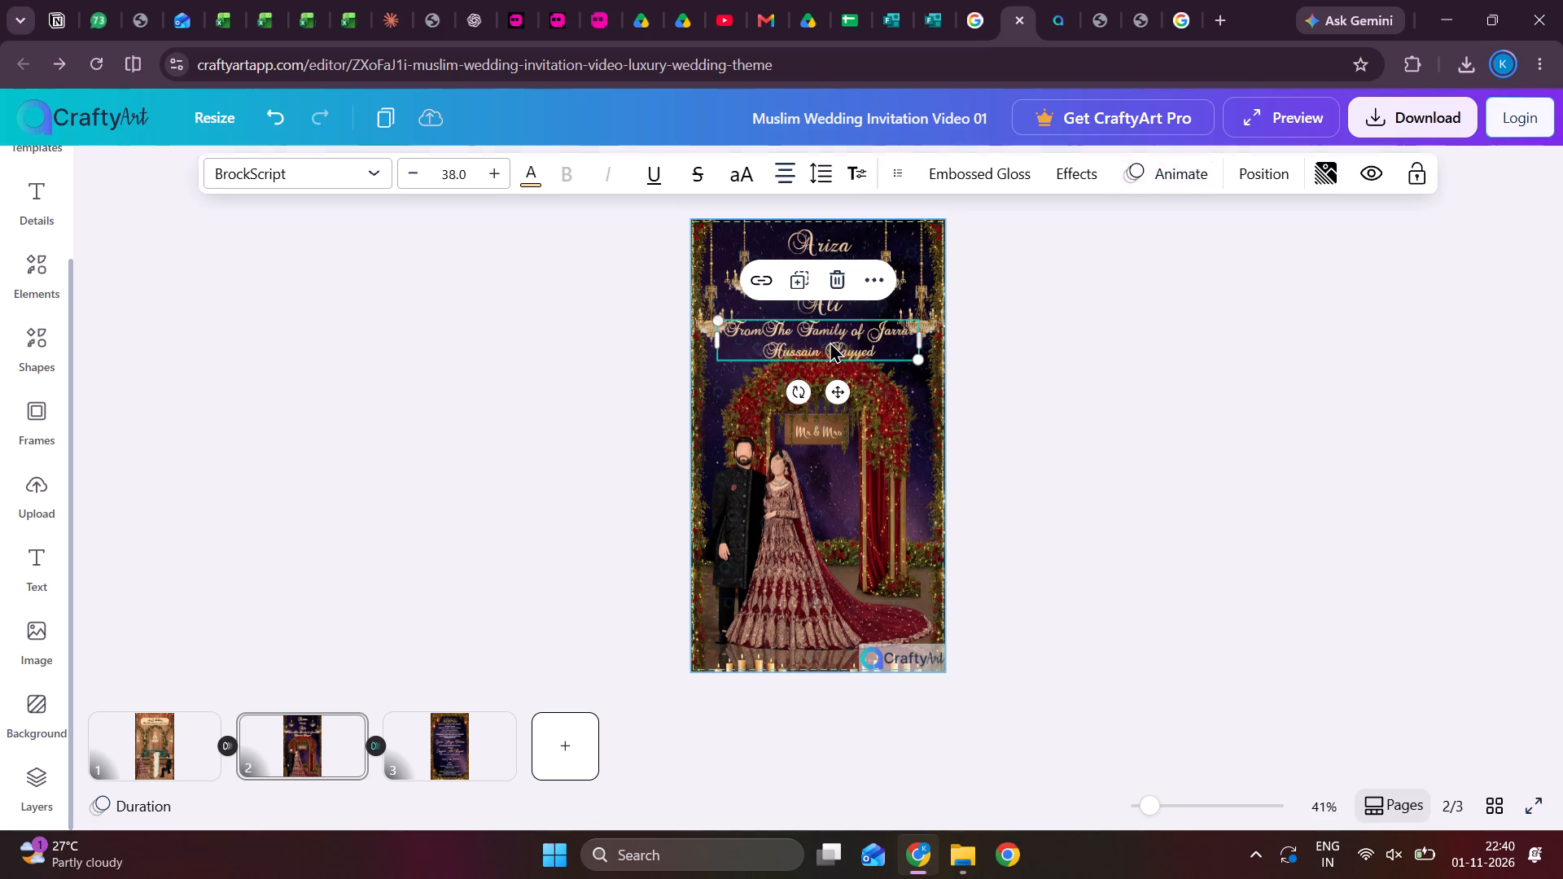
triple_click(414, 180)
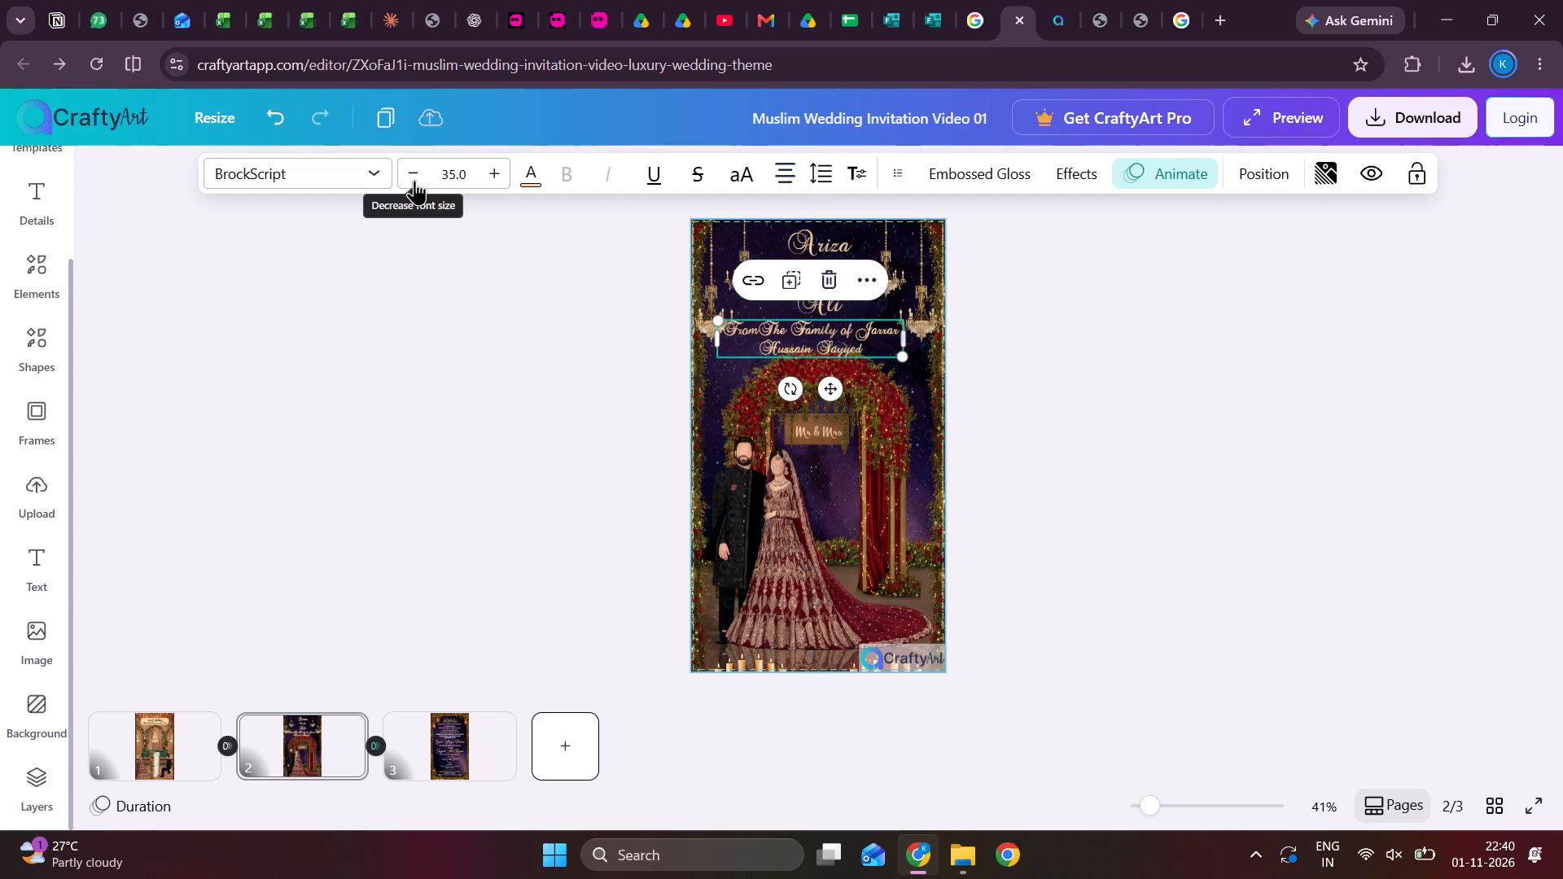
left_click(1251, 175)
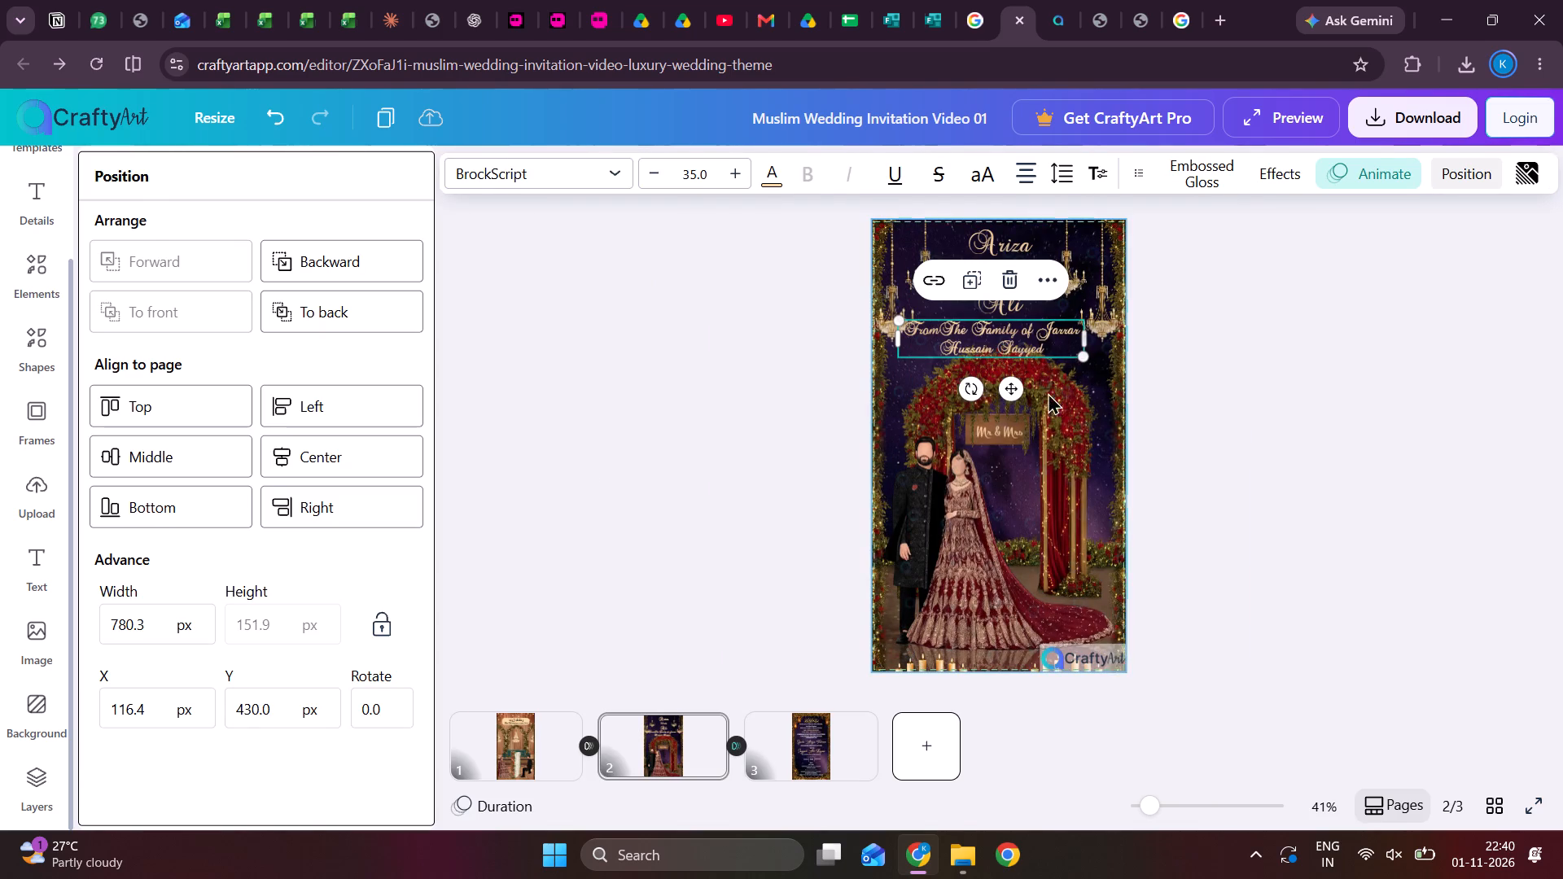
left_click(307, 469)
left_click(646, 438)
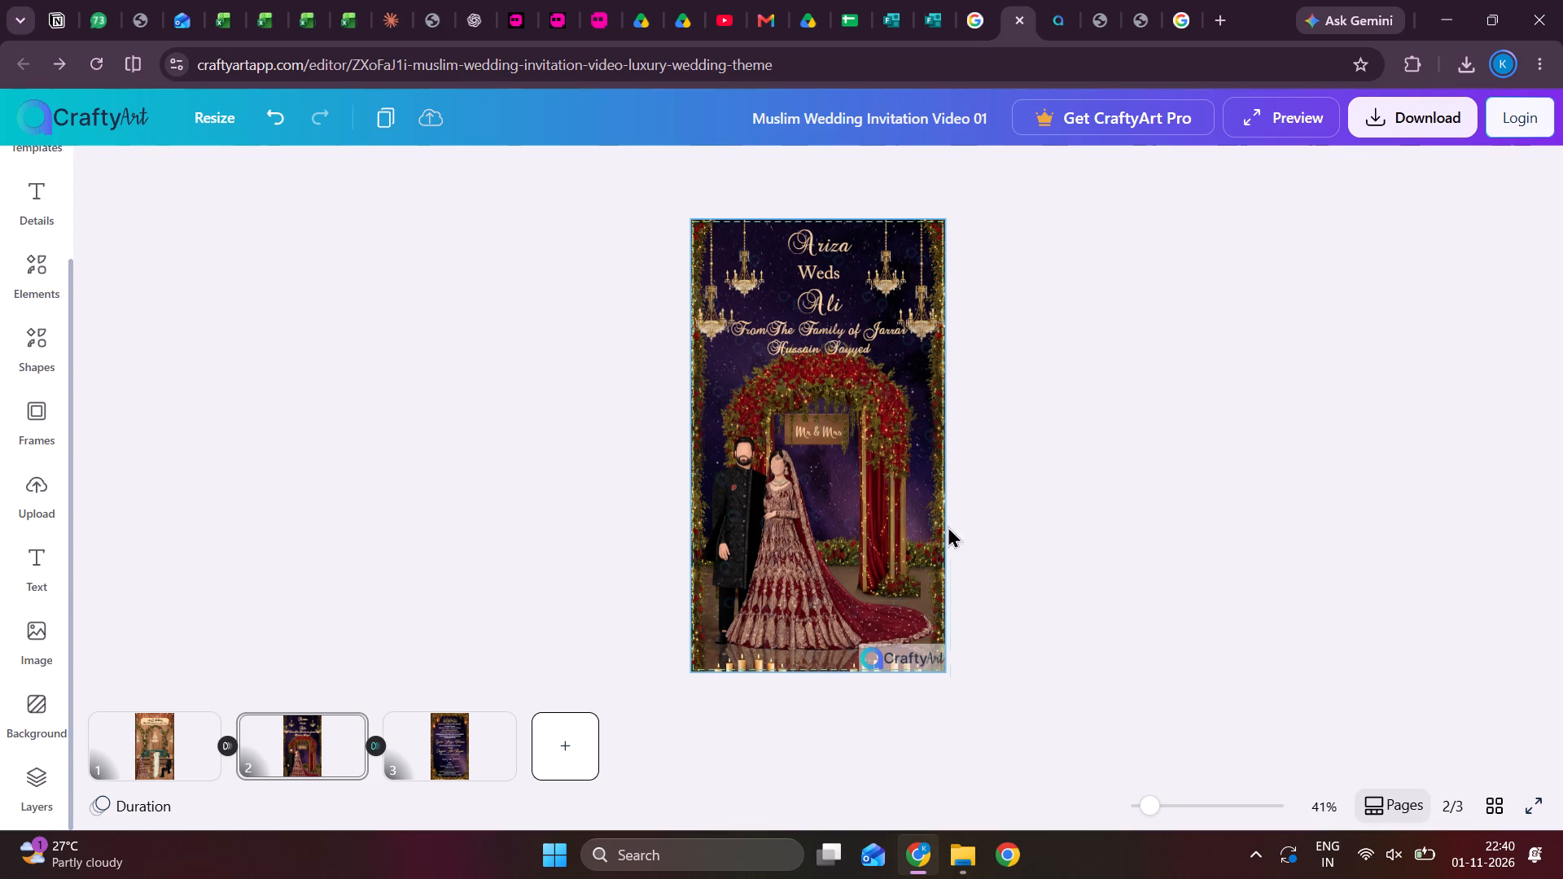
Look over pages 1, 2 and 3 of the invitation to check their layouts.
left_click(171, 743)
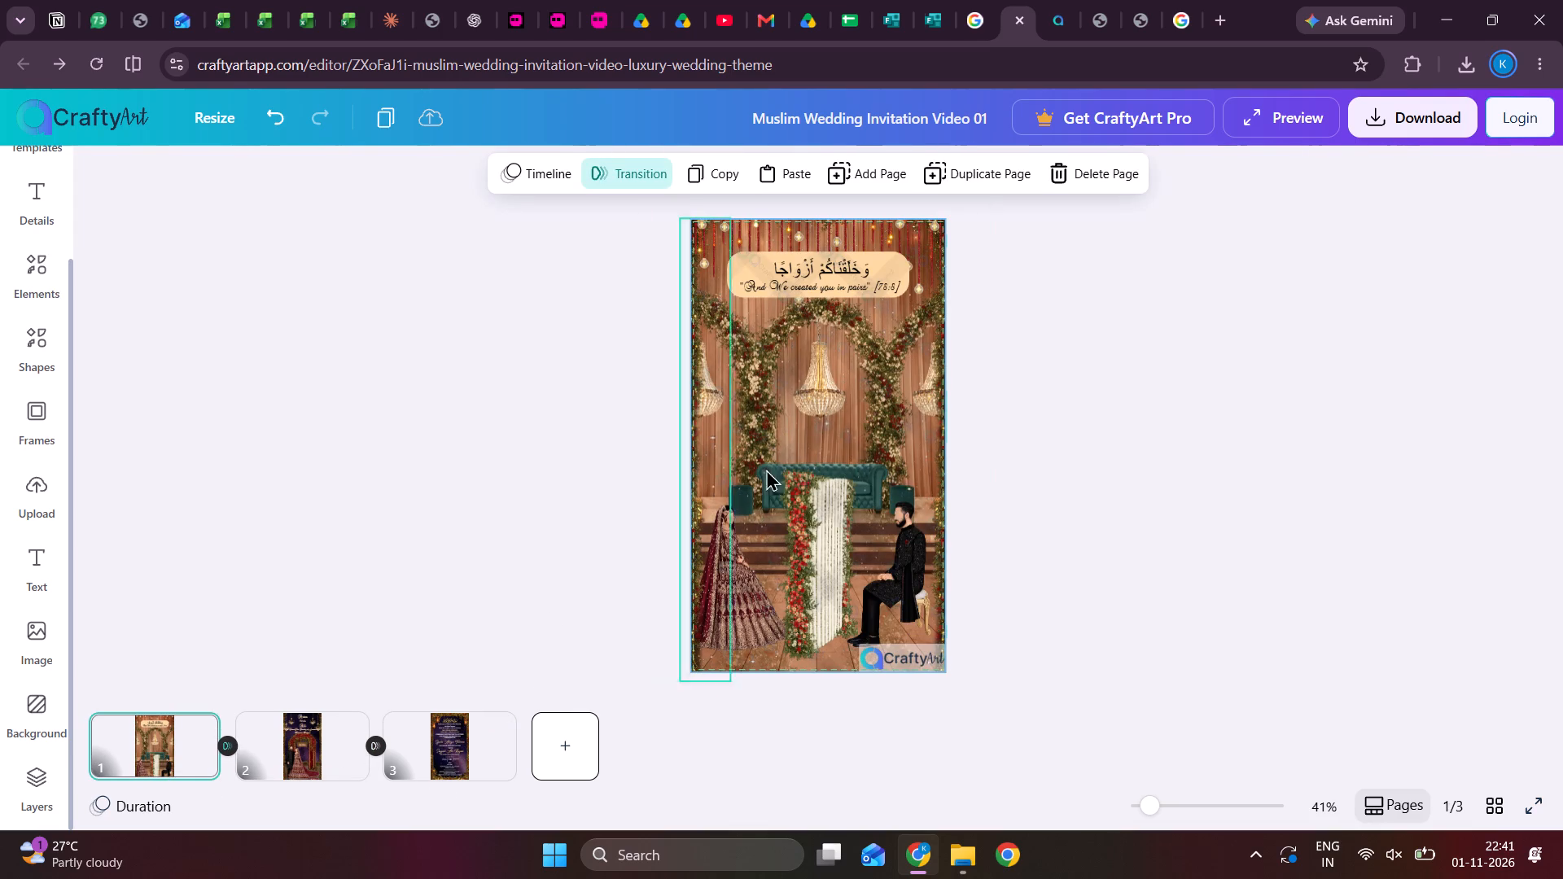
left_click(313, 759)
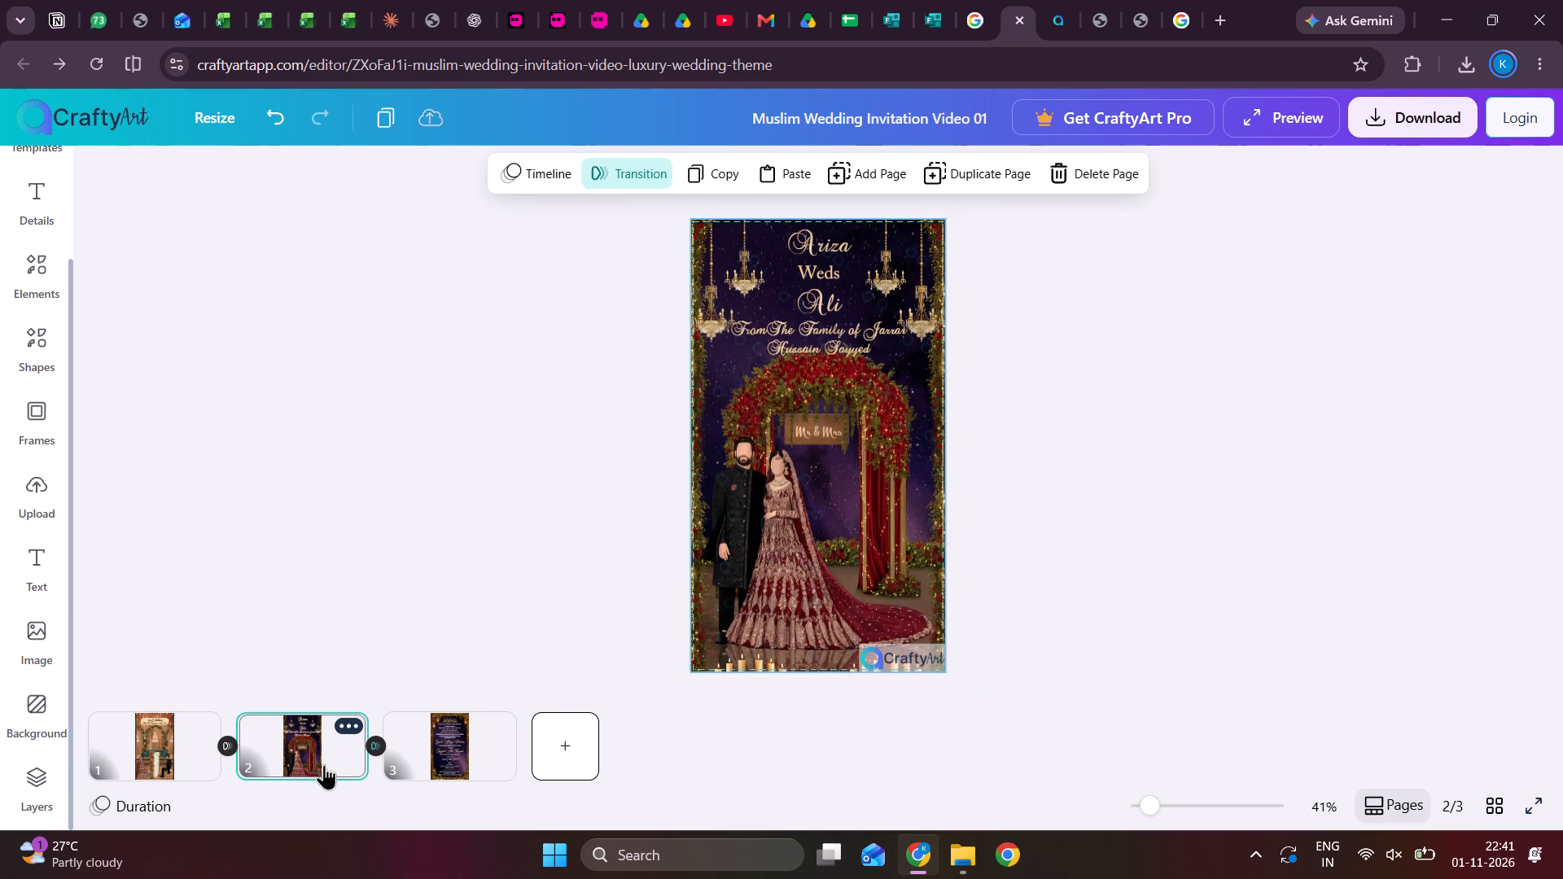
left_click(439, 751)
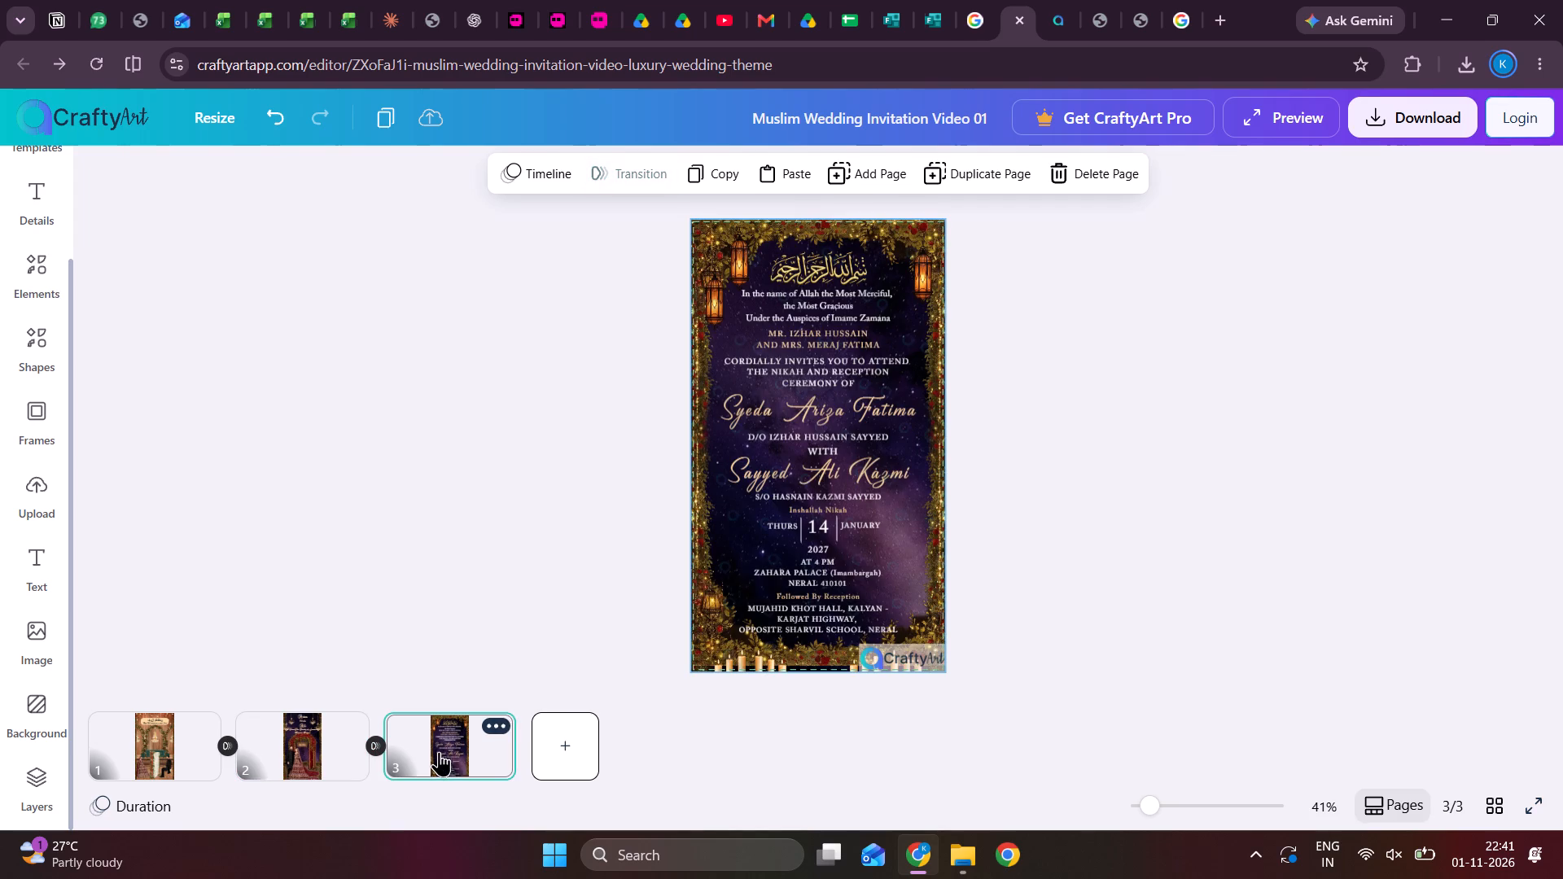
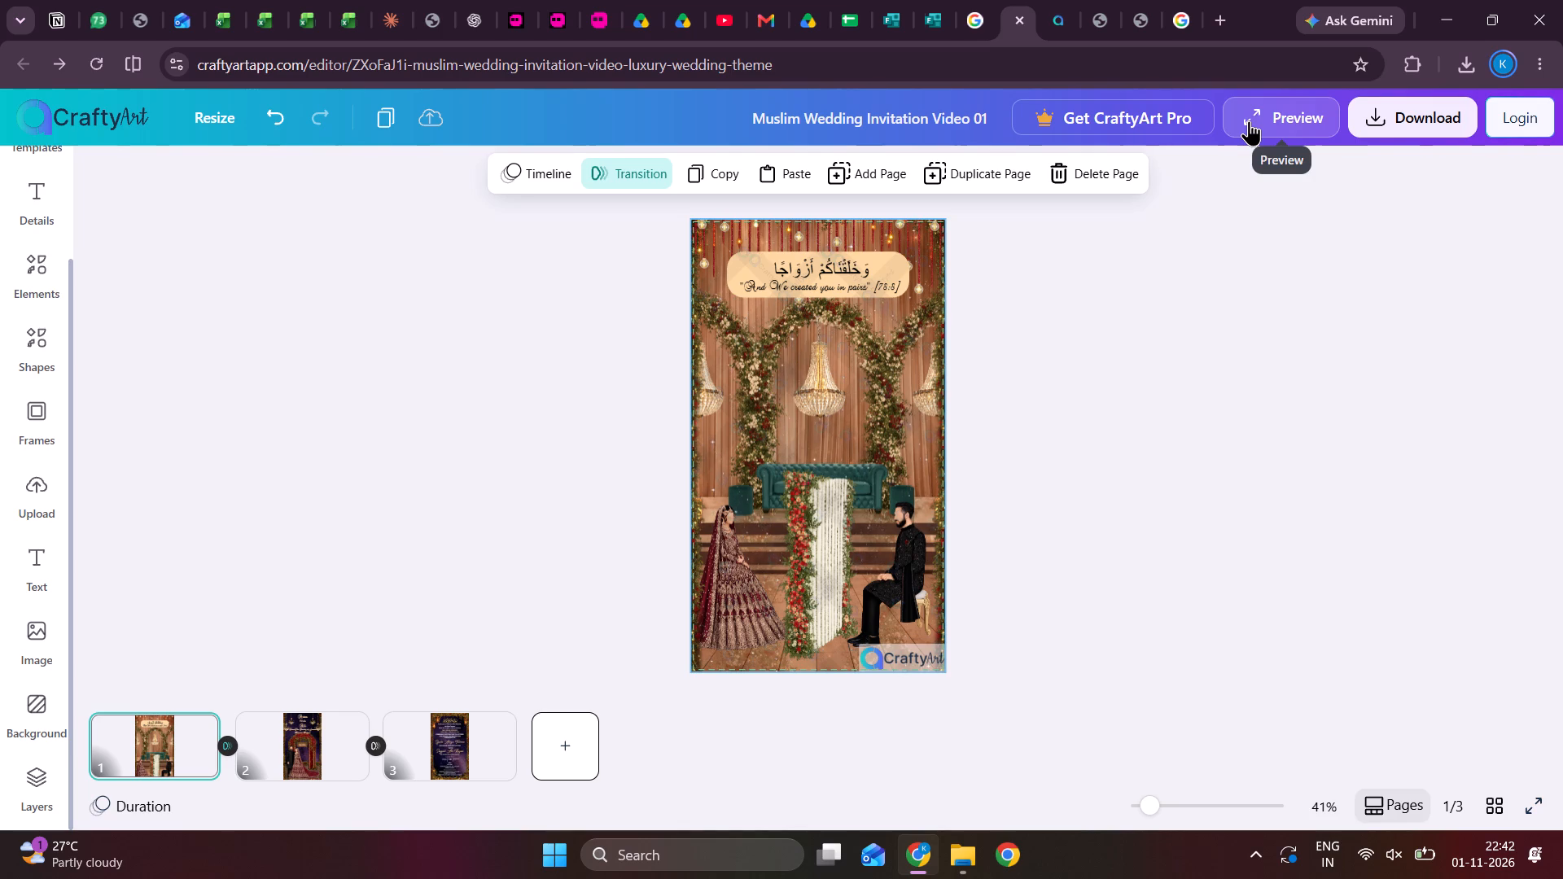
Preview the opening of the invitation video to check the page 1 banner and animation, then return to the editor.
left_click(1249, 120)
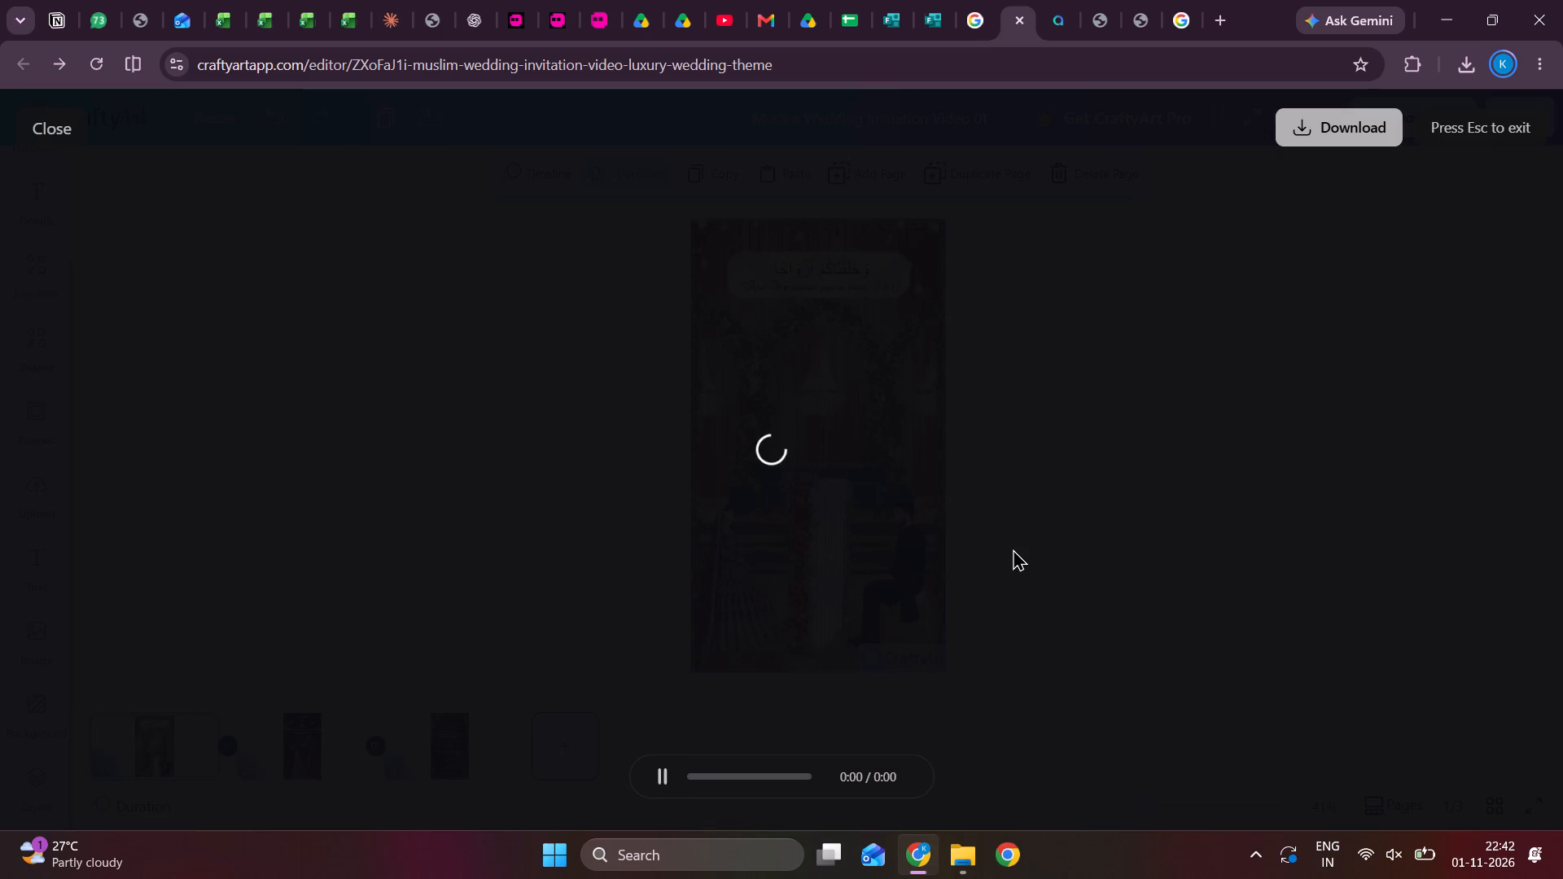
left_click(668, 781)
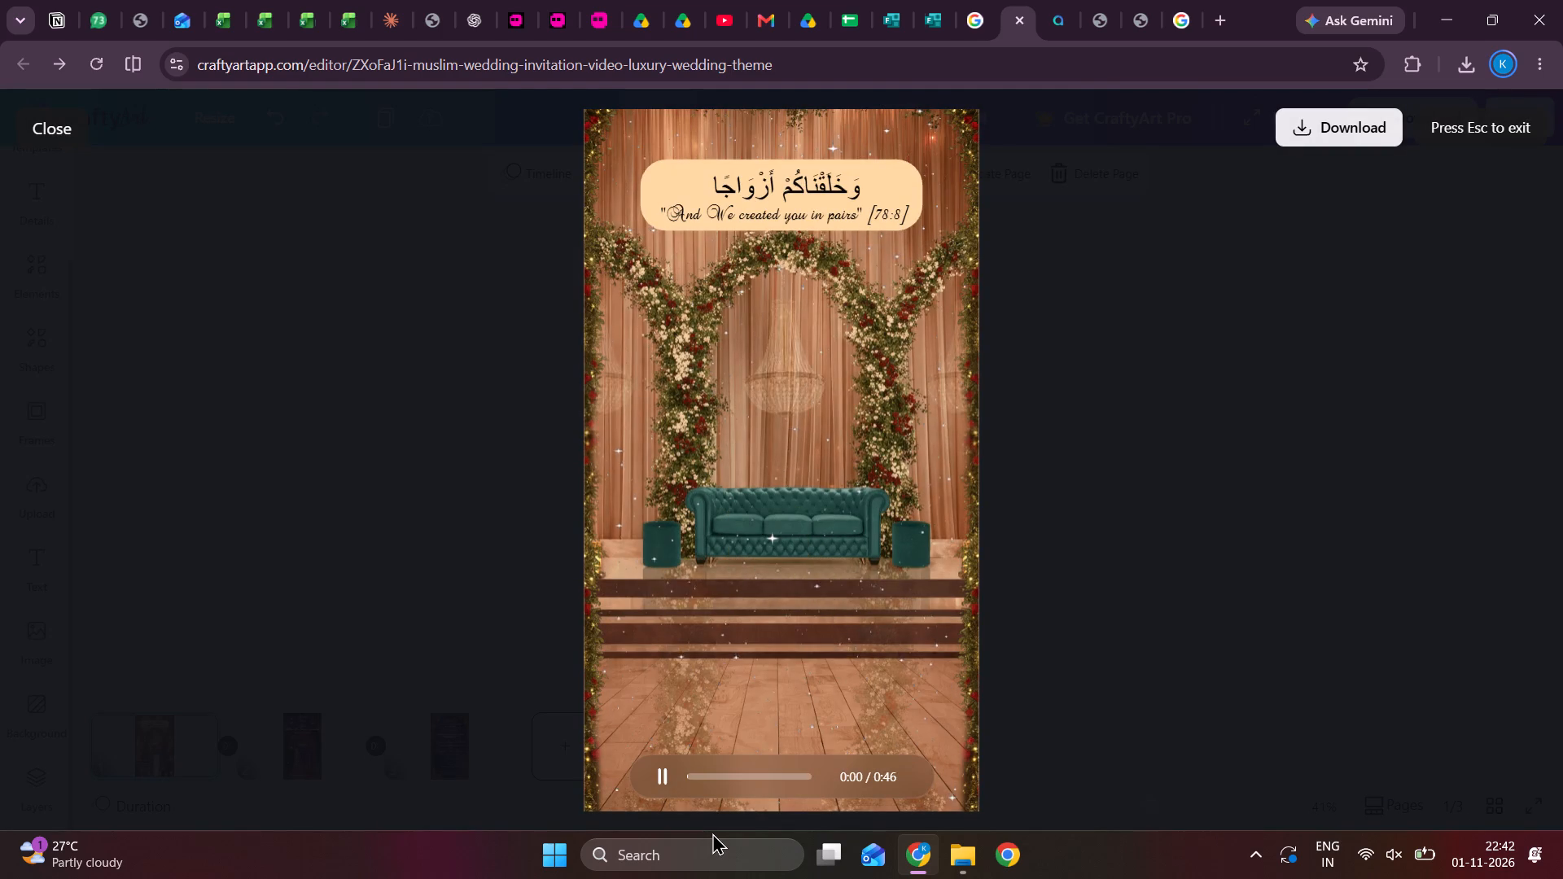
left_click(663, 785)
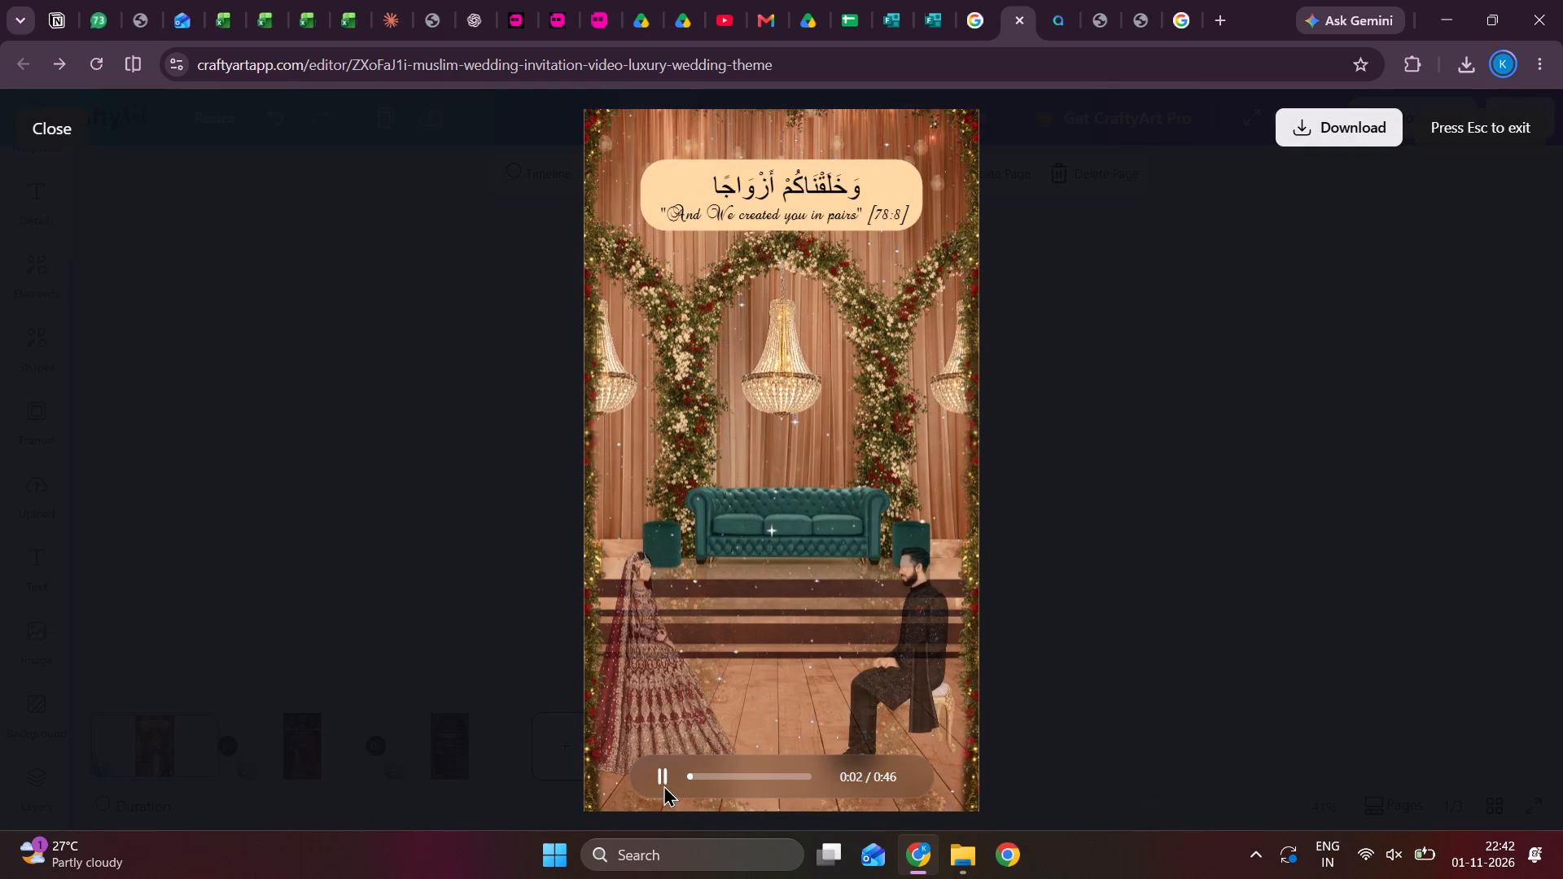
left_click(657, 767)
left_click(1059, 685)
key("Escape")
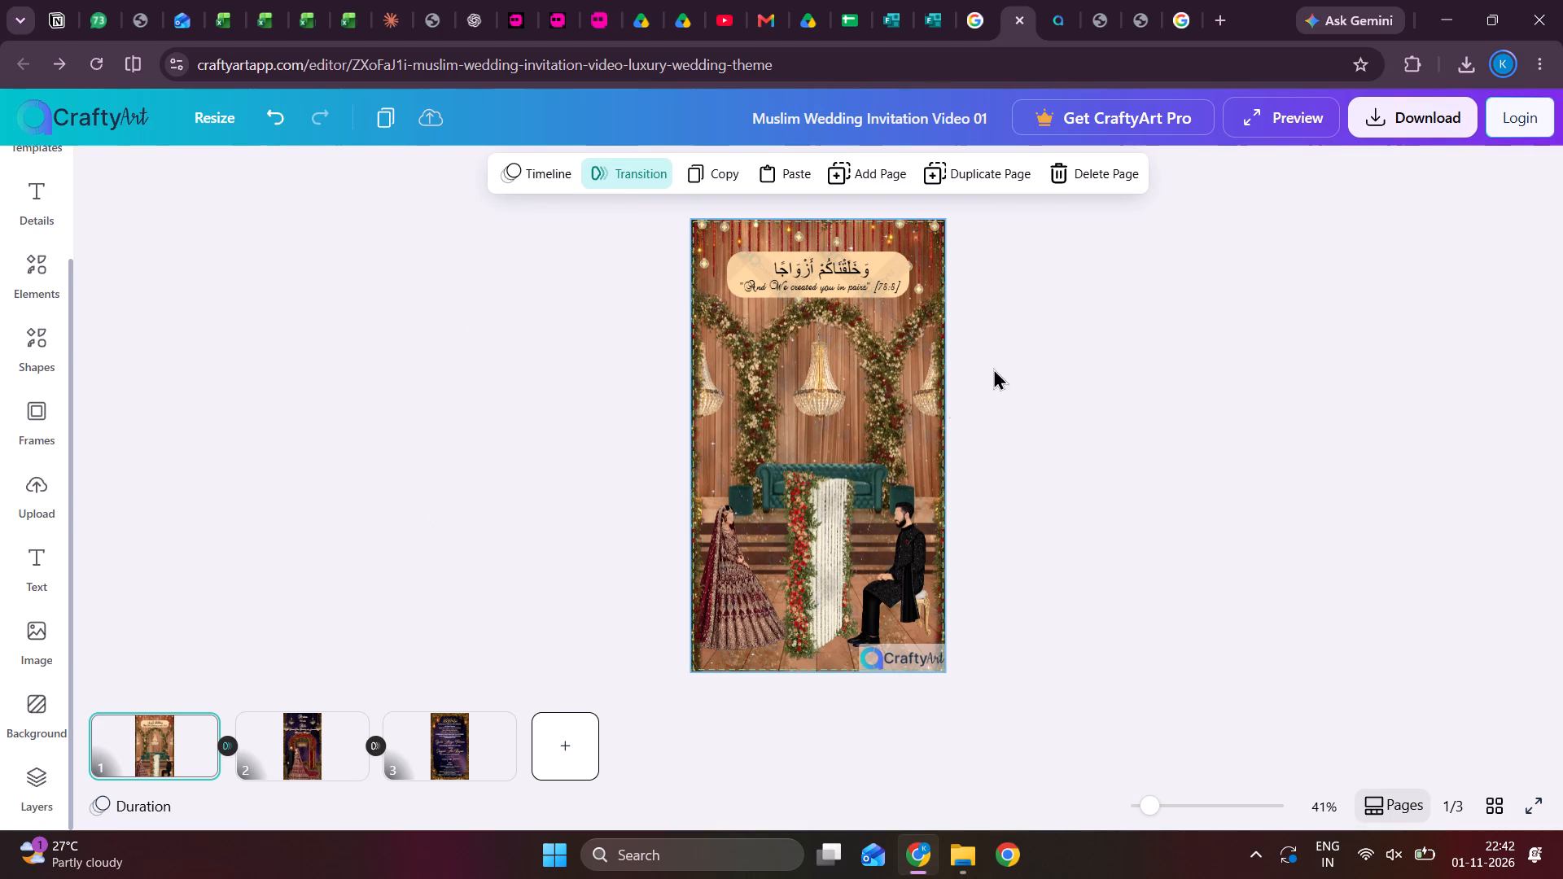
Examine the layer lists of pages 1 and 2 to see which elements each page contains.
left_click(158, 763)
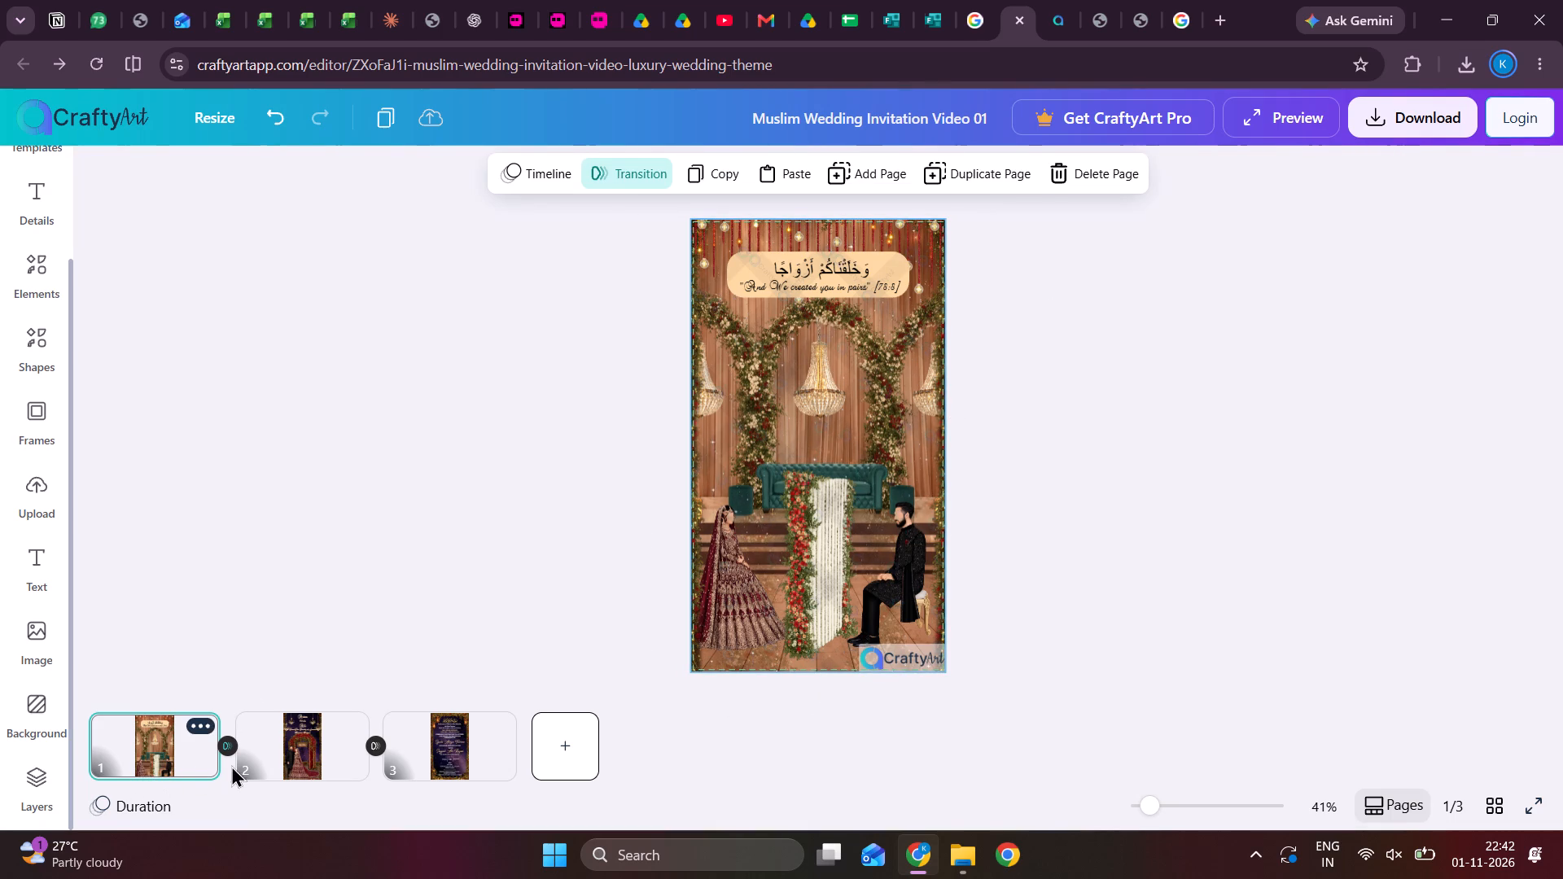
scroll(37, 594, "down", 4)
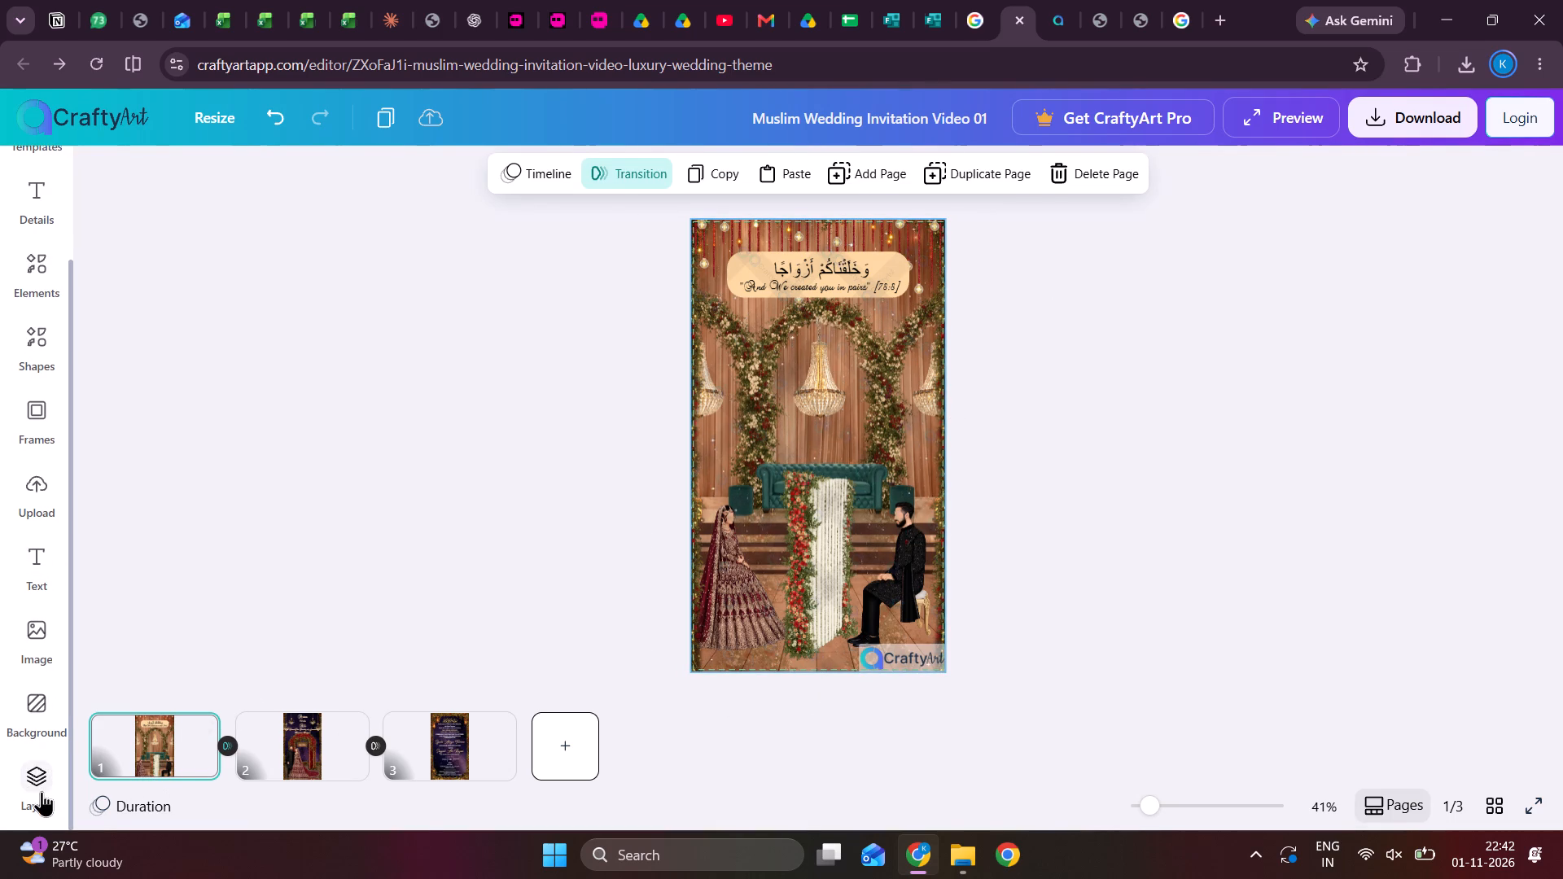
left_click(42, 790)
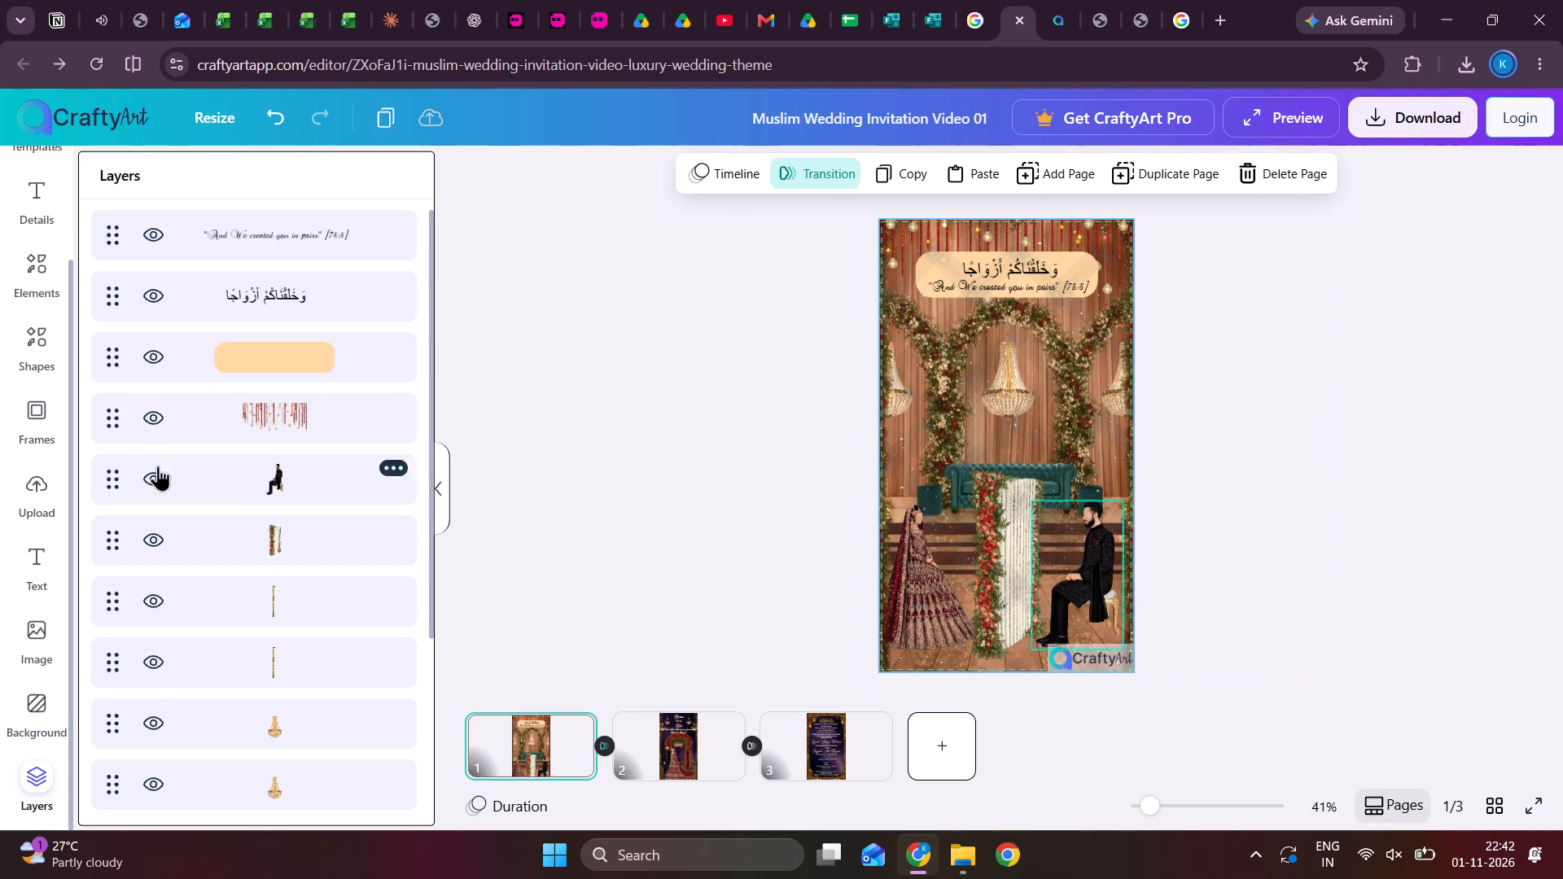
left_click(676, 740)
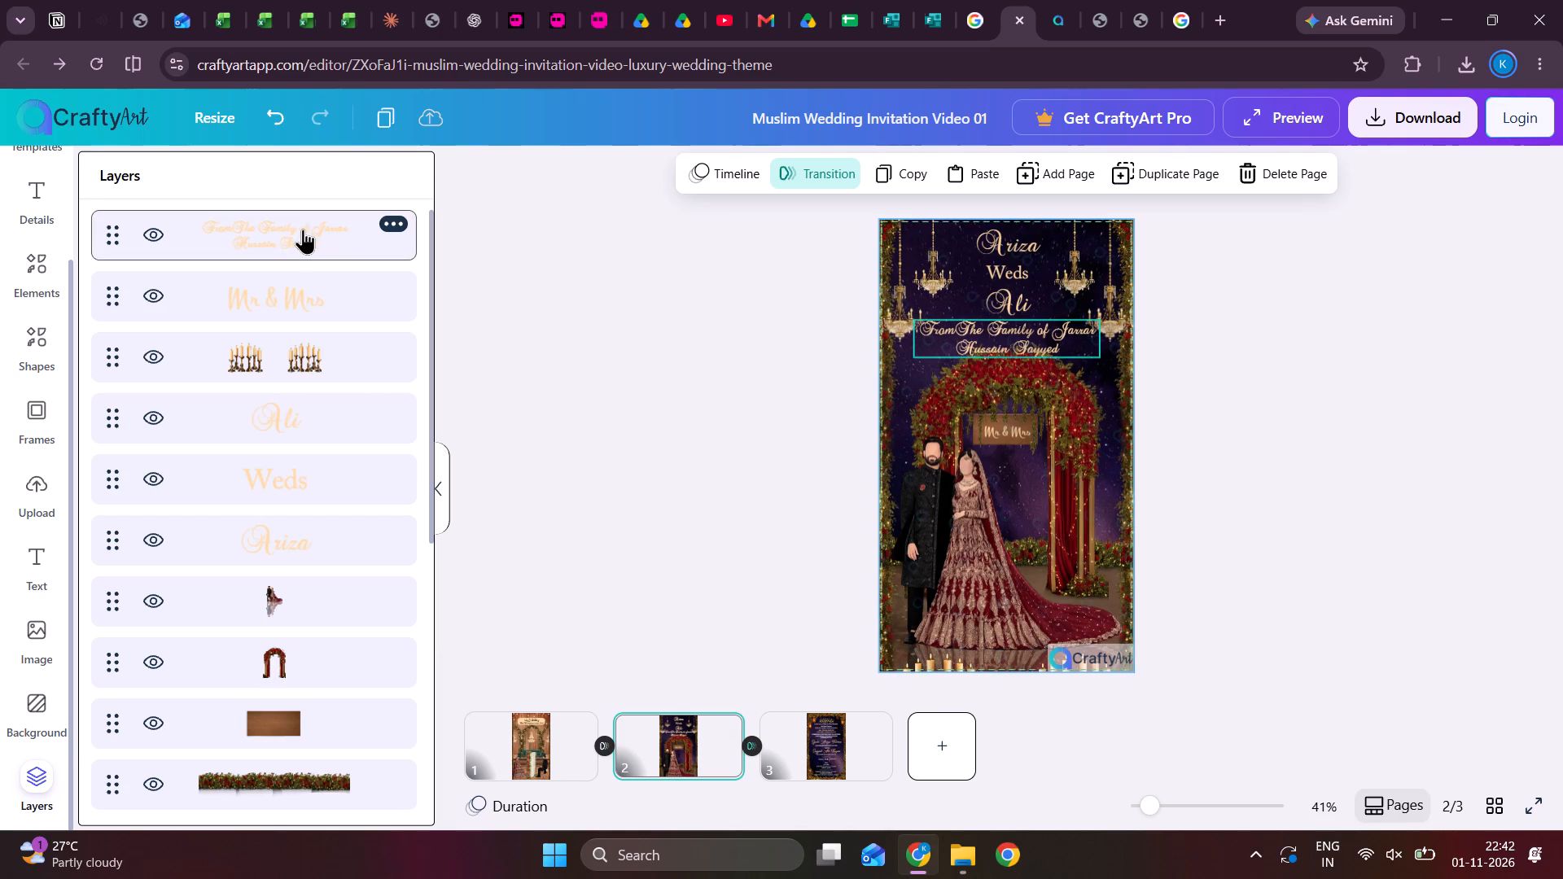
scroll(305, 521, "down", 2)
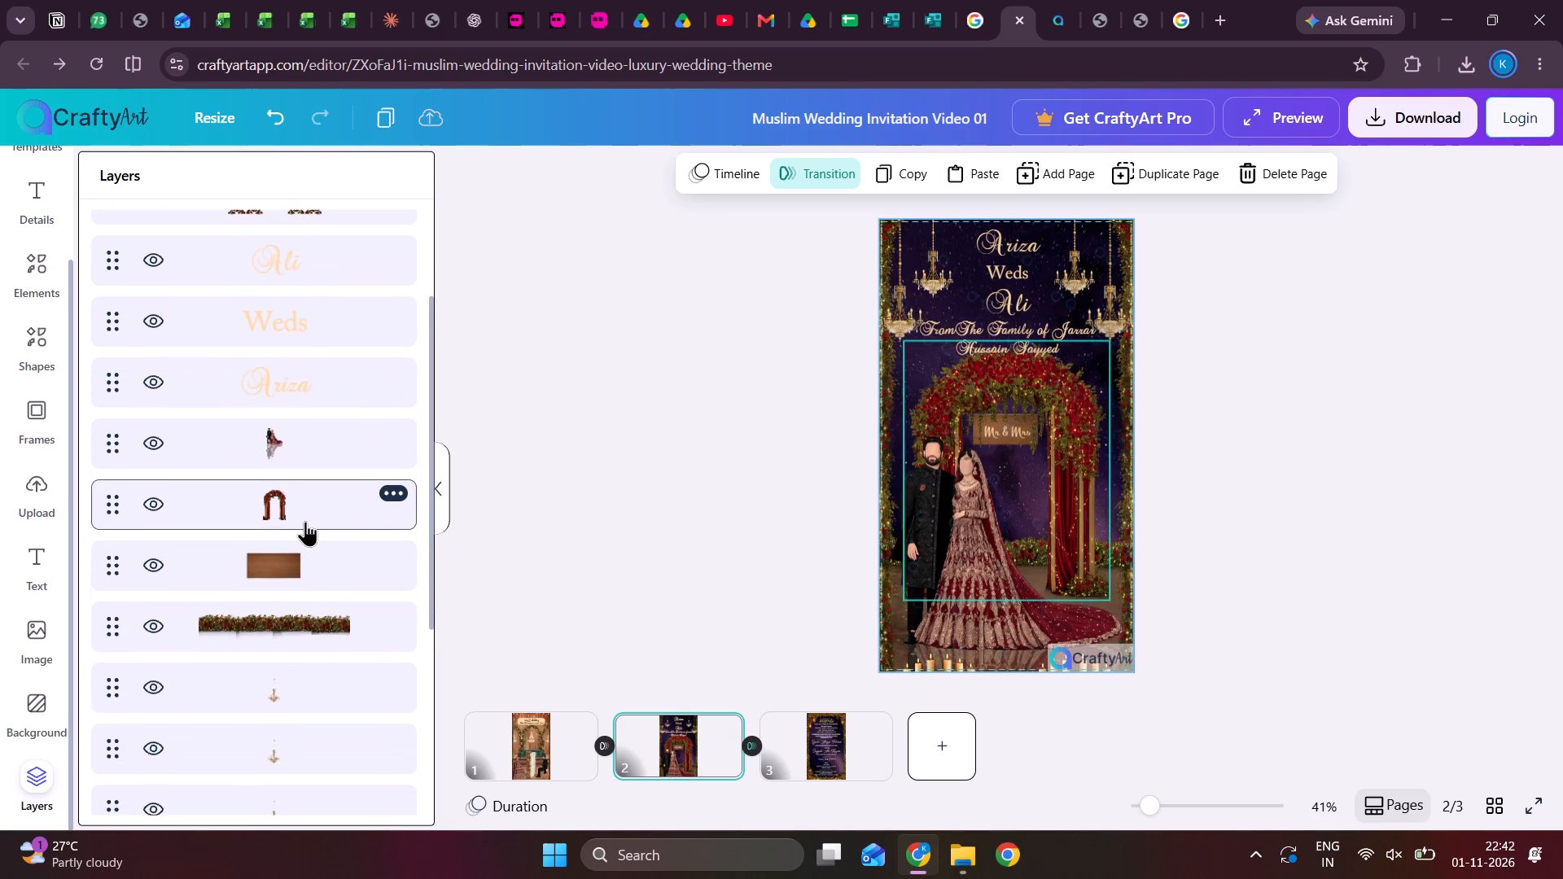
scroll(305, 521, "down", 5)
scroll(295, 484, "up", 9)
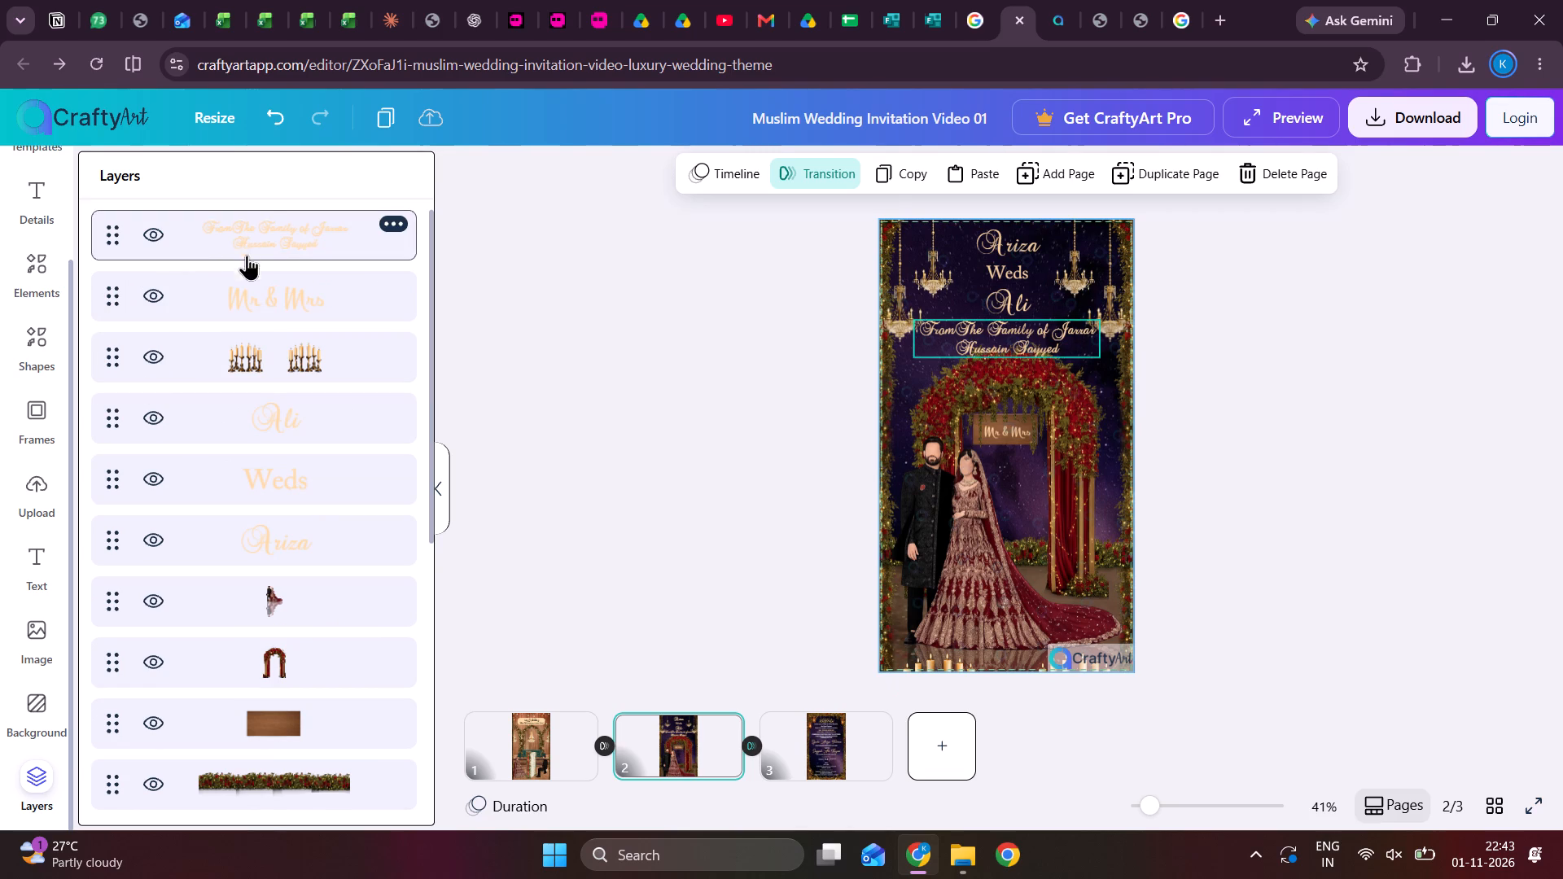
left_click(485, 393)
Preview the video from page 1 to check the transition into page 2 and the family line's timing, restarting the playback.
left_click(519, 763)
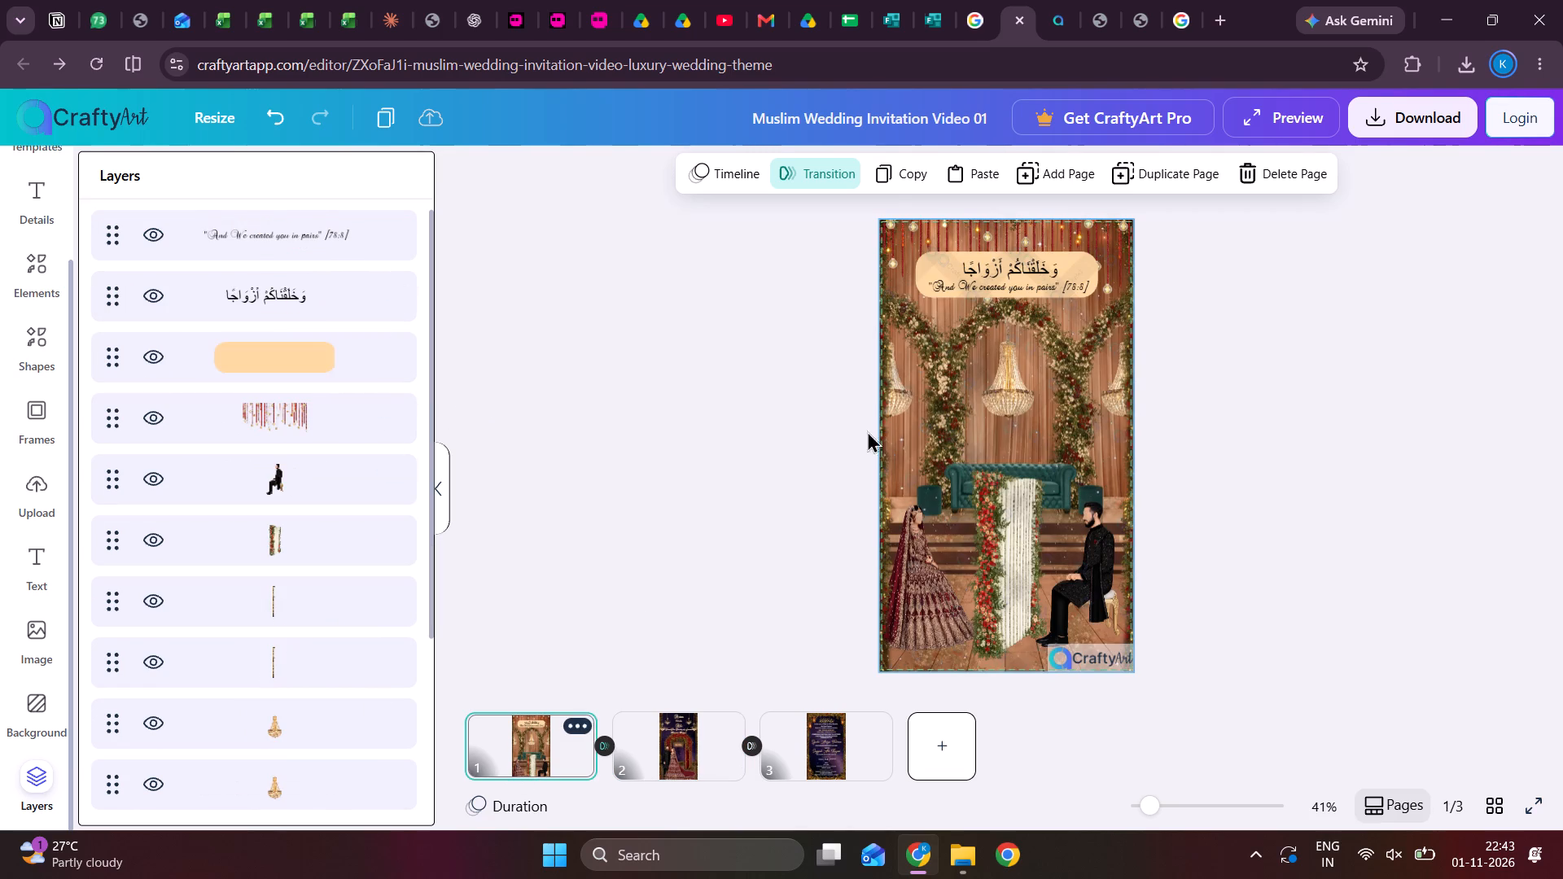
left_click(1261, 130)
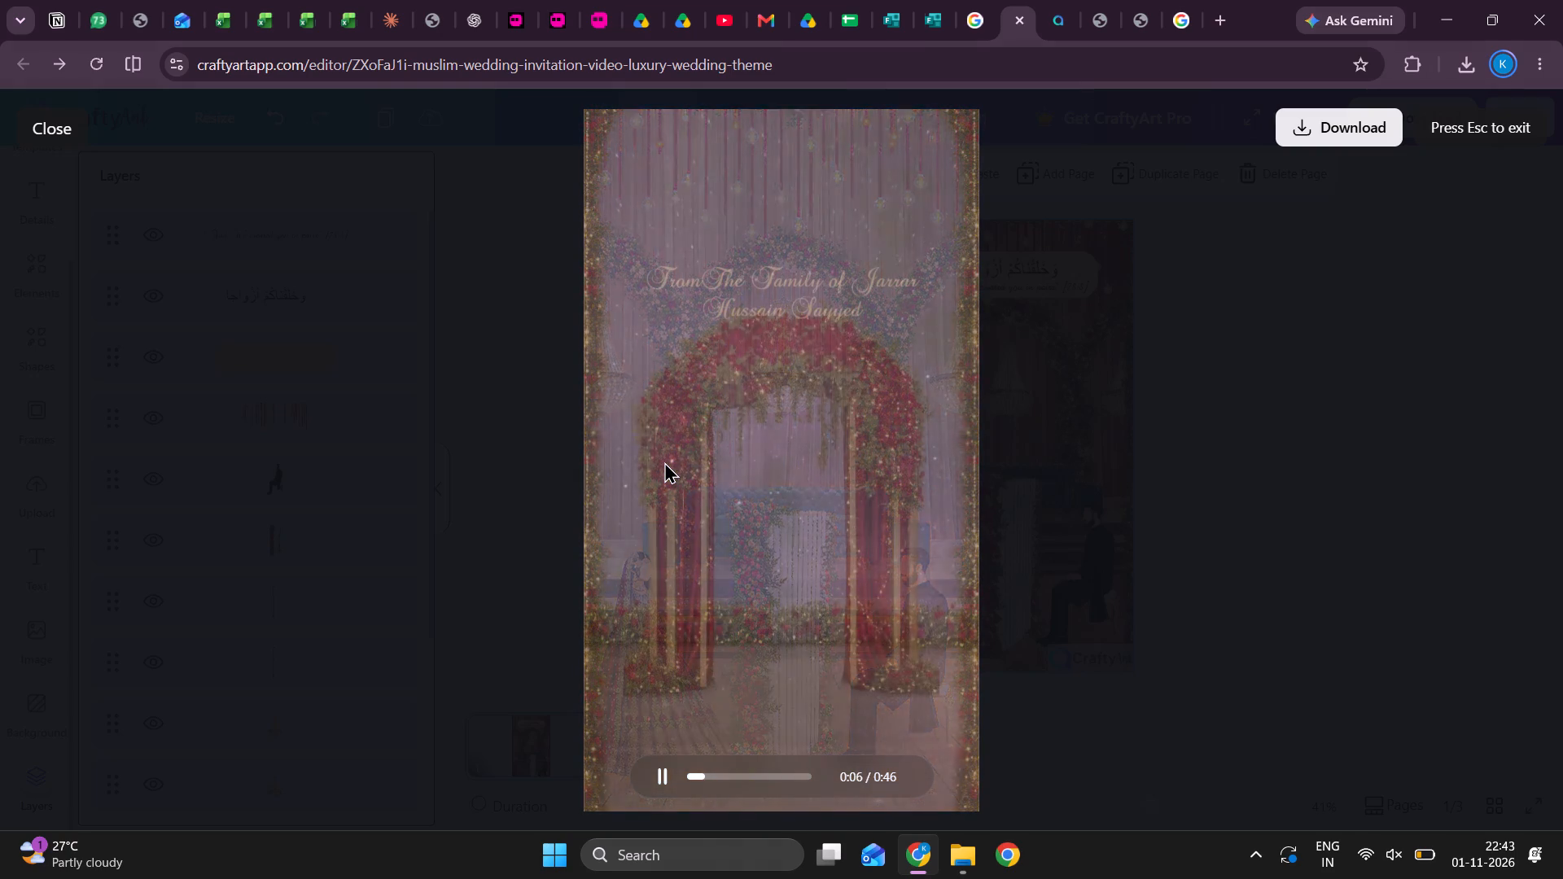
left_click_drag(707, 773, 667, 775)
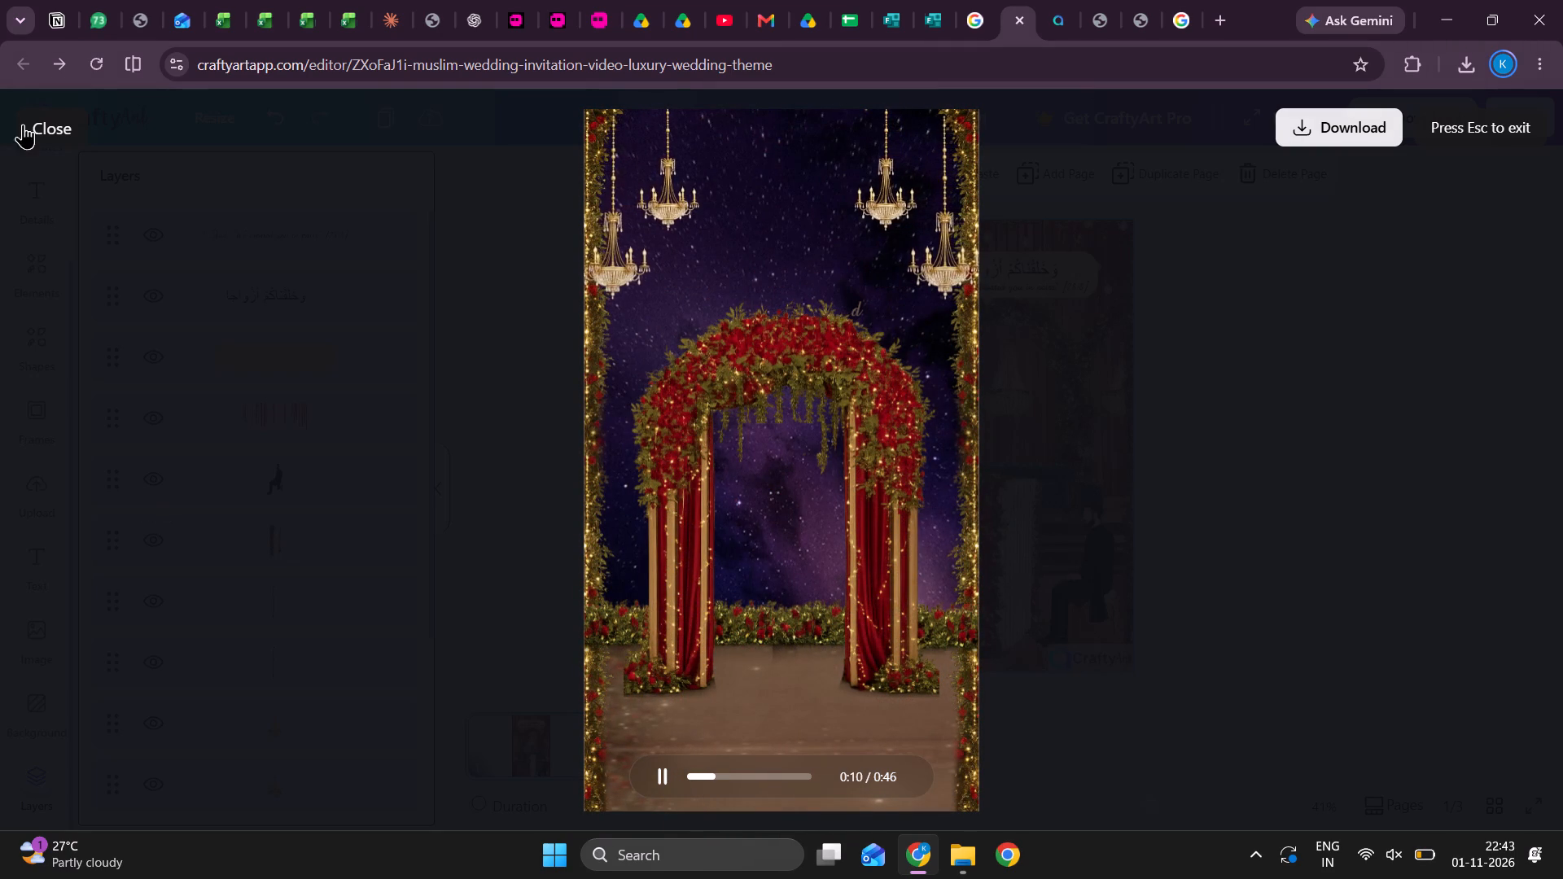
left_click(42, 128)
left_click(1272, 125)
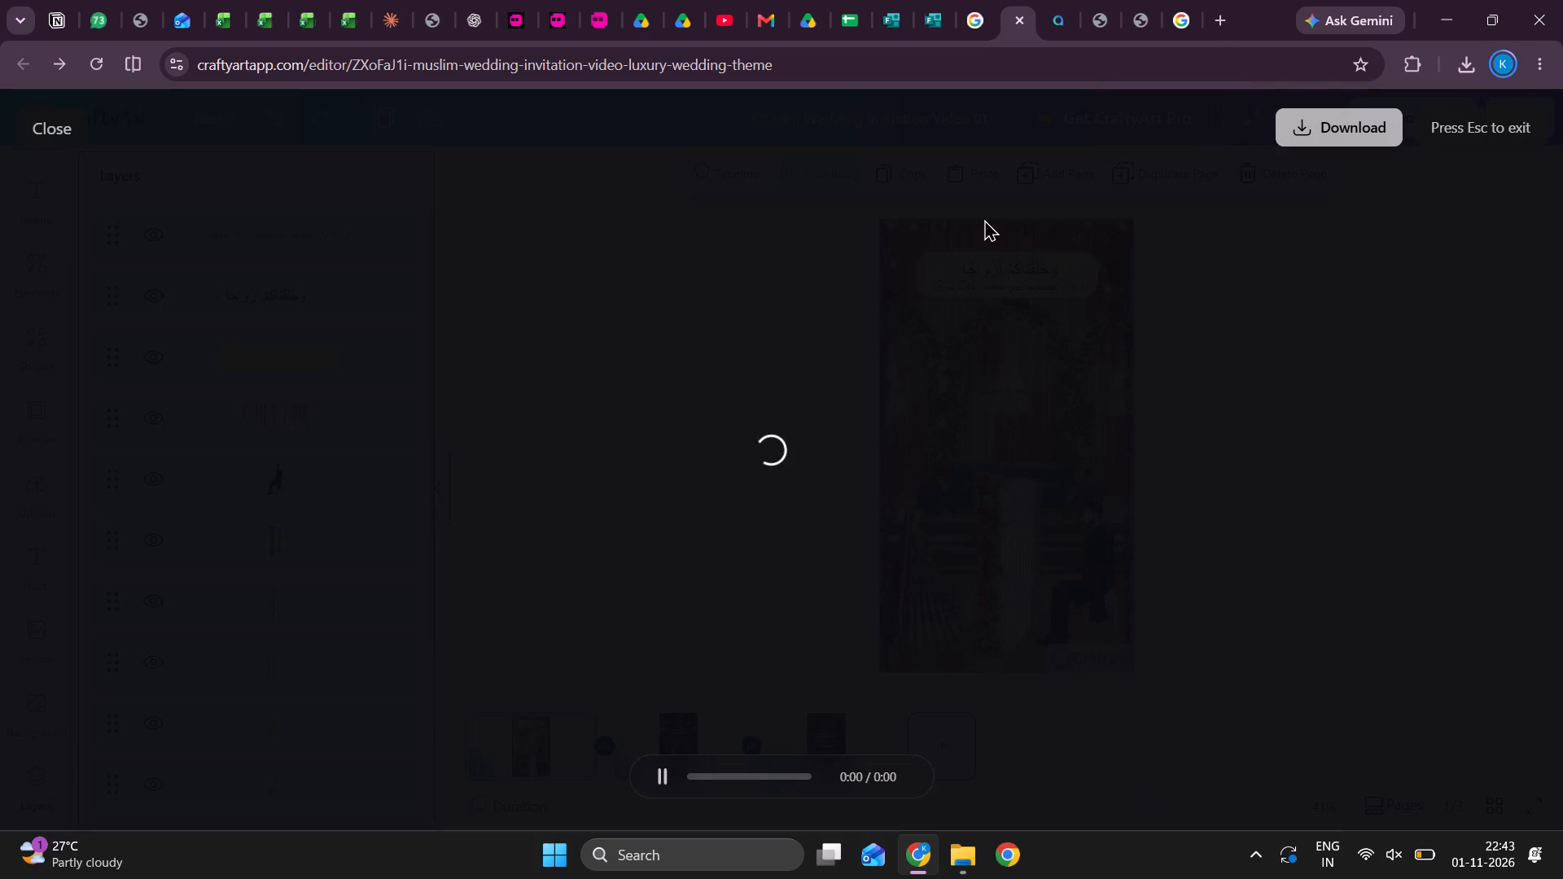
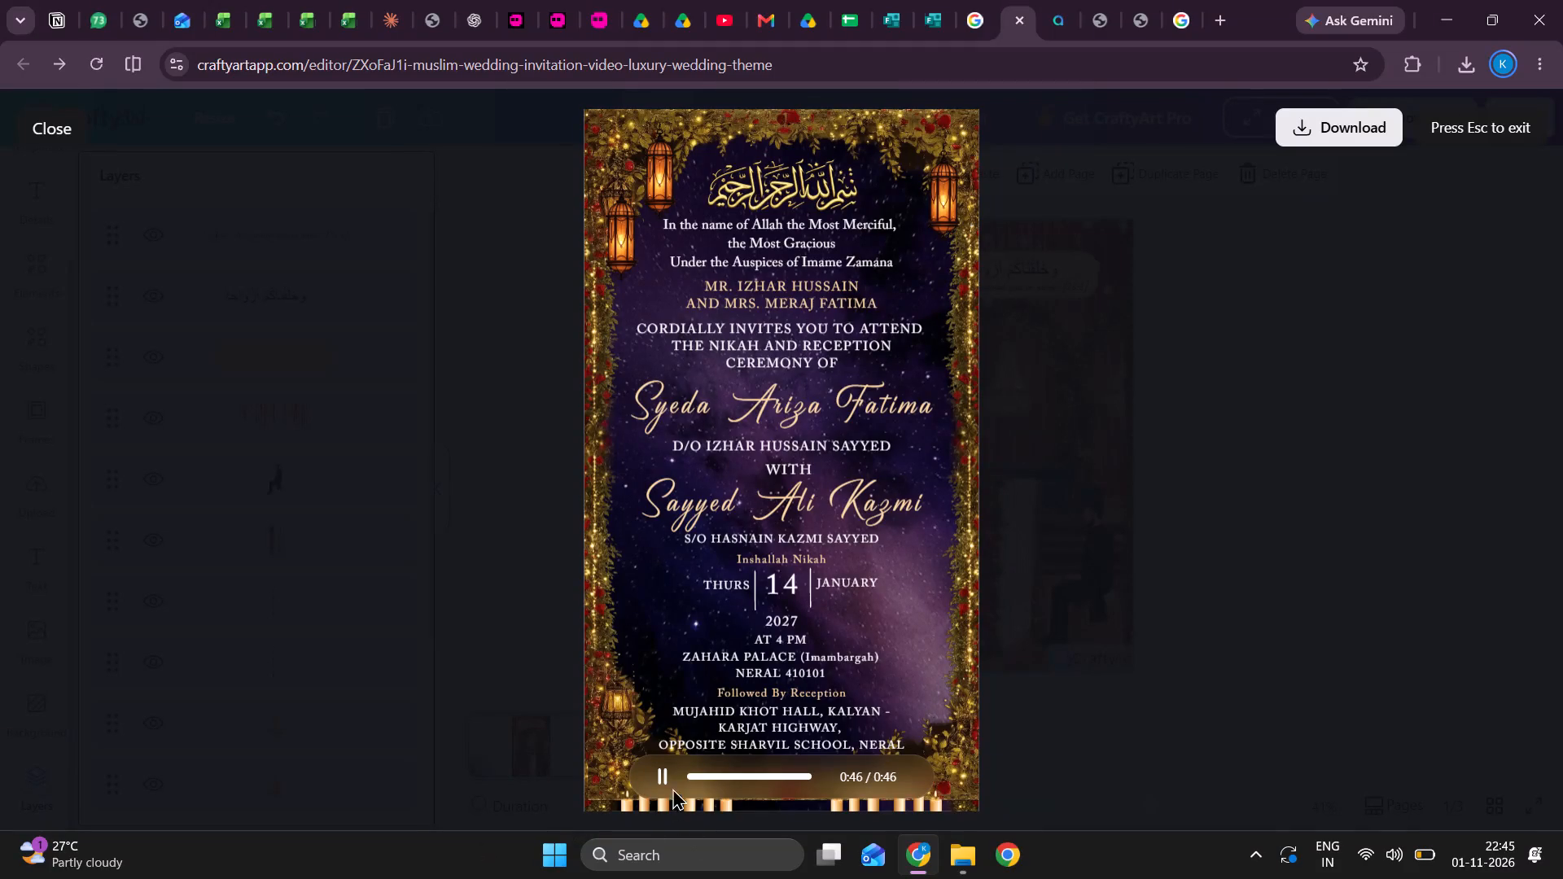
Replay the full invitation preview, pausing as the bride's name animates in on the ceremony details page, and watch to the end.
left_click(662, 774)
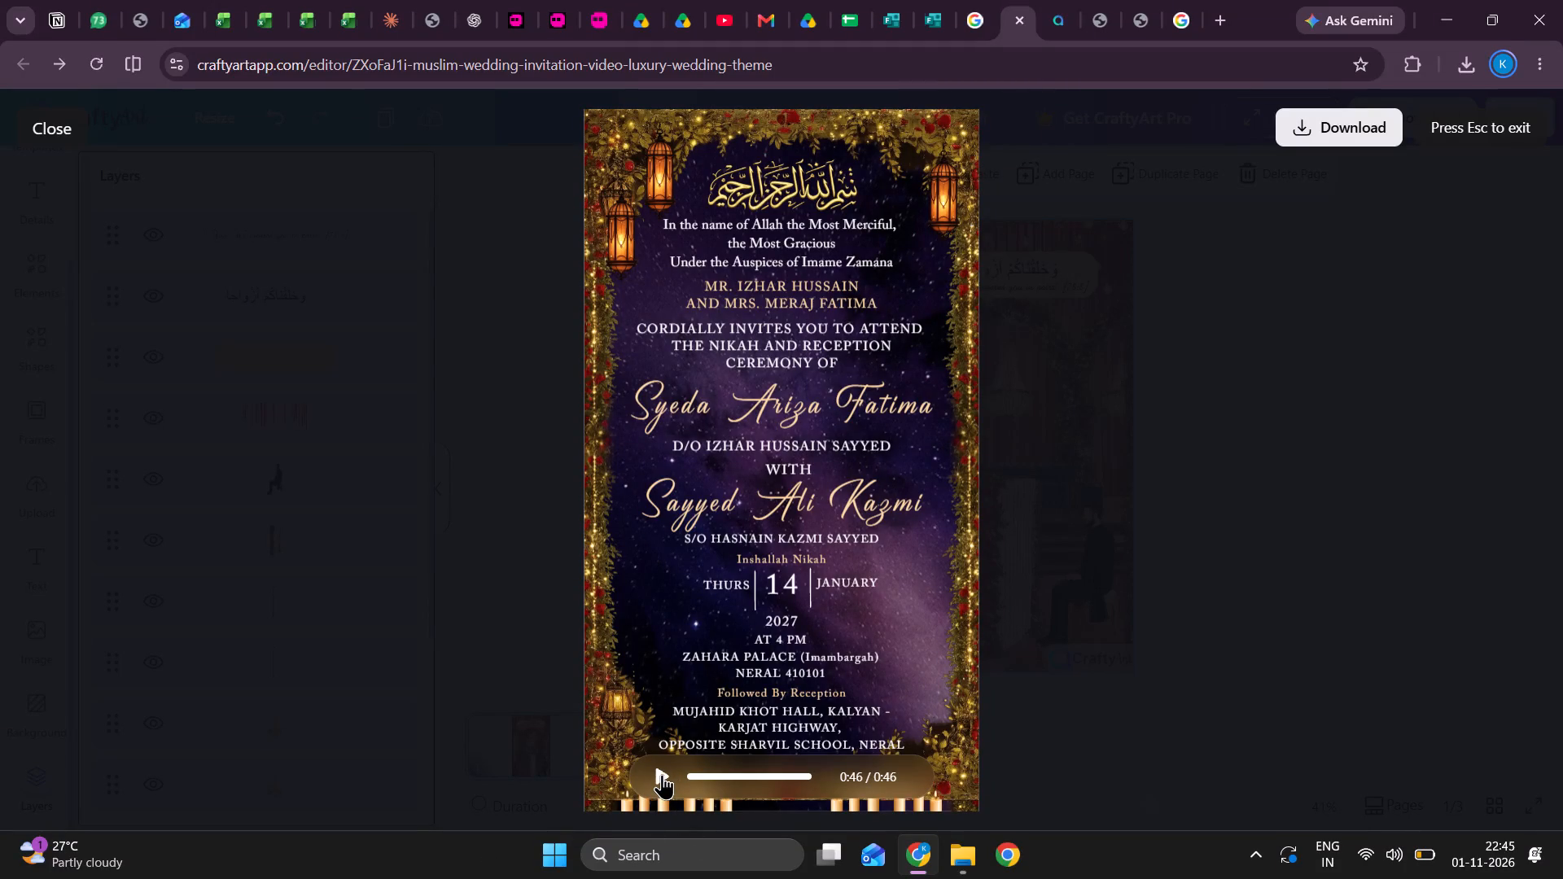
left_click(662, 774)
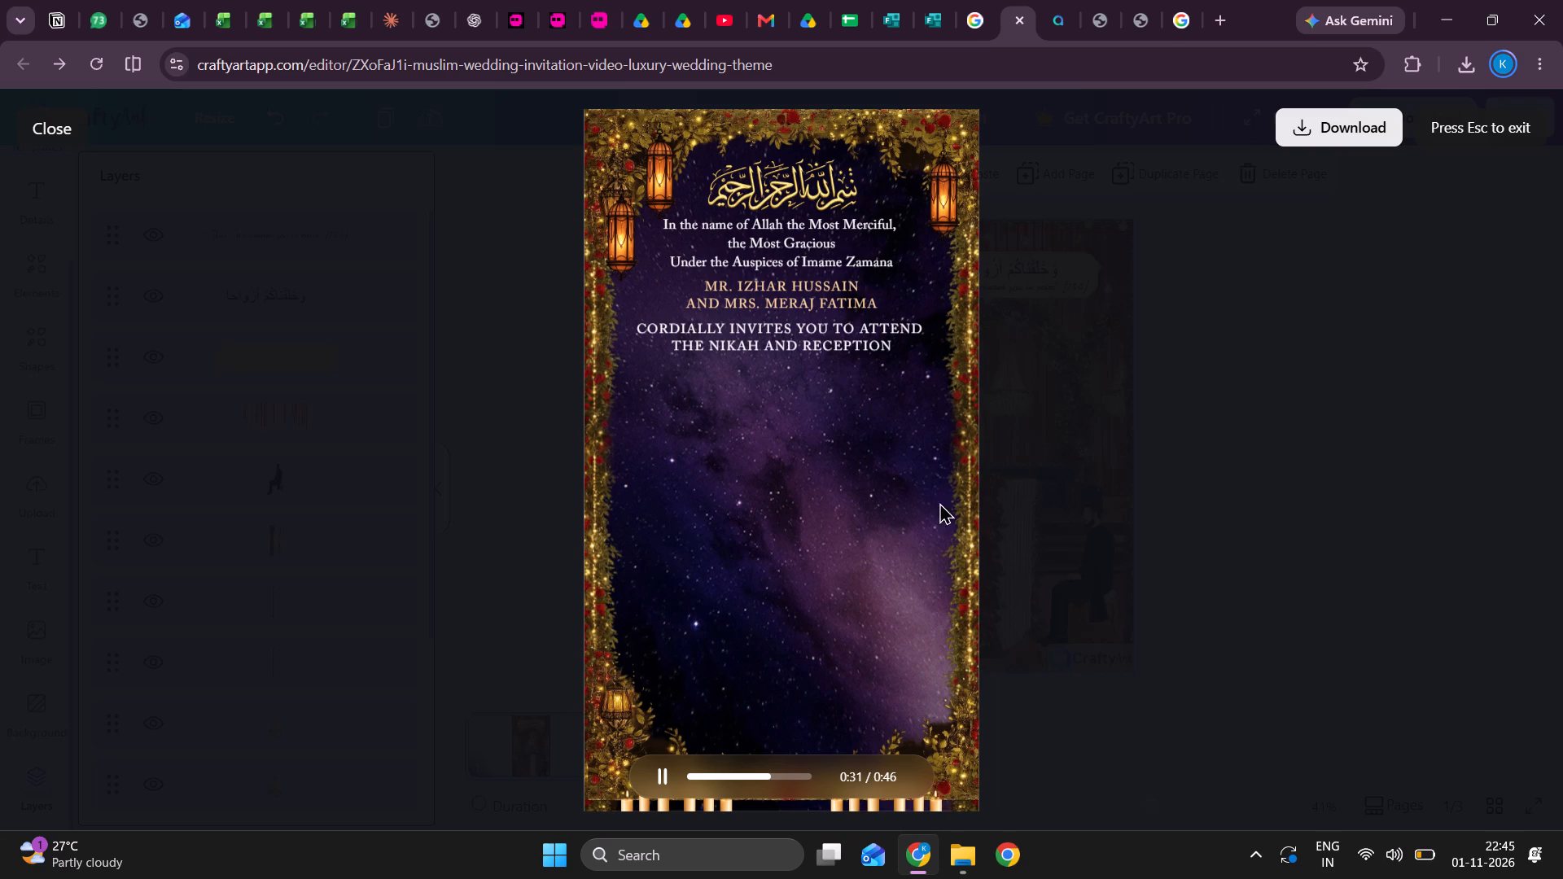
left_click(764, 502)
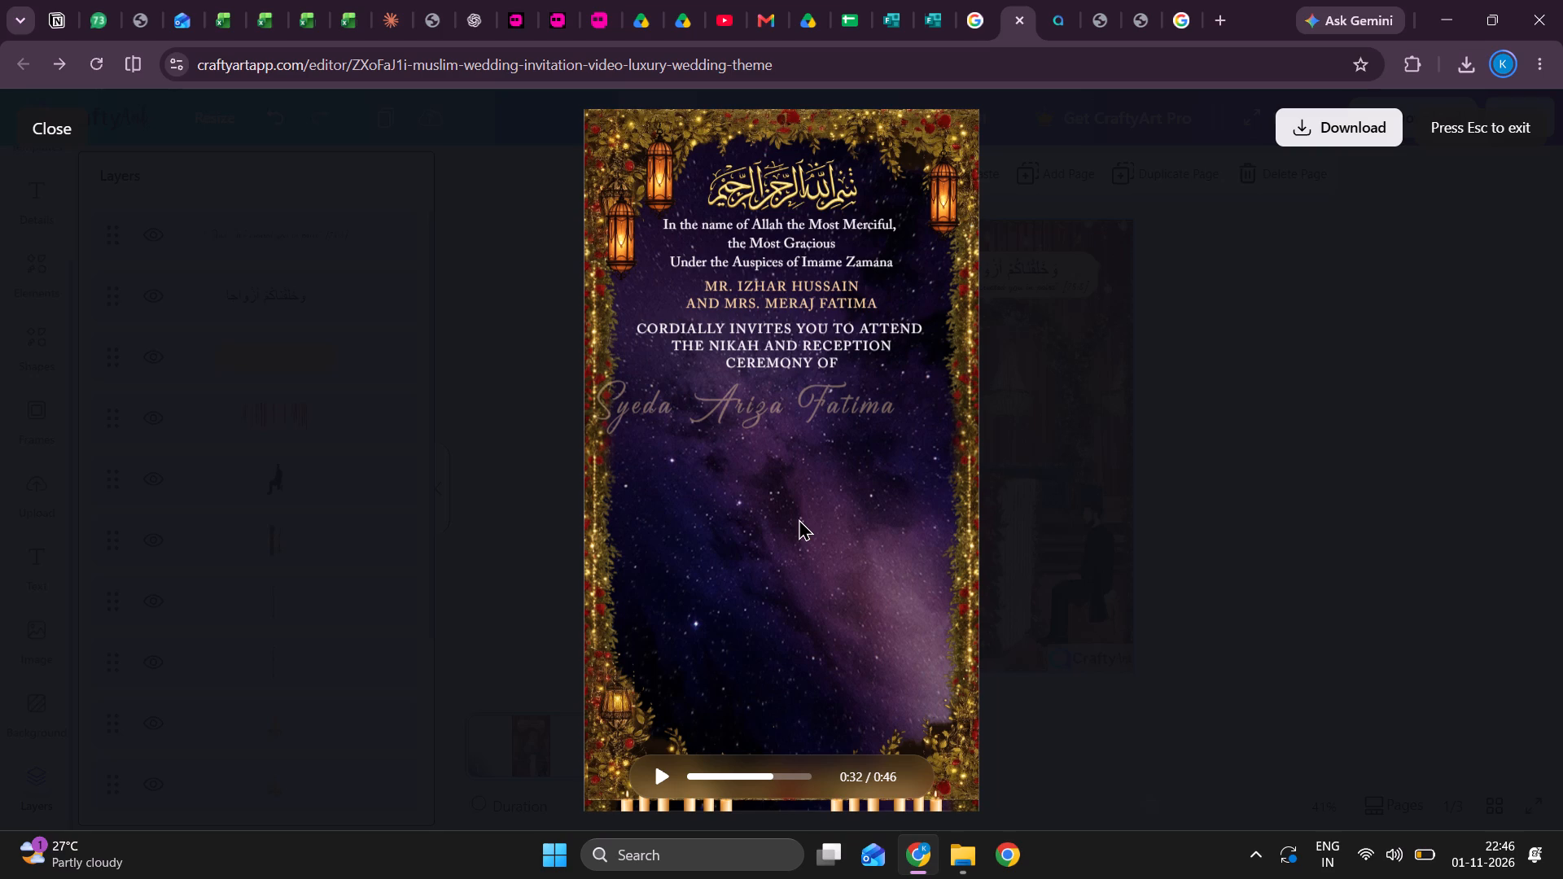
left_click(799, 518)
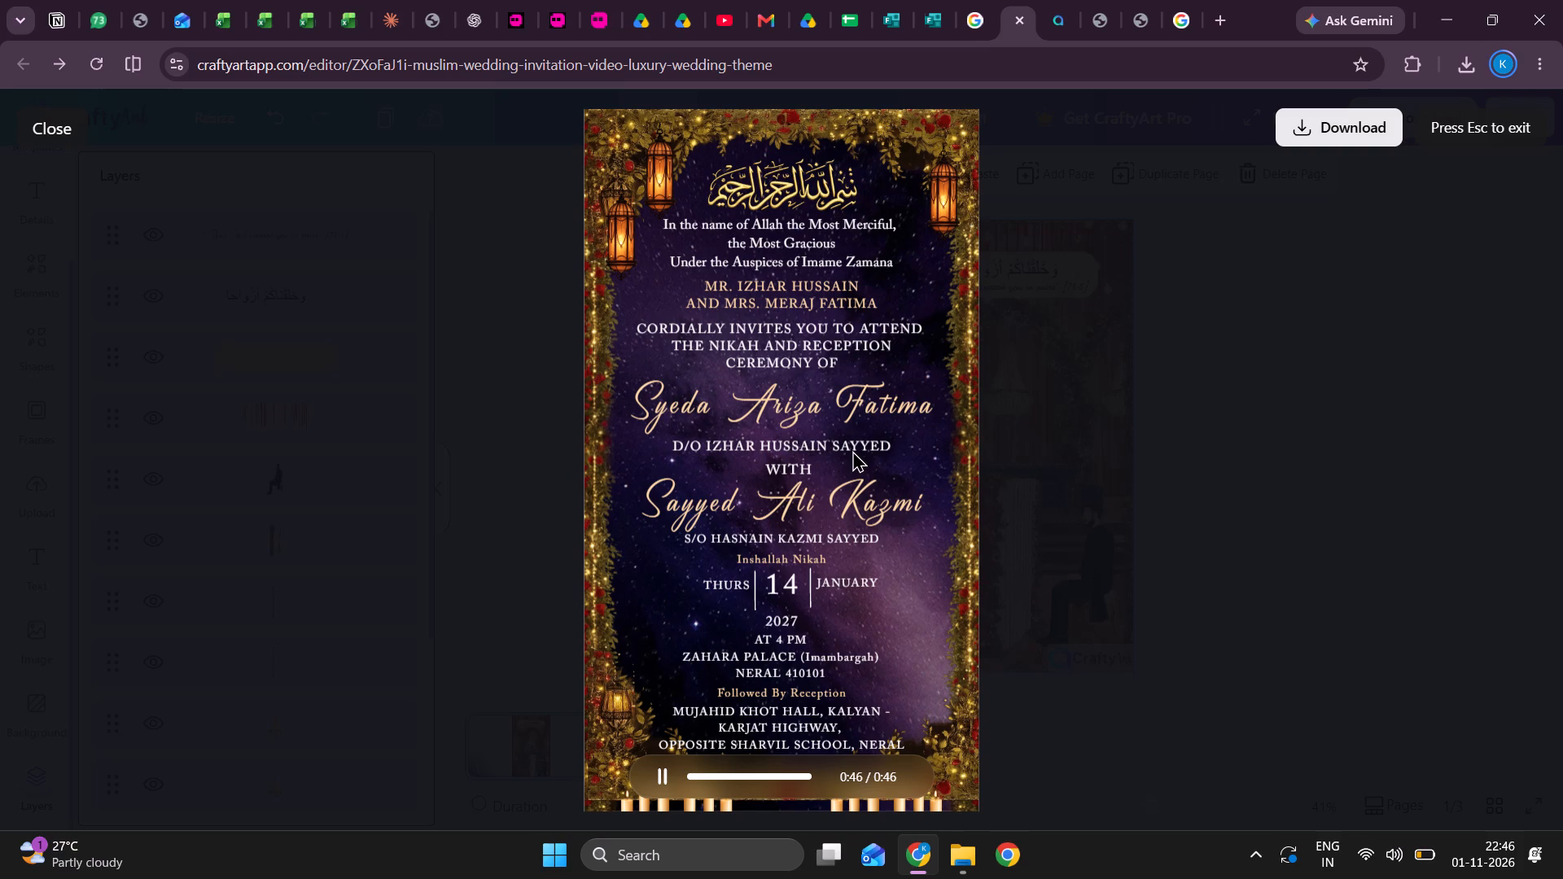
Replay the preview from the start, pausing at the floral arch scene to check the family line against the chandeliers' entrance, and resume playback.
left_click(671, 775)
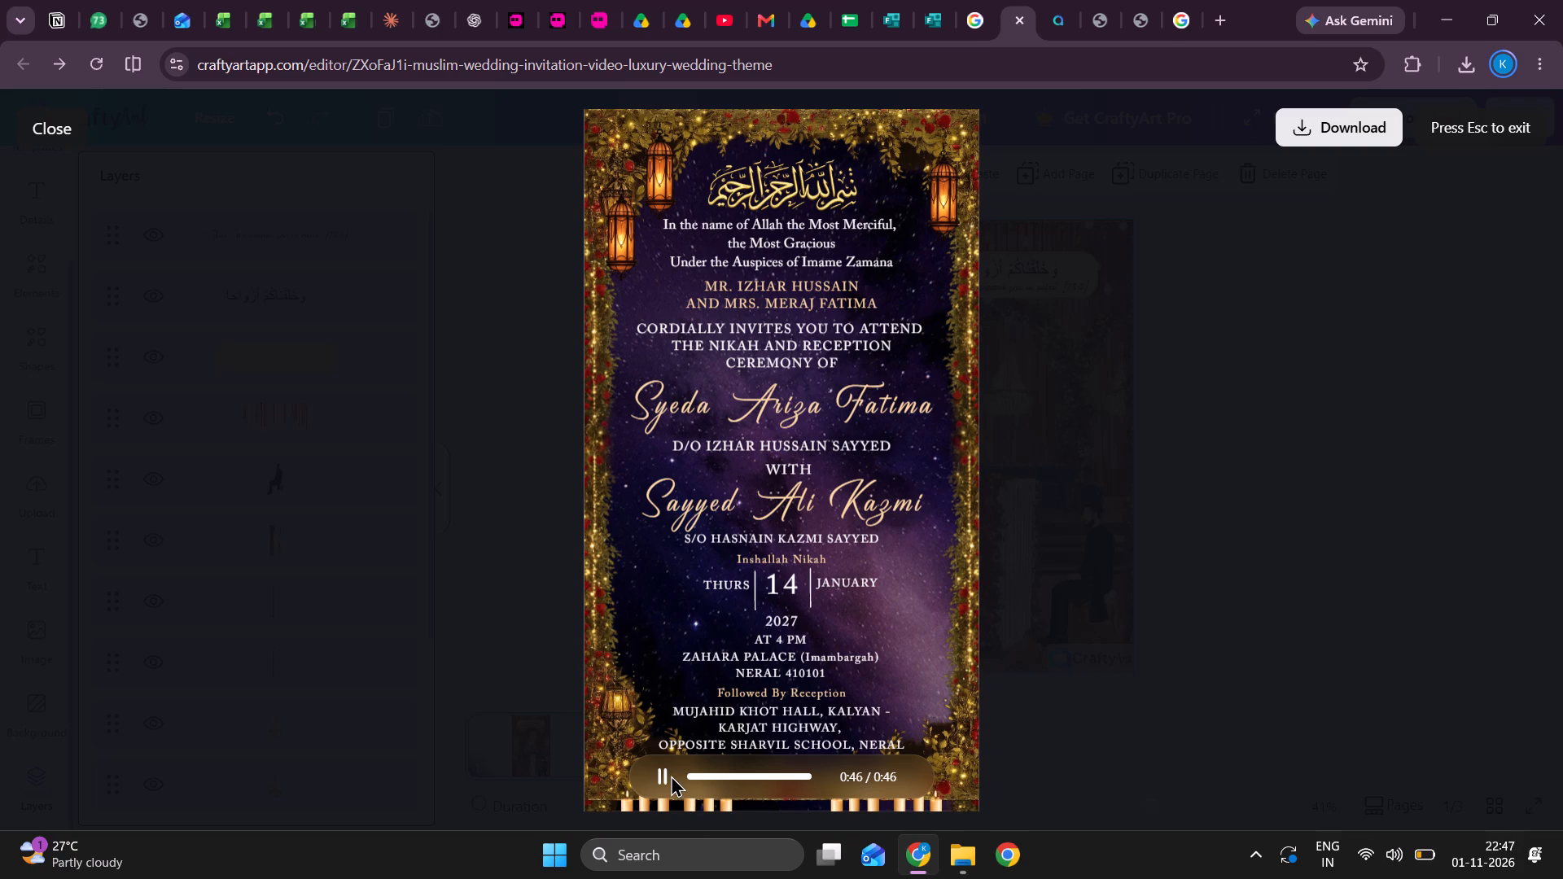
left_click(664, 779)
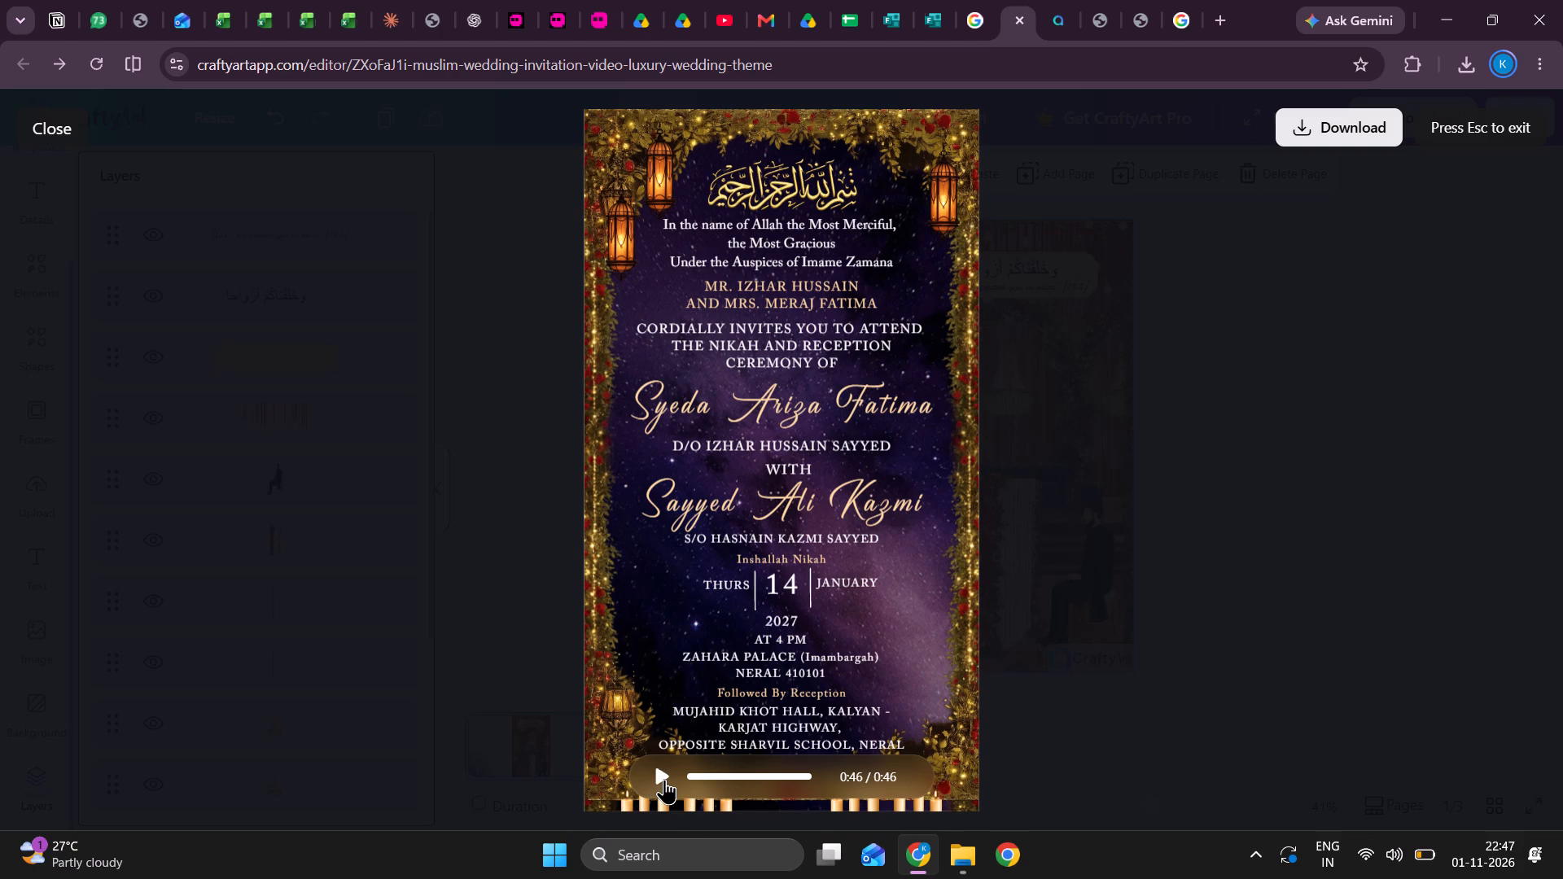
left_click(664, 779)
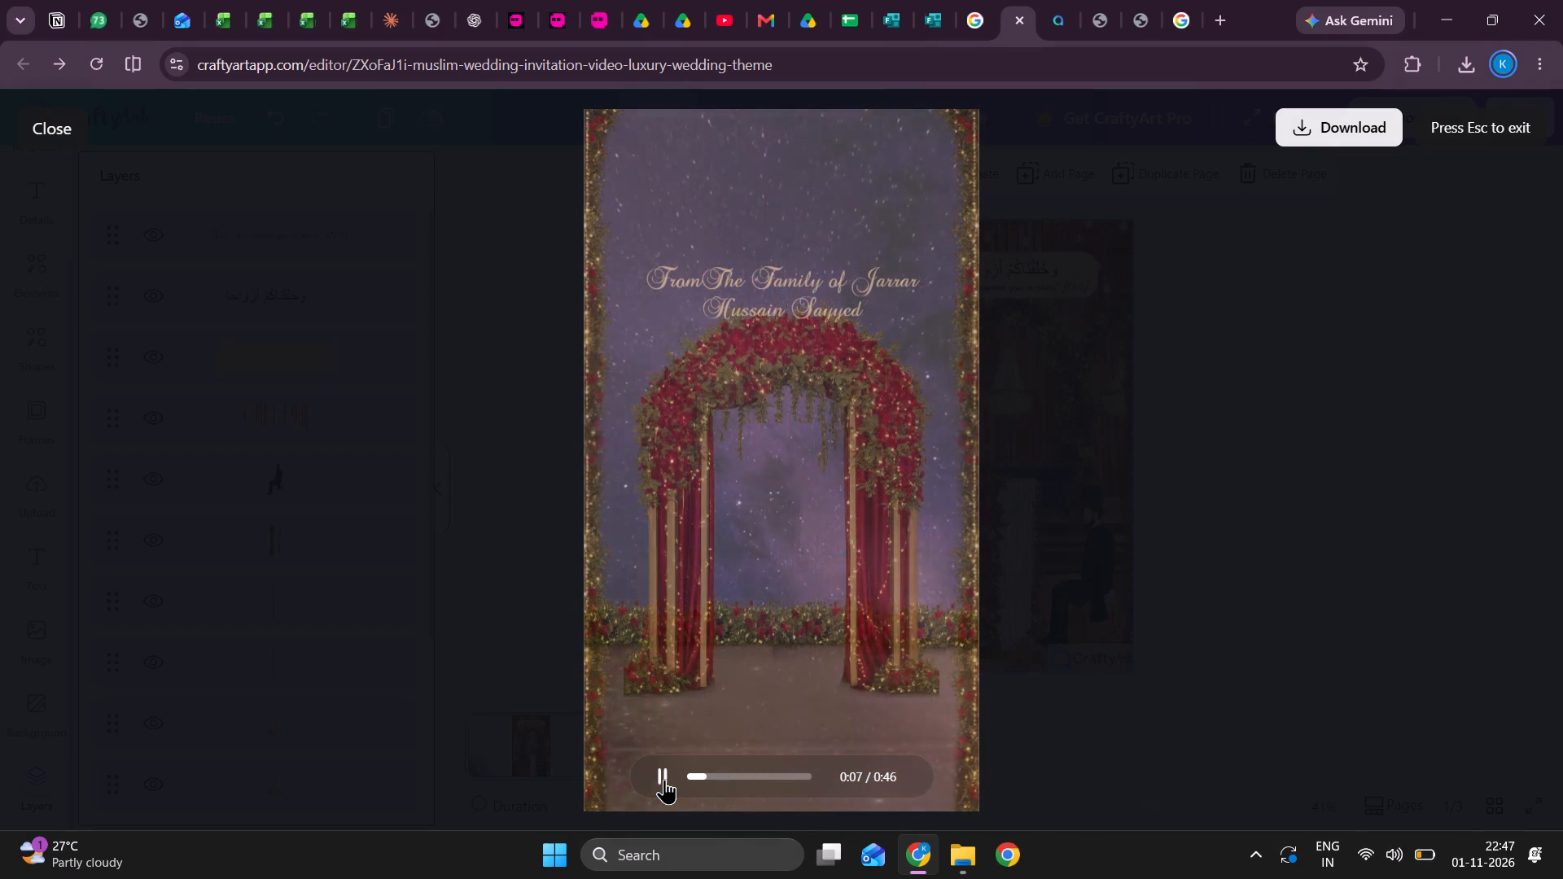
left_click(769, 415)
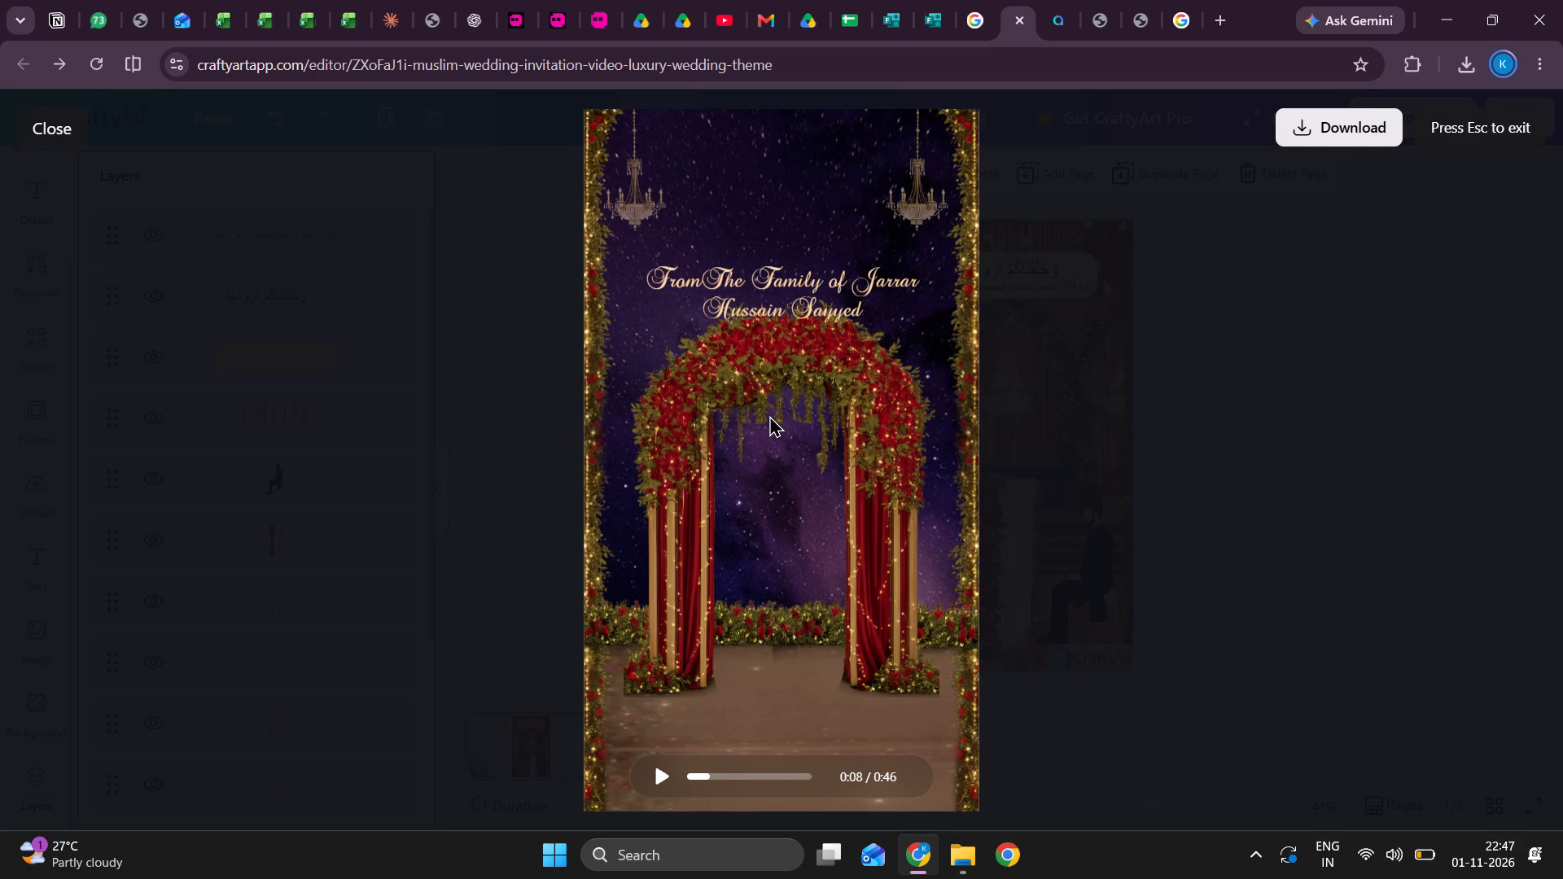
left_click(769, 415)
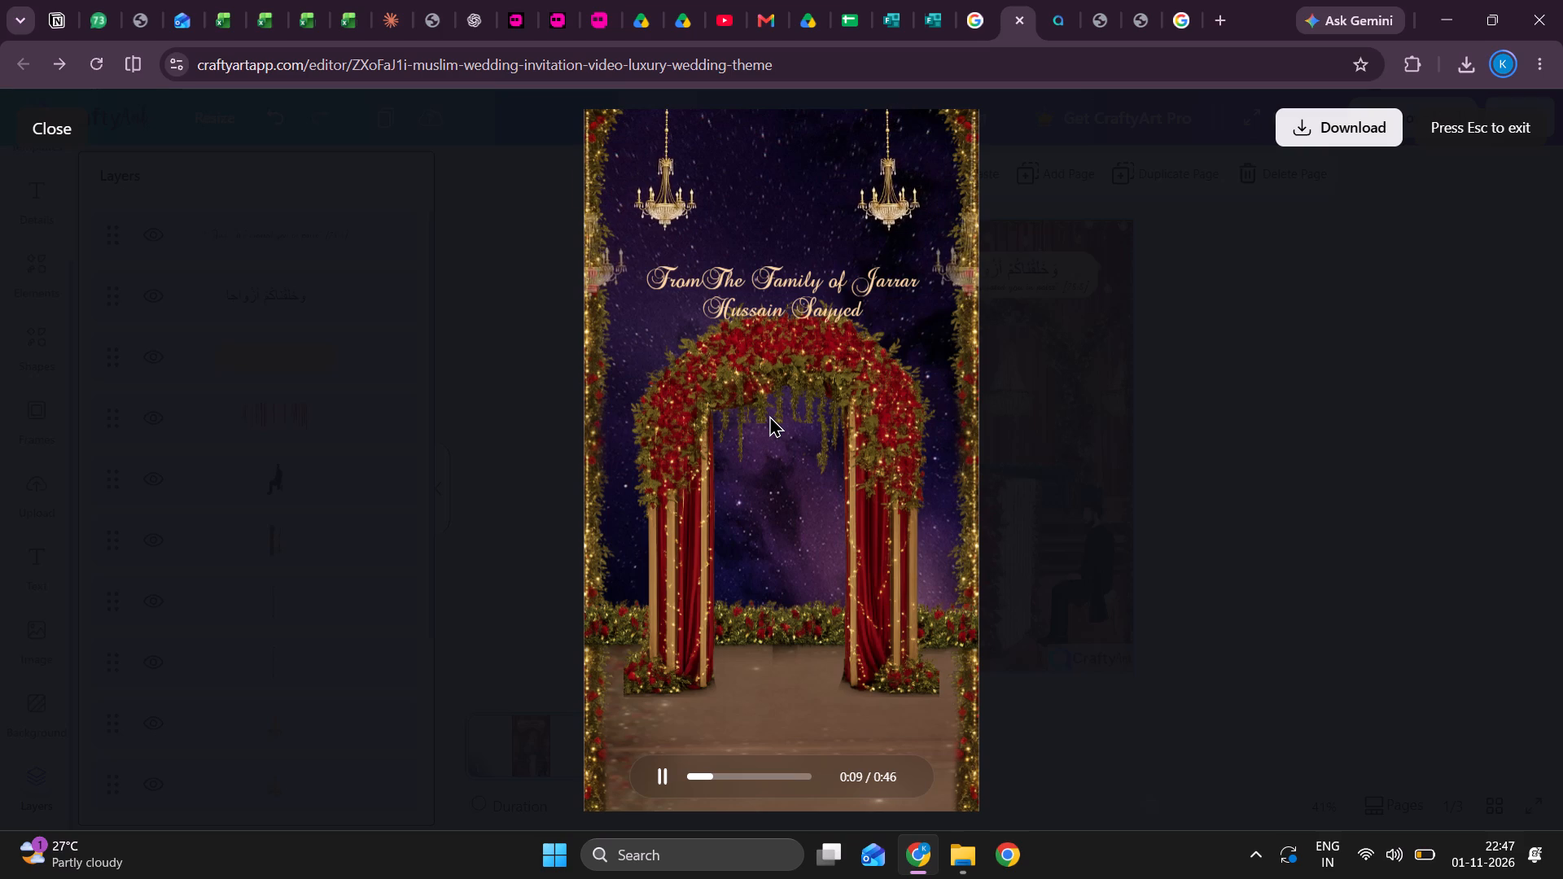
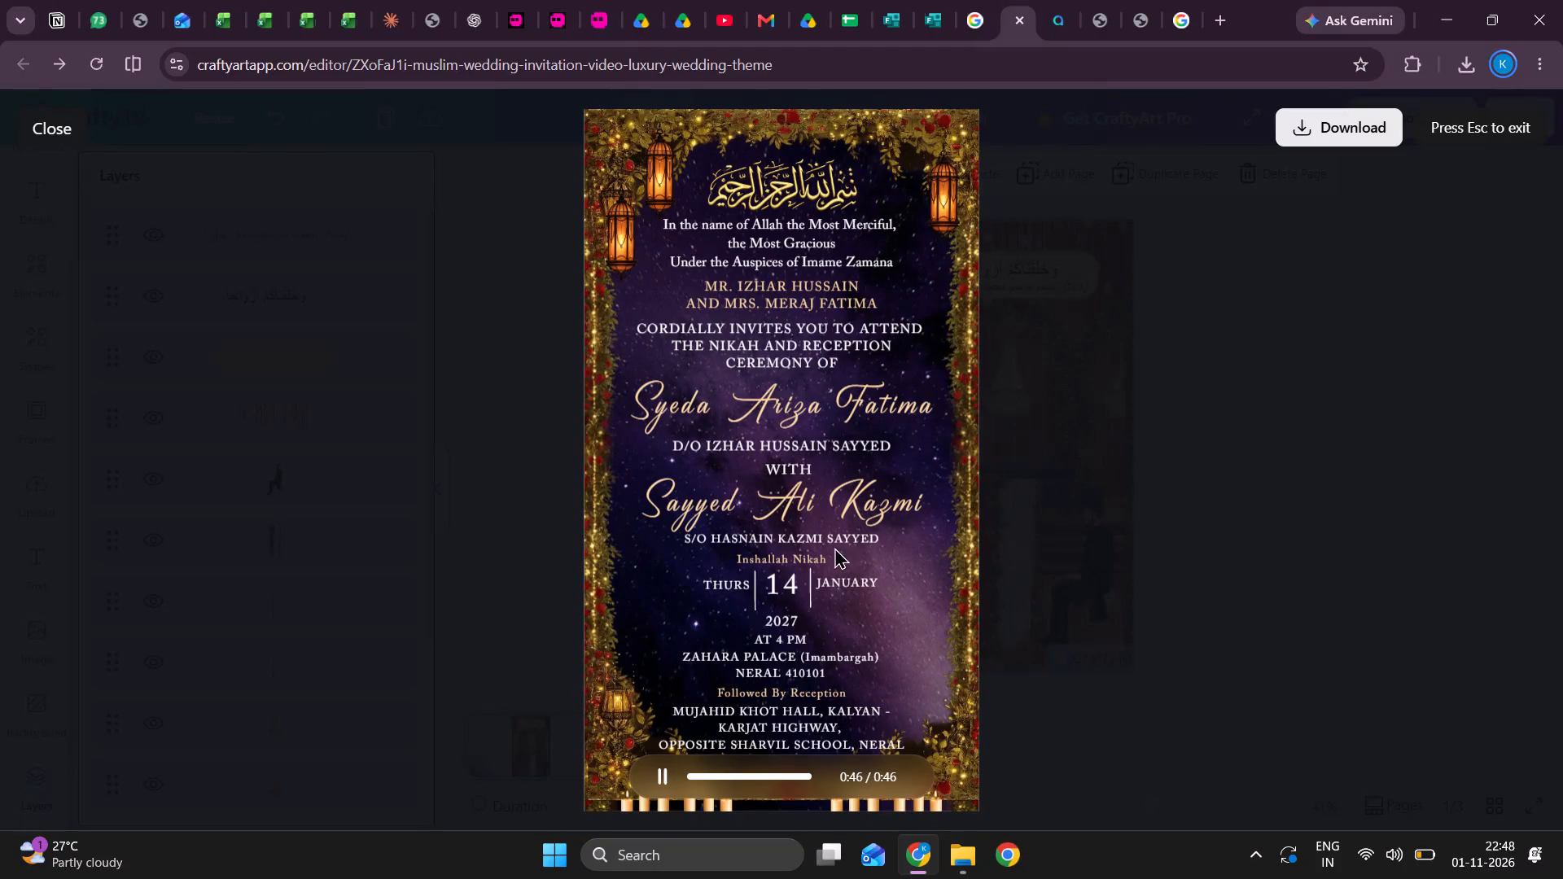
Replay the full invitation preview from the start and review the ceremony details page through to the end.
left_click(838, 536)
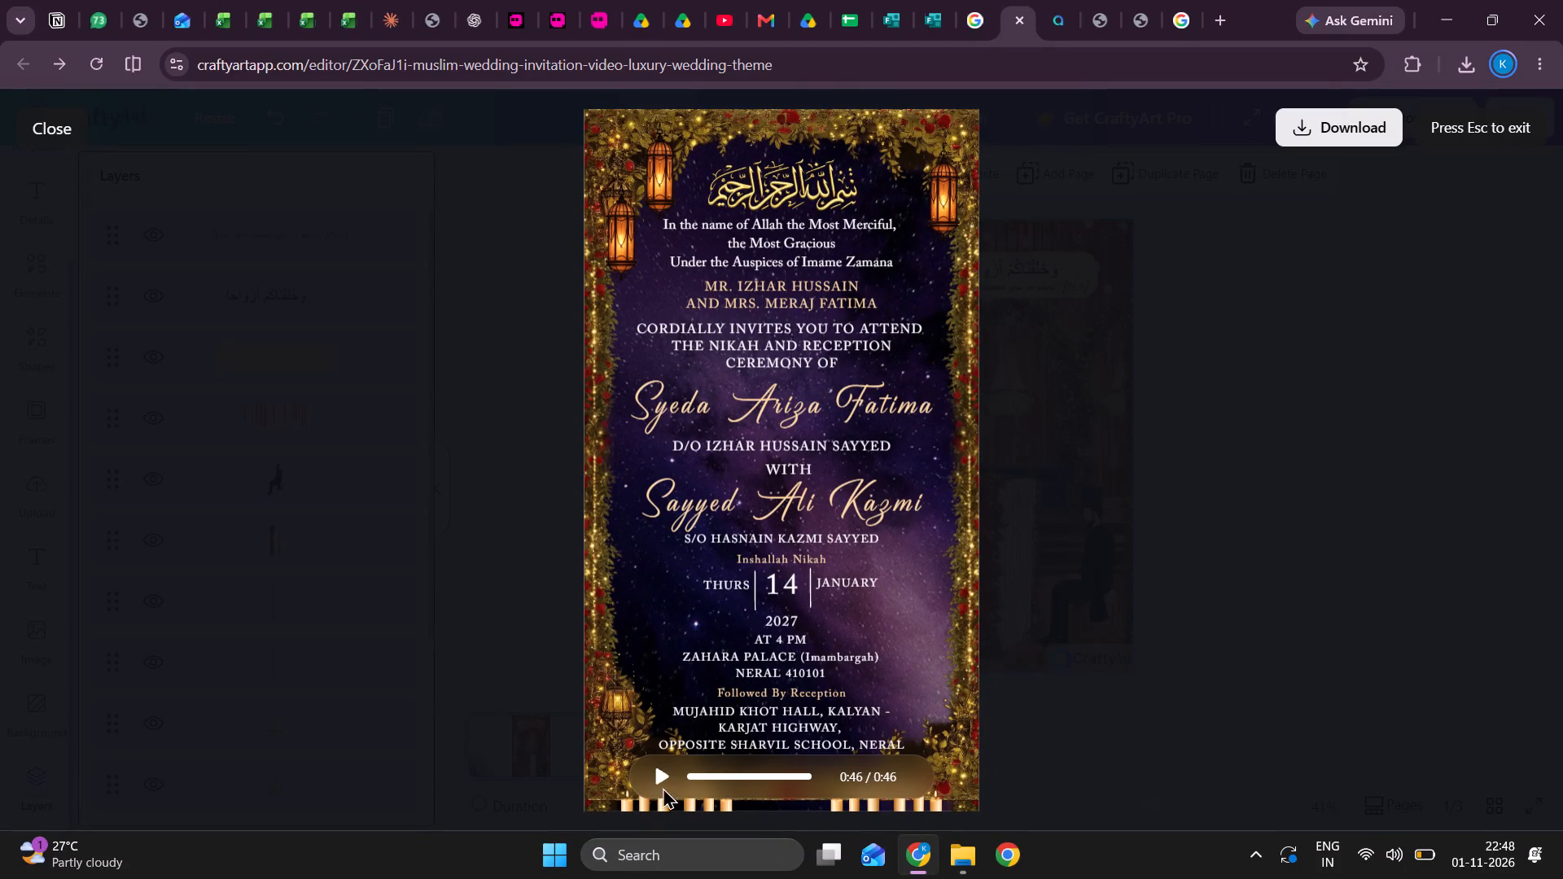
left_click(660, 778)
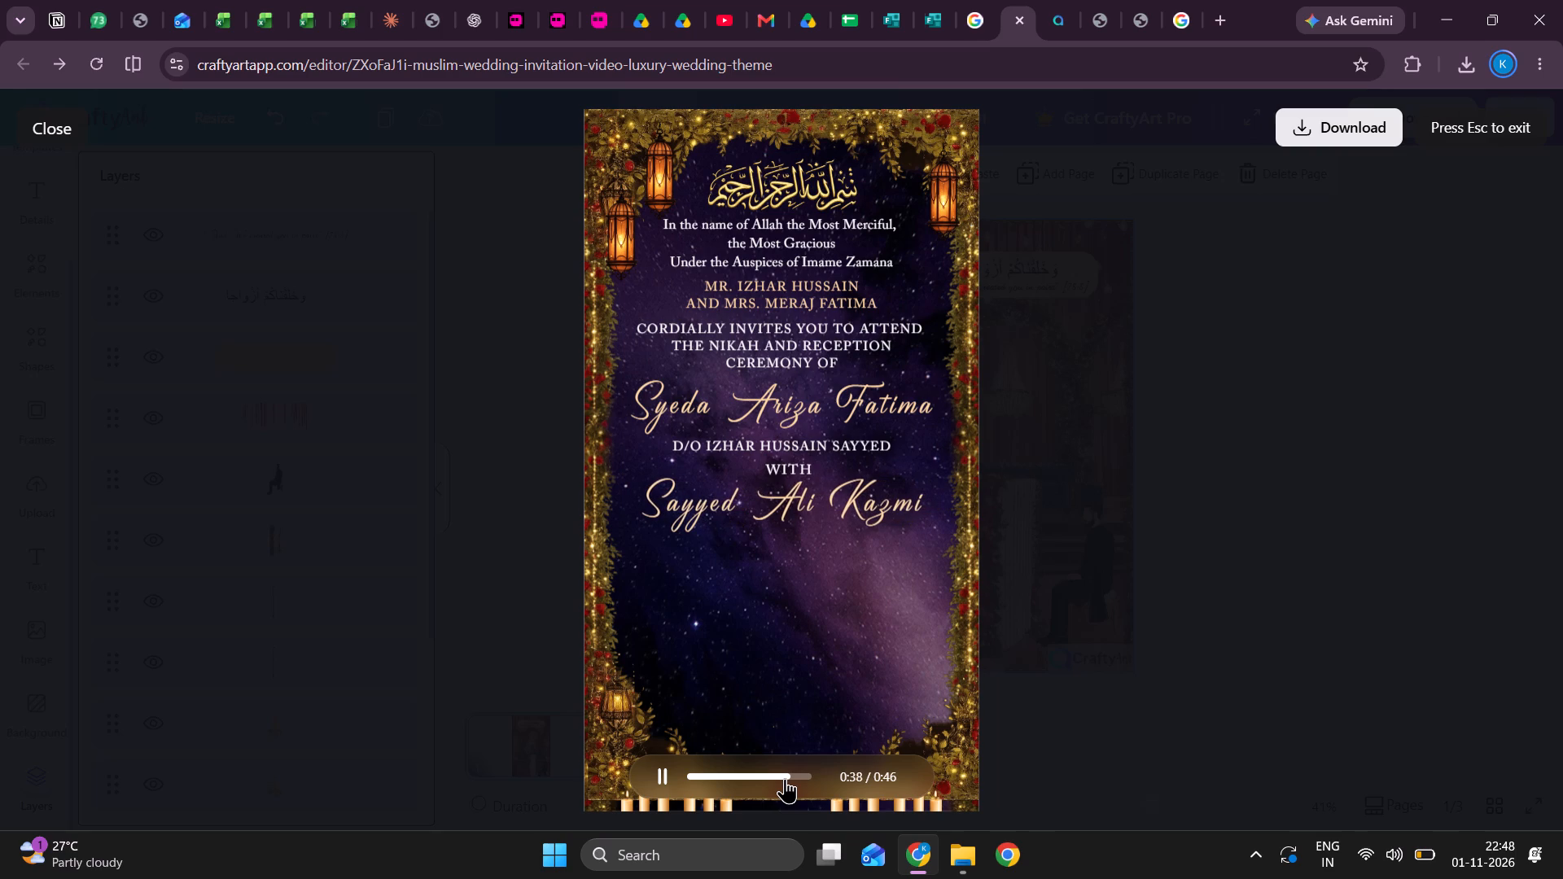
left_click_drag(785, 778, 676, 785)
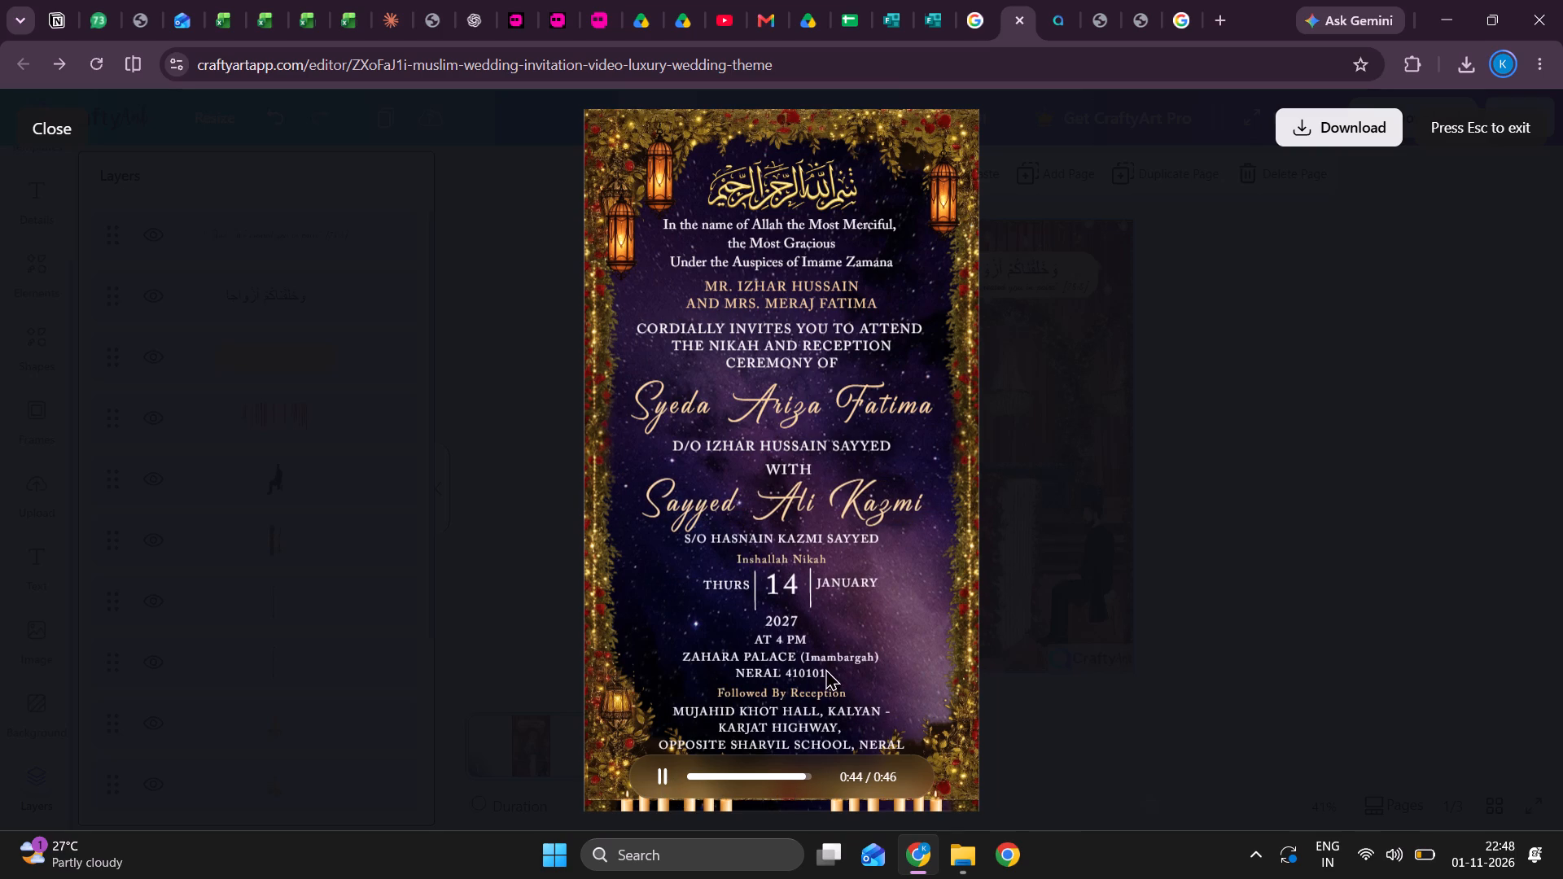
Replay the preview, pausing at the floral arch scene to examine the family line's timing against the chandeliers, and resume playback.
left_click(665, 775)
left_click(665, 775)
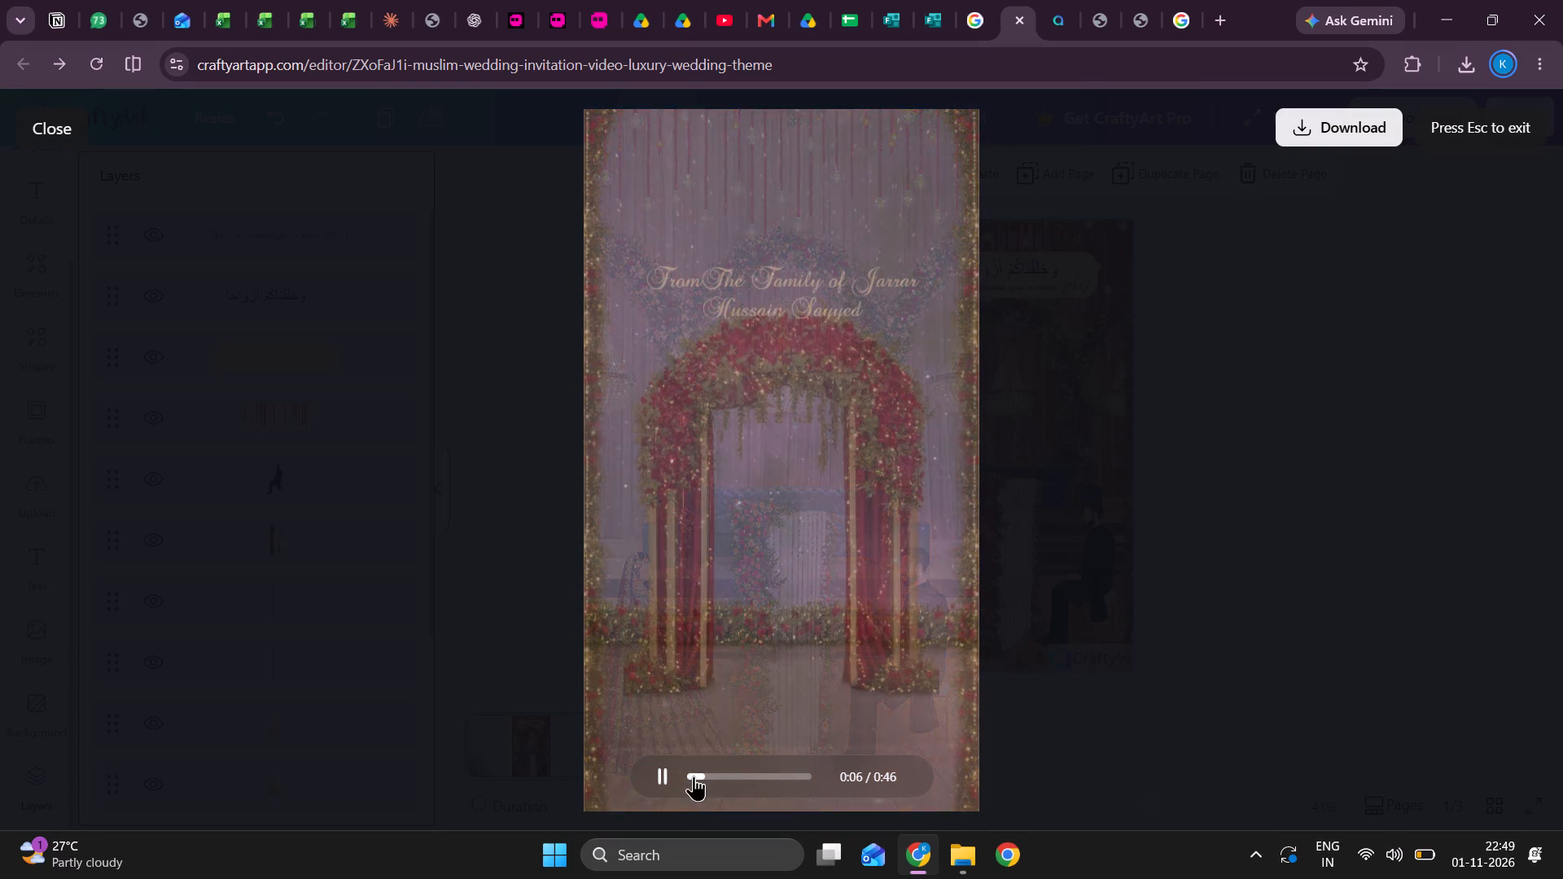
left_click(657, 783)
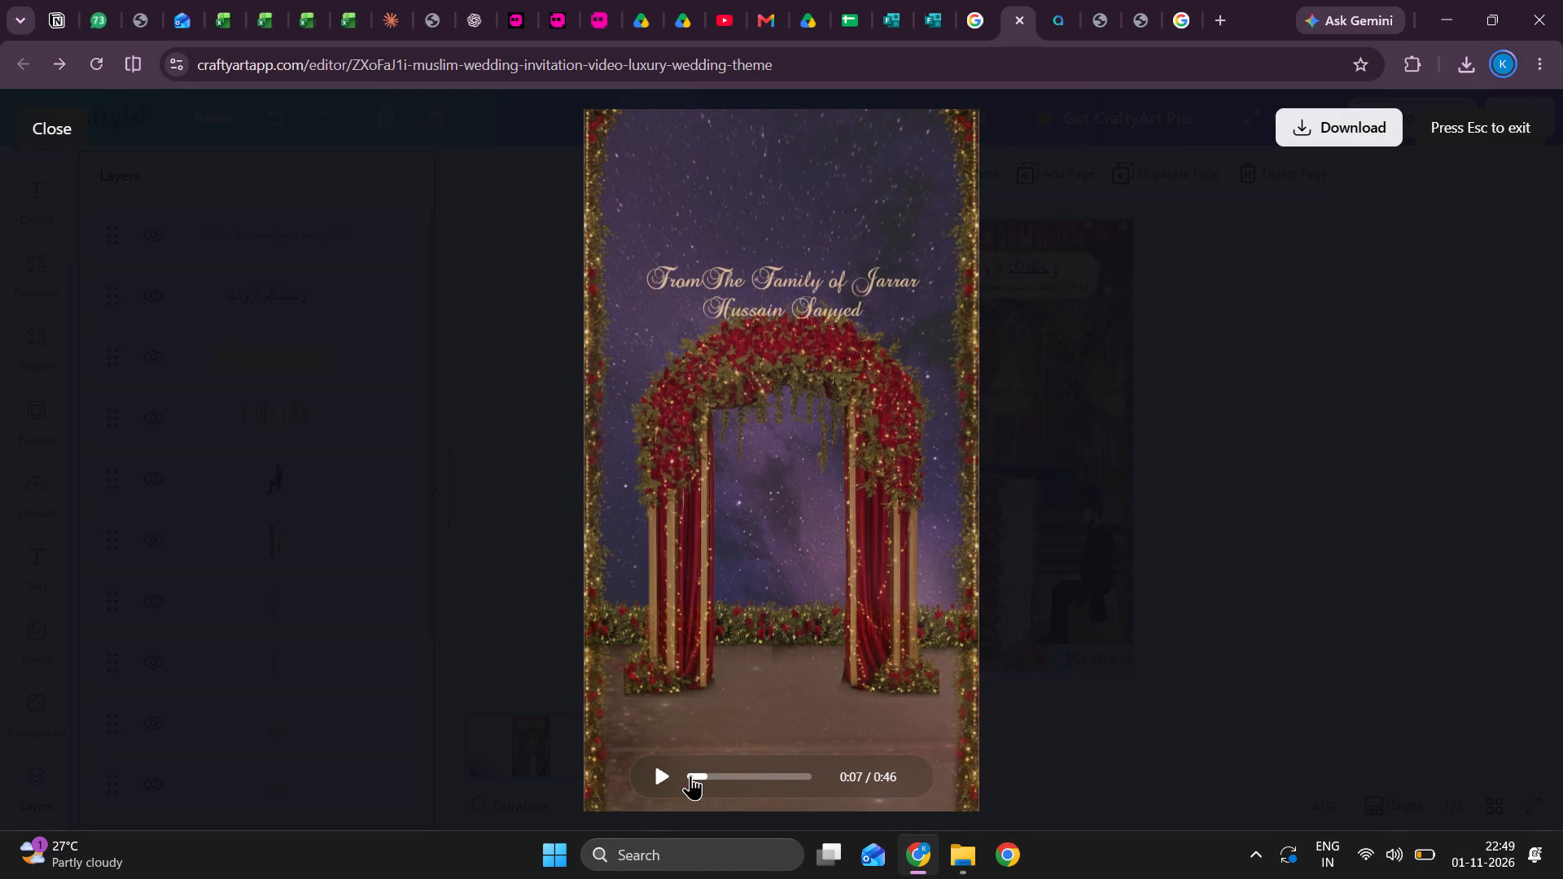
double_click(744, 788)
left_click_drag(705, 772, 682, 776)
left_click(848, 562)
left_click_drag(707, 774, 653, 765)
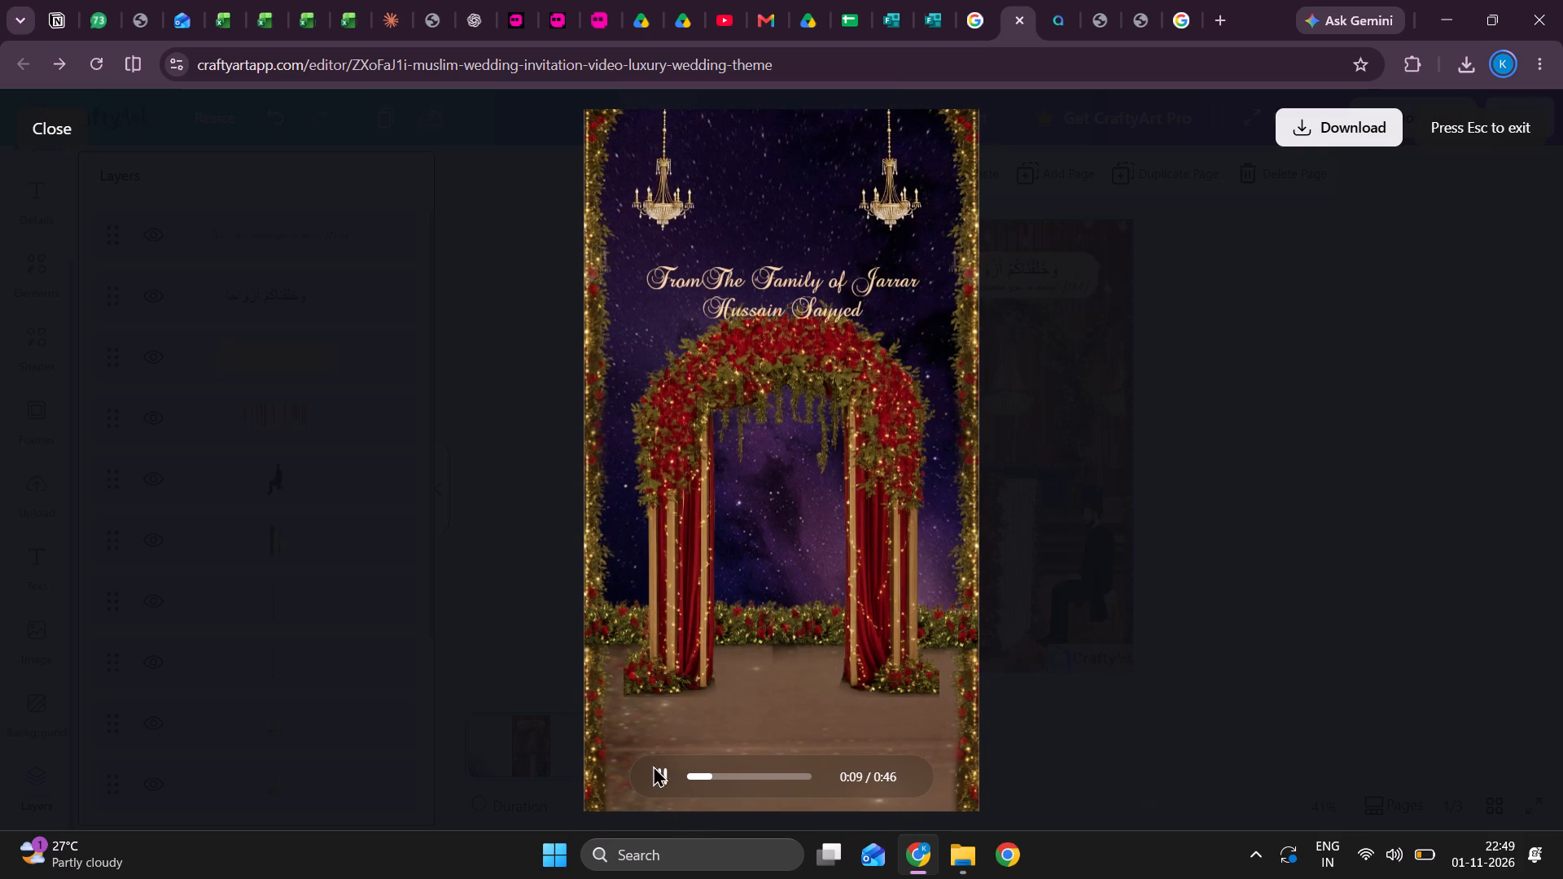
left_click(875, 451)
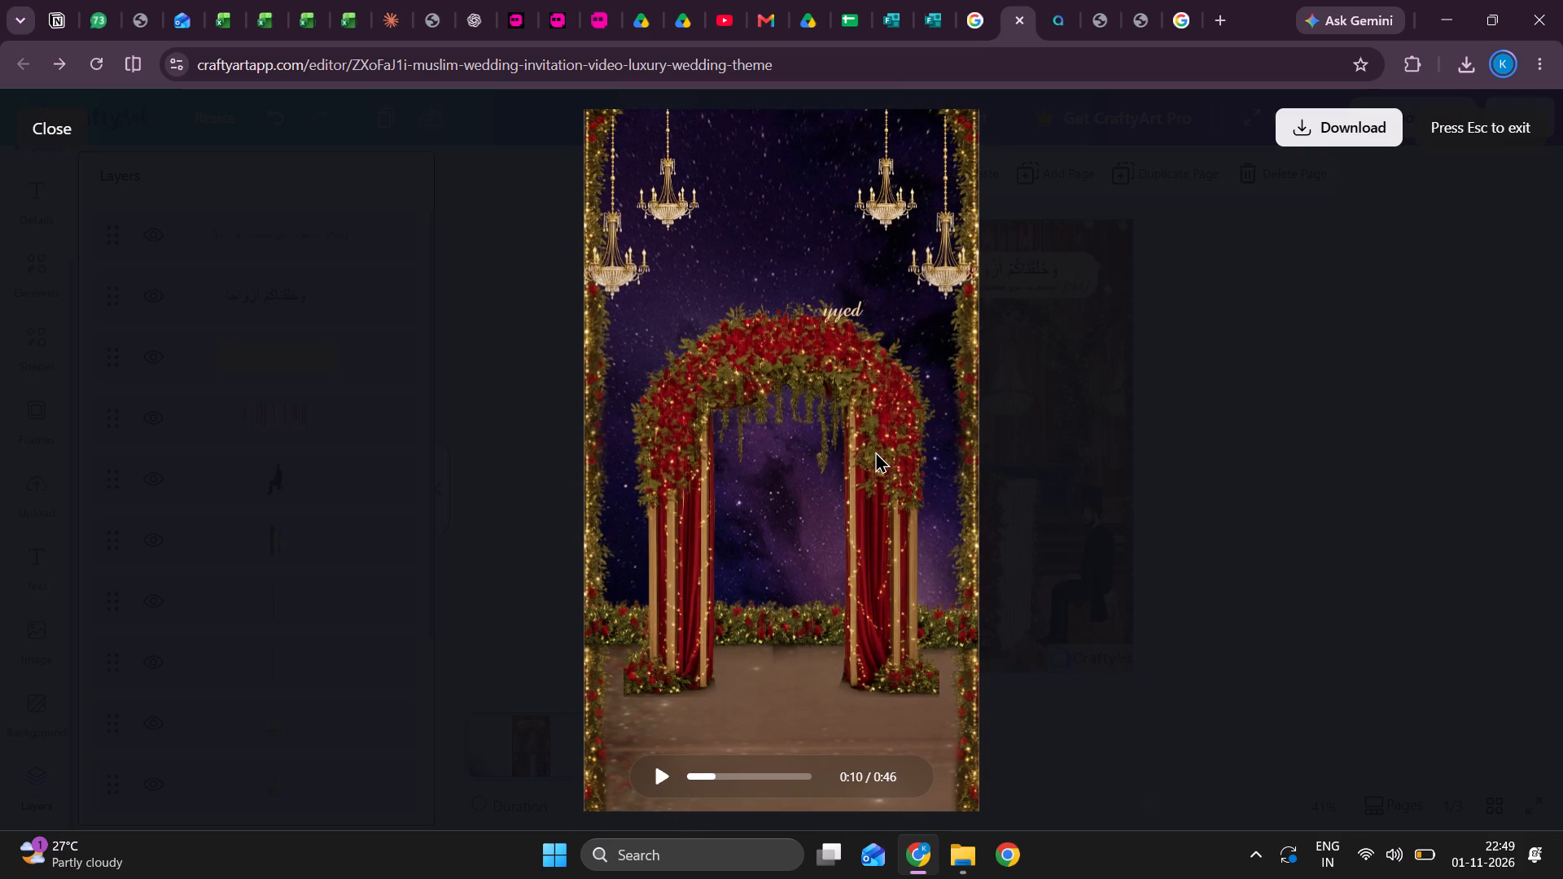
left_click(668, 777)
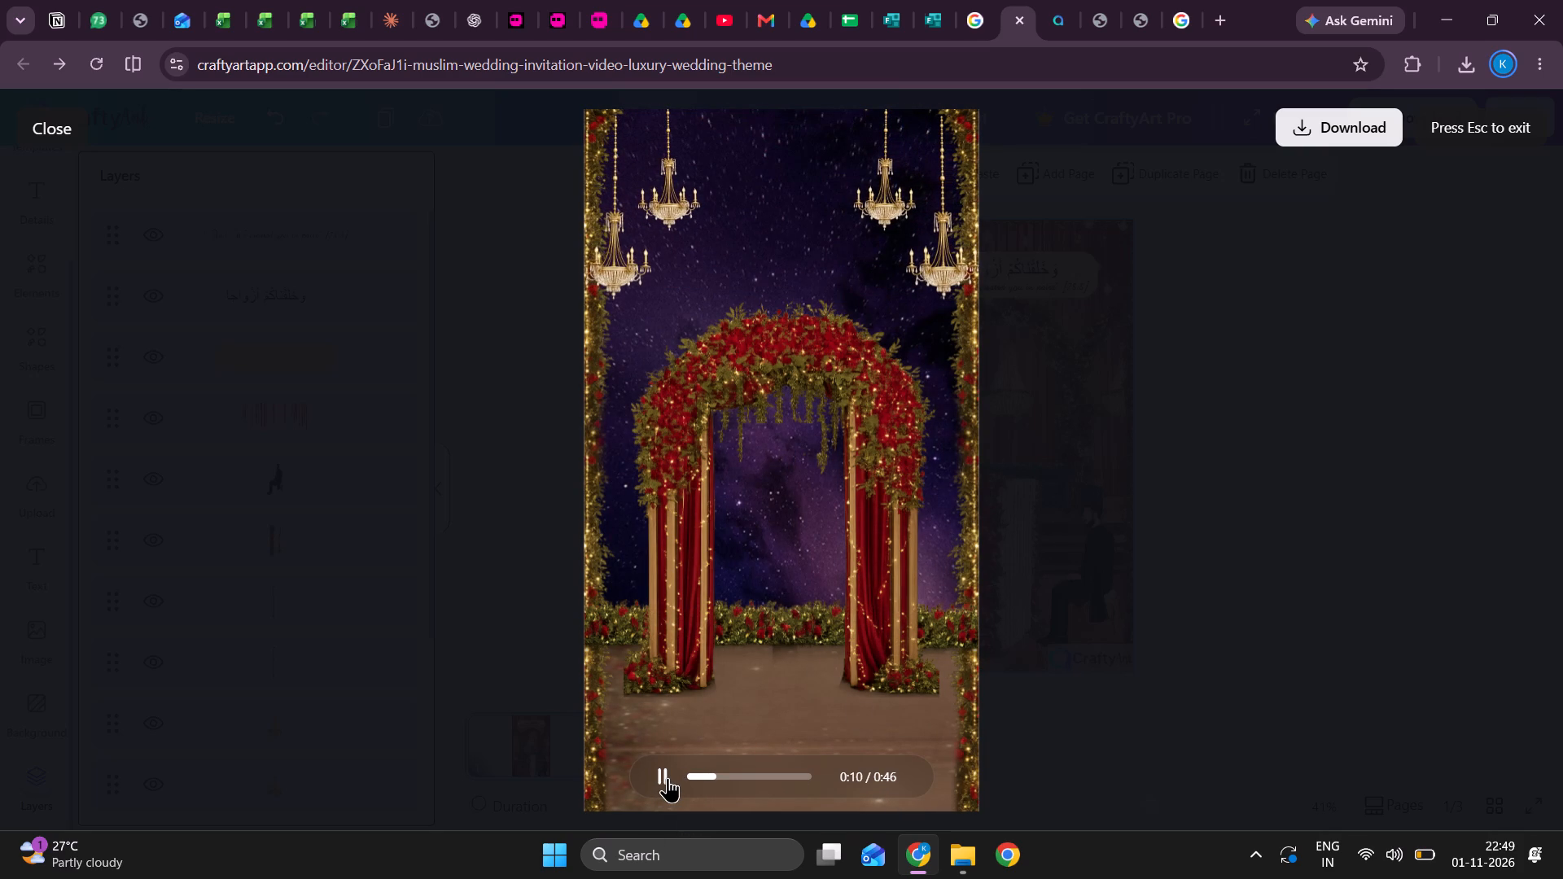
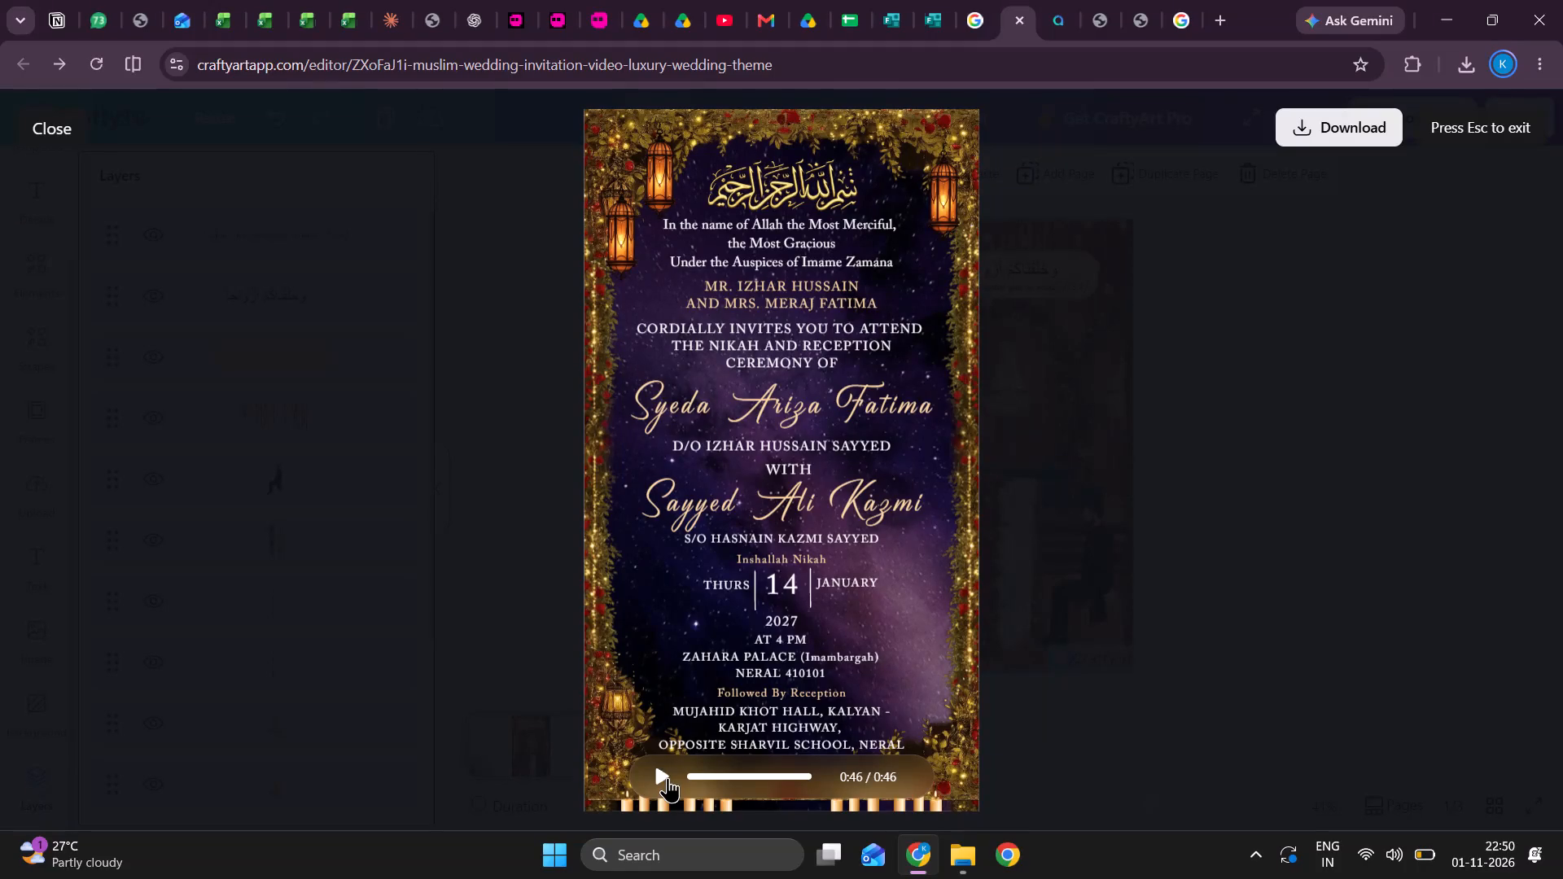
Replay the invitation preview from the start, pausing at the opening stage, family line and couple scenes to examine their animation timing.
left_click(668, 777)
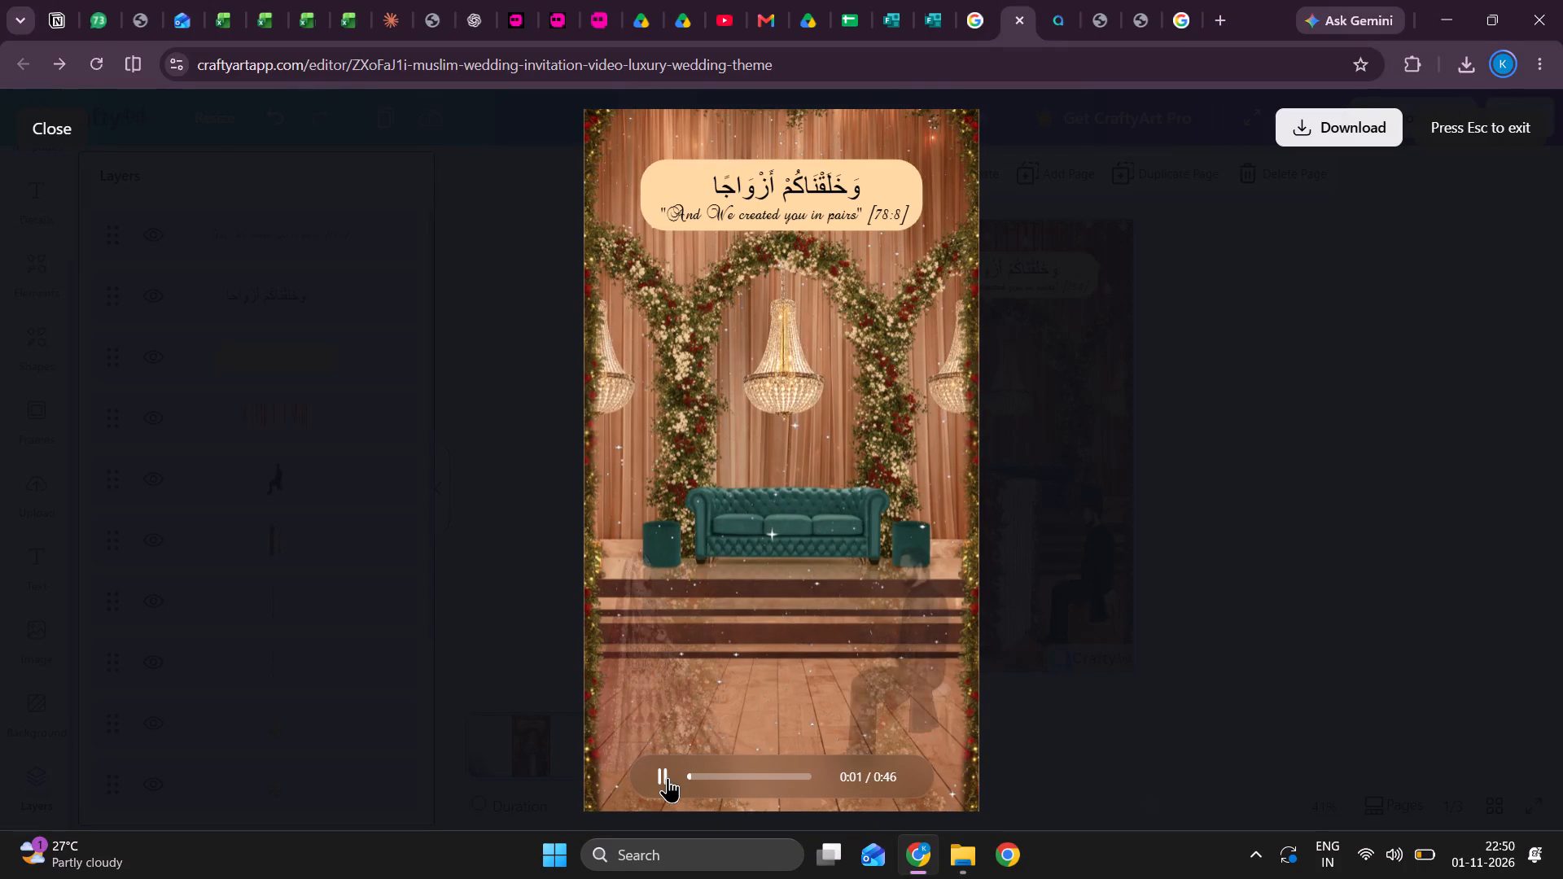
left_click(668, 777)
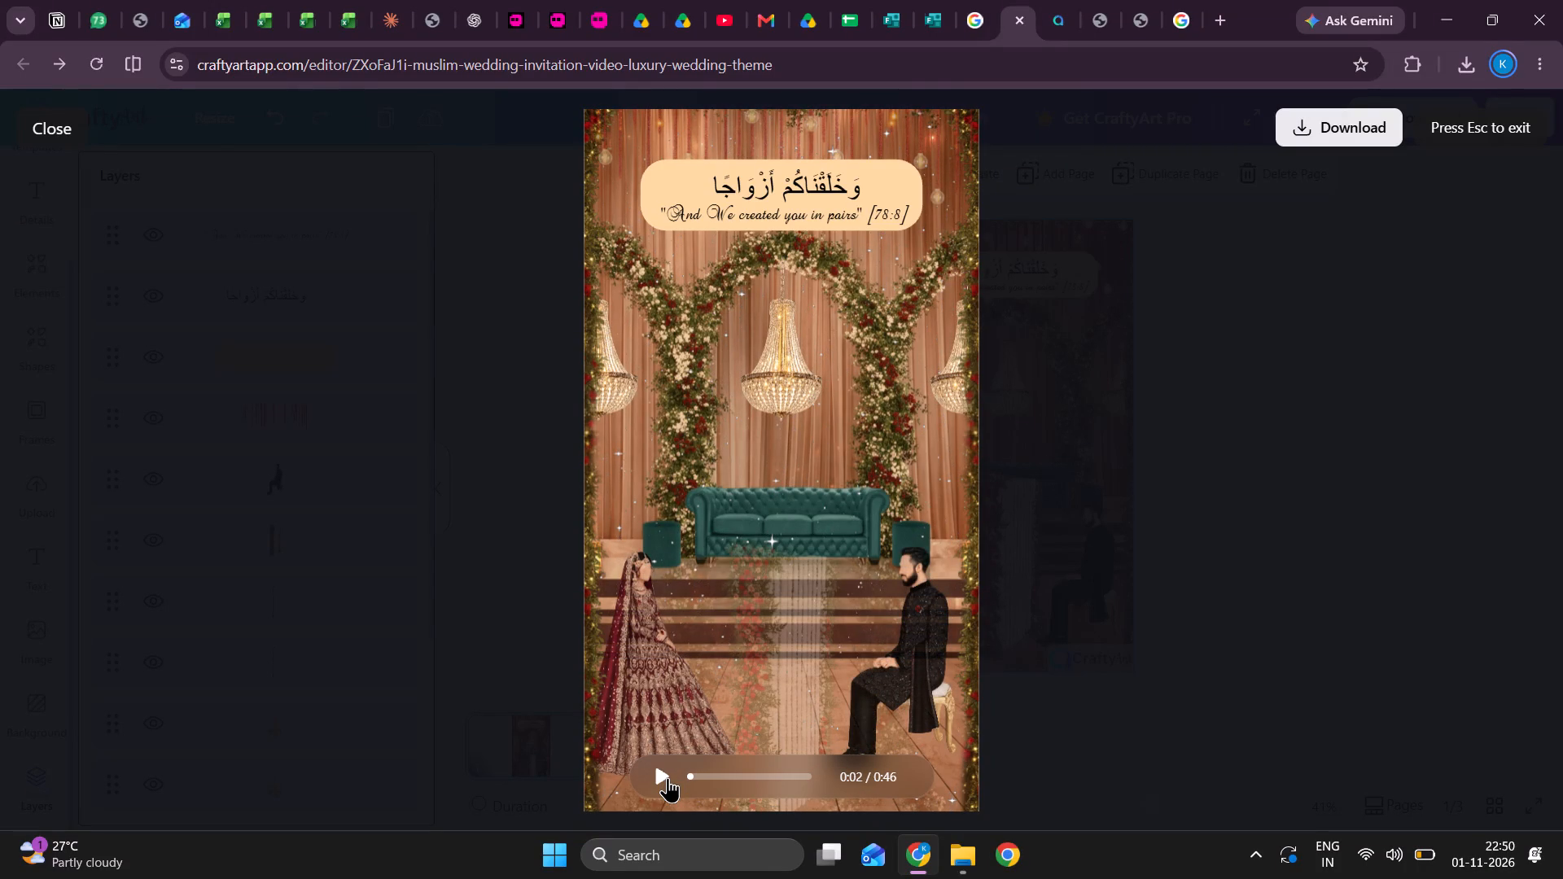
left_click(668, 777)
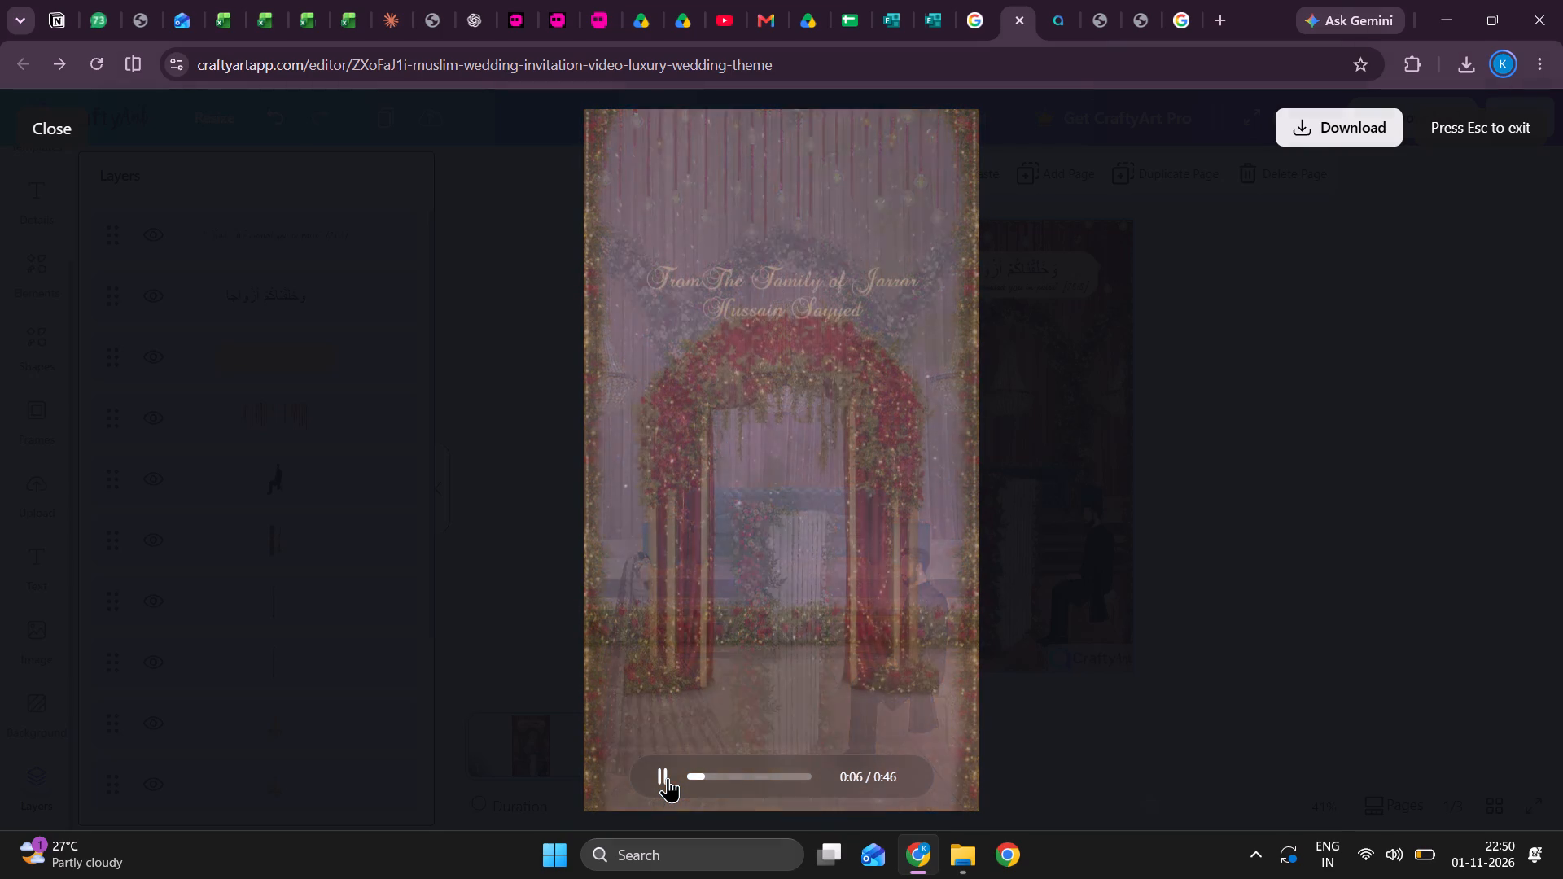
left_click(668, 777)
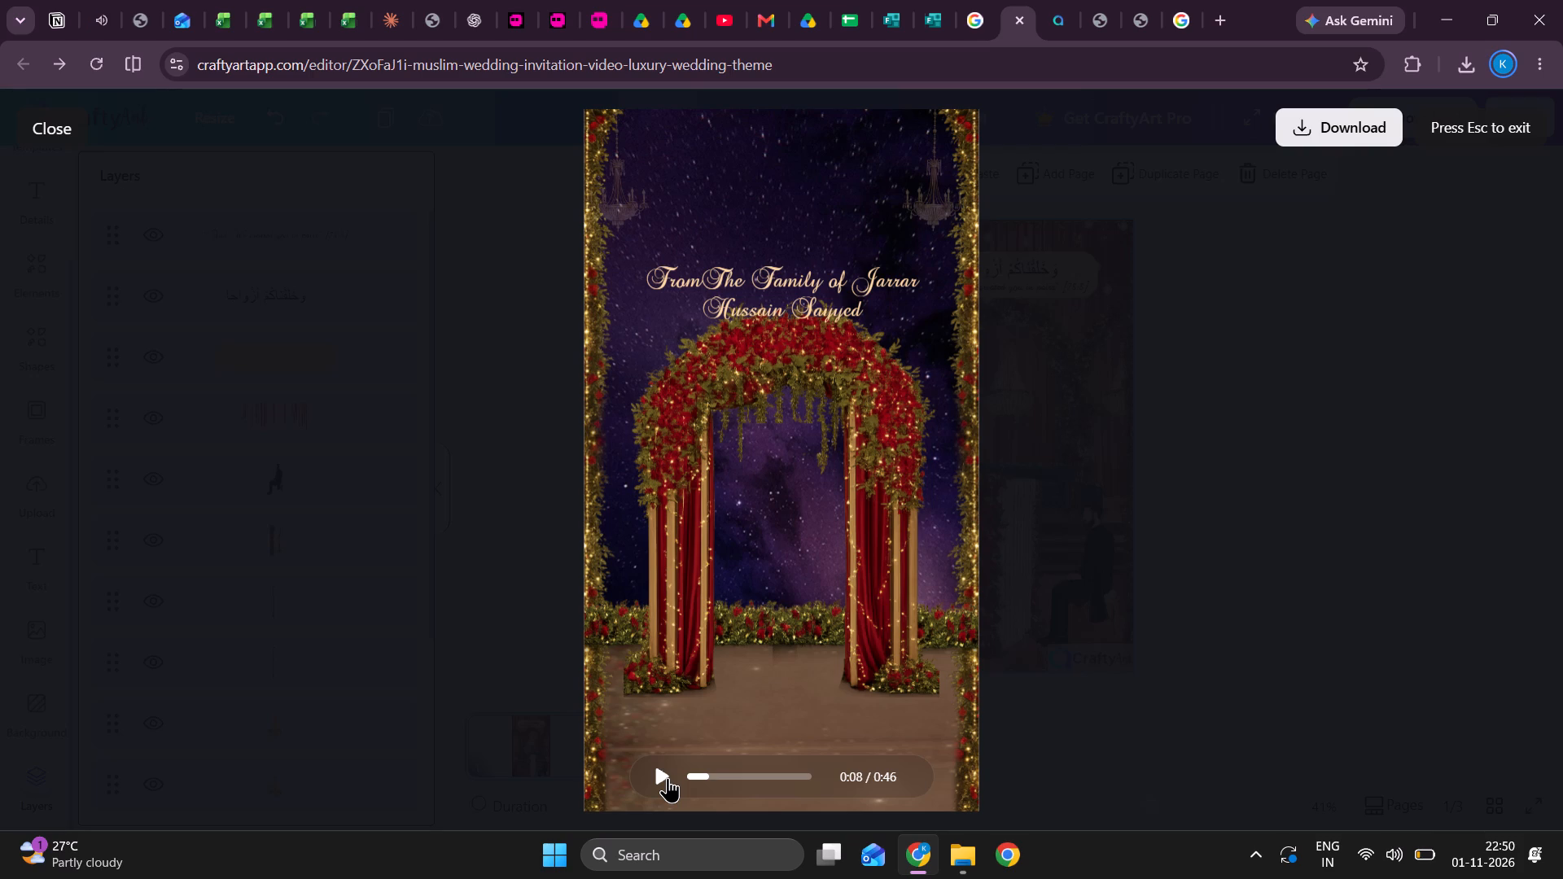
left_click(668, 777)
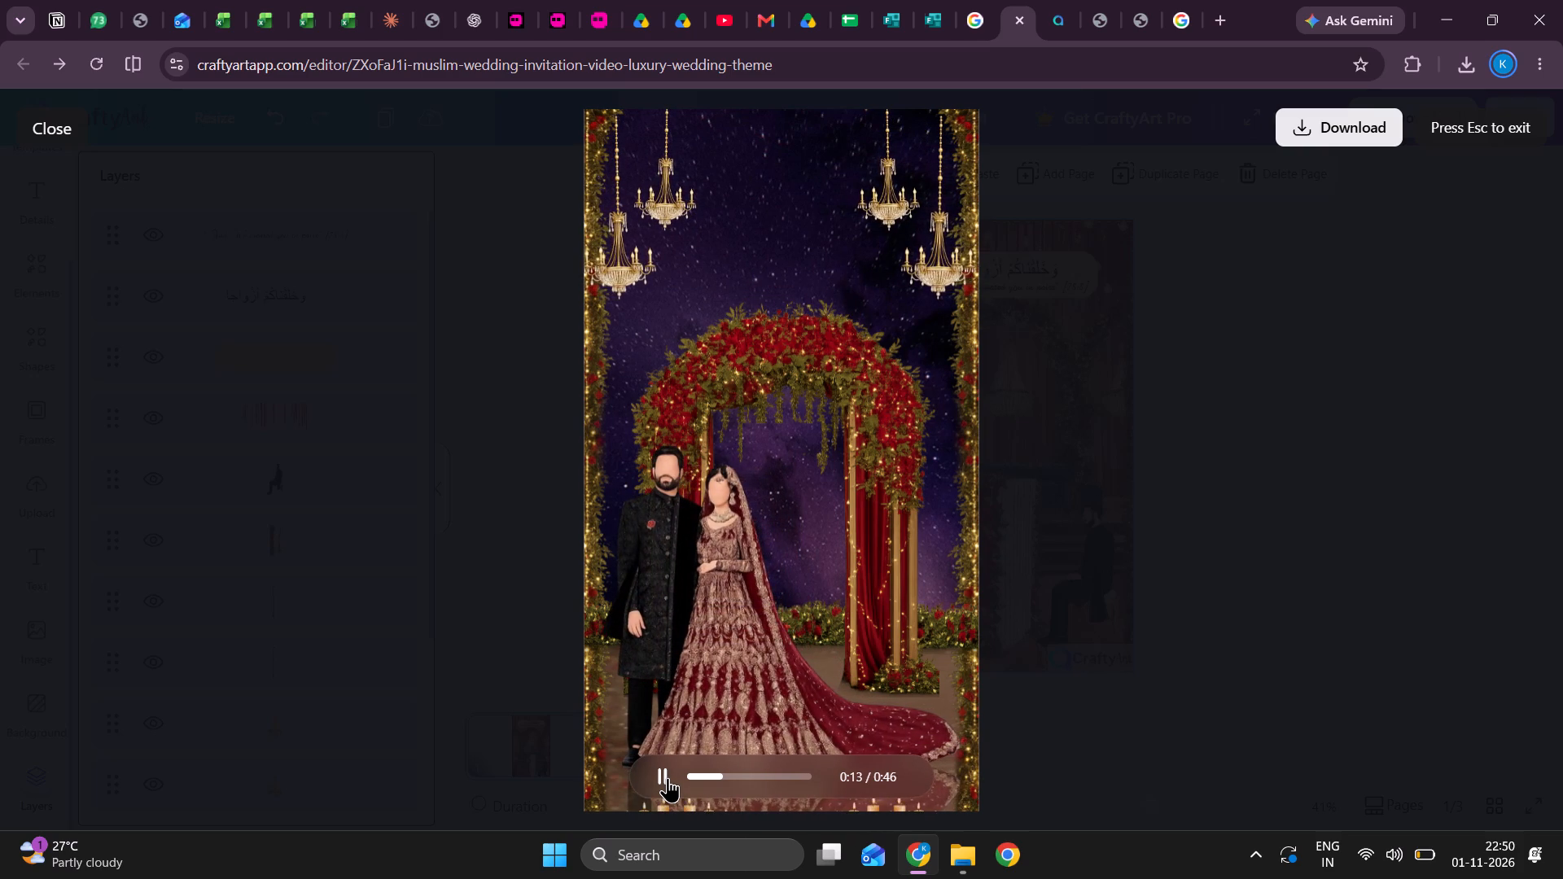
left_click(668, 777)
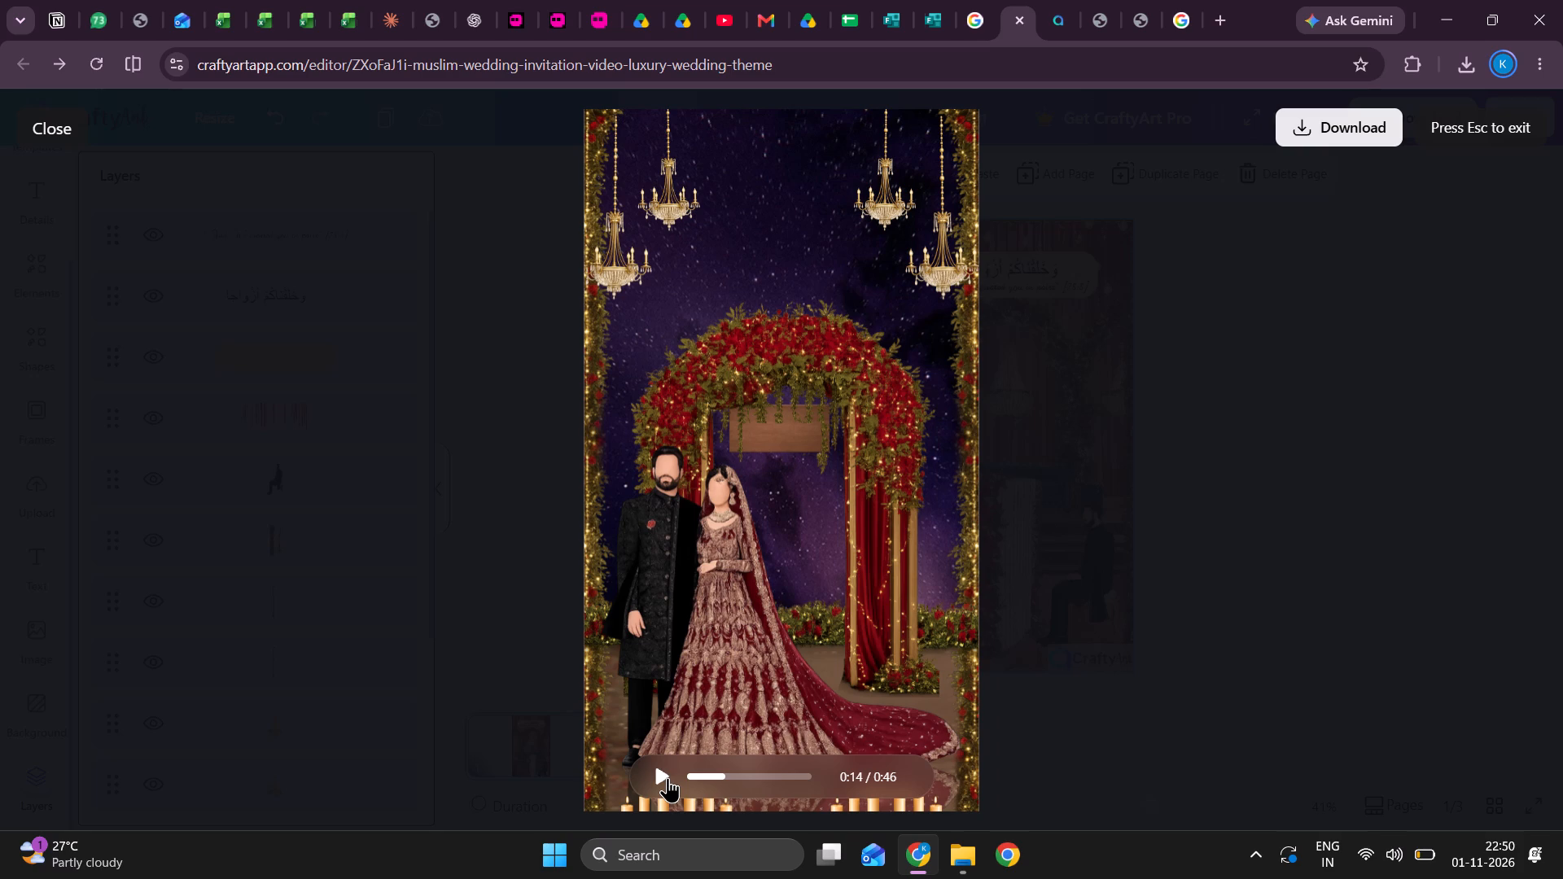
left_click(668, 777)
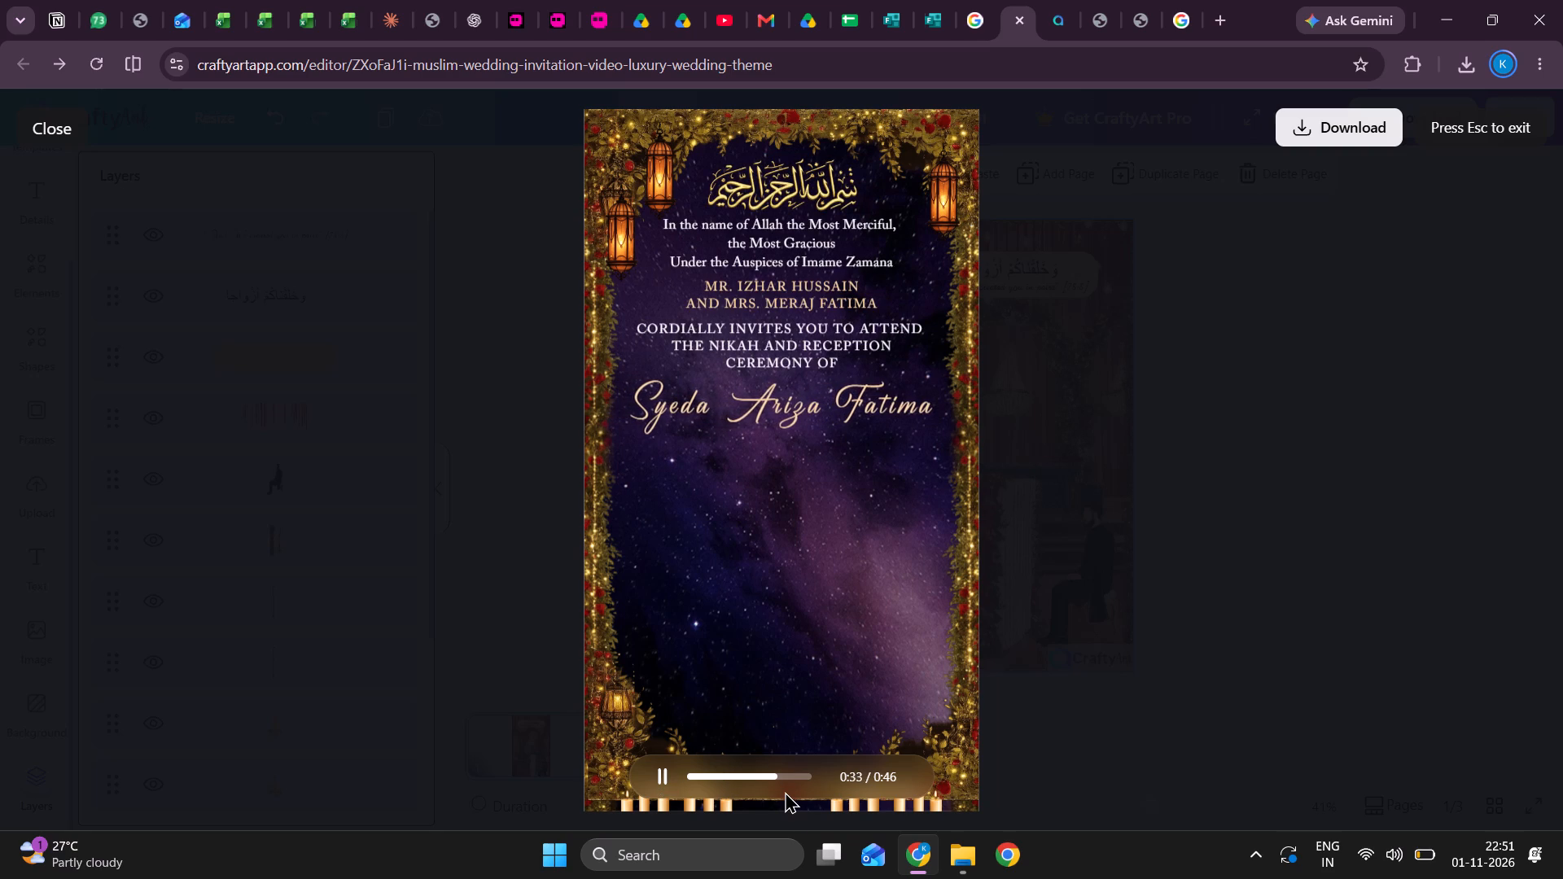
Try to rewind the preview from the ceremony details page, review that page to the end, and replay the video from the start.
left_click_drag(775, 780, 674, 789)
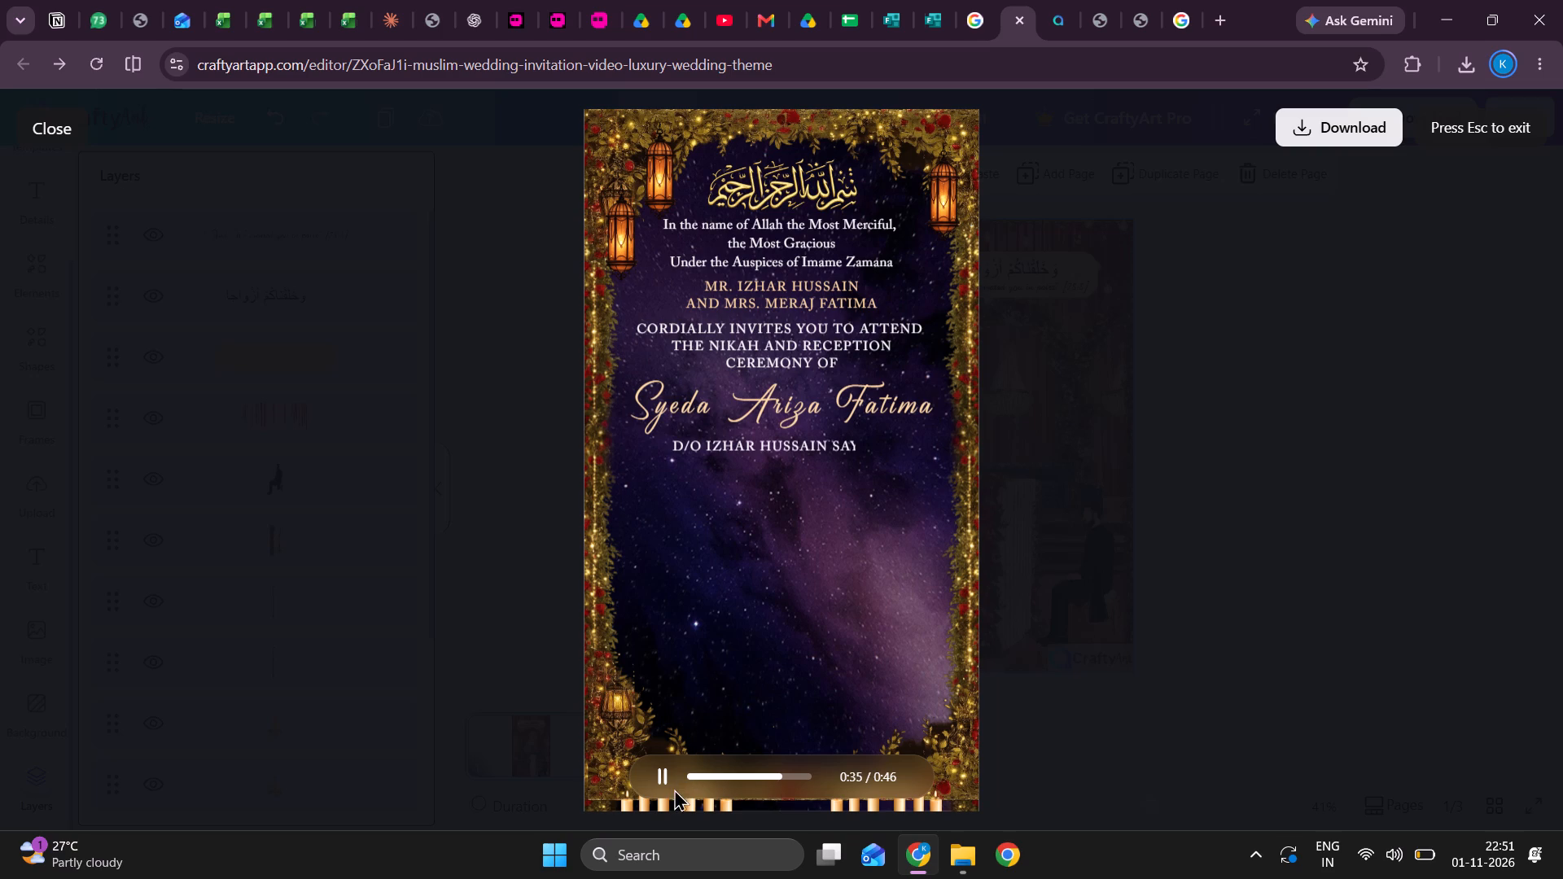
left_click_drag(674, 789, 731, 654)
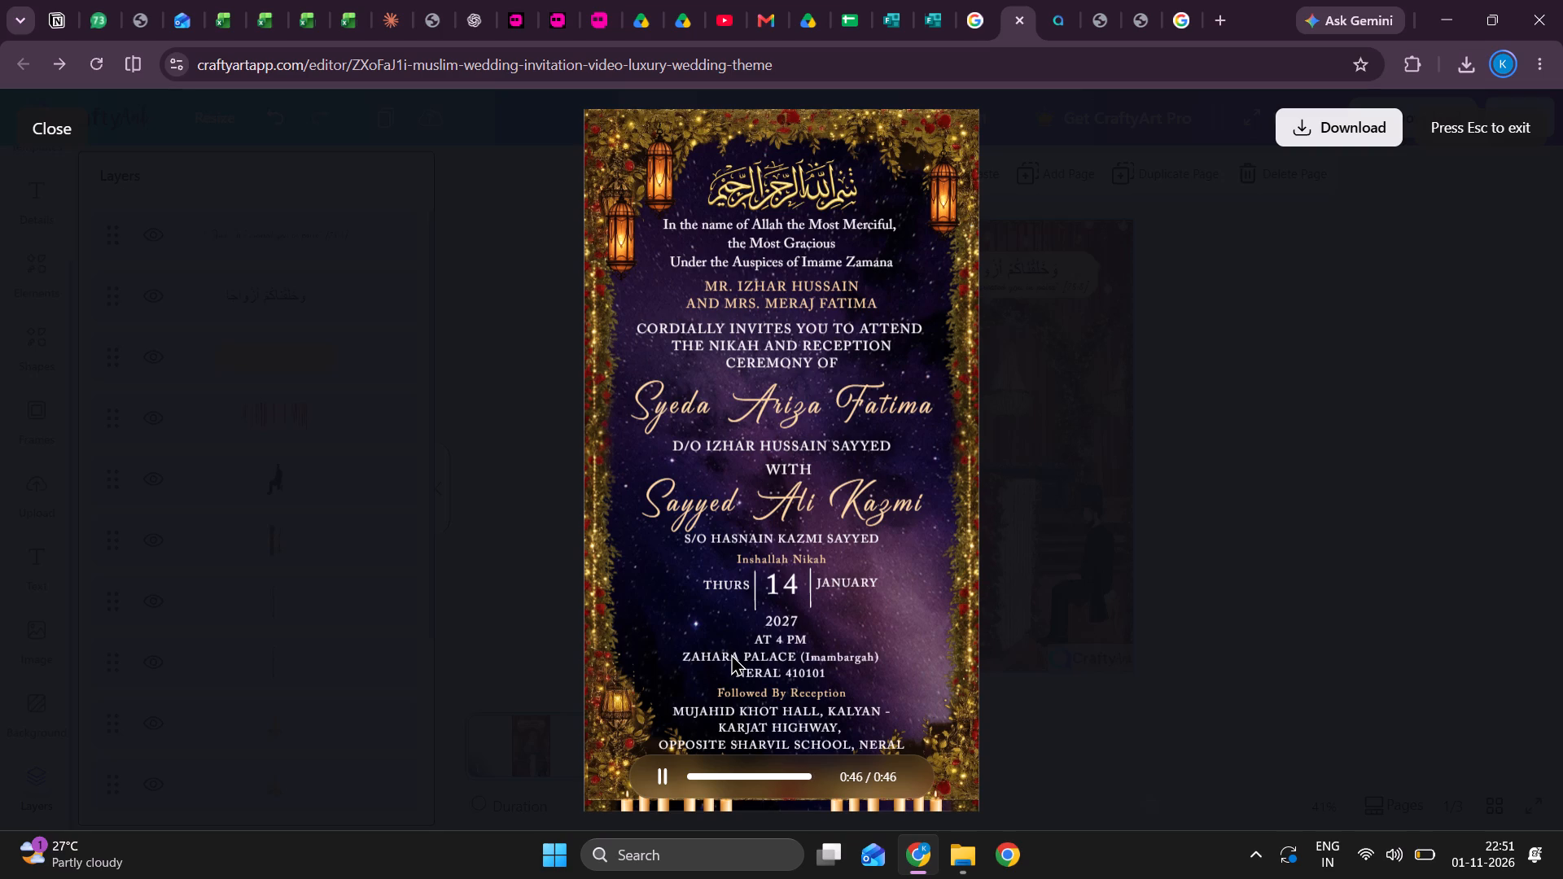
left_click(662, 774)
left_click(662, 774)
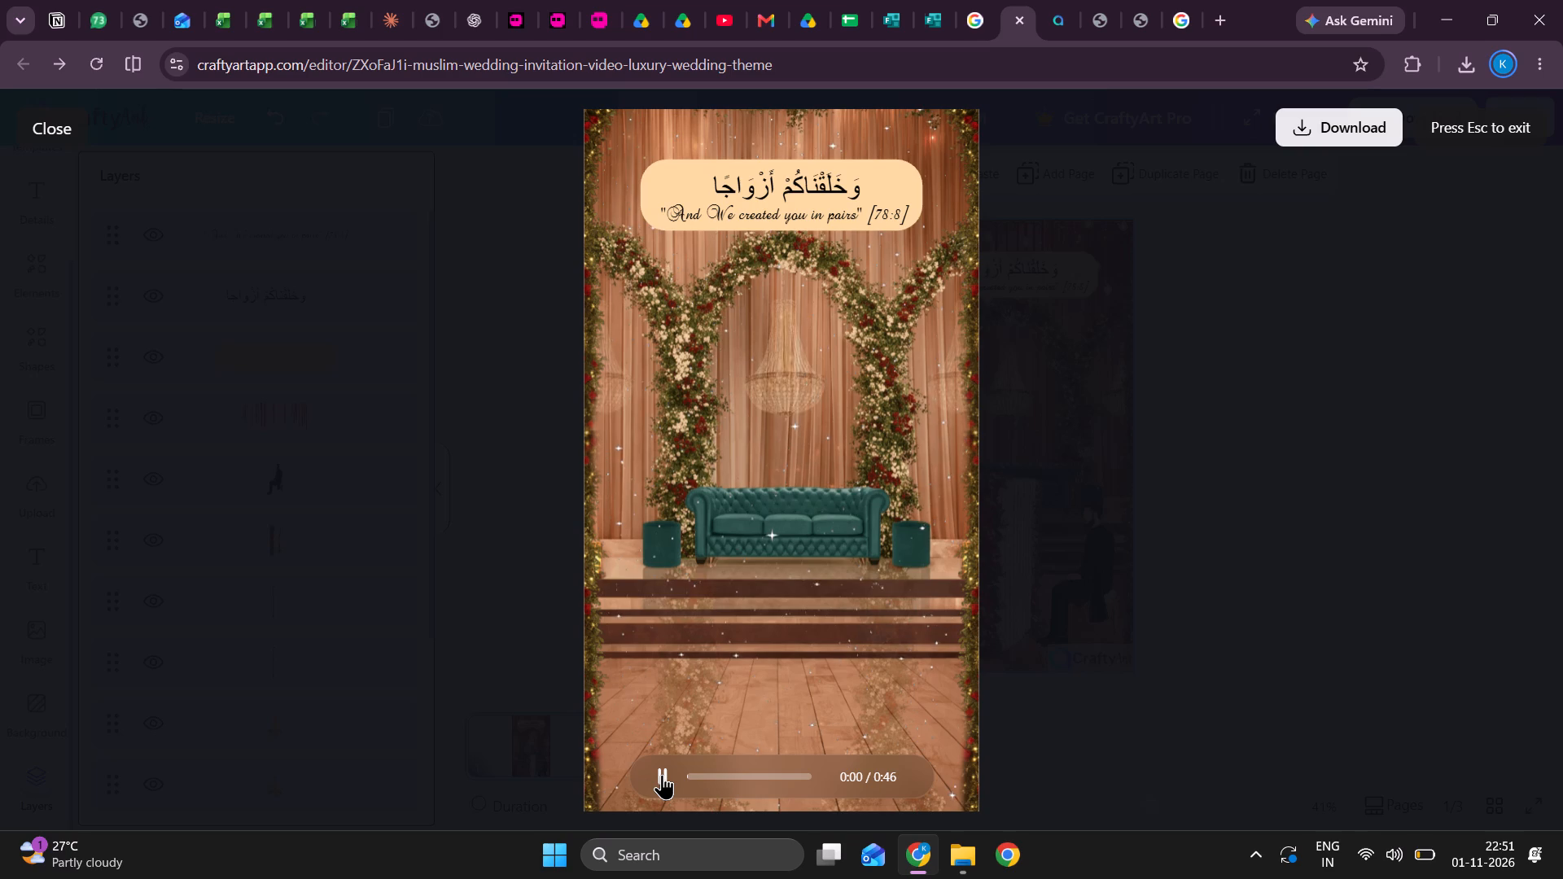
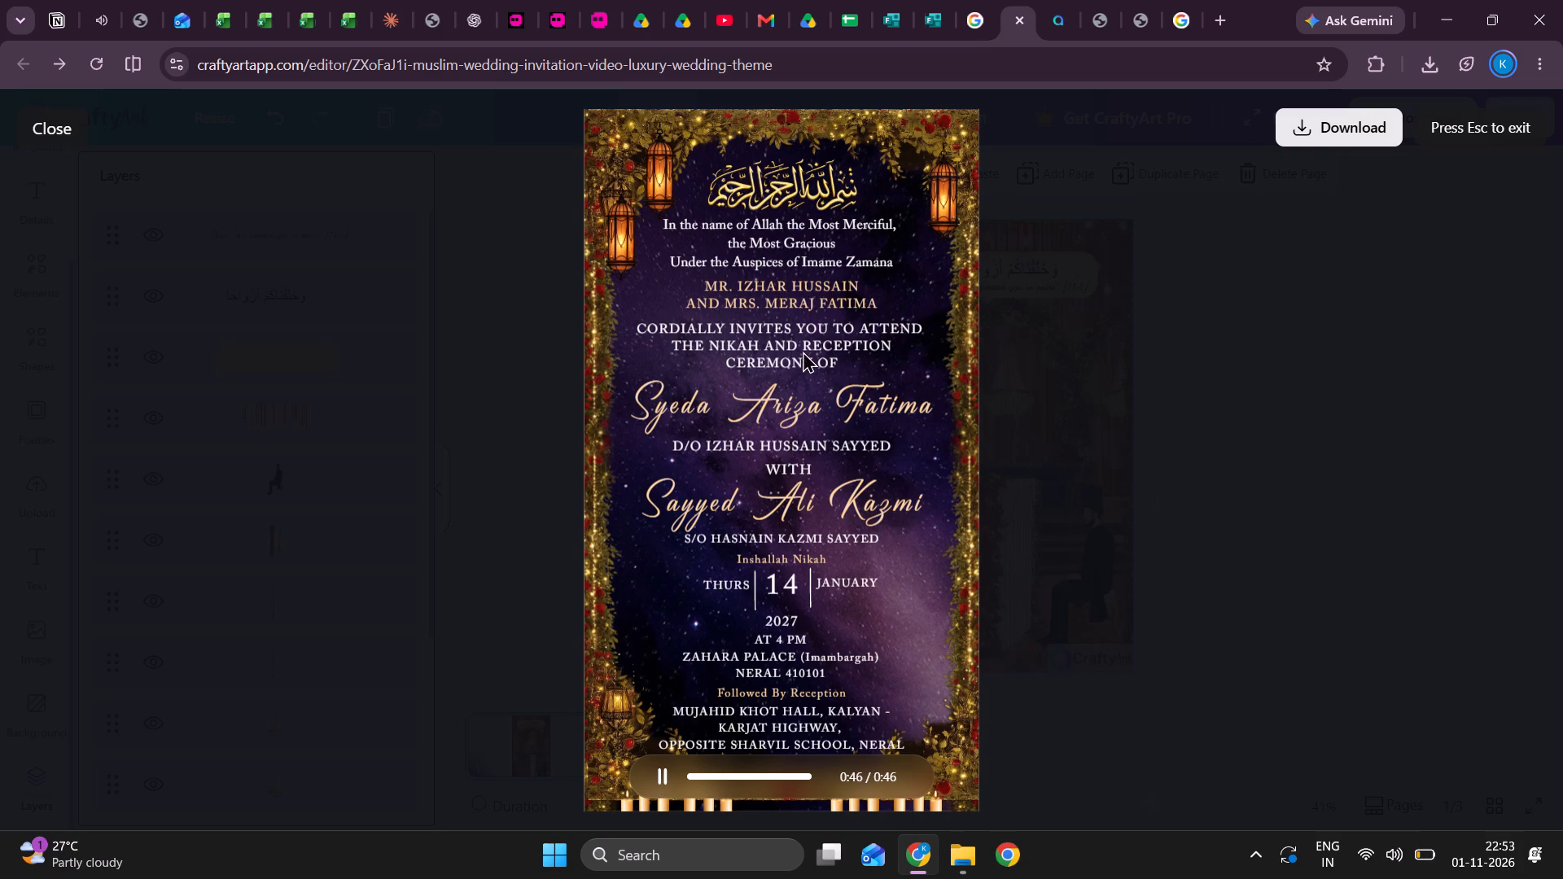
Stop the invitation preview and return to the editor.
left_click(1316, 221)
key("Escape")
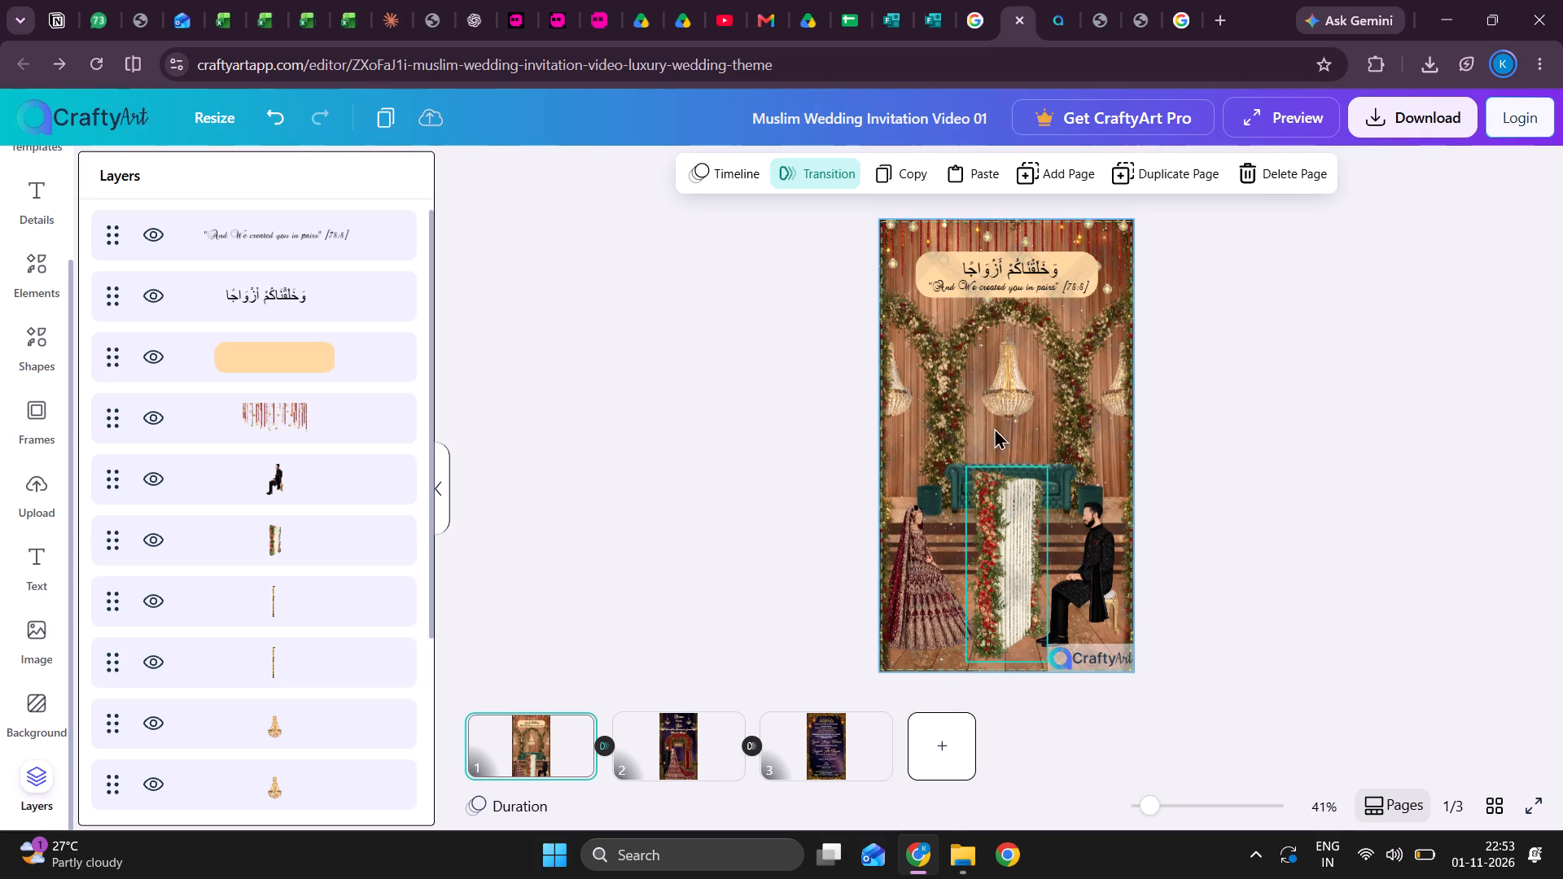
Replace the "Mr & Mrs" sign text on page 2 with "Wedding Invitation", split over two lines.
left_click(673, 741)
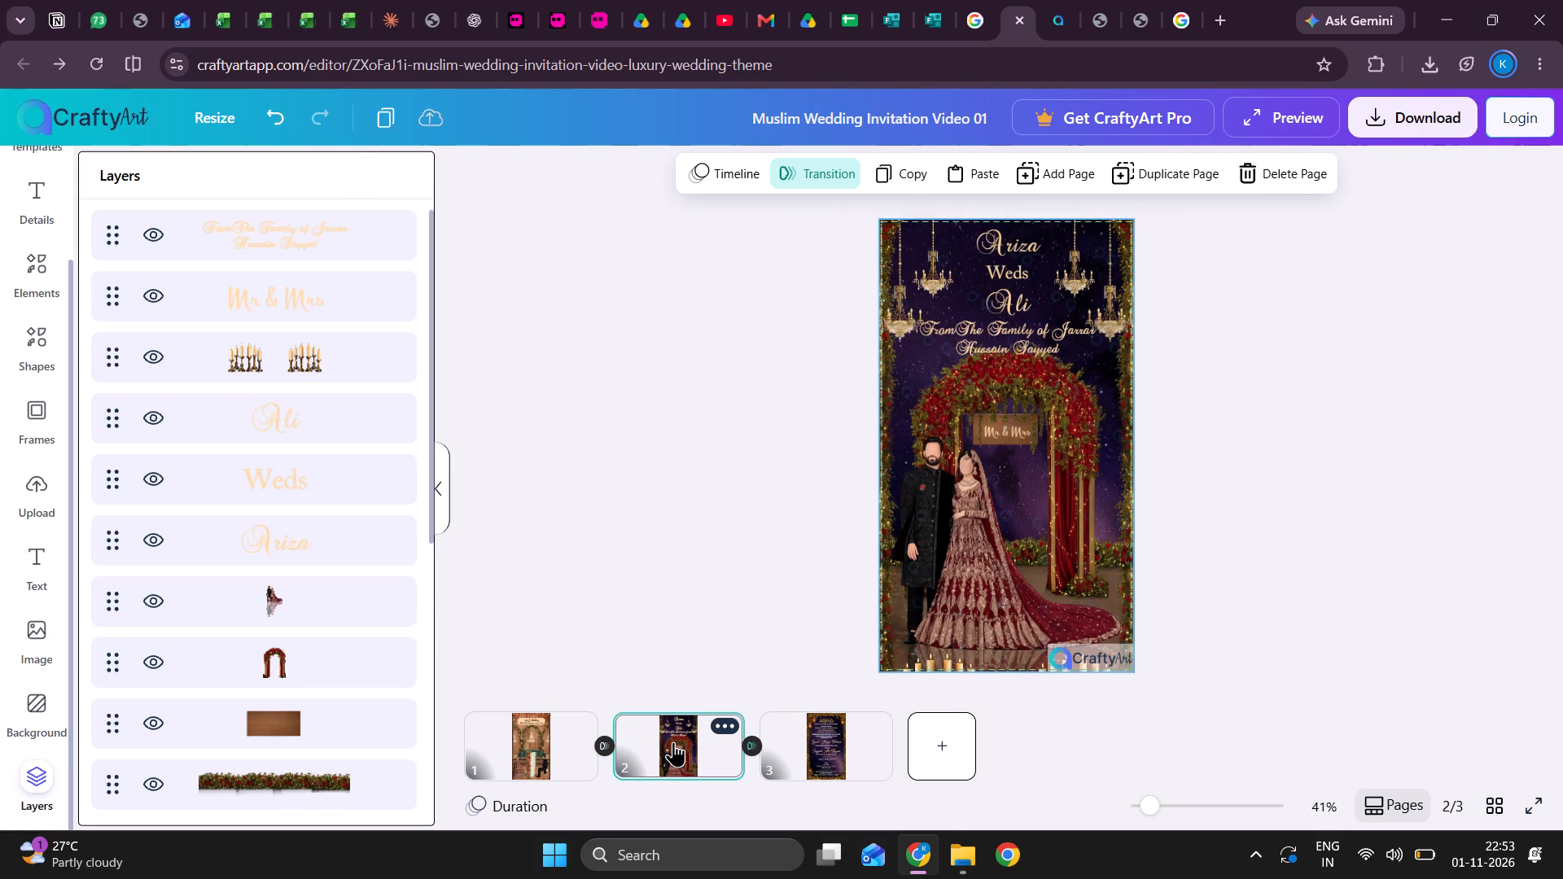
left_click(1005, 434)
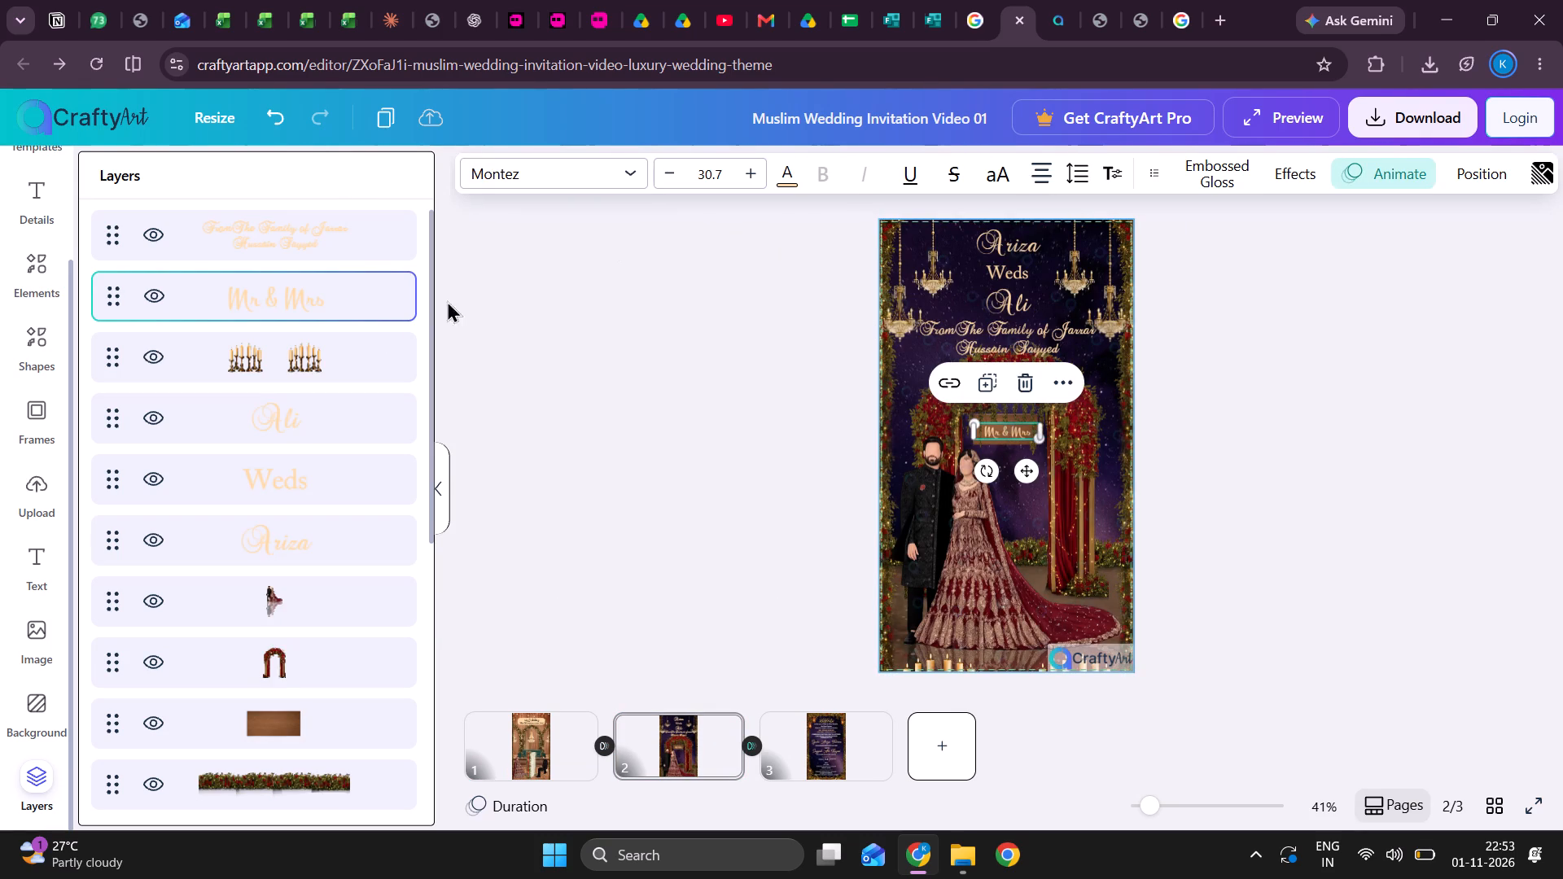
scroll(349, 321, "up", 1)
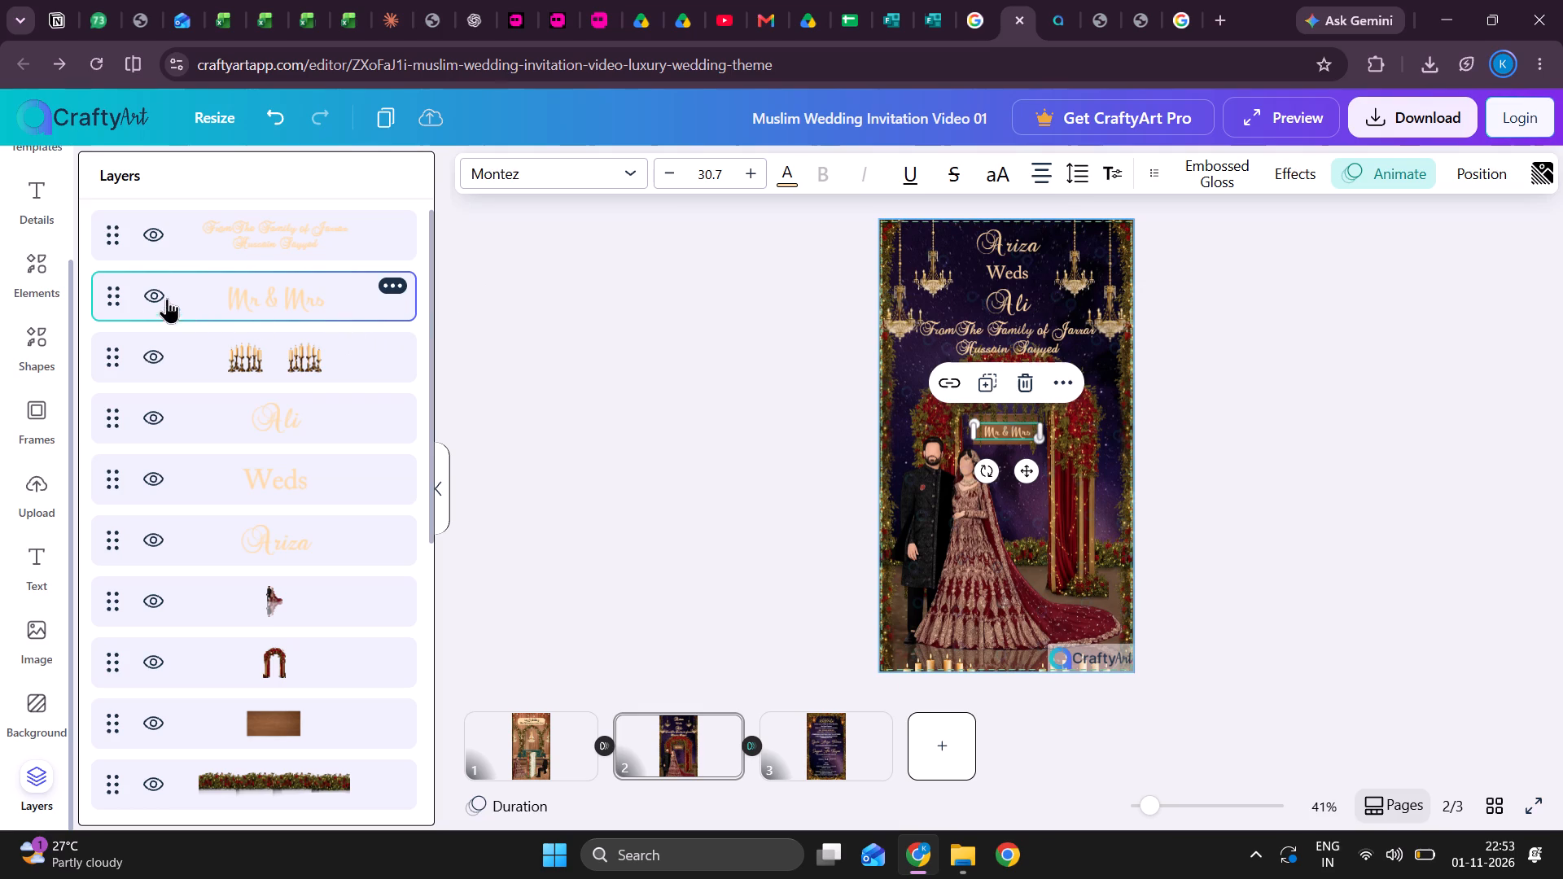
scroll(37, 260, "up", 2)
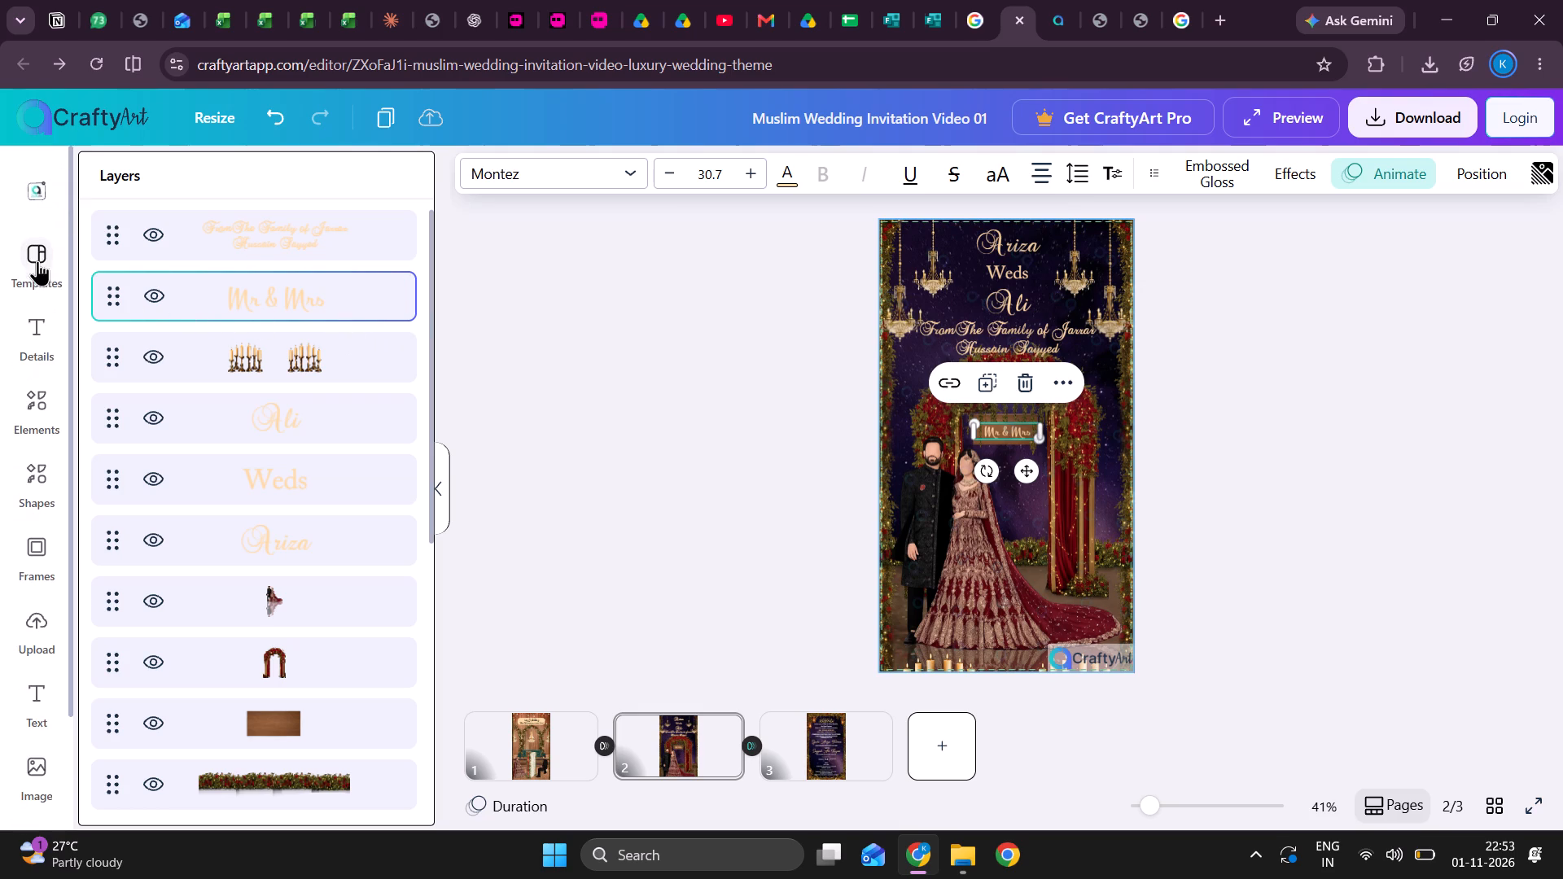
left_click(39, 327)
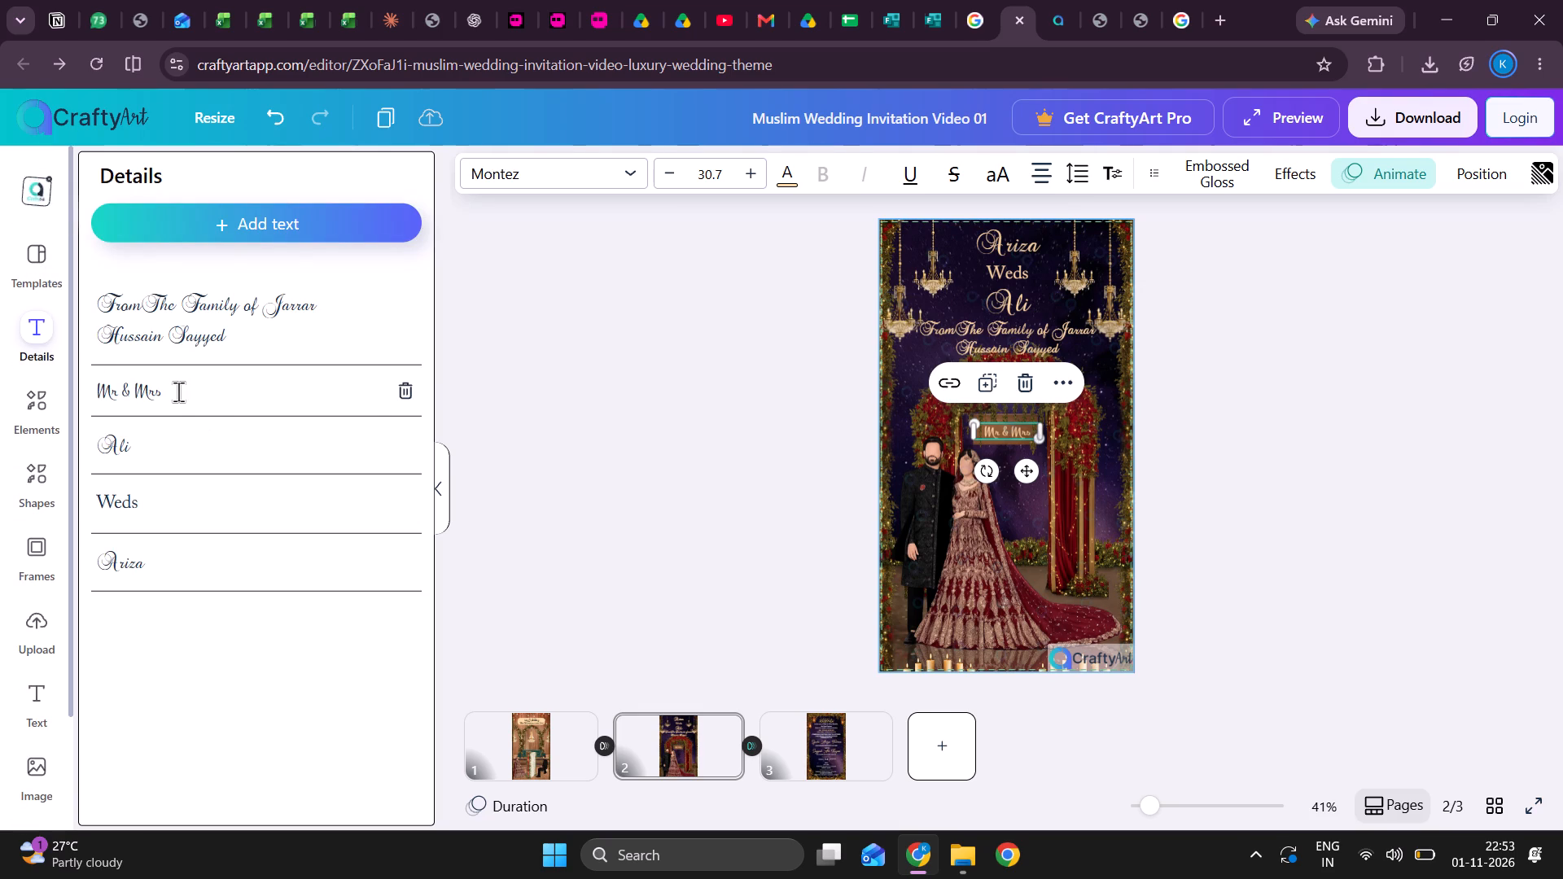
left_click_drag(178, 391, 93, 400)
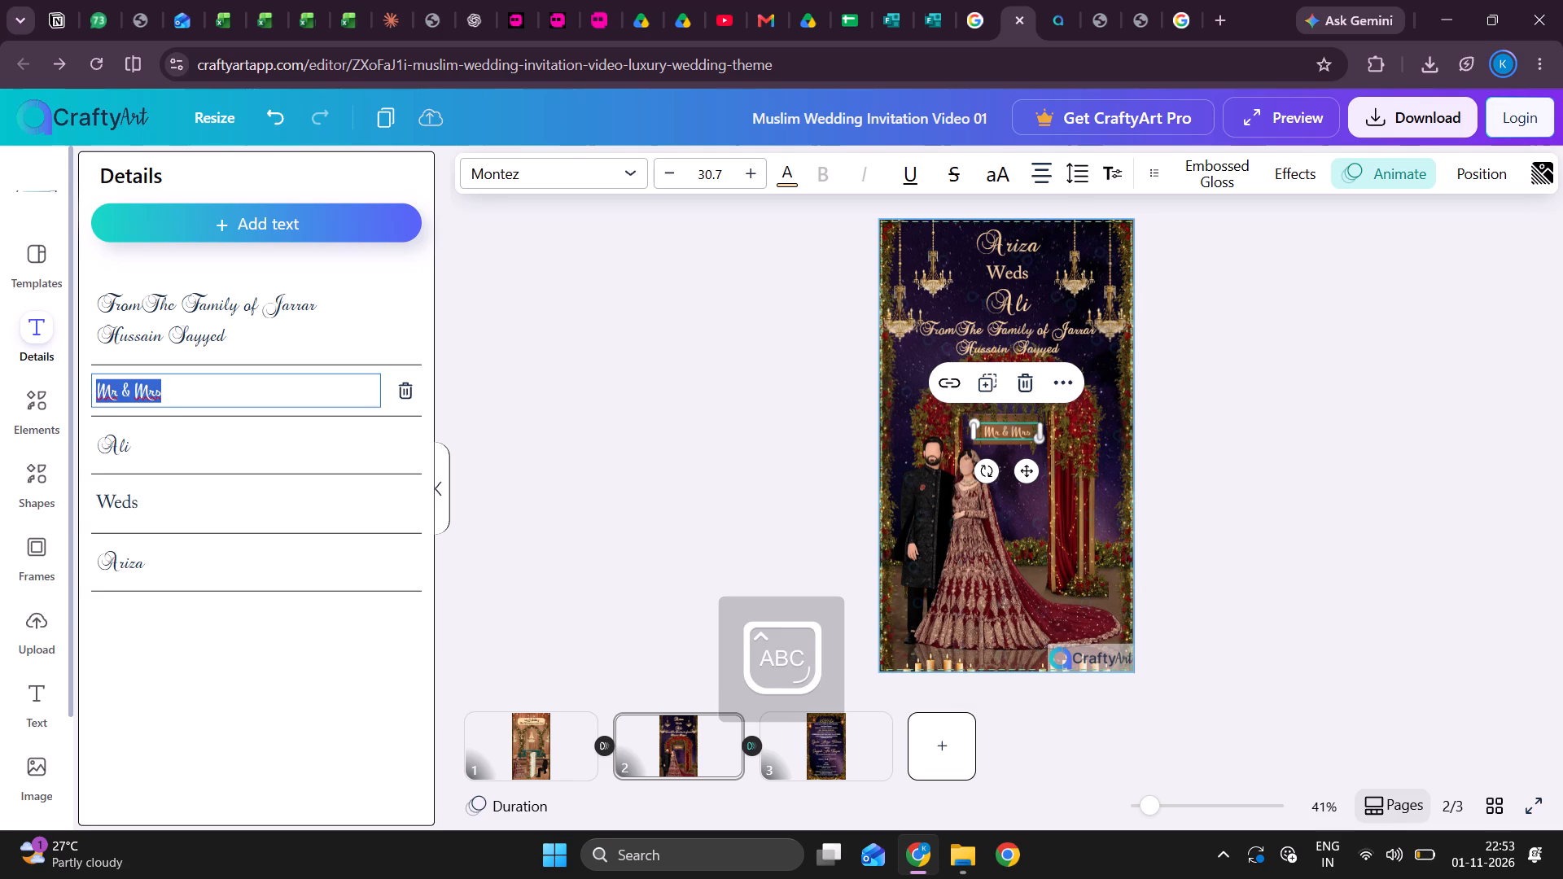
type("ddin")
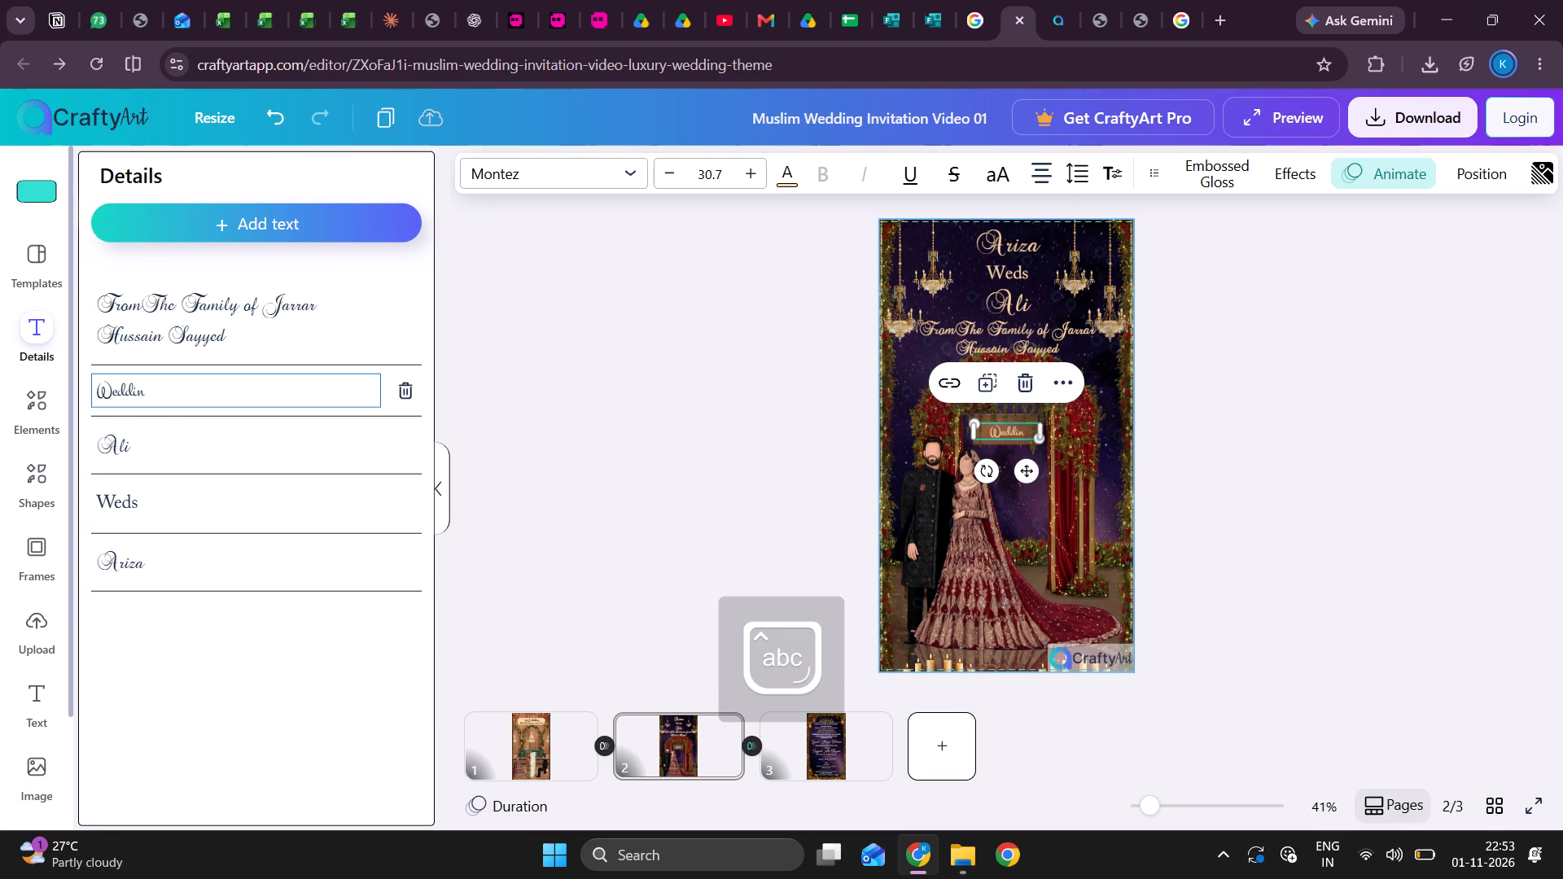
key("BackSpace")
key("BackSpace")
key("shift+Return")
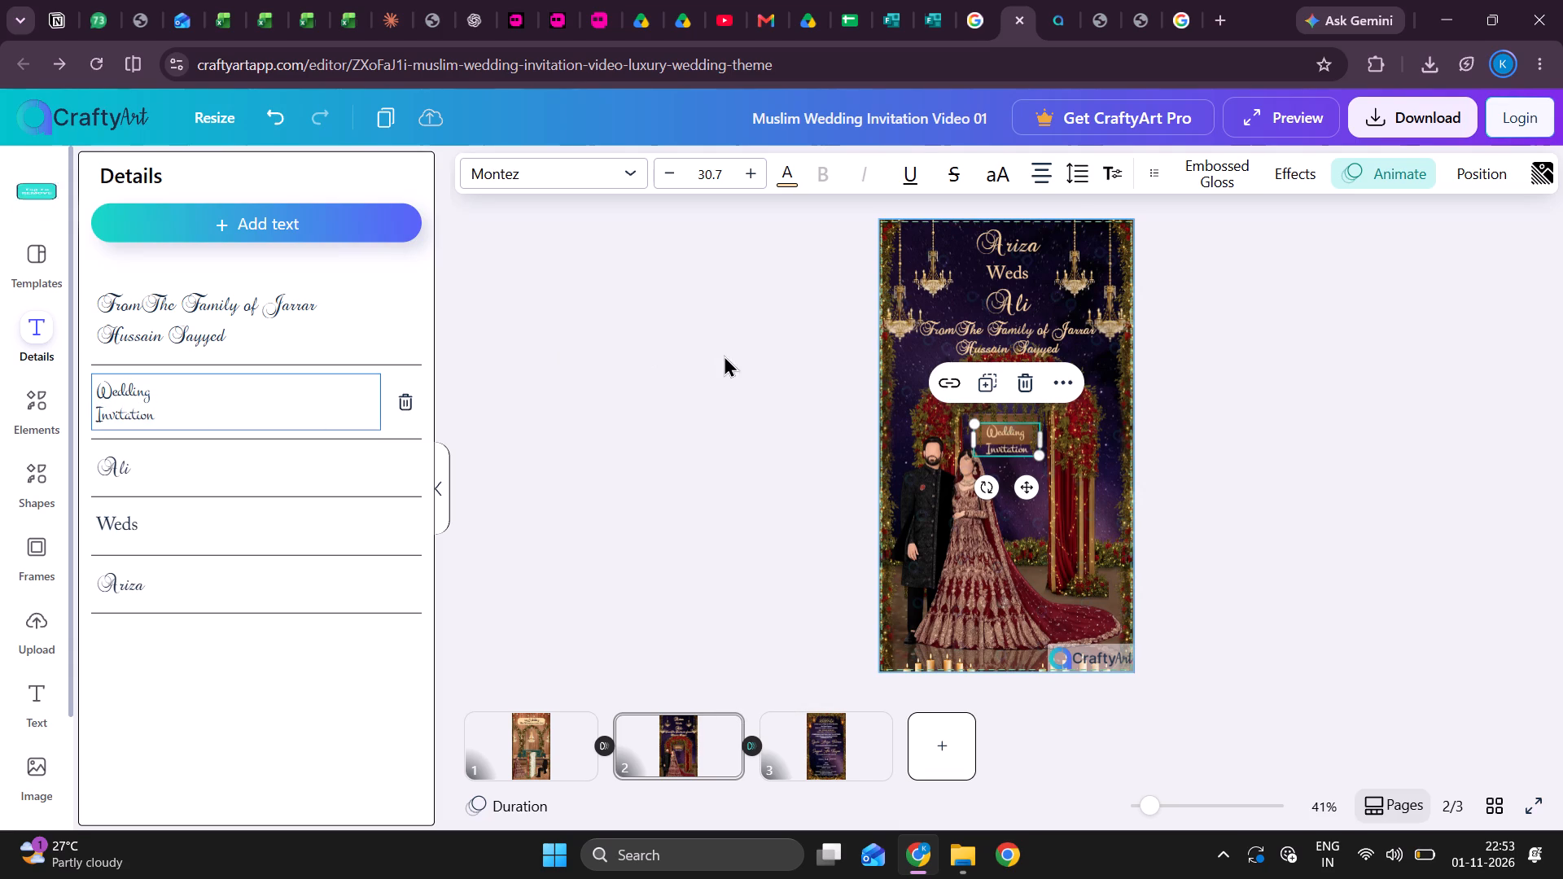
left_click(1118, 463)
left_click(1145, 462)
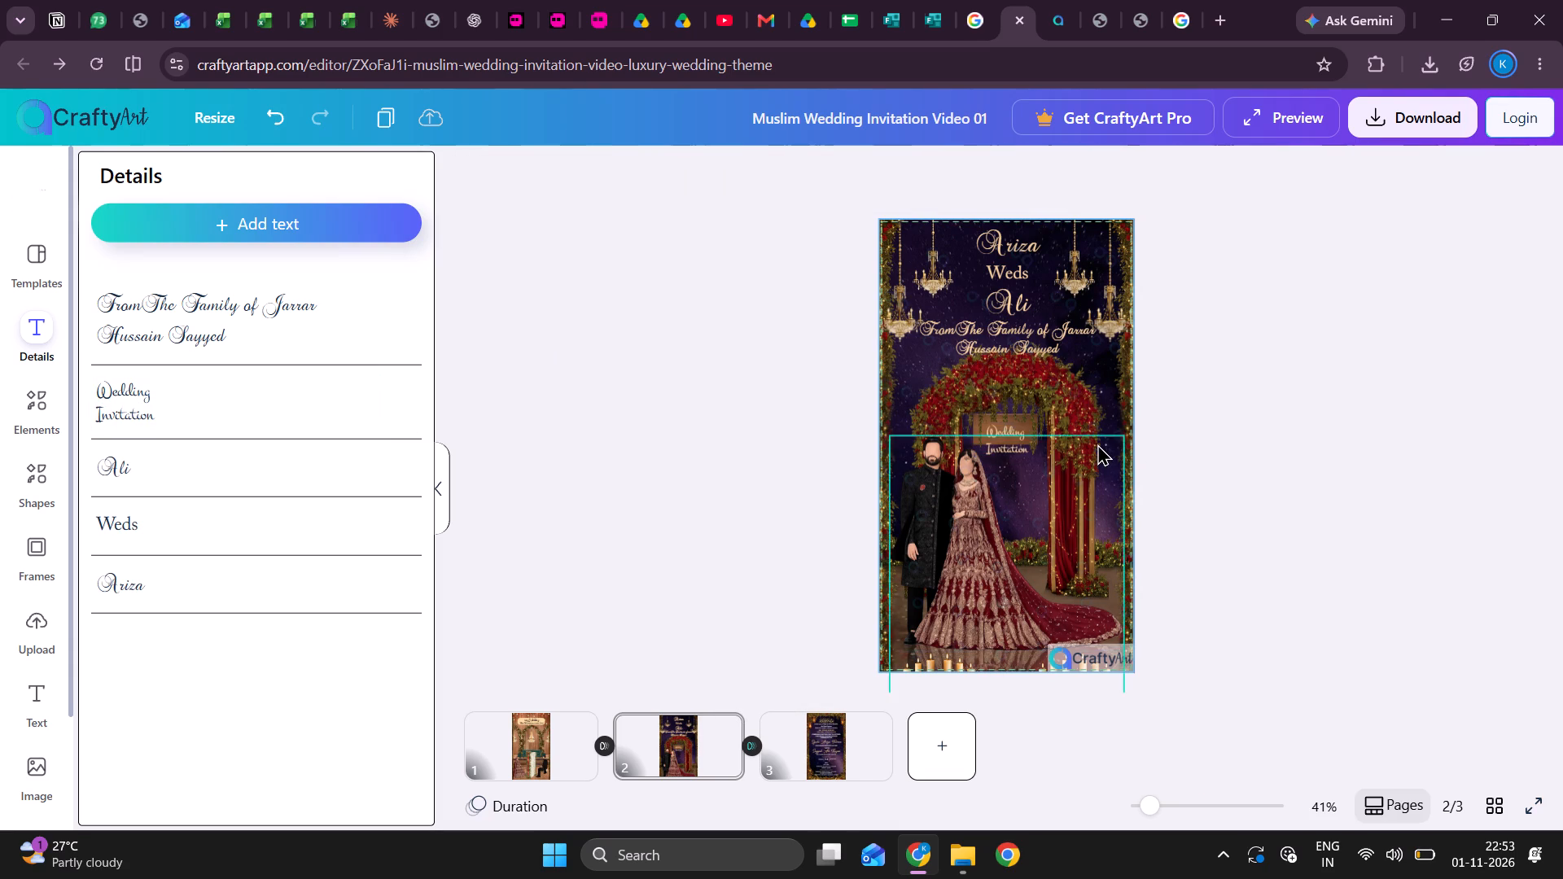
Move the "Wedding Invitation" text up slightly so both lines sit within the wooden sign.
left_click_drag(1026, 439, 1021, 407)
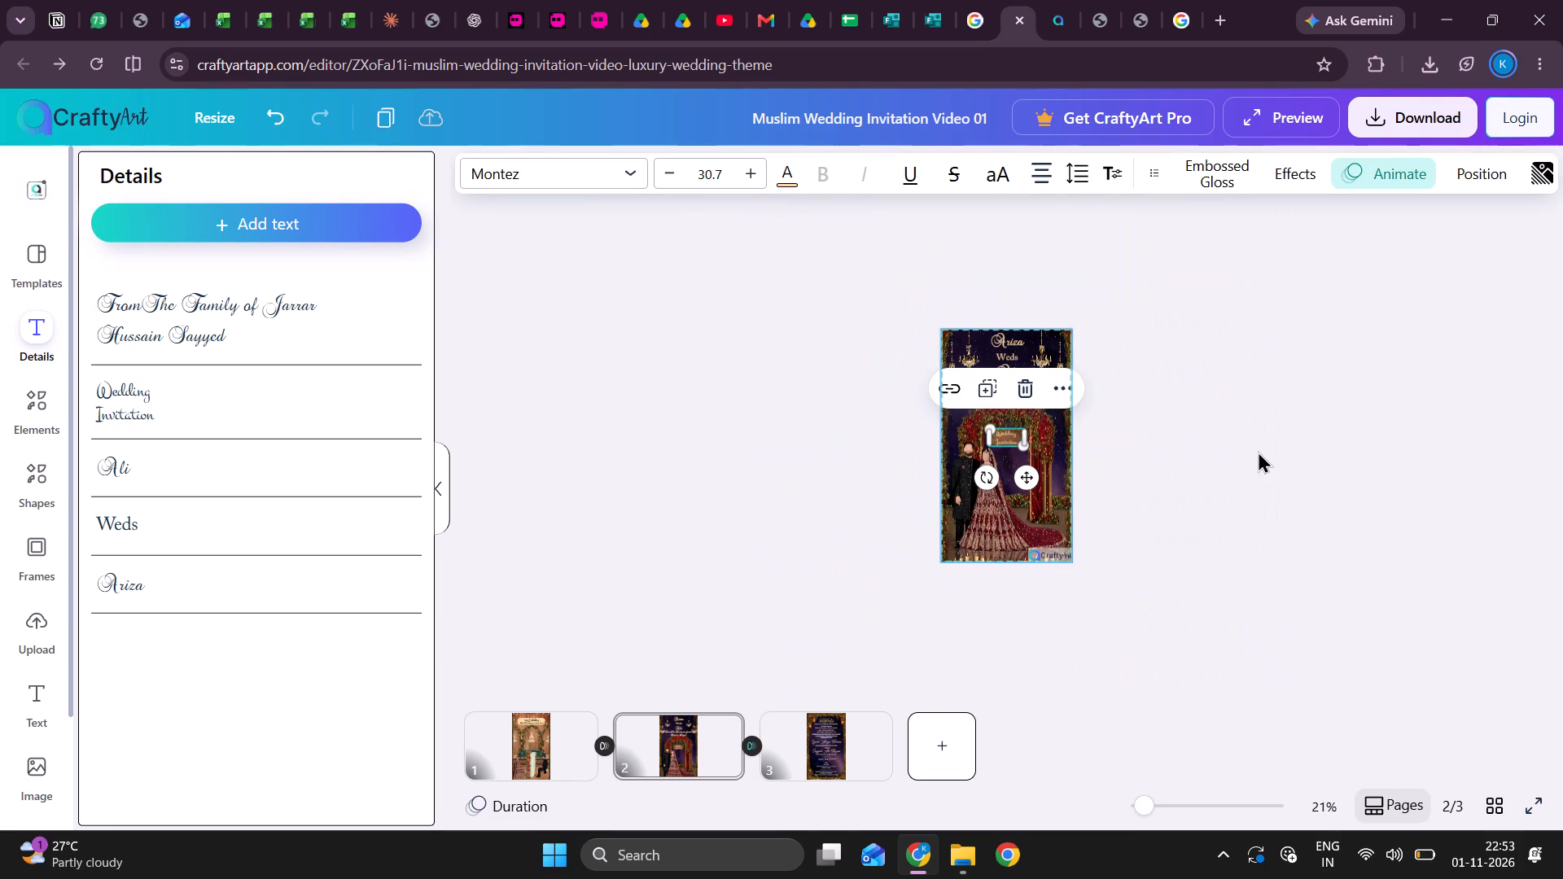
Raise the two outer chandeliers on page 2 to matching heights so they clear the family line.
scroll(1258, 451, "up", 1)
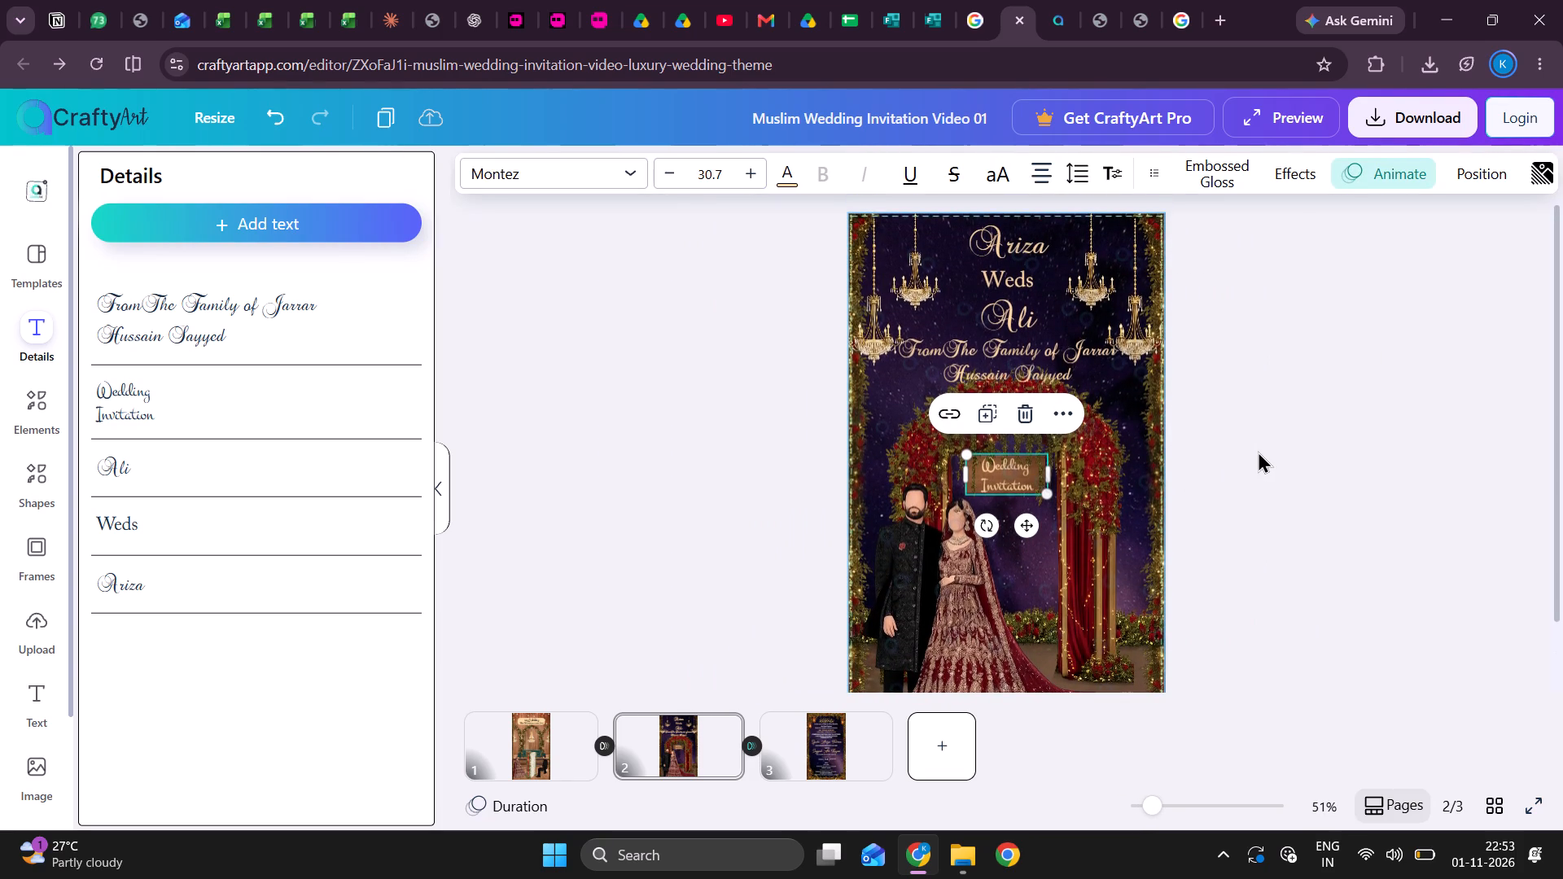
left_click_drag(1133, 350, 1140, 366)
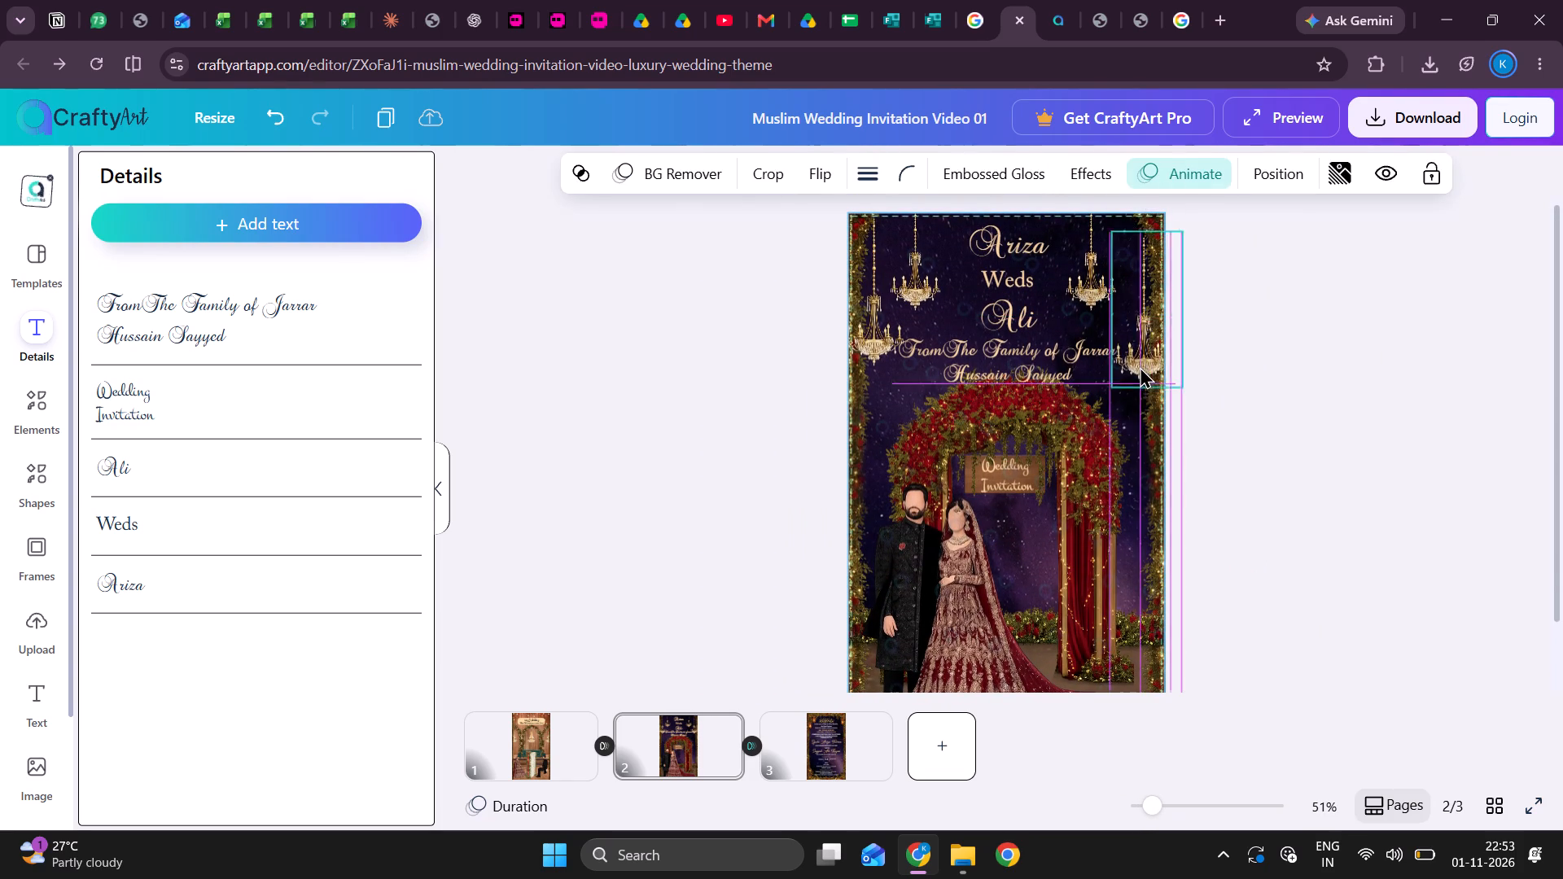
left_click_drag(1140, 366, 1139, 326)
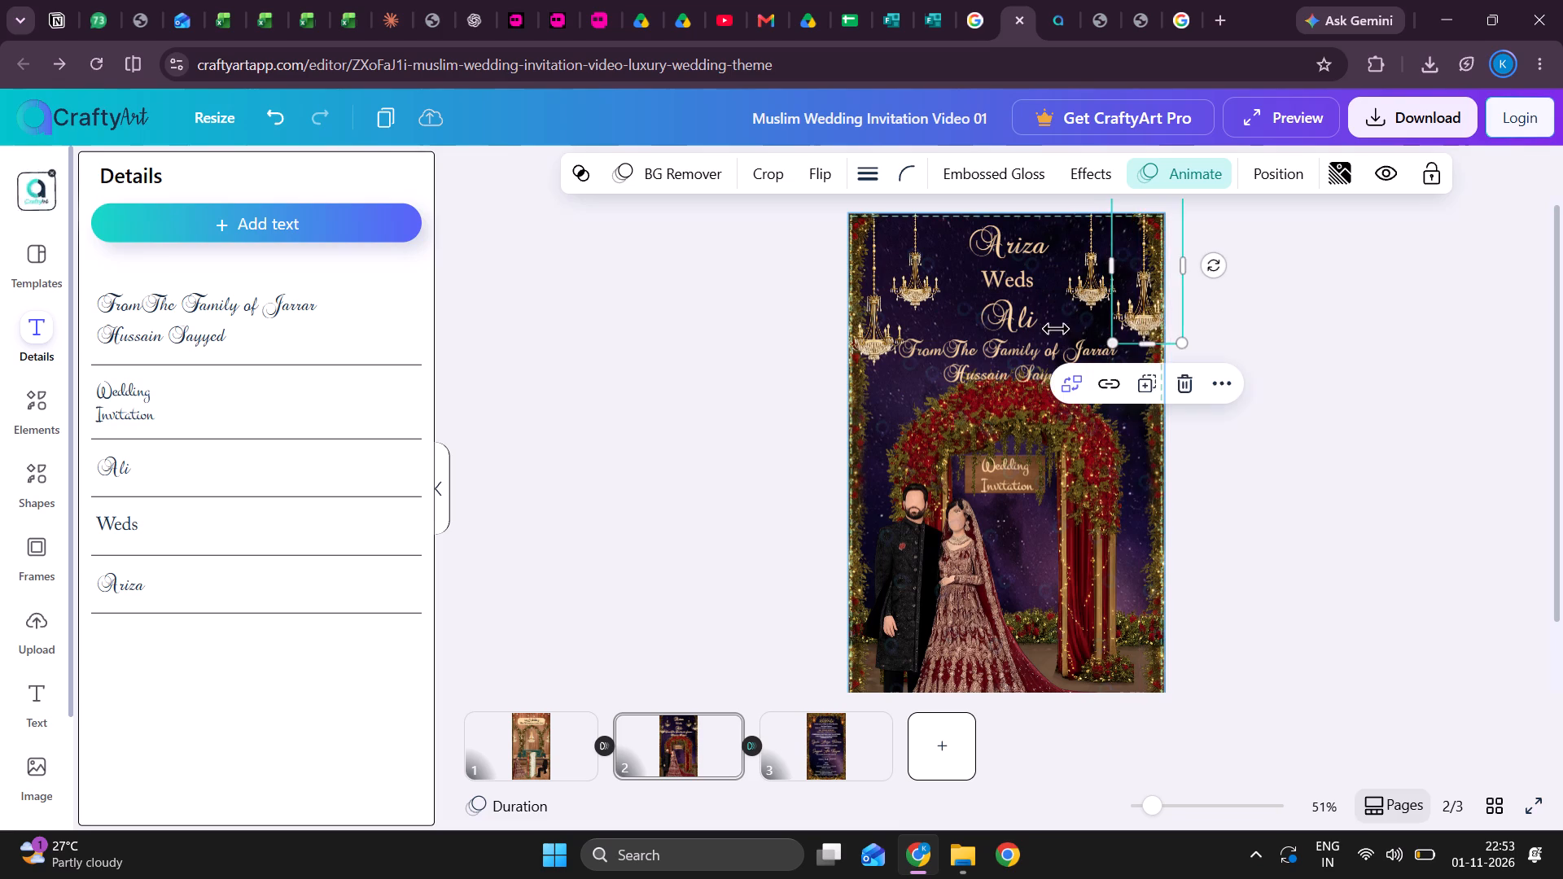
left_click(888, 326)
left_click_drag(873, 335, 873, 310)
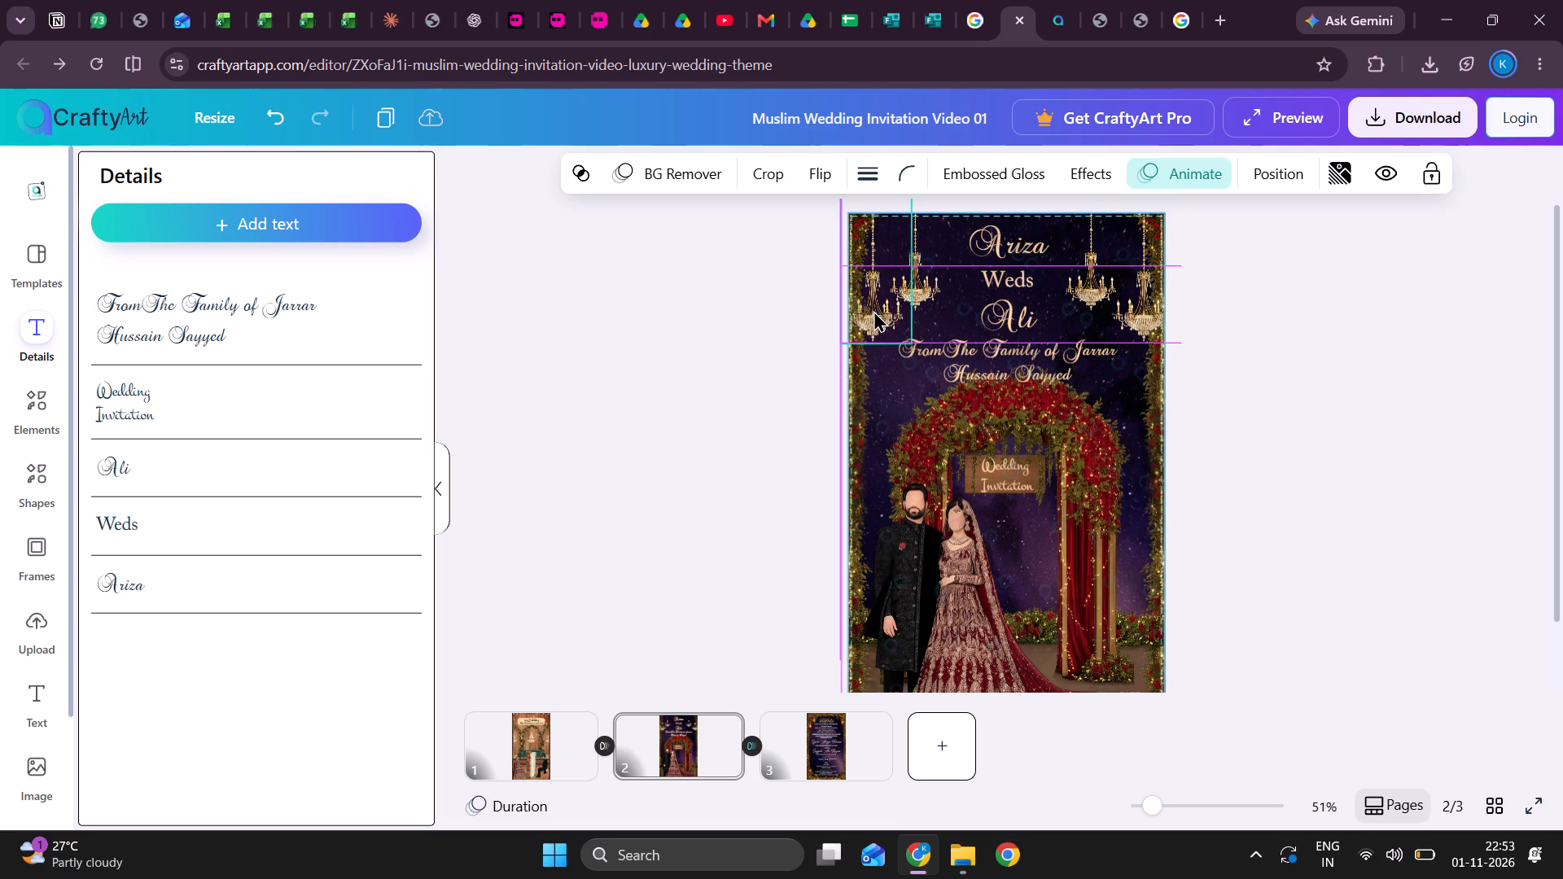
left_click_drag(873, 310, 873, 311)
left_click(1282, 413)
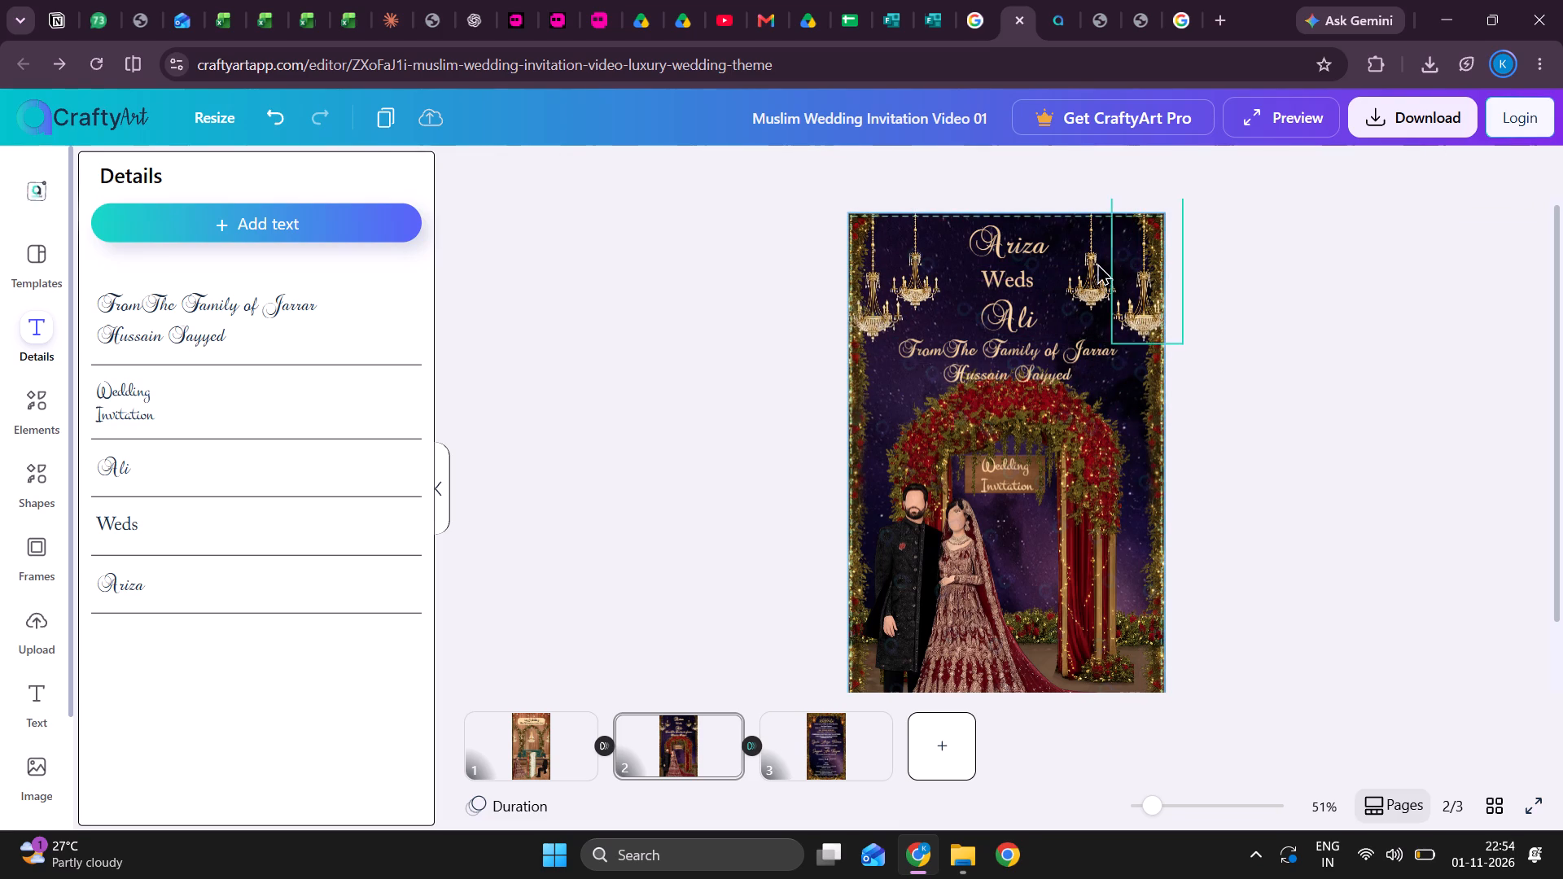
Enlarge the "From The Family of" line to font size 40 and centre it horizontally on the page.
left_click(1060, 345)
triple_click(747, 181)
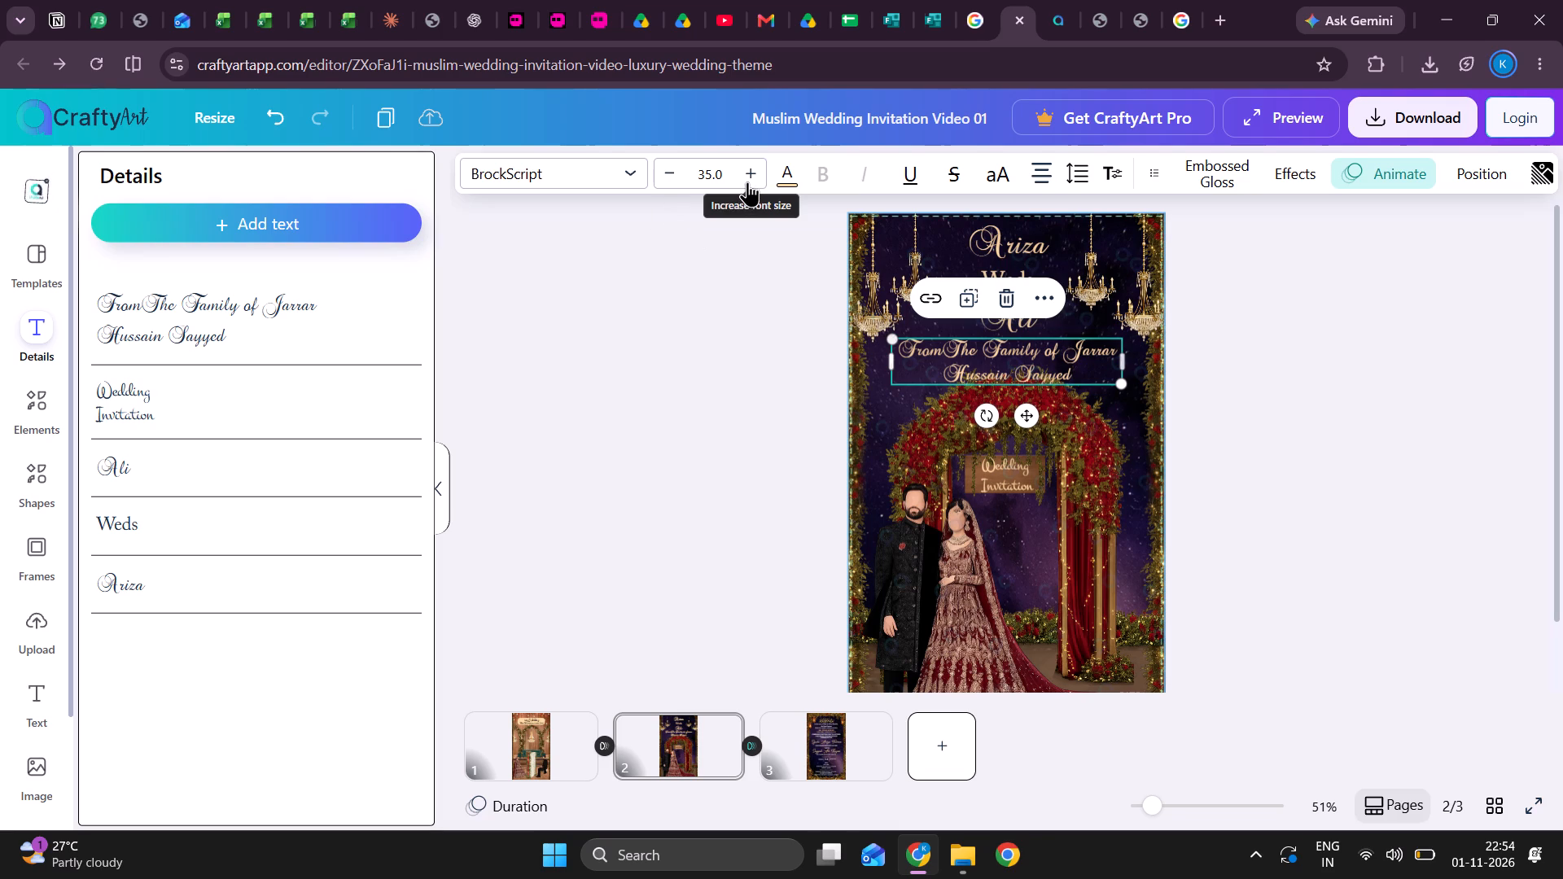
double_click(747, 181)
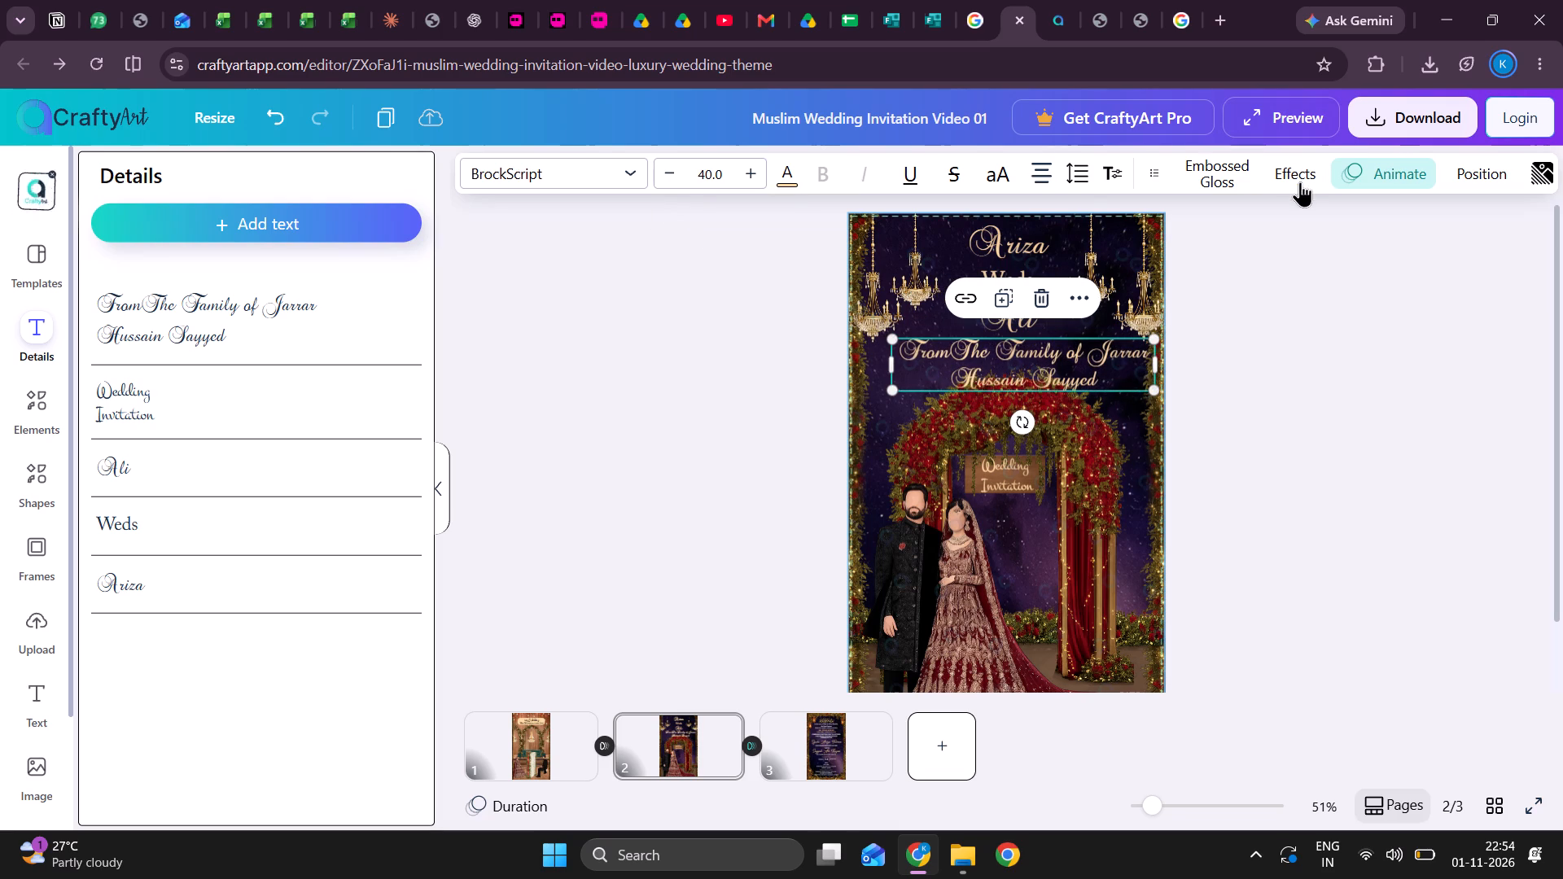
left_click(1473, 175)
left_click(308, 446)
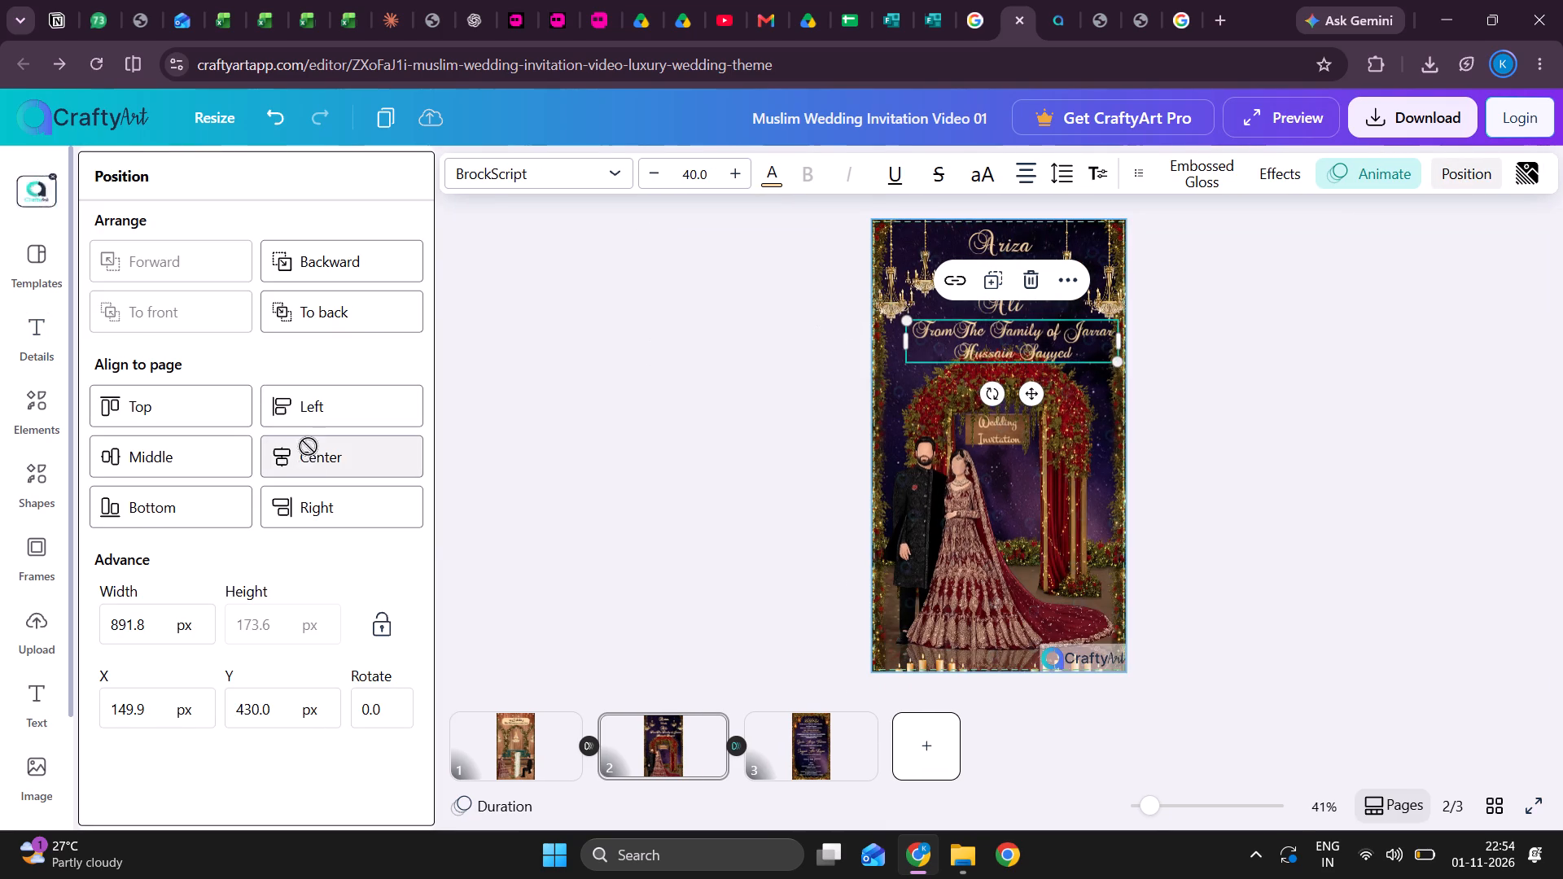
left_click(650, 442)
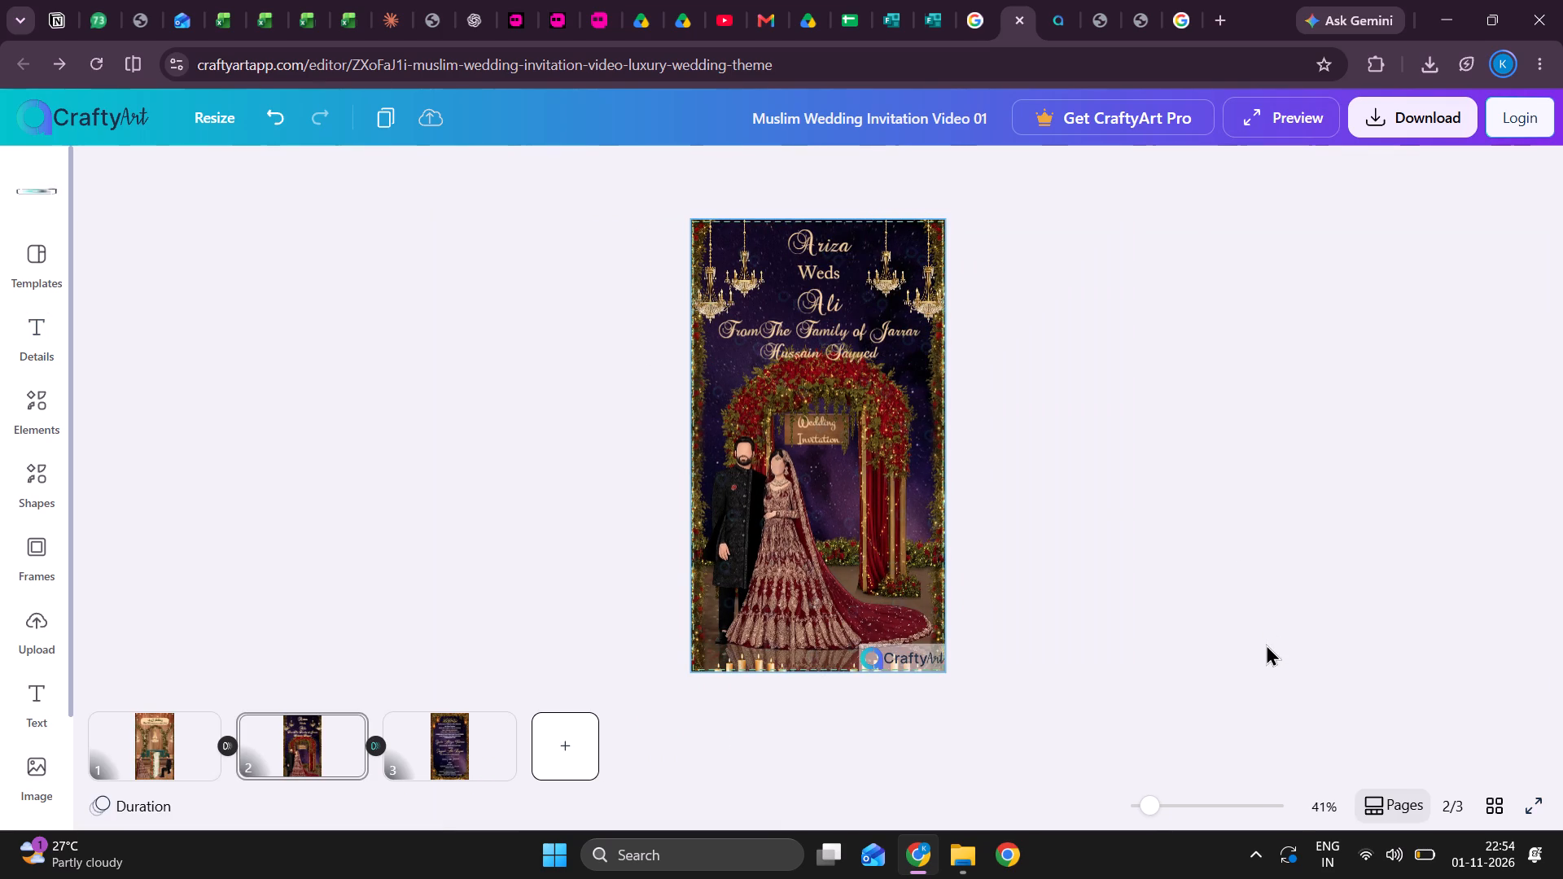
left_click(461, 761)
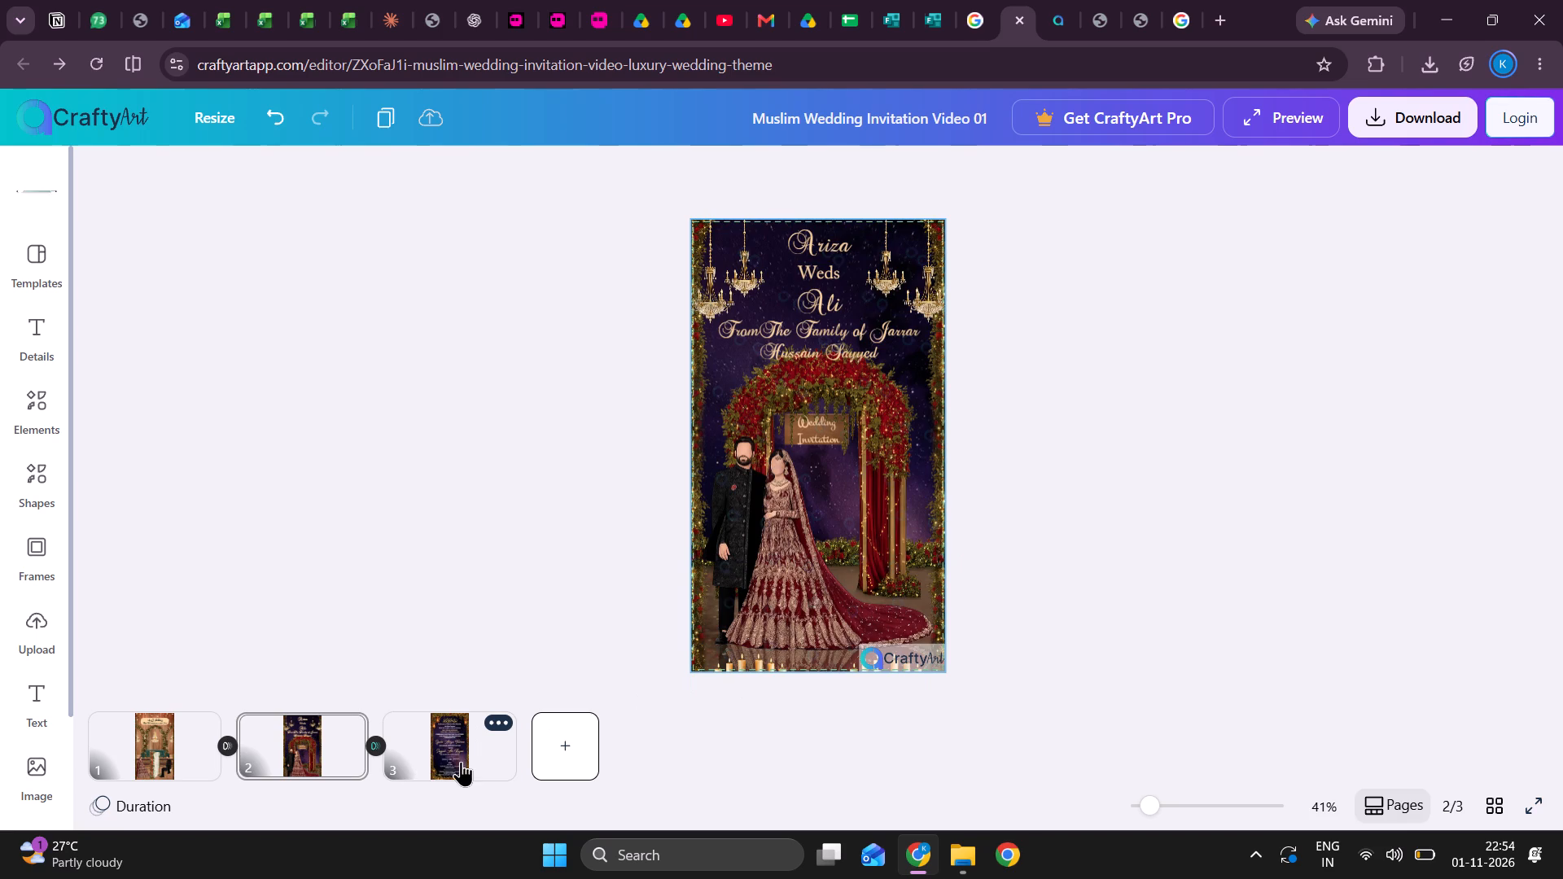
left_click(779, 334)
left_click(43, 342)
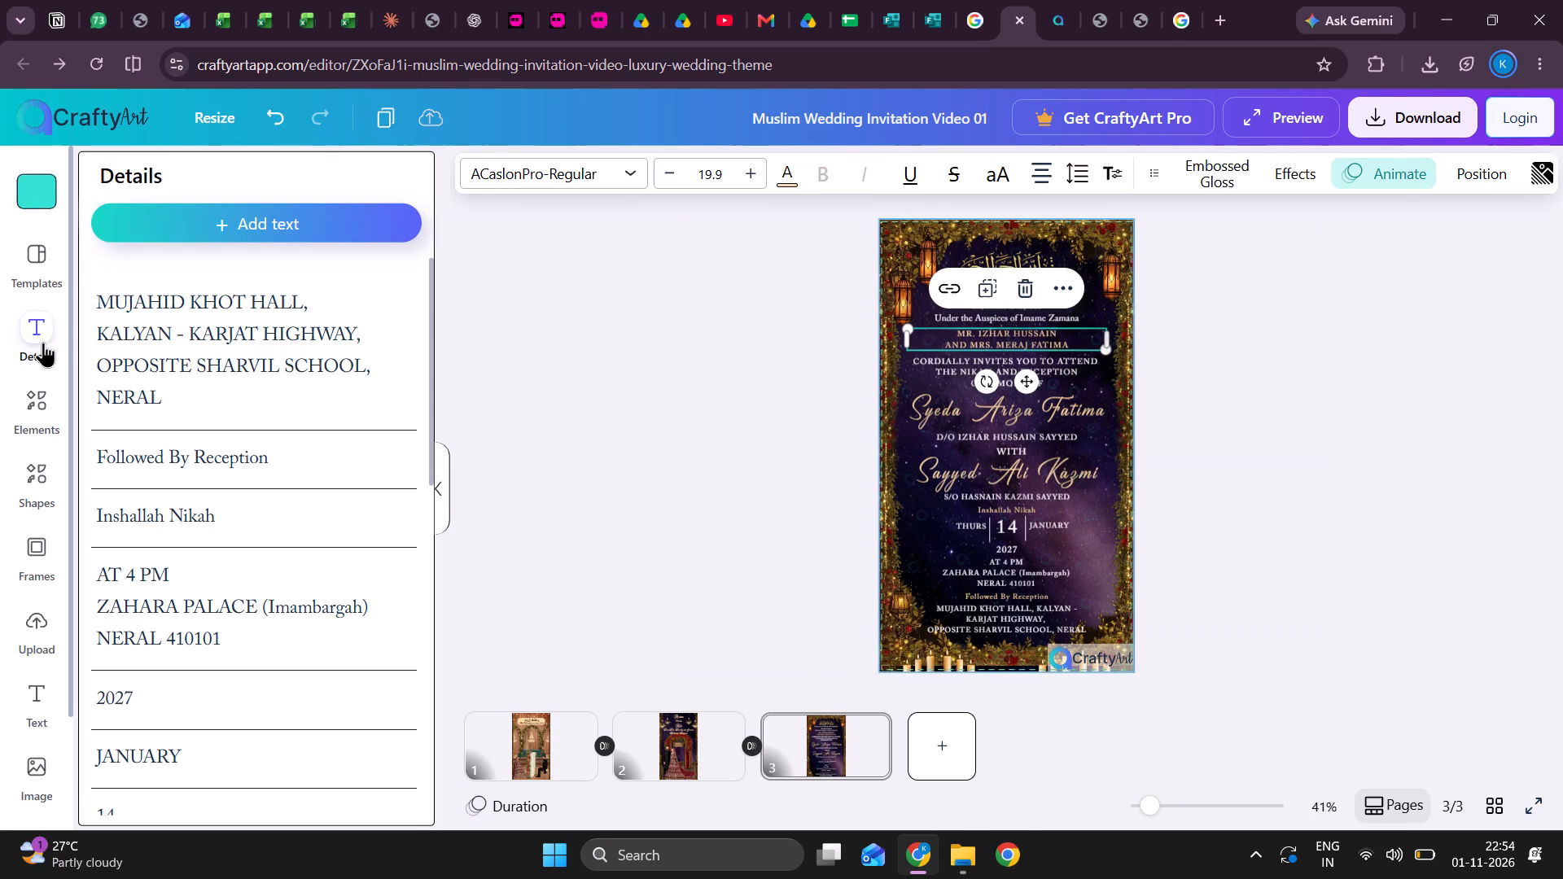
Reorder page 2's layers so the family line sits directly below the bride's name "Ariza" and above the couple image.
left_click(670, 758)
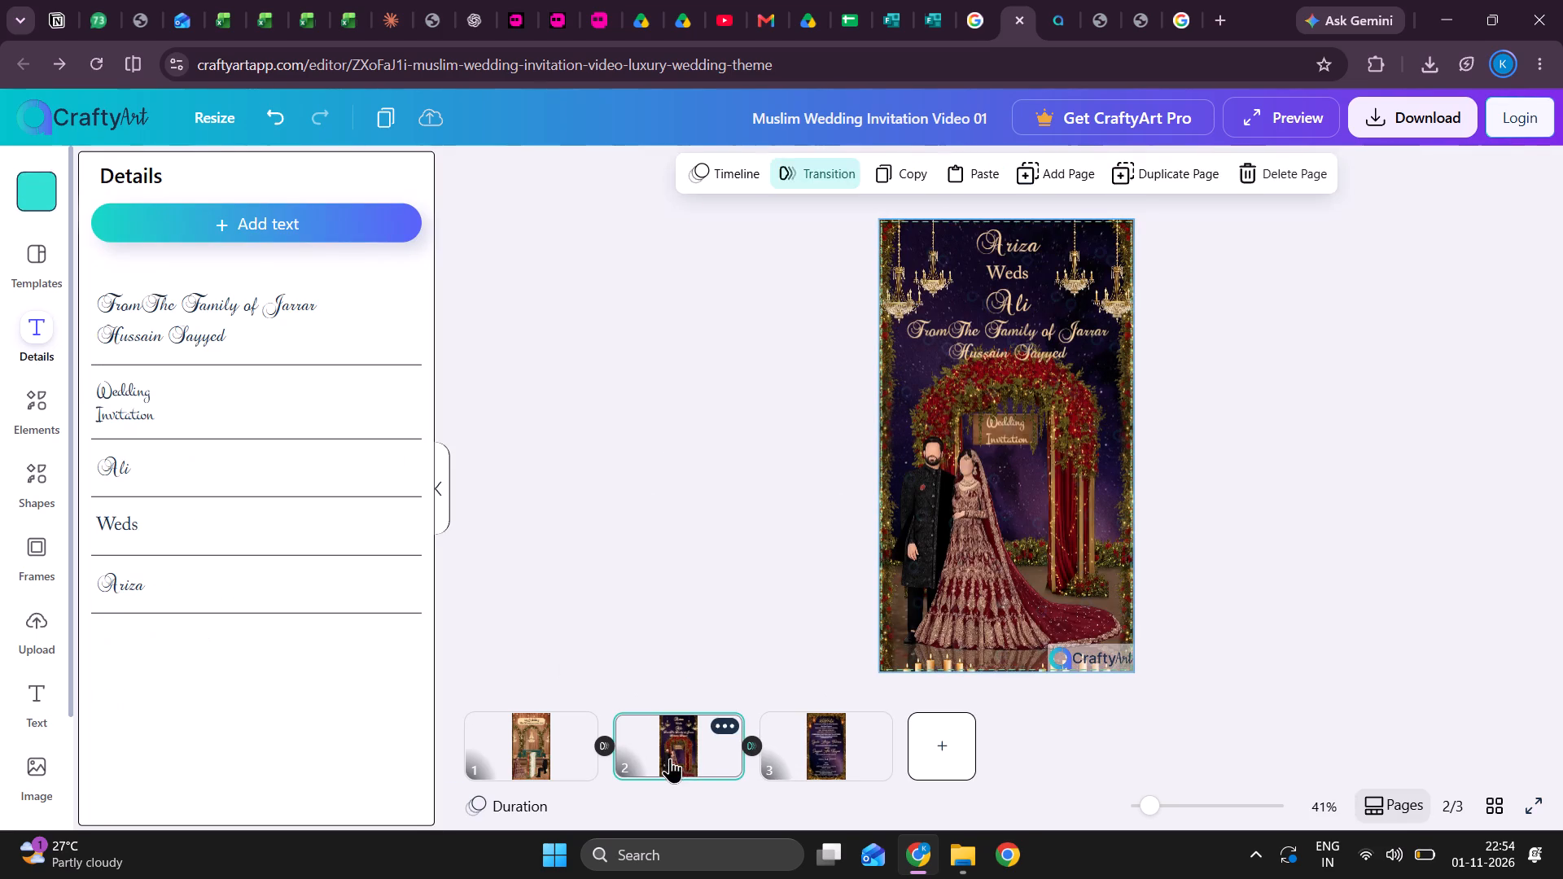
scroll(24, 595, "down", 3)
scroll(21, 753, "down", 1)
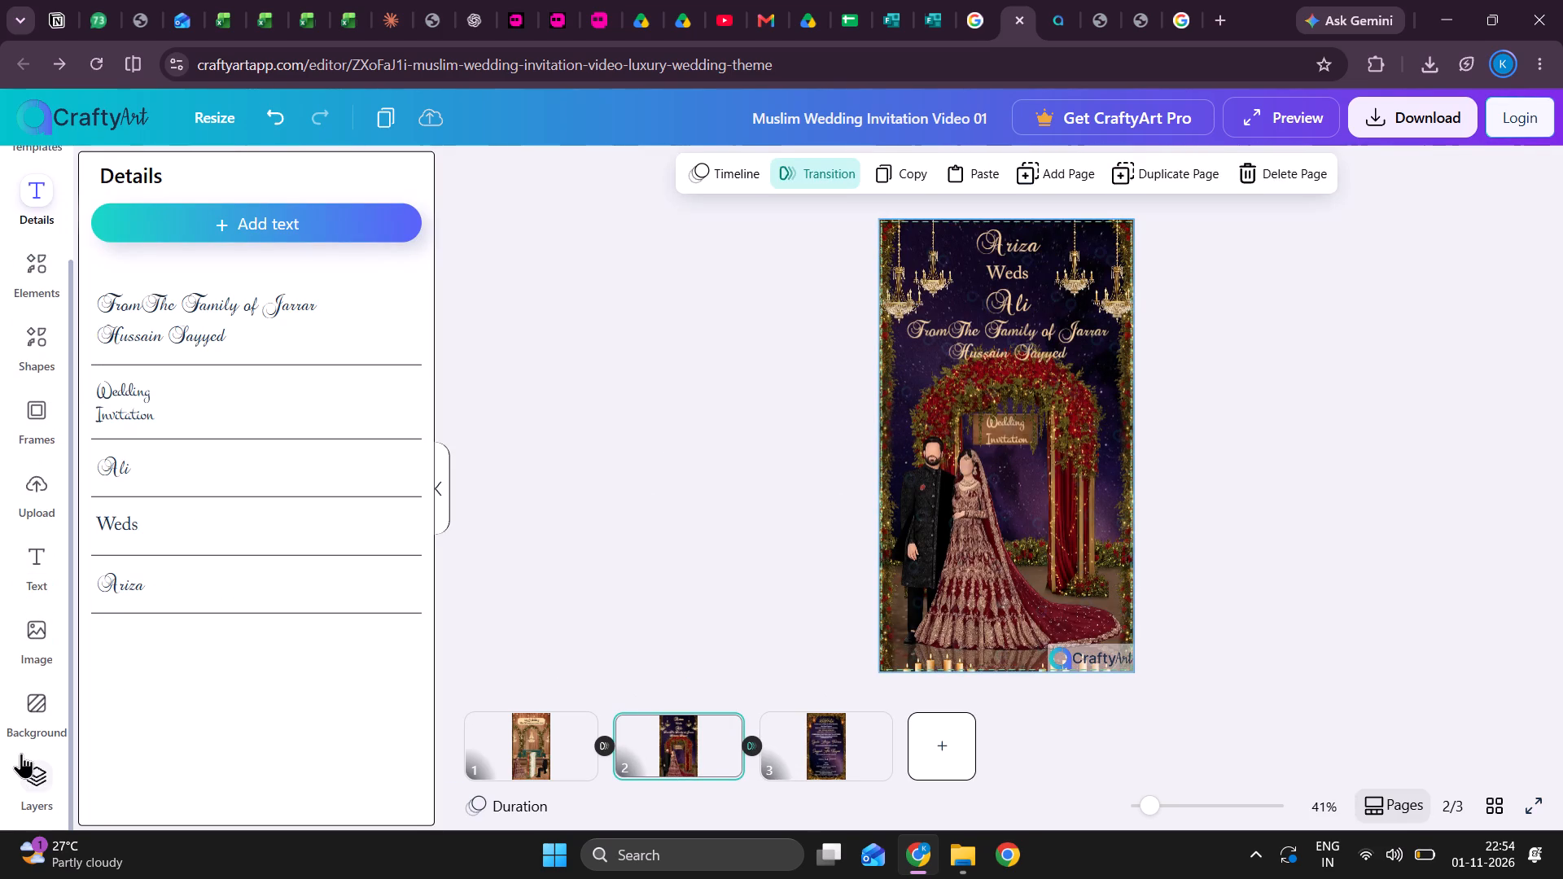
scroll(21, 753, "down", 1)
left_click(40, 804)
left_click_drag(264, 229, 301, 364)
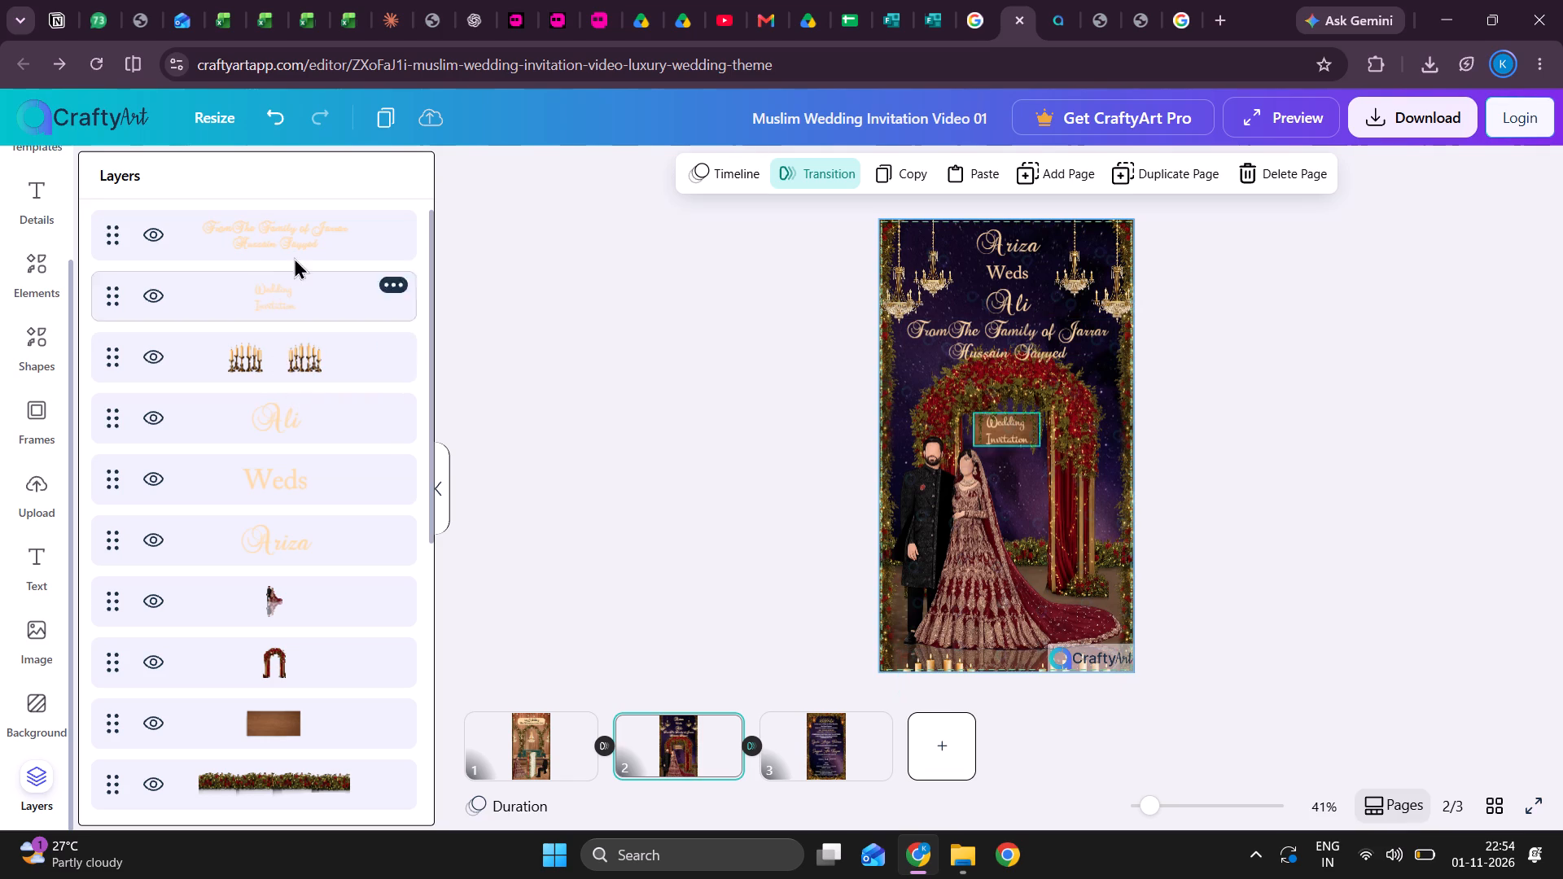
left_click_drag(282, 246, 193, 323)
left_click_drag(108, 231, 94, 564)
Place the "Wedding Invitation" layer directly beneath the candles layer and above the "Ali" name layer.
left_click_drag(108, 241, 106, 336)
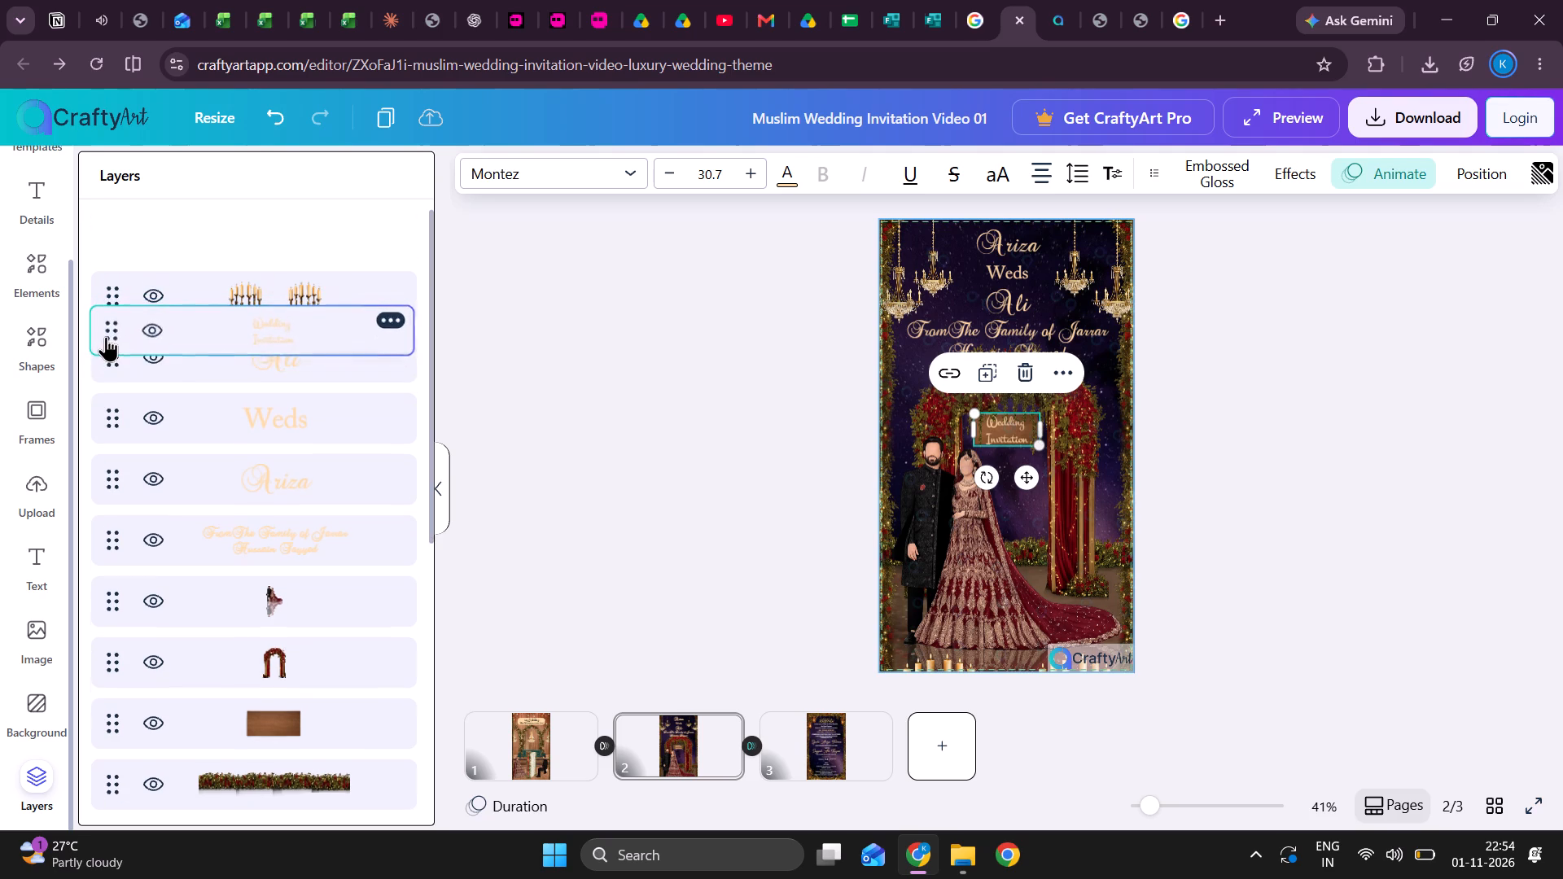
left_click(528, 364)
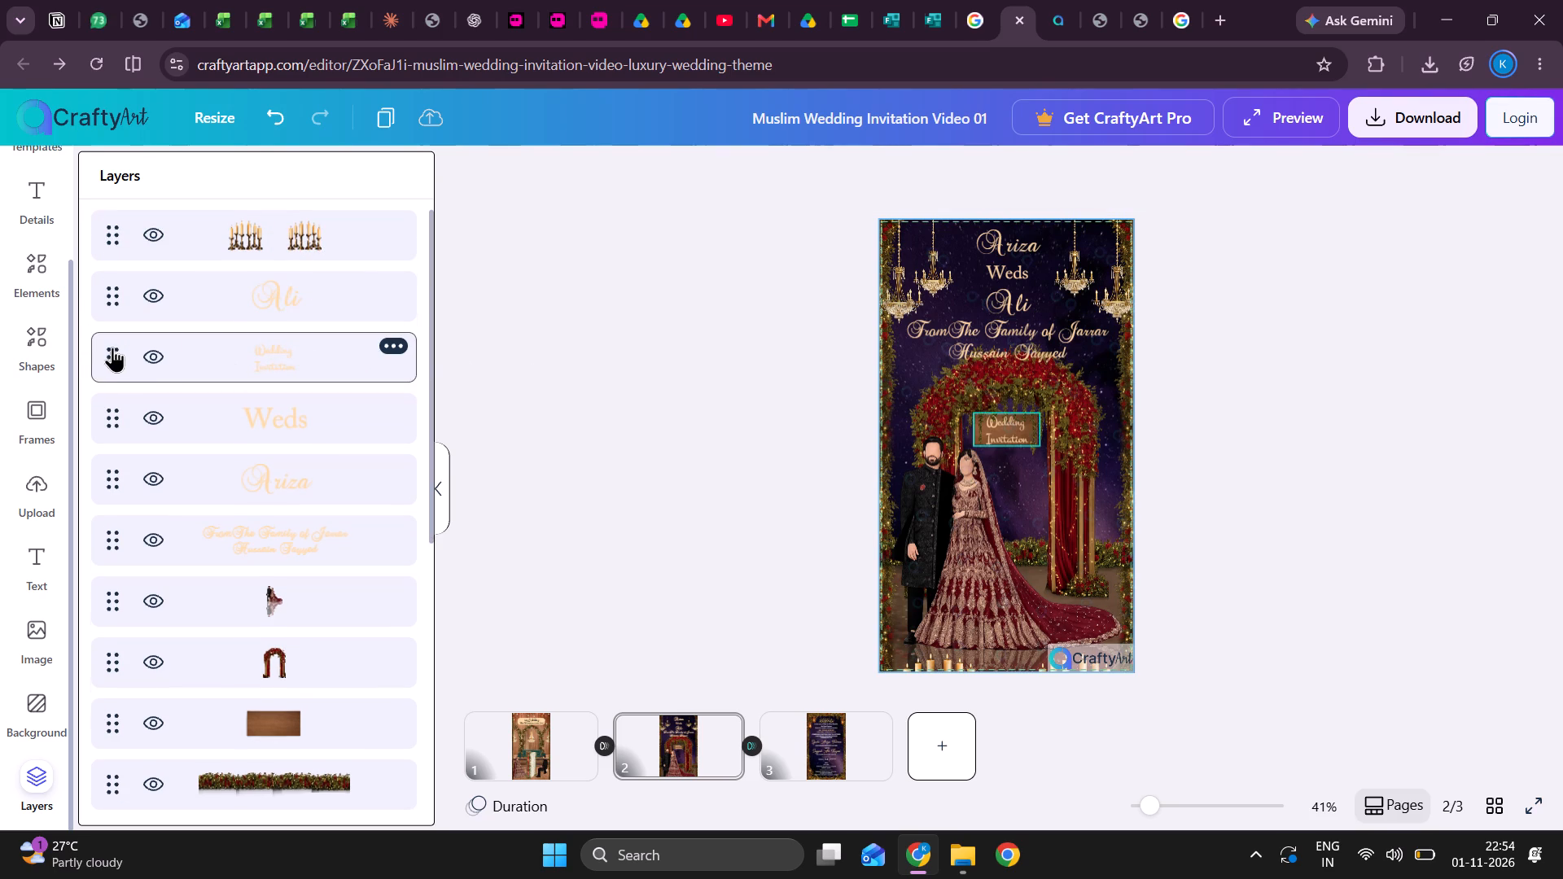
left_click_drag(111, 347, 107, 265)
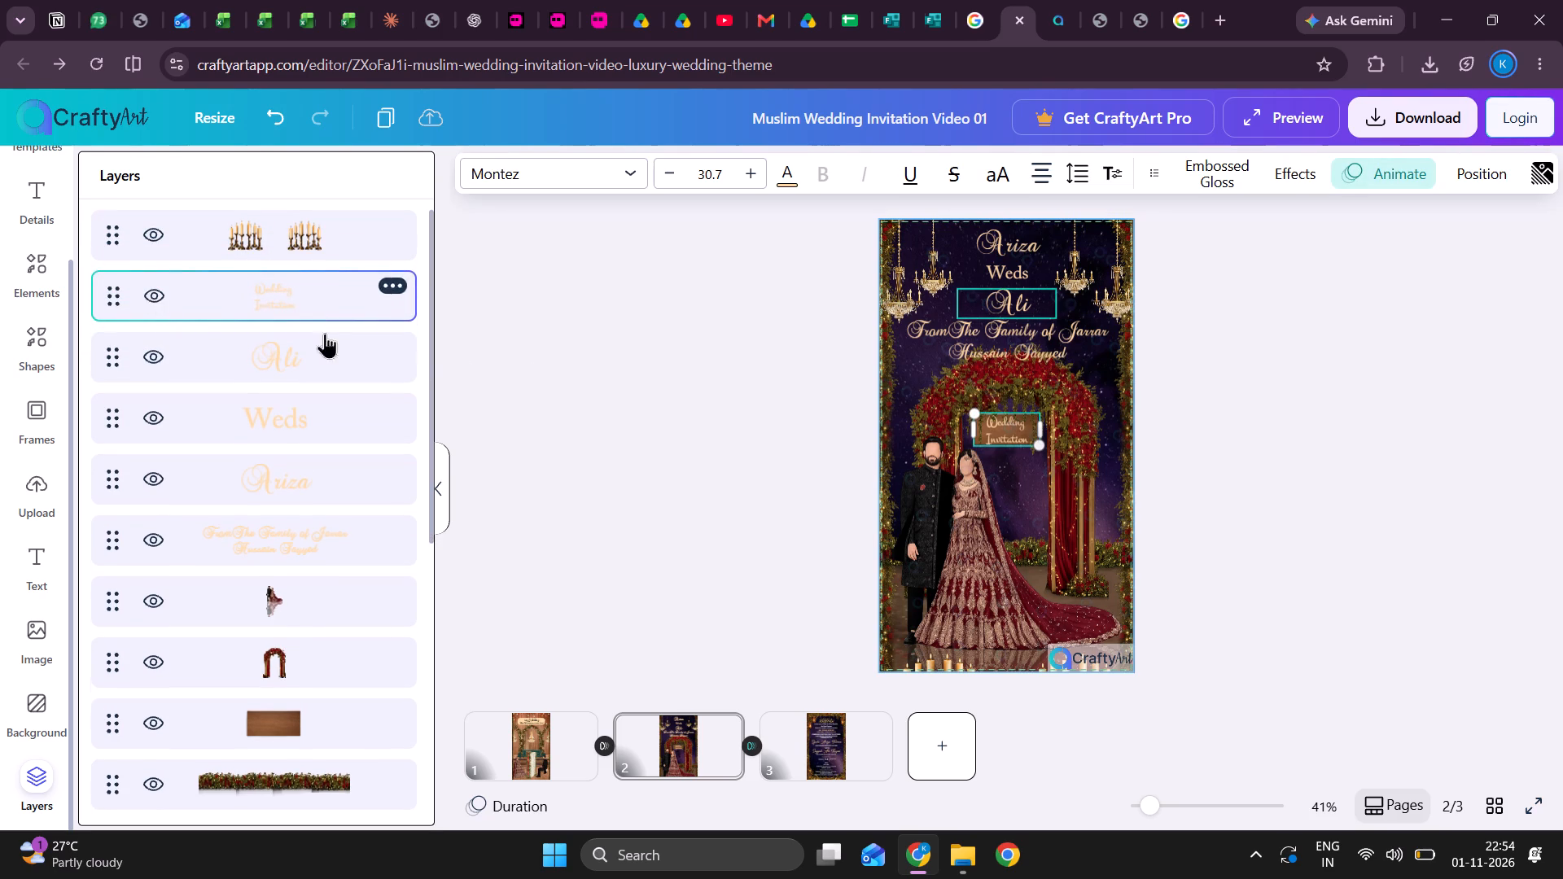
scroll(566, 431, "down", 1)
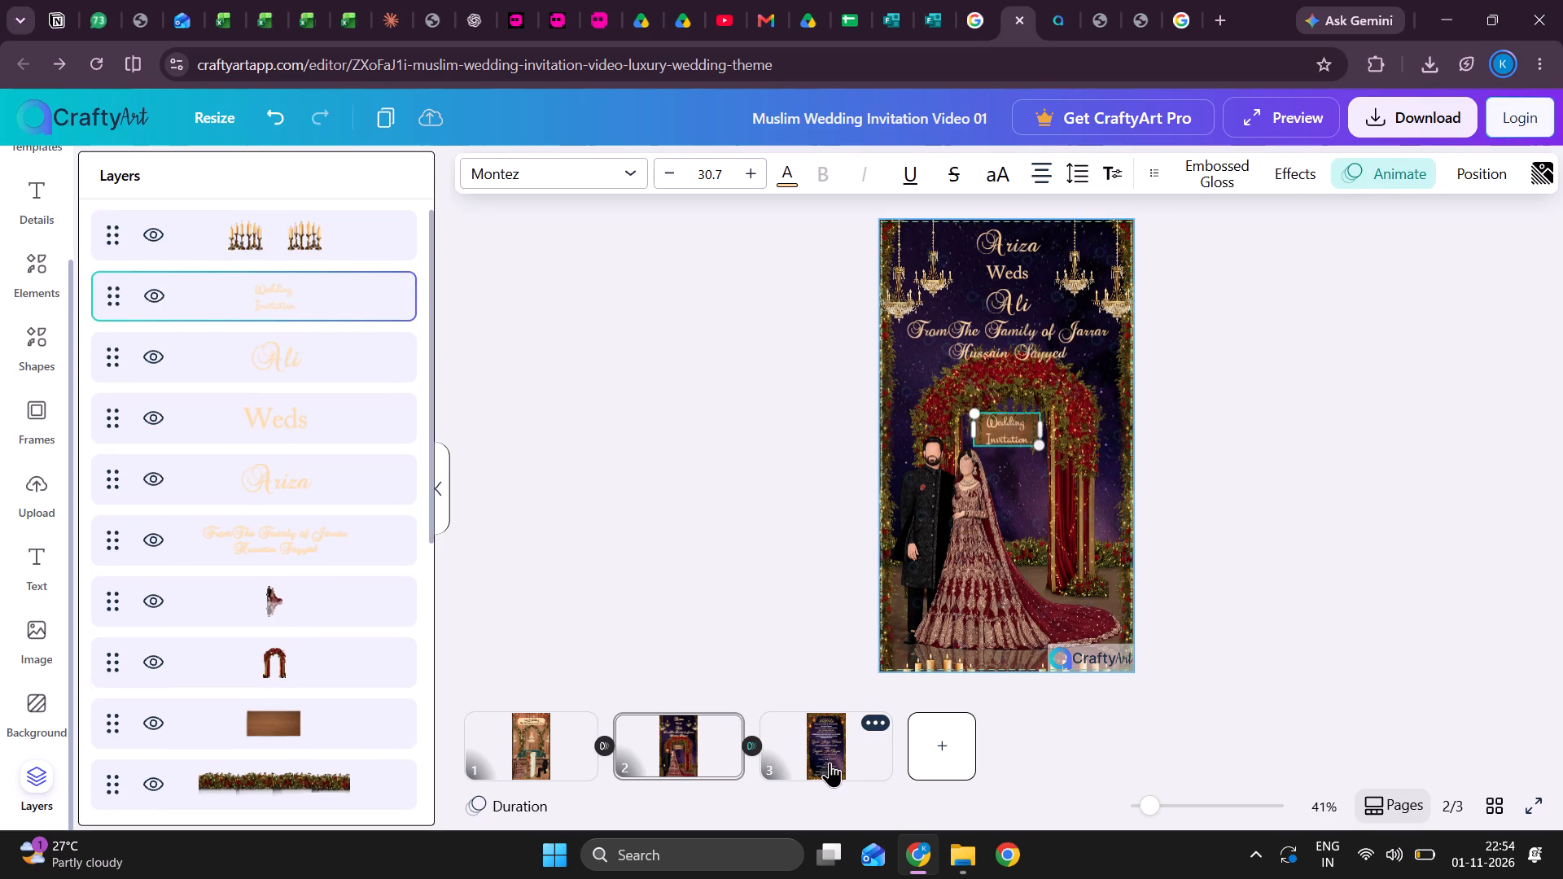
On page 3, delete the second line of the hosts' name text, starting with "AND MRS.", leaving only the "MR." line.
left_click(830, 762)
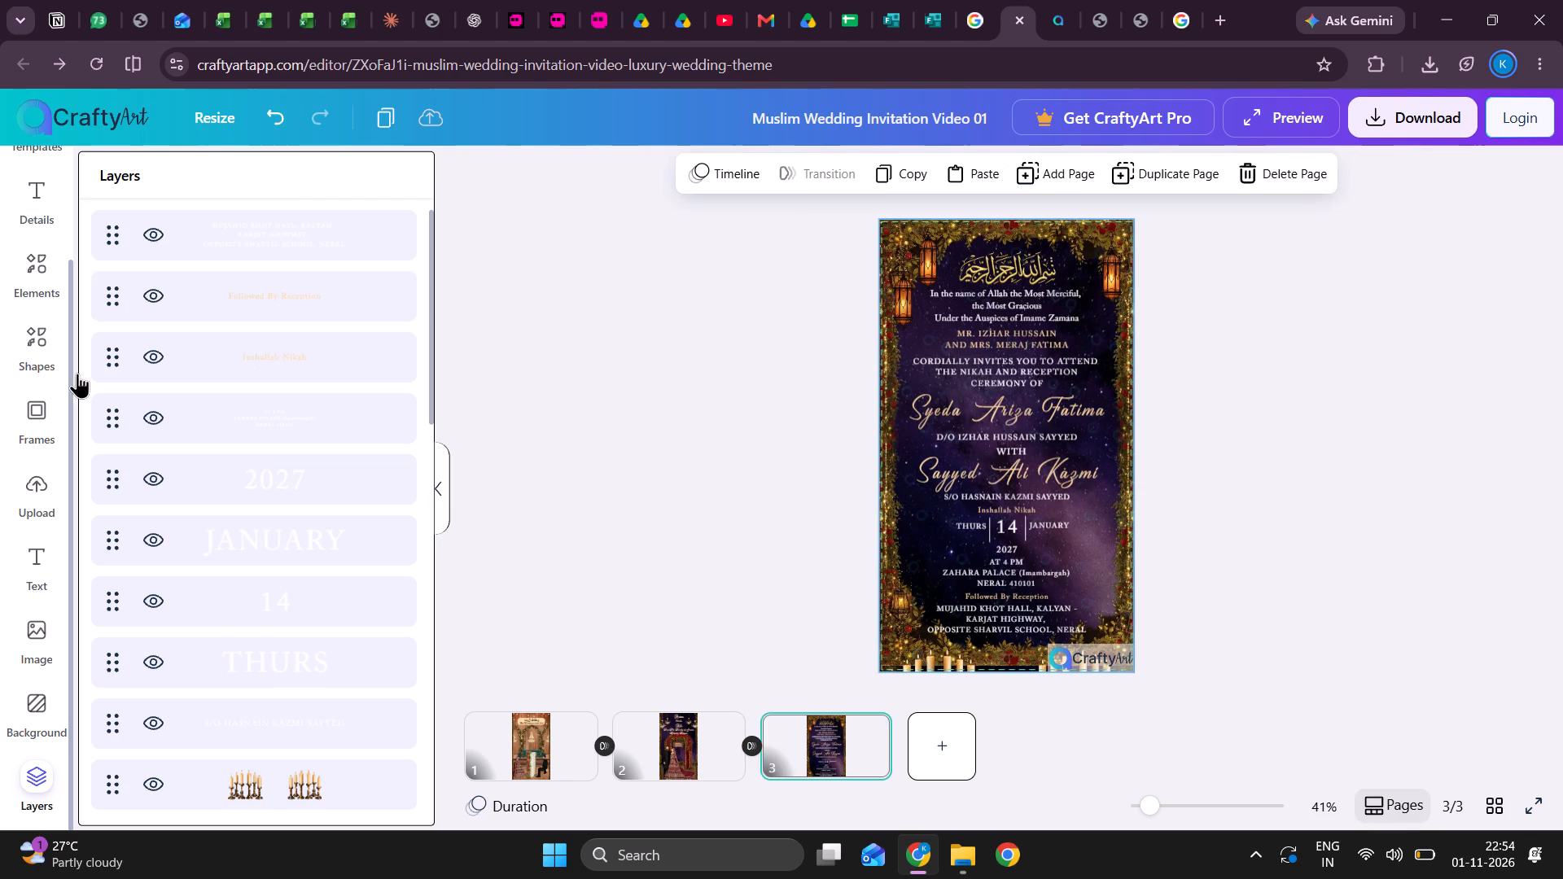
left_click(28, 197)
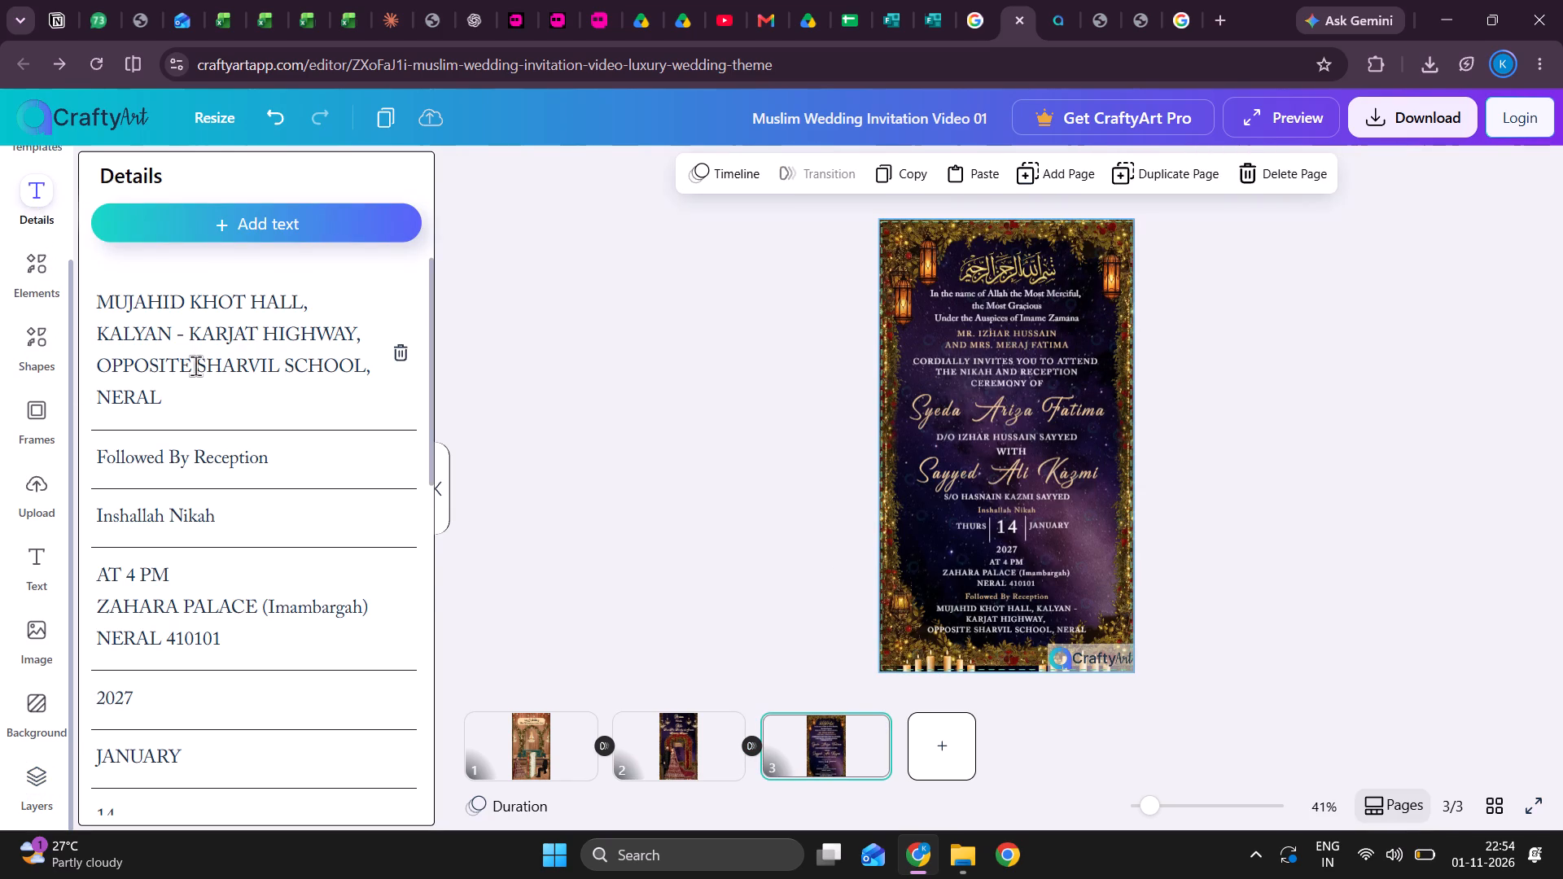
scroll(198, 413, "down", 5)
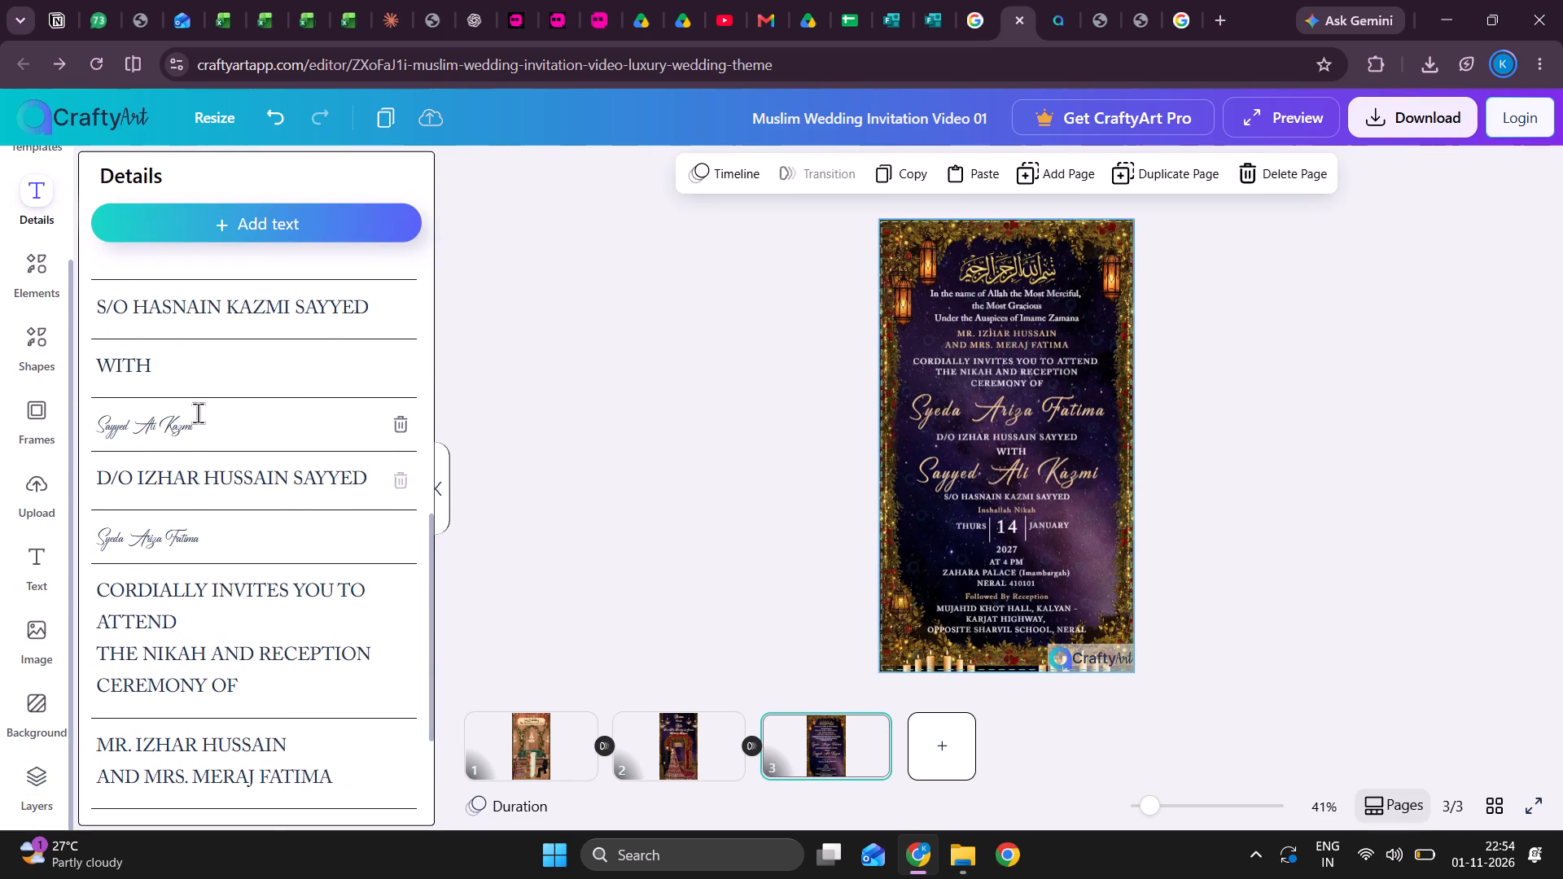
scroll(198, 413, "down", 1)
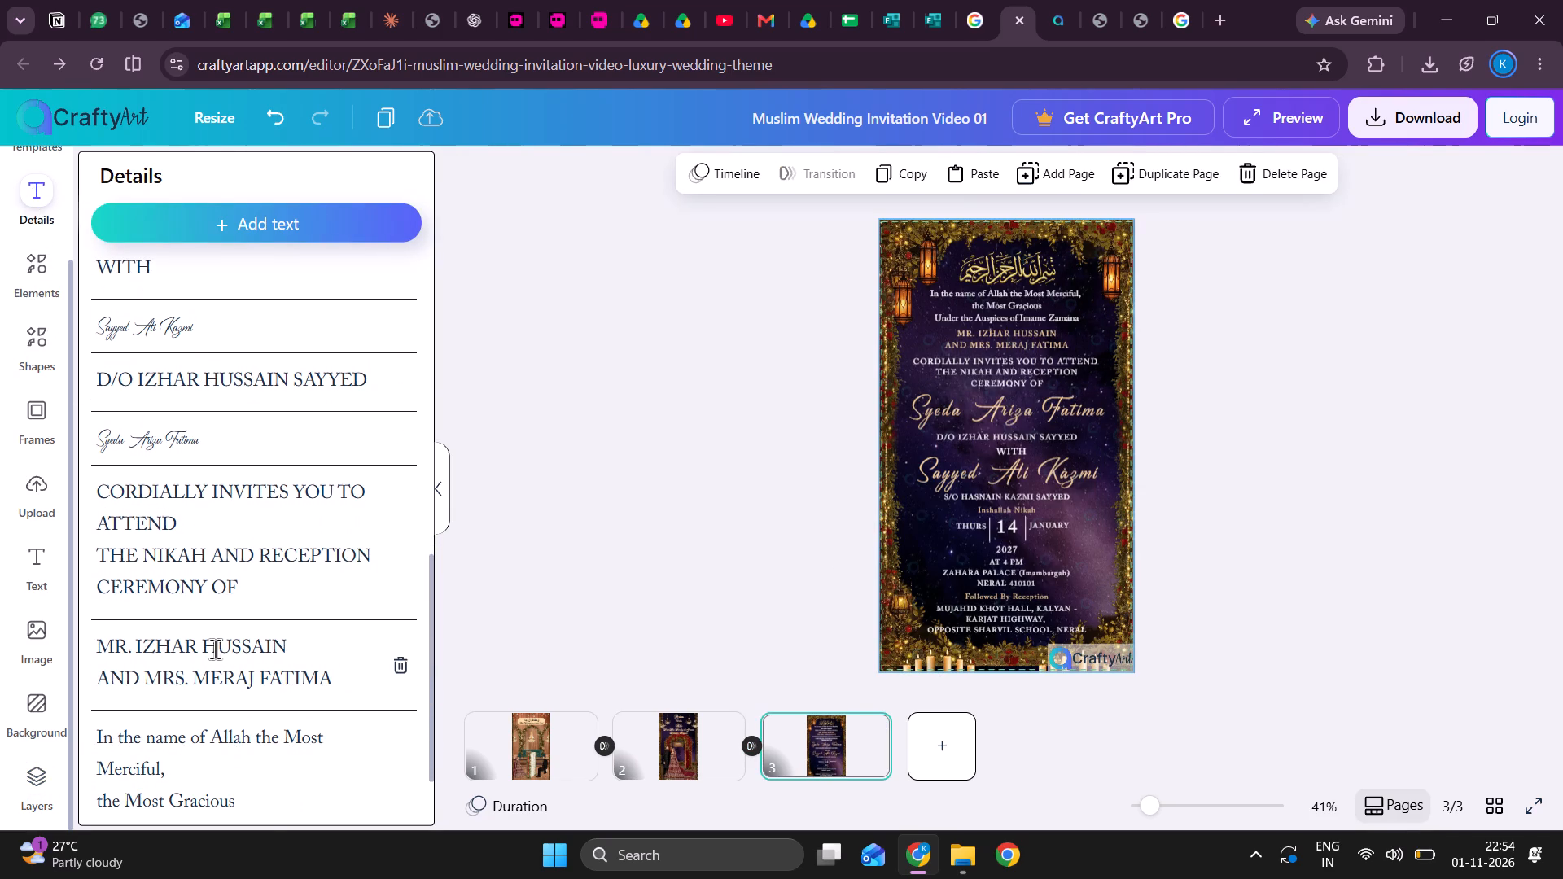
left_click_drag(147, 676, 335, 673)
key("BackSpace")
key("BackSpace")
key("BackSpace")
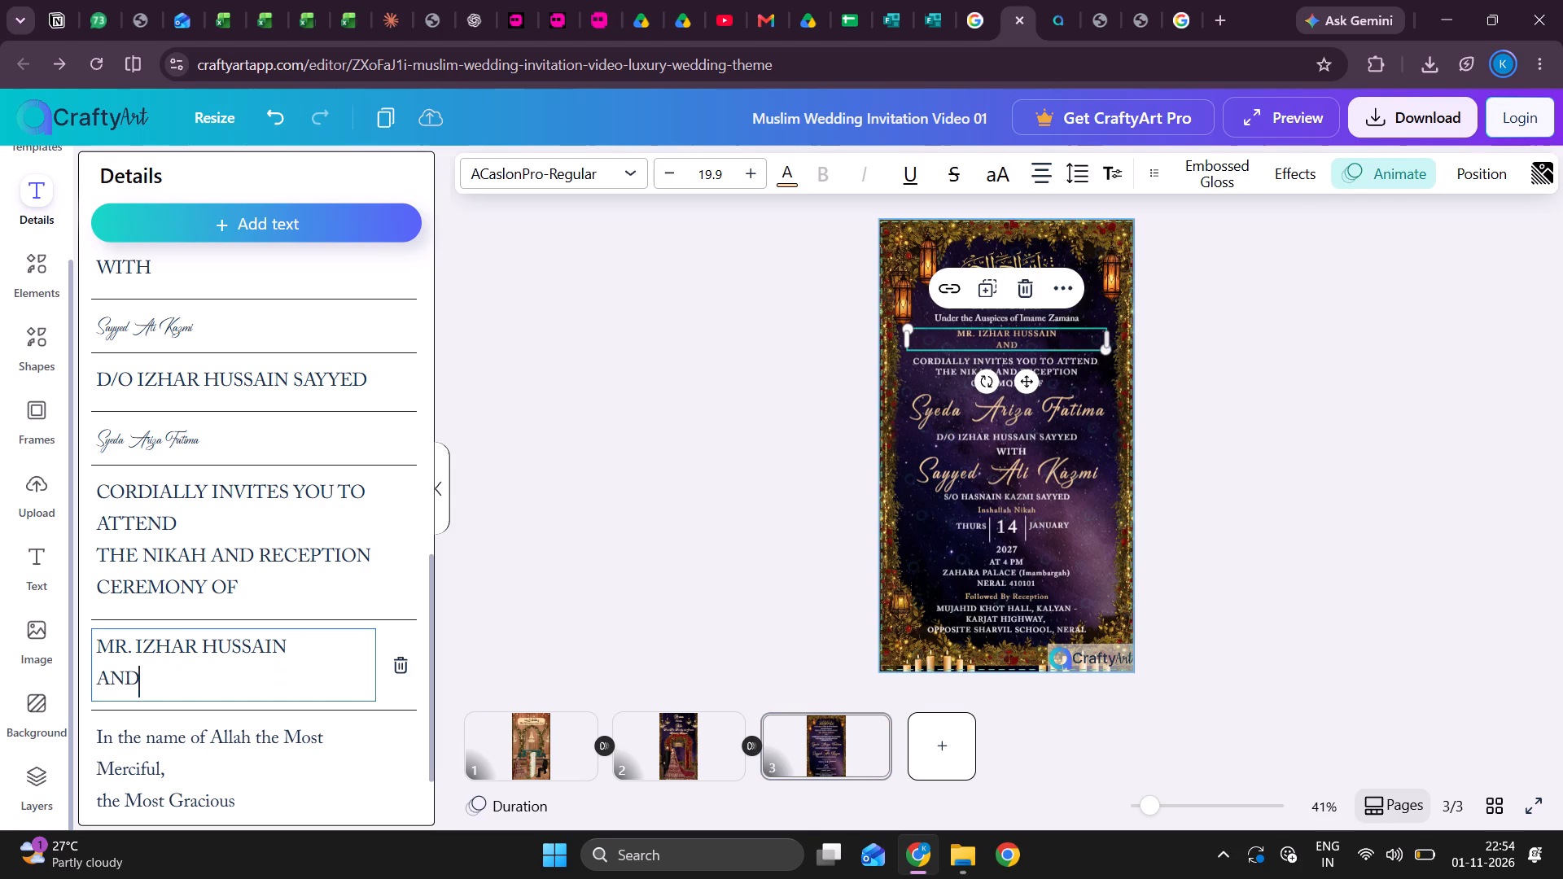
key("BackSpace")
key("BackSpace")
Insert "AND MRS." after "MR." in the hosts' name line.
left_click(134, 653)
type("and")
key("space")
key("BackSpace")
key("BackSpace")
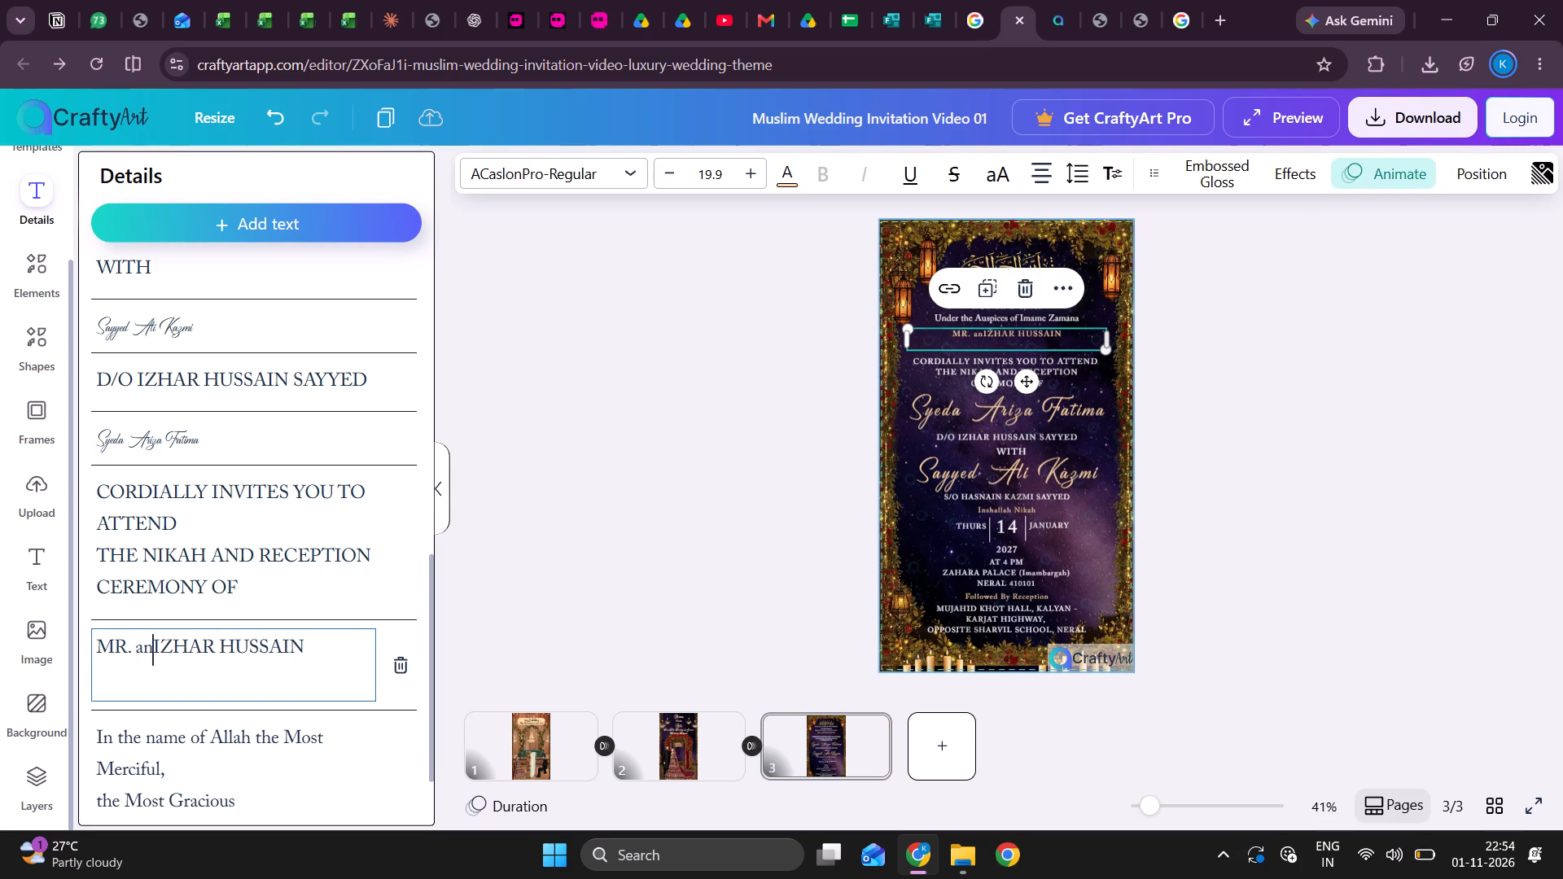
type("AND")
key("space")
type("MRS")
type(".")
key("space")
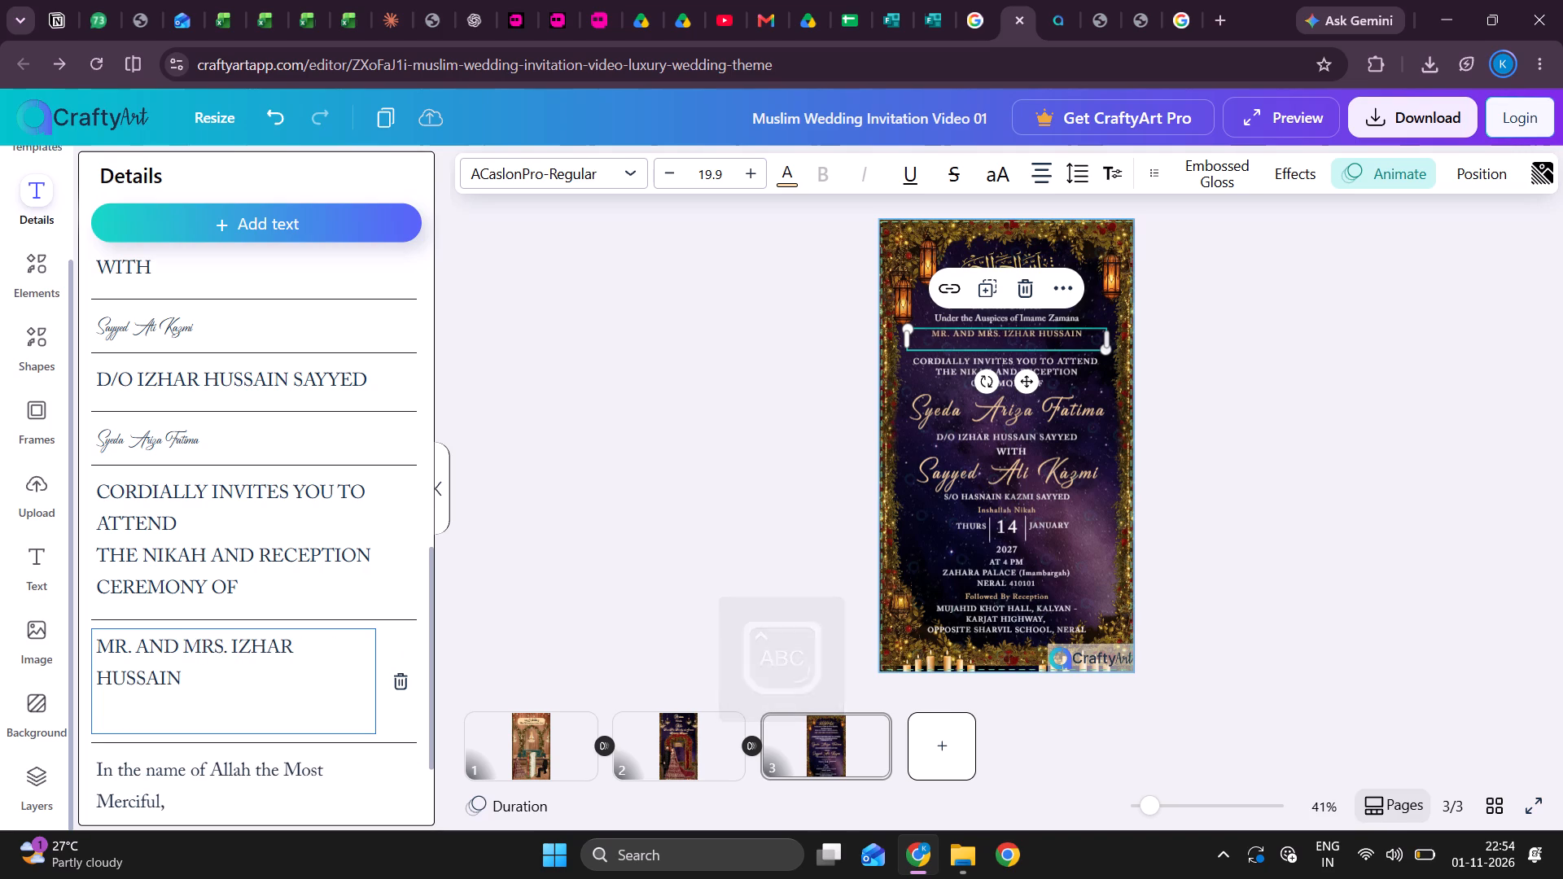
Enlarge the hosts' name line to font size 23.9 and centre it horizontally on the page.
triple_click(753, 179)
left_click(751, 181)
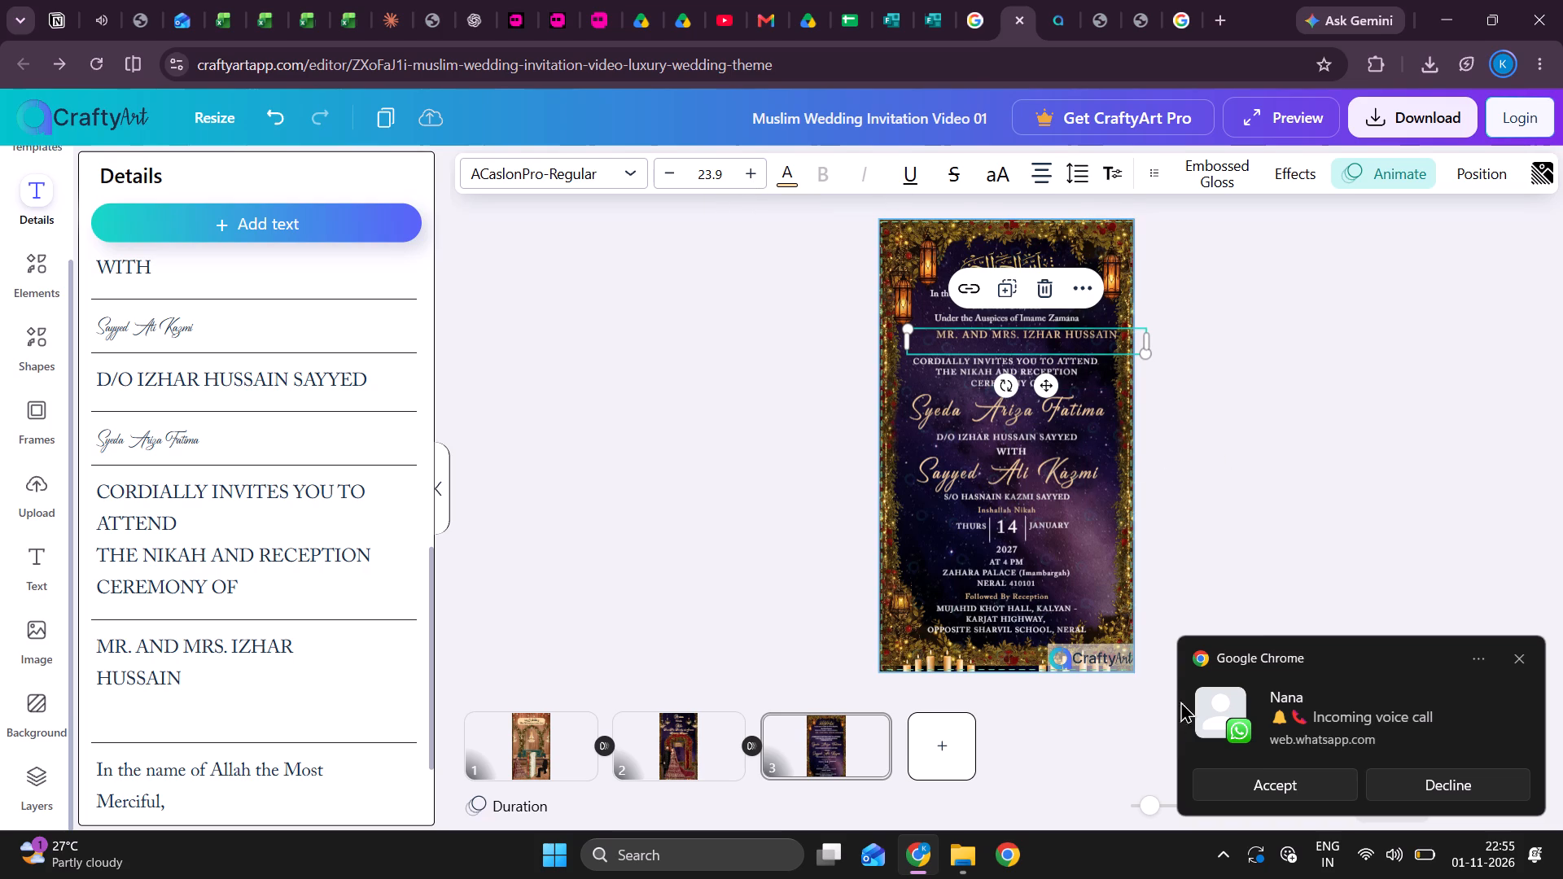
left_click(1476, 177)
left_click(377, 457)
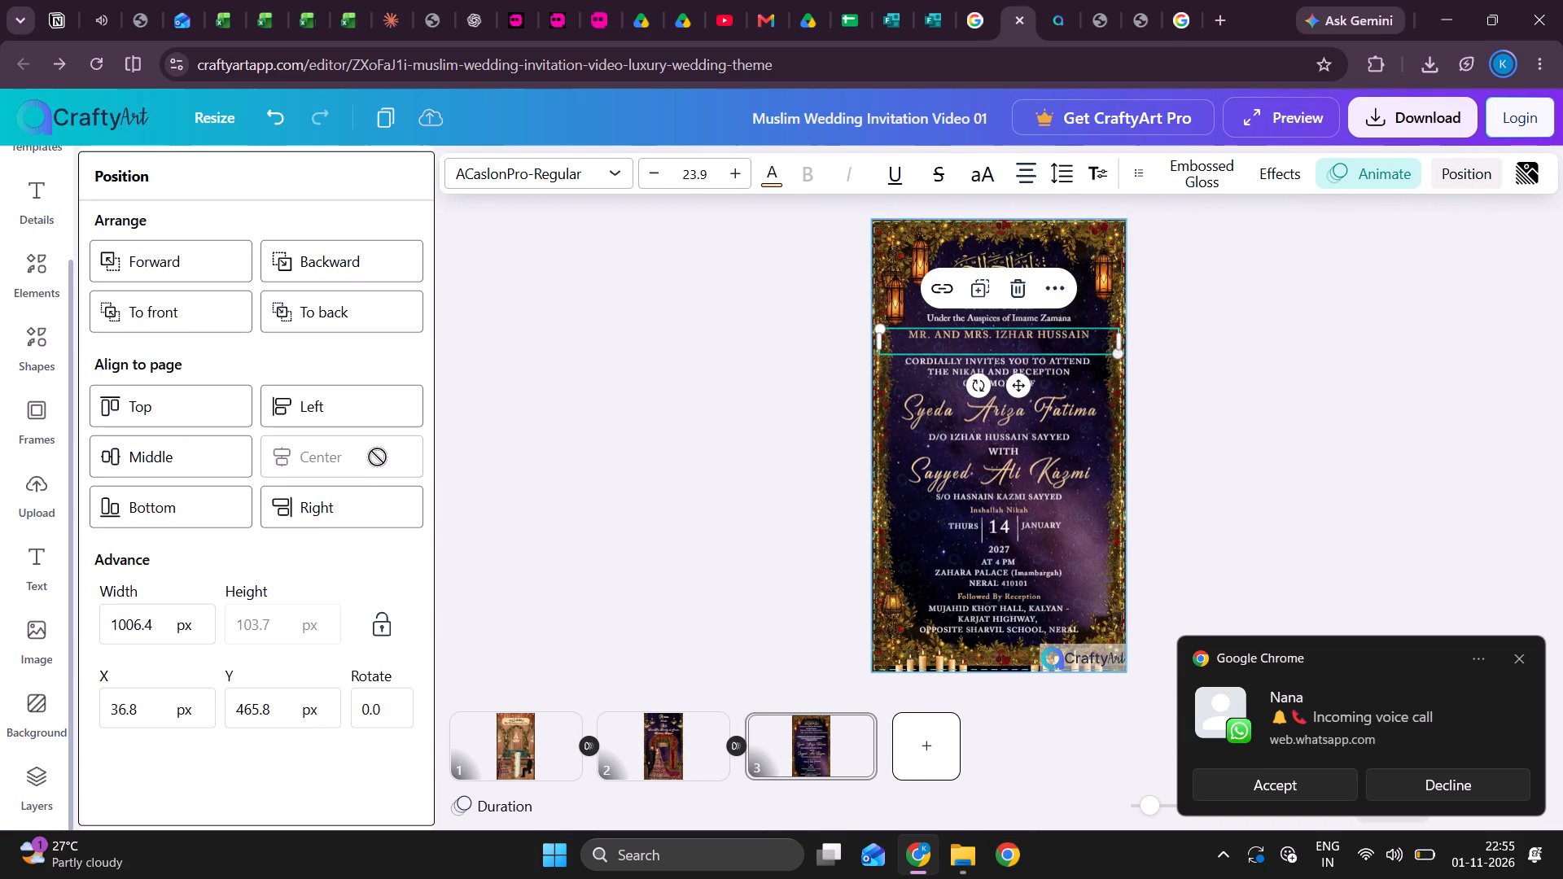
Remove the empty second line from the hosts' name text box.
left_click(1073, 345)
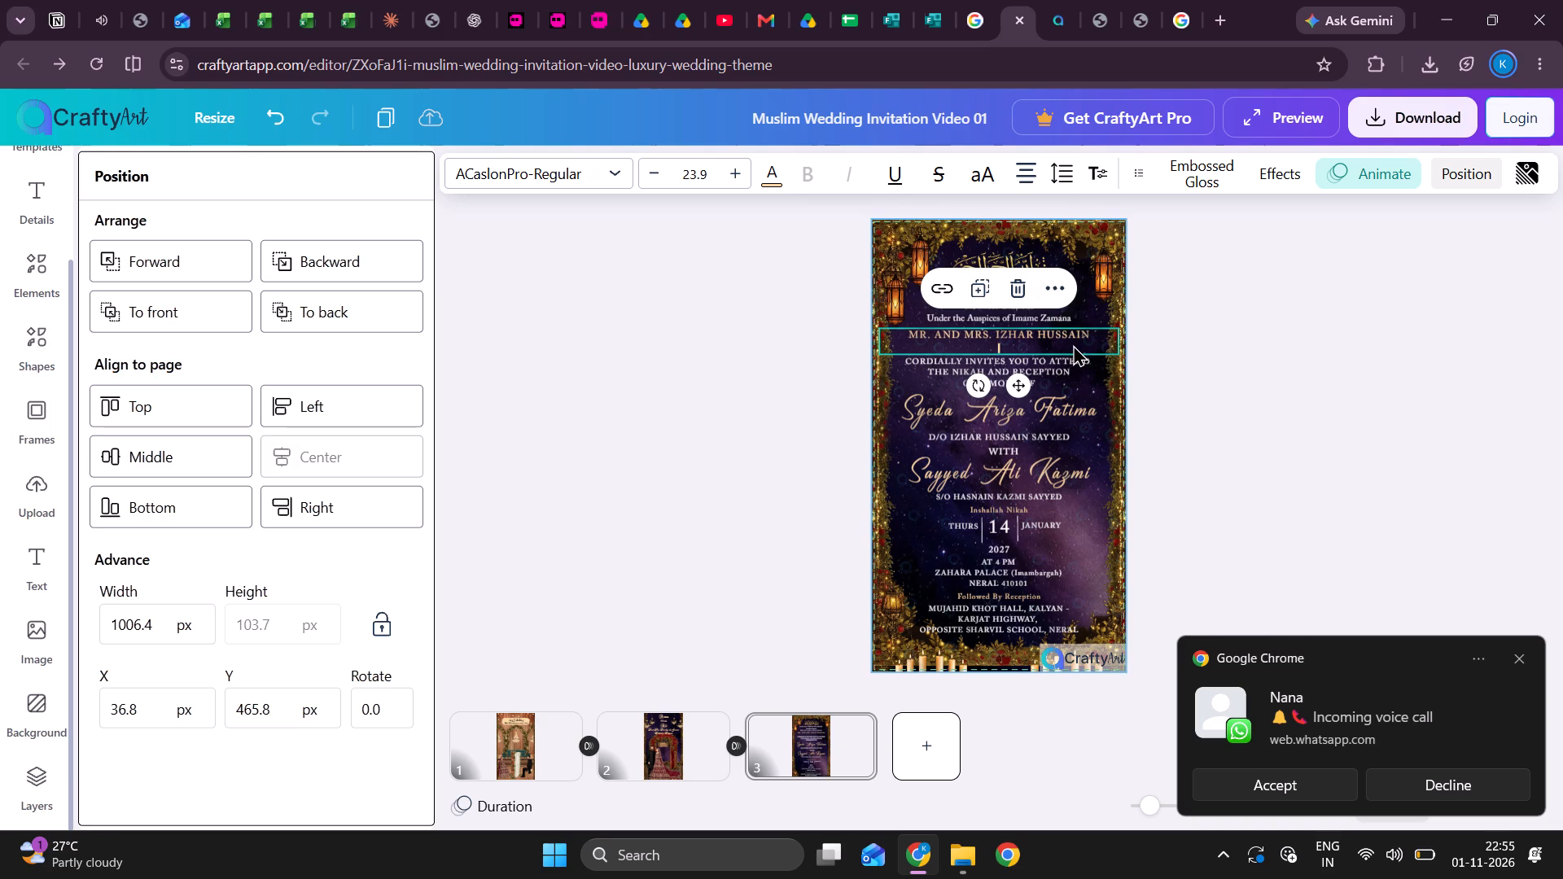
key("BackSpace")
left_click(1149, 438)
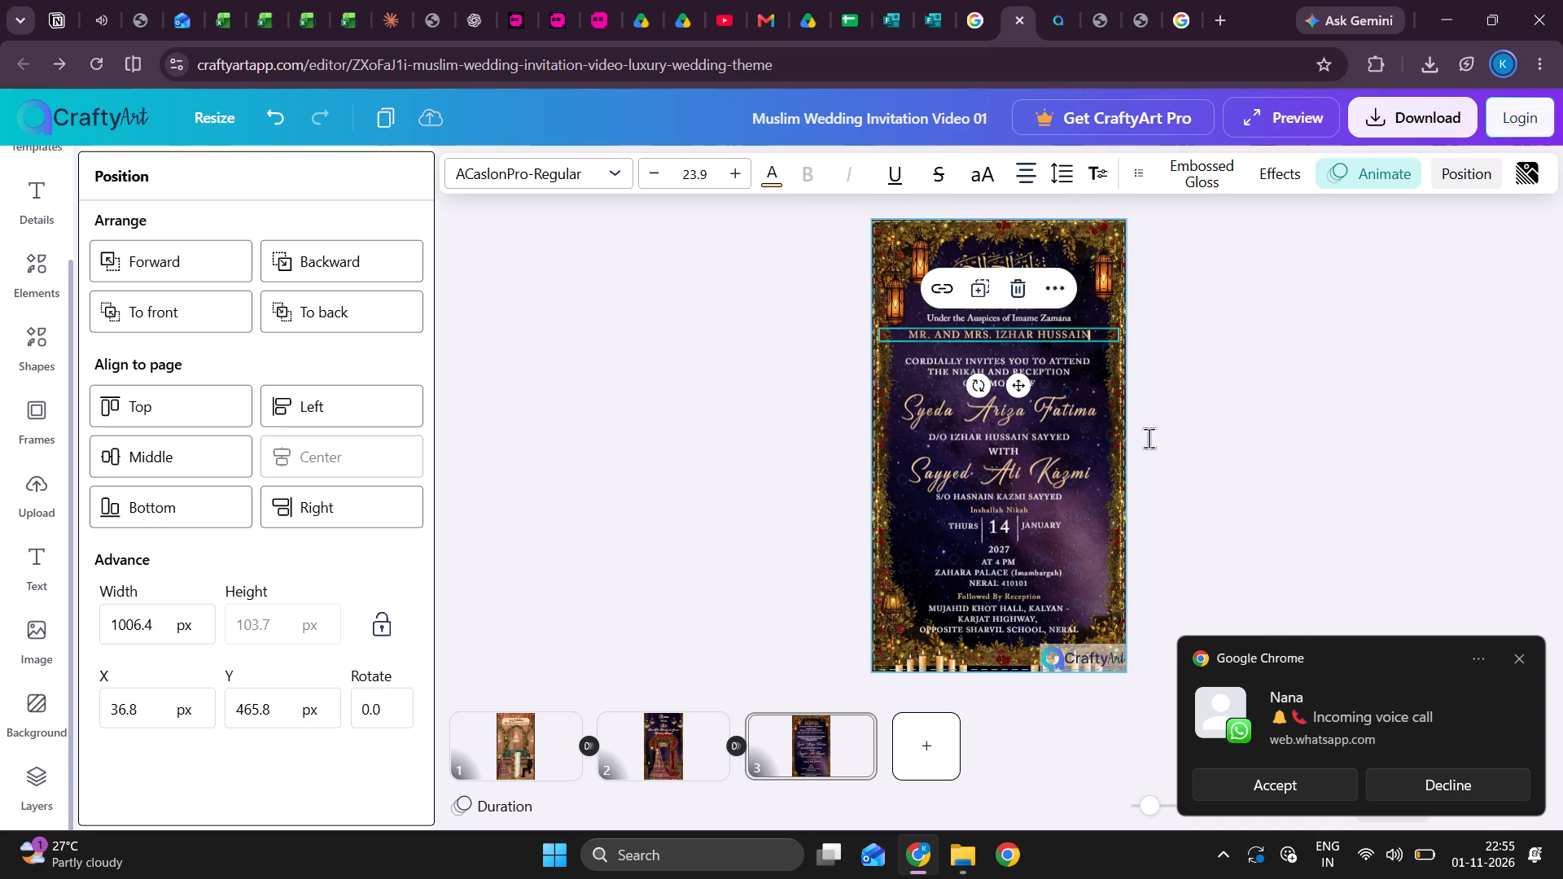
left_click(838, 330)
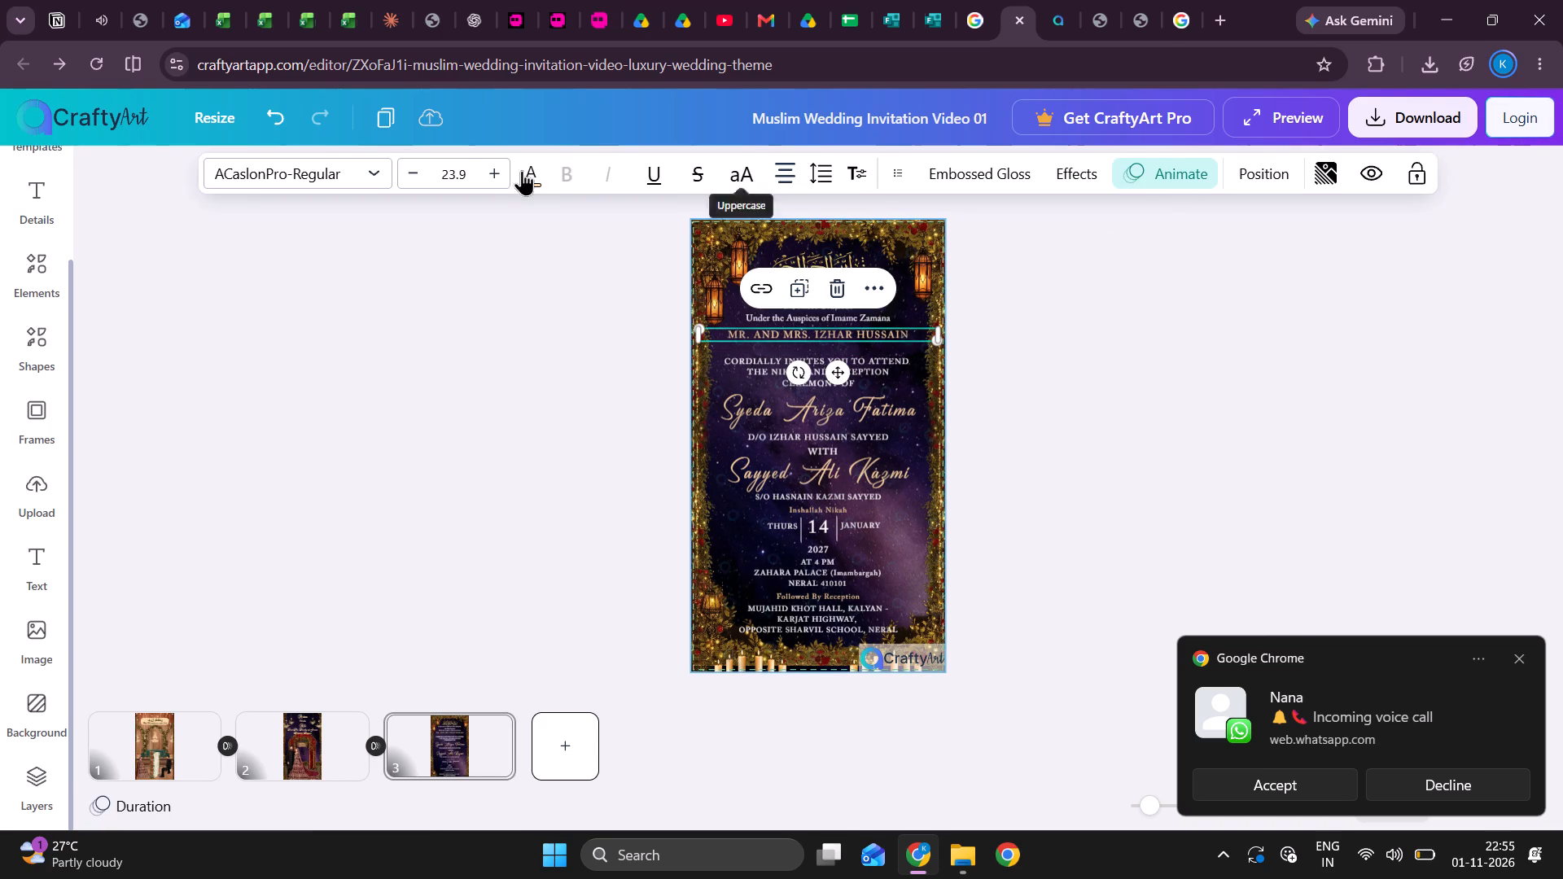
Enlarge the hosts' name line to font size 27.9 and centre it horizontally on the page.
double_click(497, 168)
left_click(498, 168)
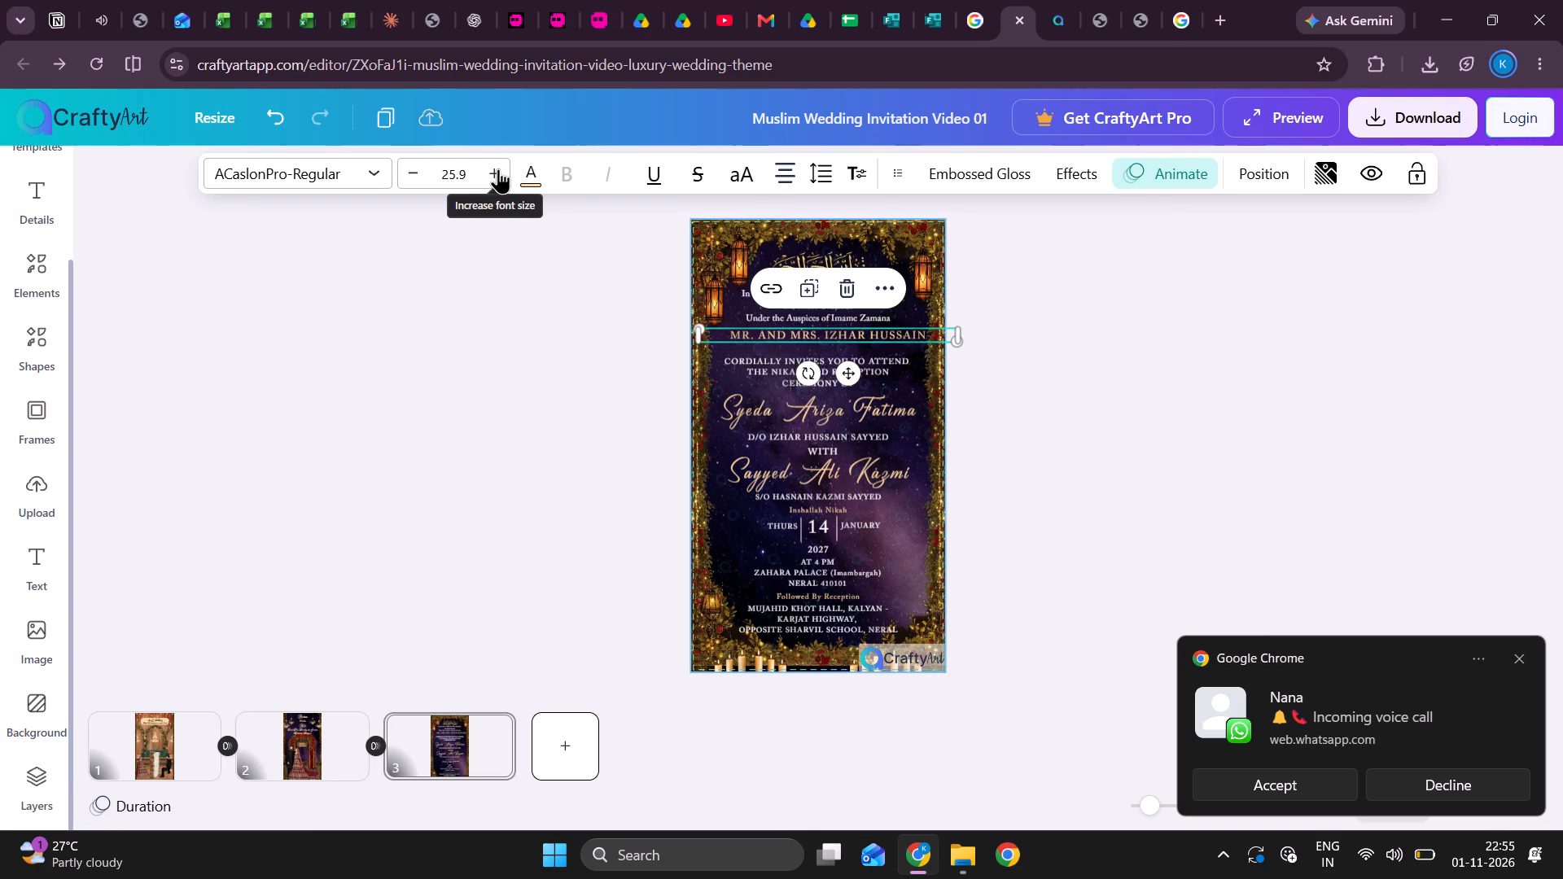
left_click(498, 168)
left_click(1244, 168)
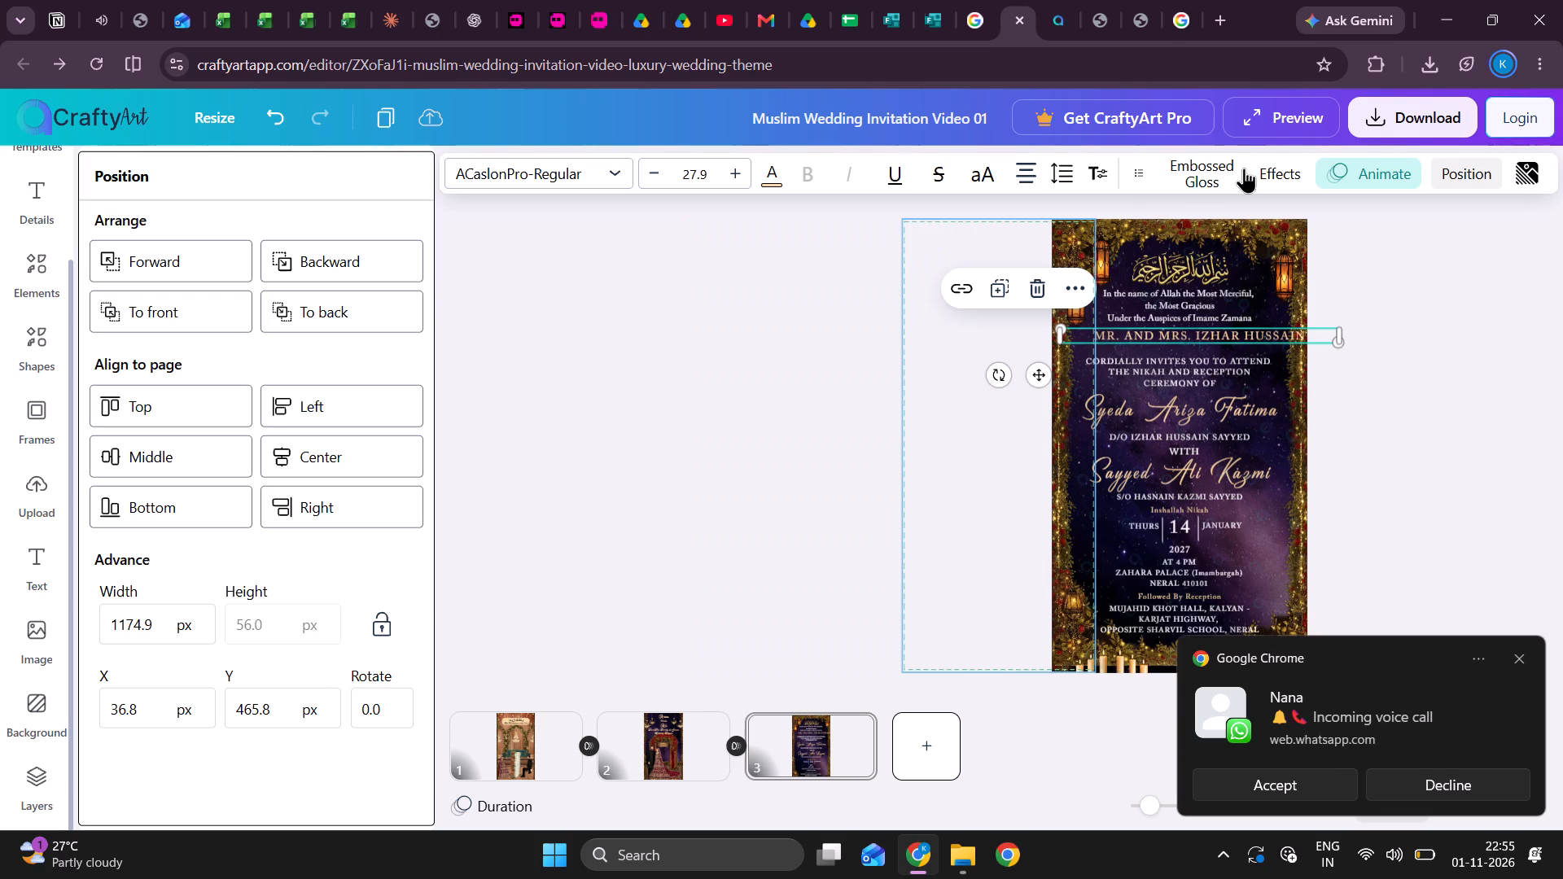
left_click(374, 453)
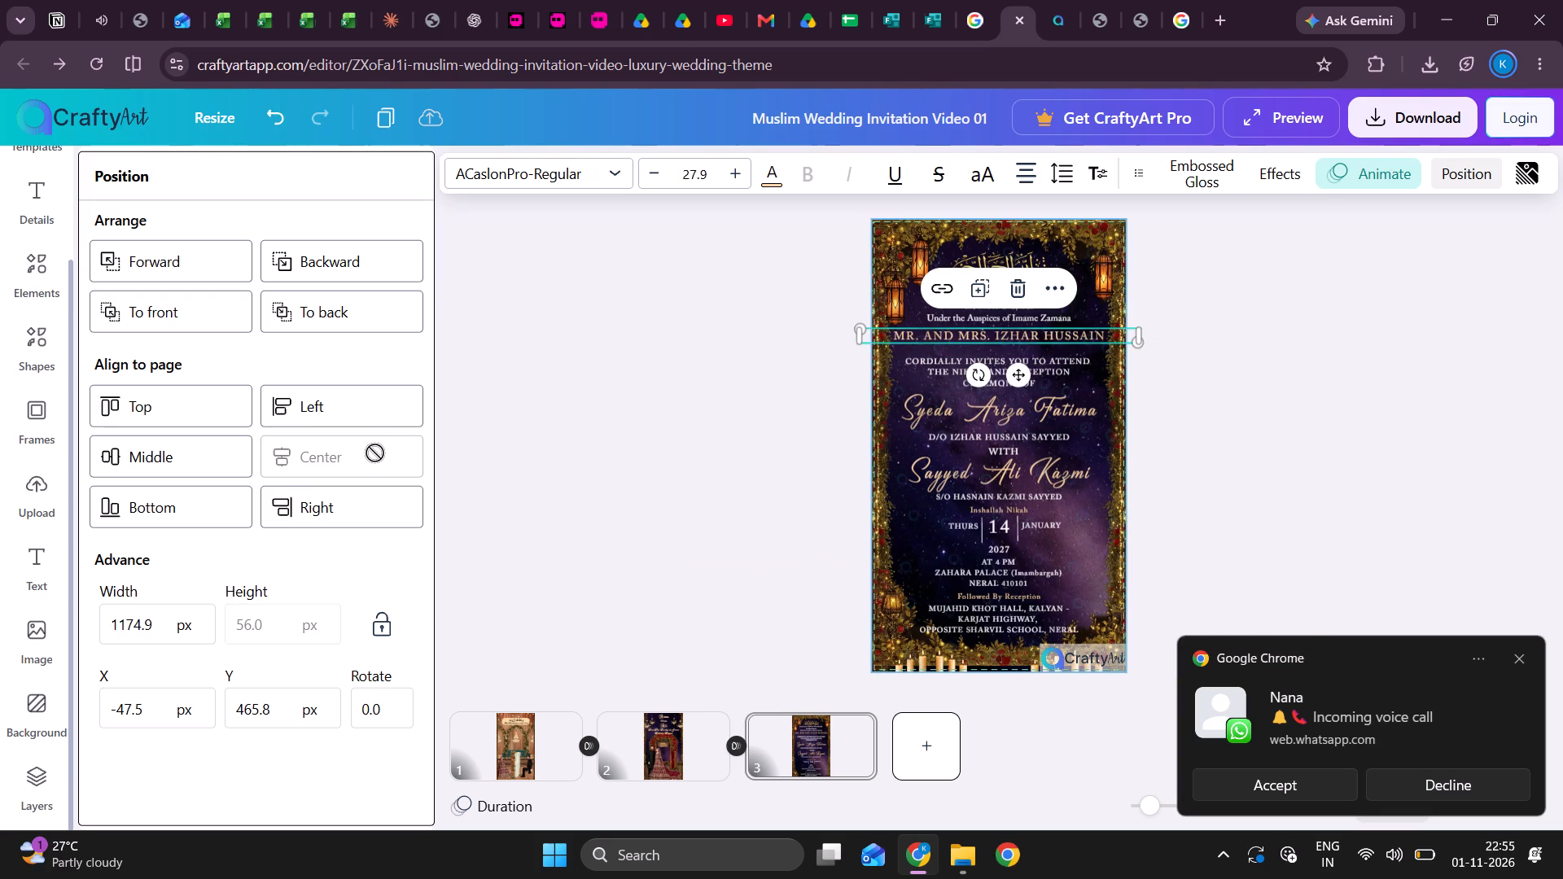
left_click(1112, 472)
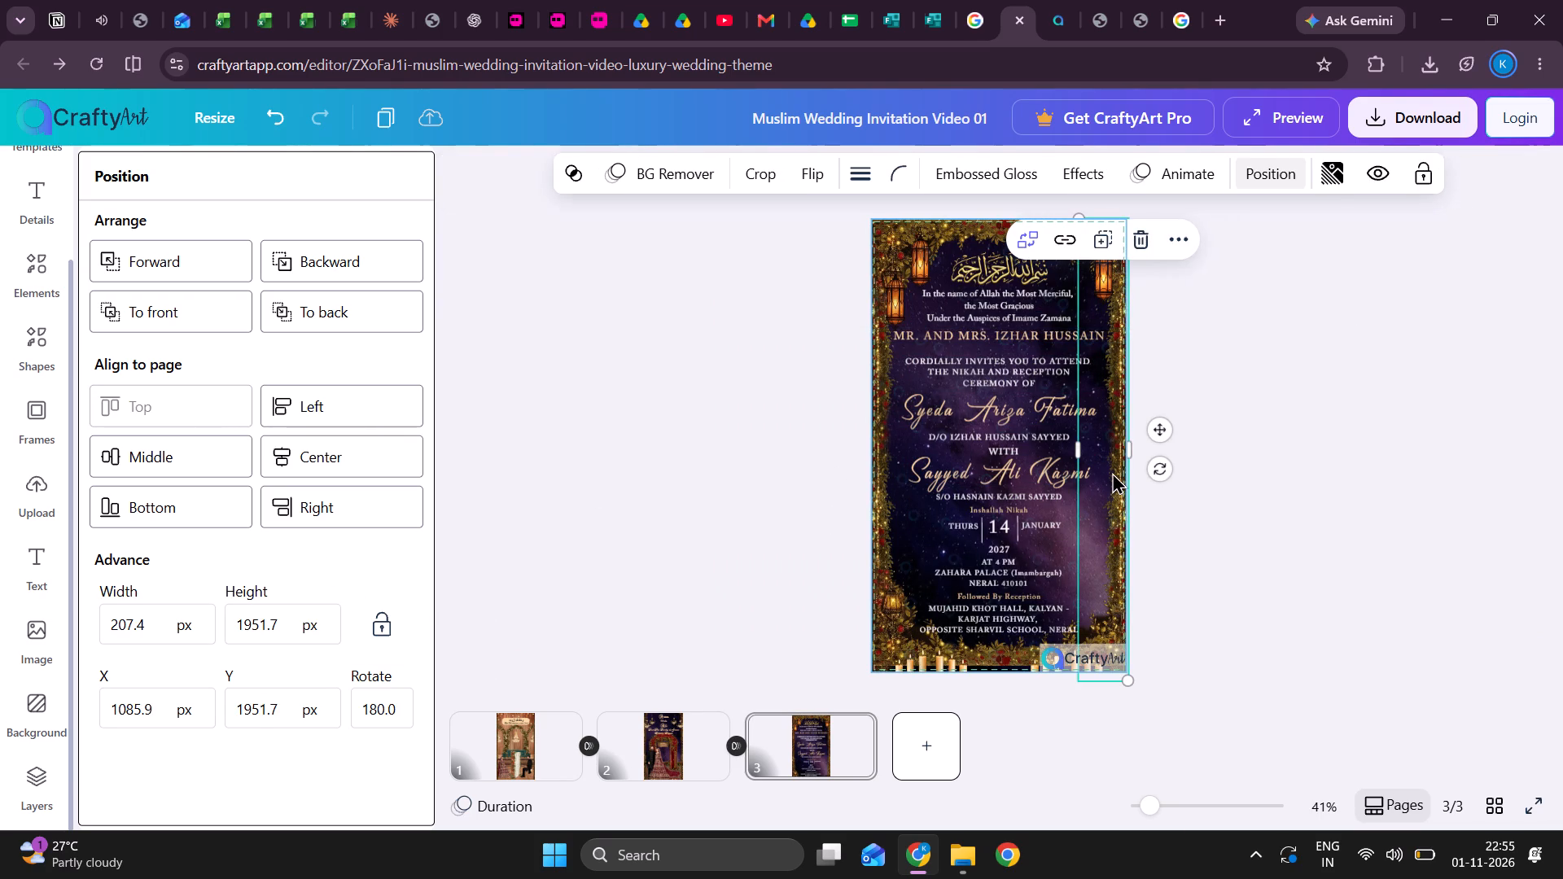
Nudge the "In the name of Allah" text block slightly down, away from the Arabic calligraphy.
left_click(1021, 305)
key("Down")
key("Down")
key("Down")
key("Down")
key("Down")
key("Down")
key("Down")
key("Down")
key("Down")
key("Down")
key("Down")
key("Down")
key("Down")
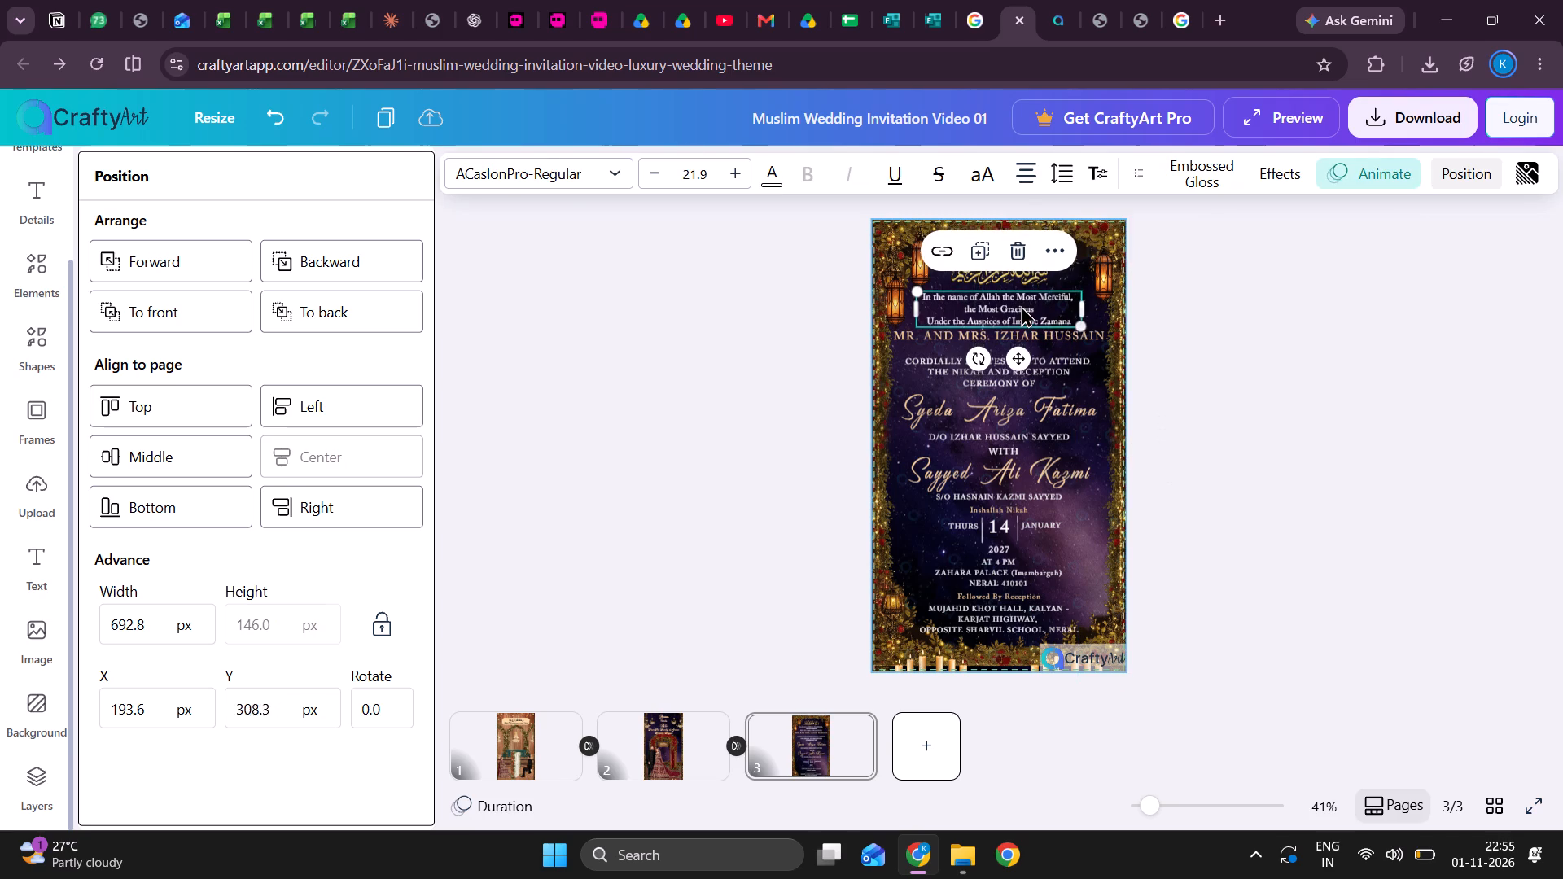
Nudge the hosts' name line down to a Y position of about 505 px, just above "CORDIALLY INVITES YOU TO ATTEND".
left_click(1061, 335)
key("Down")
key("Down")
key("Down")
key("Down")
key("Down")
key("Down")
key("Down")
key("Down")
key("Down")
key("Down")
key("Down")
key("Down")
key("Down")
key("Down")
key("Down")
key("Down")
key("Down")
key("Down")
key("Down")
key("Down")
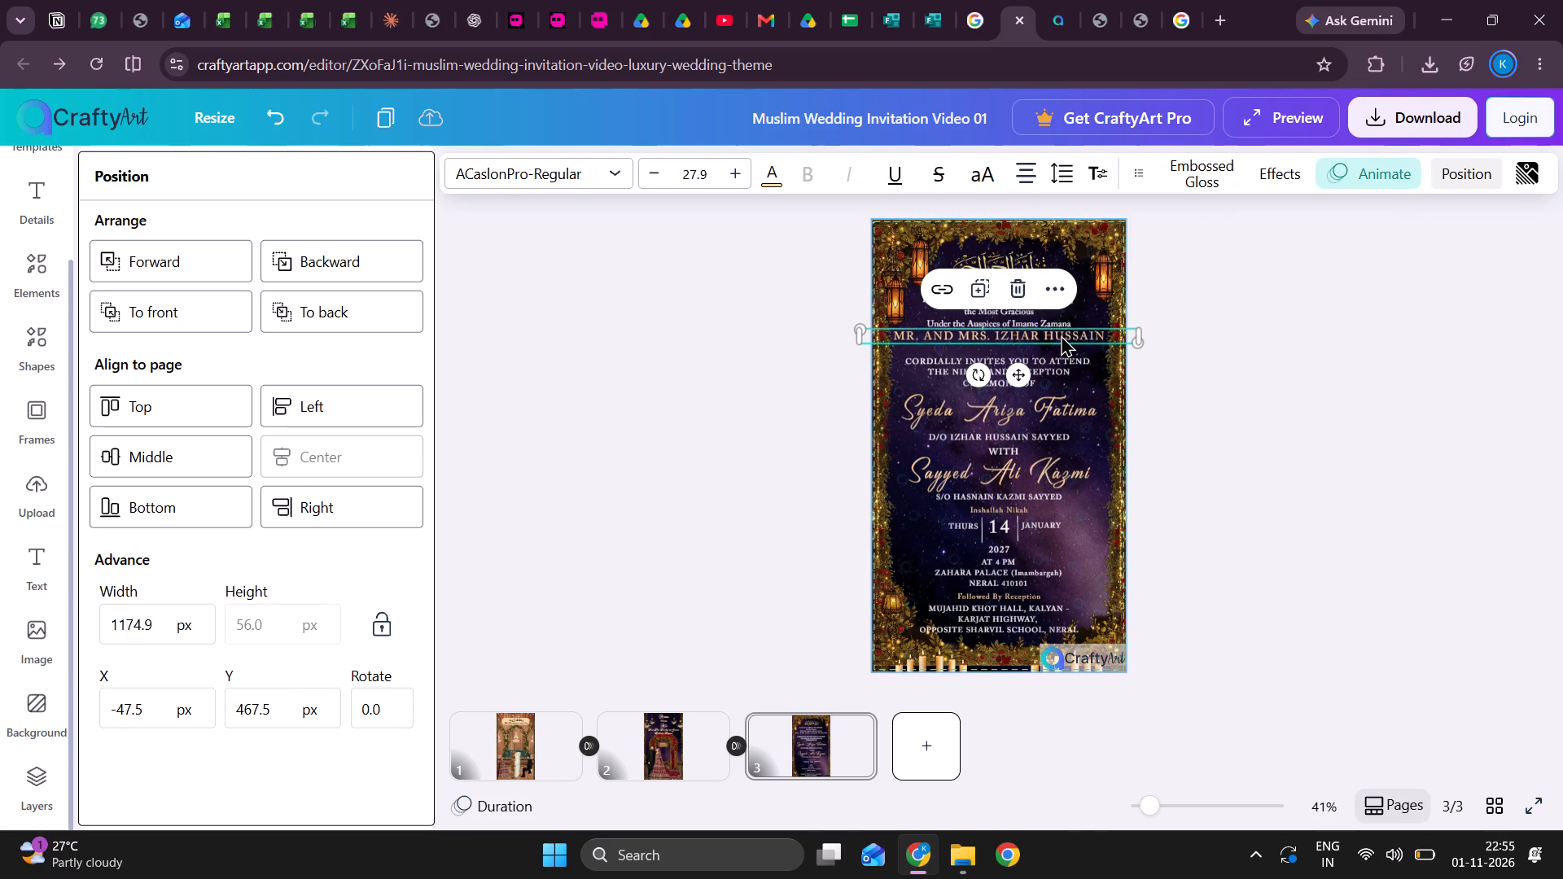
key("Up")
left_click(1281, 388)
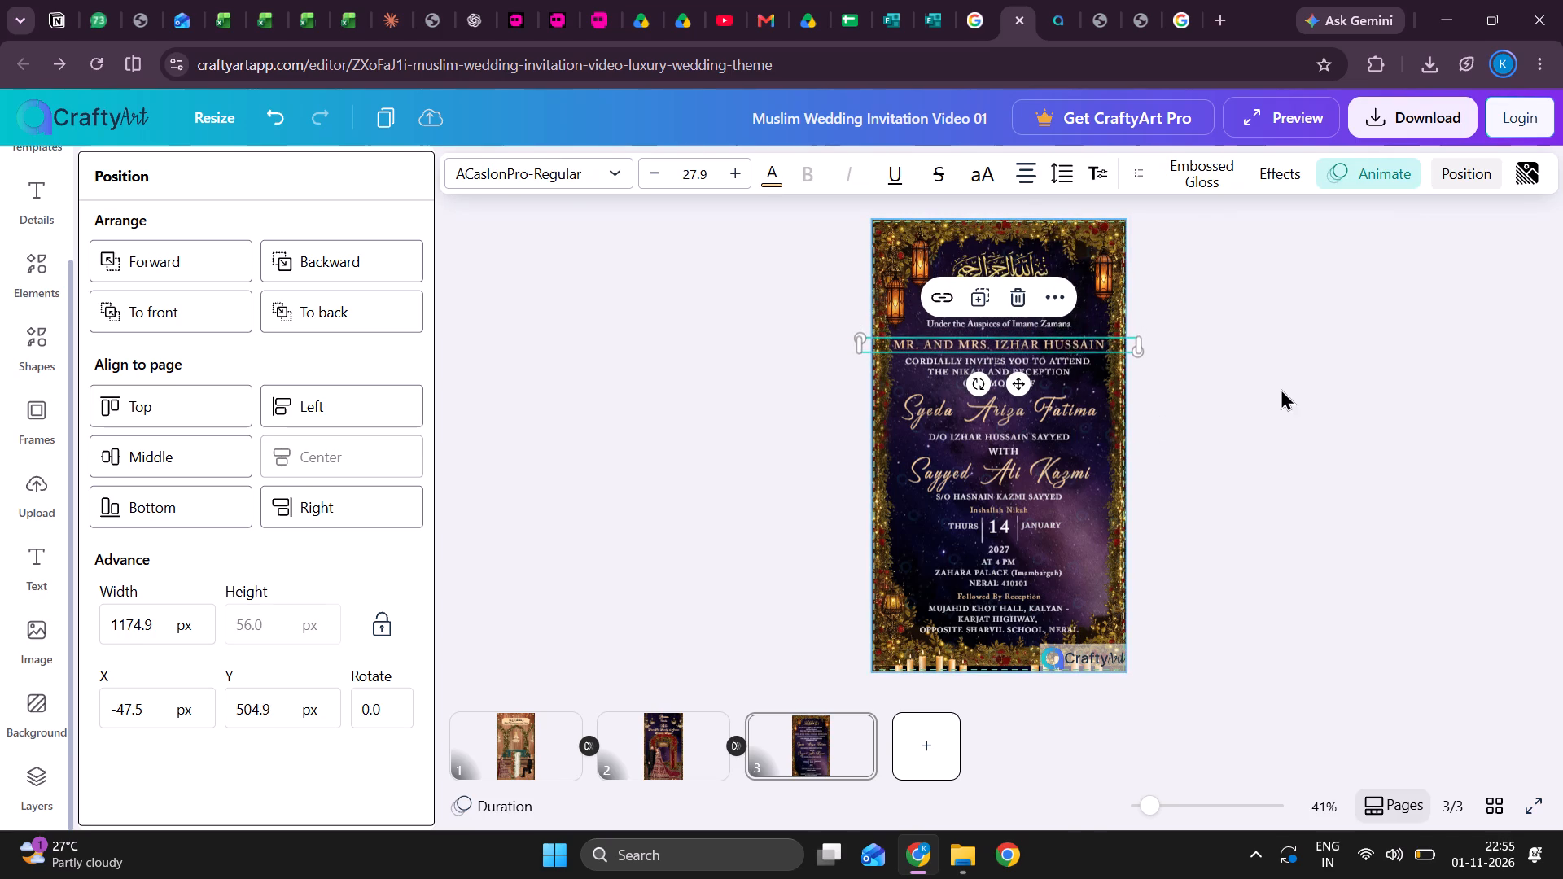
Move the "In the name of Allah" text block further down, between the Arabic calligraphy and the hosts' name line.
left_click(871, 313)
key("Down")
key("Down")
key("Down")
key("Down")
key("Down")
key("Down")
key("Down")
key("Down")
key("Down")
key("Down")
key("Down")
key("Down")
key("Down")
key("Down")
key("Down")
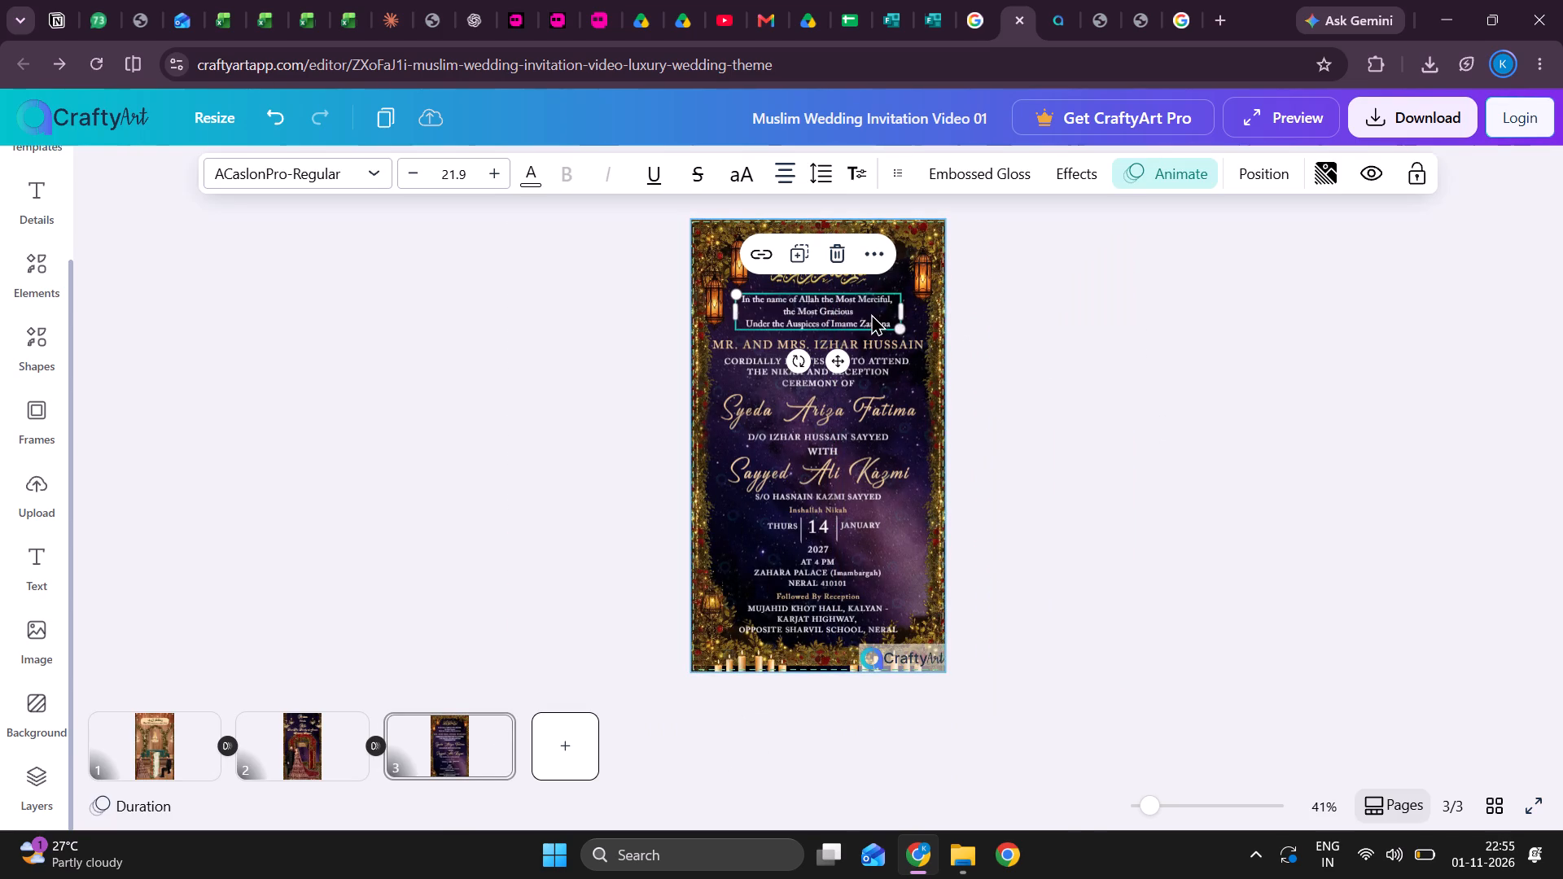
key("Up")
key("Up")
key("Up")
key("Up")
key("Up")
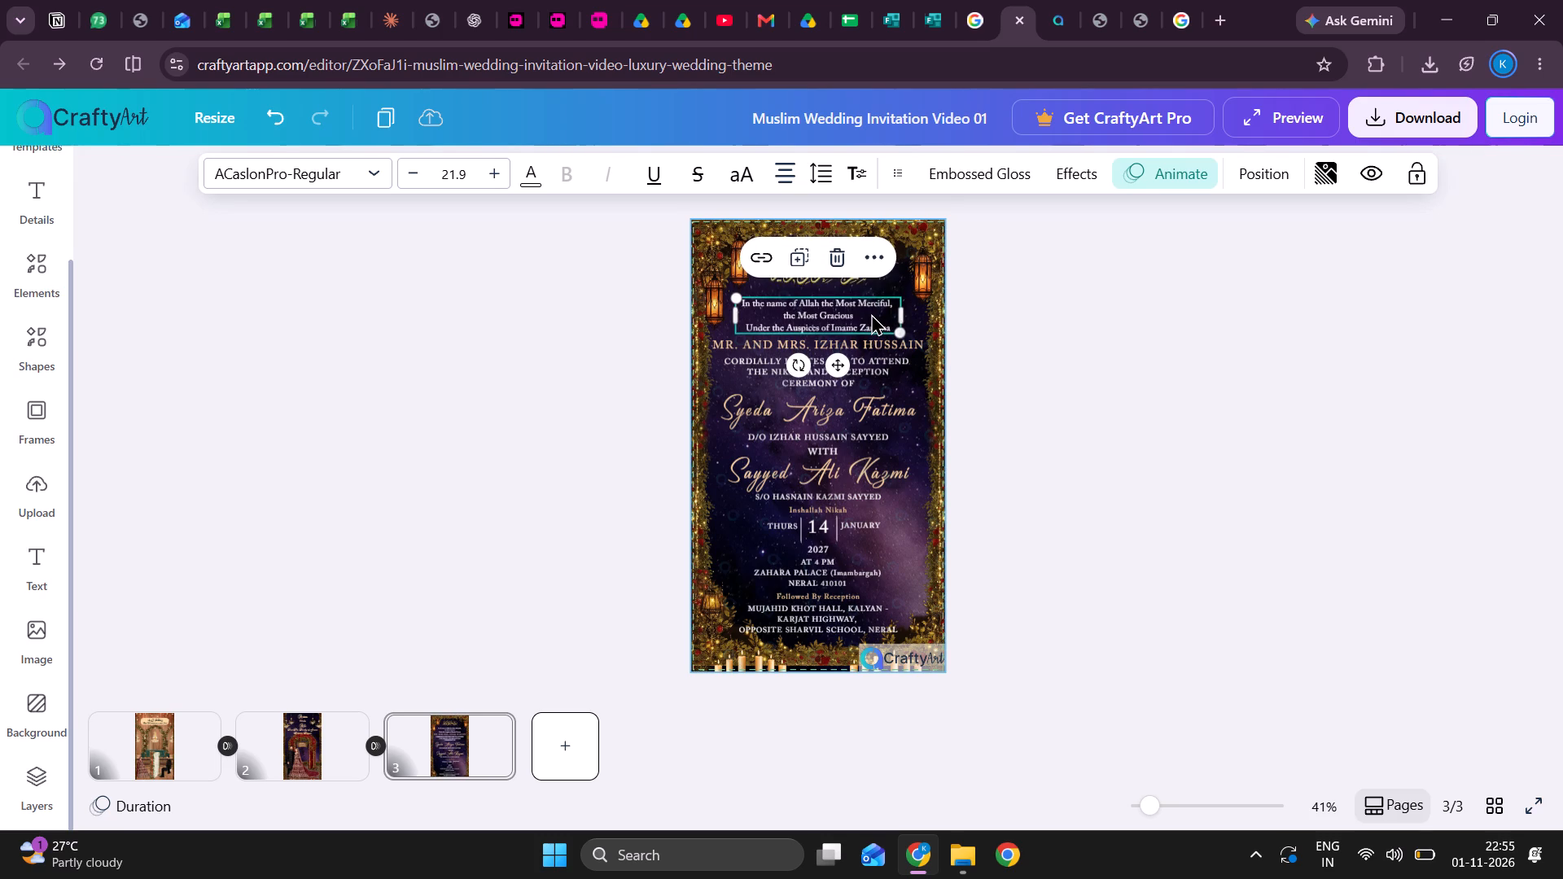
left_click(1083, 421)
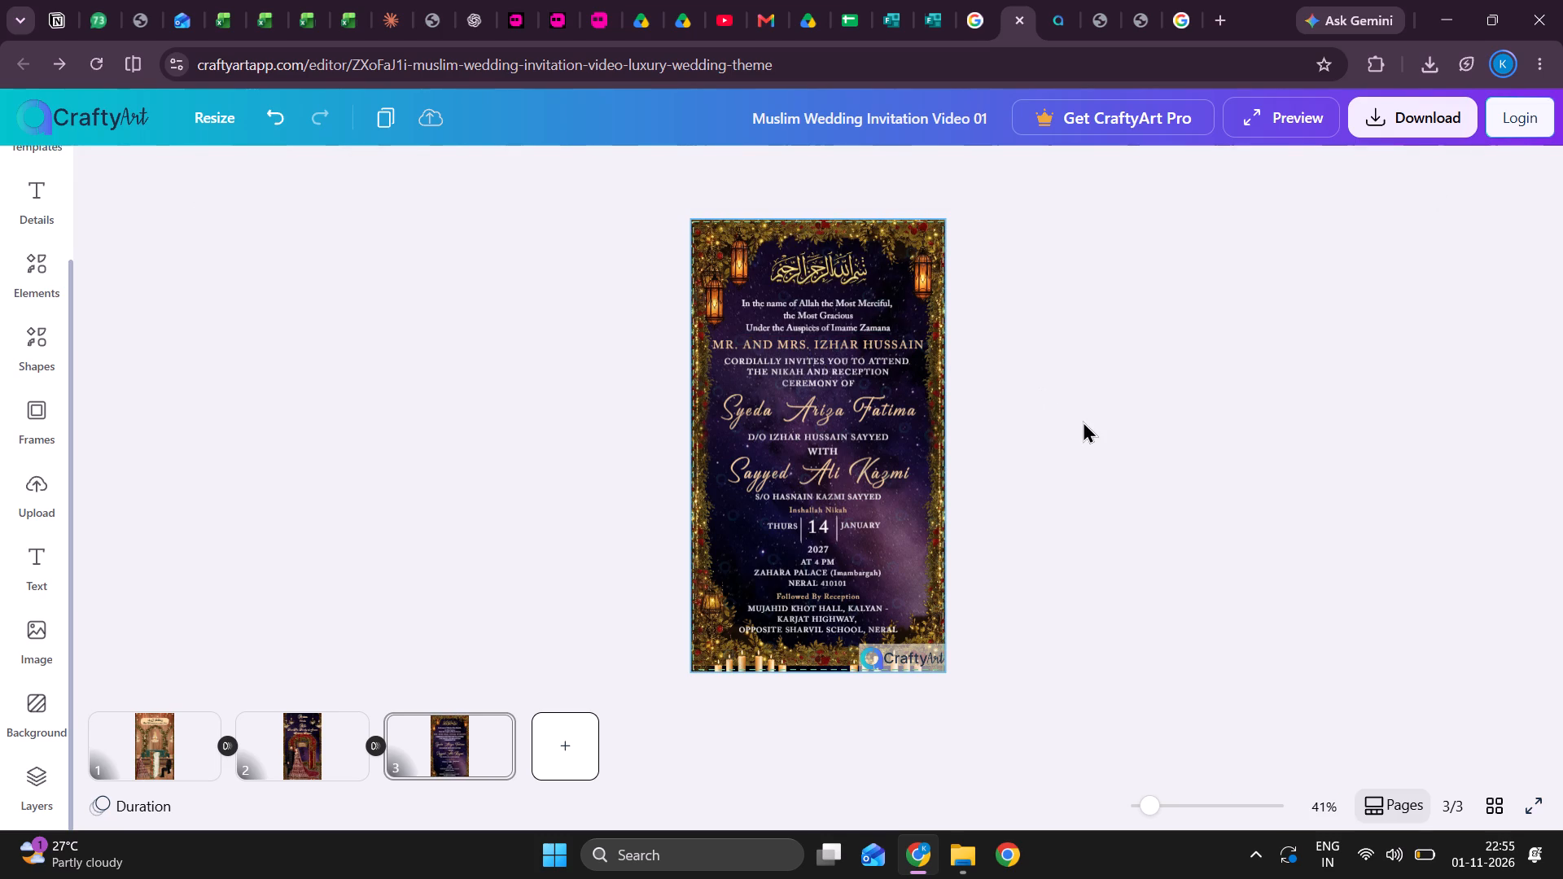
left_click(1082, 494)
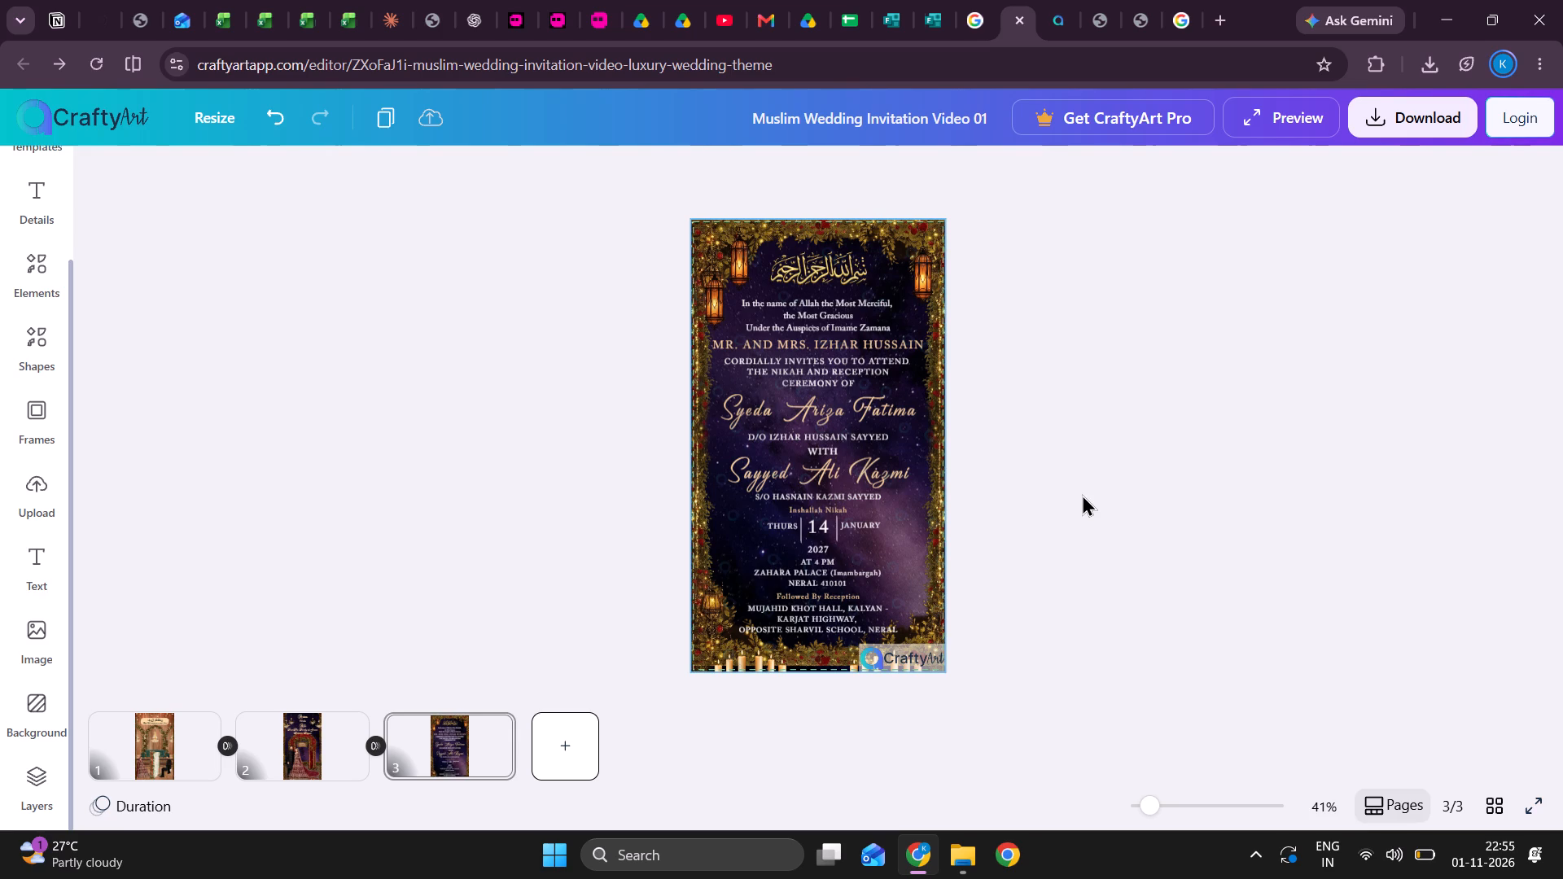
Nudge the "In the name of Allah" text block slightly up to leave more space above the hosts' name line.
left_click(839, 325)
key("Up")
key("Up")
key("Up")
key("Up")
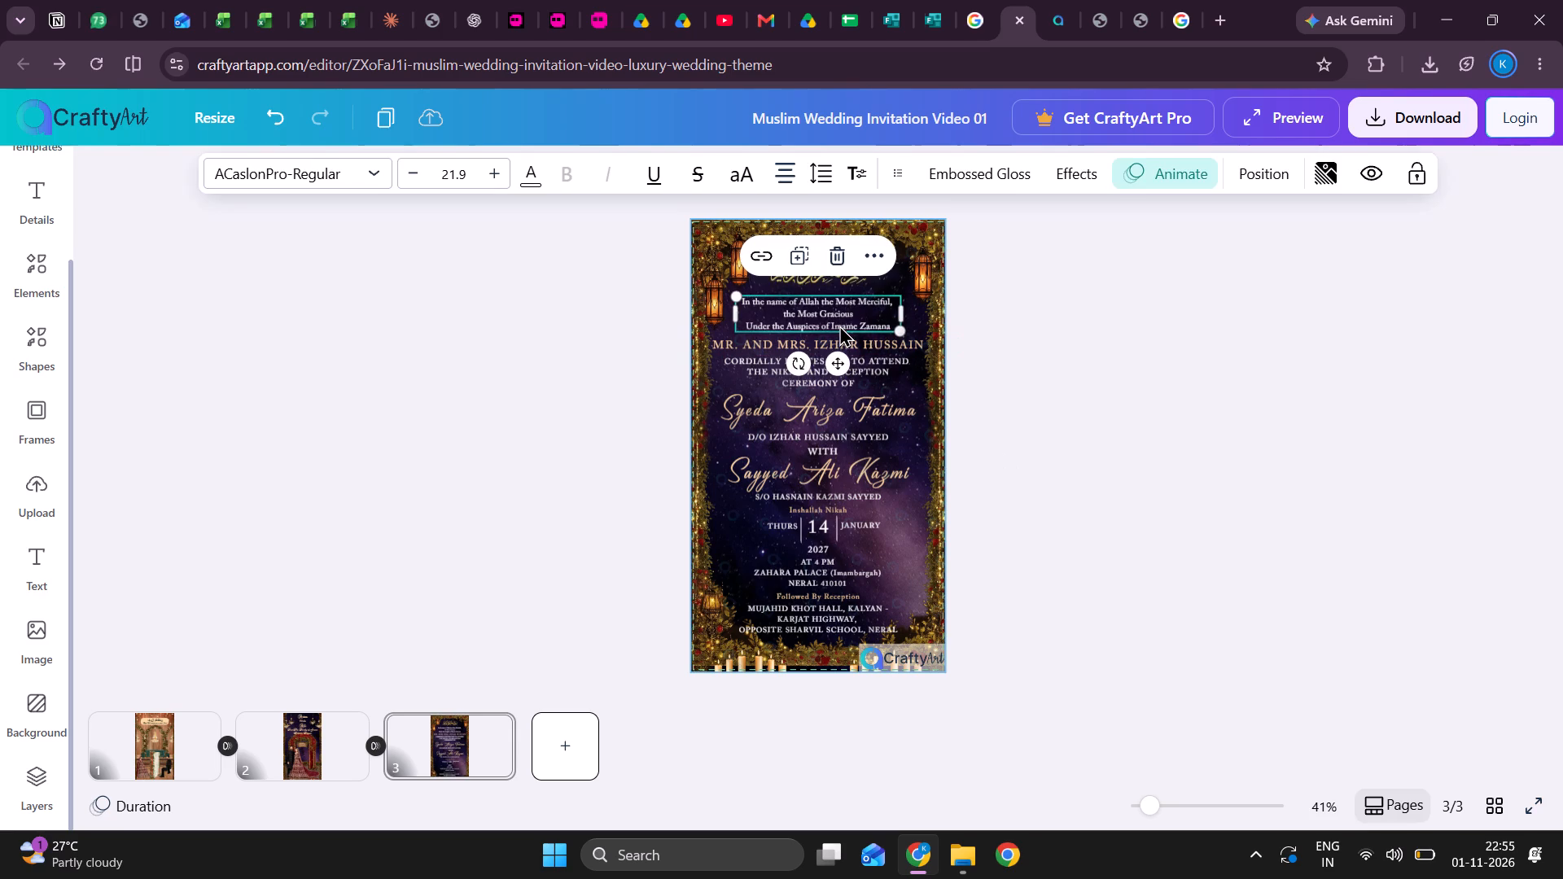
key("Up")
key("Up")
key("Up")
key("Up")
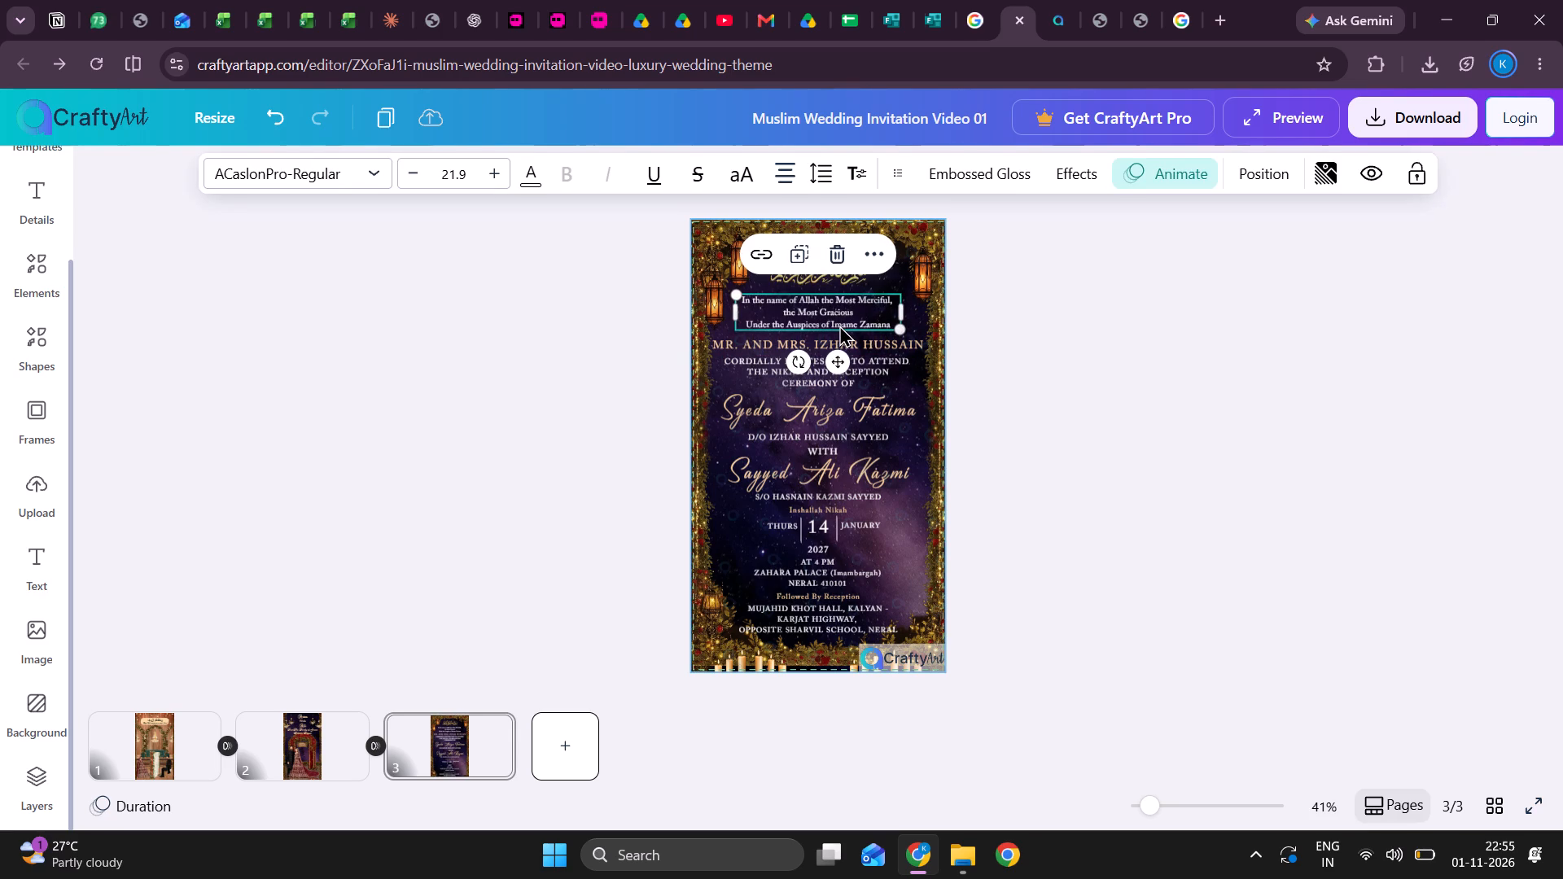
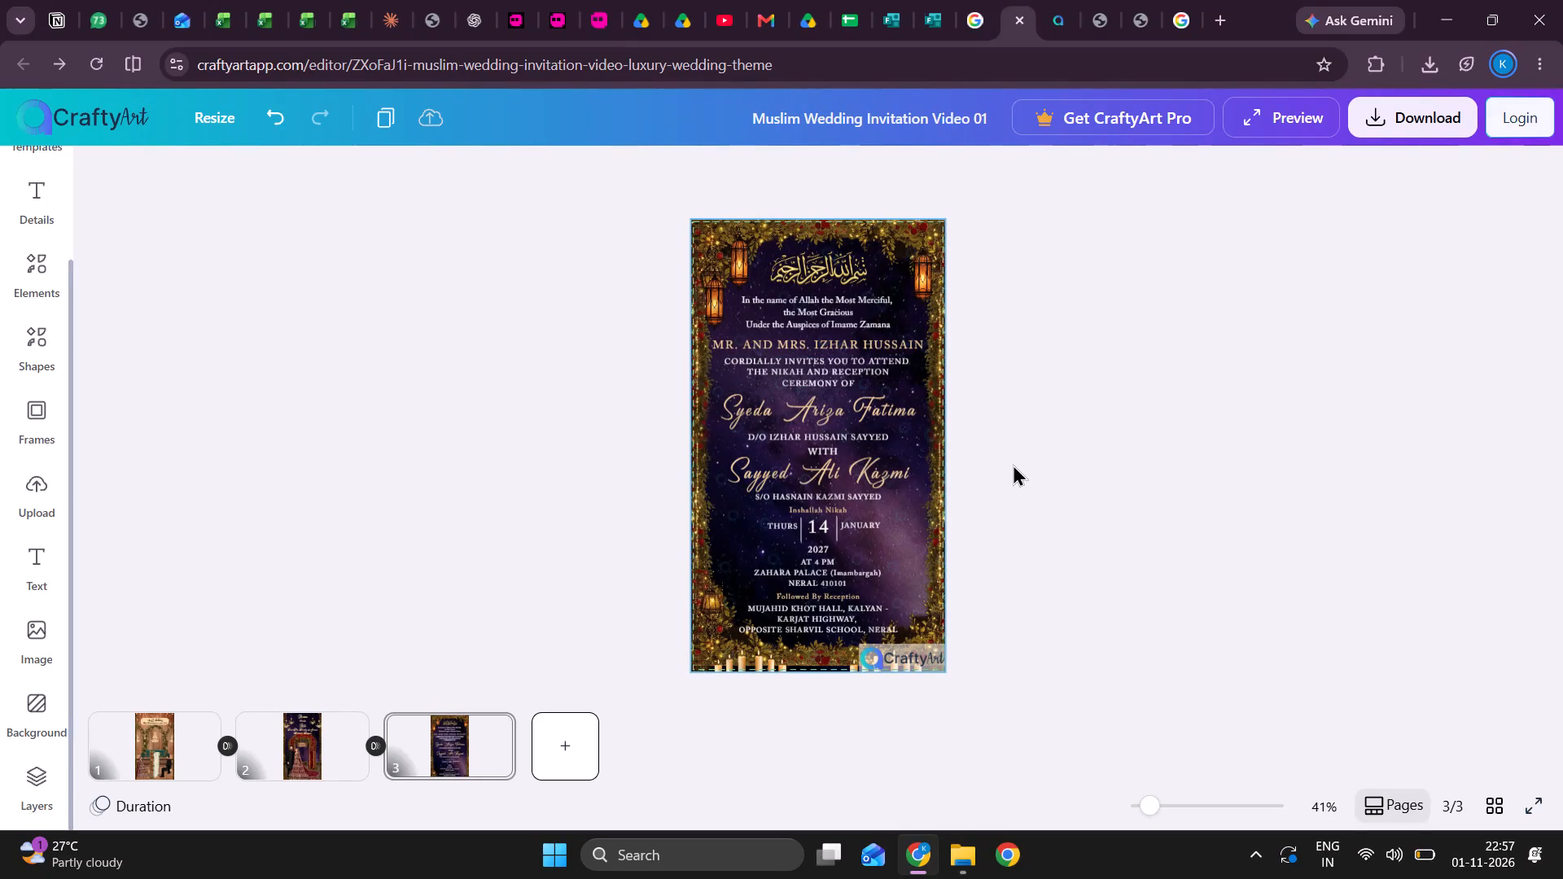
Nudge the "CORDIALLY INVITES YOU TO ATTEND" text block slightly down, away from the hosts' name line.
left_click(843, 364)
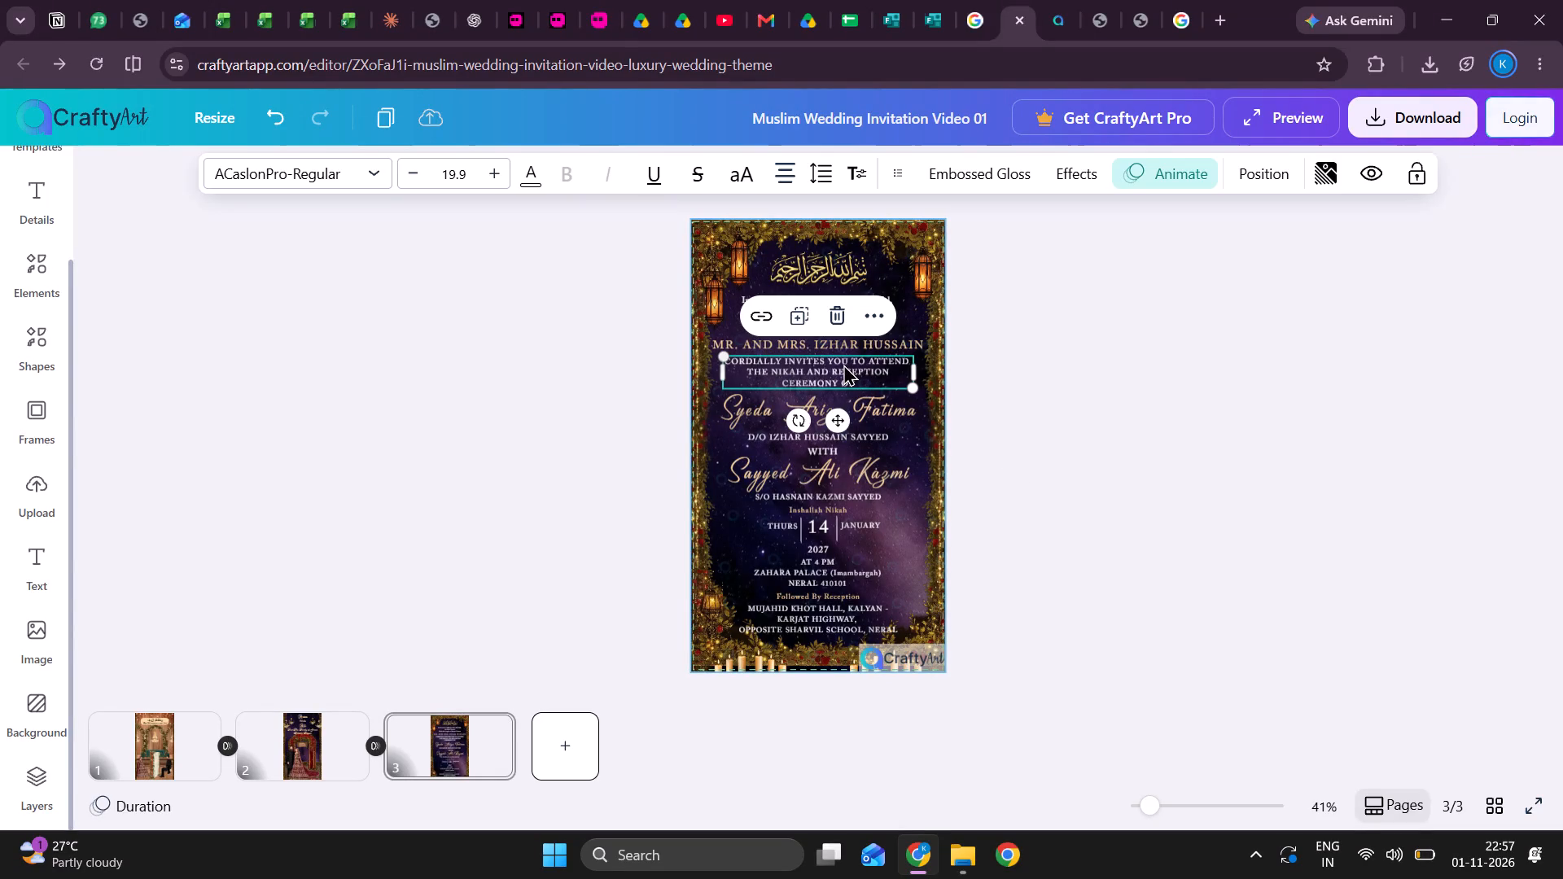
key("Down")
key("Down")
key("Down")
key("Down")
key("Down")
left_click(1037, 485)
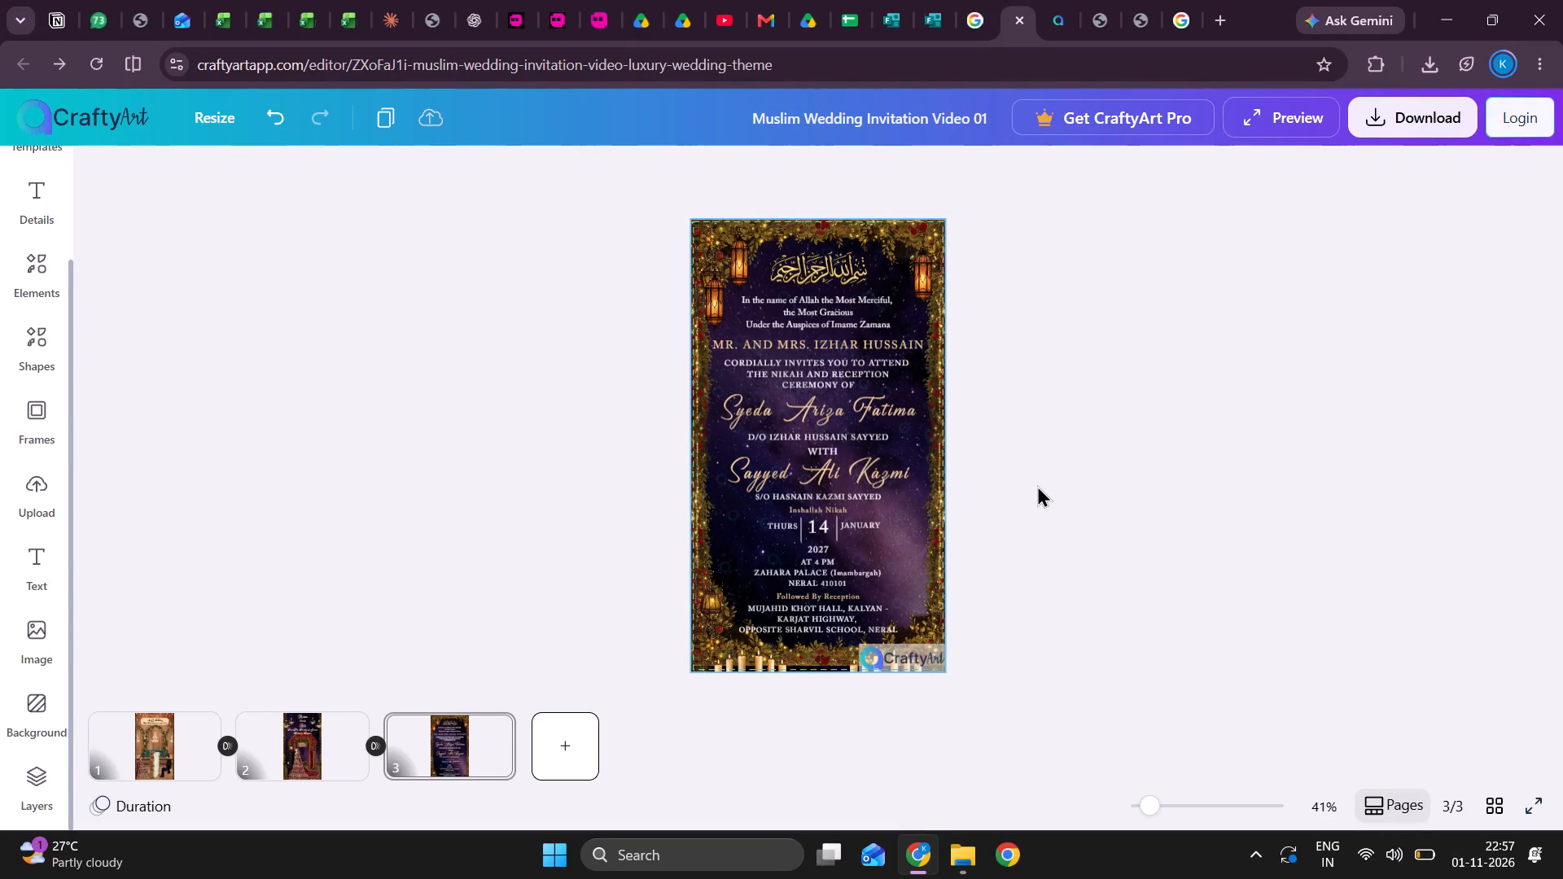
Nudge the "In the name of Allah" text block up, closer to the Arabic calligraphy.
left_click(852, 309)
key("Up")
key("Up")
key("Up")
key("Up")
key("Up")
key("Up")
key("Up")
key("Up")
key("Up")
key("Up")
key("Up")
key("Up")
key("Up")
key("Up")
key("Down")
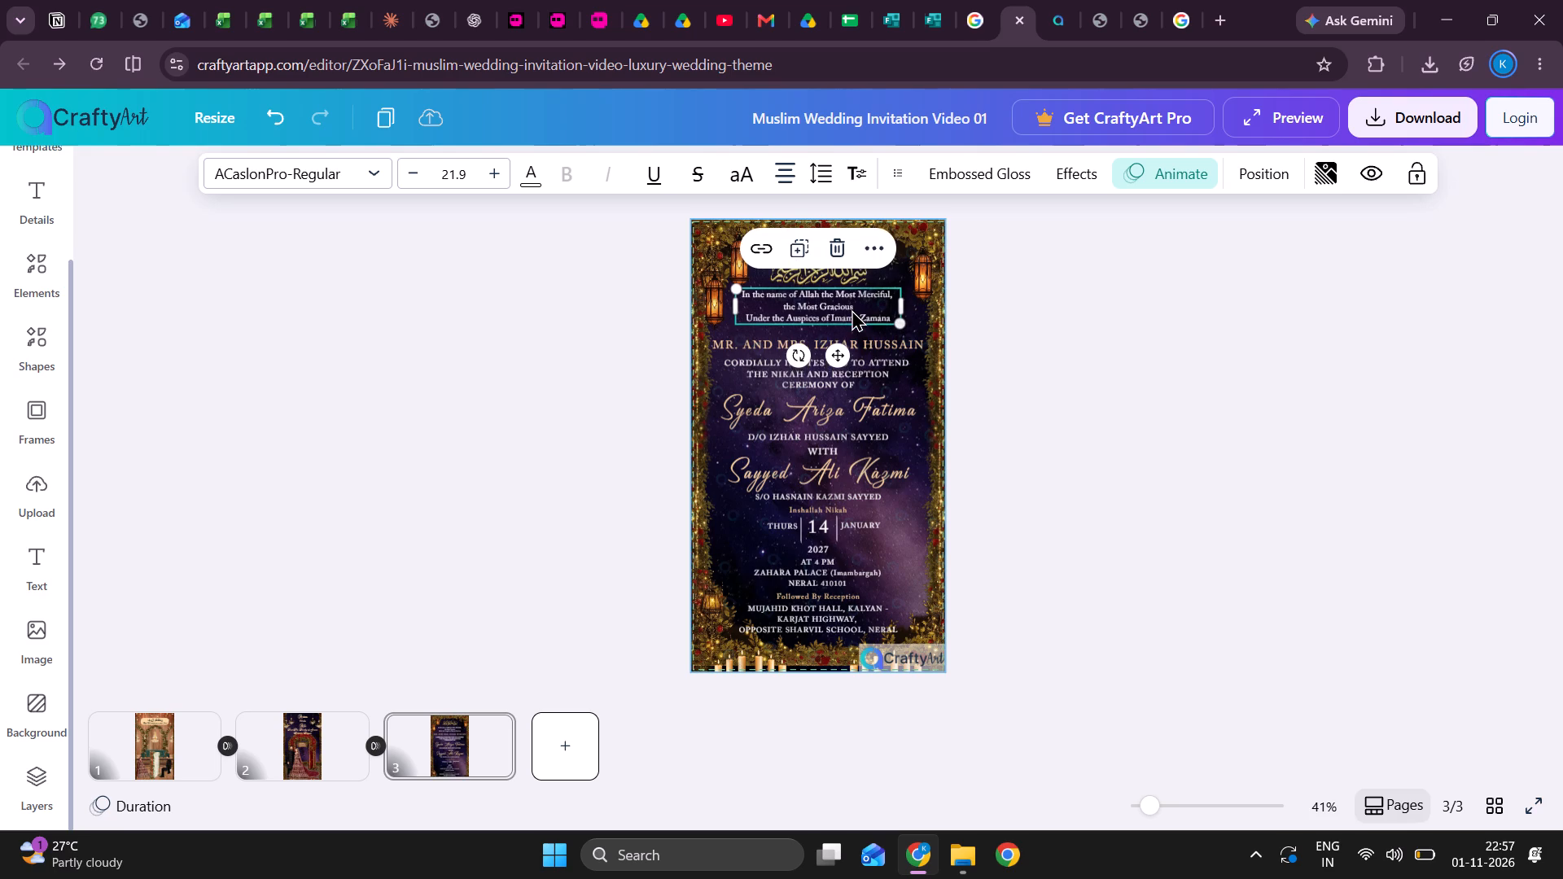
Nudge the hosts' name line up, closer to the "In the name of Allah" text block.
left_click(883, 343)
key("Up")
key("Up")
key("Up")
key("Up")
key("Up")
key("Up")
key("Up")
key("Up")
key("Up")
key("Up")
key("Up")
key("Up")
key("Up")
key("Up")
key("Up")
key("Up")
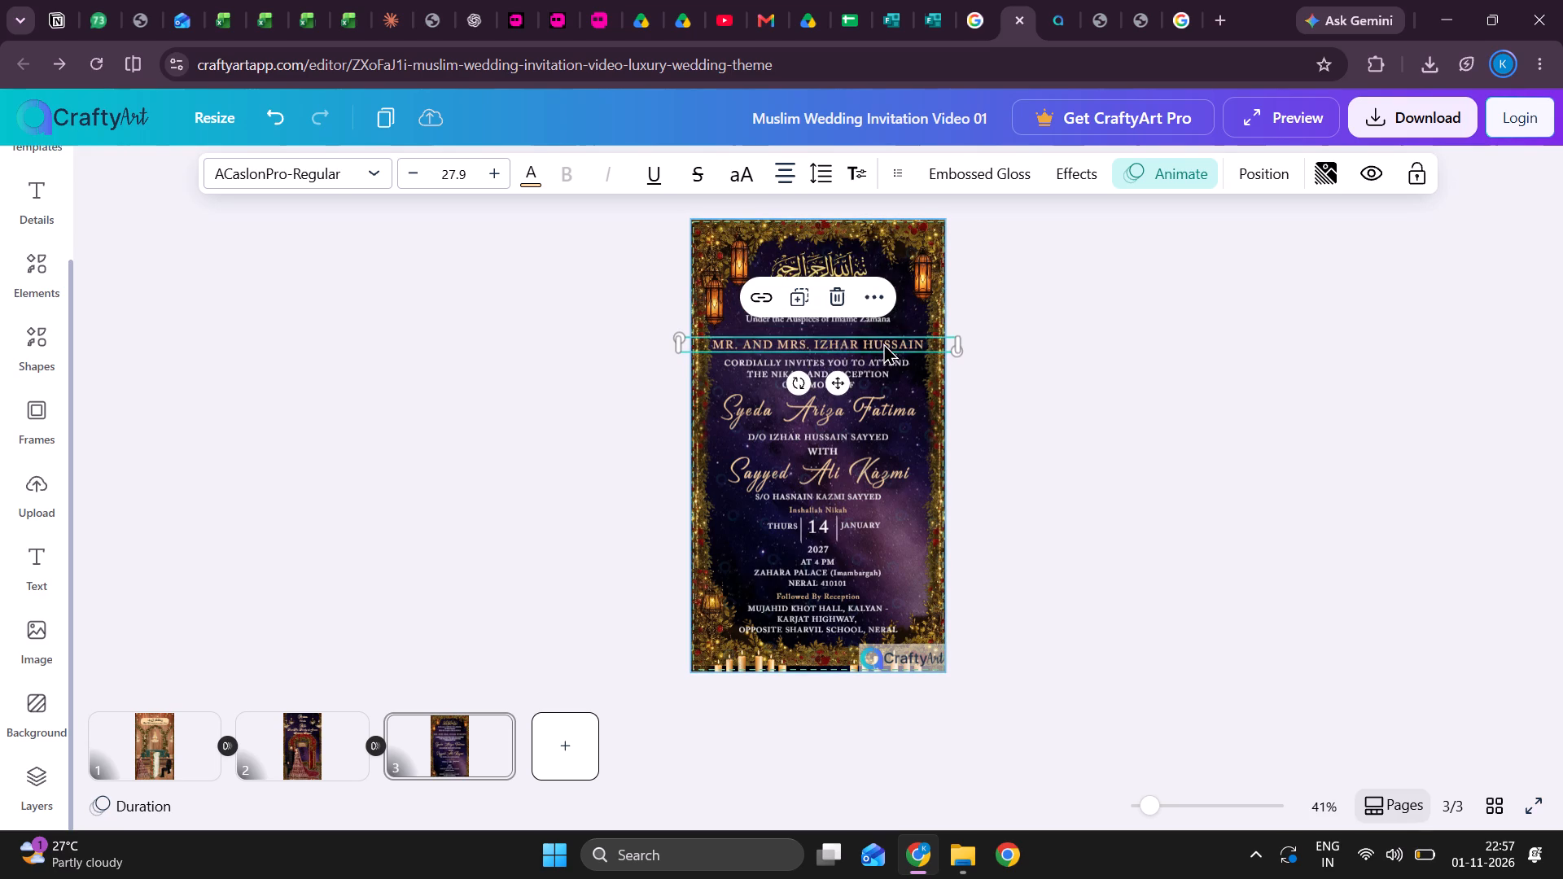
key("Up")
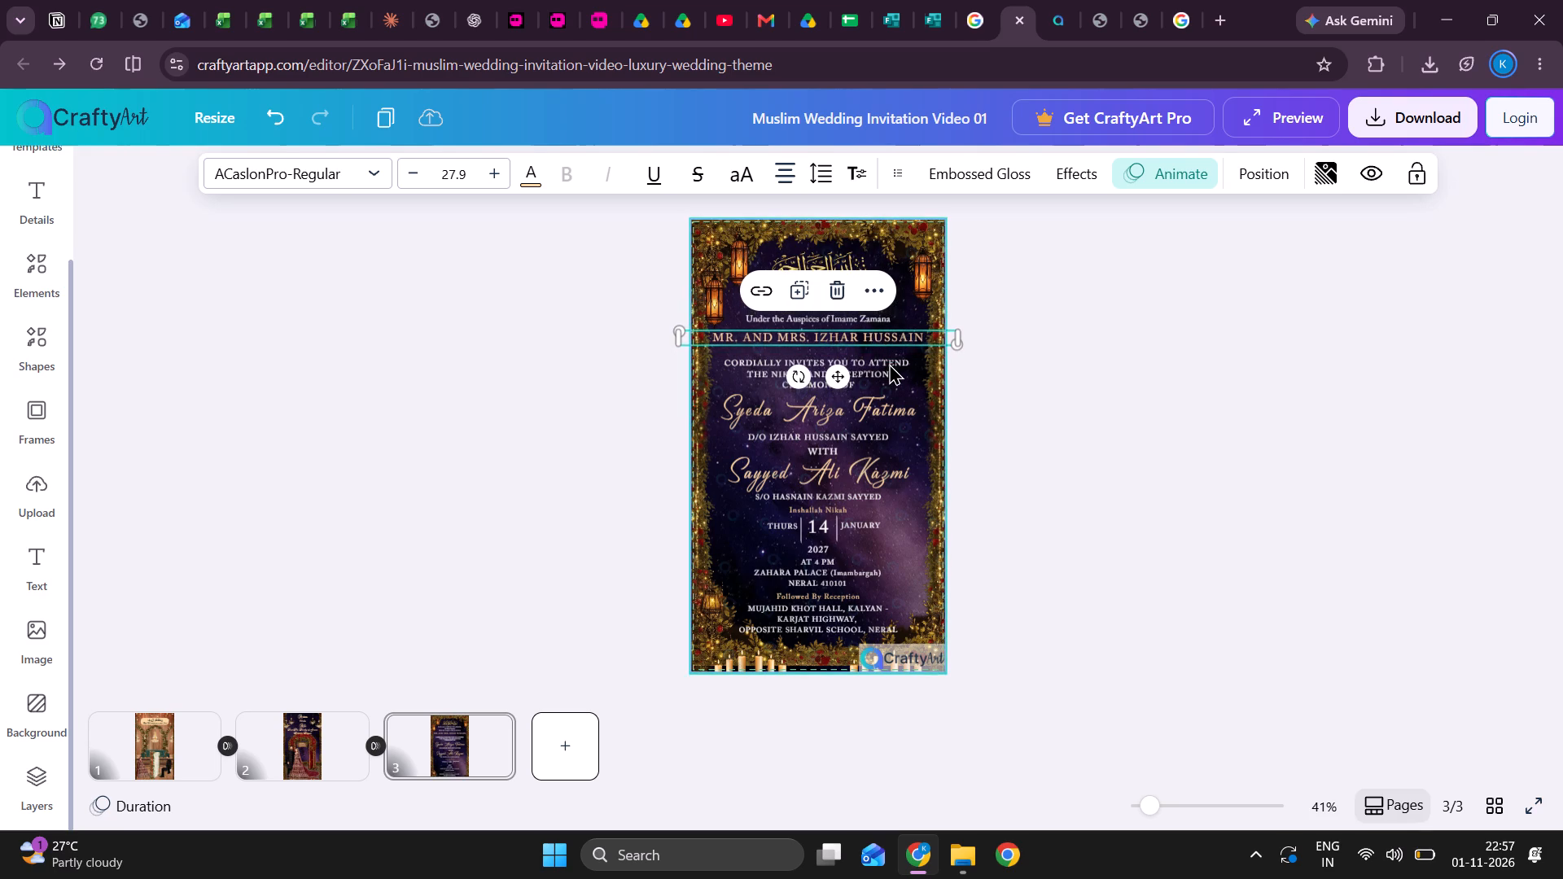
Nudge the "CORDIALLY INVITES YOU TO ATTEND" text block up, closer beneath the hosts' name line.
left_click(889, 365)
key("Up")
key("Up")
key("Up")
key("Up")
key("Up")
key("Up")
key("Up")
key("Up")
key("Up")
key("Up")
key("Up")
key("Up")
key("Up")
key("Up")
key("Up")
key("Up")
key("Up")
key("Up")
key("Up")
key("Up")
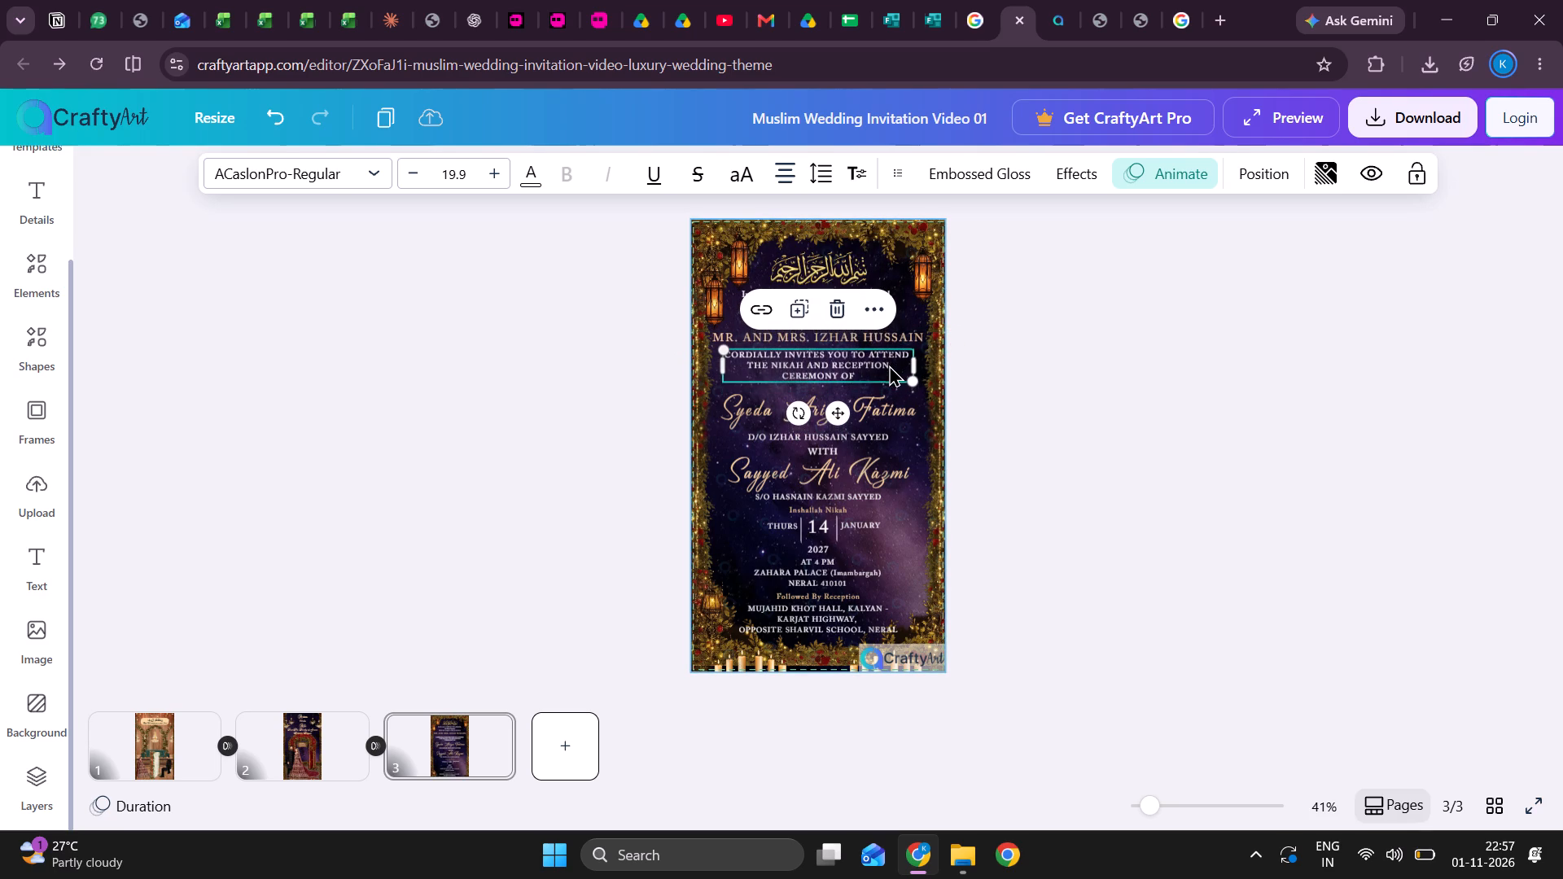
key("Down")
key("Down")
Nudge the bride's script name slightly up, closer beneath the "CEREMONY OF" line.
left_click(891, 399)
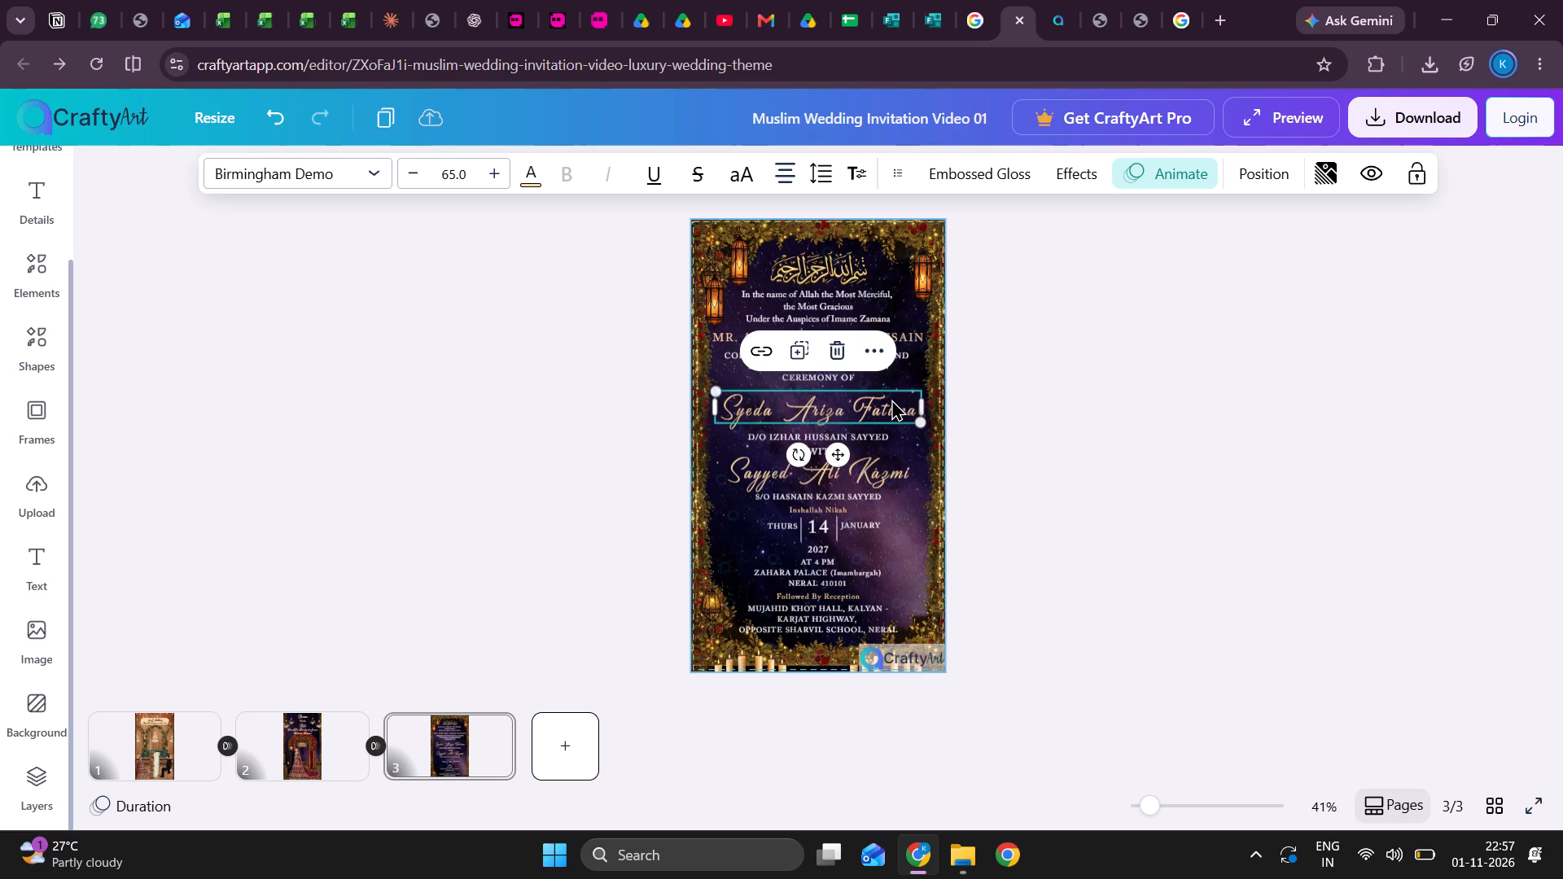
key("Up")
key("Up")
key("Up")
key("Up")
key("Up")
key("Up")
key("Up")
key("Up")
key("Up")
key("Up")
key("Up")
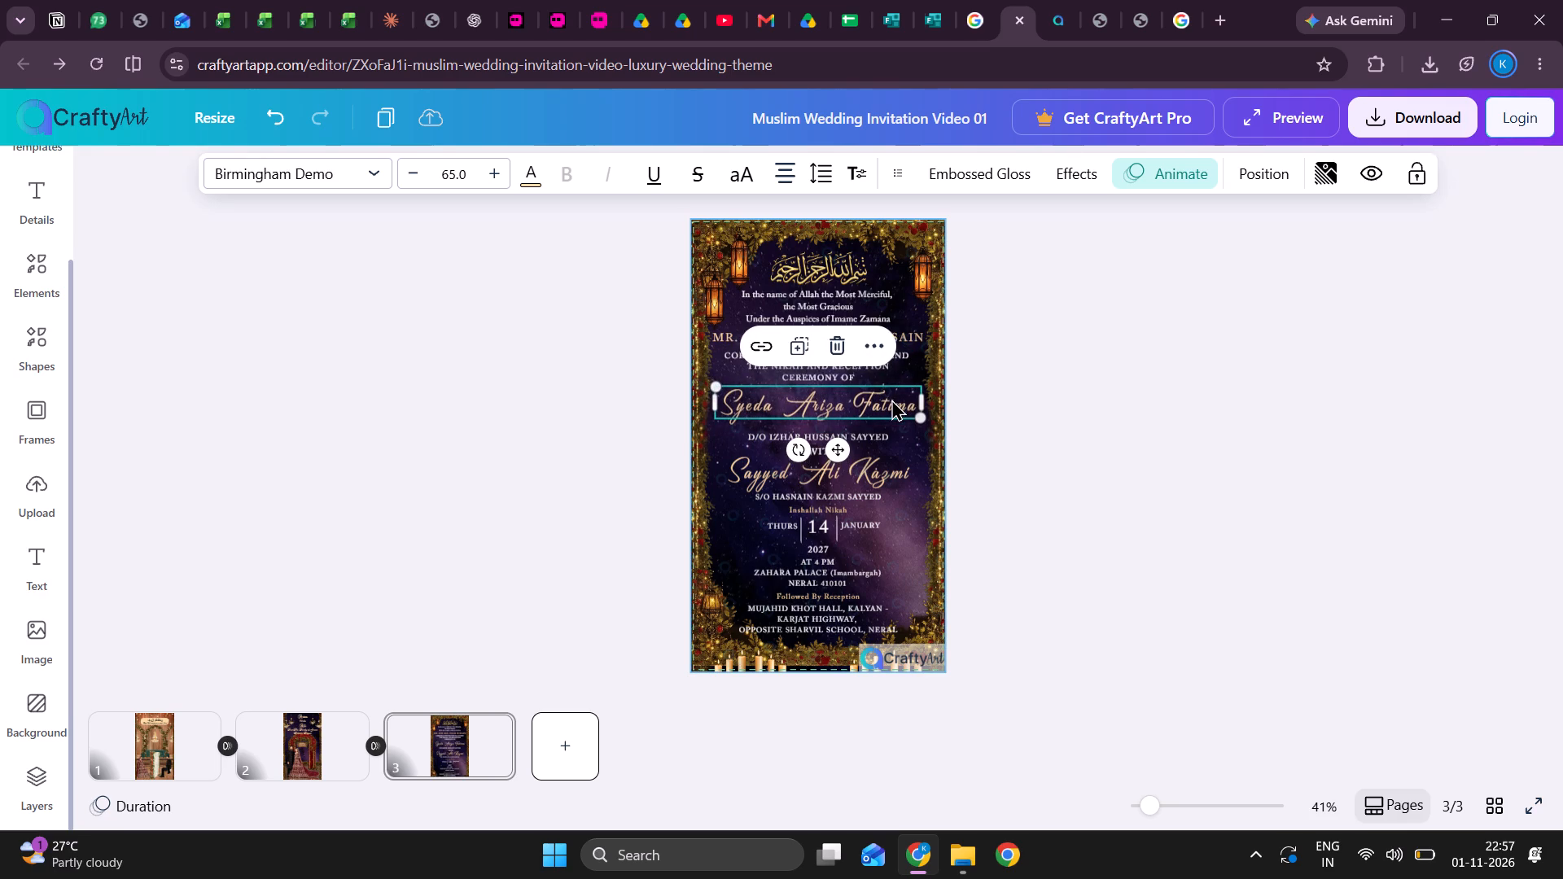
Nudge the bride's "D/O" parentage line slightly up, closer beneath her name.
left_click(863, 439)
key("Up")
key("Up")
key("Up")
key("Up")
key("Up")
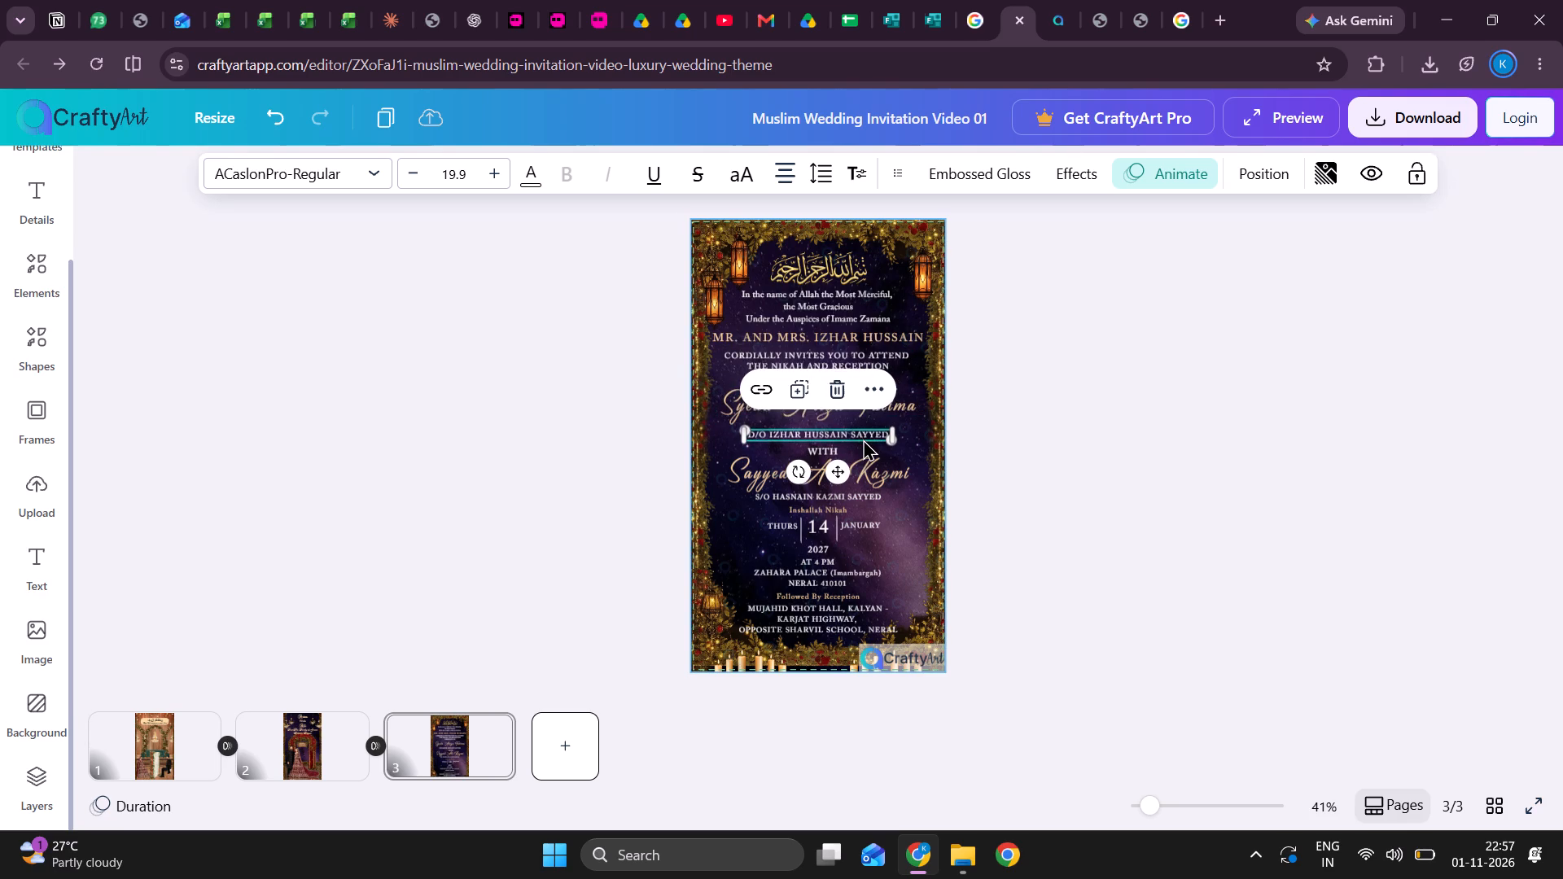
key("Up")
key("Up")
key("Up")
key("Up")
key("Up")
key("Up")
key("Up")
key("Up")
key("Up")
key("Up")
key("Up")
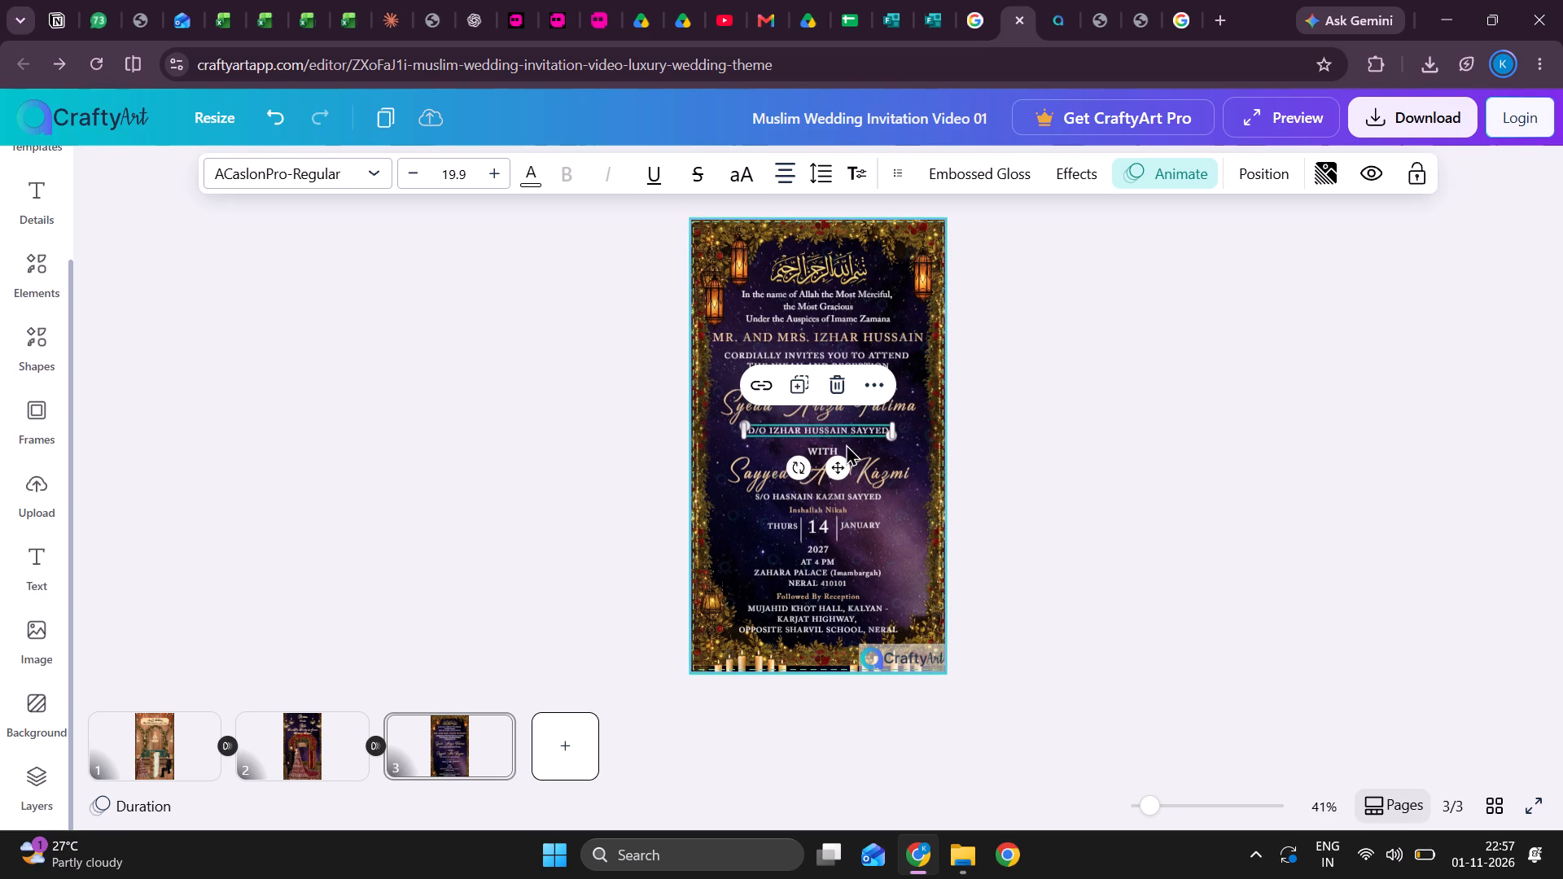
Nudge the "WITH" line between the couple's names slightly up, towards the bride's "D/O" line.
left_click(821, 449)
key("Up")
key("Up")
key("Up")
key("Up")
key("Up")
key("Up")
key("Up")
key("Up")
key("Up")
key("Up")
key("Up")
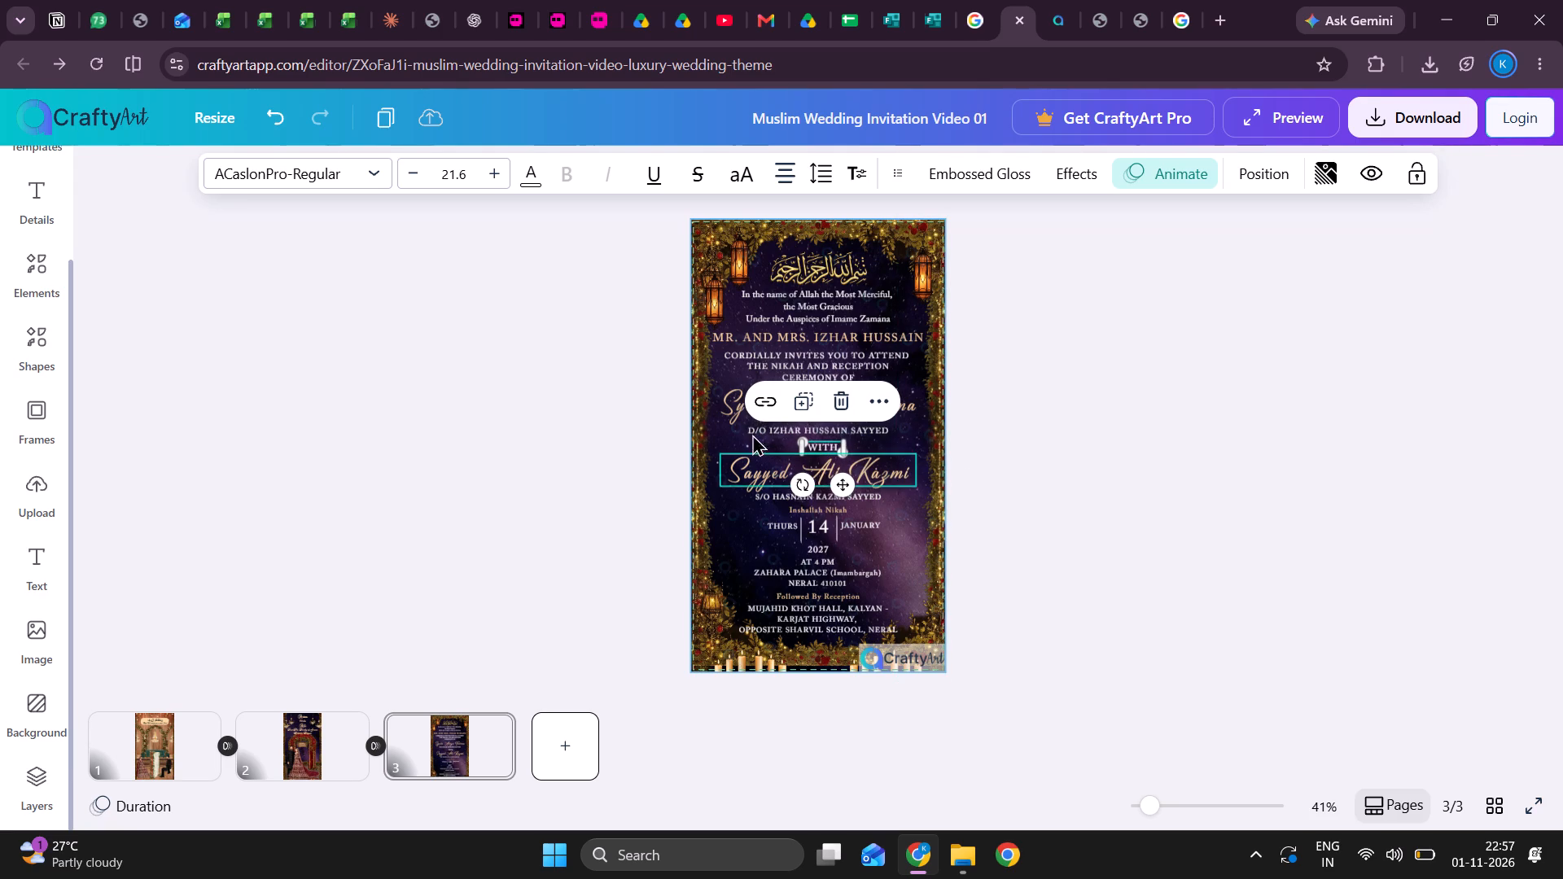
Replace the word "WITH" between the couple's names with "WEDS".
left_click(52, 208)
scroll(157, 513, "down", 3)
left_click(151, 597)
key("BackSpace")
key("BackSpace")
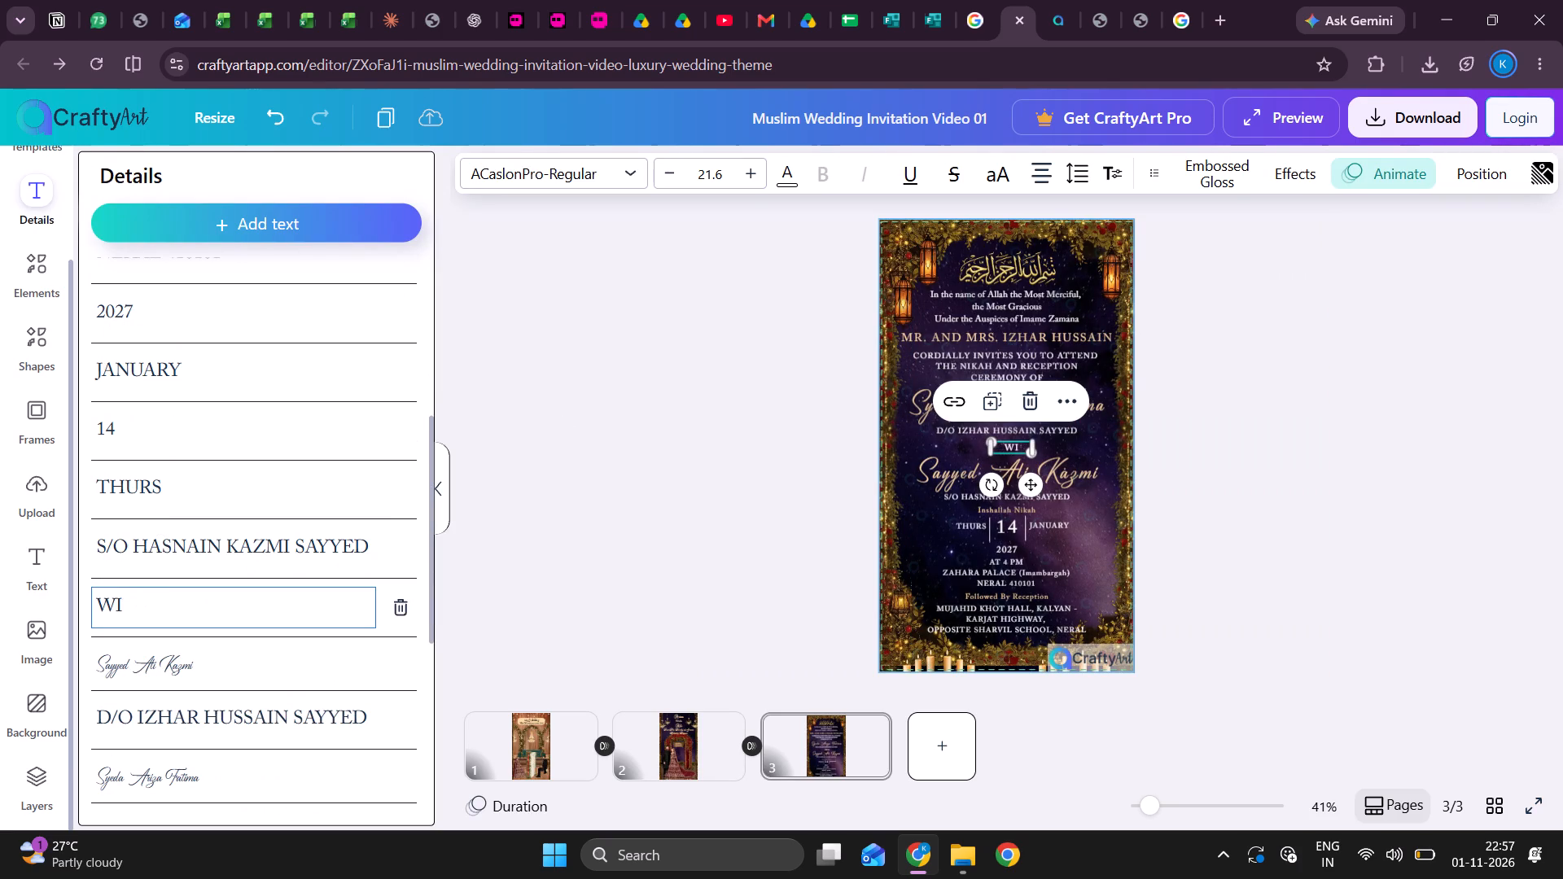
key("BackSpace")
key("BackSpace")
type("WED")
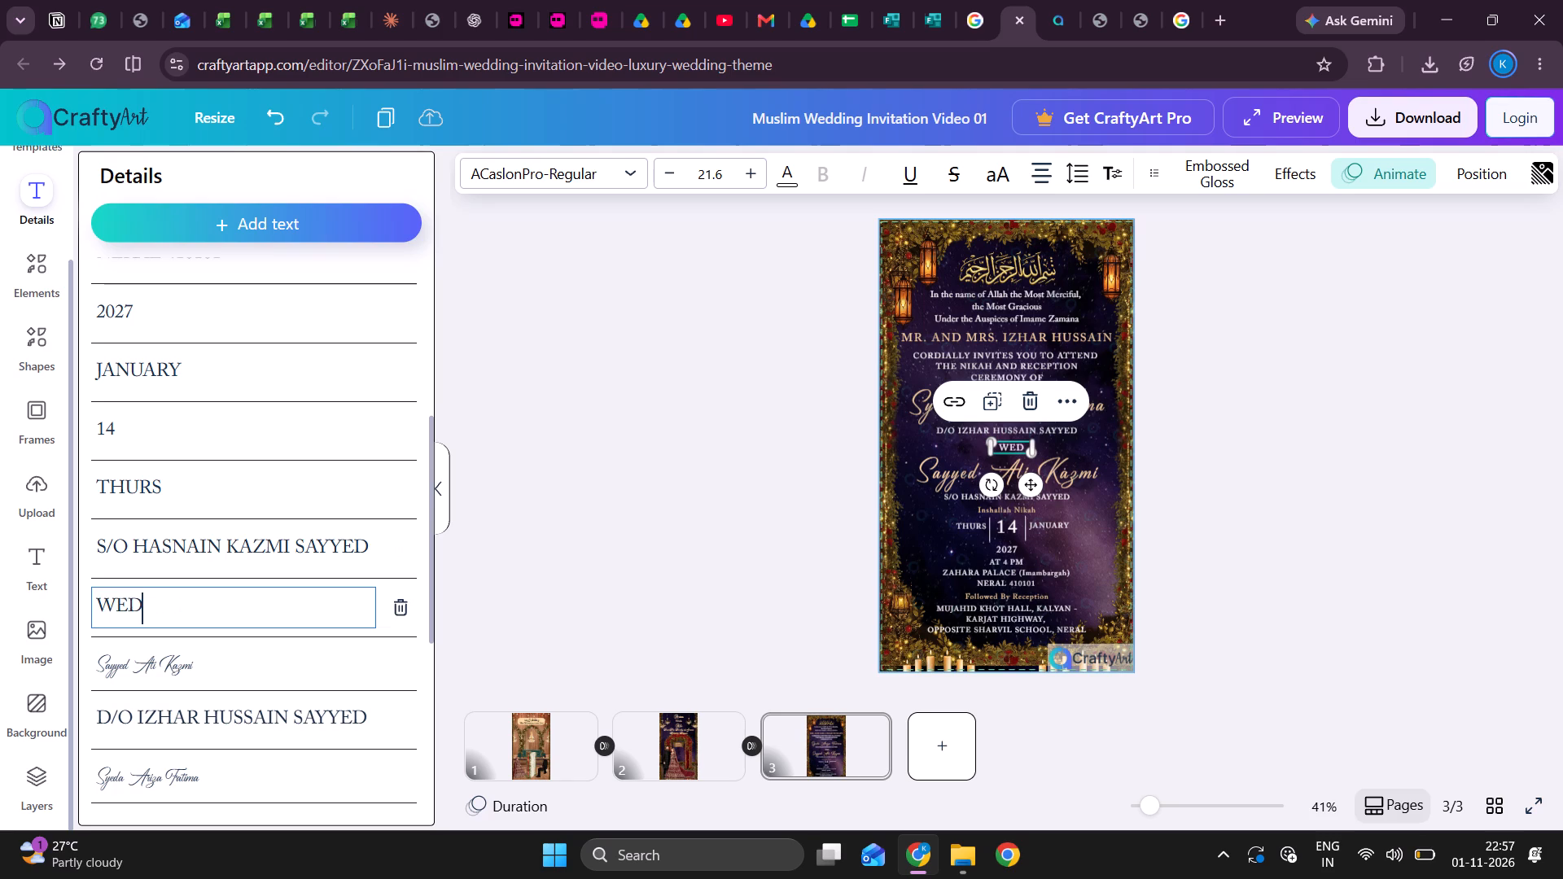
key("s")
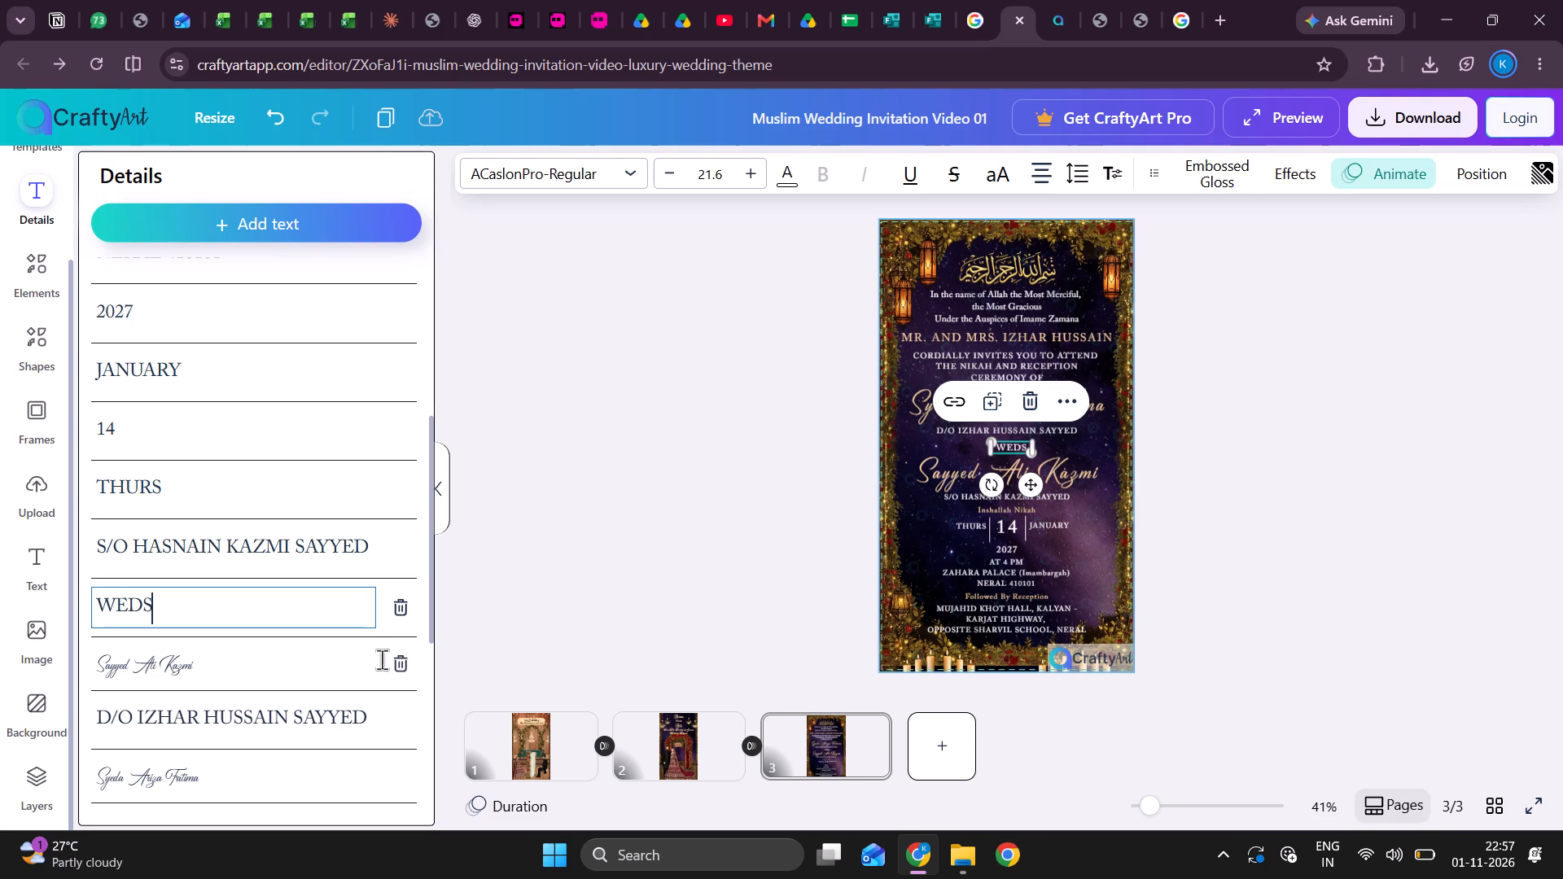
left_click(549, 632)
Nudge the groom's script name slightly up, closer beneath the "WEDS" line.
left_click(1078, 483)
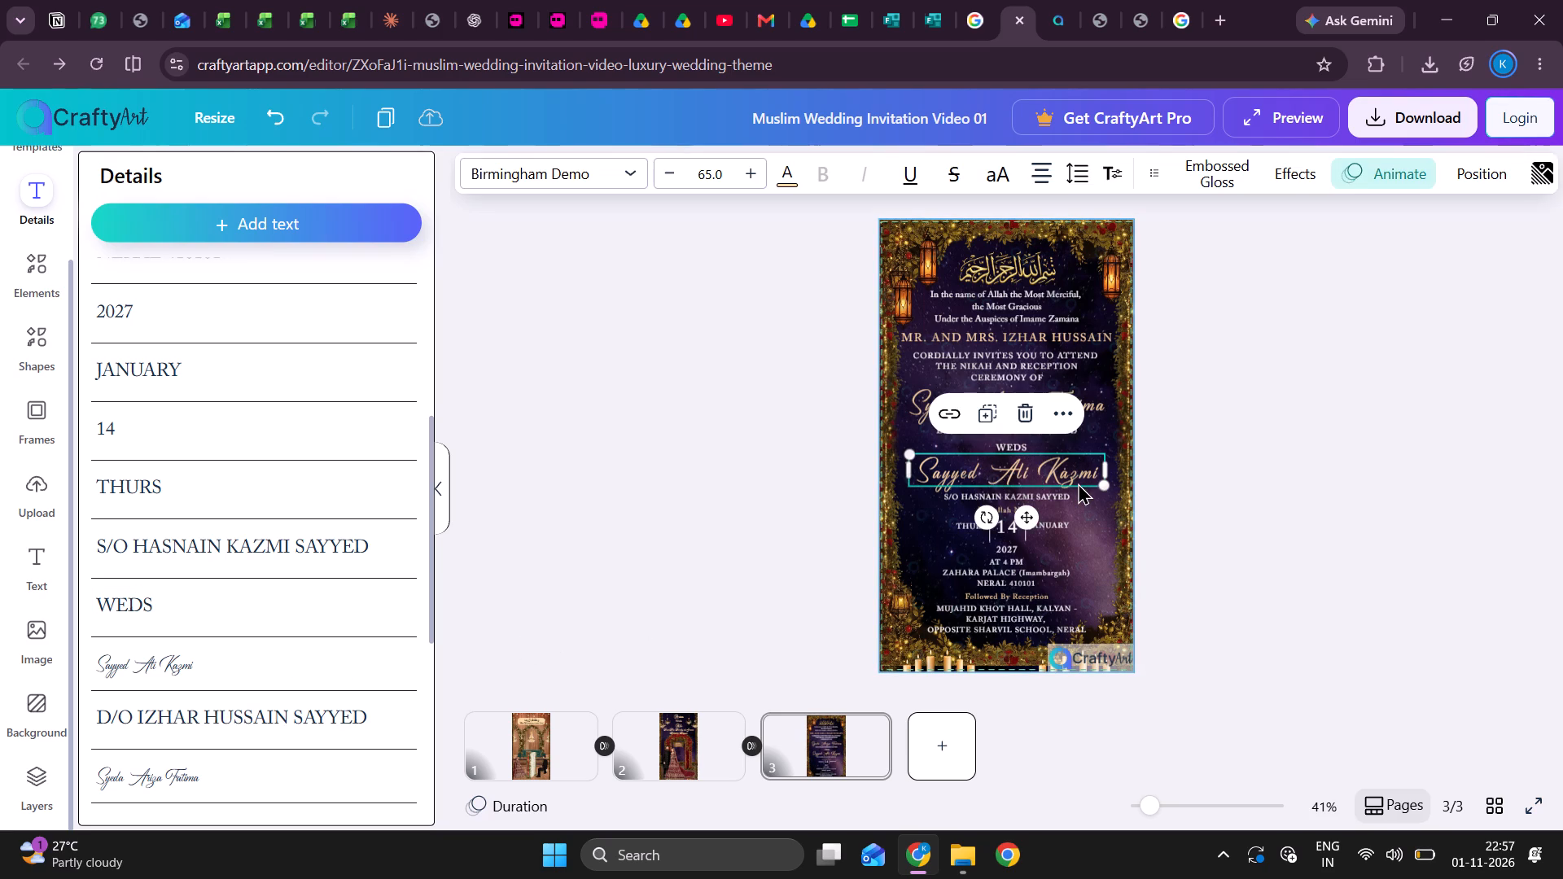
key("Up")
key("Up")
key("Up")
key("Up")
key("Up")
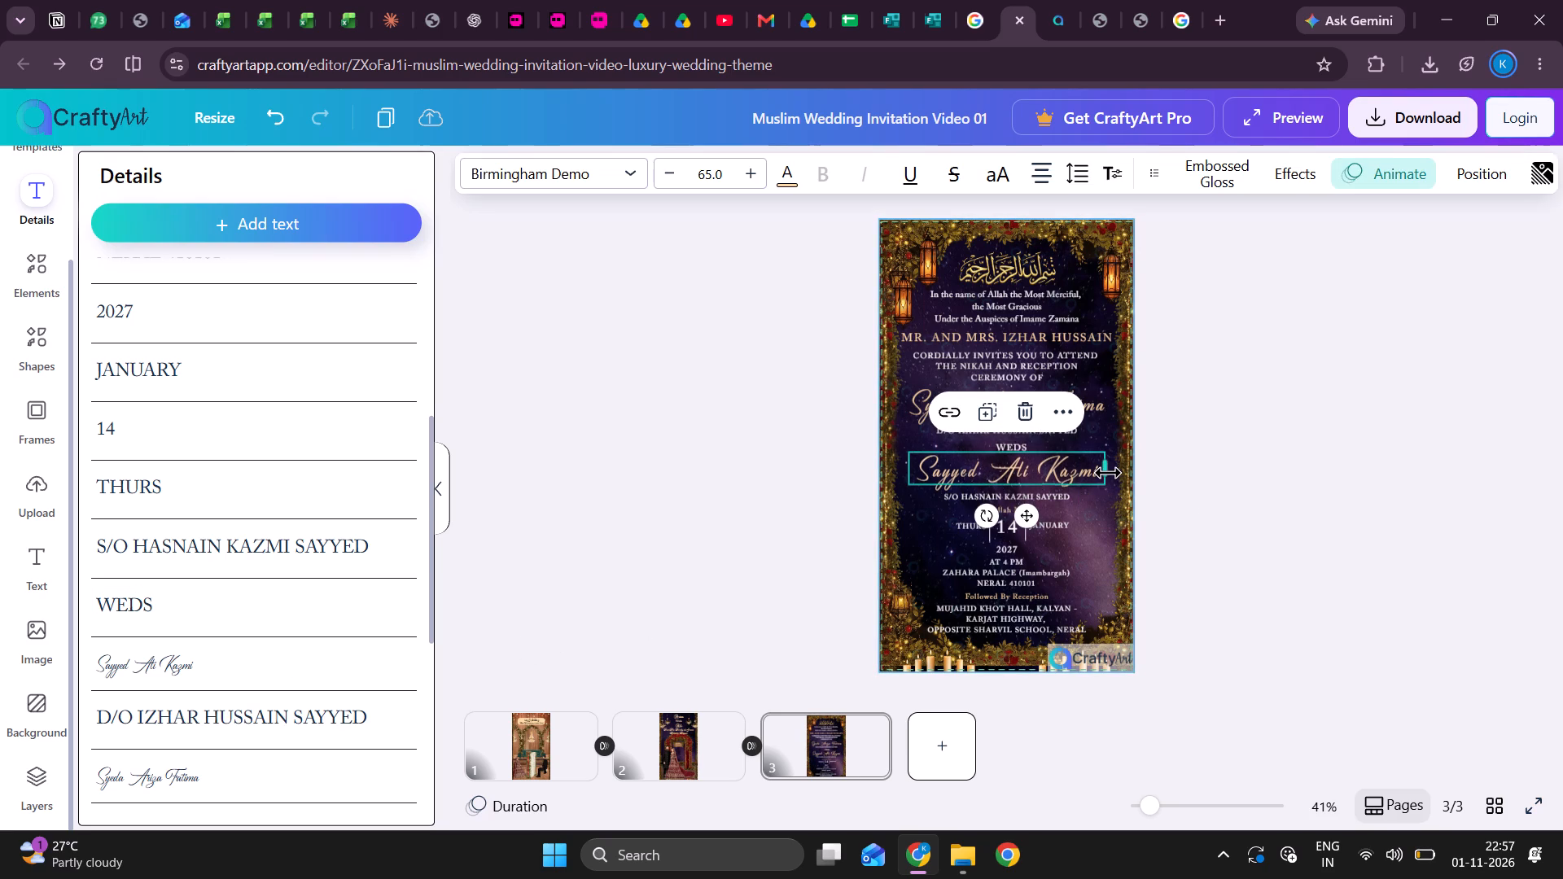
key("Up")
key("Up")
key("Up")
key("Up")
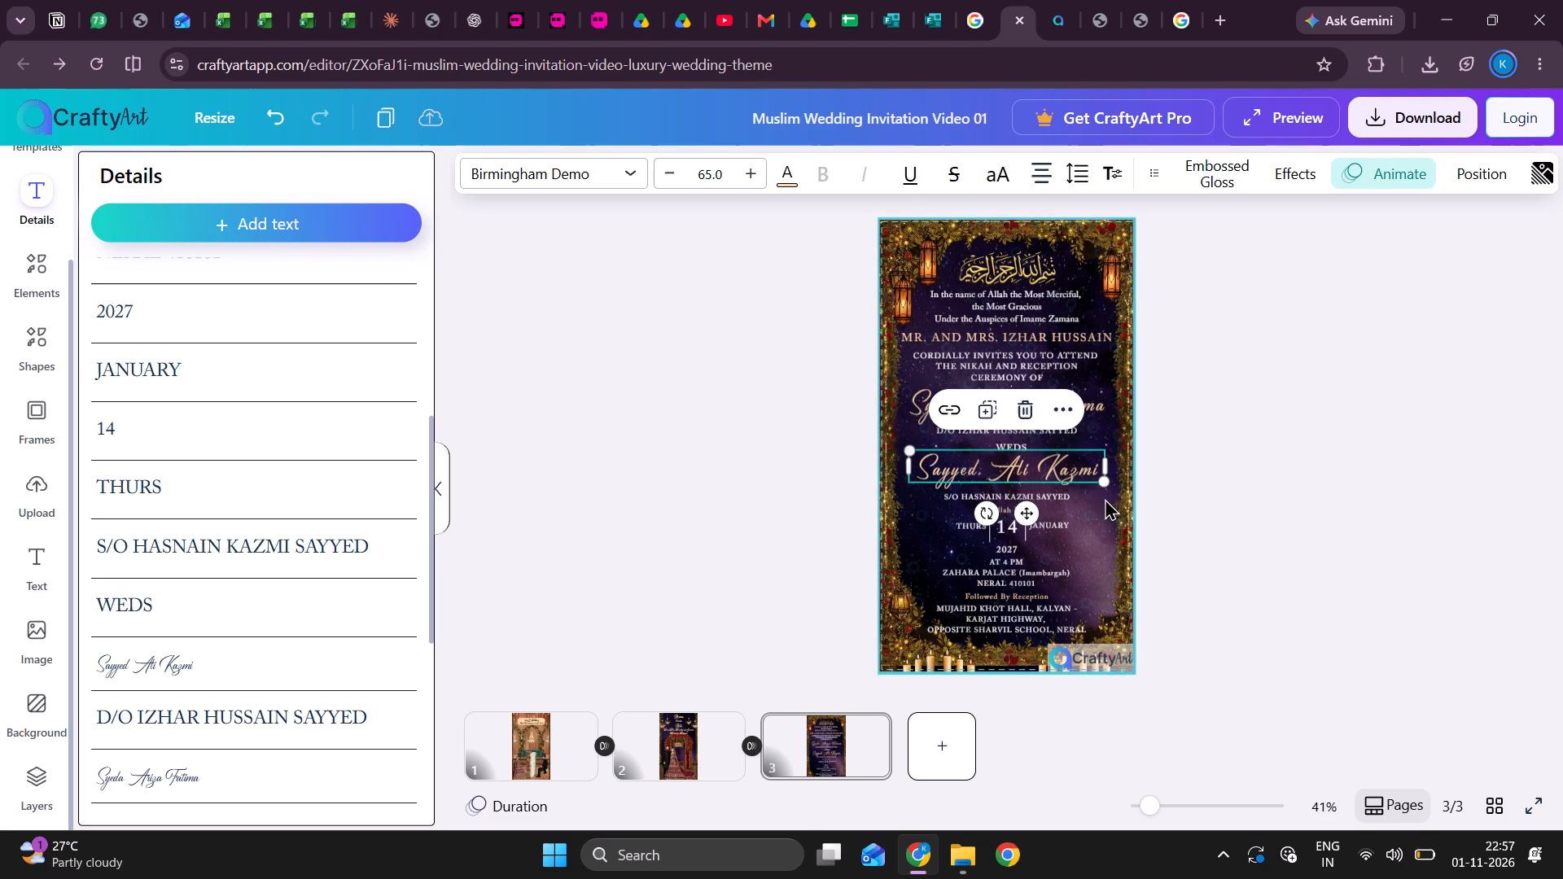
Nudge the groom's "S/O" parentage line slightly up, closer beneath his name.
left_click(979, 496)
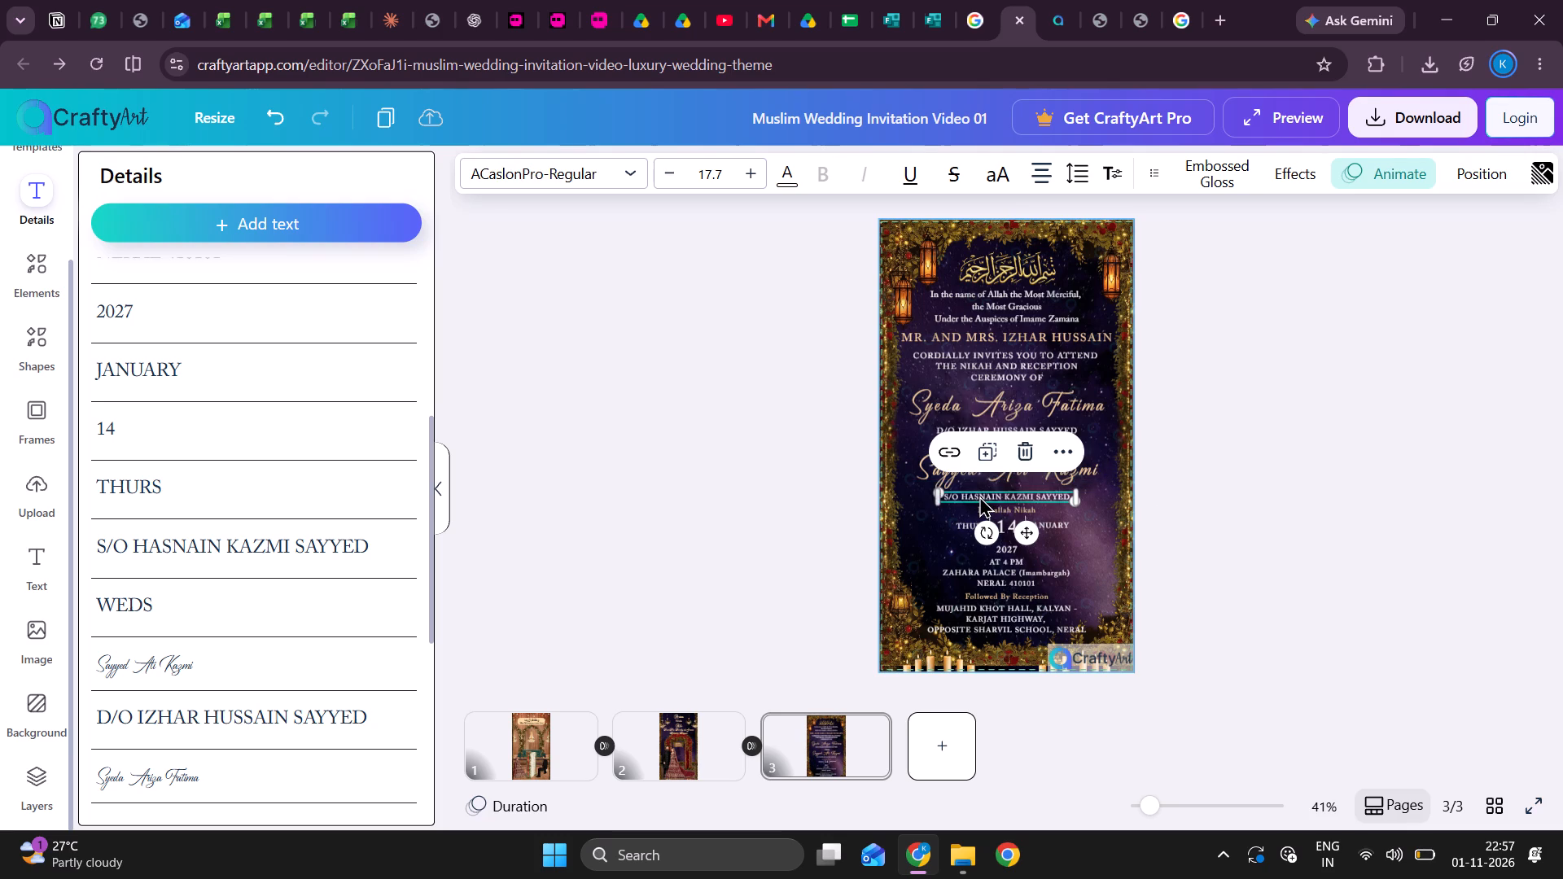
key("Up")
key("Up")
key("Up")
key("Up")
key("Up")
key("Up")
key("Up")
key("Up")
key("Up")
key("Up")
key("Up")
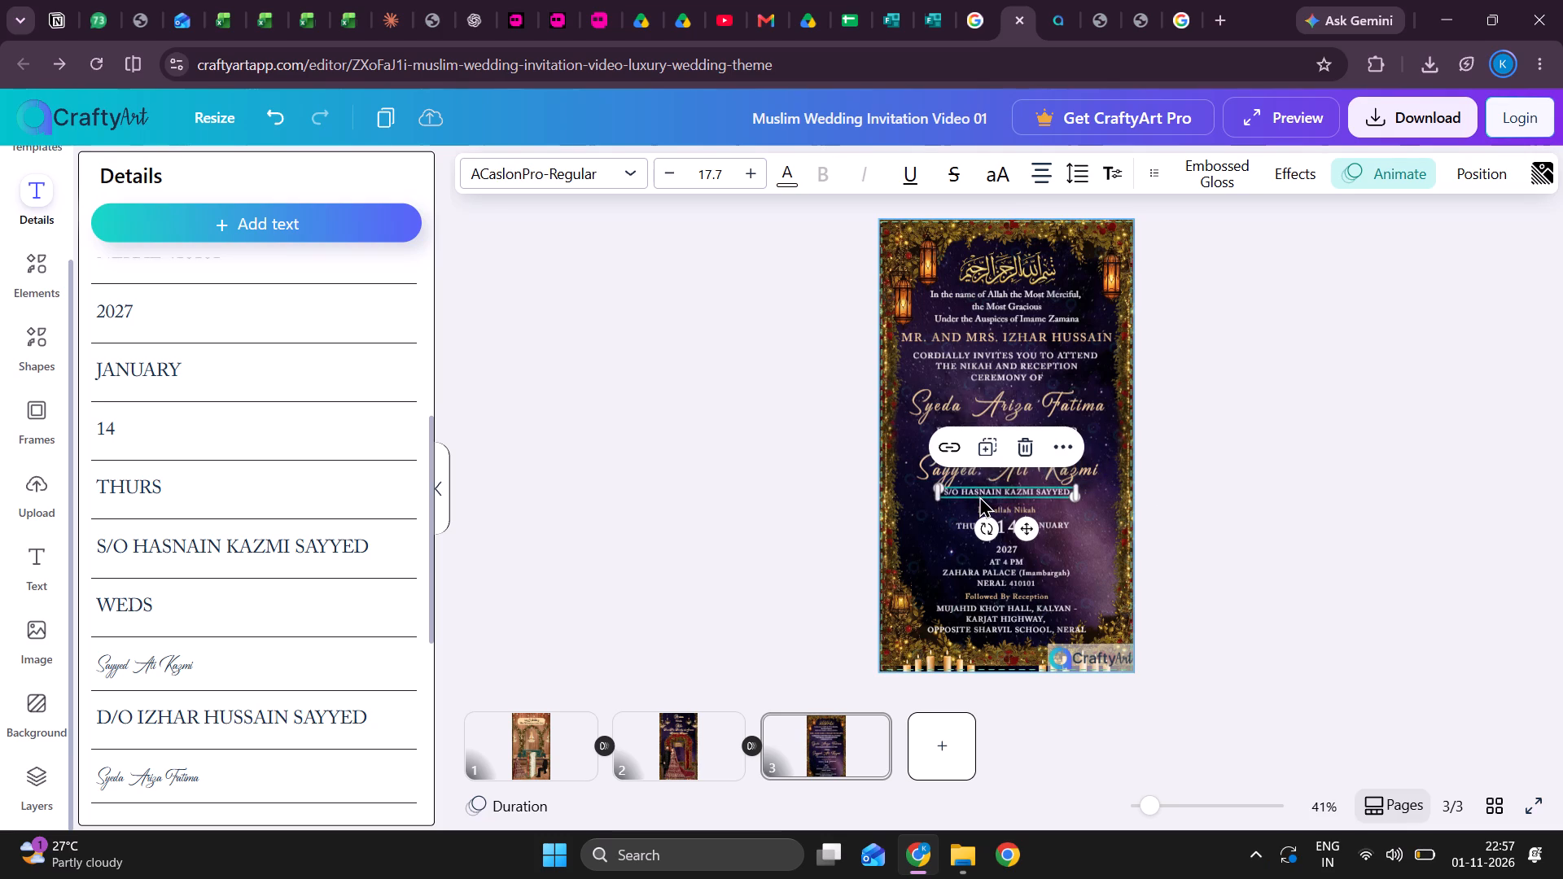
key("Up")
key("Up")
key("Up")
key("Up")
key("Down")
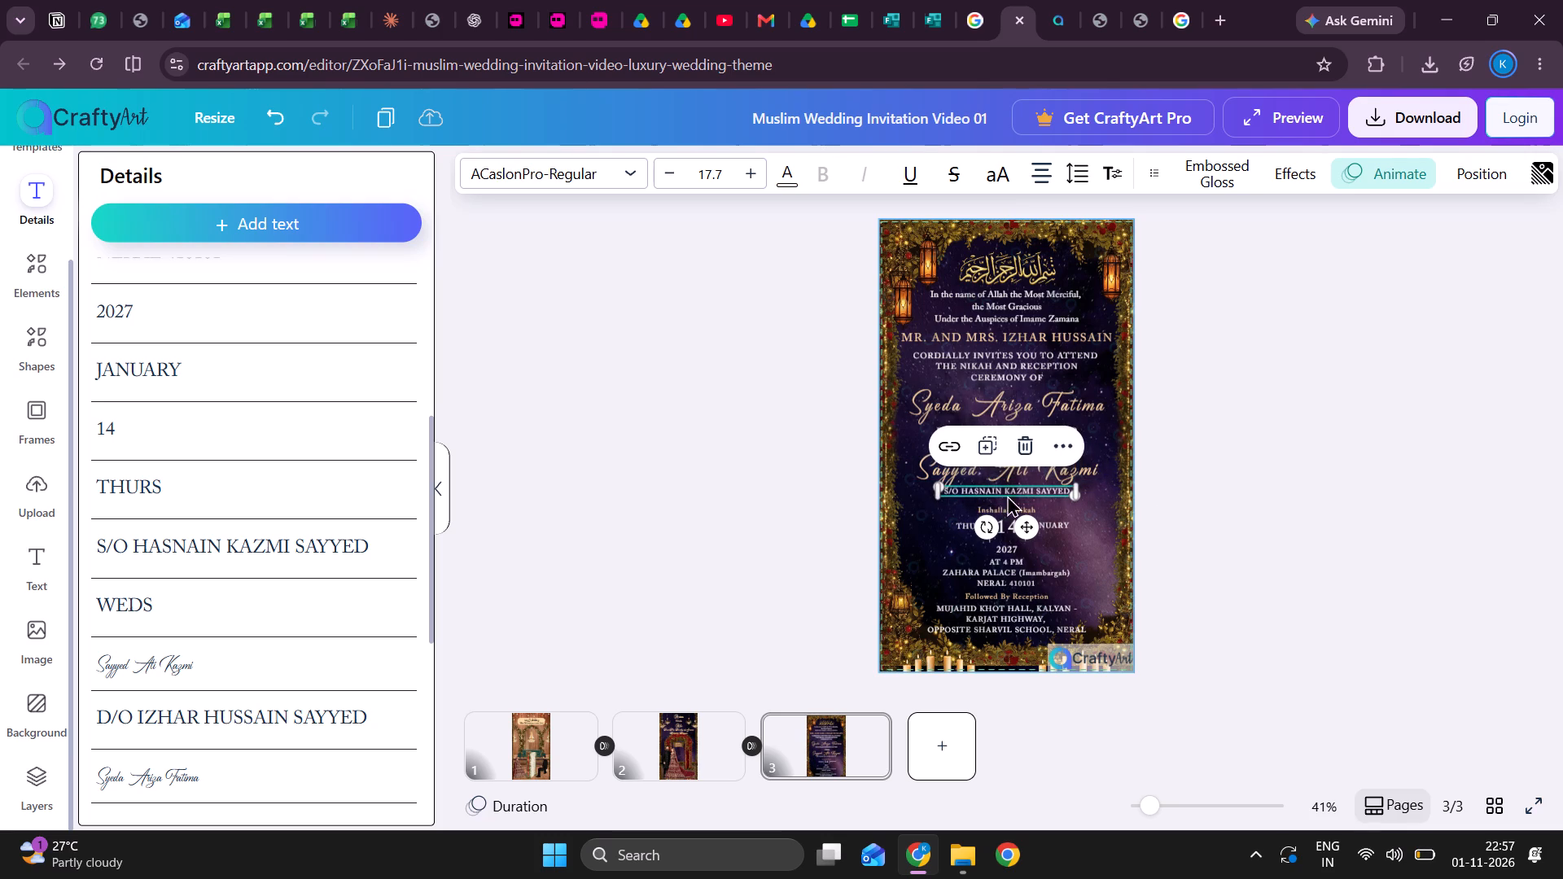
Nudge the "Inshallah Nikah" line up, closer beneath the groom's "S/O" parentage line.
left_click(1048, 500)
left_click(1020, 507)
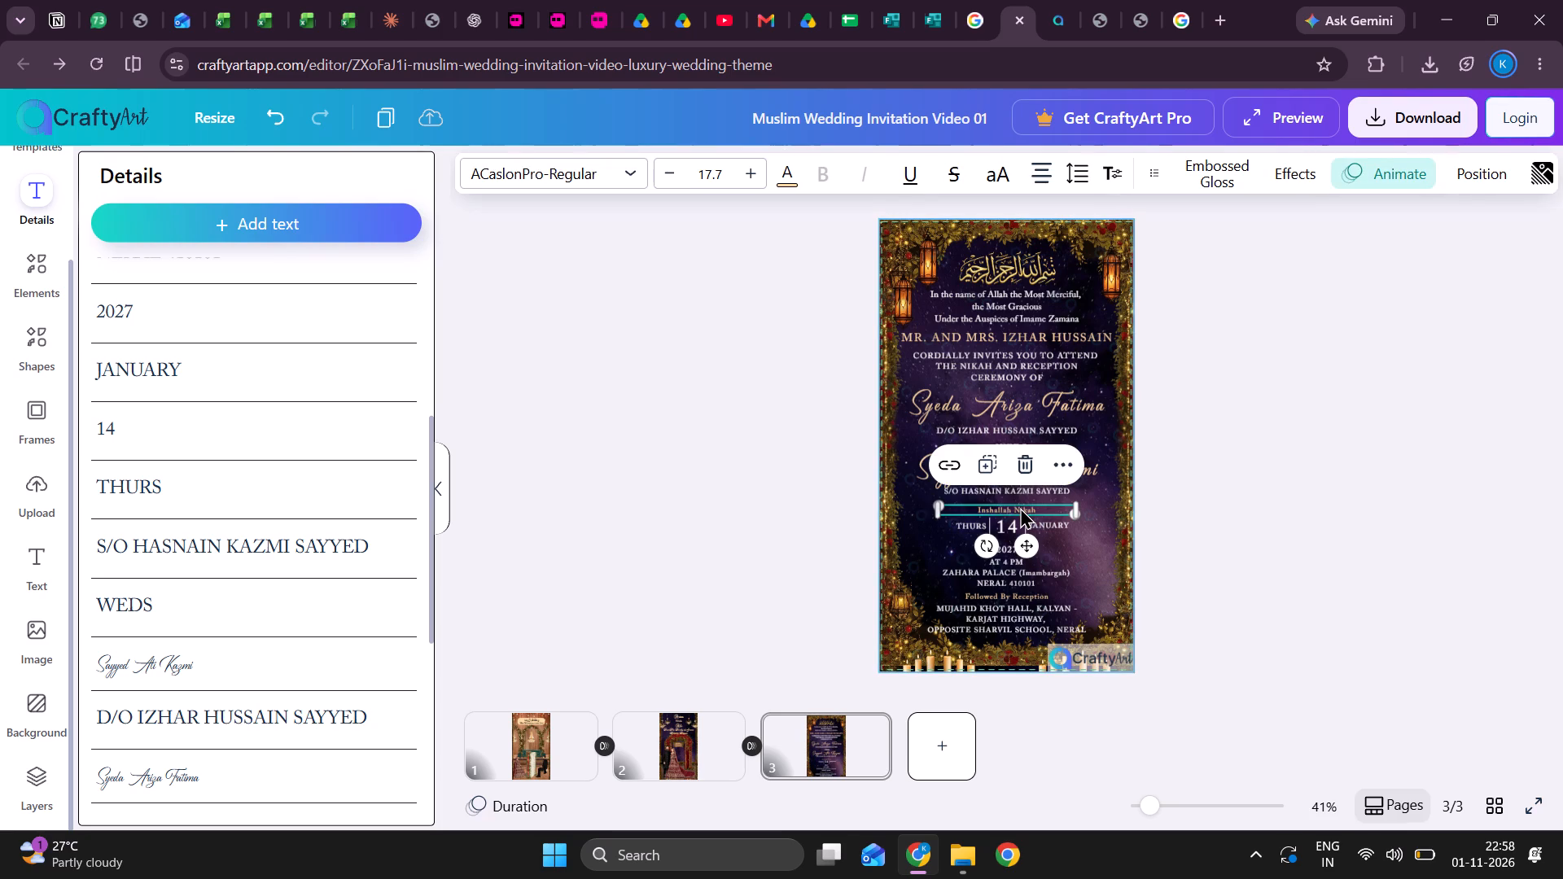
key("Up")
key("Up")
key("Up")
key("Up")
key("Up")
key("Up")
key("Up")
key("Up")
key("Up")
key("Up")
key("Up")
key("Up")
key("Up")
key("Up")
key("Up")
key("Up")
key("Up")
key("Up")
key("Up")
key("Down")
key("Down")
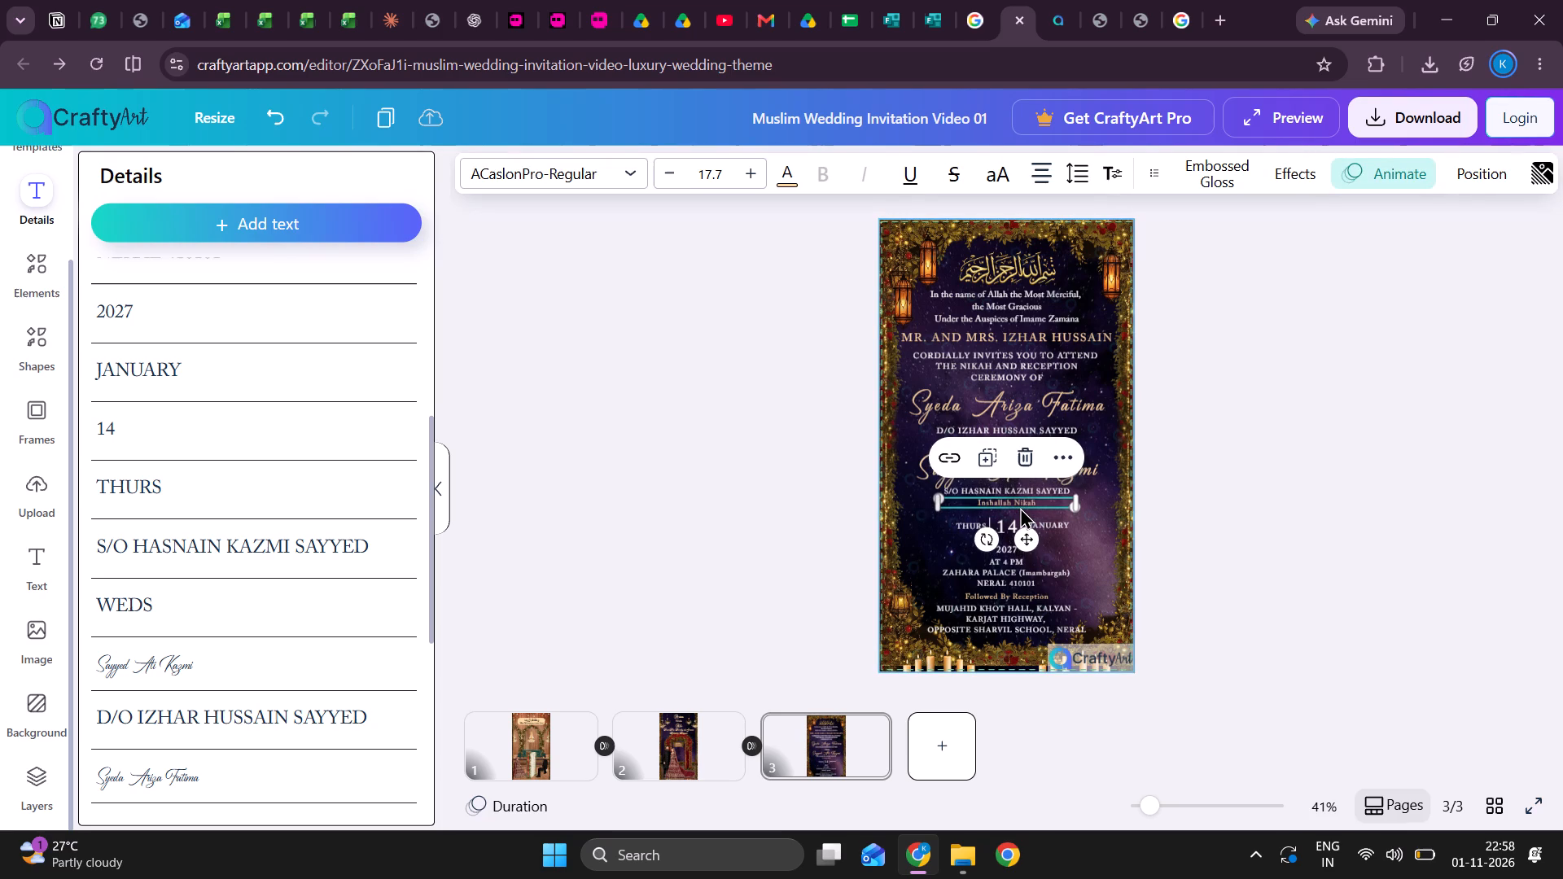
key("Down")
Nudge the "JANUARY" text in the date row slightly up, closer to the "Inshallah Nikah" line.
left_click(1060, 523)
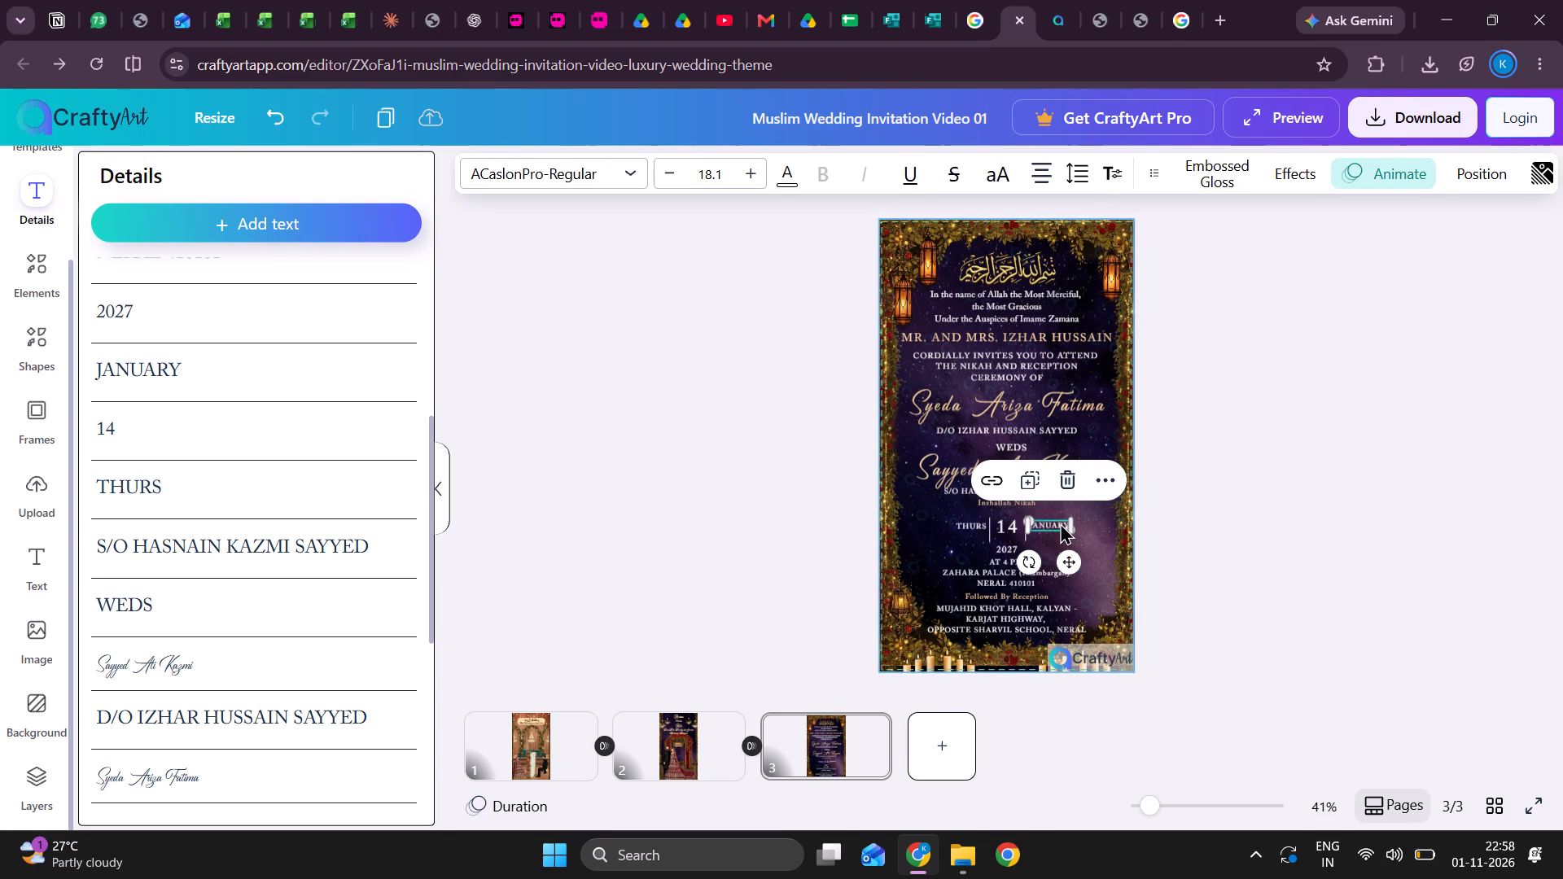
key("Up")
key("Up")
key("Up")
key("Up")
key("Up")
key("Up")
key("Up")
key("Up")
key("Up")
key("Up")
key("Up")
key("Up")
key("Up")
key("Up")
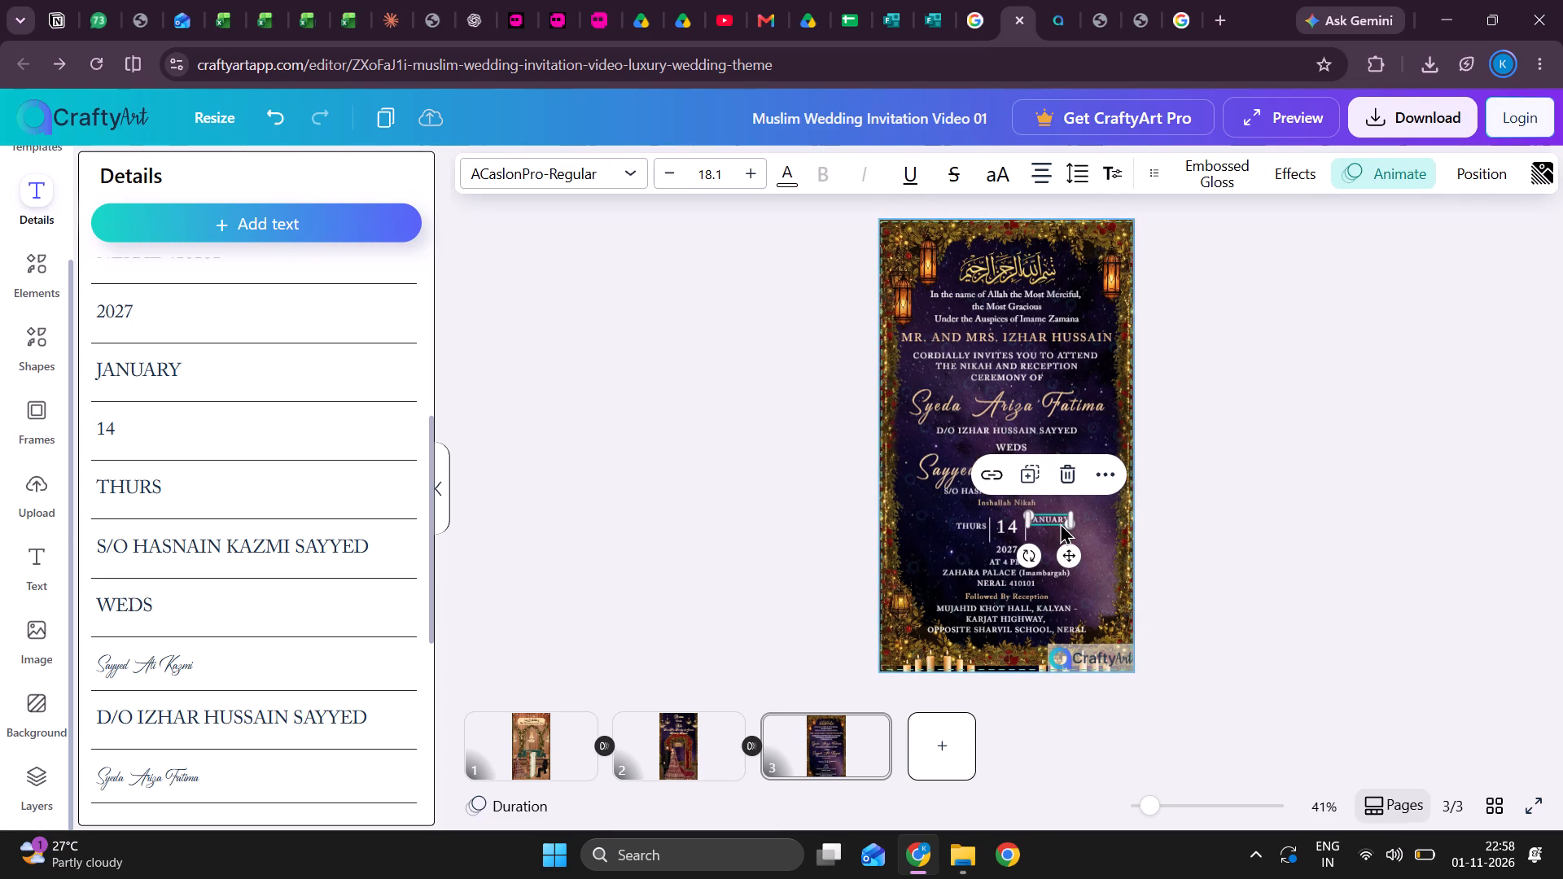
Nudge the vertical divider between "14" and "JANUARY" up so it is vertically centred on the raised month text.
left_click(1020, 531)
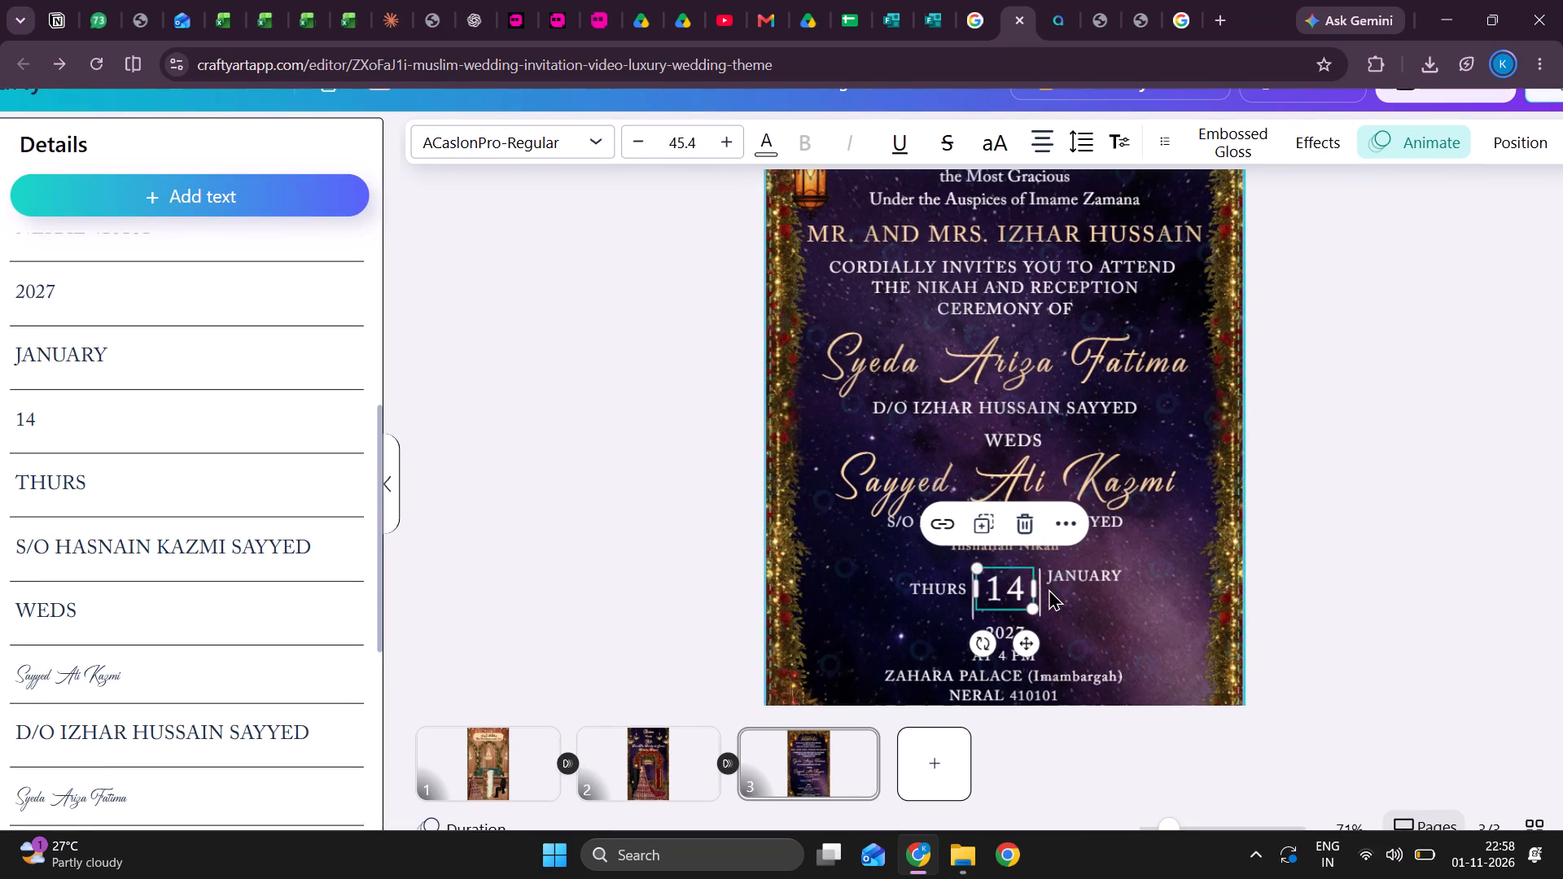
left_click(1094, 632)
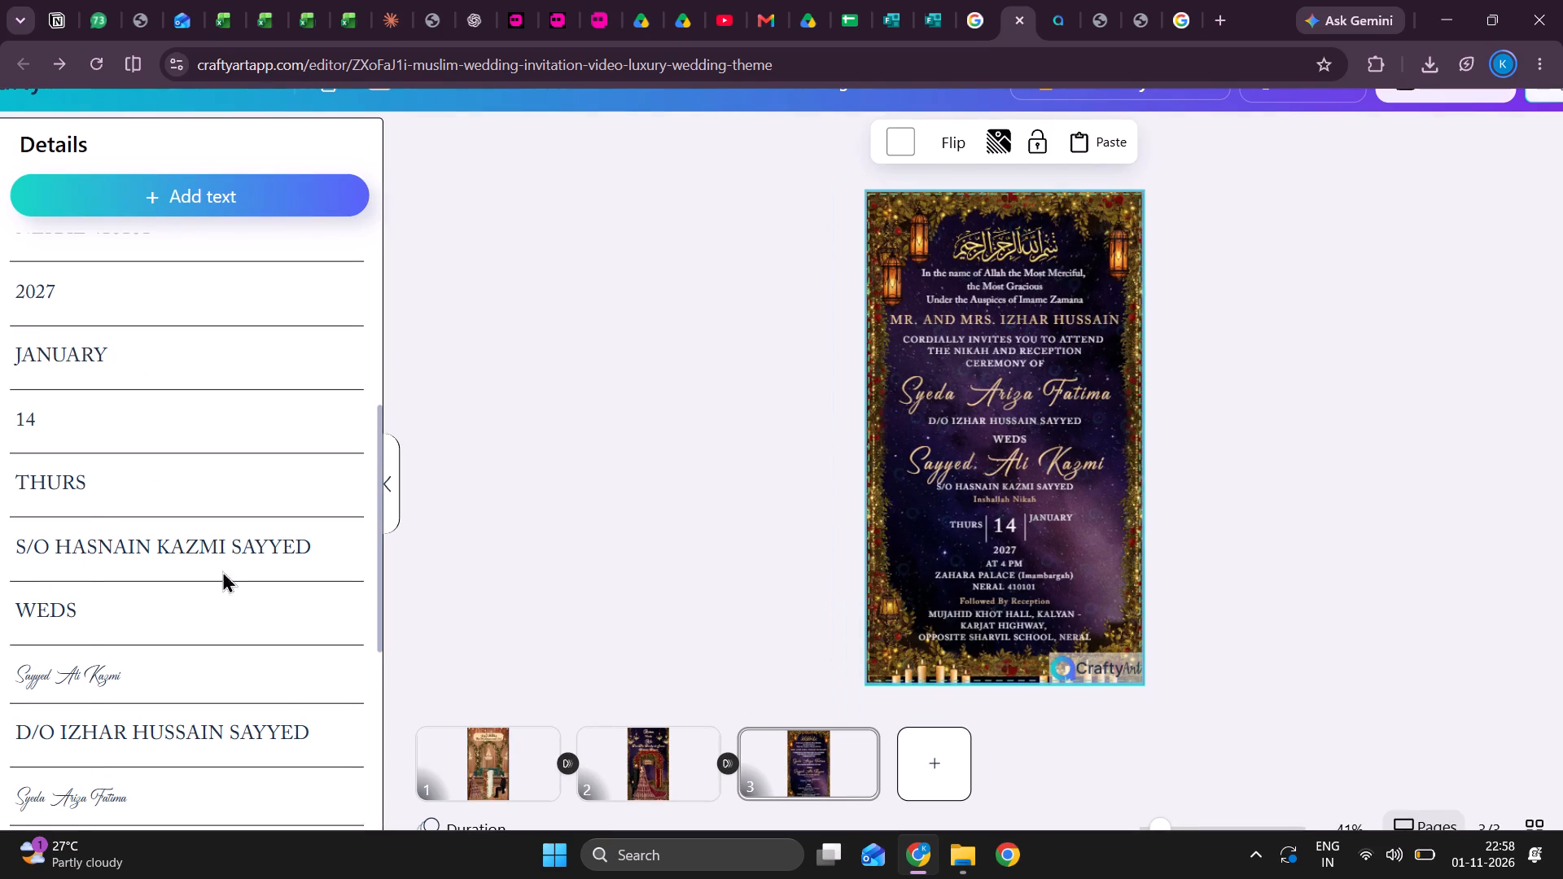
left_click_drag(1153, 808, 1189, 810)
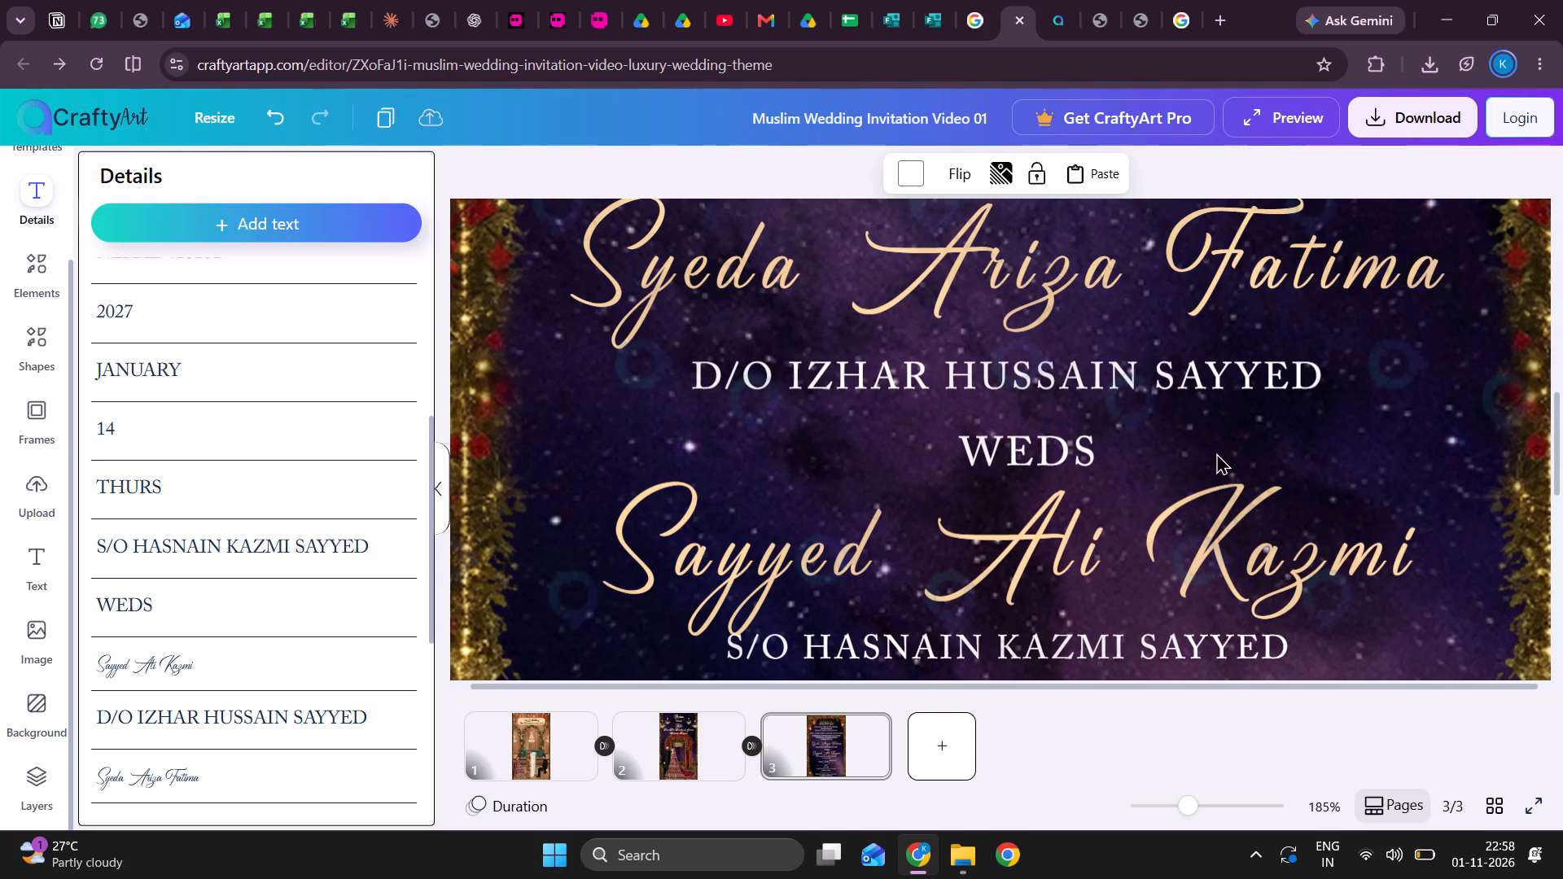
scroll(1228, 444, "down", 3)
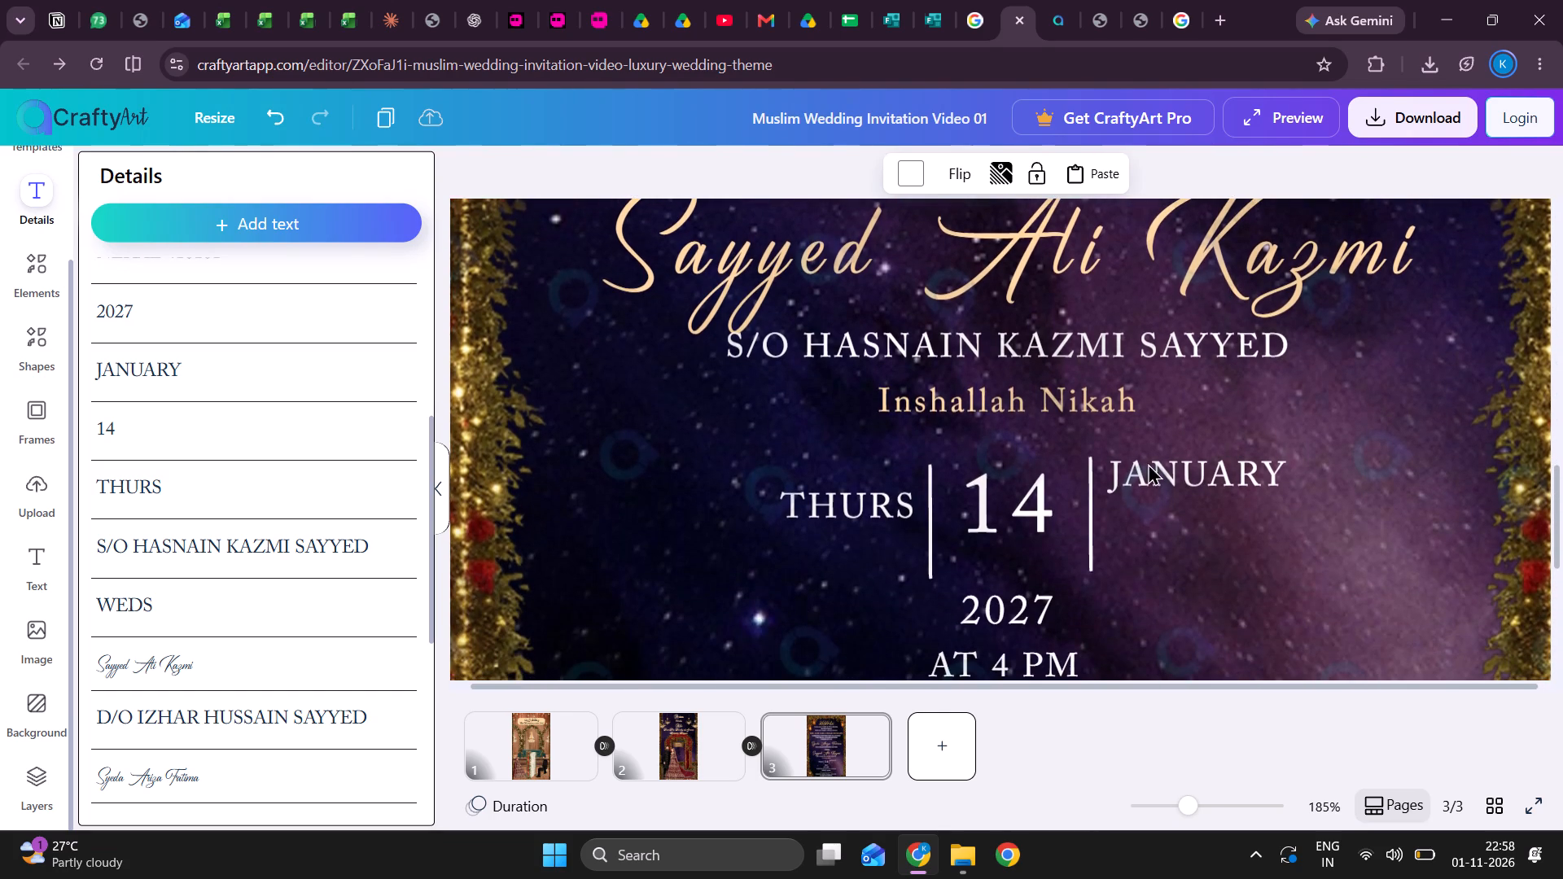
left_click(1088, 533)
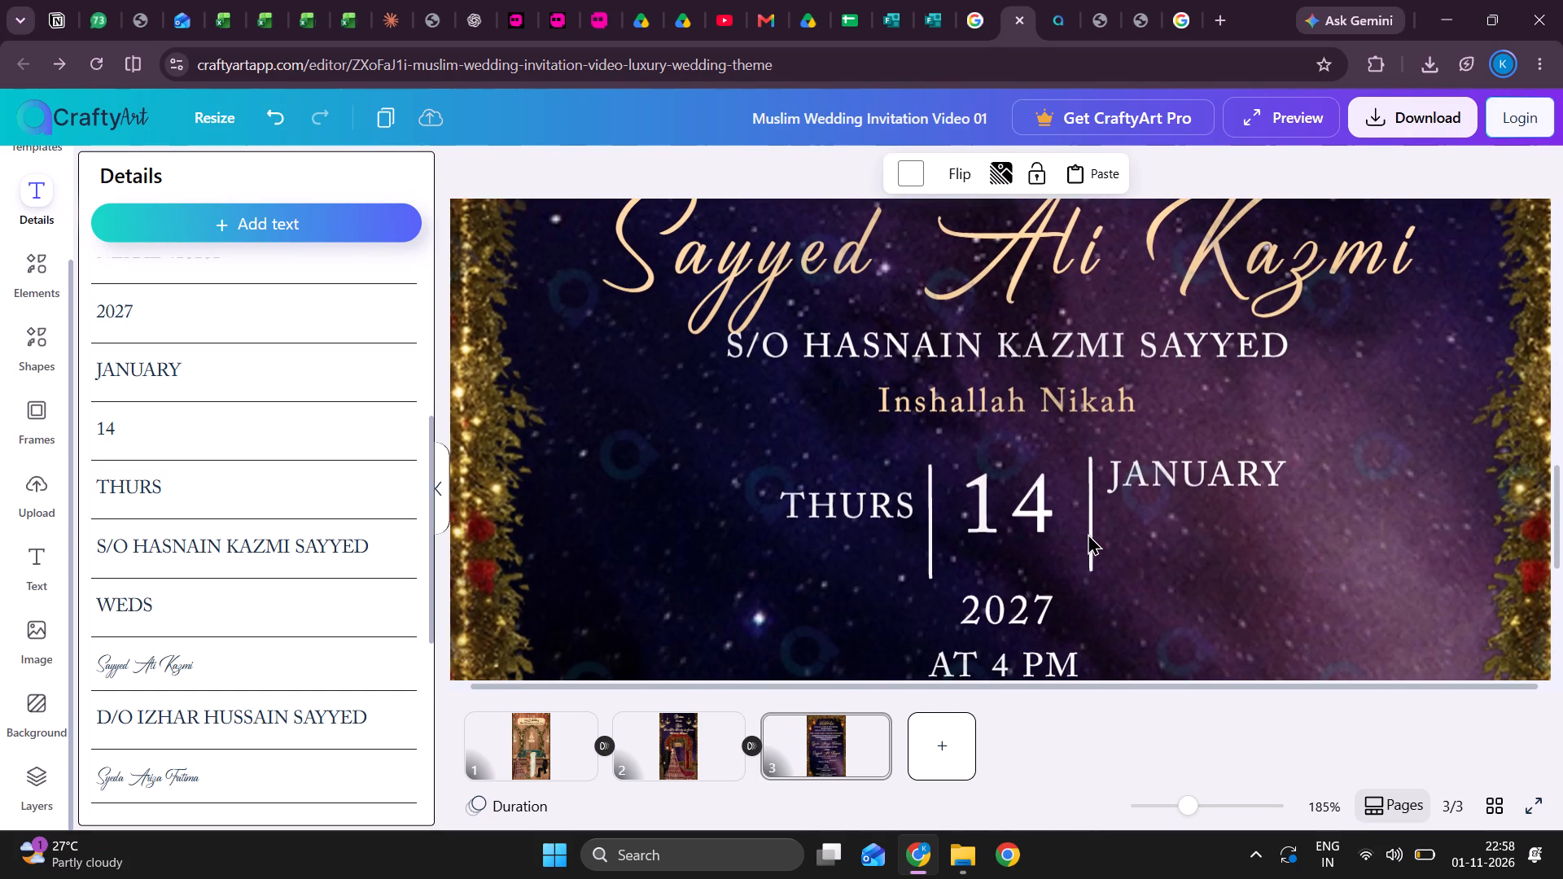
left_click(1084, 534)
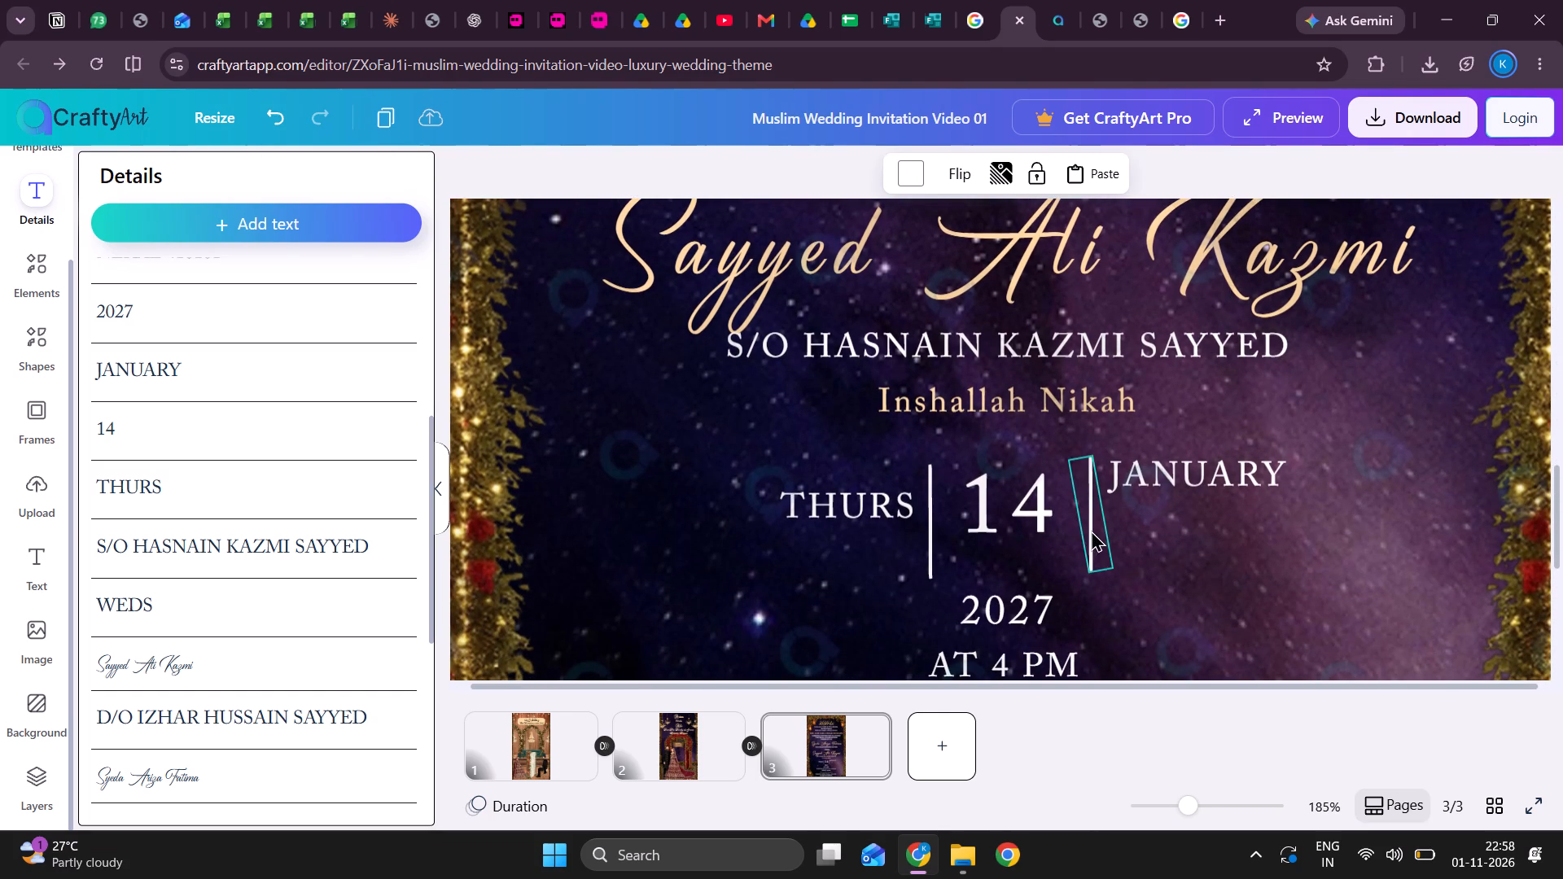
left_click(1092, 528)
key("Up")
key("Up")
key("Up")
key("Up")
key("Up")
key("Up")
key("Up")
key("Up")
key("Up")
key("Up")
key("Up")
key("Up")
key("Up")
key("Up")
key("Up")
key("Up")
key("Up")
key("Up")
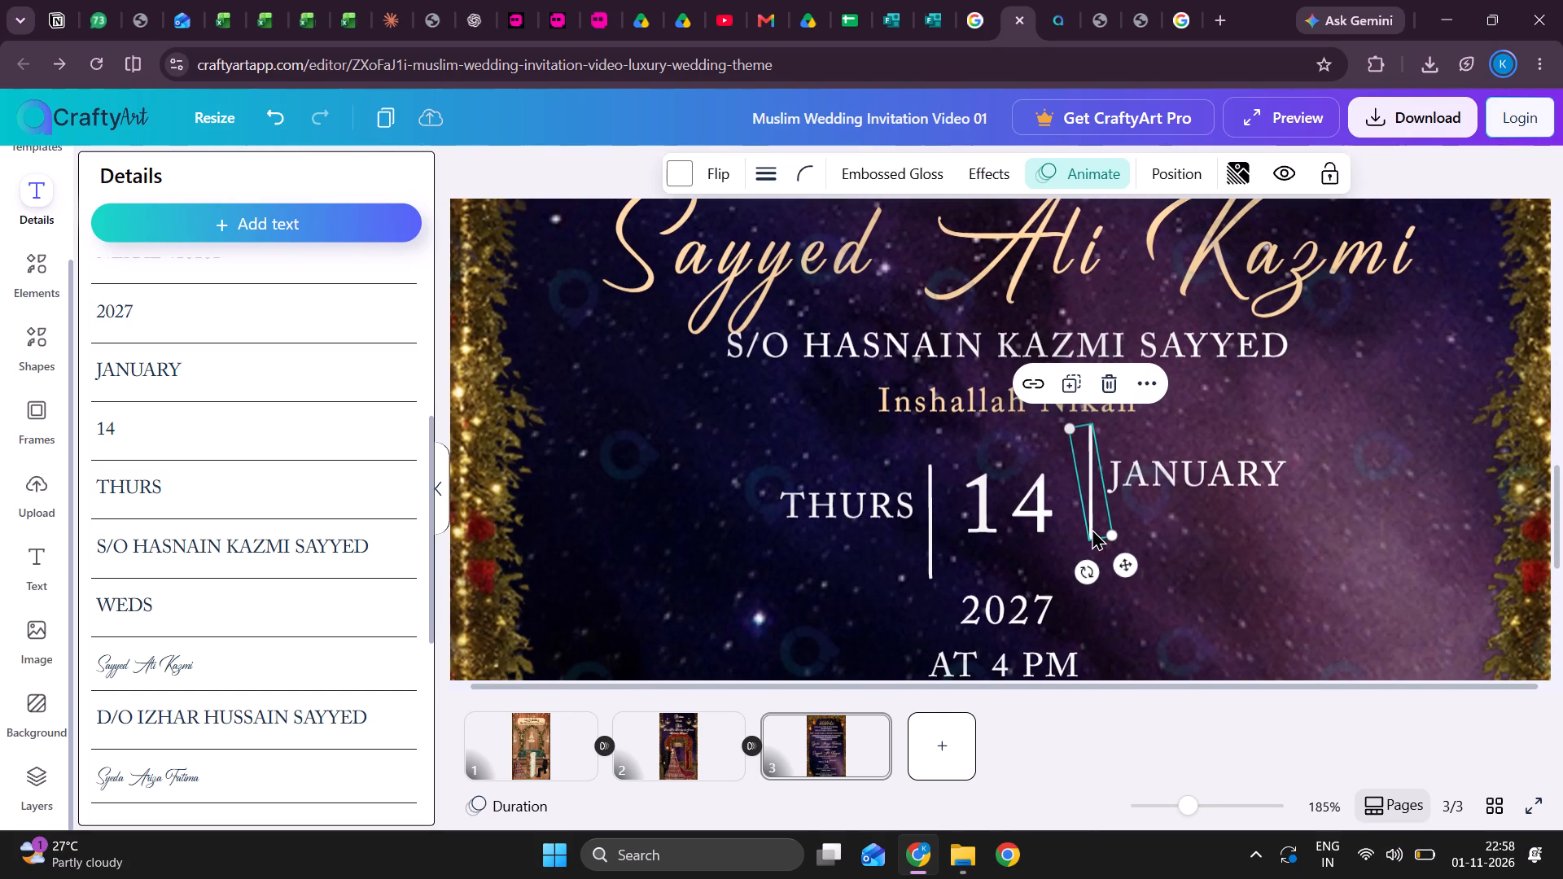
key("Down")
key("Down")
key("Down")
Nudge the date number "14" up into line with "JANUARY" and its raised divider.
left_click(1026, 523)
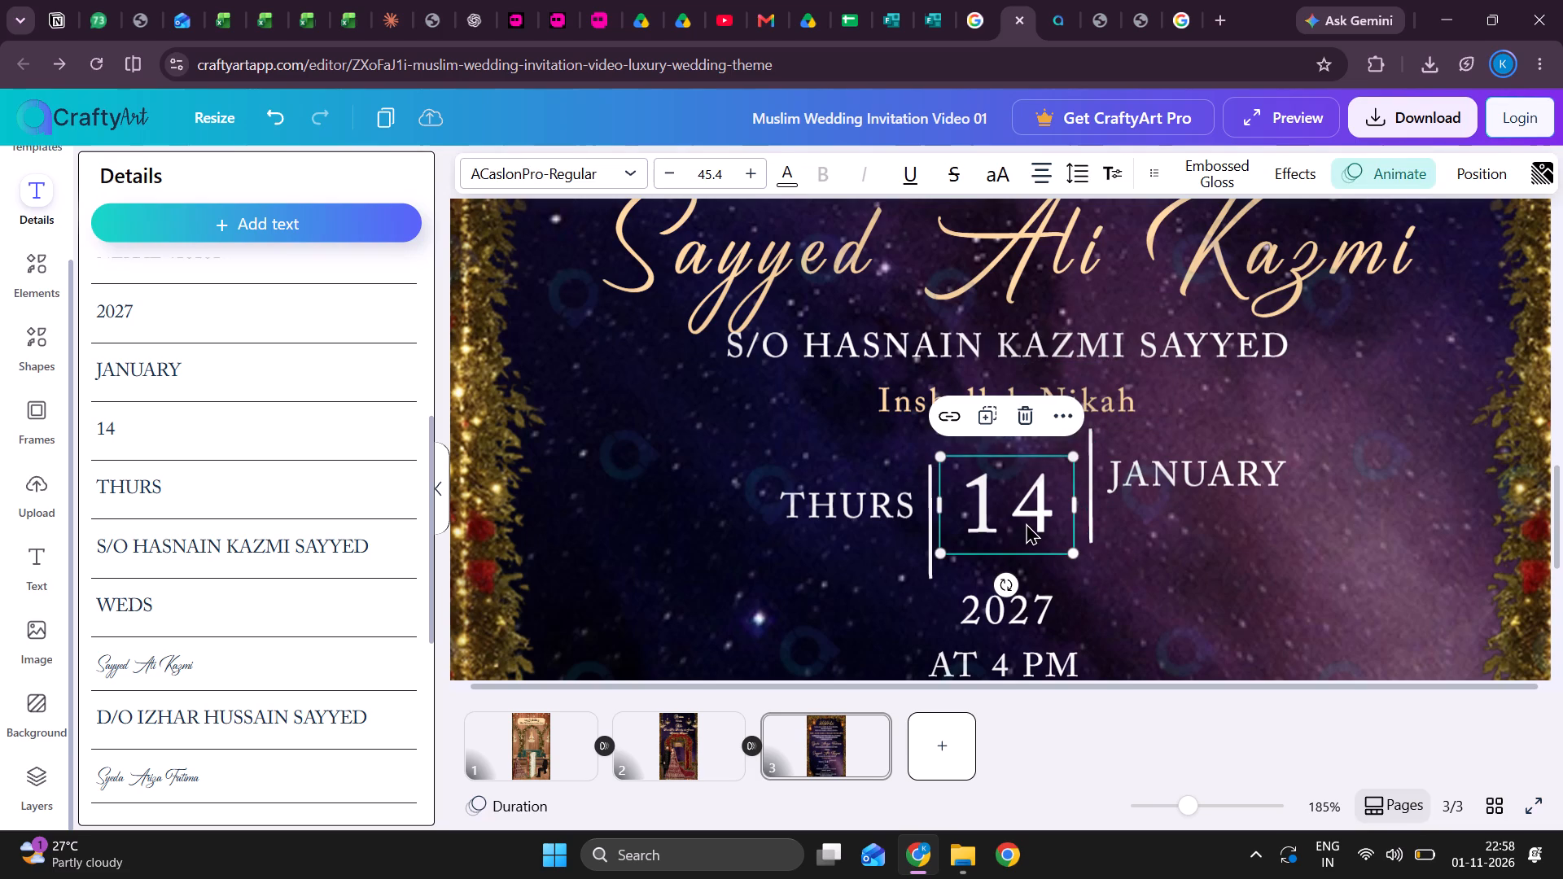
key("Up")
key("Up")
key("Up")
key("Up")
key("Up")
key("Up")
key("Up")
key("Up")
key("Up")
key("Up")
key("Up")
key("Up")
key("Up")
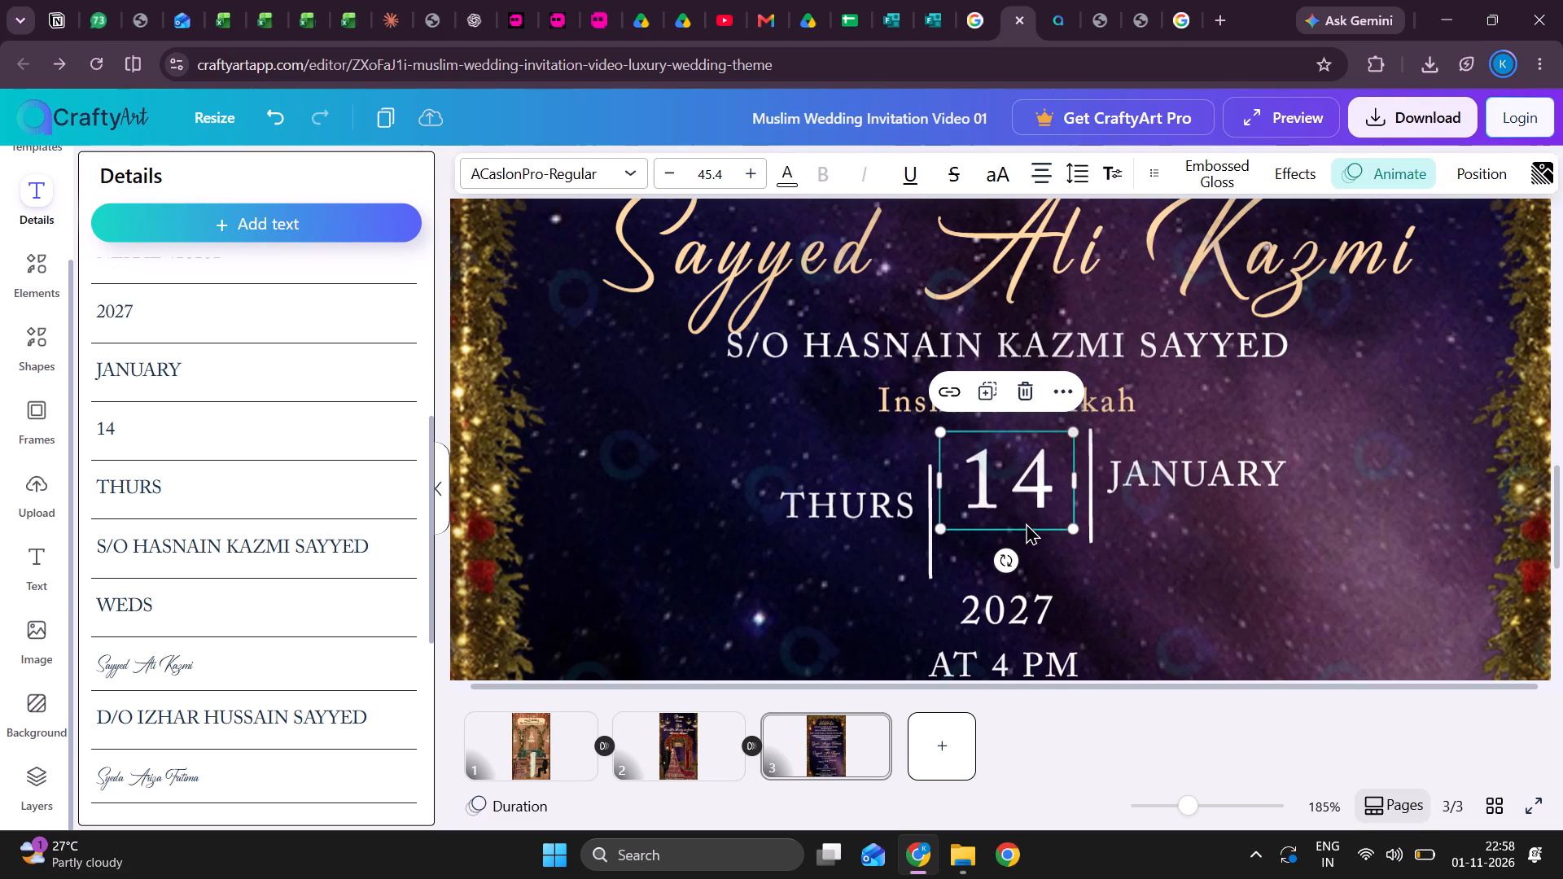
Nudge the vertical divider between "THURS" and "14" up, level with the divider beside "JANUARY".
left_click(928, 558)
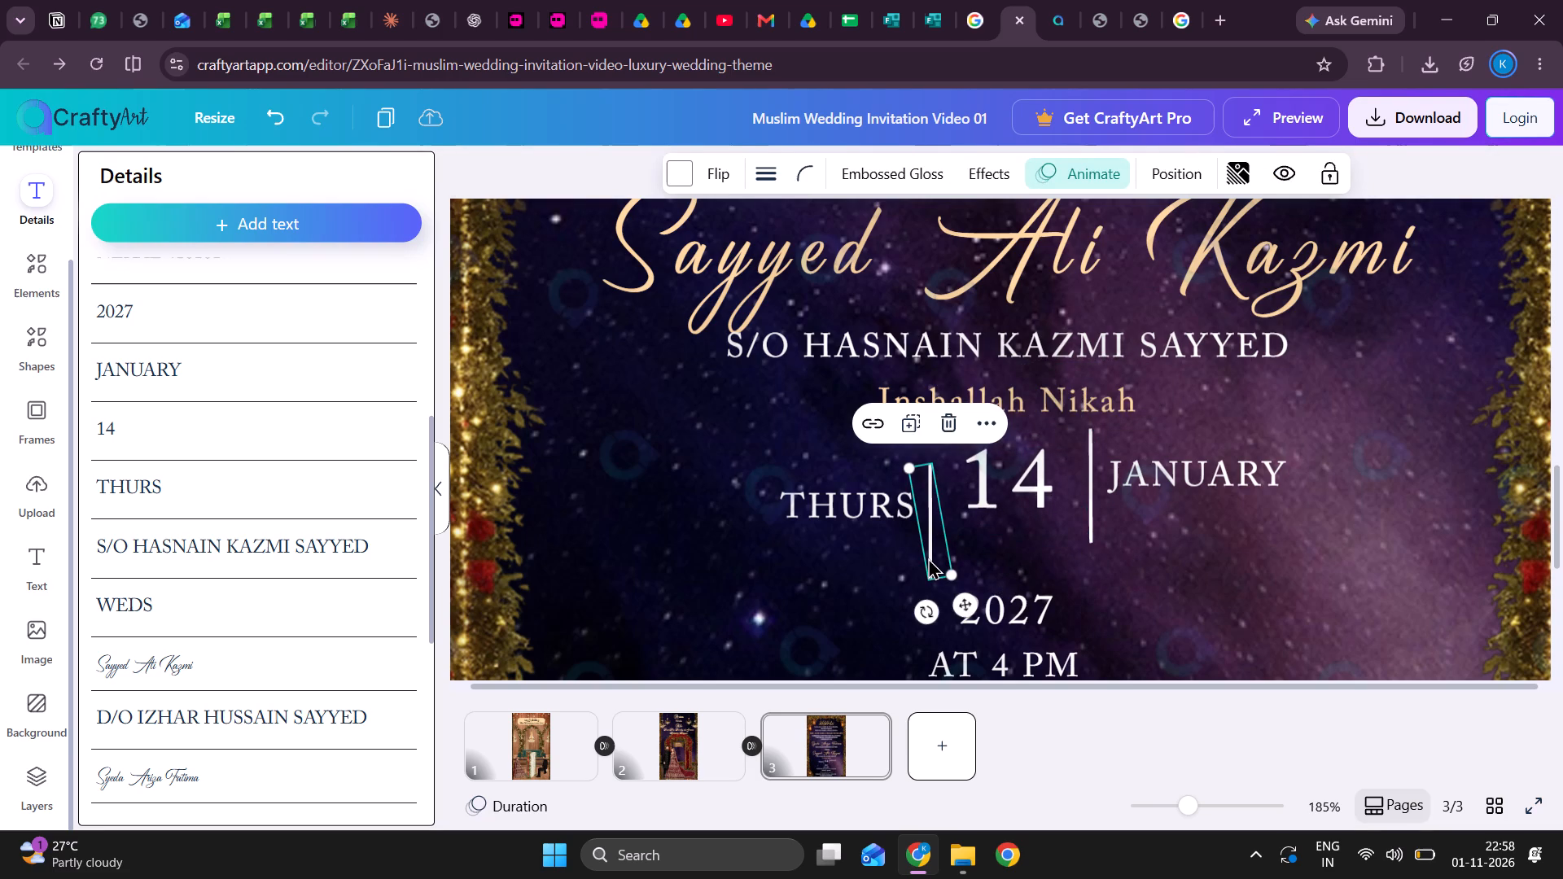
key("Up")
key("Up")
key("Up")
key("Up")
key("Up")
key("Up")
key("Up")
key("Up")
key("Up")
key("Up")
key("Up")
key("Up")
key("Up")
key("Up")
key("Up")
key("Up")
key("Up")
key("Up")
key("Up")
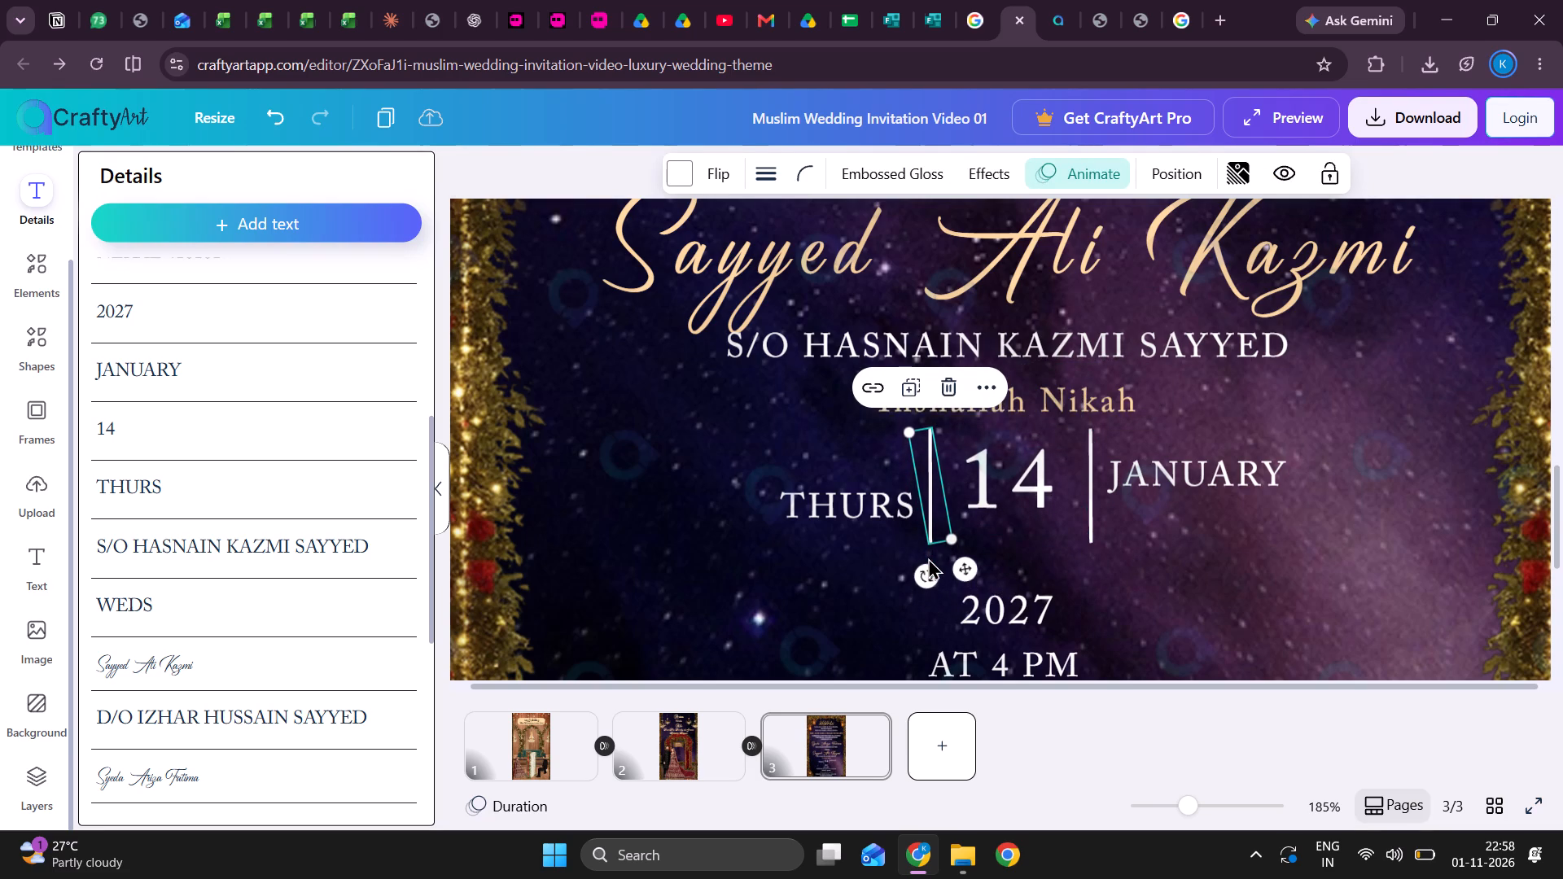
key("Down")
key("Up")
key("Up")
key("Up")
key("Up")
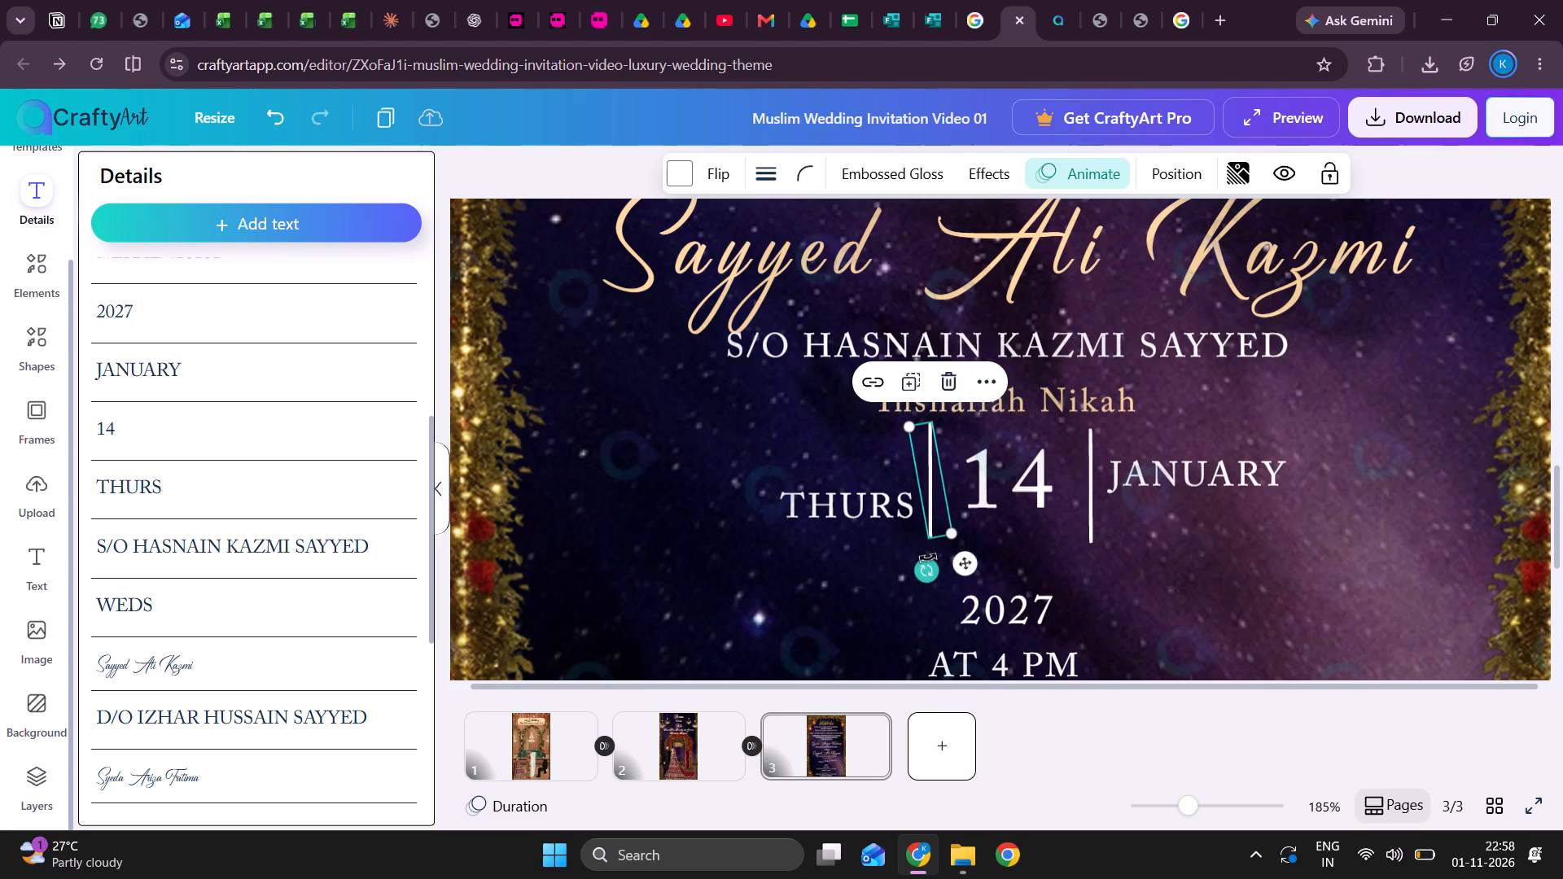
key("Down")
key("Down")
key("Down")
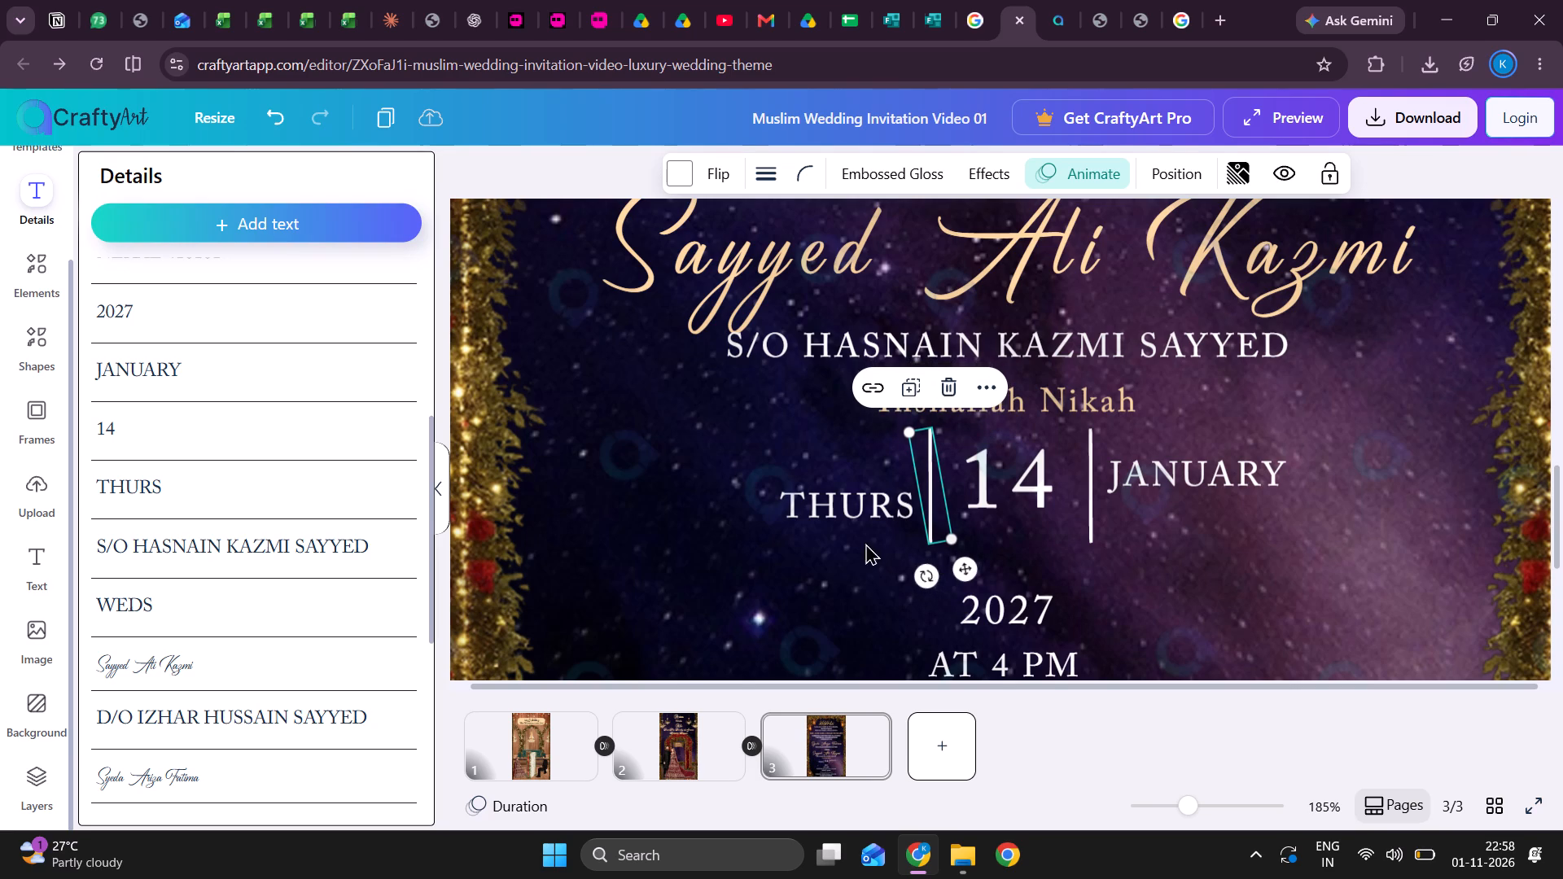
Nudge the "THURS" text up so it sits level with "JANUARY" in the date row.
left_click(849, 517)
key("Up")
key("Up")
key("Up")
key("Up")
key("Up")
key("Up")
key("Up")
key("Up")
key("Up")
key("Up")
key("Up")
key("Up")
key("Up")
key("Up")
key("Up")
key("Up")
key("Up")
key("Up")
key("Up")
key("Up")
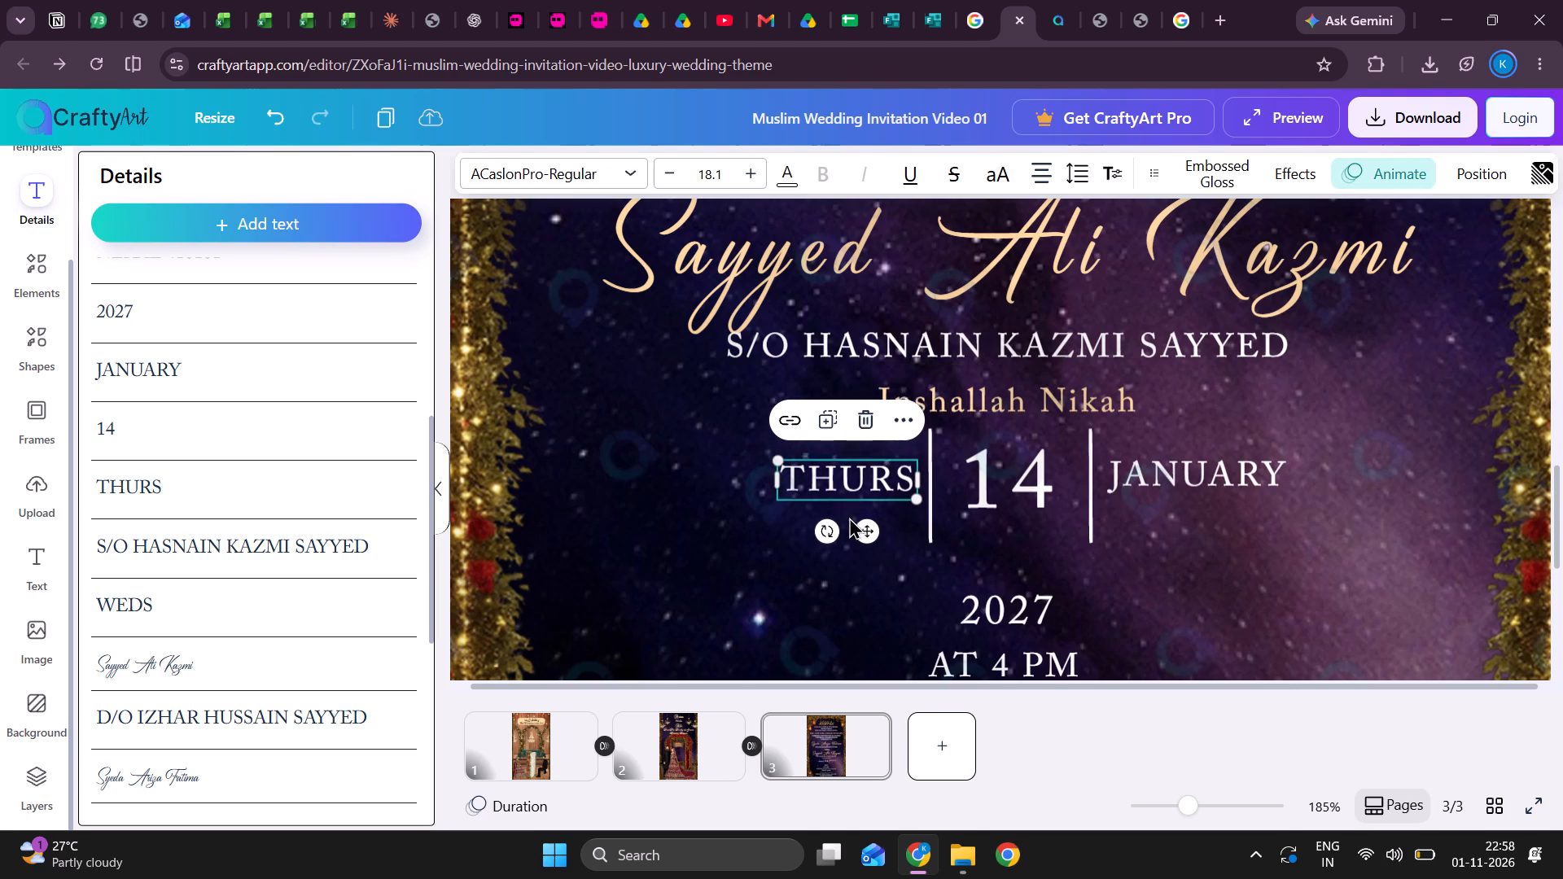
key("Down")
key("Down")
key("Down")
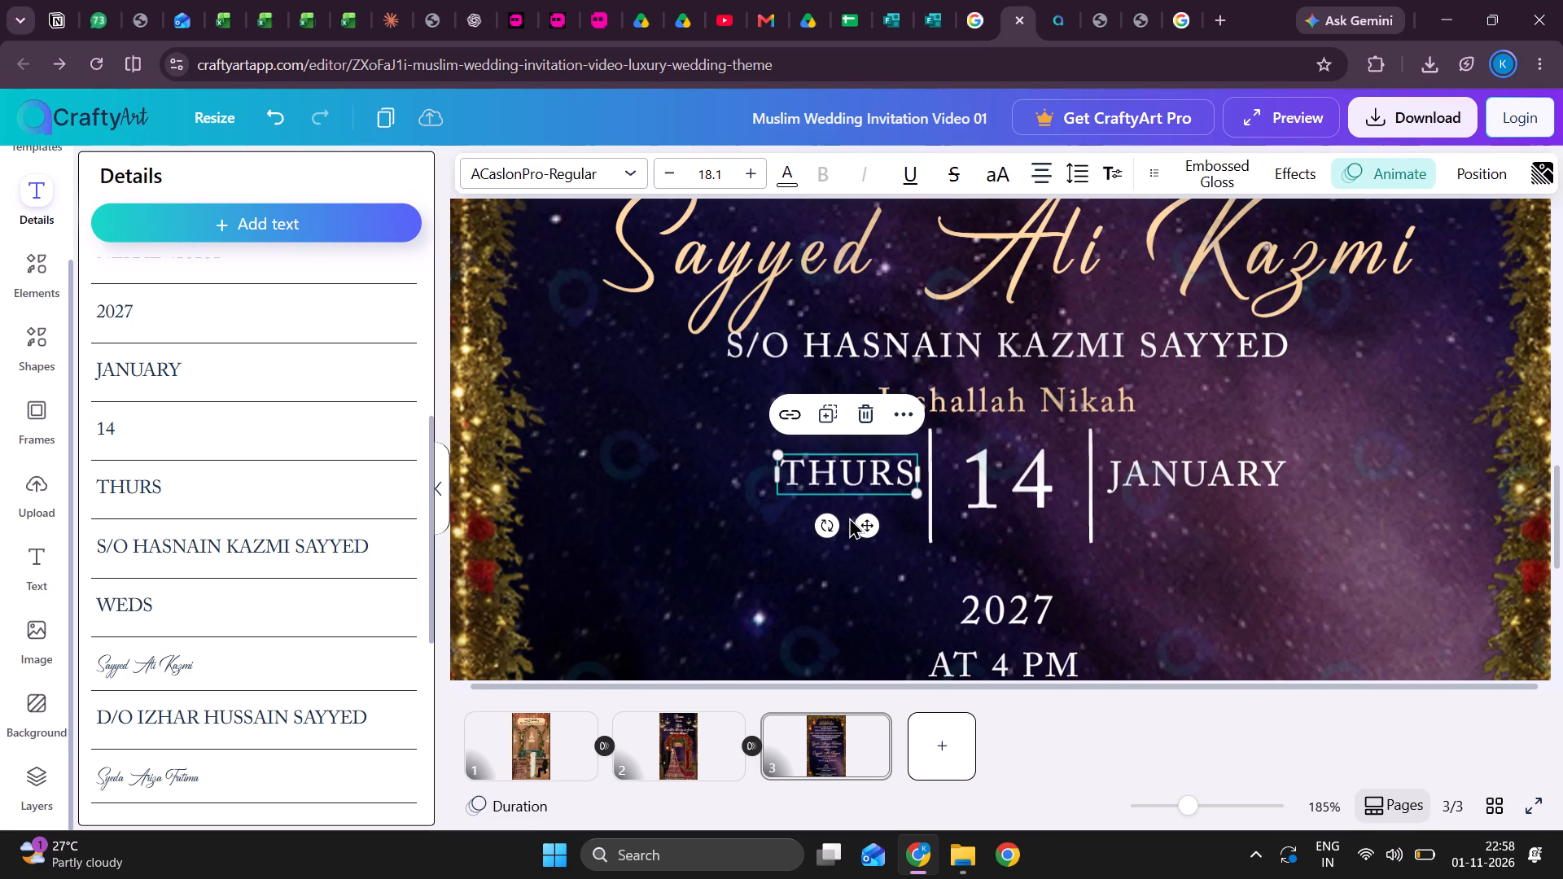
Nudge the year "2027" up, close beneath the "14" and its dividers.
scroll(932, 536, "down", 2)
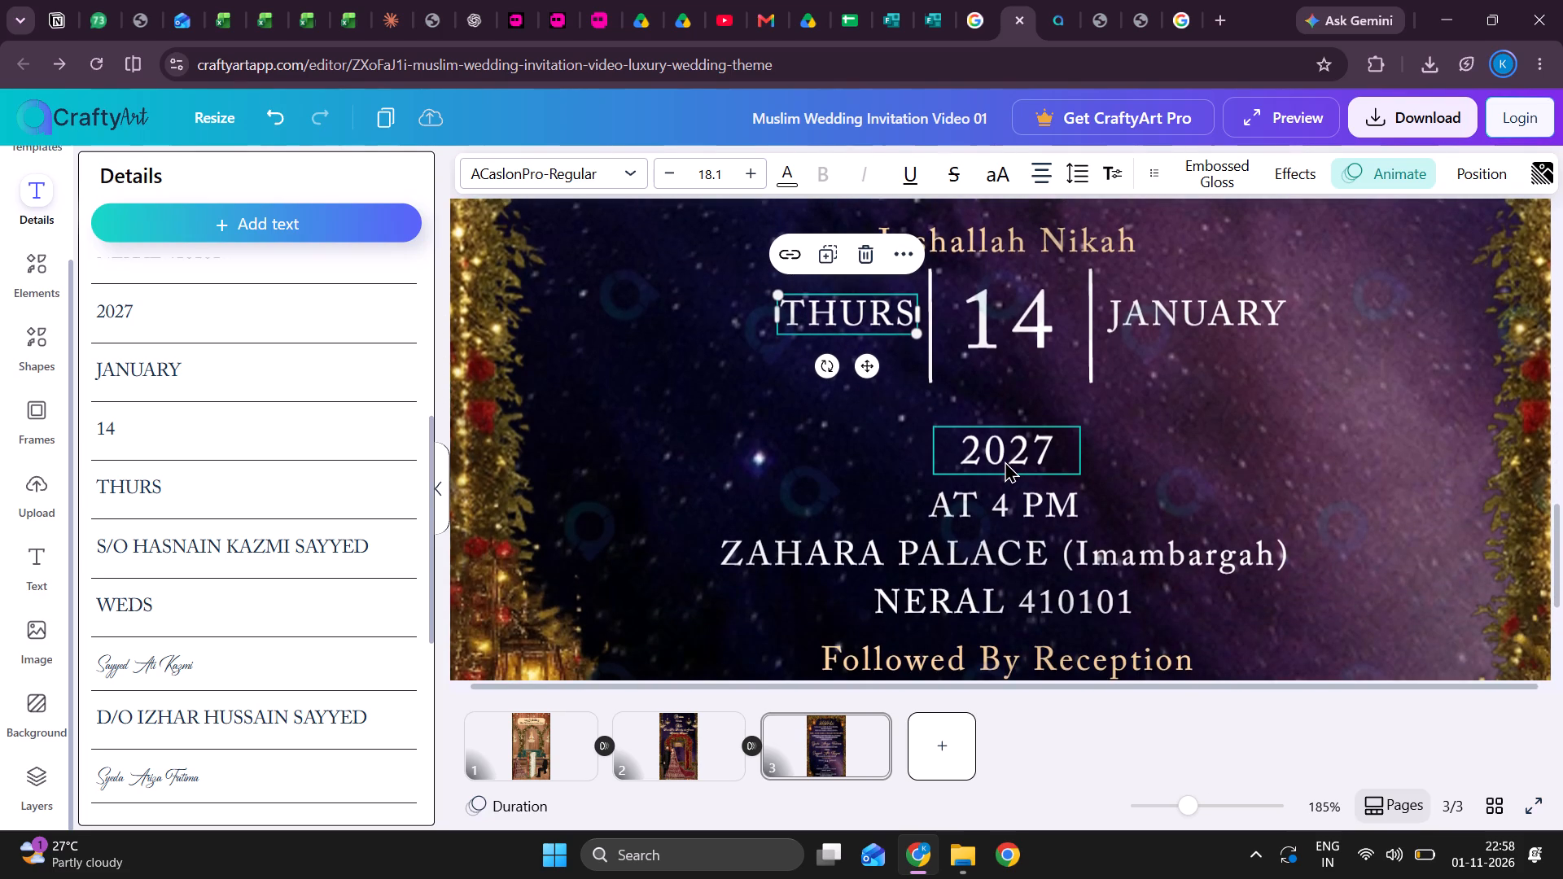
left_click(1014, 445)
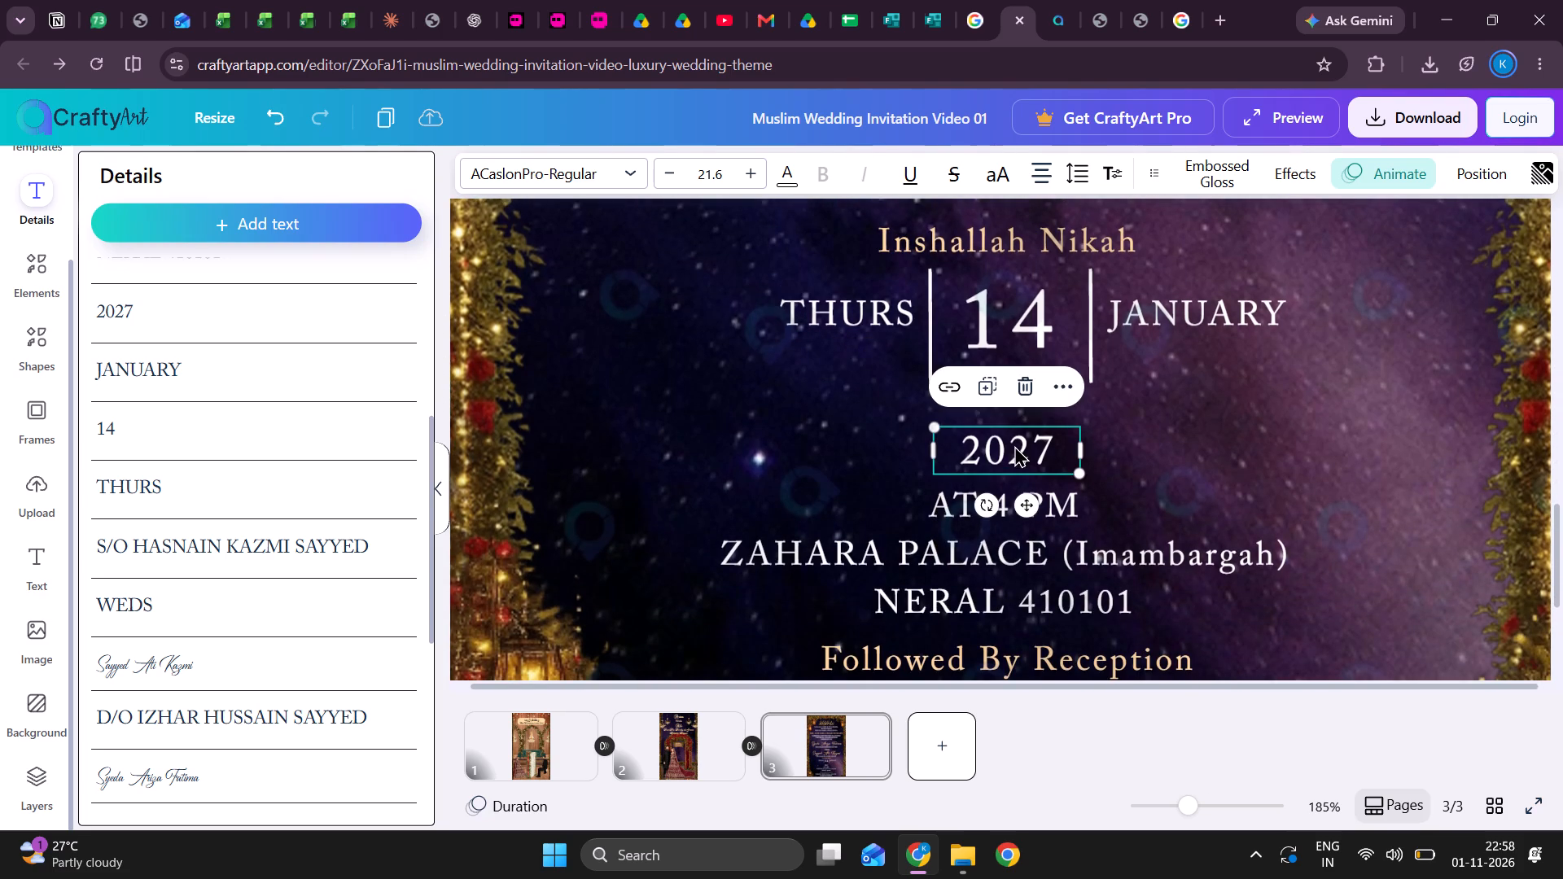
key("Up")
key("Up")
key("Up")
key("Up")
key("Up")
key("Up")
key("Up")
key("Up")
key("Up")
key("Up")
key("Up")
key("Up")
key("Up")
key("Up")
key("Up")
key("Up")
key("Up")
key("Up")
key("Up")
key("Up")
key("Up")
key("Up")
key("Up")
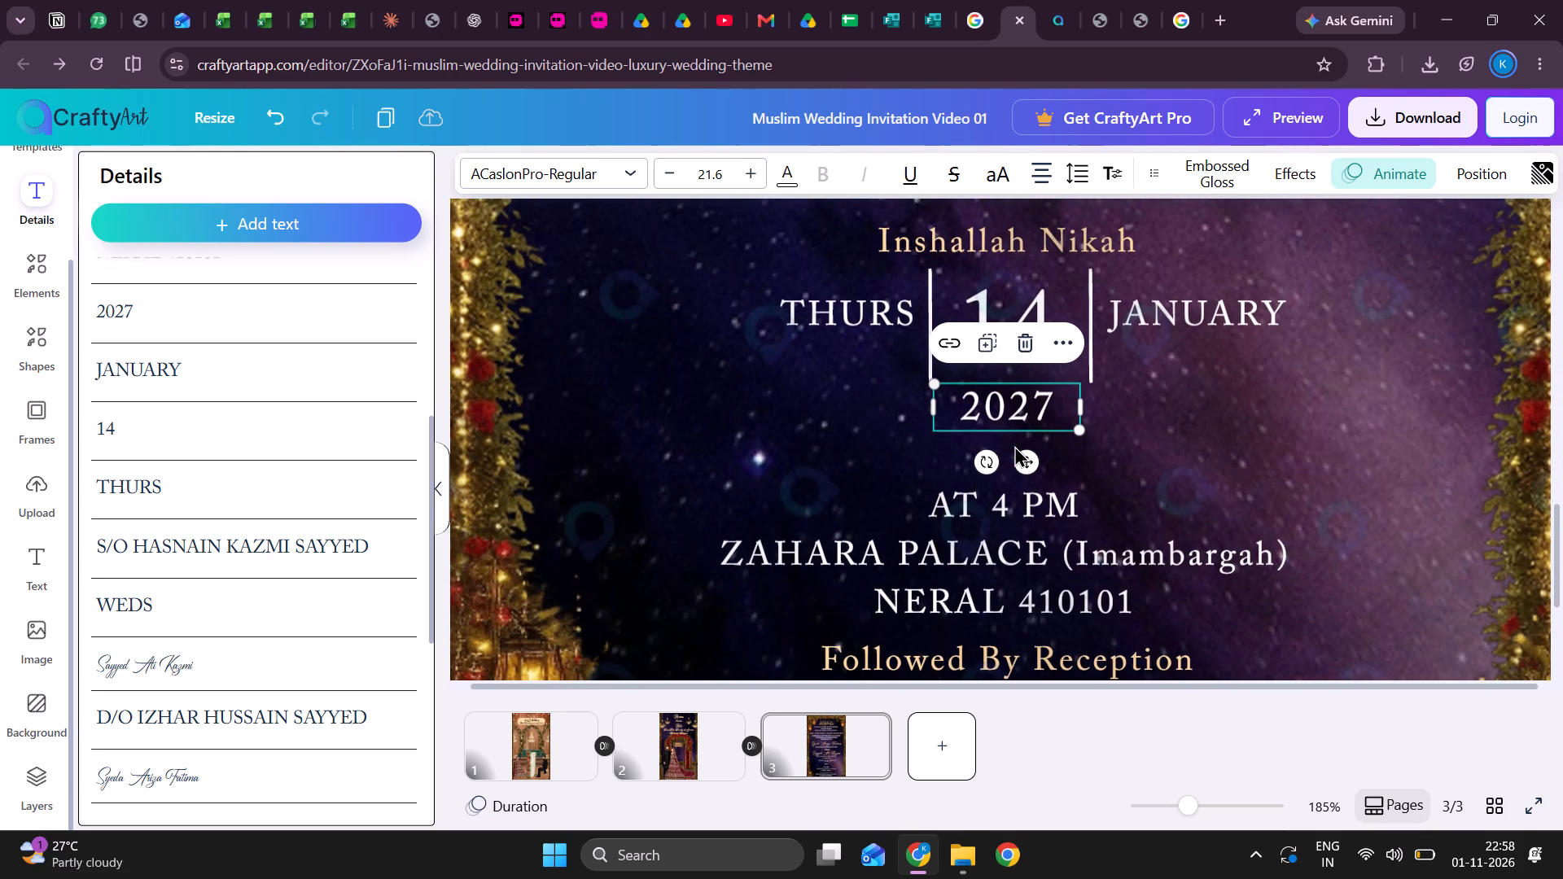
Nudge the year "2027" slightly down to leave a small gap beneath the "14" and its dividers.
key("Down")
key("Down")
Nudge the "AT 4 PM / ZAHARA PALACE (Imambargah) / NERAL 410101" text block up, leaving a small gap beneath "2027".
scroll(1042, 464, "down", 1)
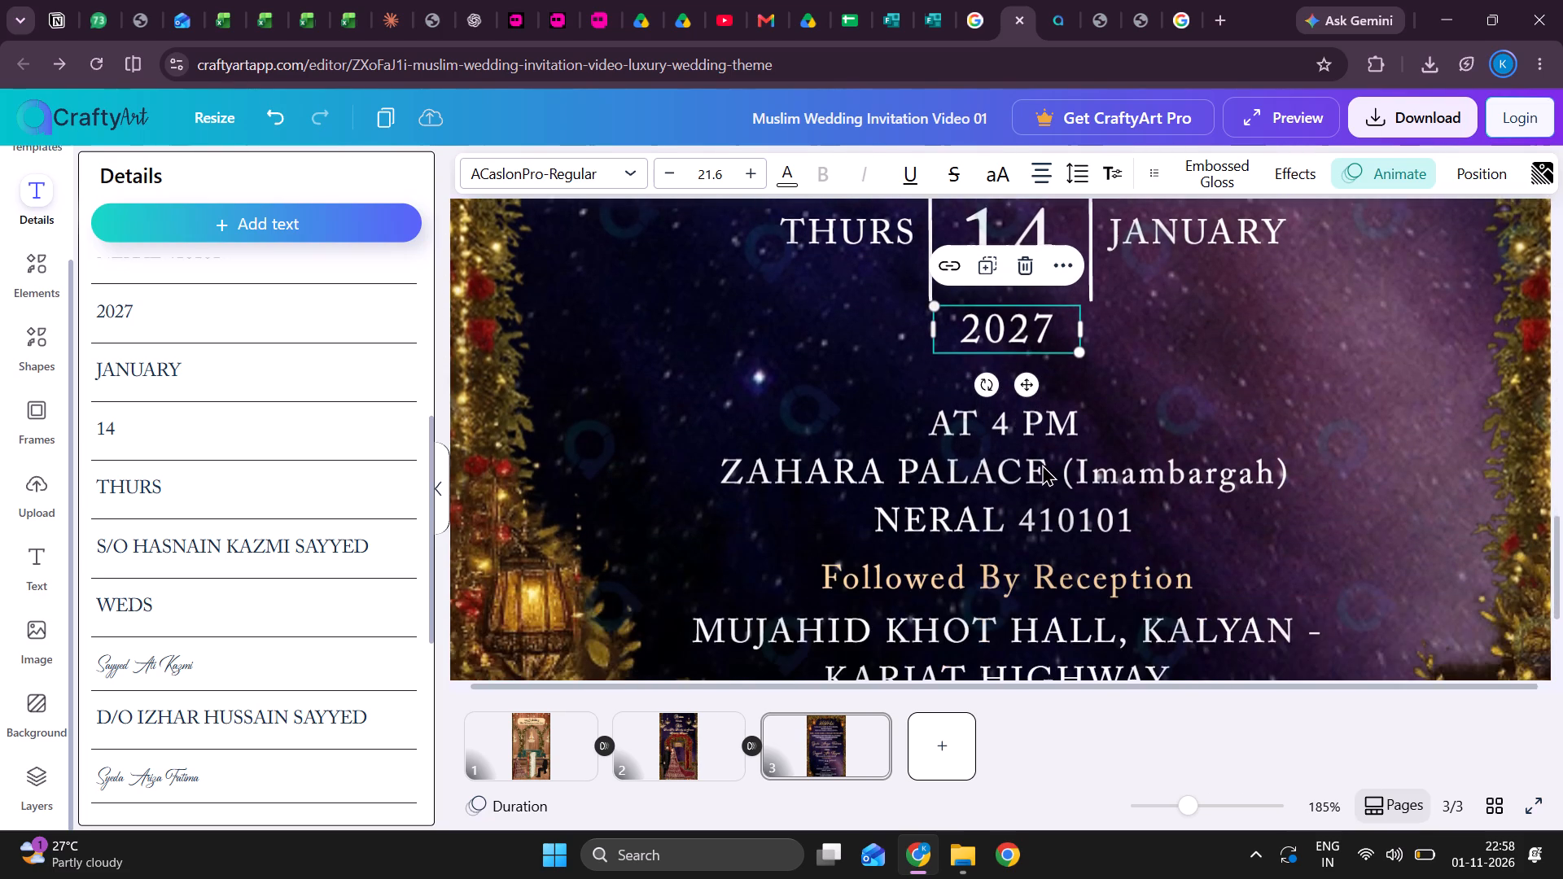
scroll(1042, 464, "down", 4)
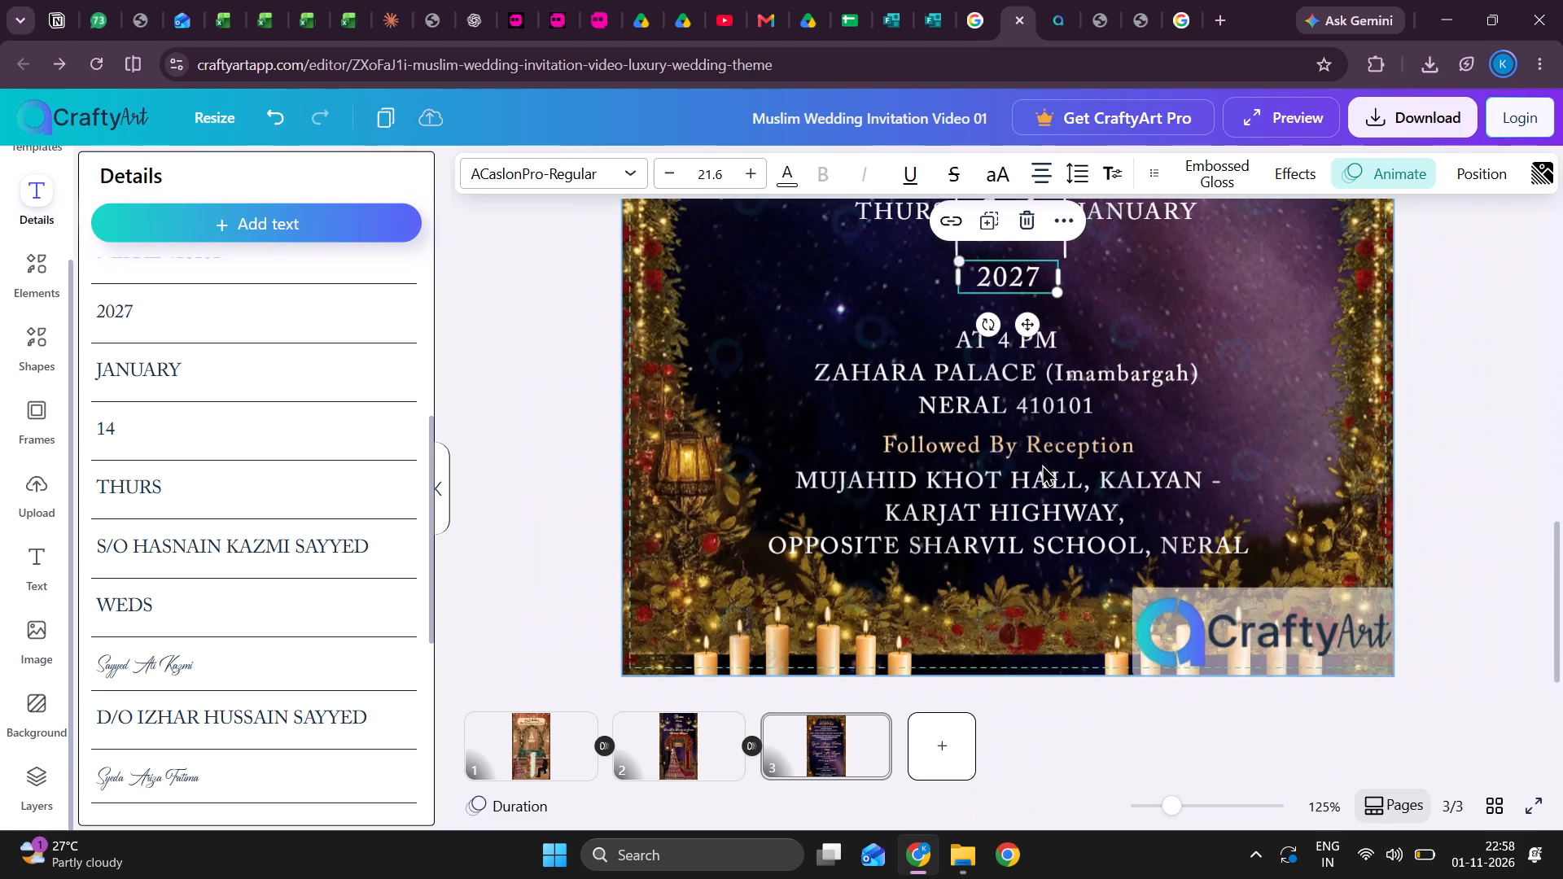
left_click(1035, 359)
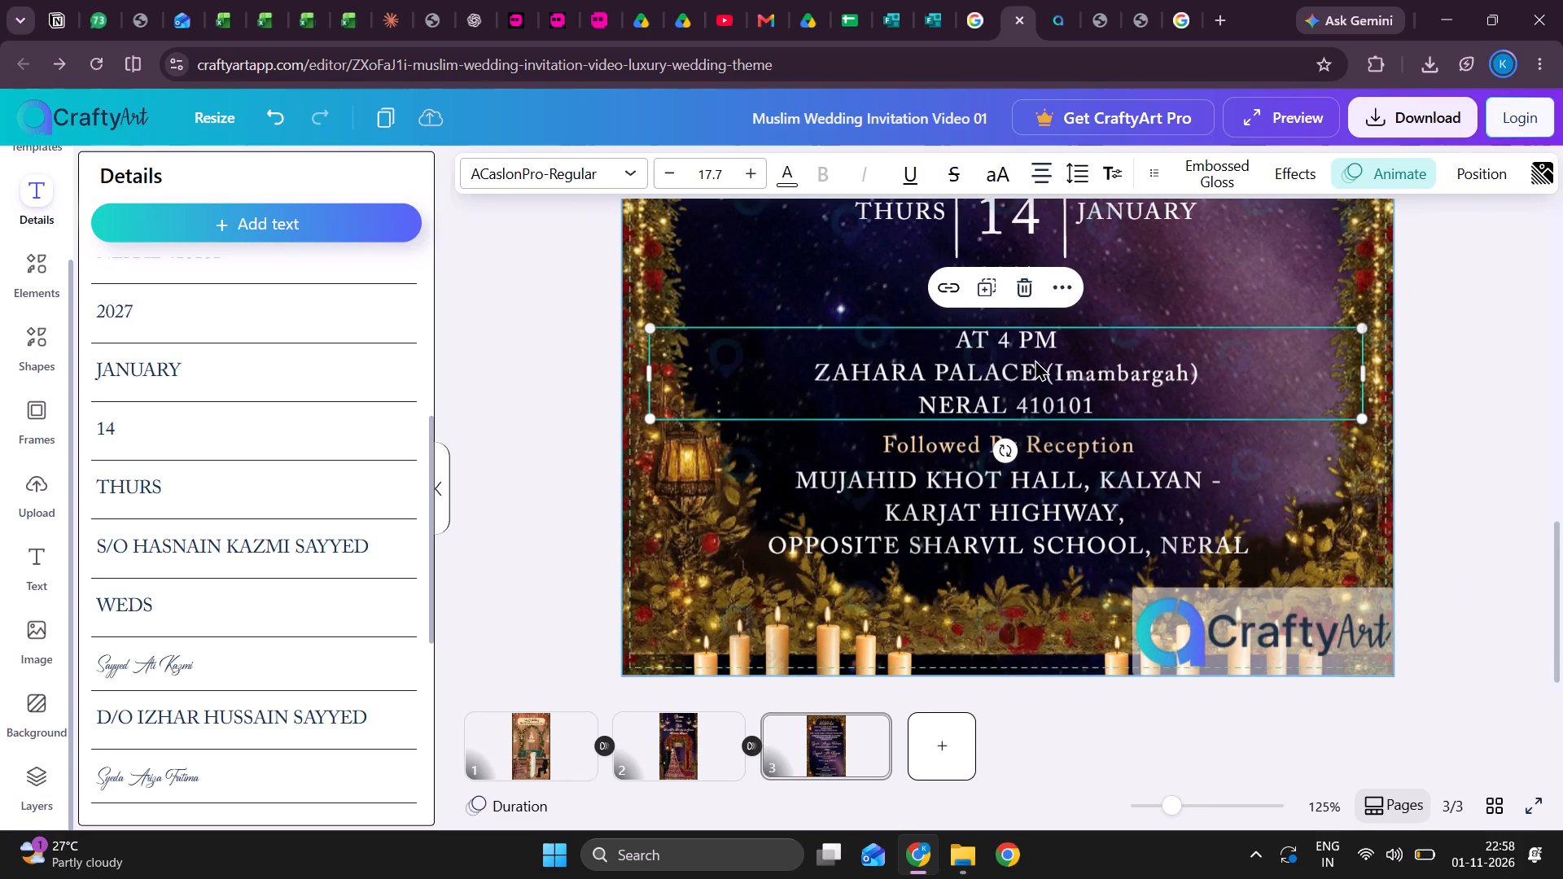
key("Up")
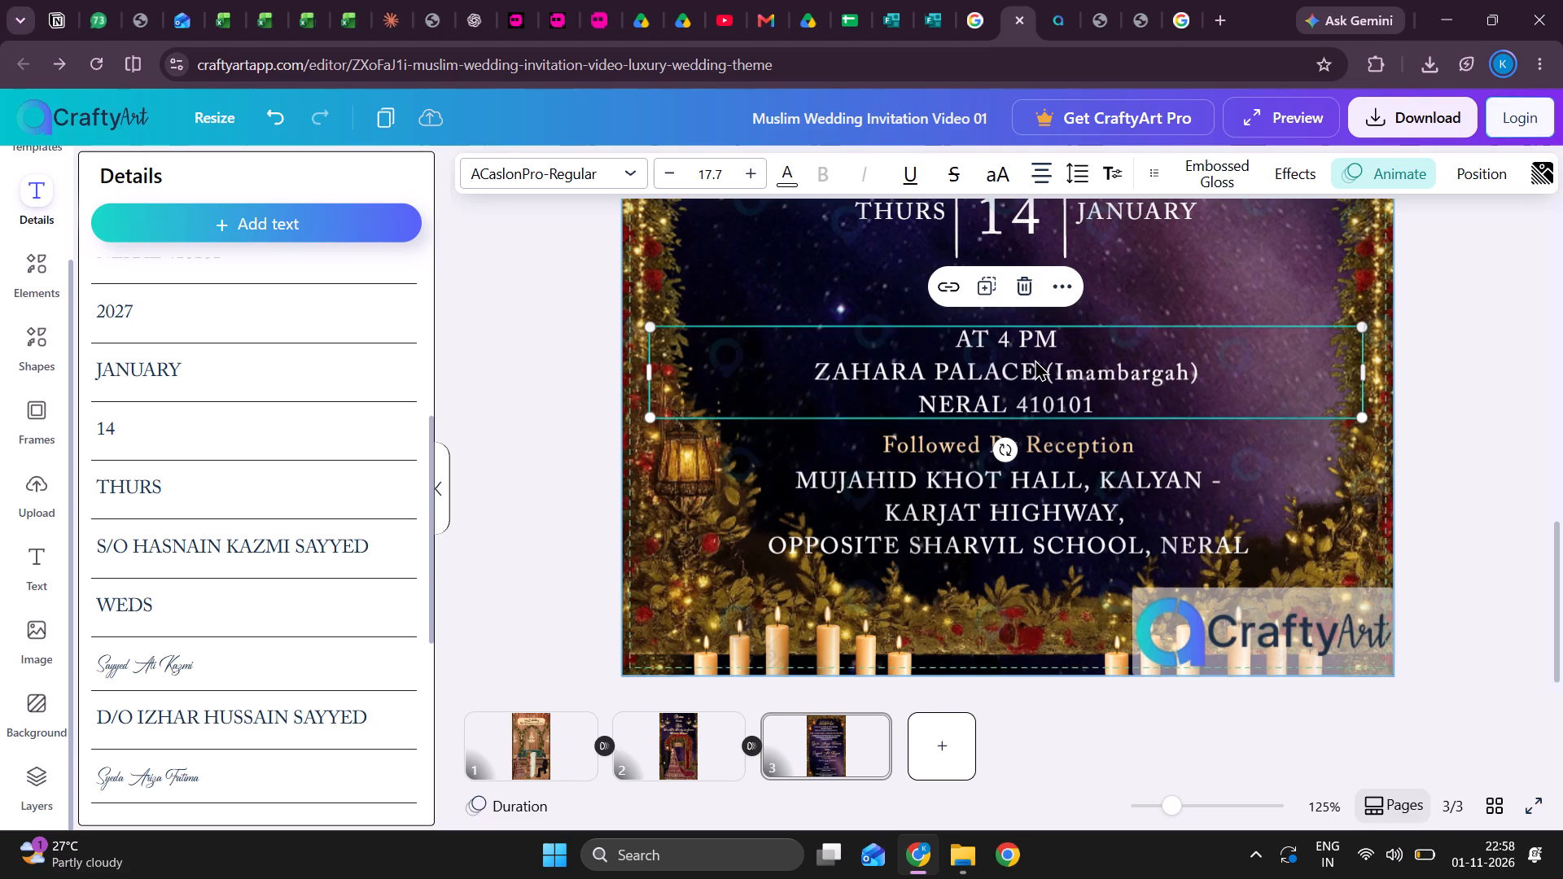
key("Up")
key("Up")
key("Up")
key("Up")
key("Up")
key("Up")
key("Up")
key("Up")
key("Up")
key("Up")
key("Up")
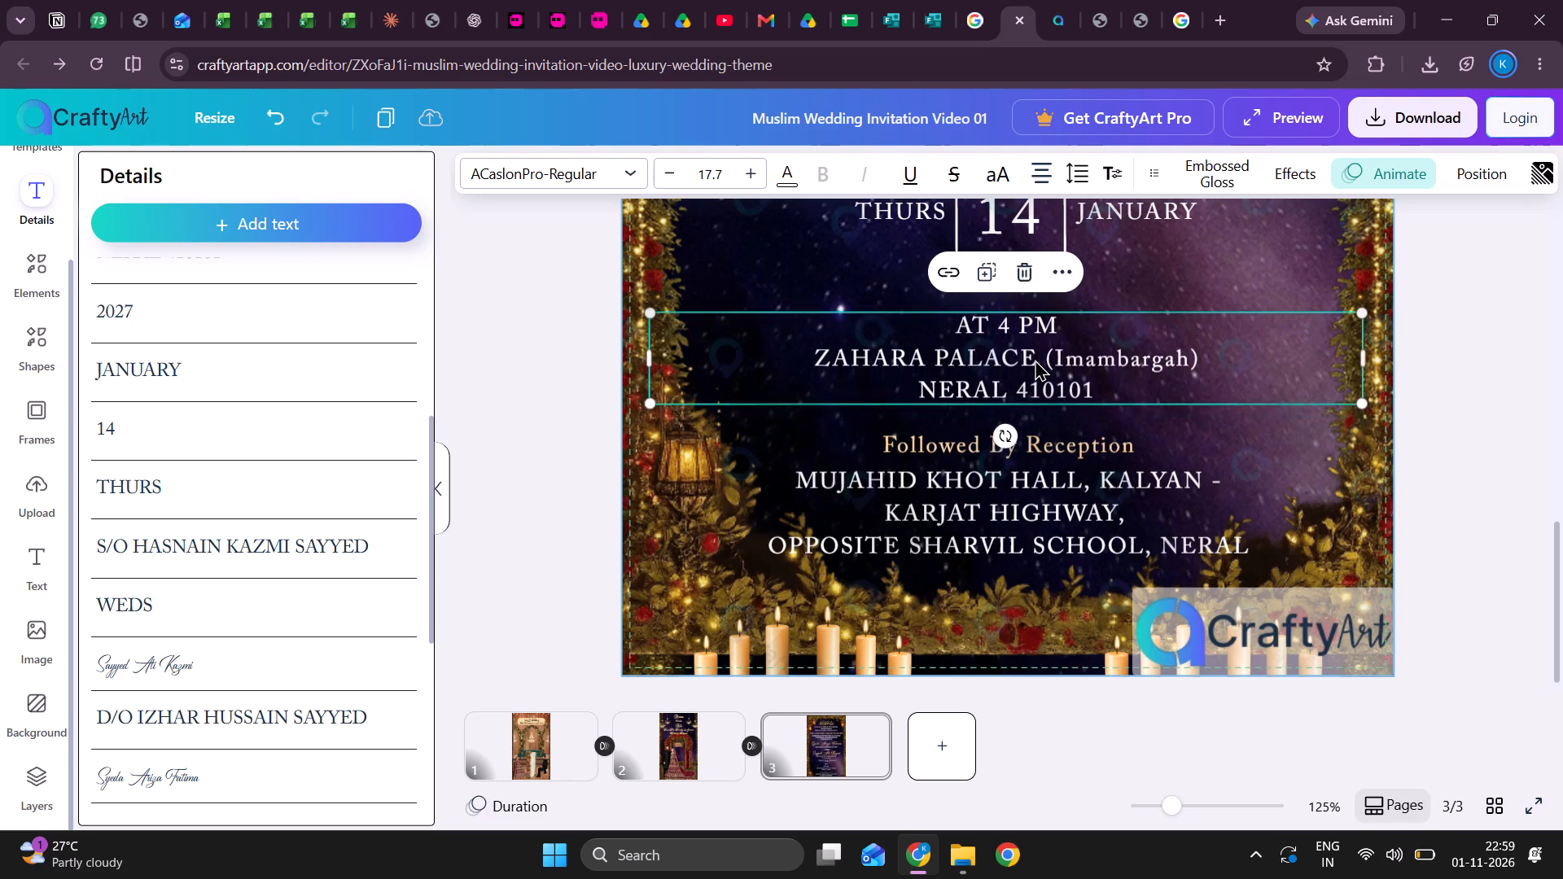
key("Up")
key("Up")
key("Up")
key("Up")
key("Up")
key("Up")
key("Up")
key("Up")
key("Up")
key("Up")
key("Up")
key("Up")
key("Up")
key("Up")
key("Up")
key("Up")
key("Up")
key("Down")
key("Down")
key("Down")
key("Down")
key("Down")
key("Down")
key("Down")
key("Down")
key("Down")
key("Down")
key("Down")
key("Down")
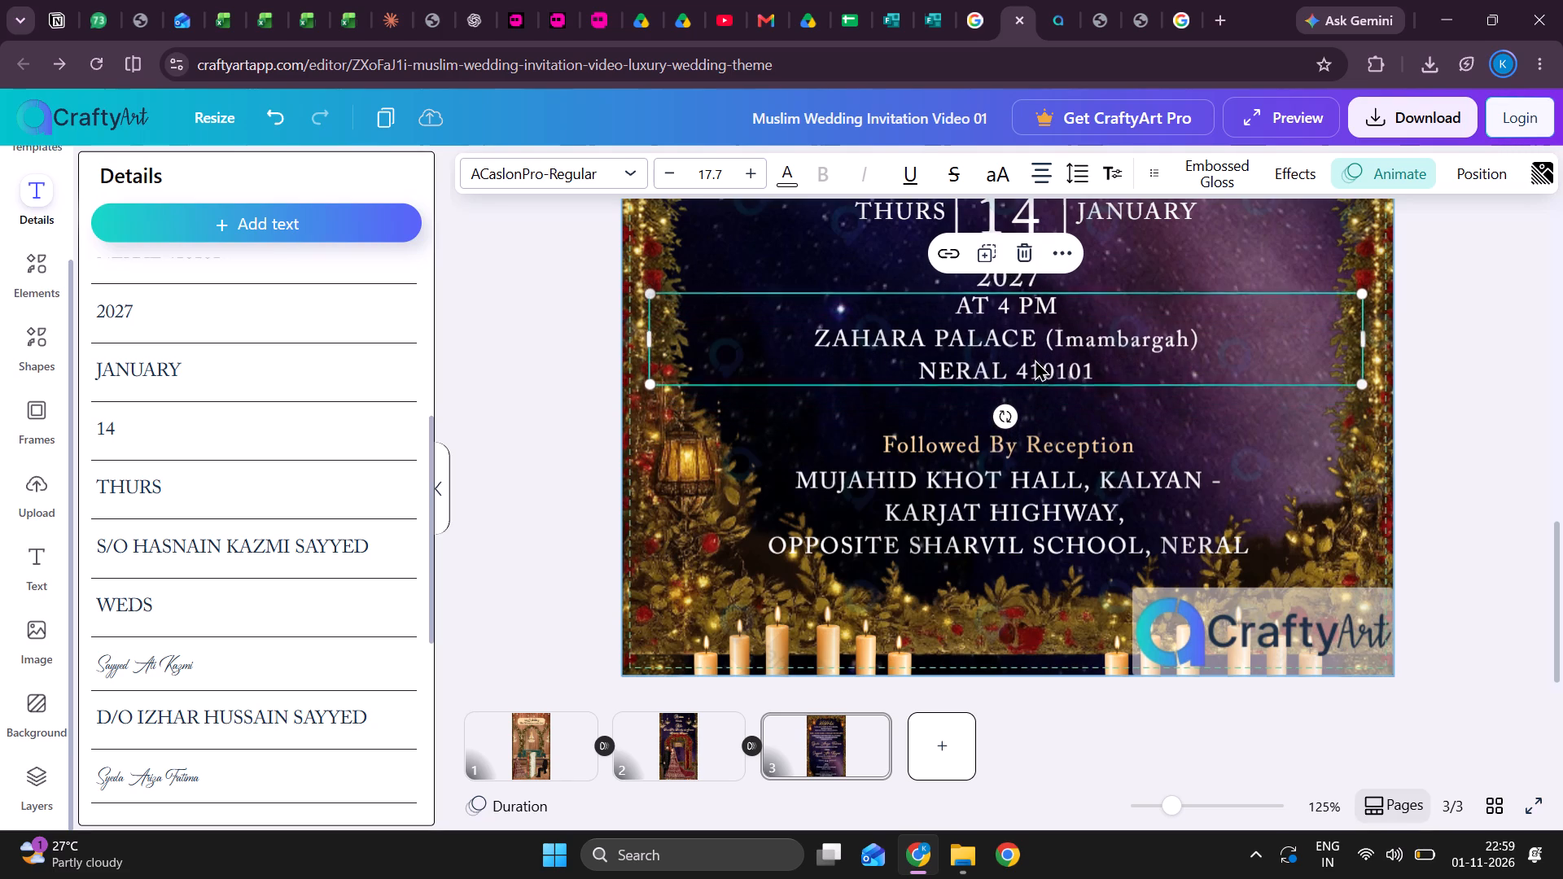
key("Up")
key("Up")
key("Up")
key("Up")
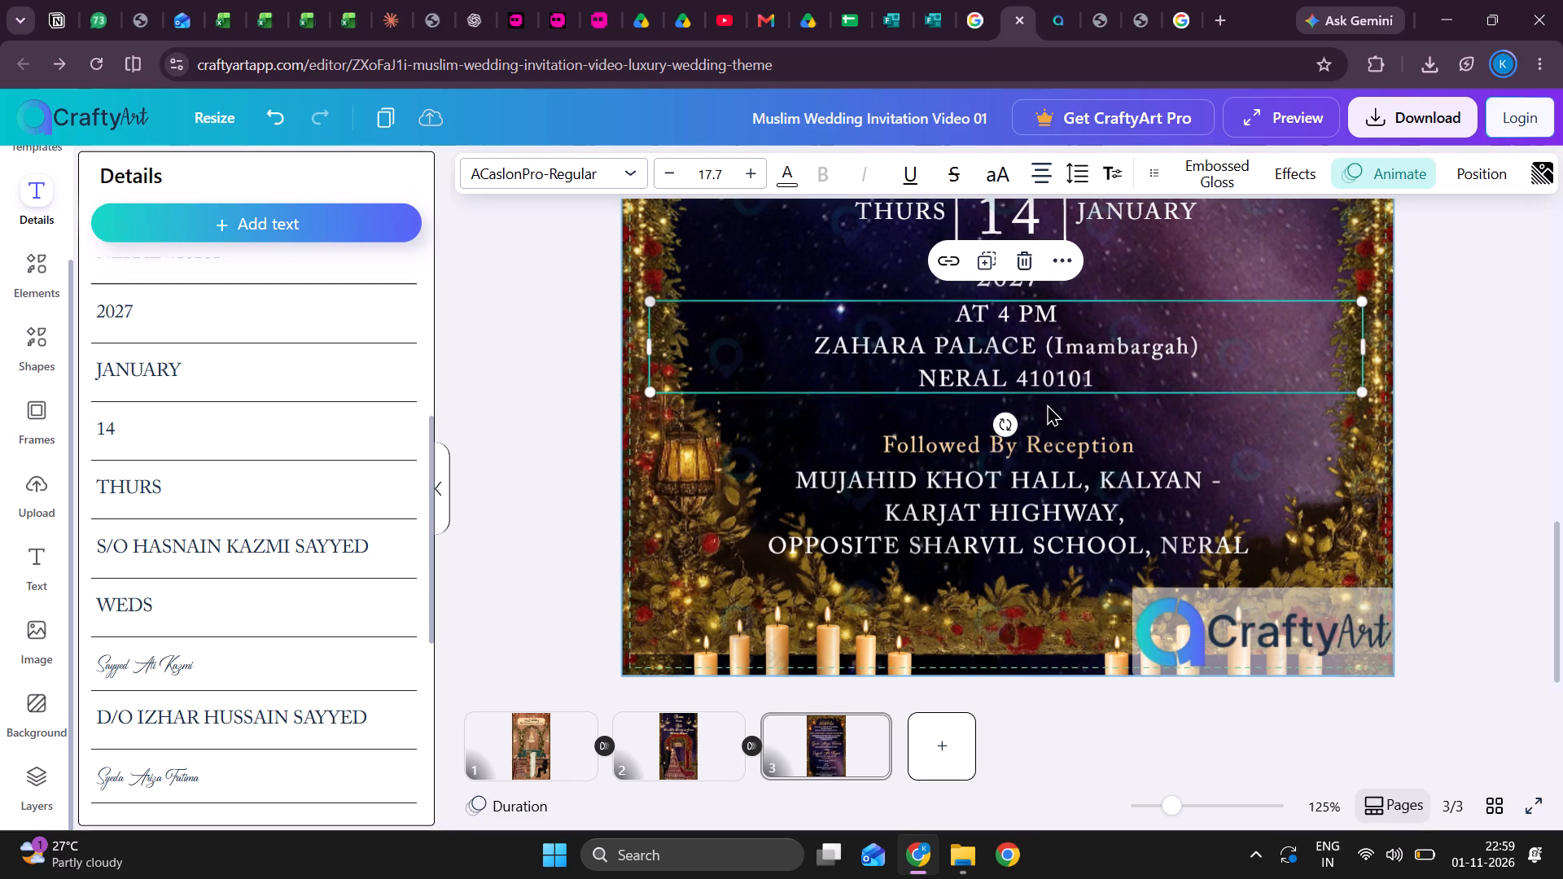
Nudge the gold "Followed By Reception" line up so it sits close beneath "NERAL 410101".
left_click(1066, 448)
key("Up")
key("Up")
key("Up")
key("Up")
key("Up")
key("Up")
key("Up")
key("Up")
key("Up")
key("Up")
key("Up")
key("Up")
key("Up")
key("Up")
key("Up")
key("Up")
key("Up")
key("Up")
key("Up")
key("Up")
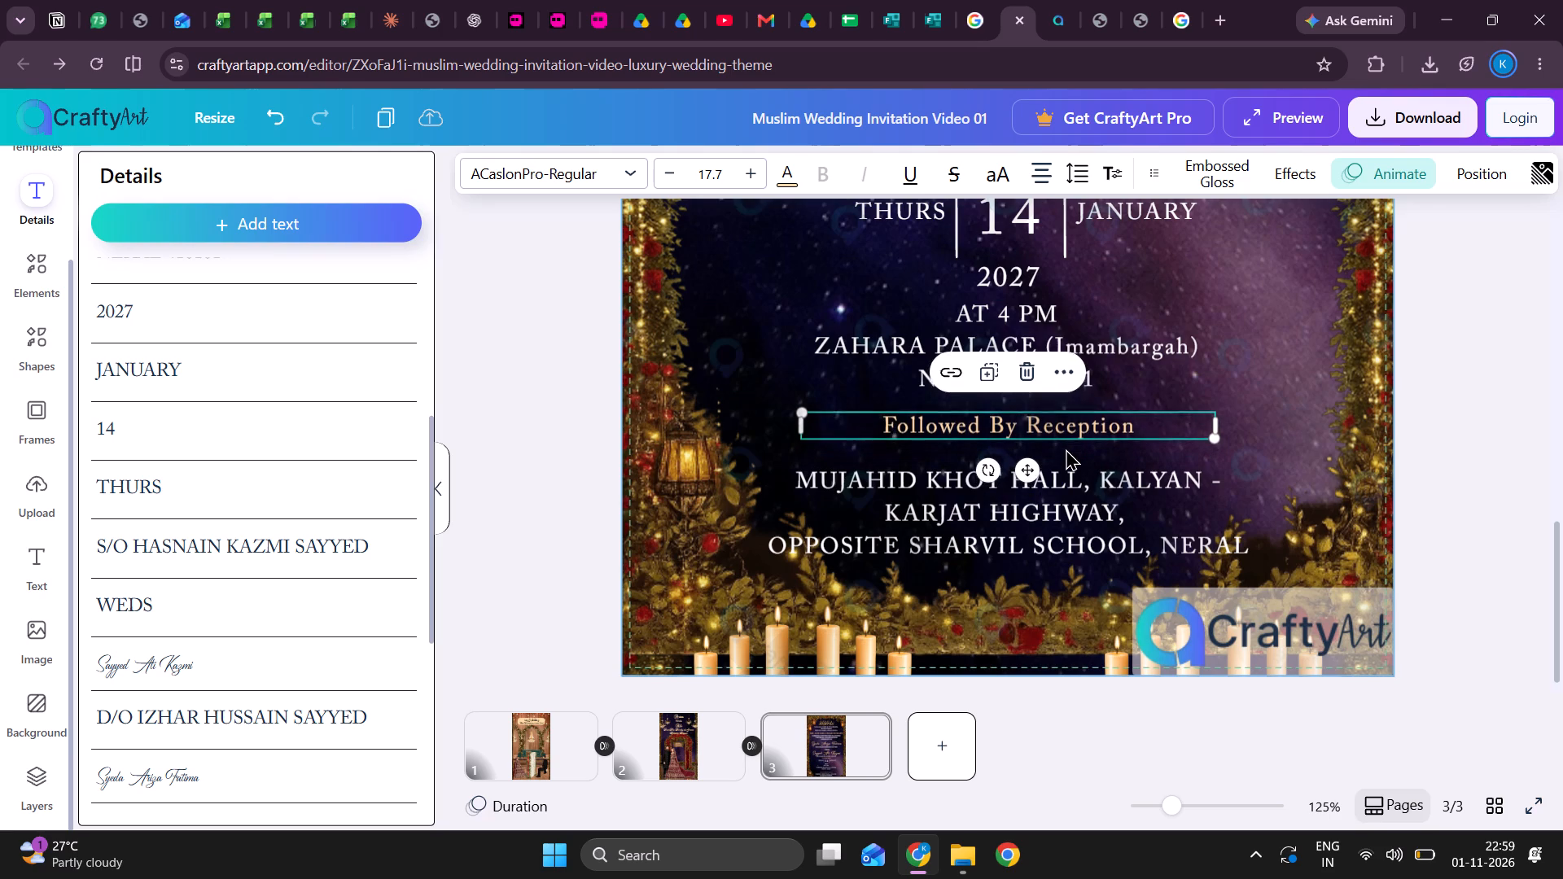
key("Down")
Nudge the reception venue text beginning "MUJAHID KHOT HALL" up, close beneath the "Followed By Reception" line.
left_click(1075, 513)
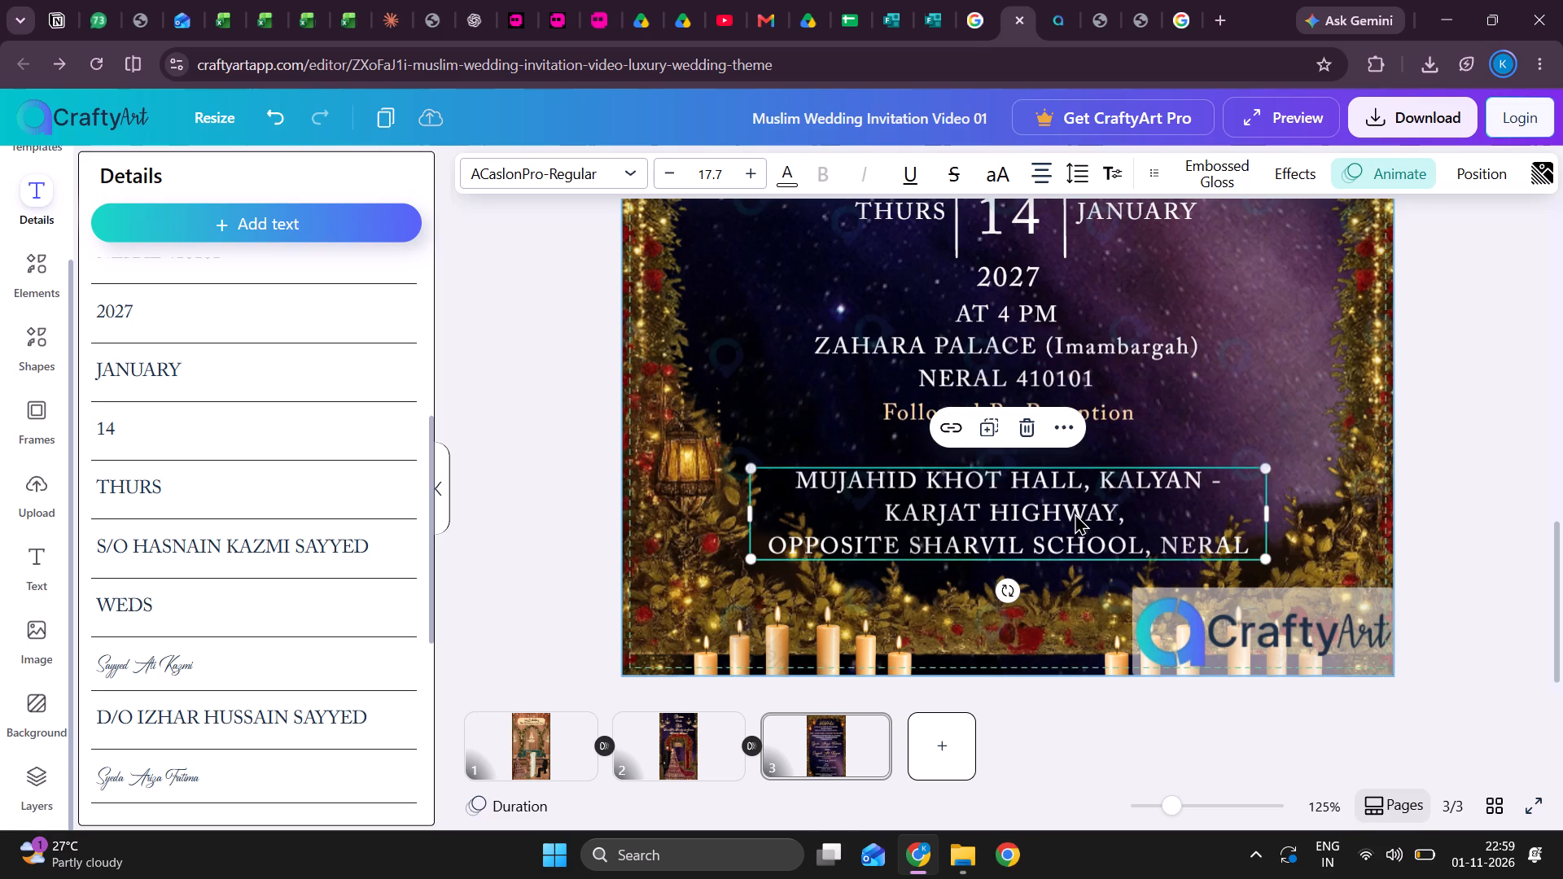
key("Up")
key("Up")
key("Up")
key("Up")
key("Up")
key("Up")
key("Up")
key("Up")
key("Up")
key("Up")
key("Up")
key("Up")
key("Up")
key("Up")
key("Up")
key("Up")
key("Up")
key("Up")
key("Up")
key("Up")
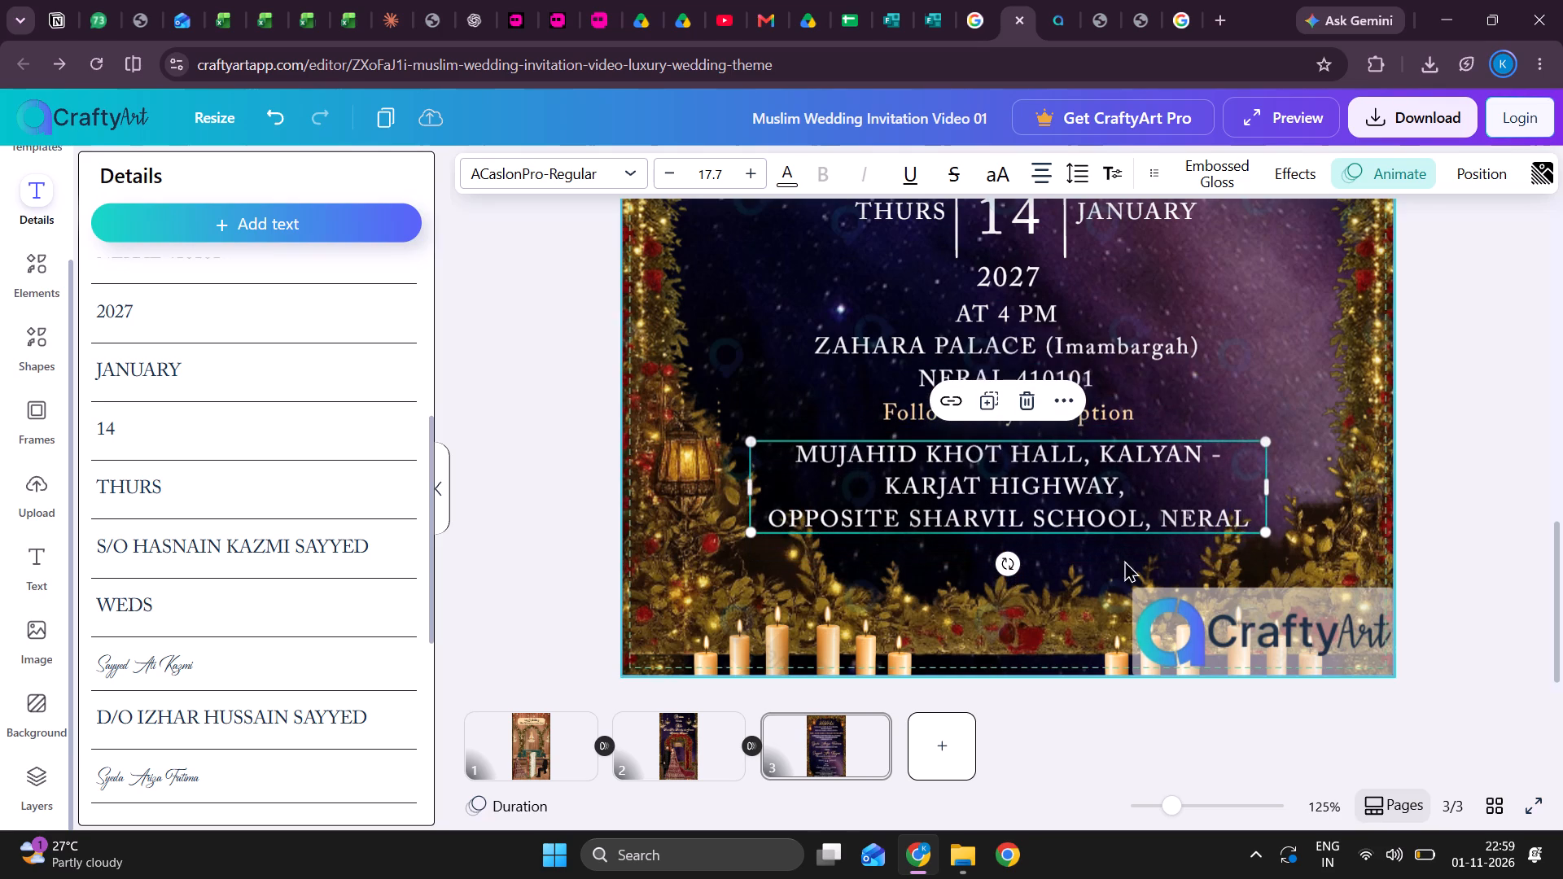
Check page 3 of the invitation as a whole, and examine the spacing of the date, venue and reception text up close.
scroll(1111, 574, "up", 1)
left_click(1277, 497)
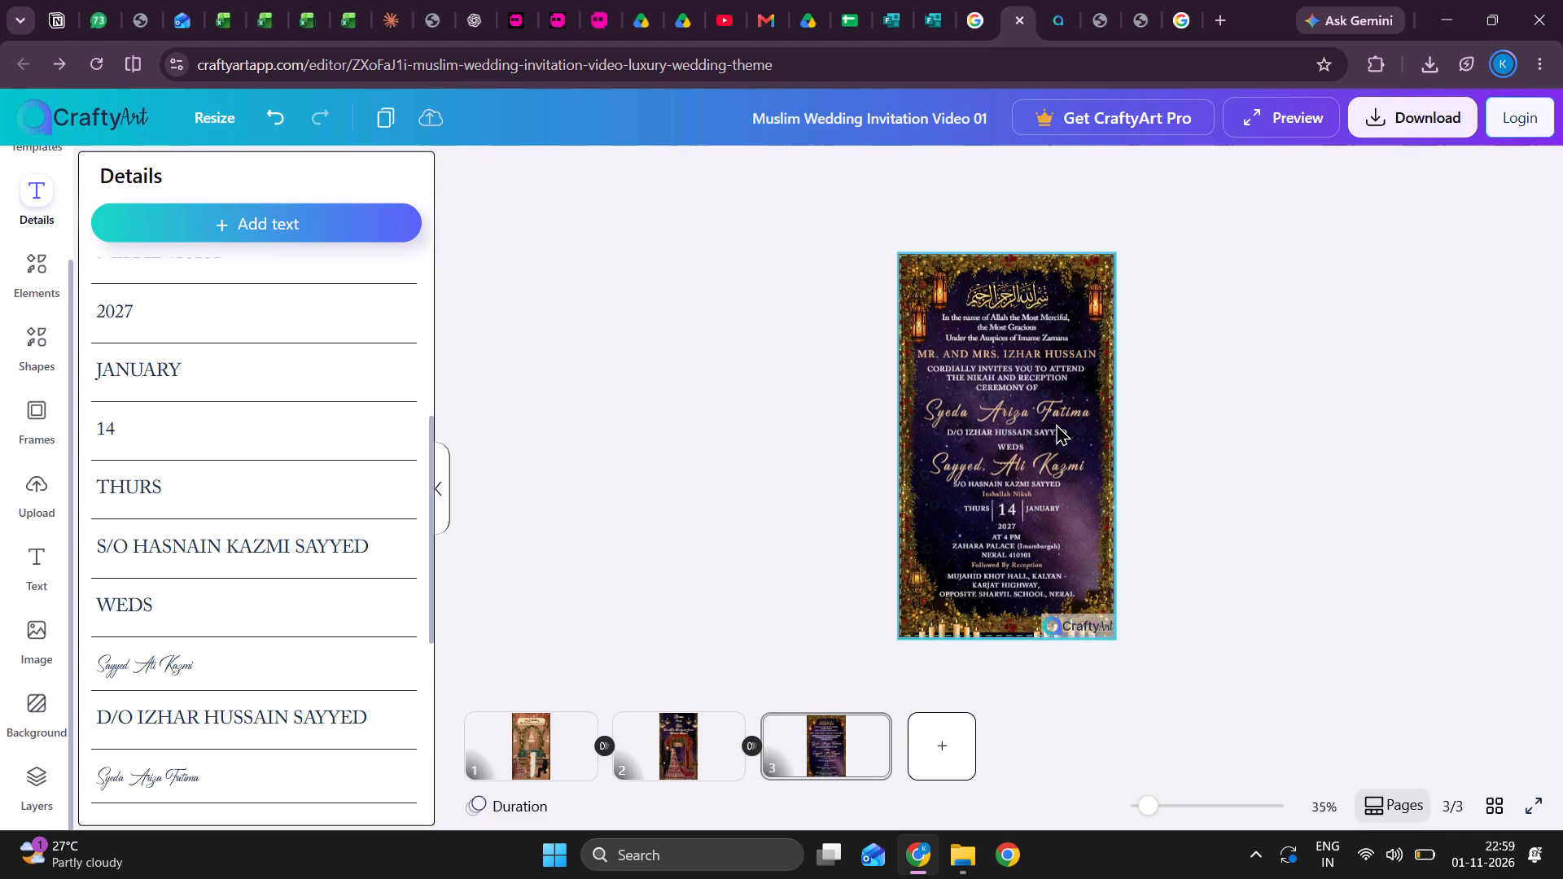
left_click(1171, 566)
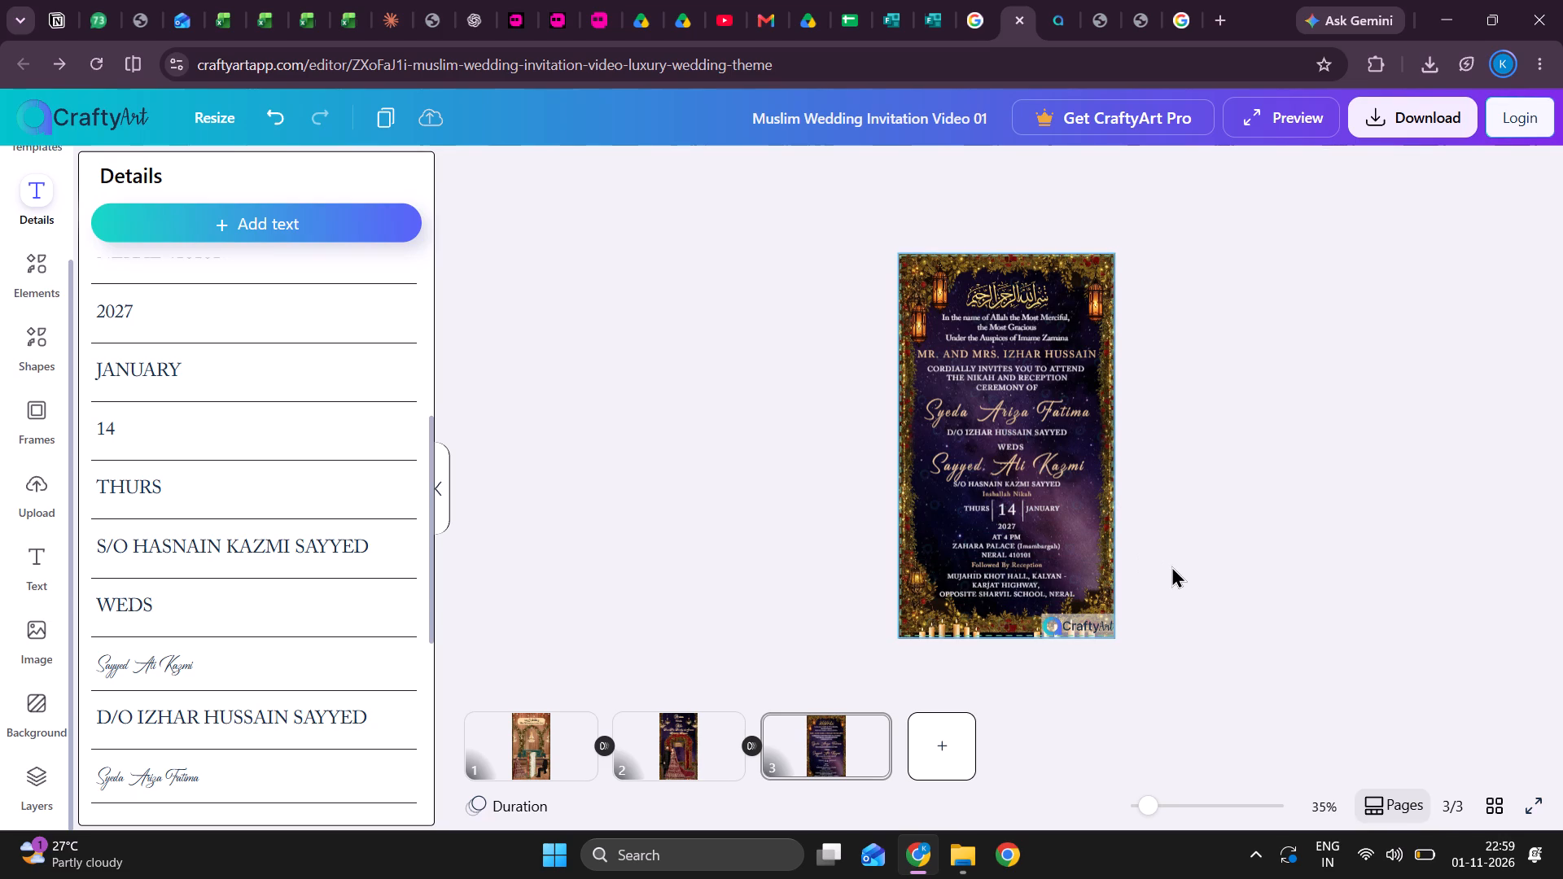
scroll(1086, 553, "down", 1)
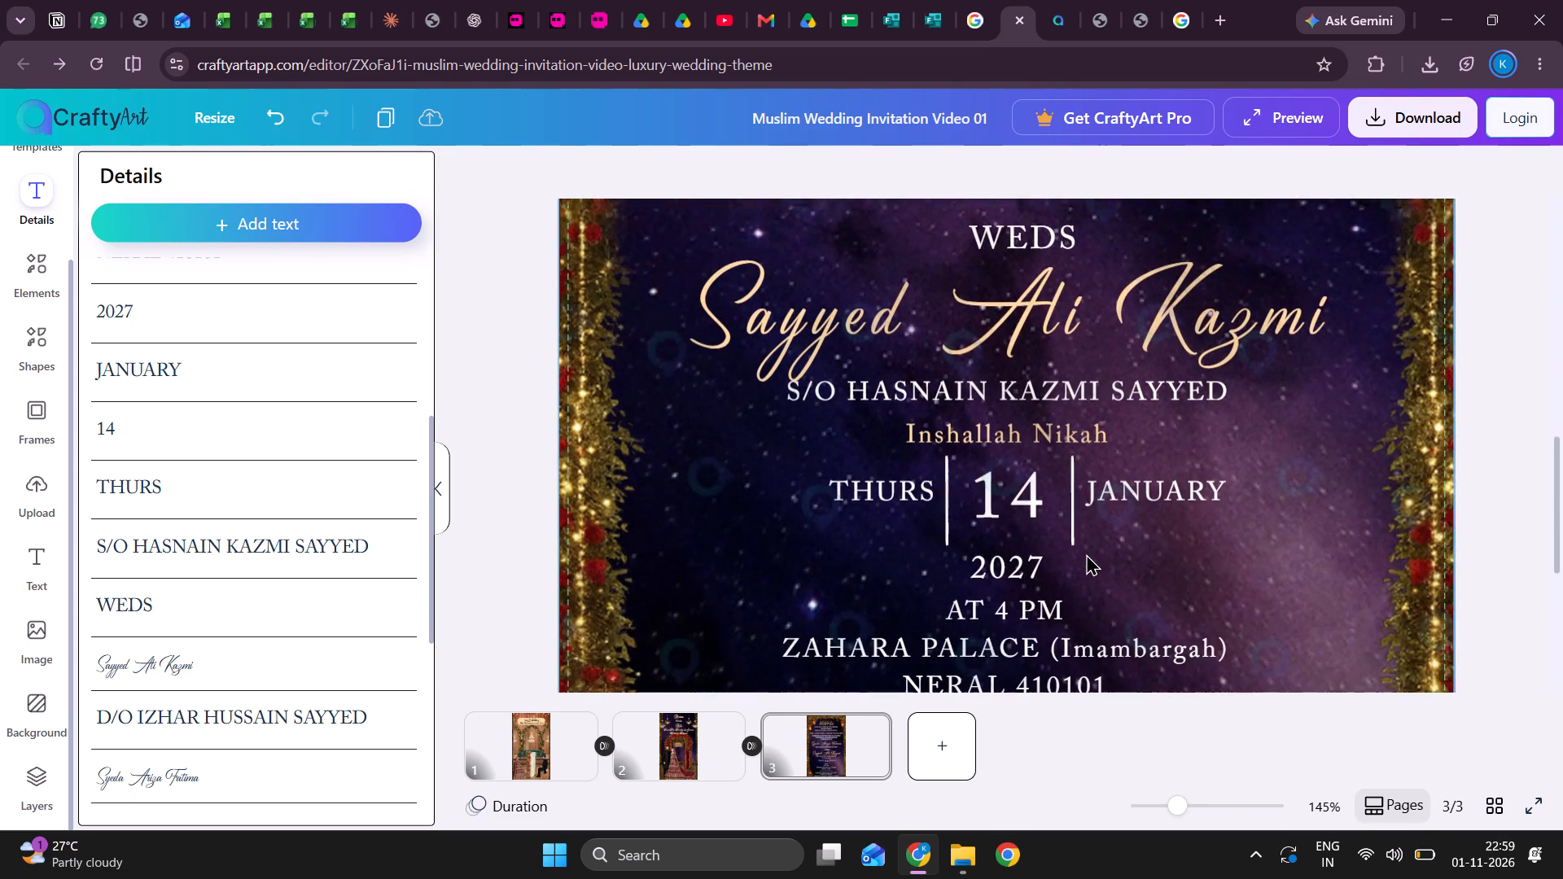
scroll(1086, 553, "down", 3)
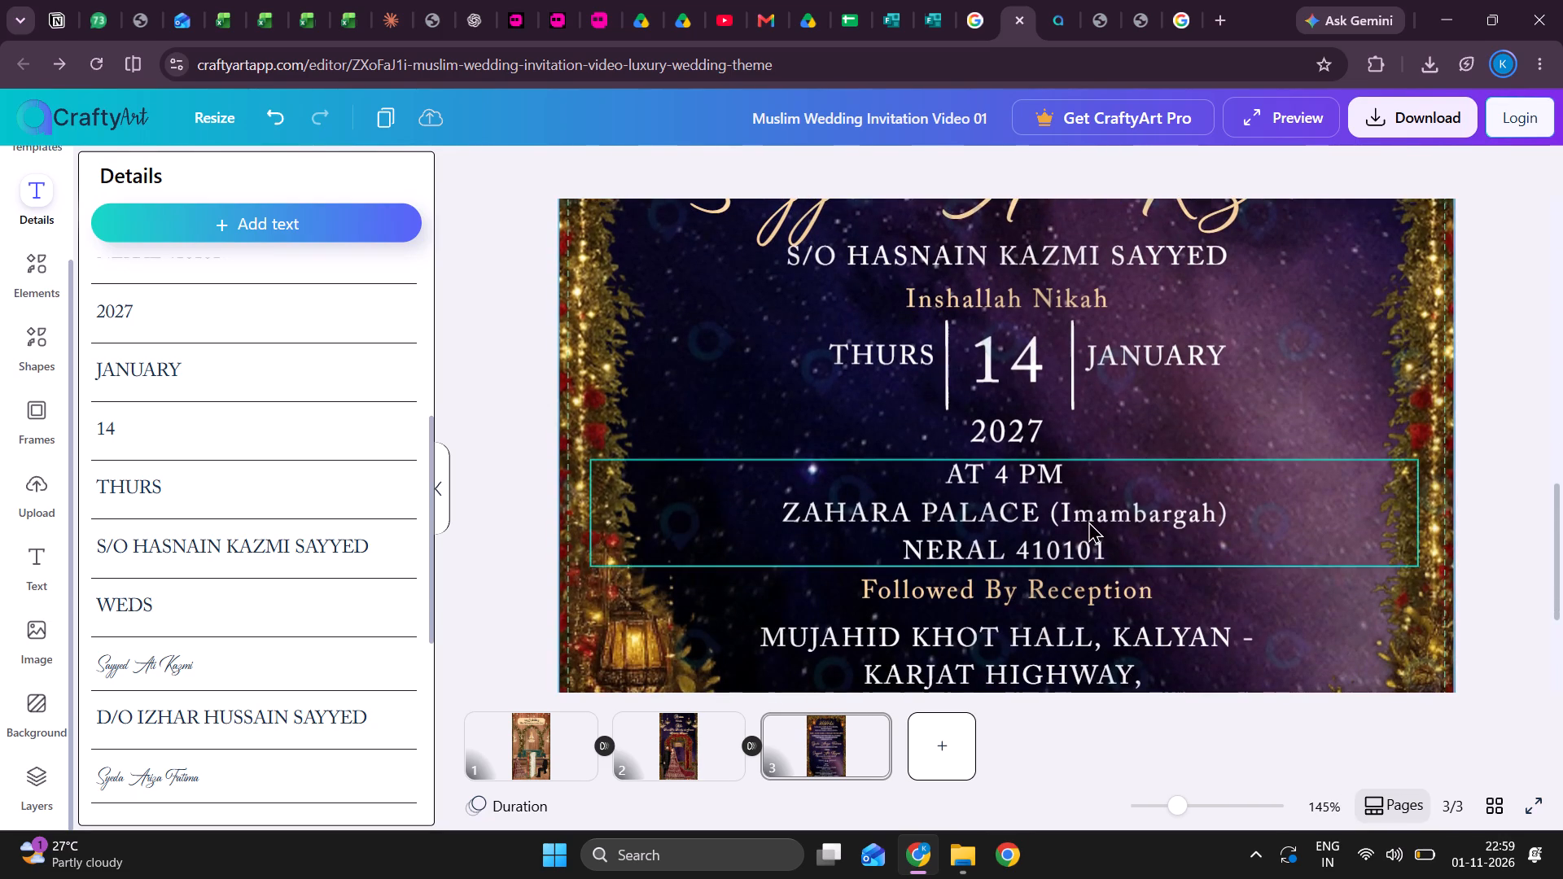
scroll(1088, 521, "down", 1)
scroll(1005, 570, "down", 1)
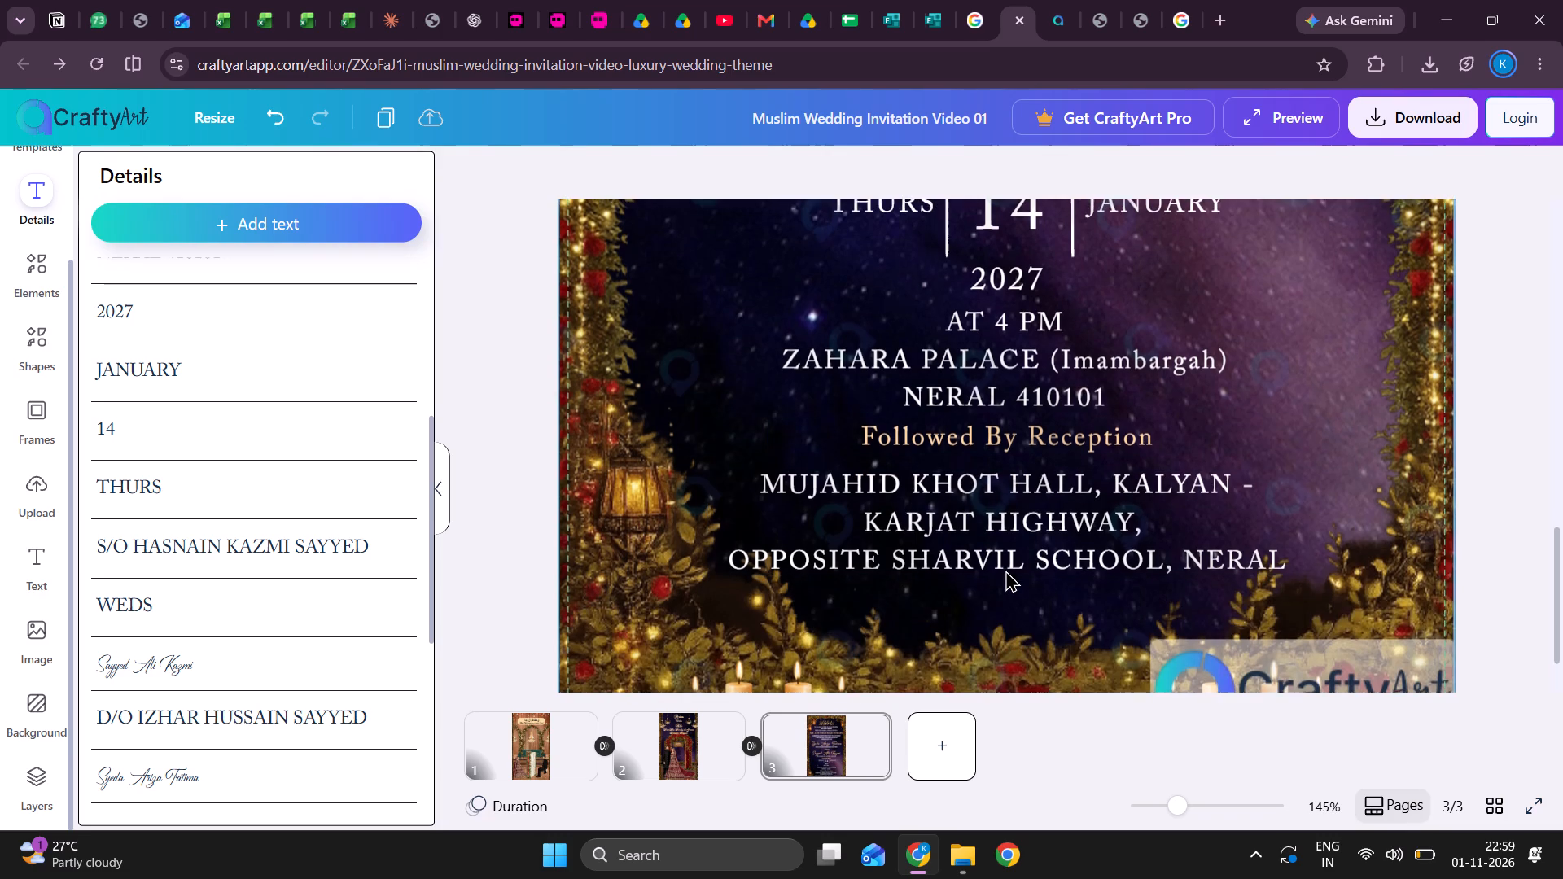
scroll(1005, 570, "down", 1)
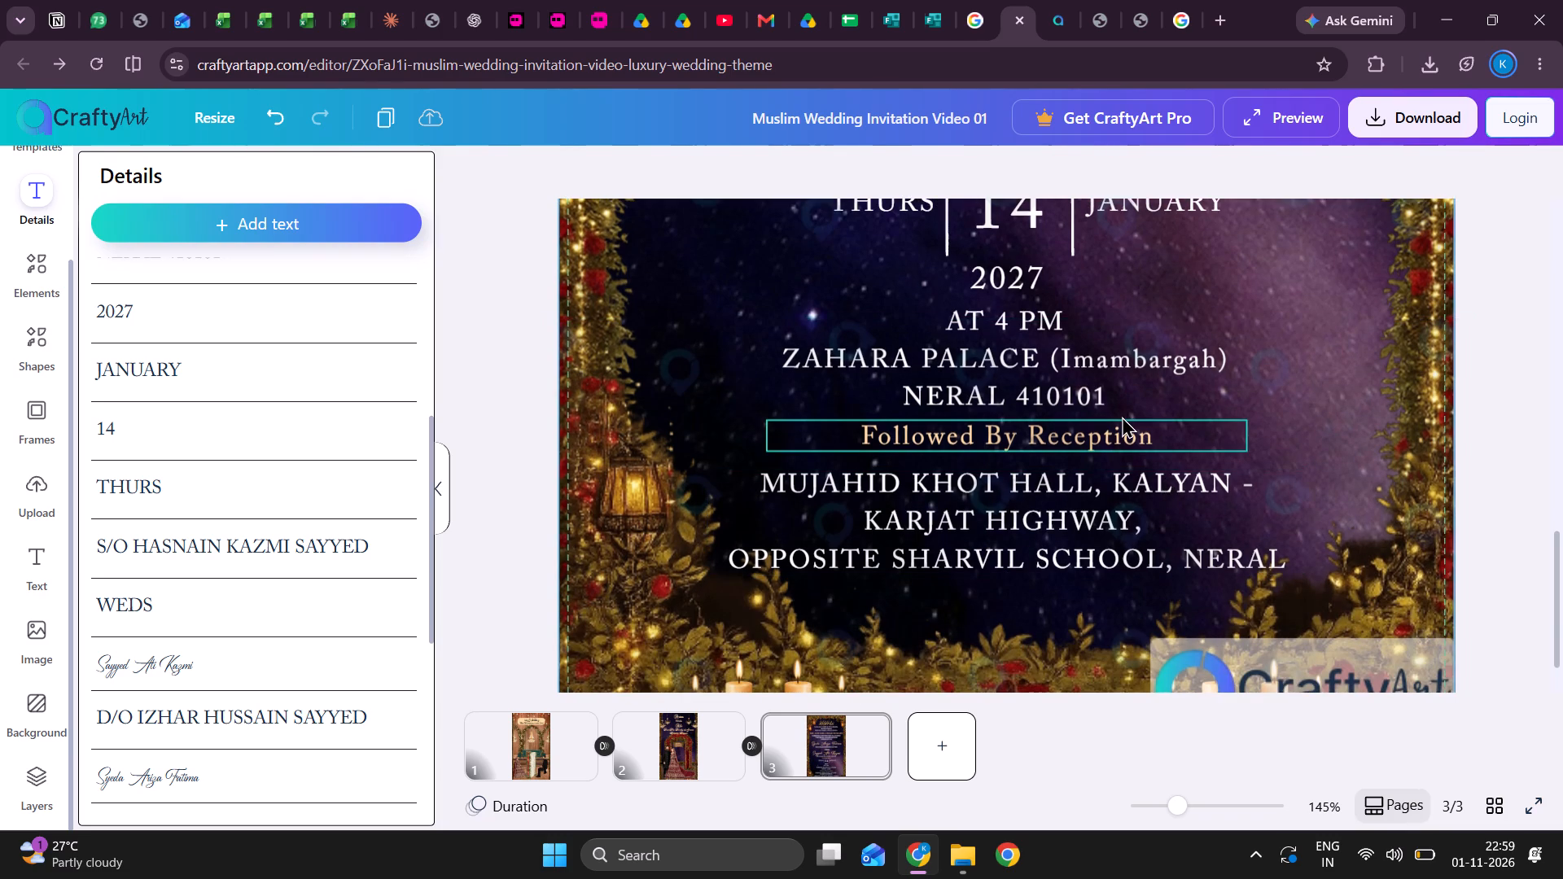
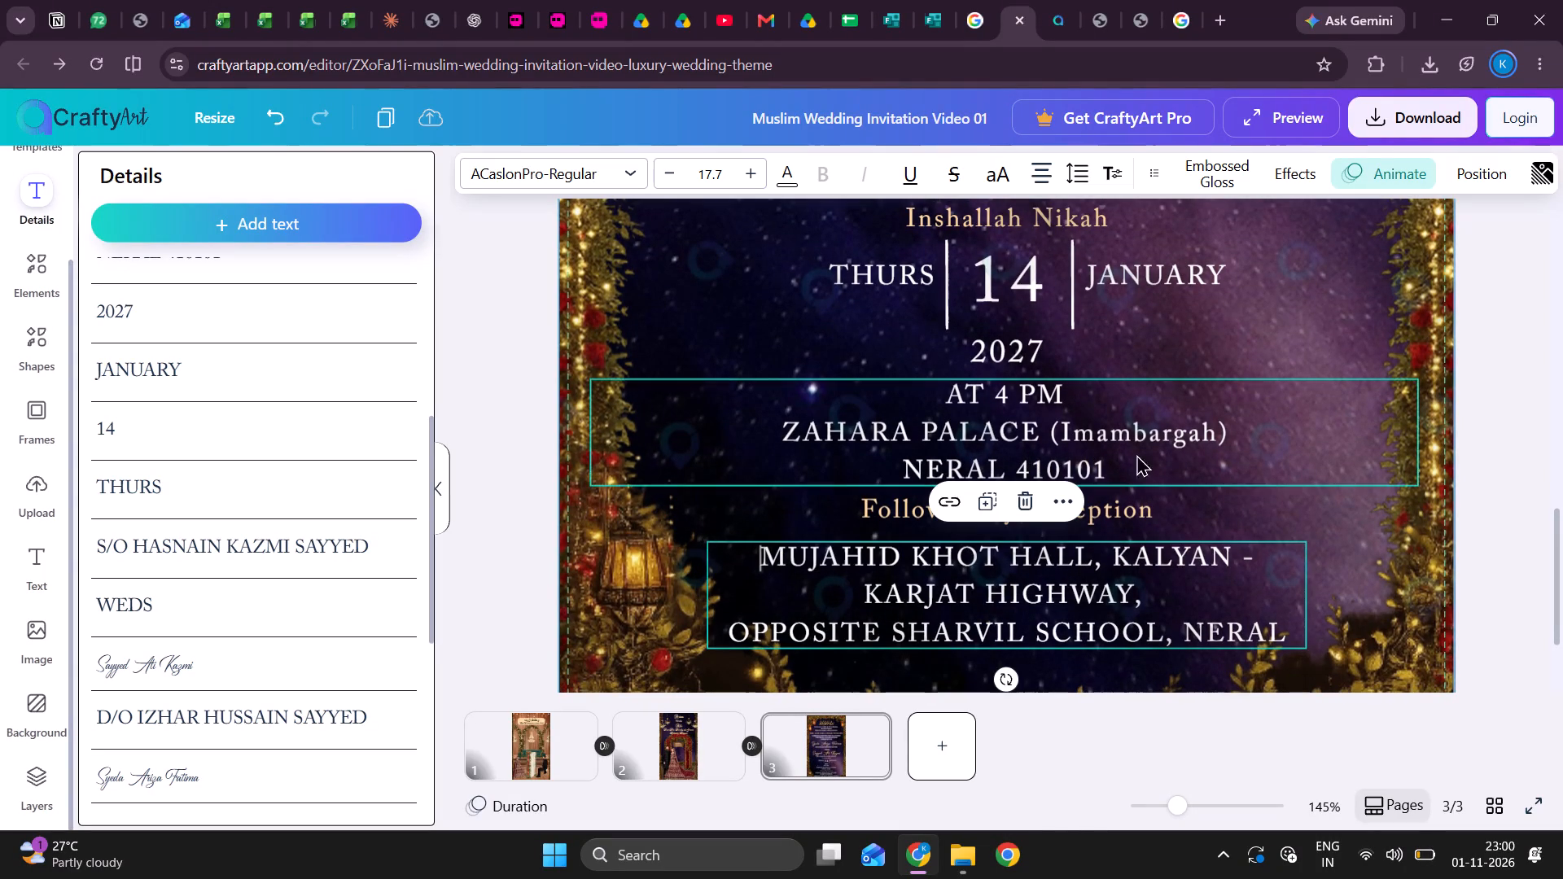
Open the gold "Followed By Reception" line for text editing, with the cursor just before "Reception".
double_click(884, 508)
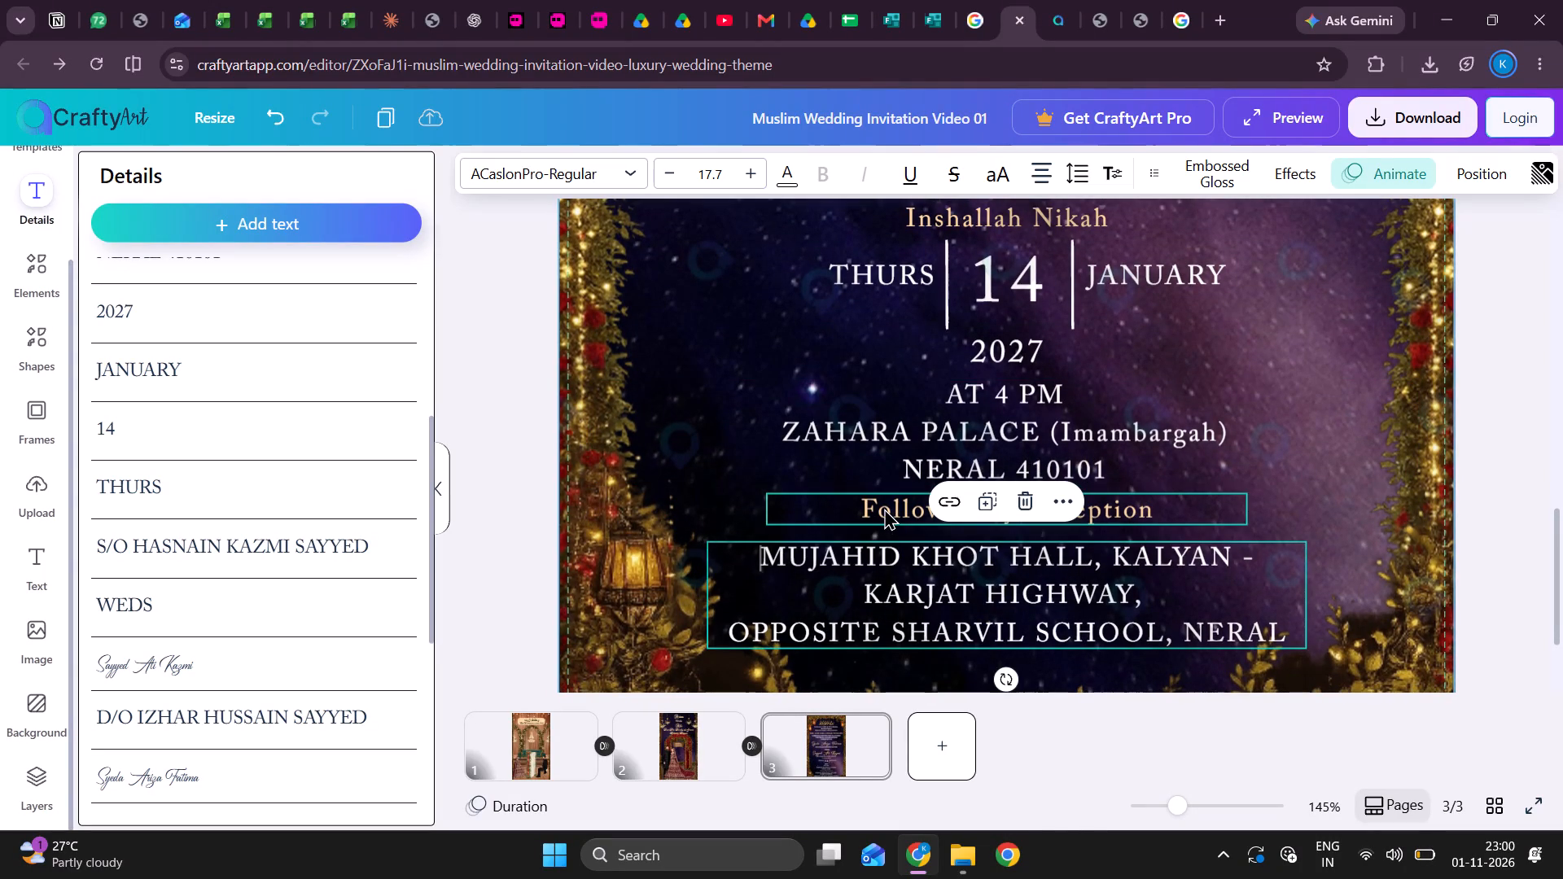
left_click(1033, 509)
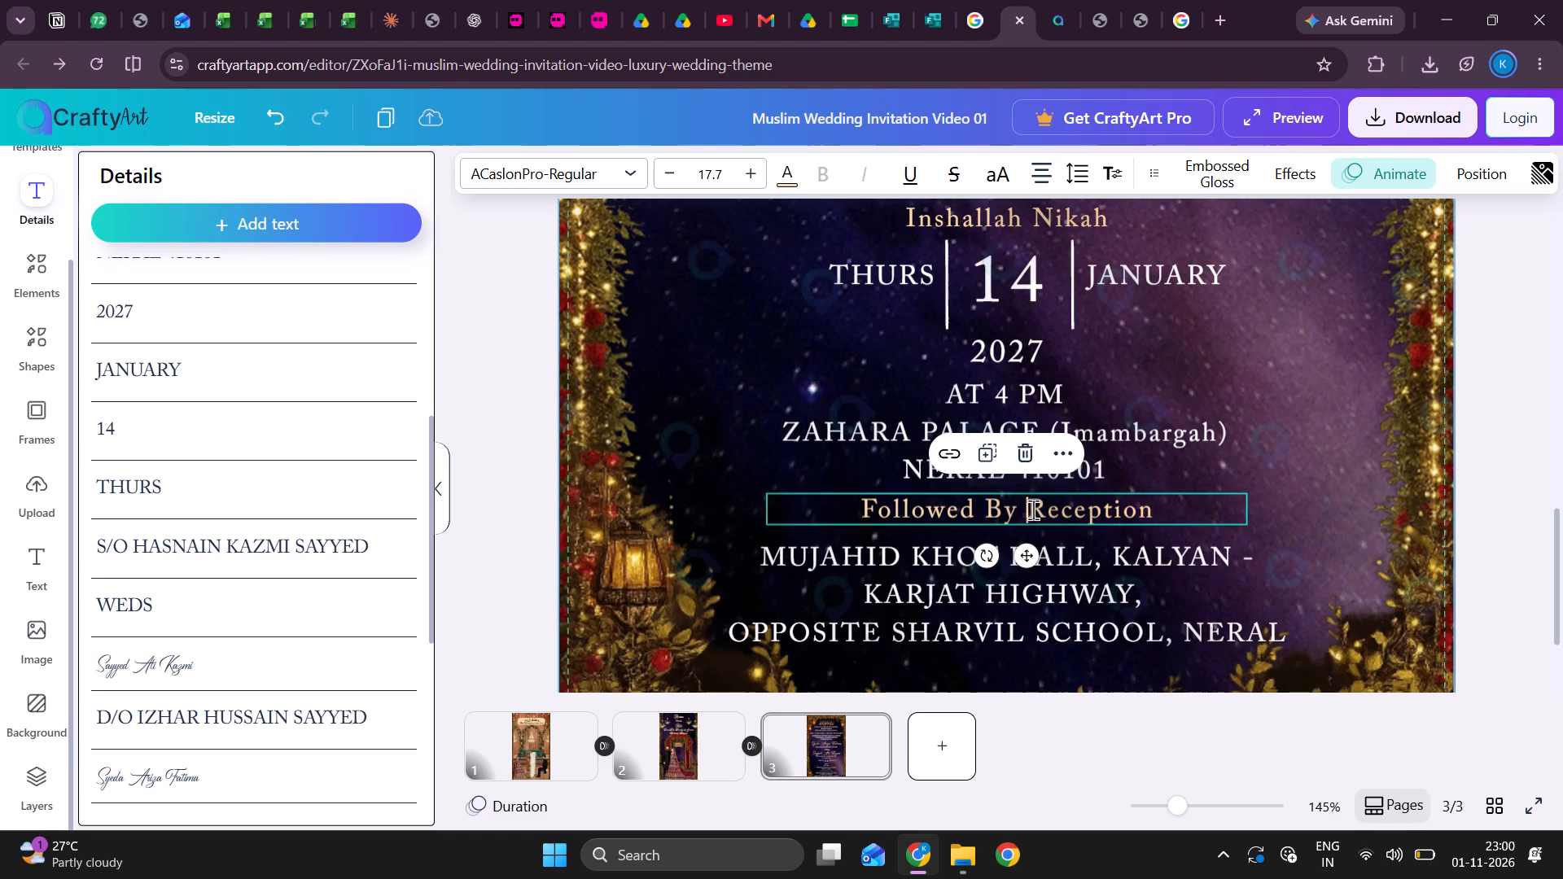
Change the gold "Followed By Reception" line to read "Followed By Walima and Reception".
left_click_drag(1032, 510, 864, 523)
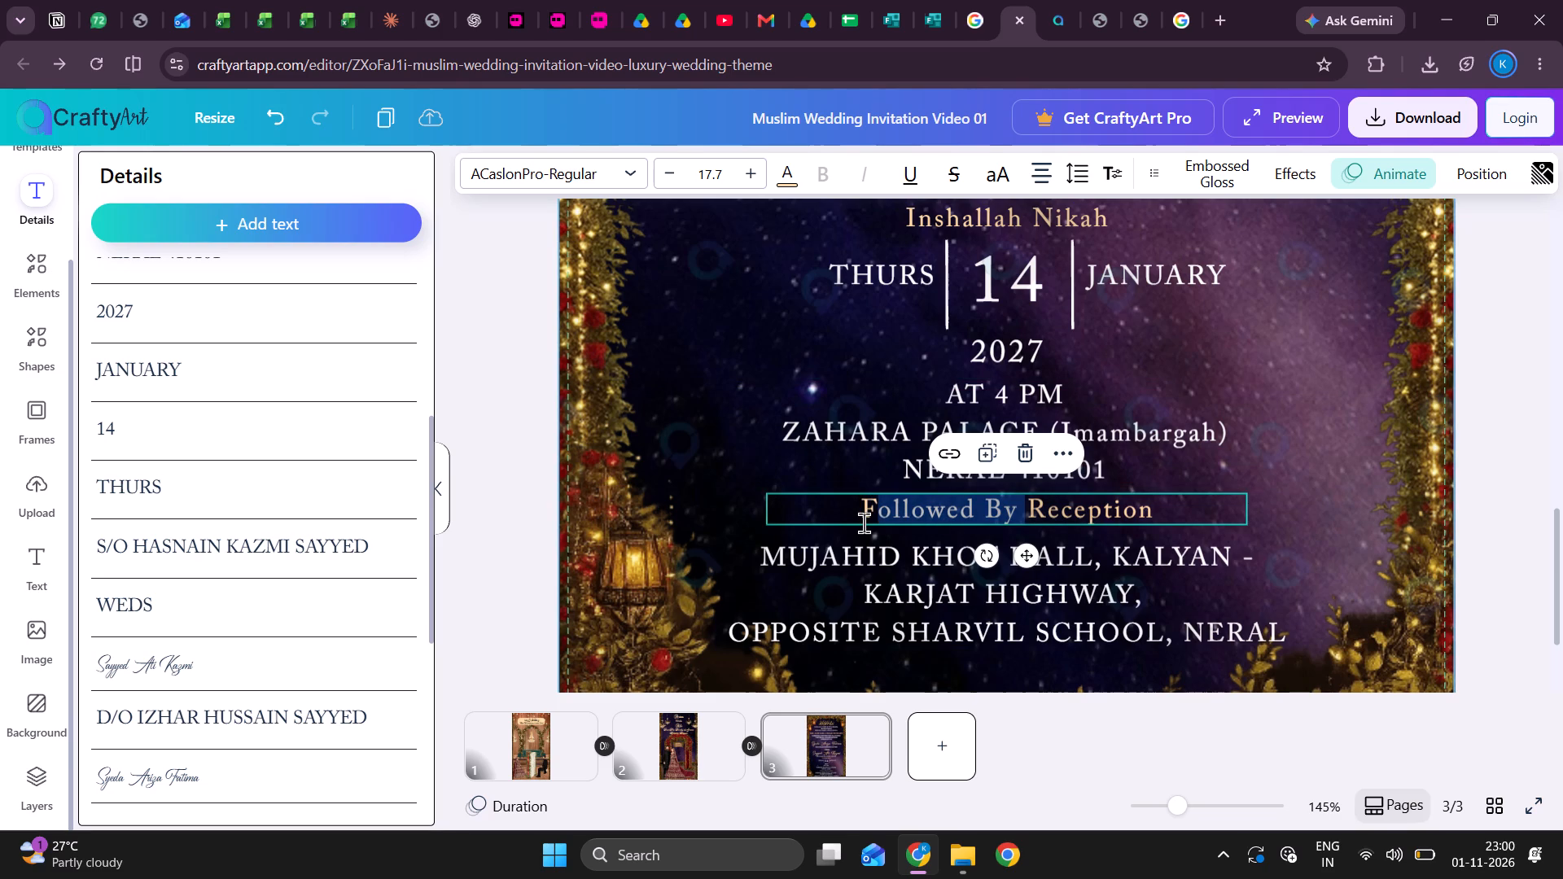
left_click_drag(864, 523, 863, 523)
left_click(1196, 509)
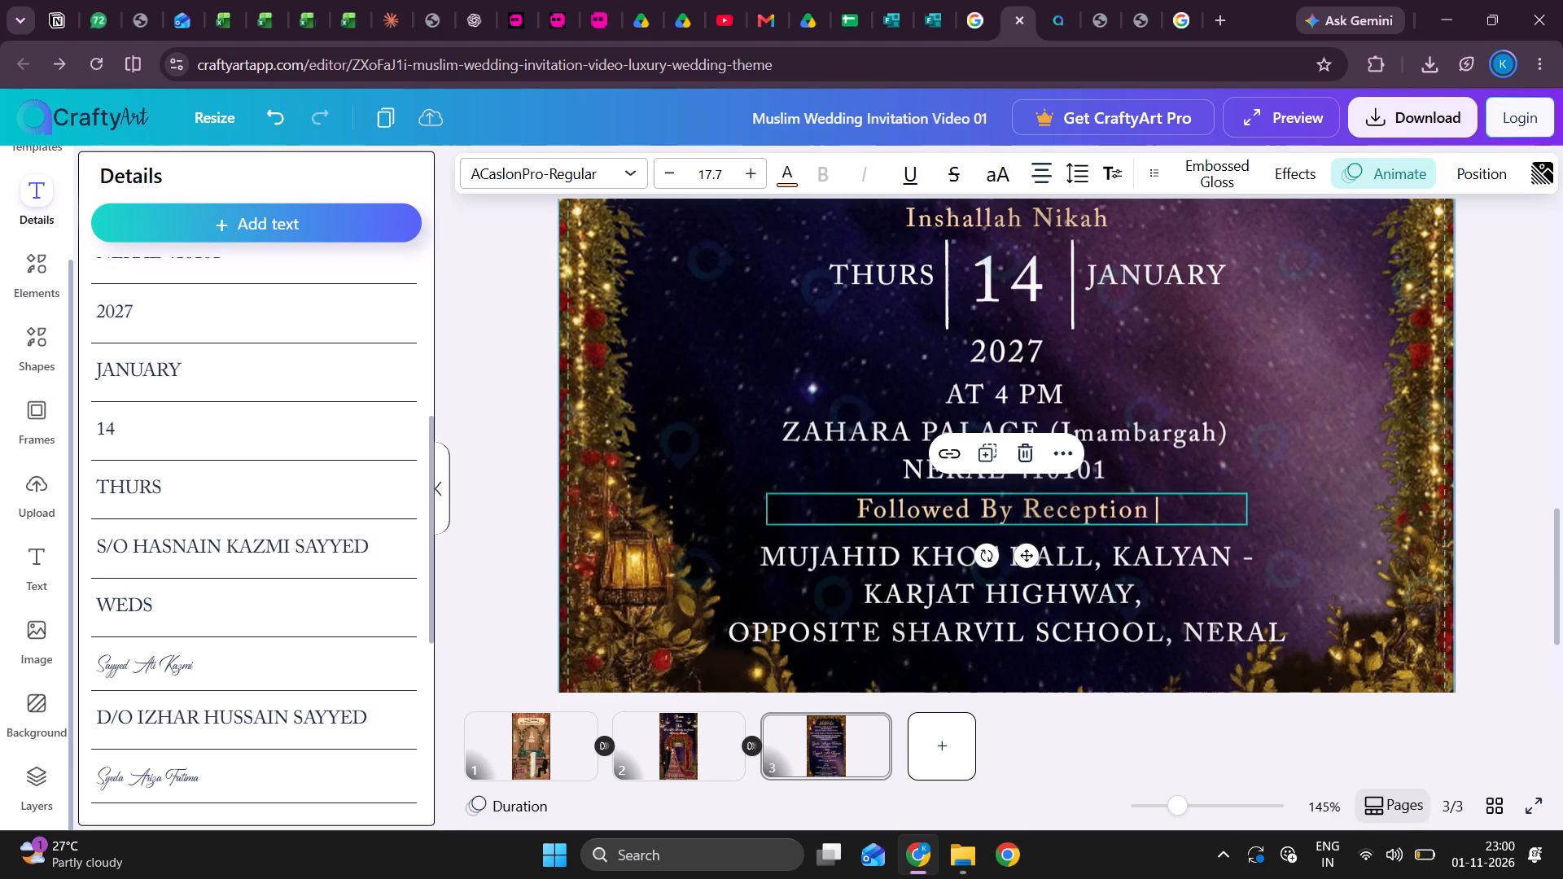
key("BackSpace")
key("BackSpace")
key("BackSpace")
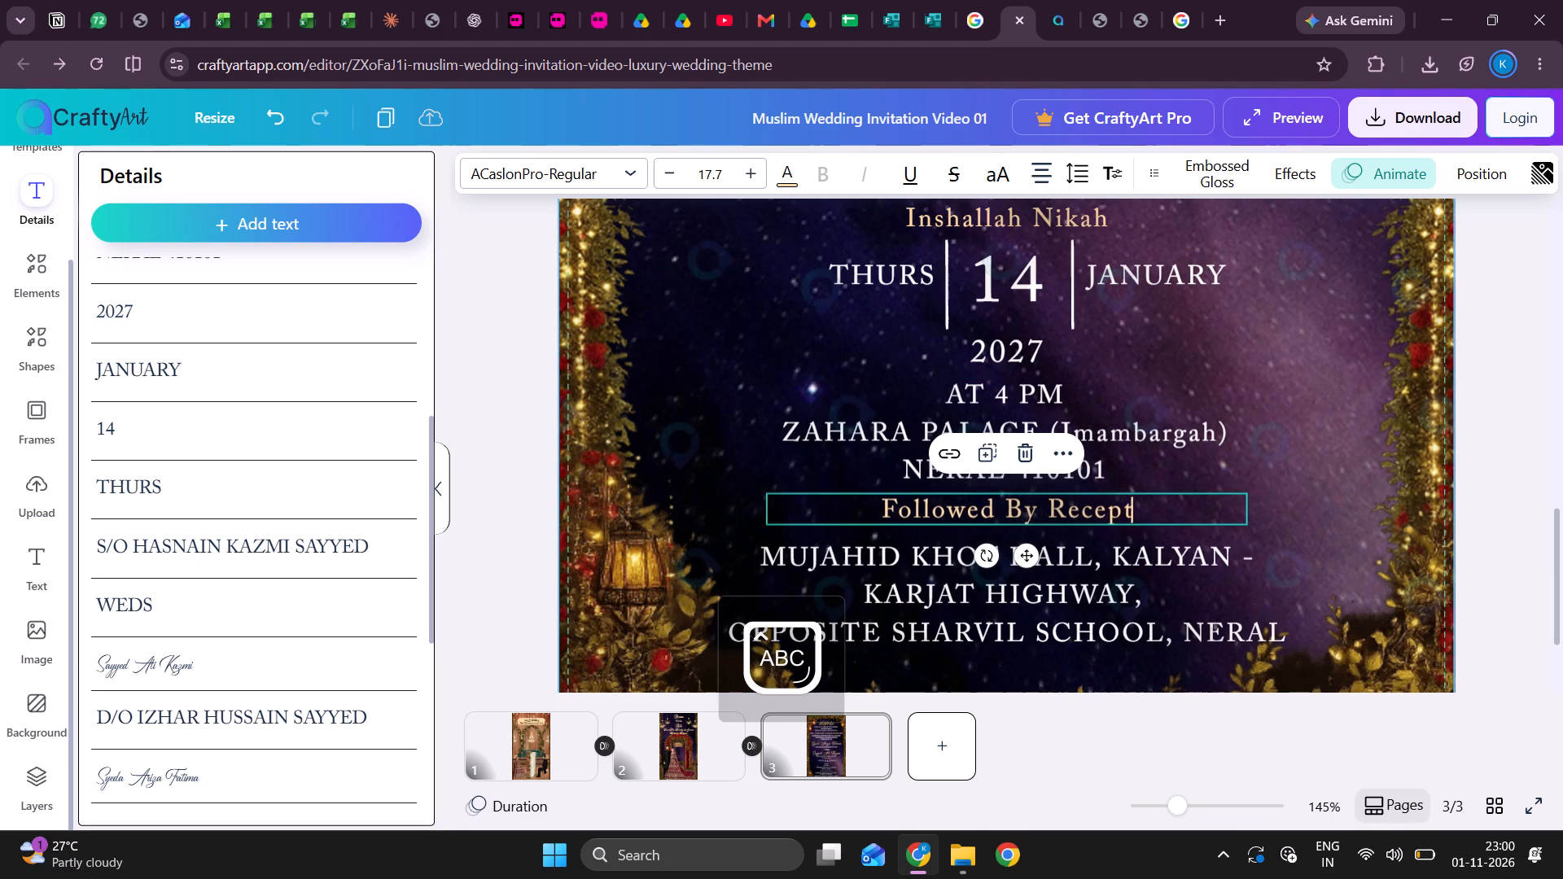
key("BackSpace")
key("BackSpace")
key("BackSpace")
key("BackSpace")
key("BackSpace")
key("BackSpace")
type("WA")
key("BackSpace")
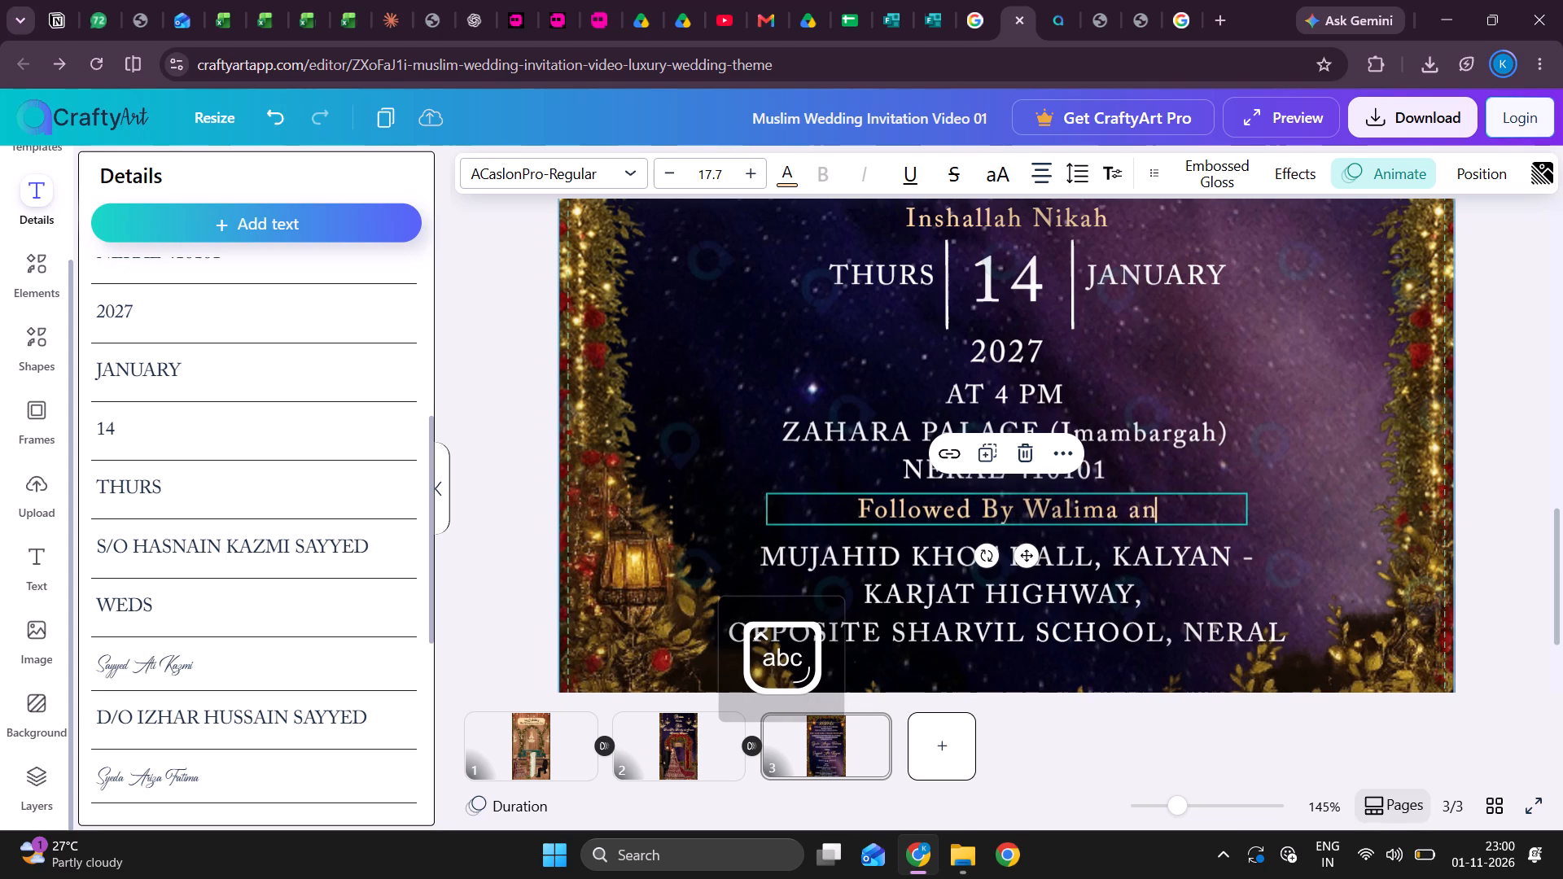
key("BackSpace")
key("BackSpace")
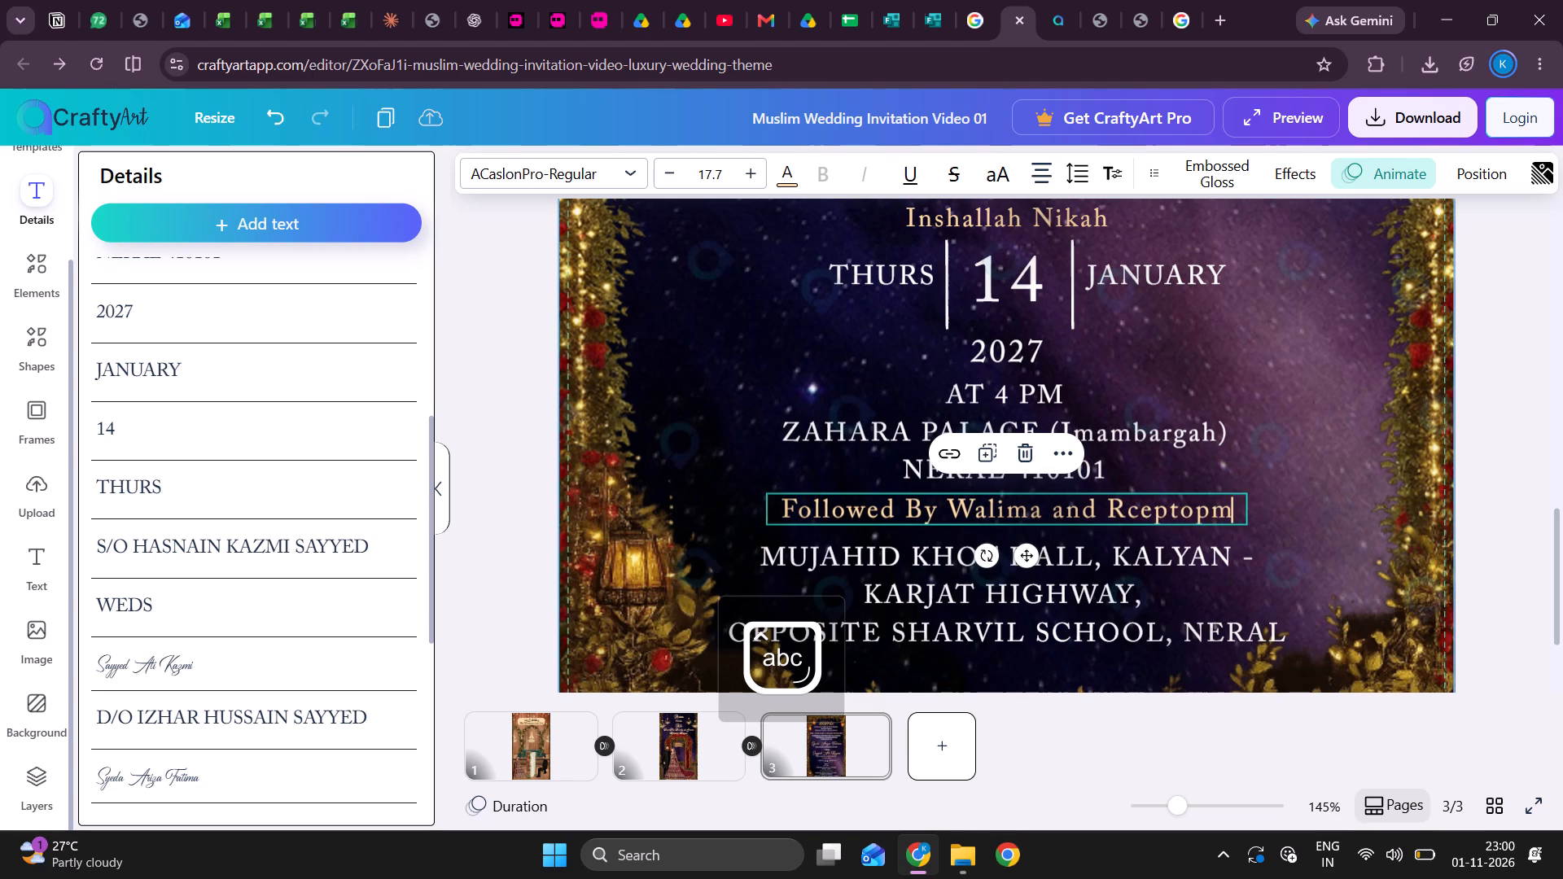
key("BackSpace")
key("BackSpace")
key("BackSpace")
key("BackSpace")
key("BackSpace")
key("BackSpace")
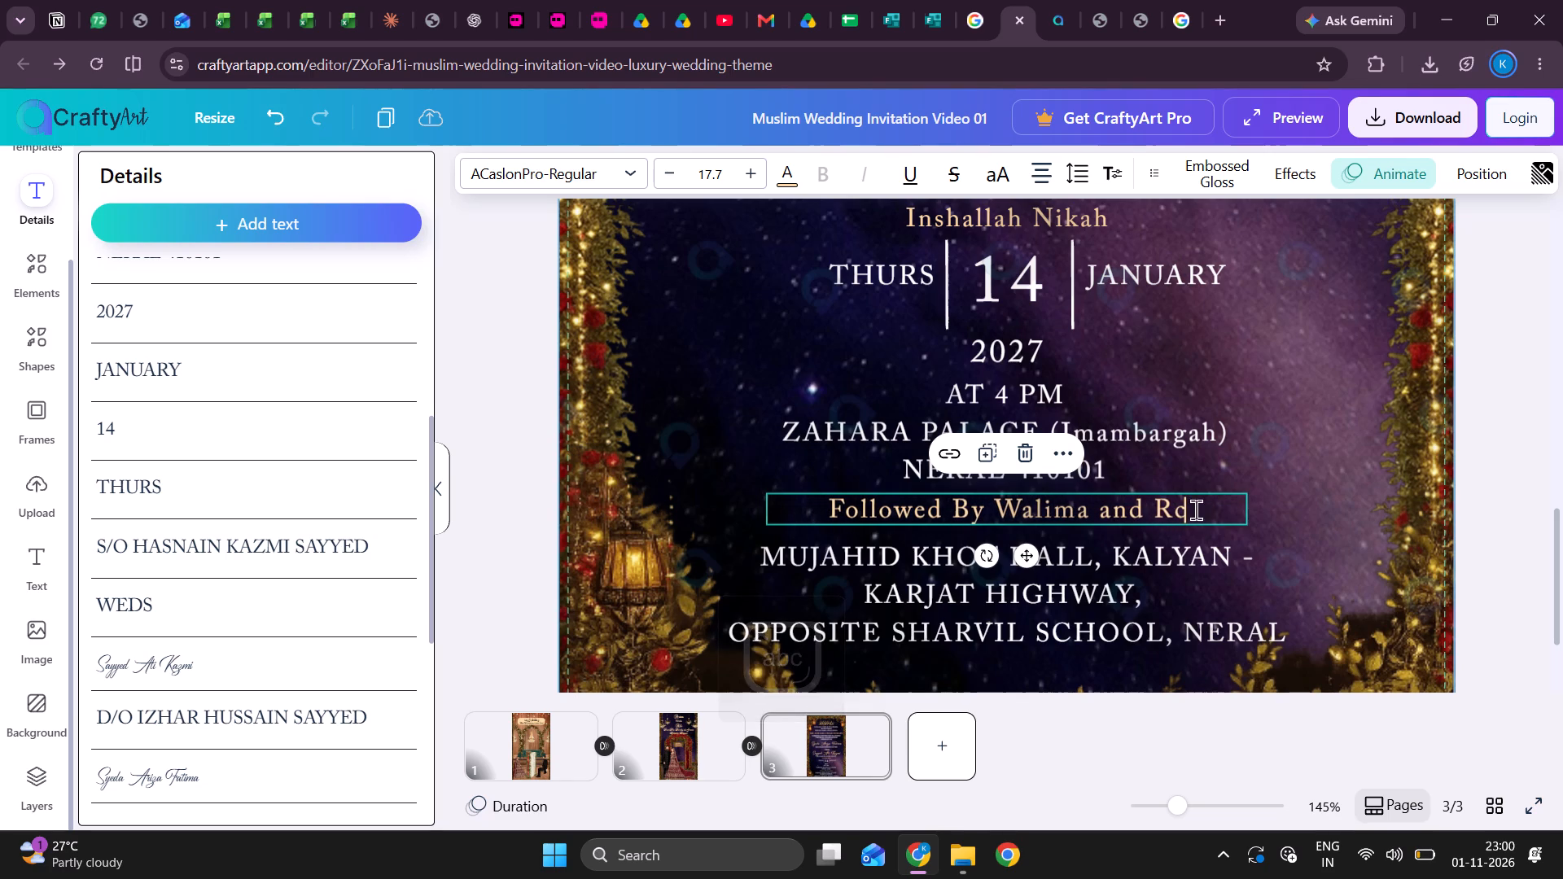
key("BackSpace")
type("eceptio")
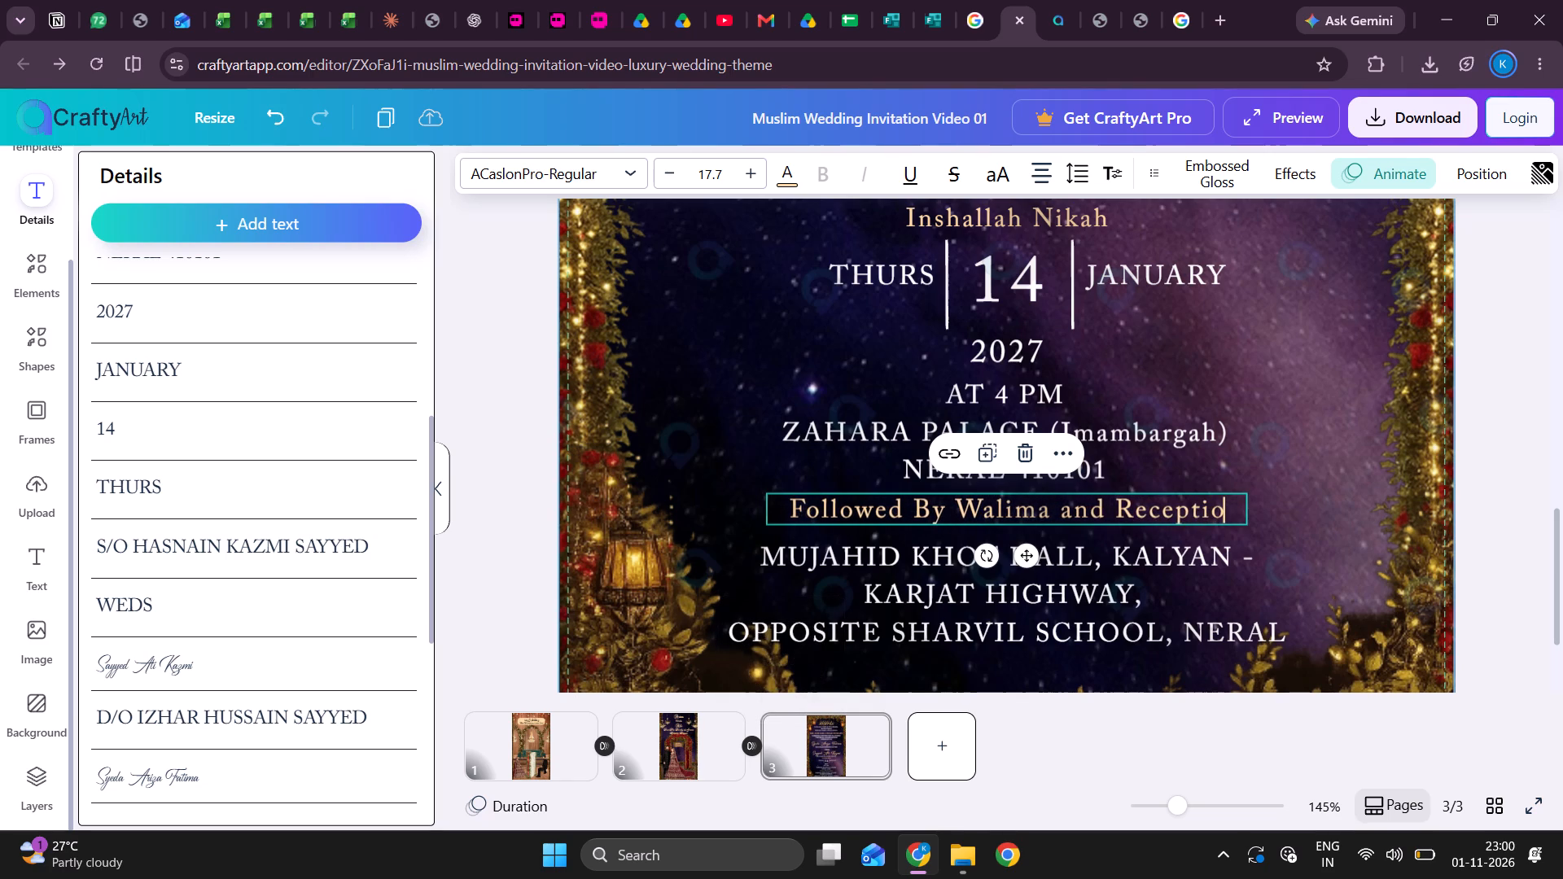
type("n at")
Add "after 7:30PM" to the end of the gold "Followed By Walima and Reception" line.
key("space")
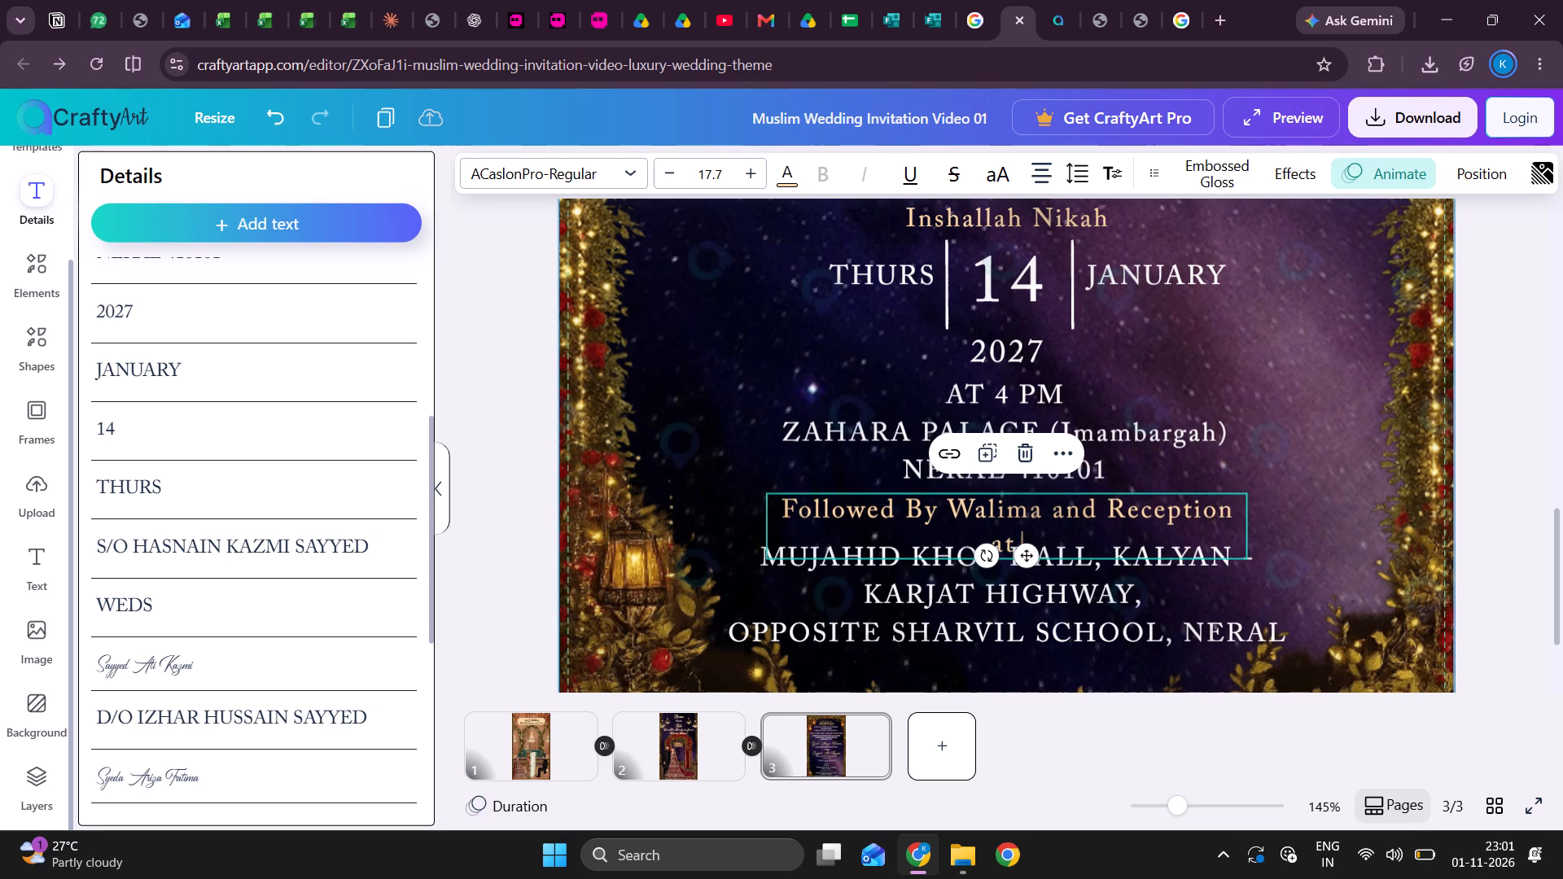
key("BackSpace")
key("BackSpace")
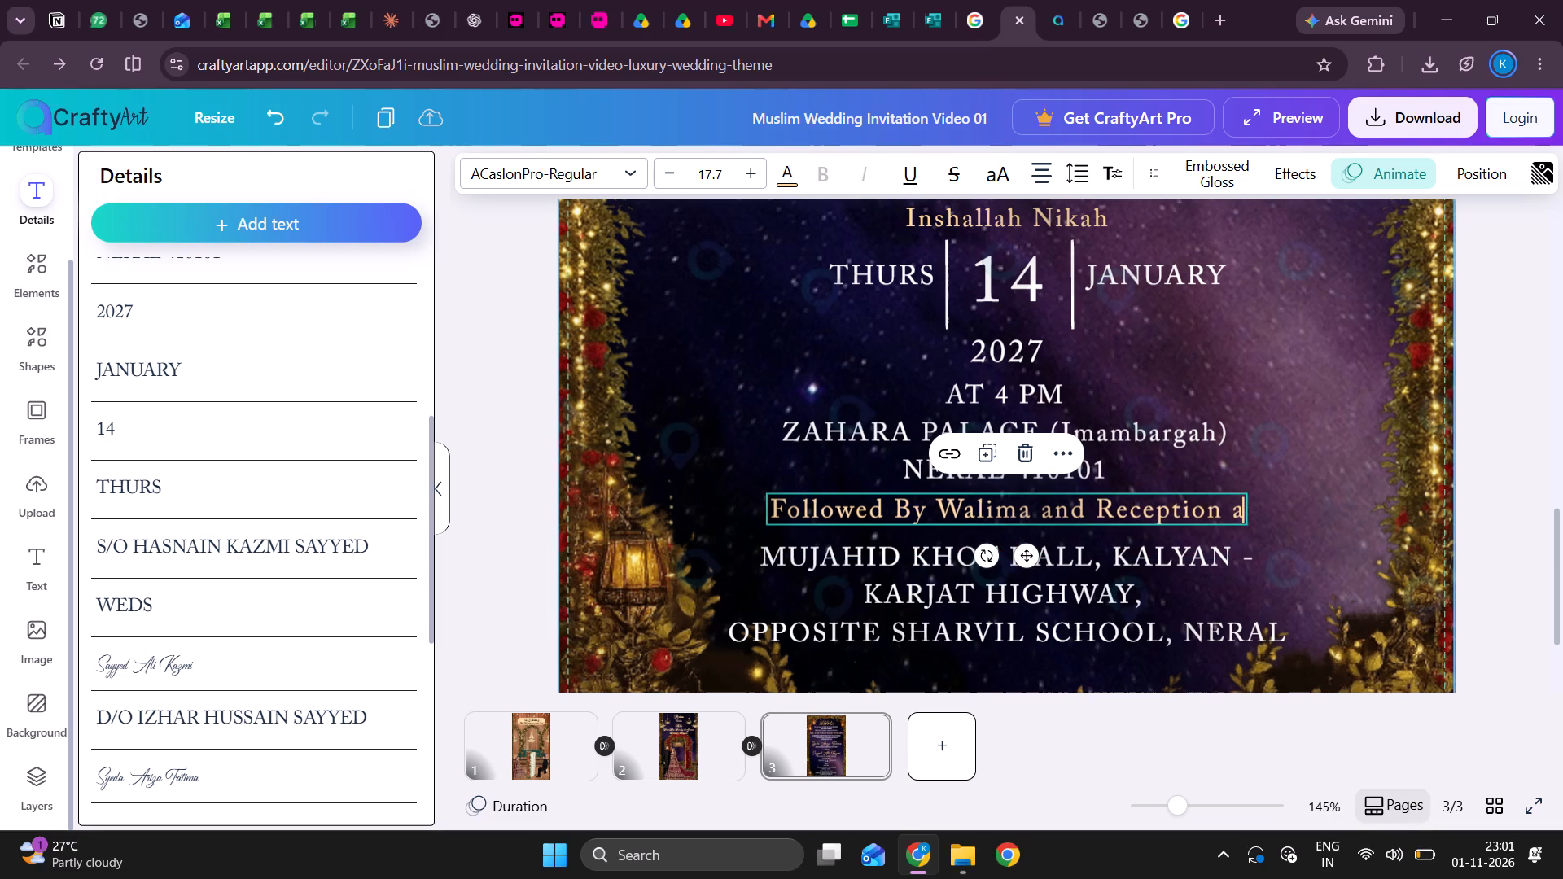
type("fter")
key("space")
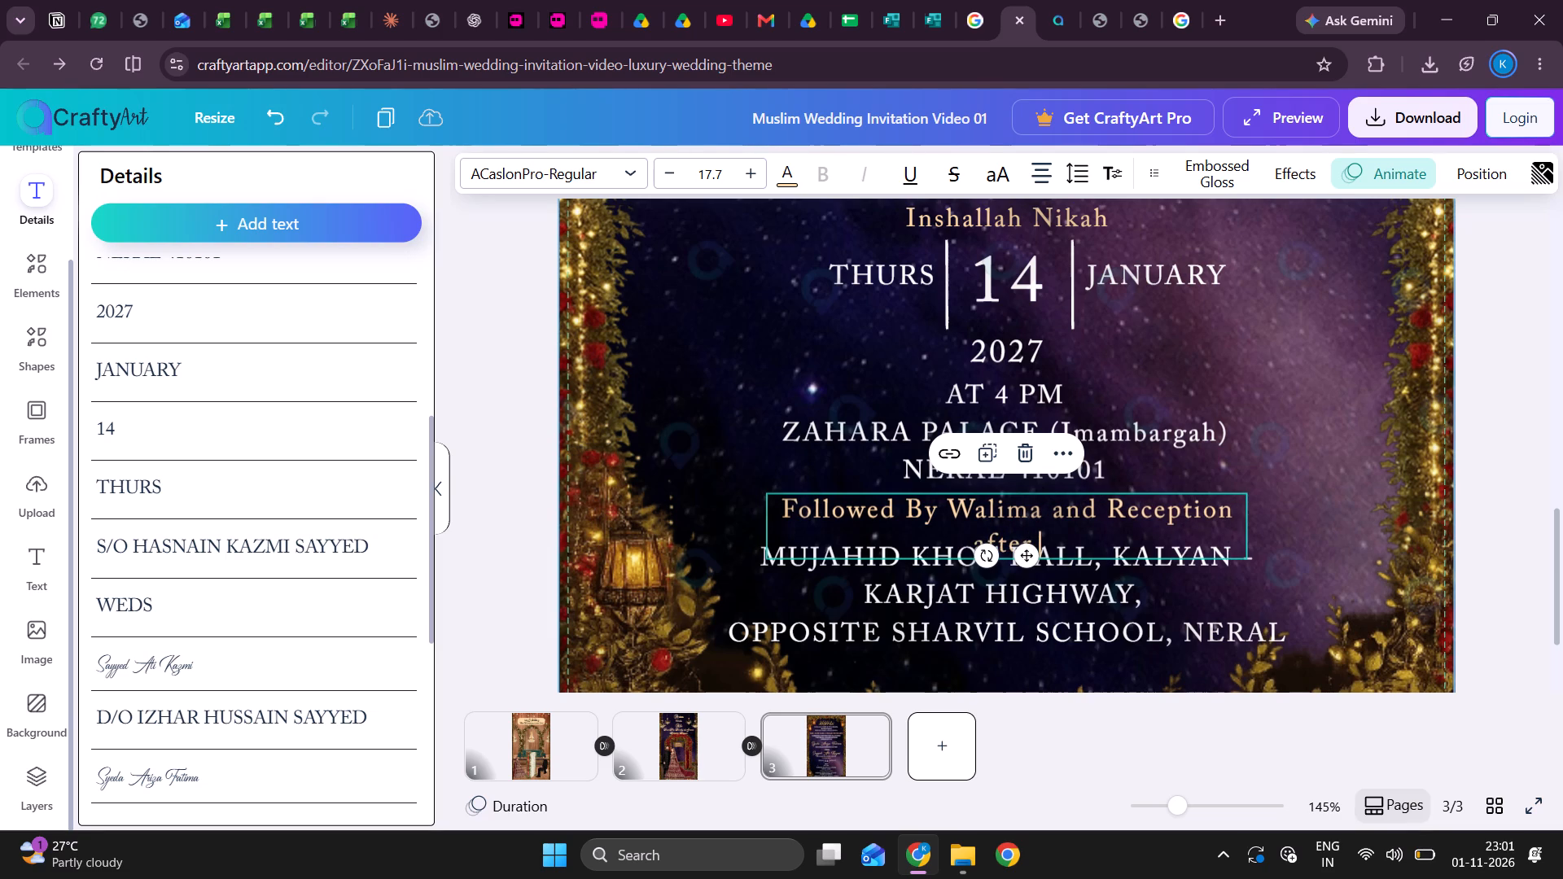
key("7")
type(":#0")
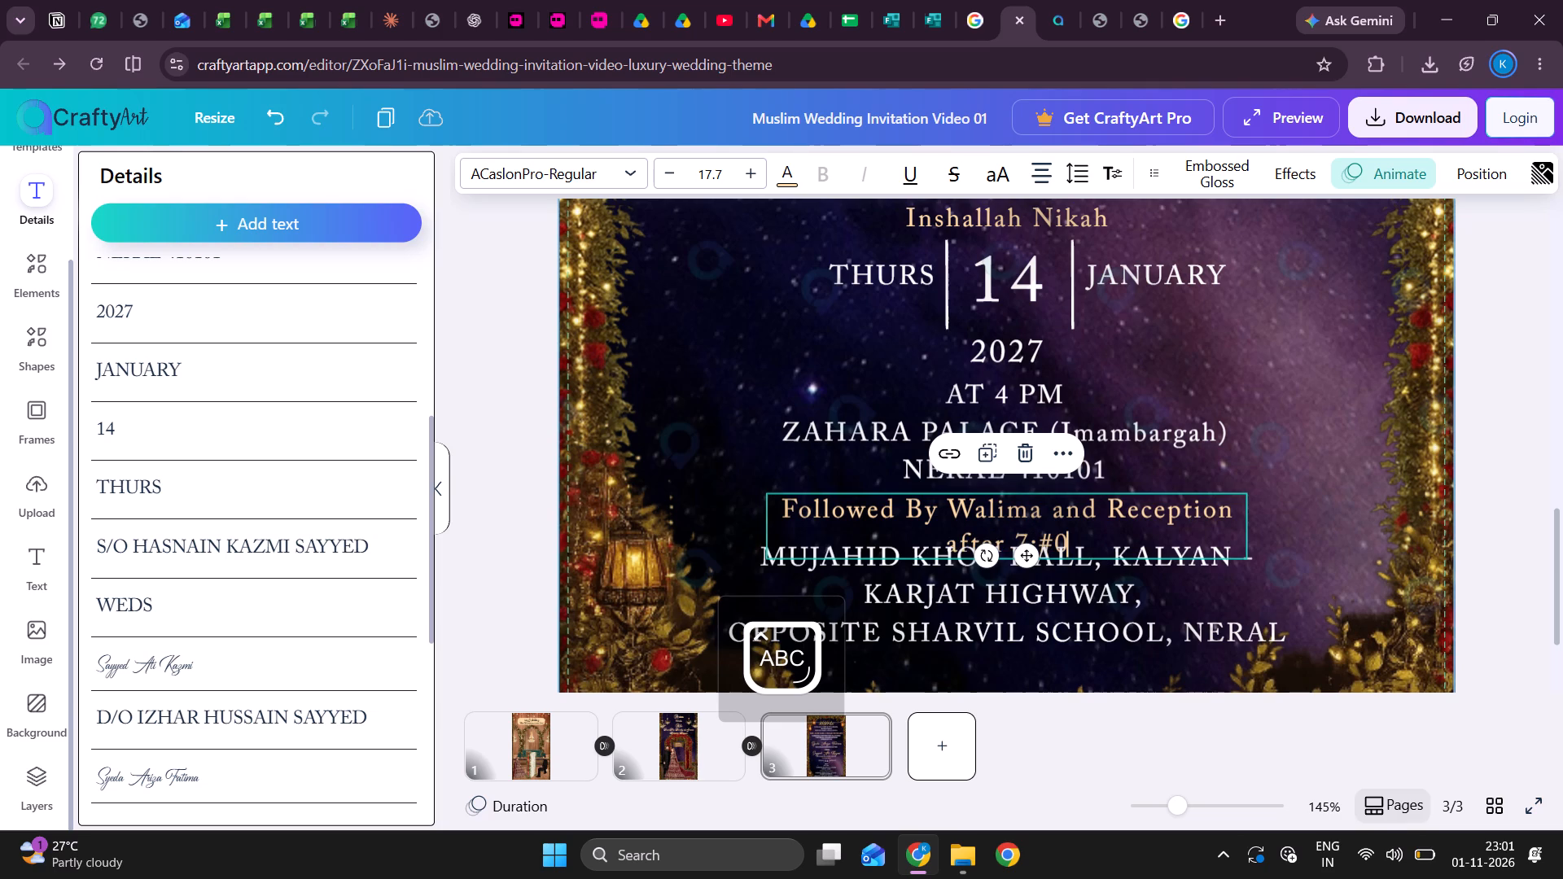
key("BackSpace")
key("BackSpace")
type("30")
type("PM")
left_click(1461, 599)
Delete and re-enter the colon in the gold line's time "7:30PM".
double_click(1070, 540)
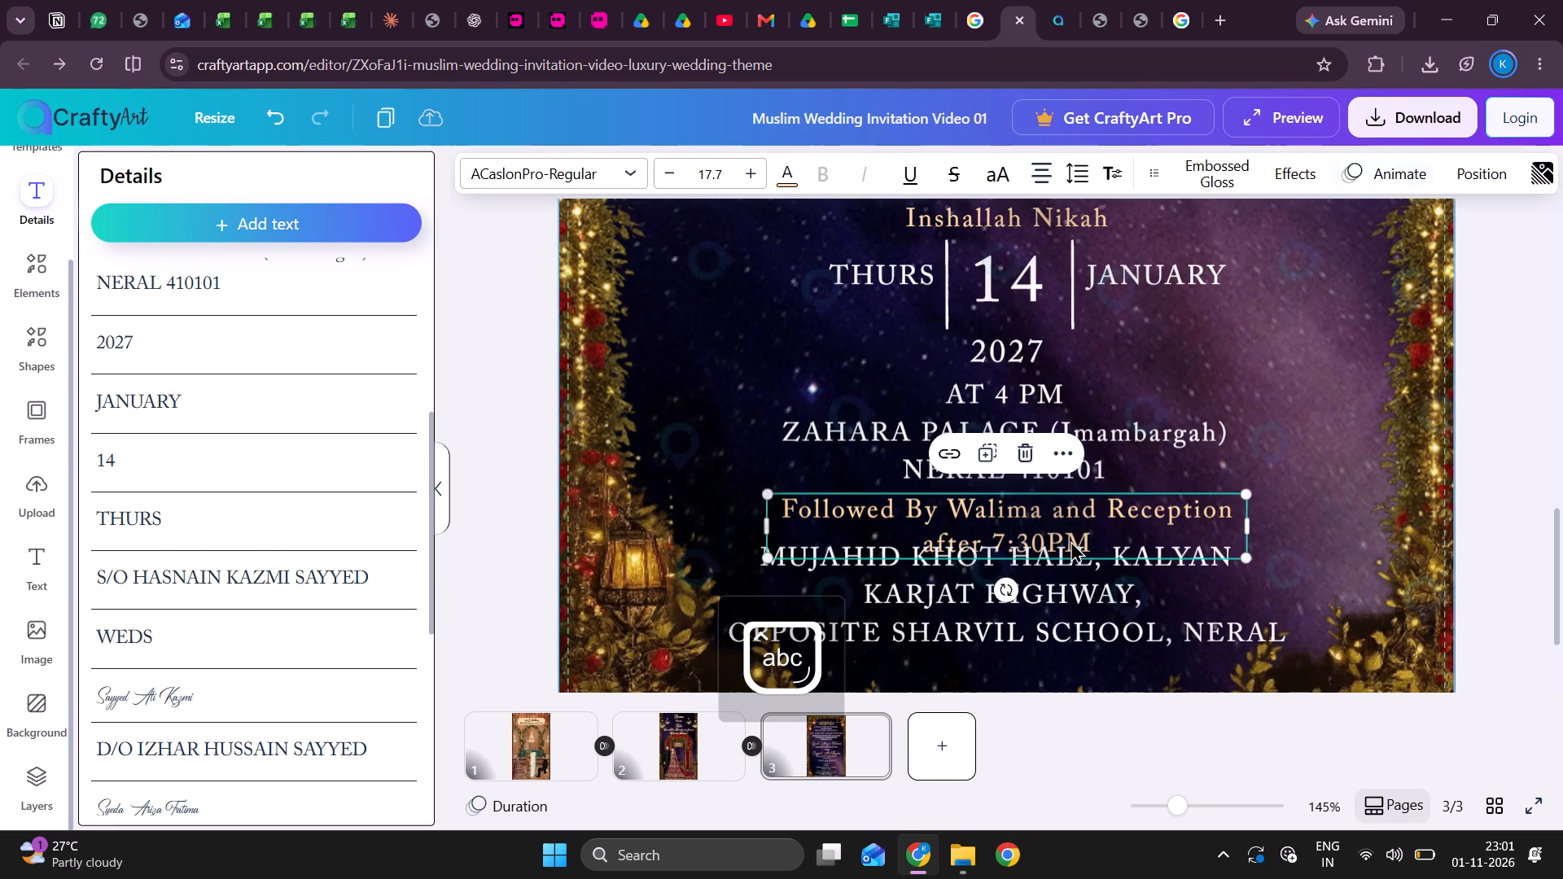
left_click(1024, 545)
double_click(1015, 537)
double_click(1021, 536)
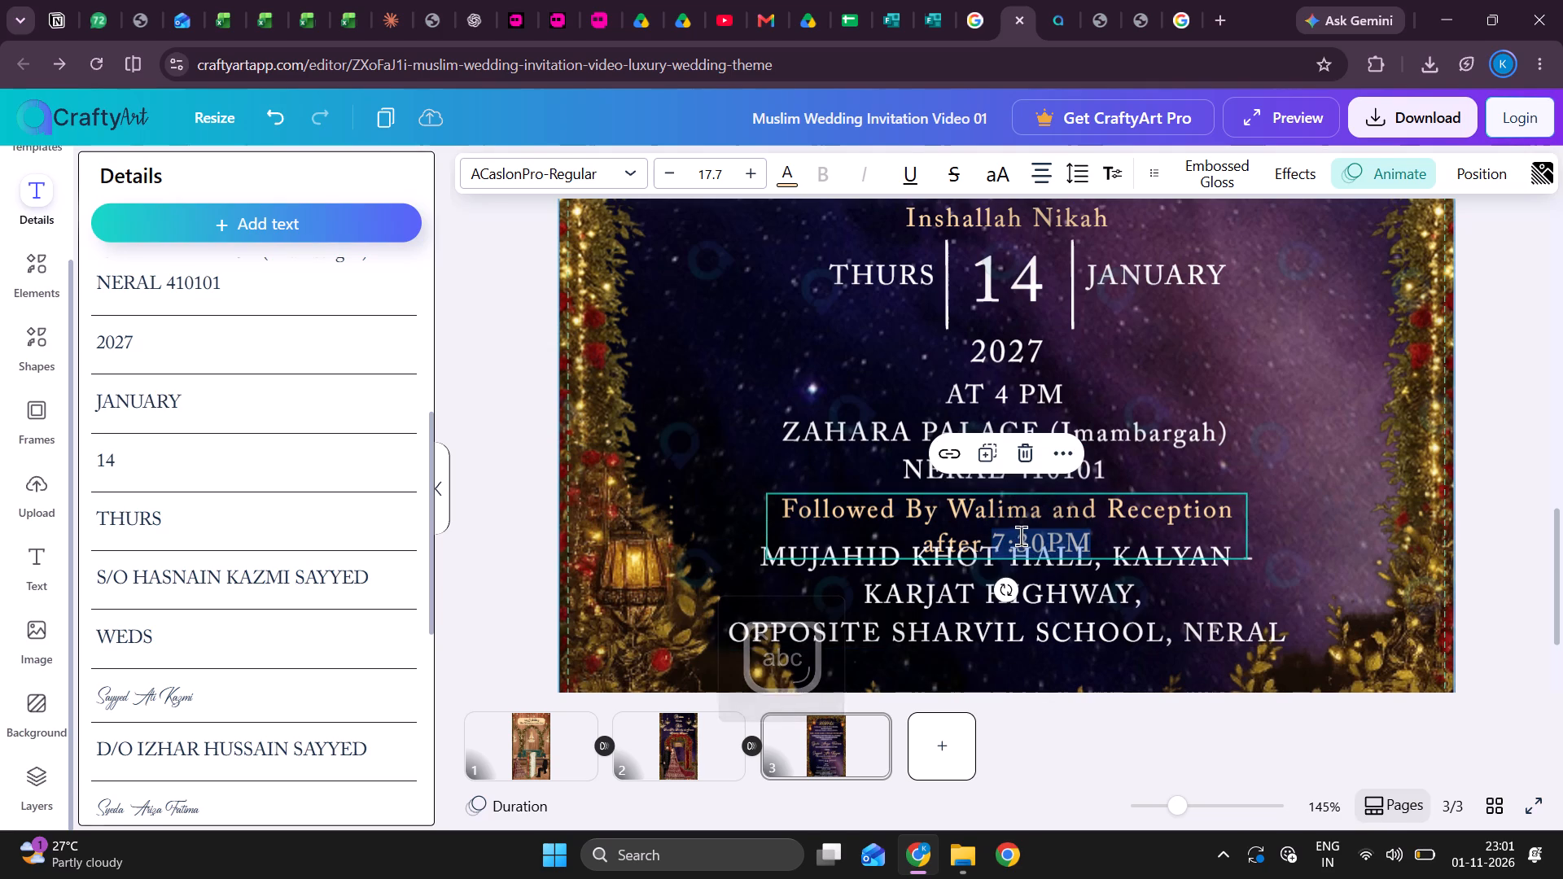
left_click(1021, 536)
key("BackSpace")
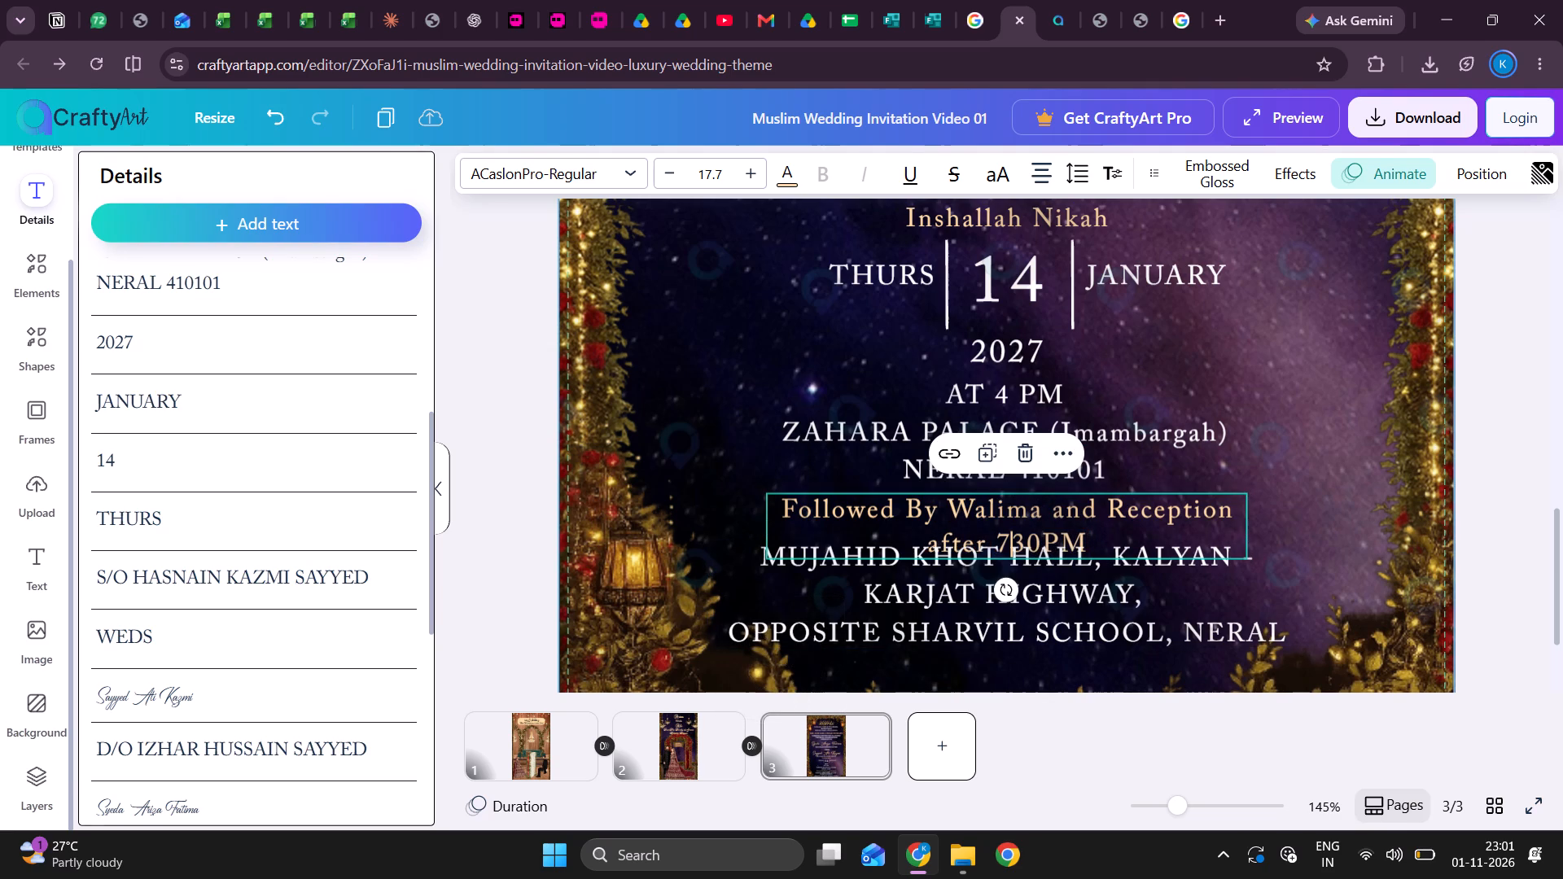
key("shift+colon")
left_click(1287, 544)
Widen the gold reception line's text box to about 806 px so it fits on one line, and centre it horizontally on the page.
left_click(1176, 502)
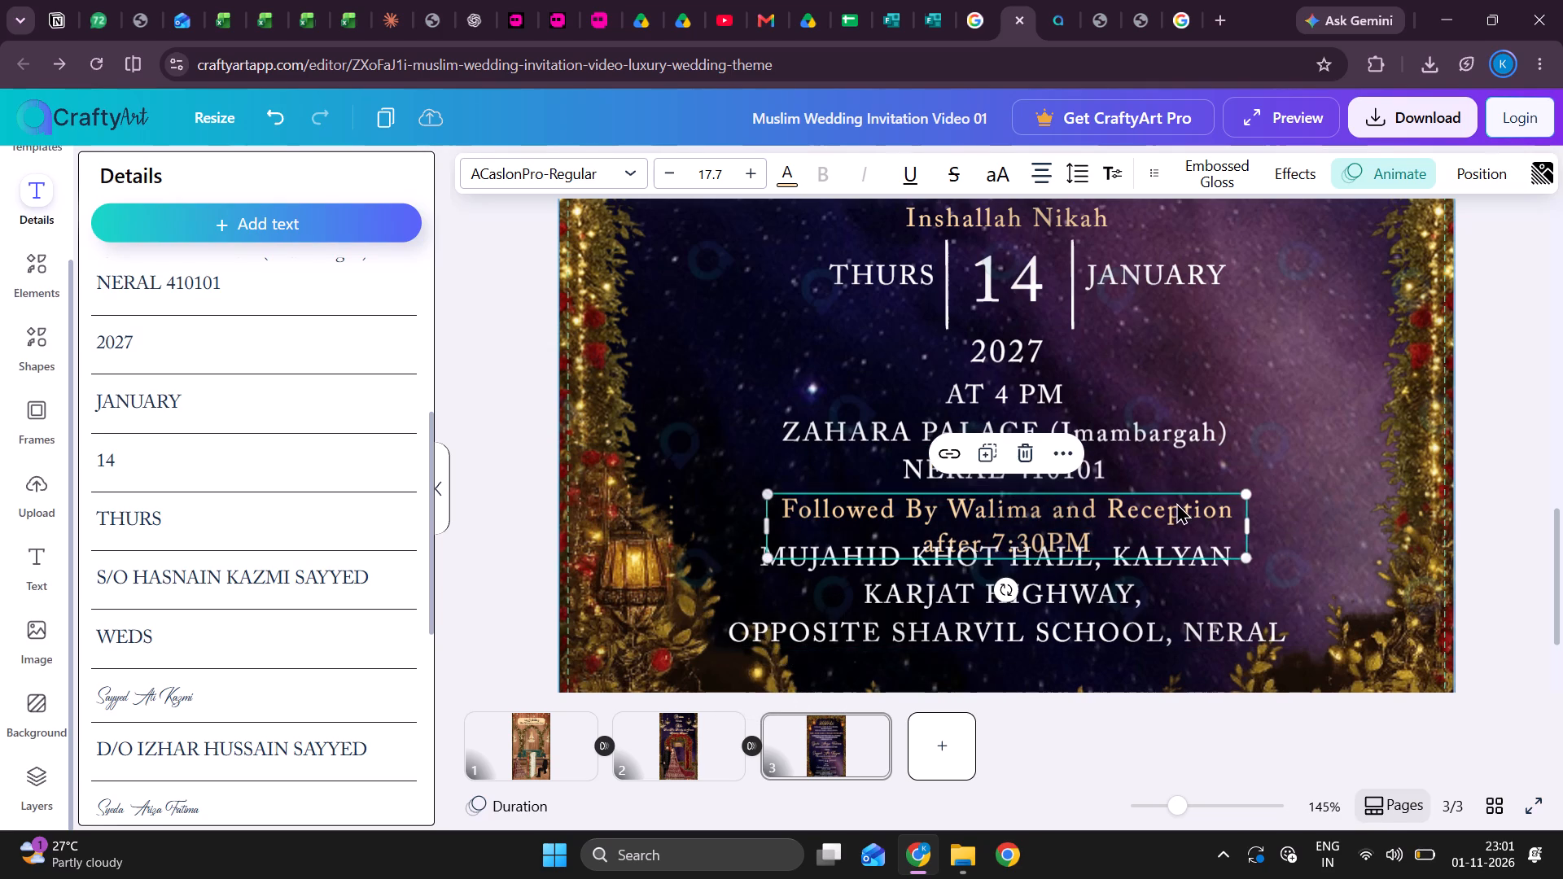
left_click(1257, 523)
left_click(1237, 521)
left_click_drag(1250, 521, 1443, 500)
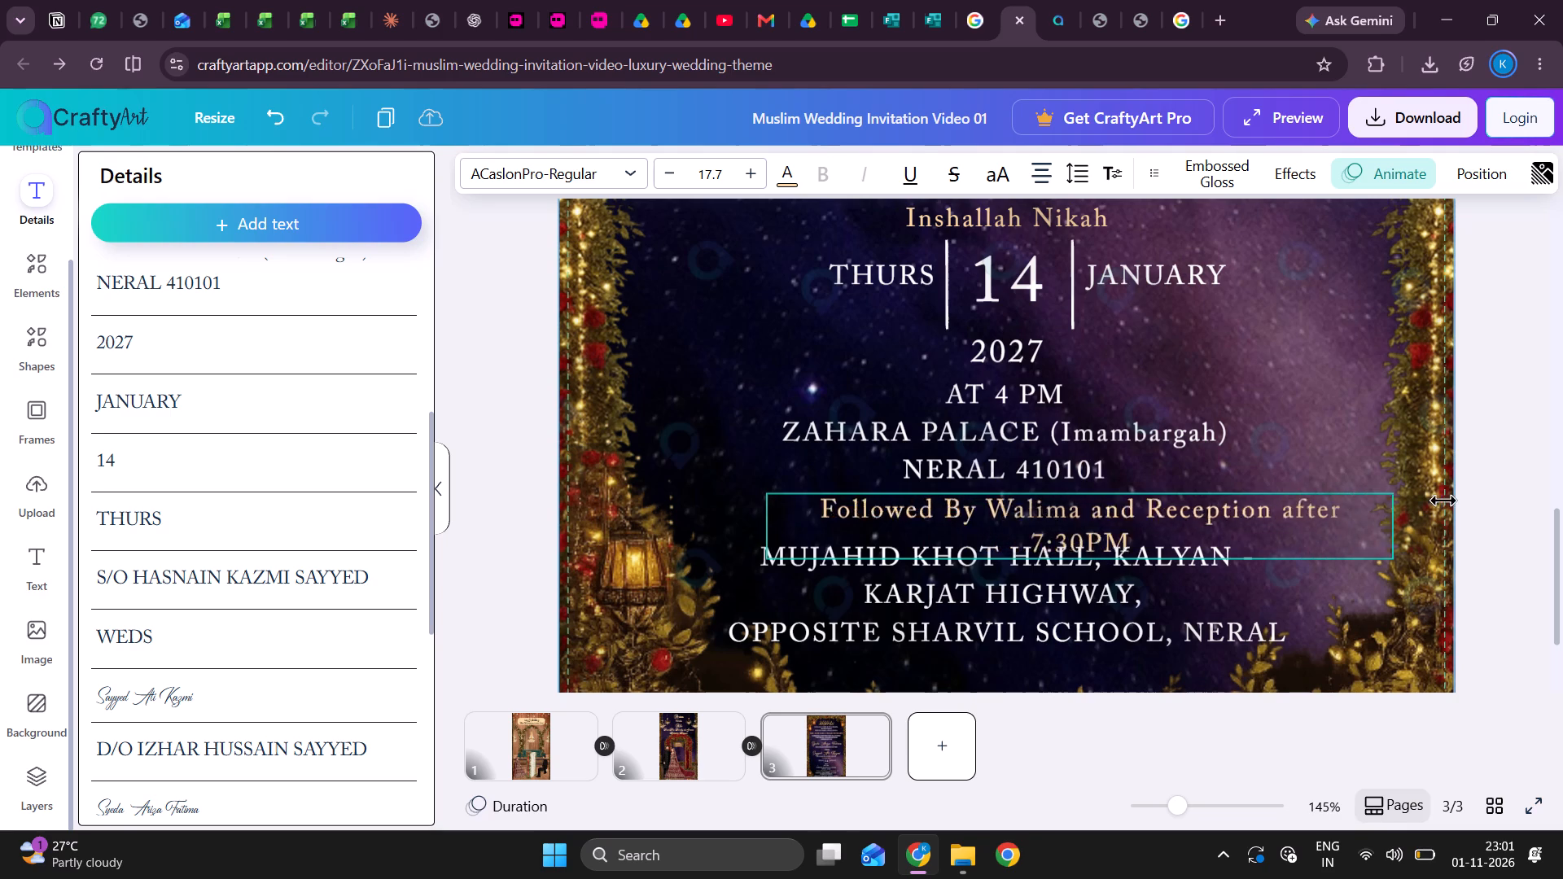
left_click_drag(1443, 500, 1437, 503)
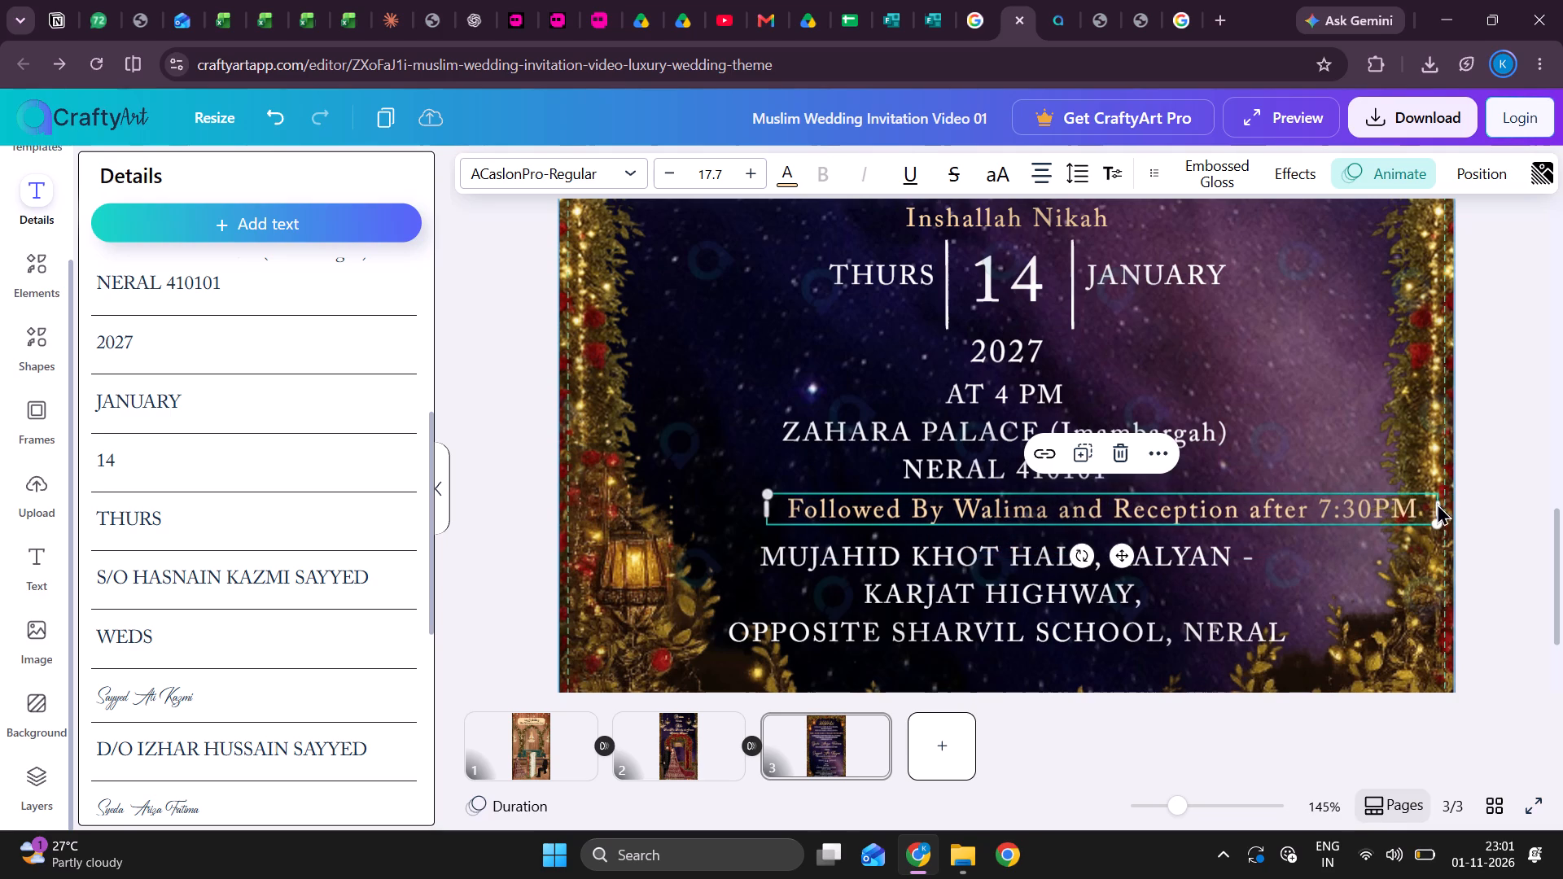
left_click(1473, 181)
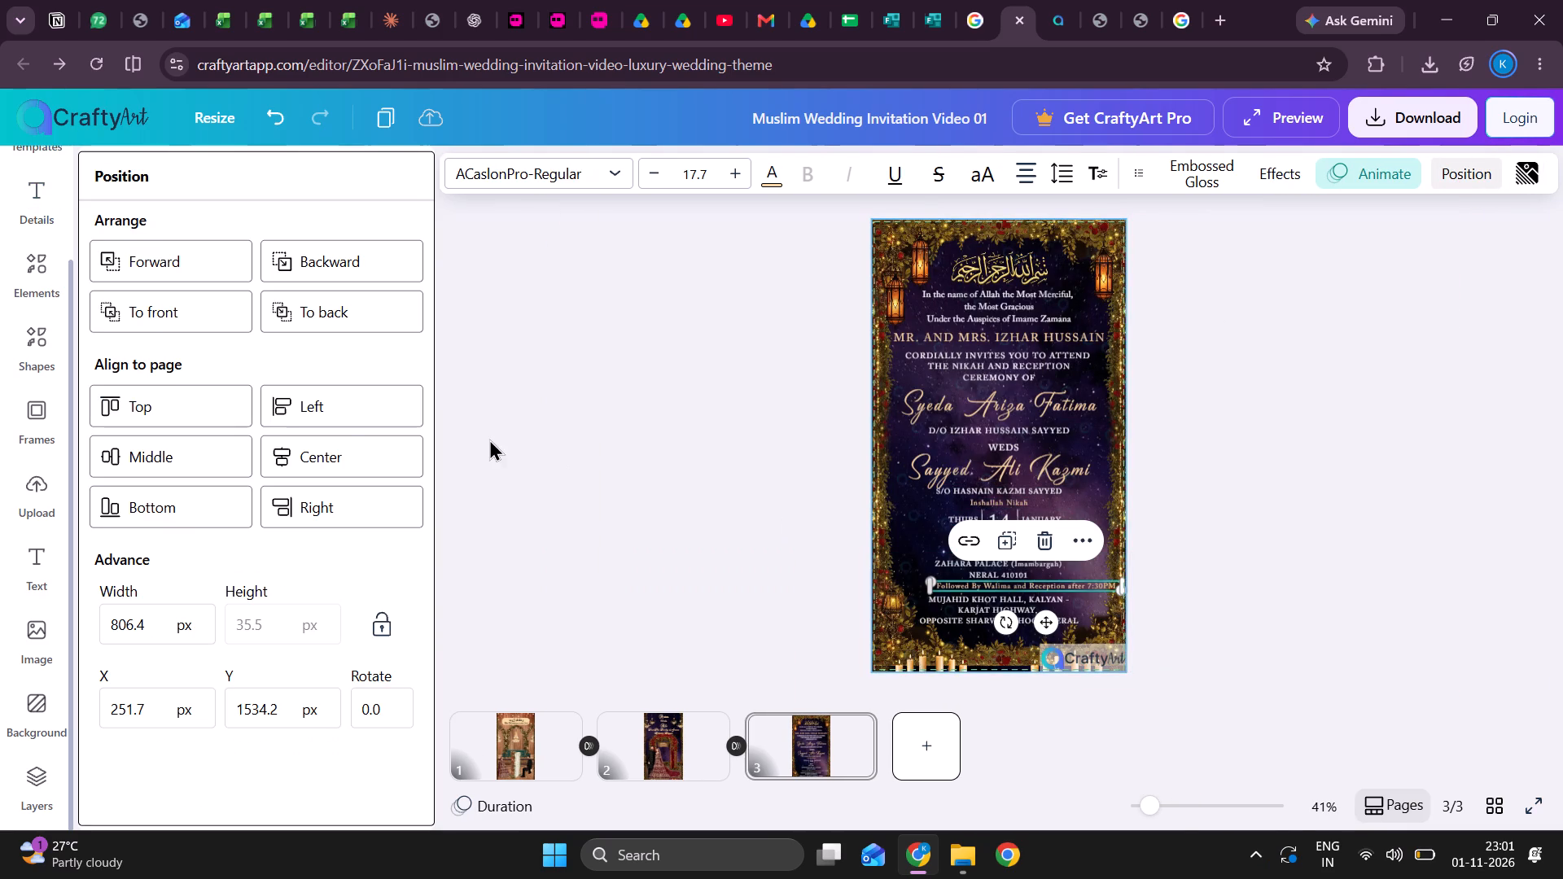
left_click(344, 453)
left_click(1216, 513)
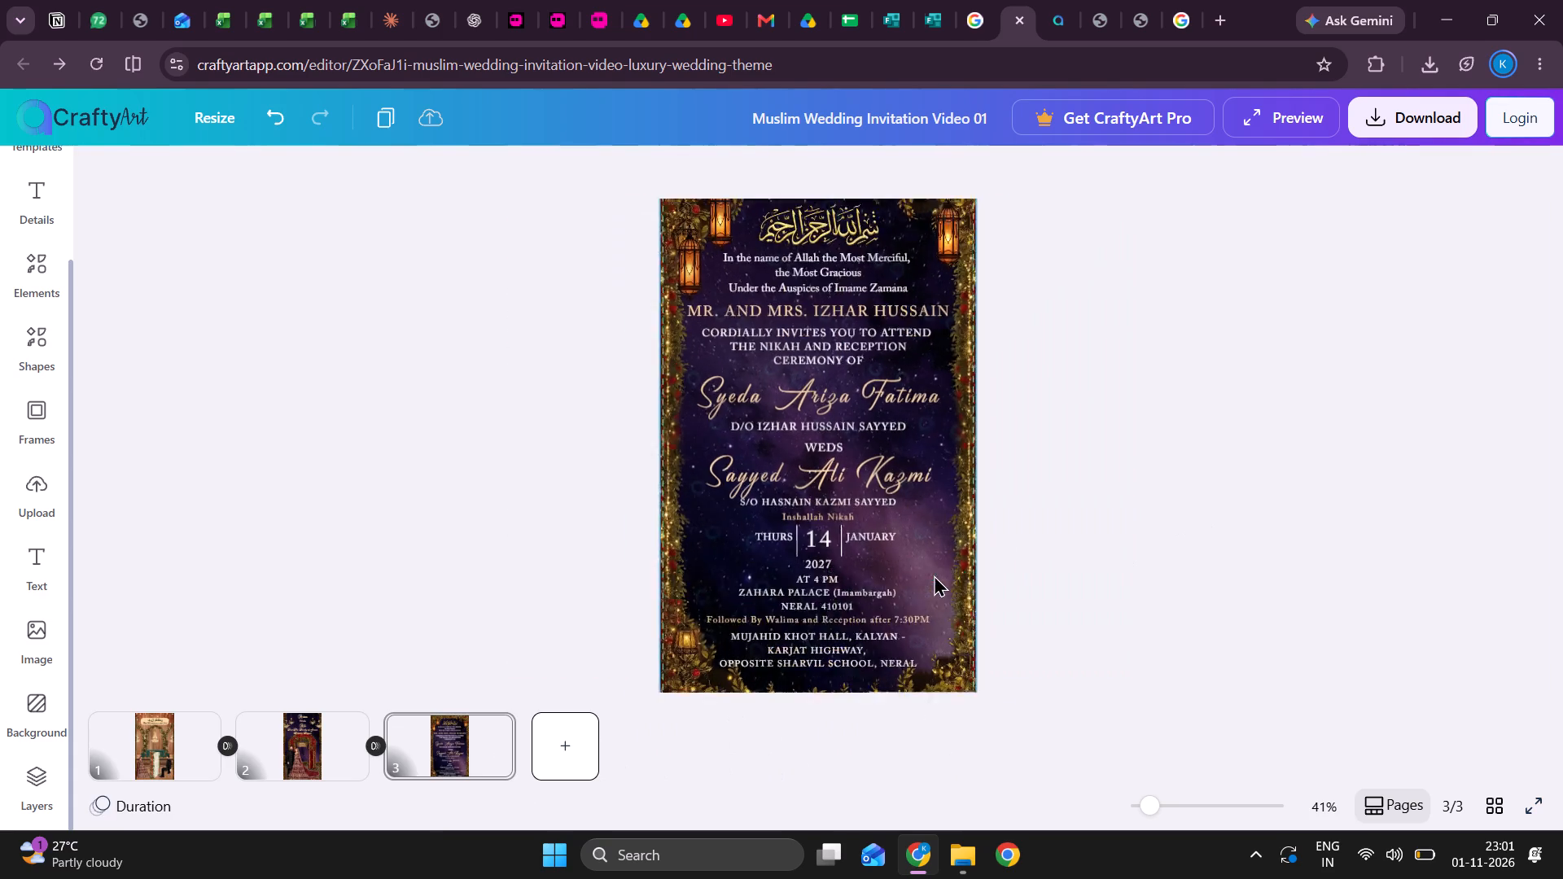
Reword the gold line to "Followed By Walima and Reception 7:30PM Onwards", removing "after".
scroll(934, 575, "down", 4)
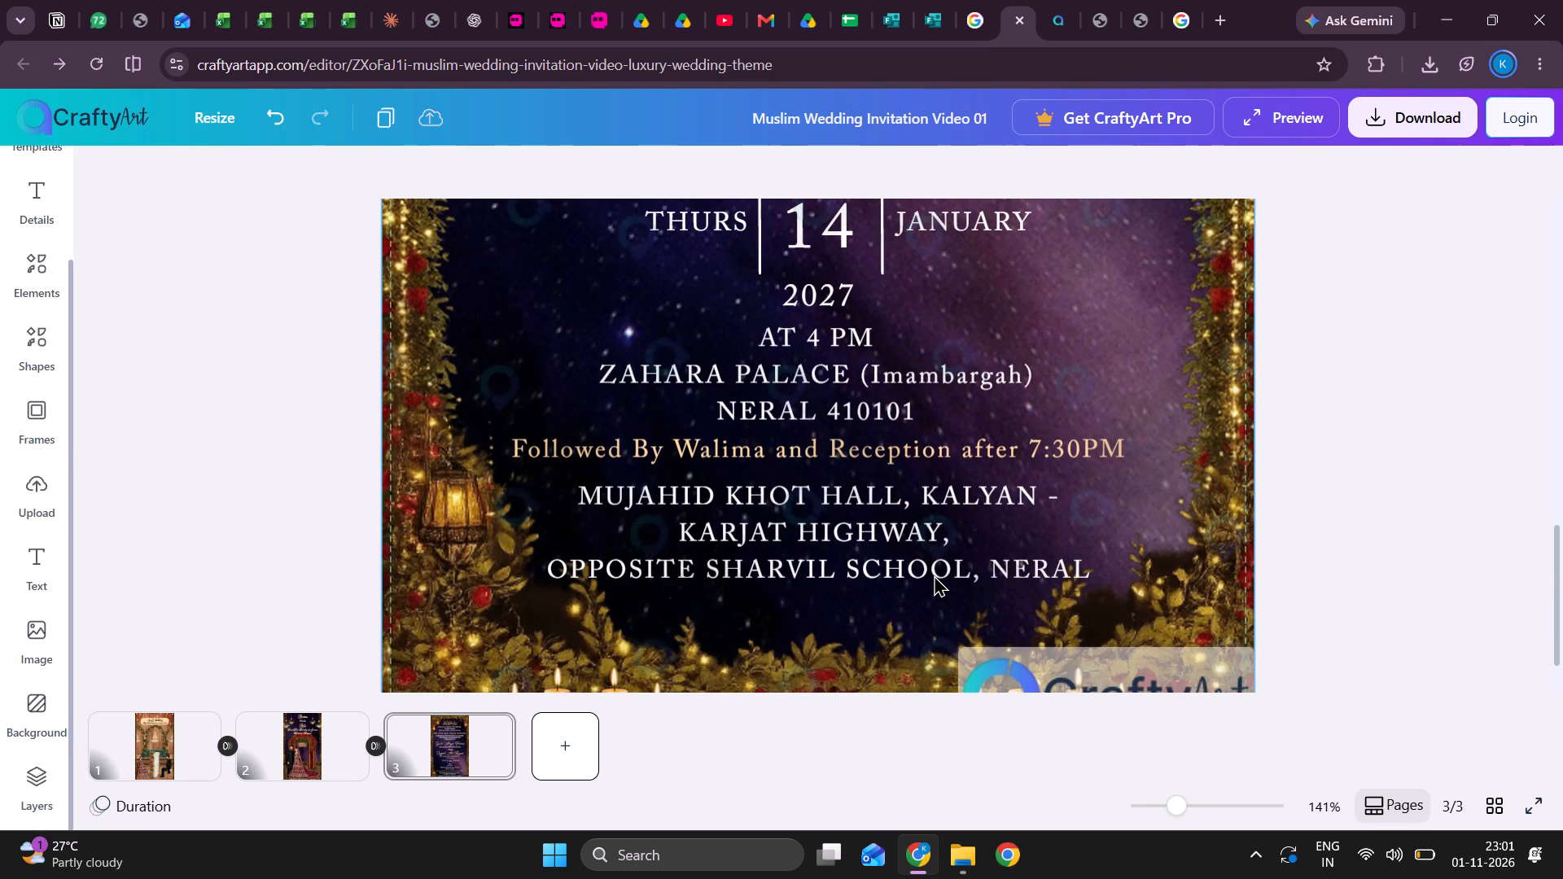
double_click(1022, 460)
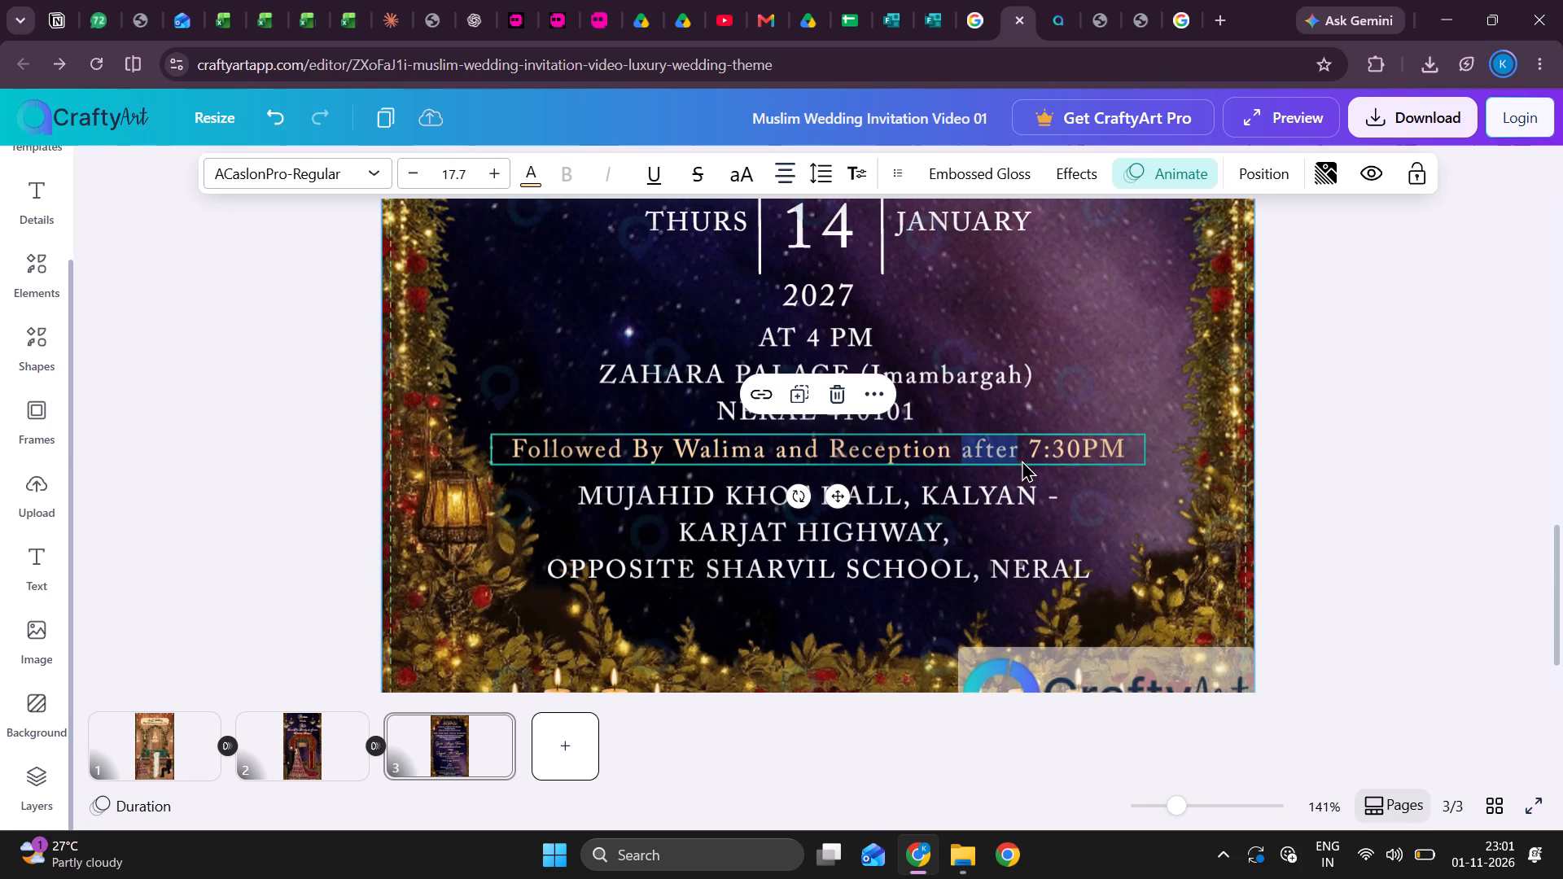
key("BackSpace")
key("BackSpace")
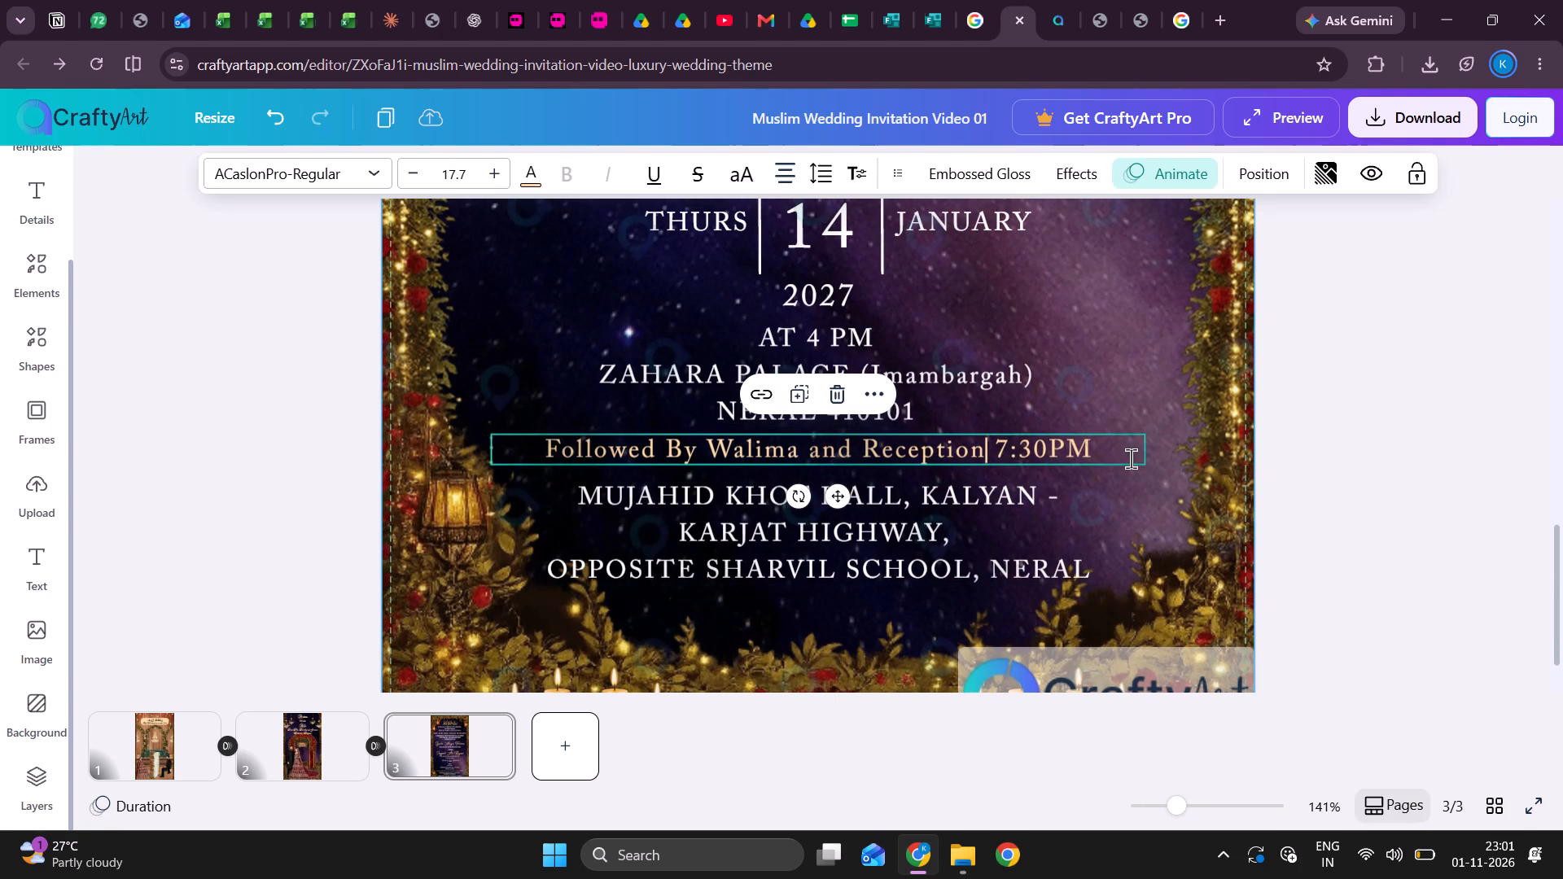
left_click(1130, 460)
key("space")
type("onwards")
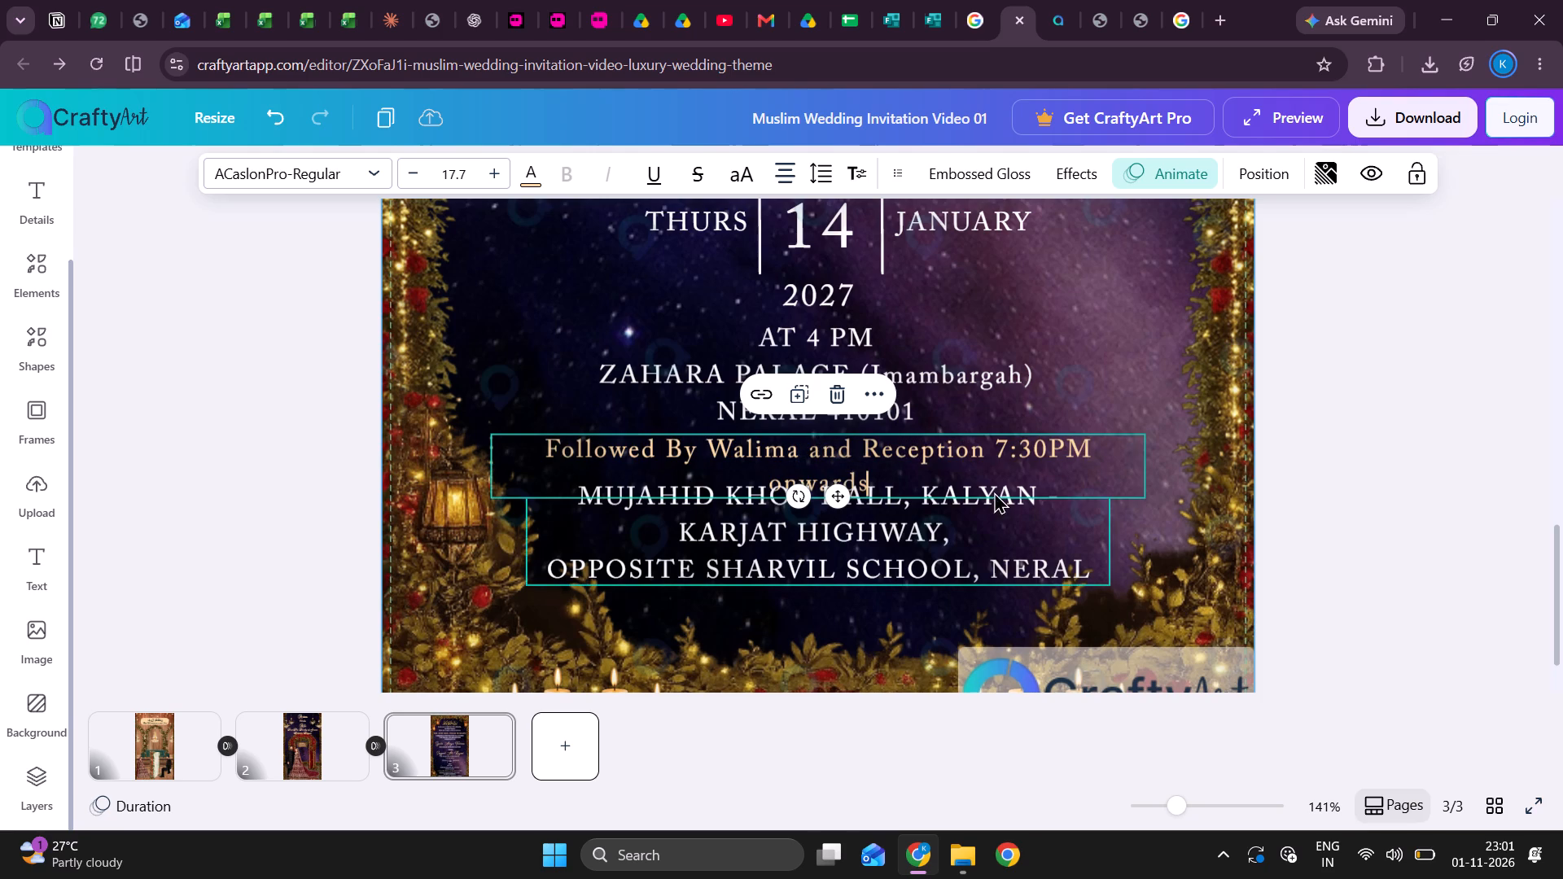
key("BackSpace")
key("BackSpace")
key("BackSpace")
key("BackSpace")
key("BackSpace")
key("BackSpace")
key("BackSpace")
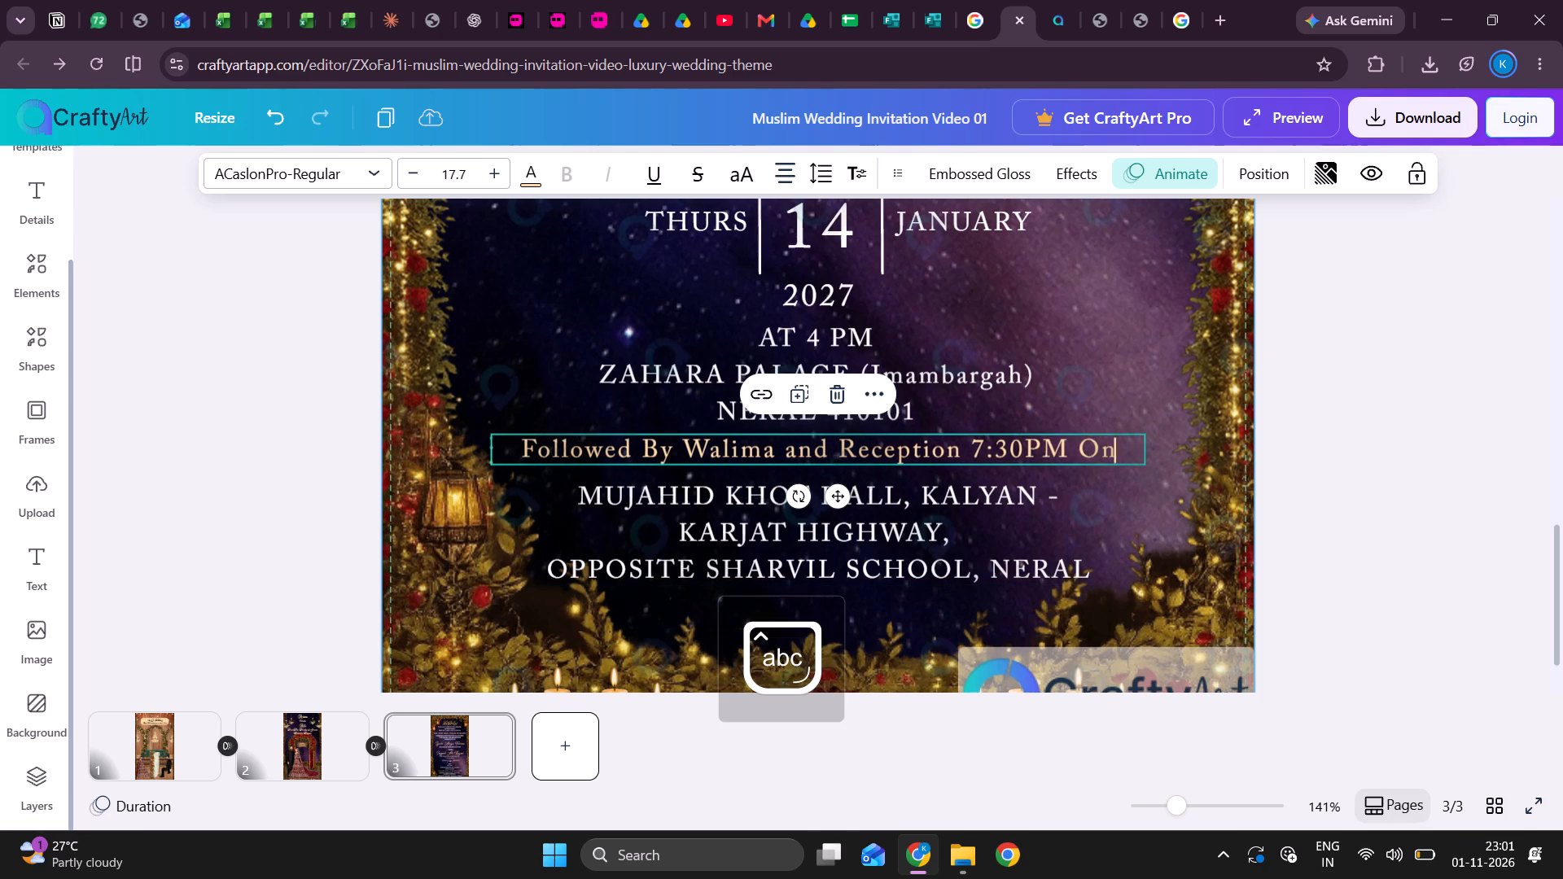
left_click(1314, 530)
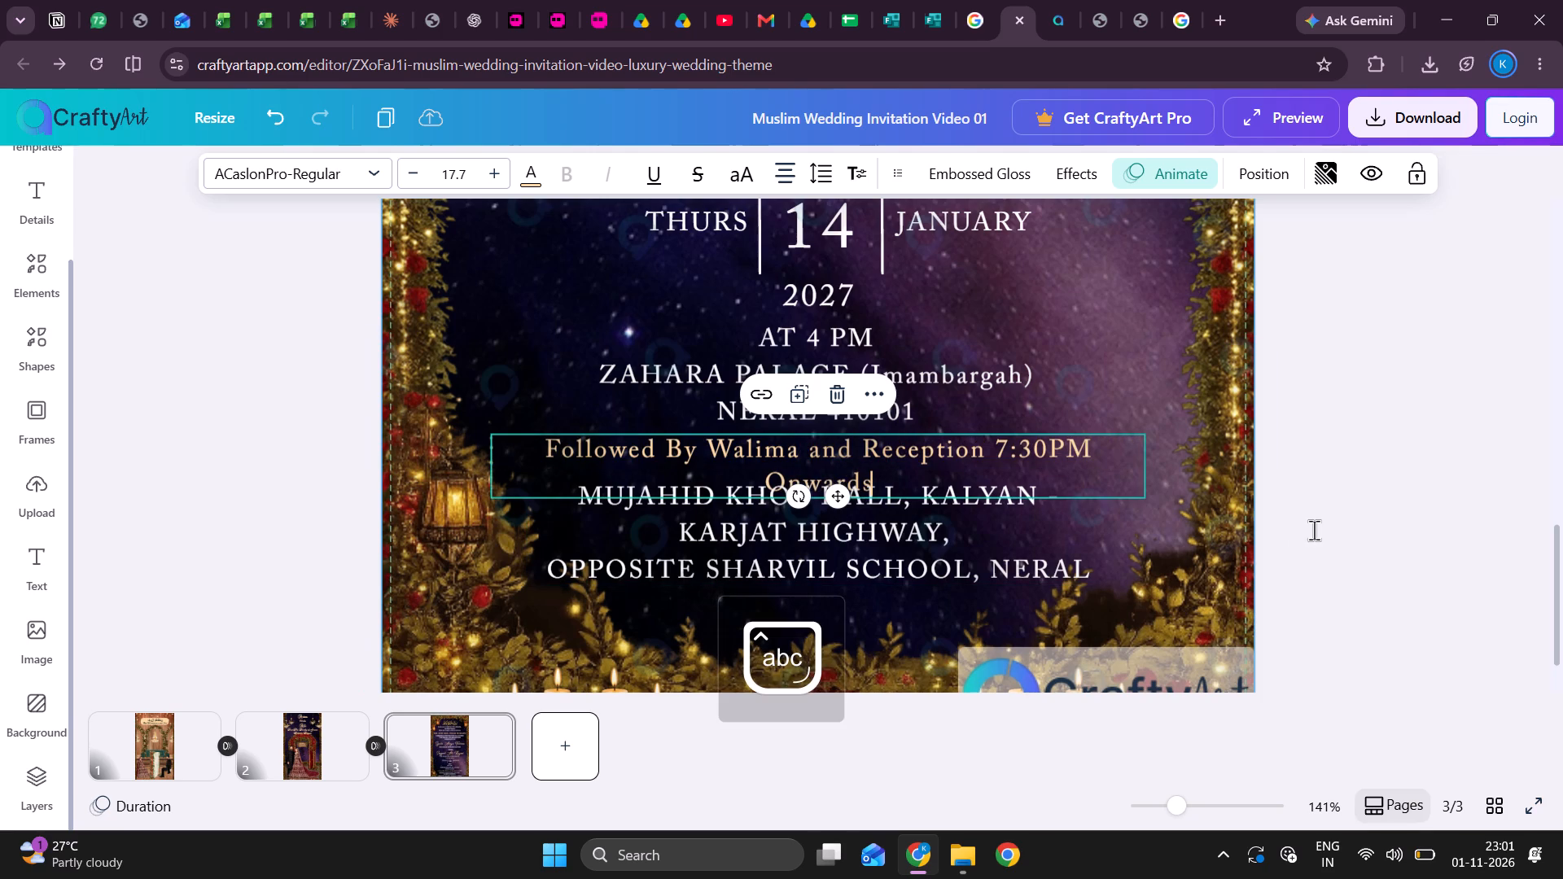
Widen the gold line's text box to about 858 px so "Onwards" fits on the same line, and centre it horizontally on the page.
left_click(1117, 475)
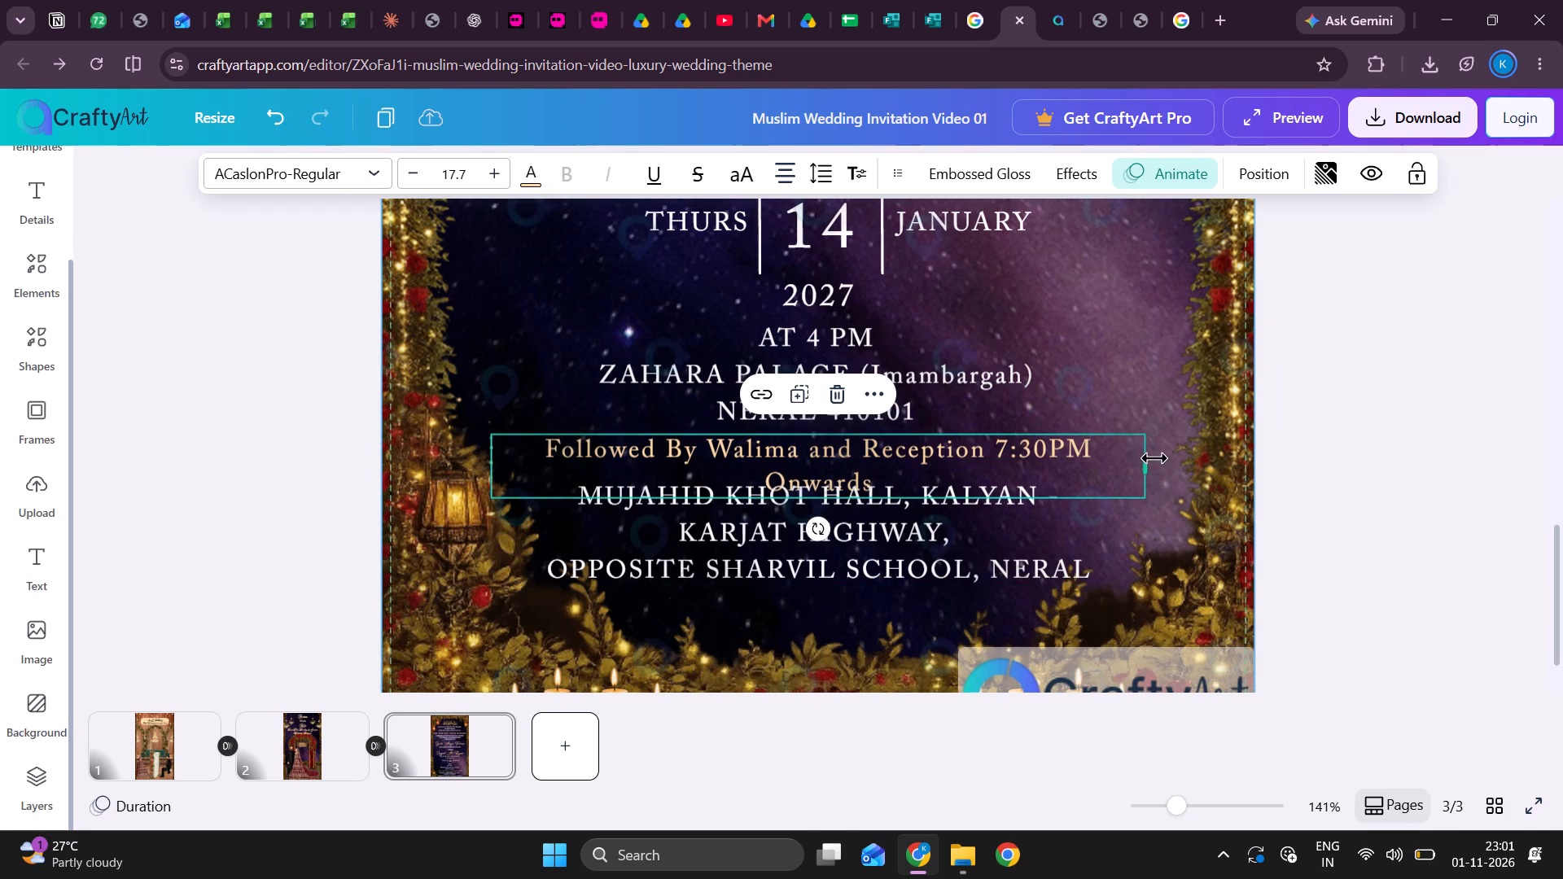
left_click_drag(1148, 462, 1186, 460)
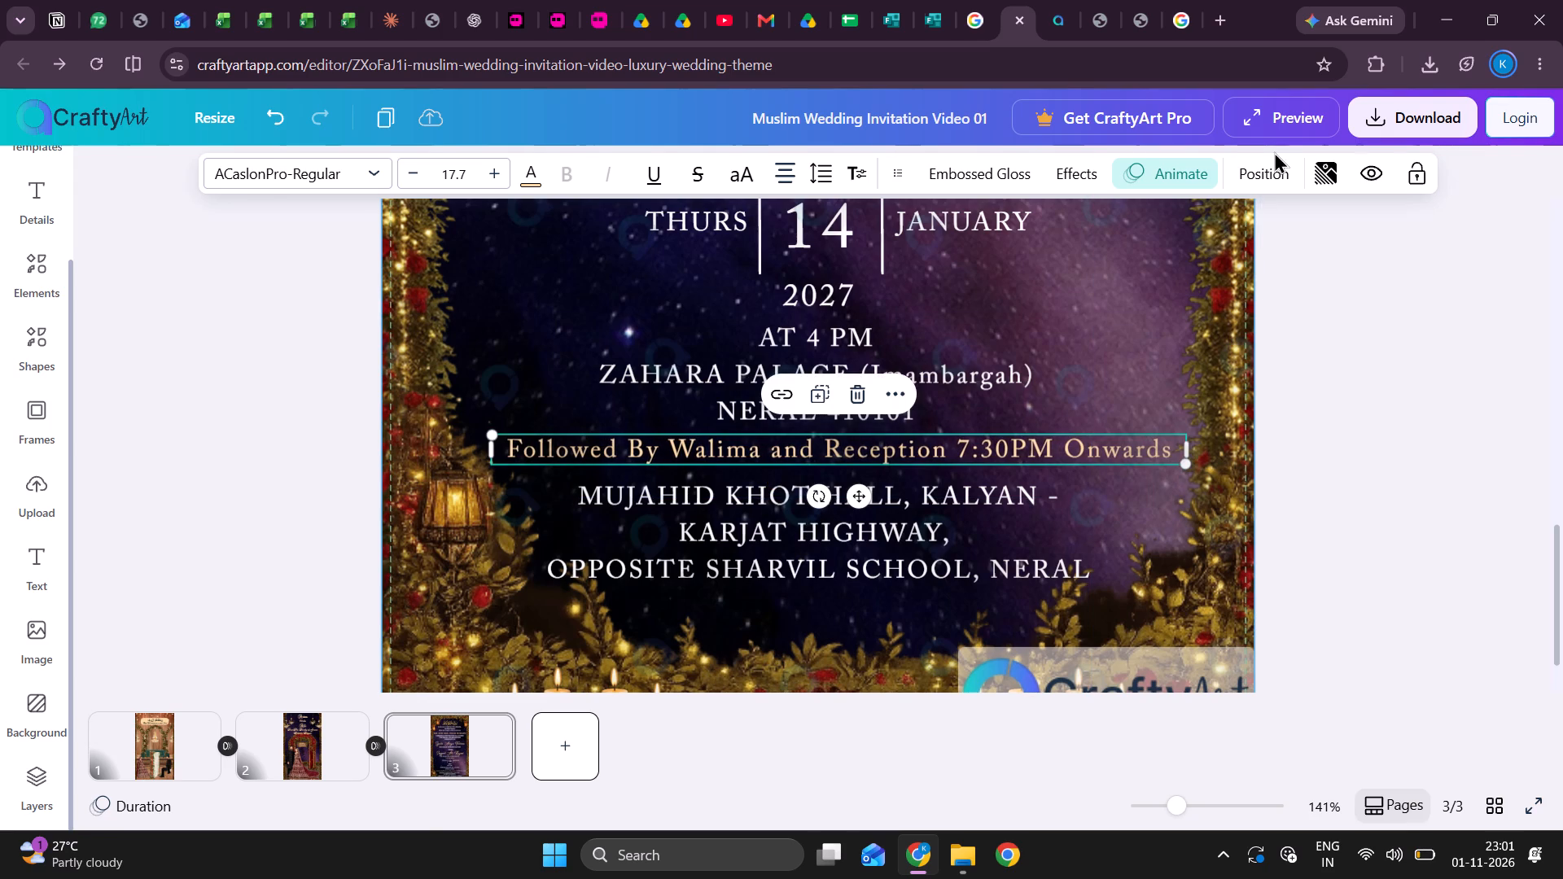
left_click(1270, 164)
left_click(388, 468)
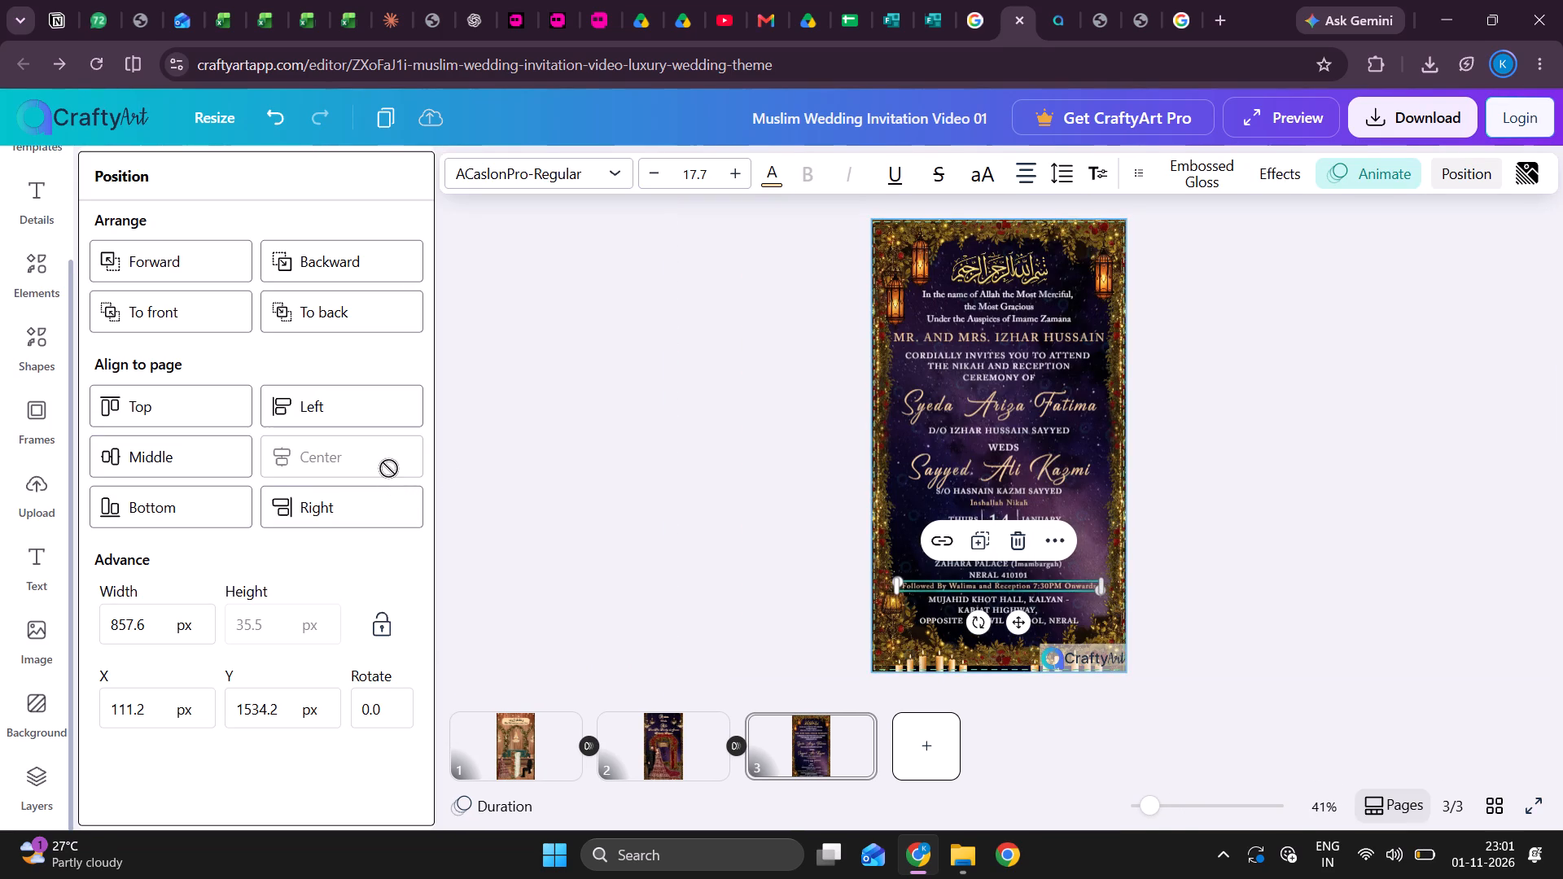
left_click(600, 581)
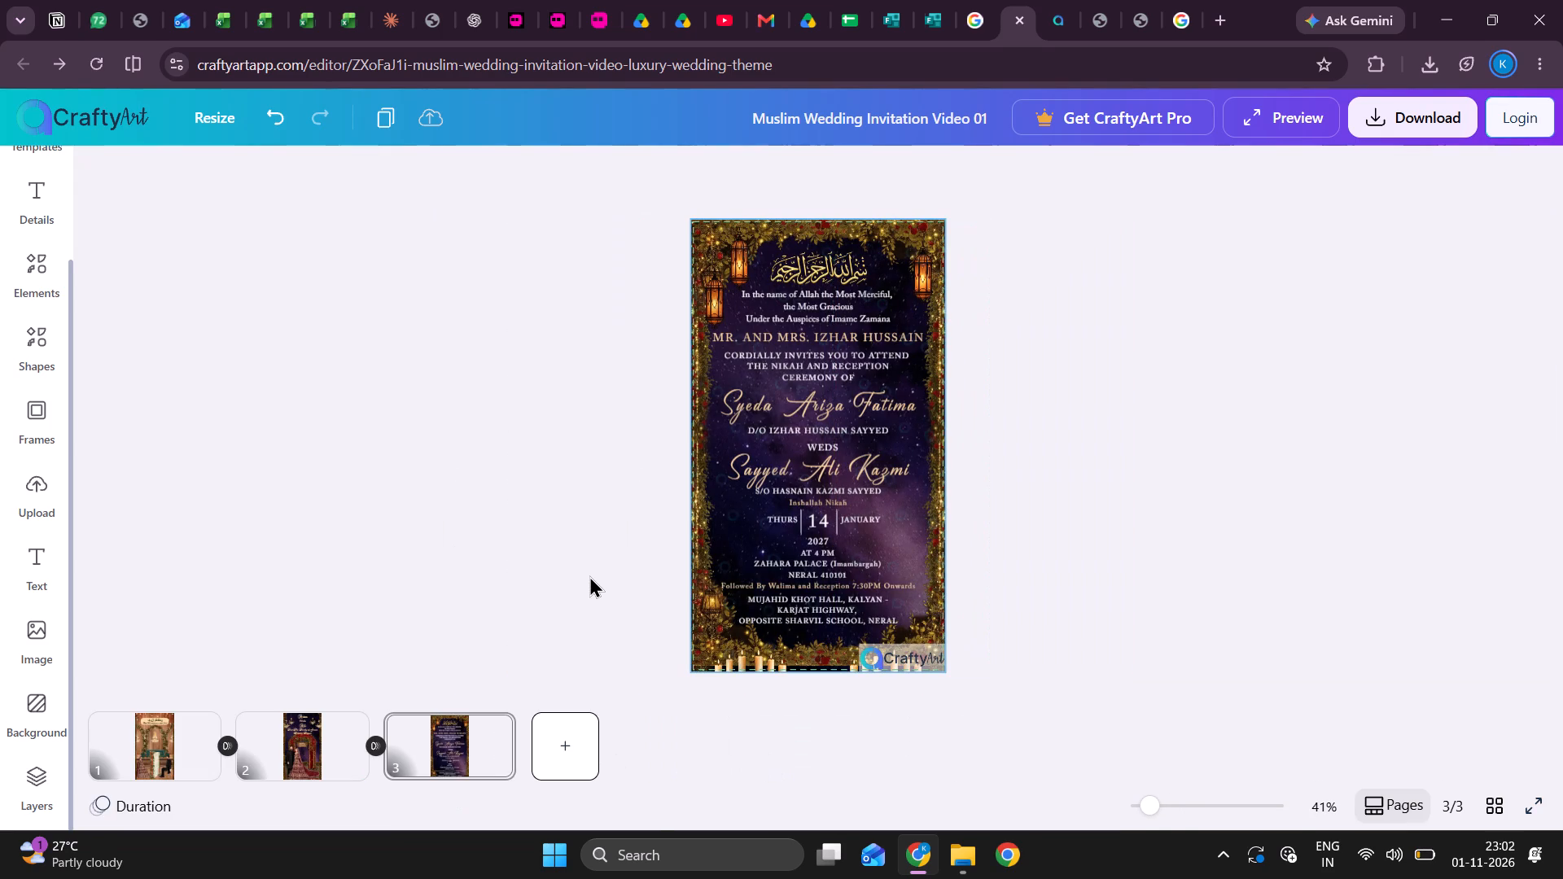
Nudge the gold "Followed By Walima and Reception 7:30PM Onwards" line slightly up, closer to "NERAL 410101".
left_click(905, 584)
key("Up")
key("Up")
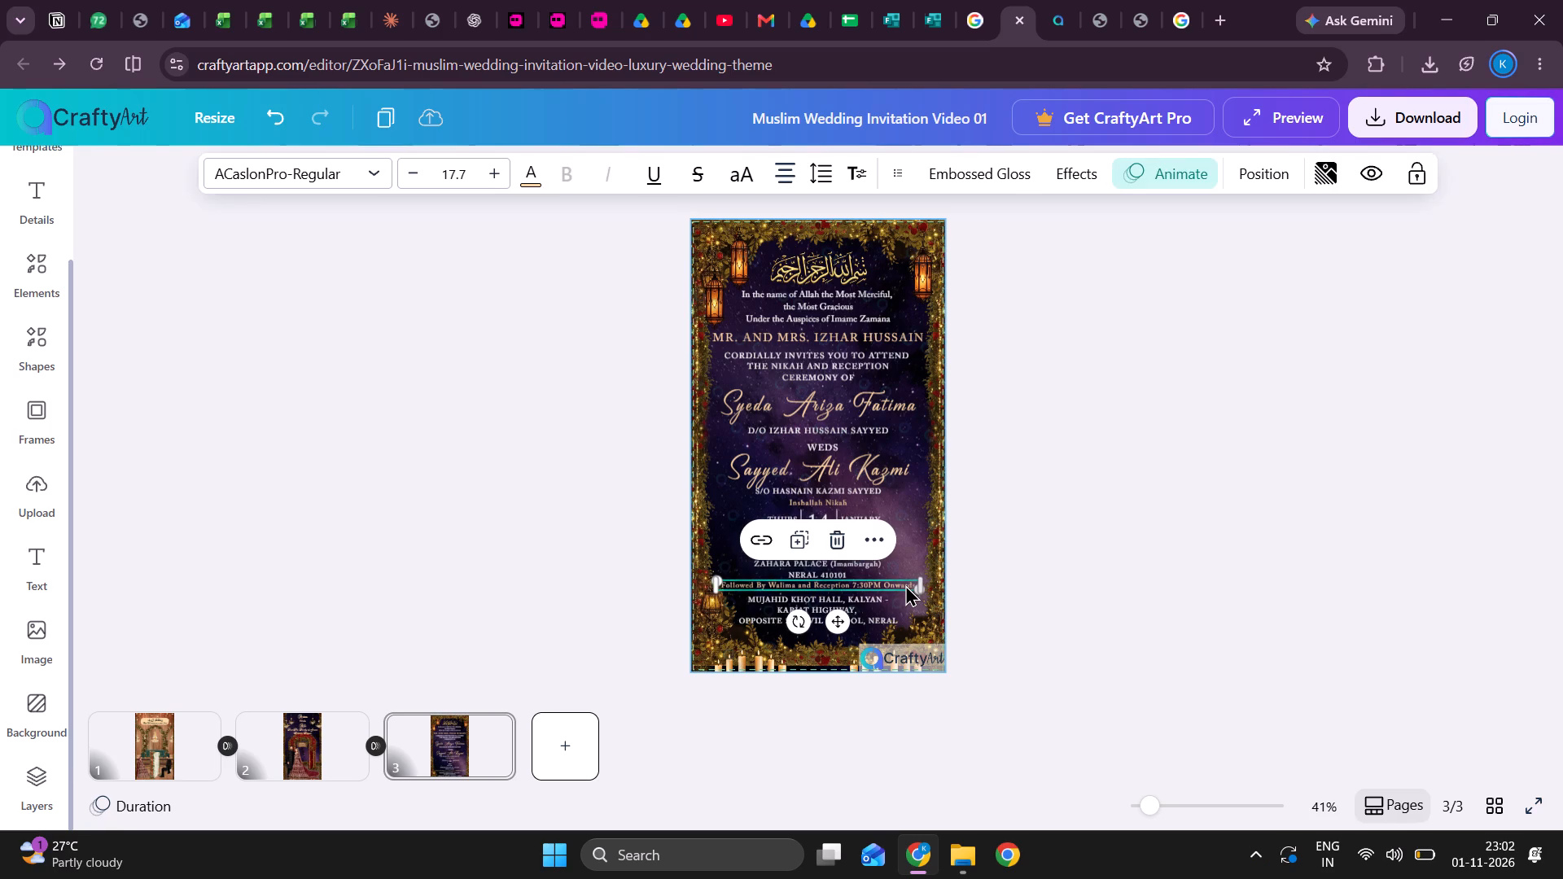
key("Up")
key("Up")
key("Up")
key("Up")
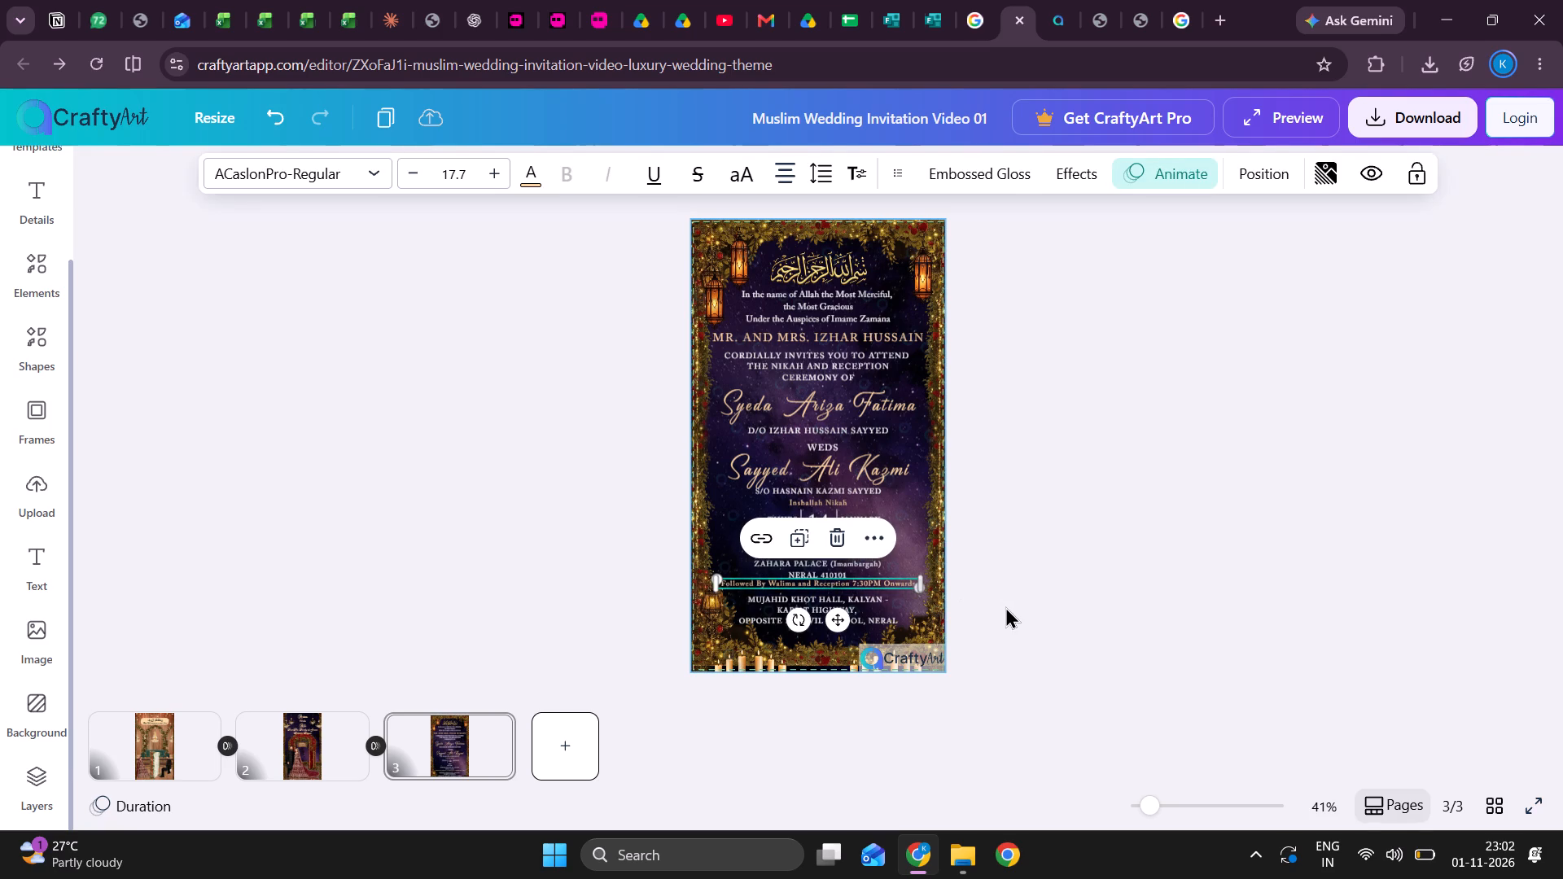
left_click(1006, 604)
left_click(897, 584)
Nudge the reception venue text beginning "MUJAHID KHOT HALL" slightly up towards the gold line.
left_click(869, 600)
key("Up")
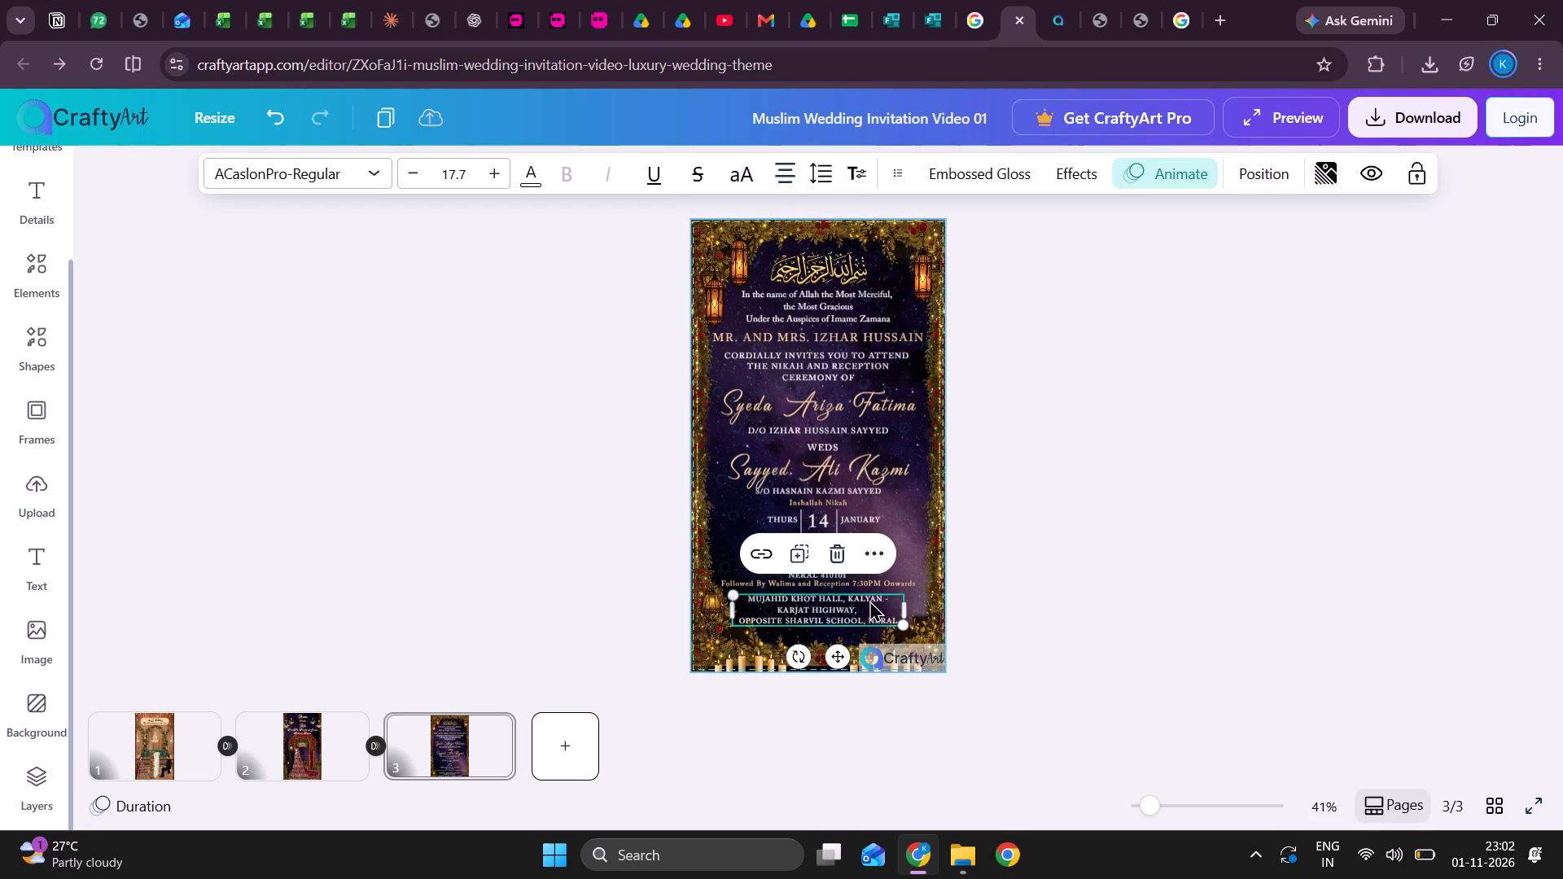
key("Up")
key("Up")
key("Up")
left_click(1016, 642)
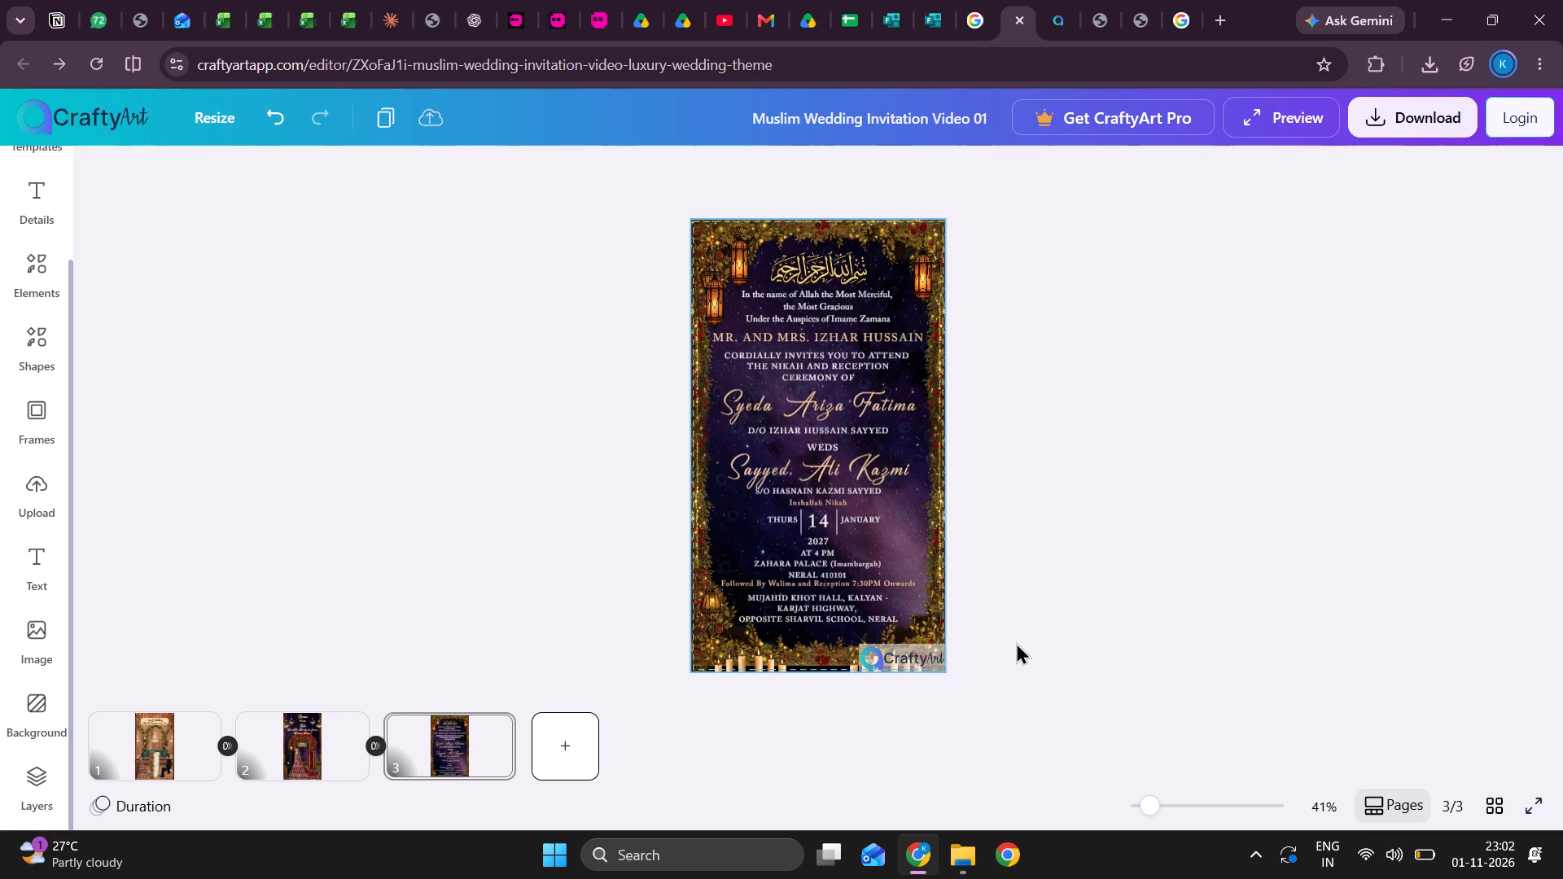
Nudge the gold "Followed By Walima and Reception 7:30PM Onwards" line slightly down, away from "NERAL 410101".
left_click(885, 584)
key("Down")
key("Down")
key("Down")
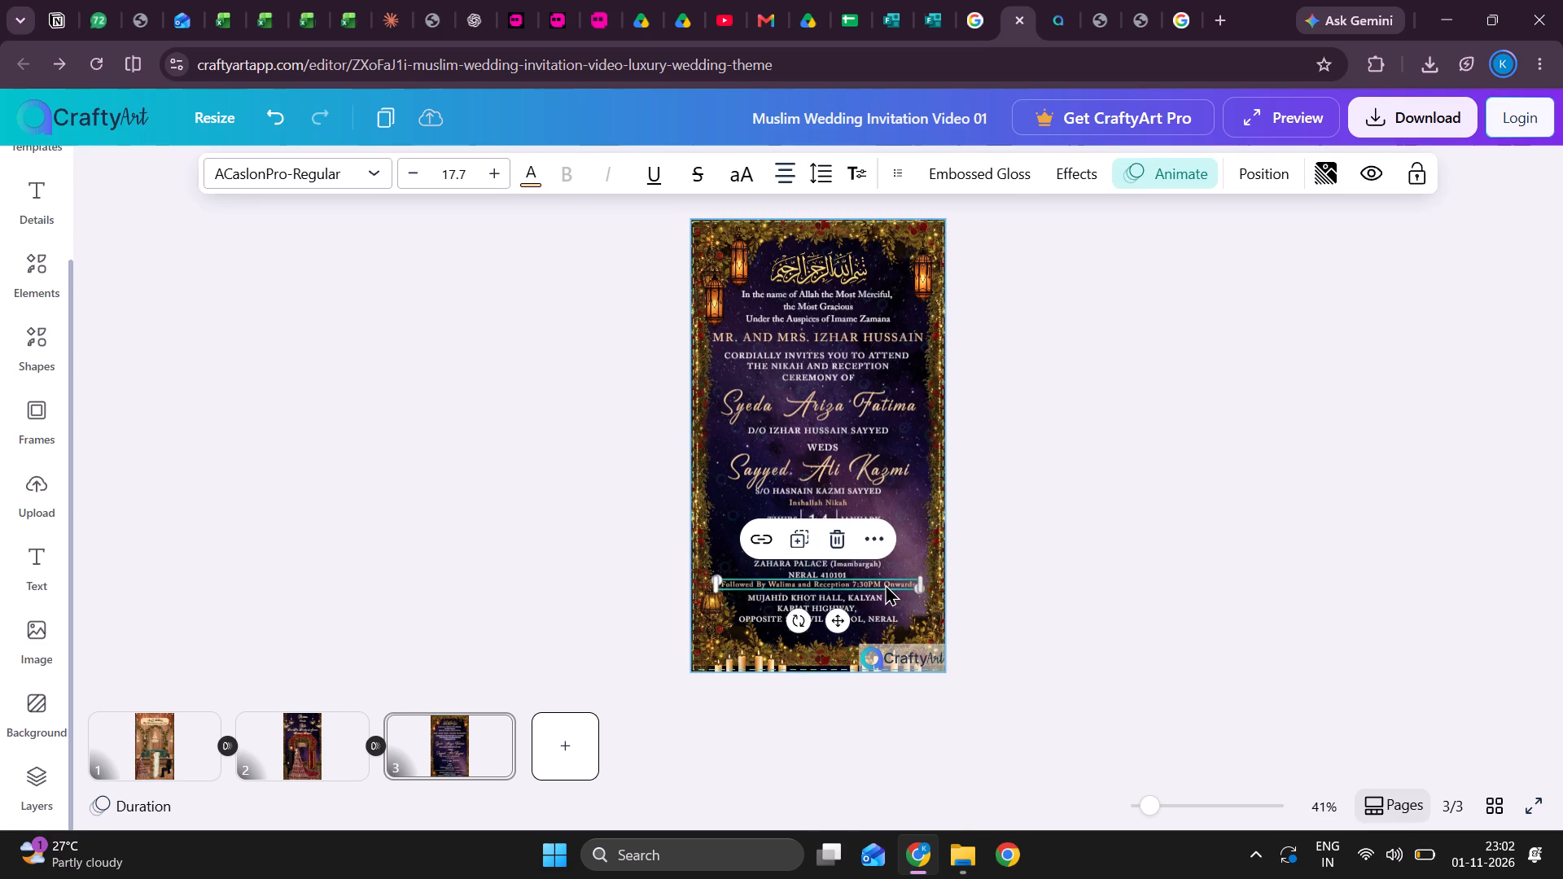
Preview the opening of the invitation video and return to the editor.
left_click(1269, 117)
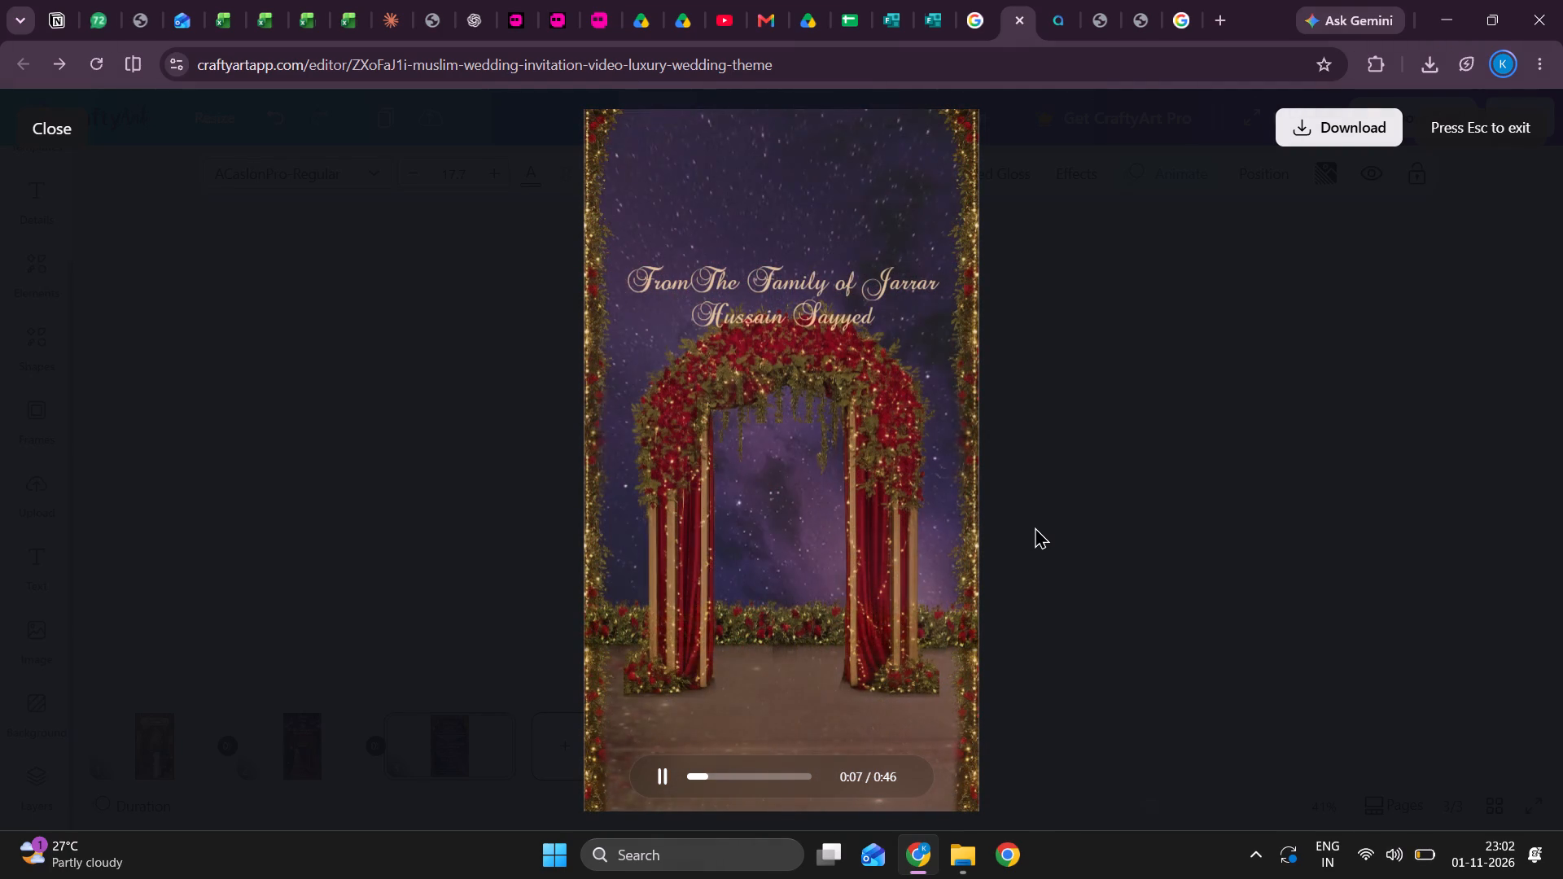
left_click(47, 110)
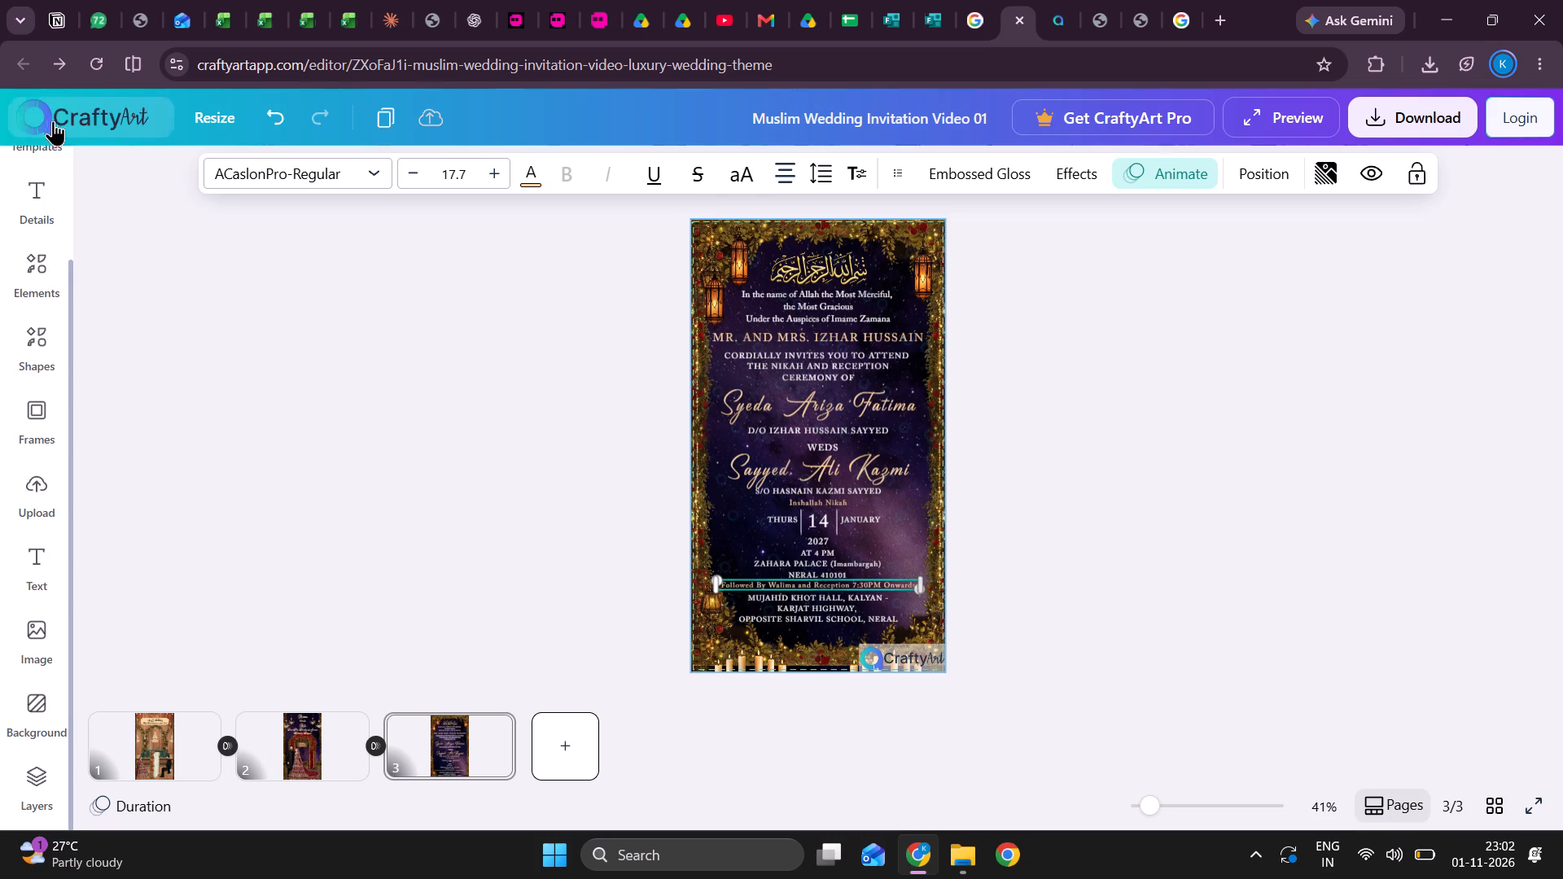
Look through the filters, adjustments and shadow options available for the seated groom image on page 1.
left_click(159, 771)
left_click(901, 571)
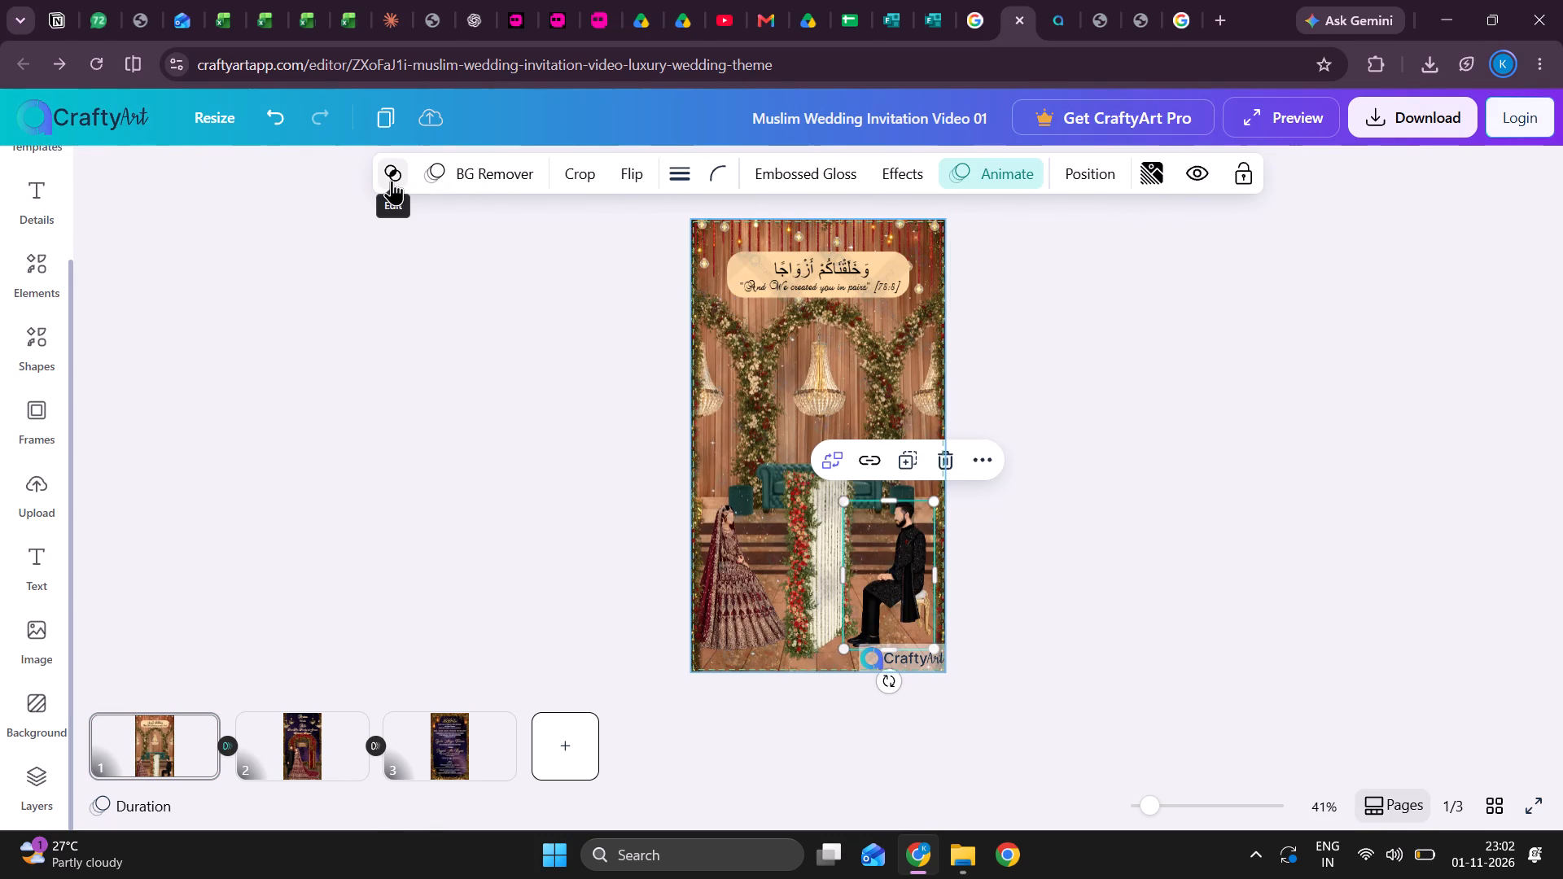
left_click(393, 175)
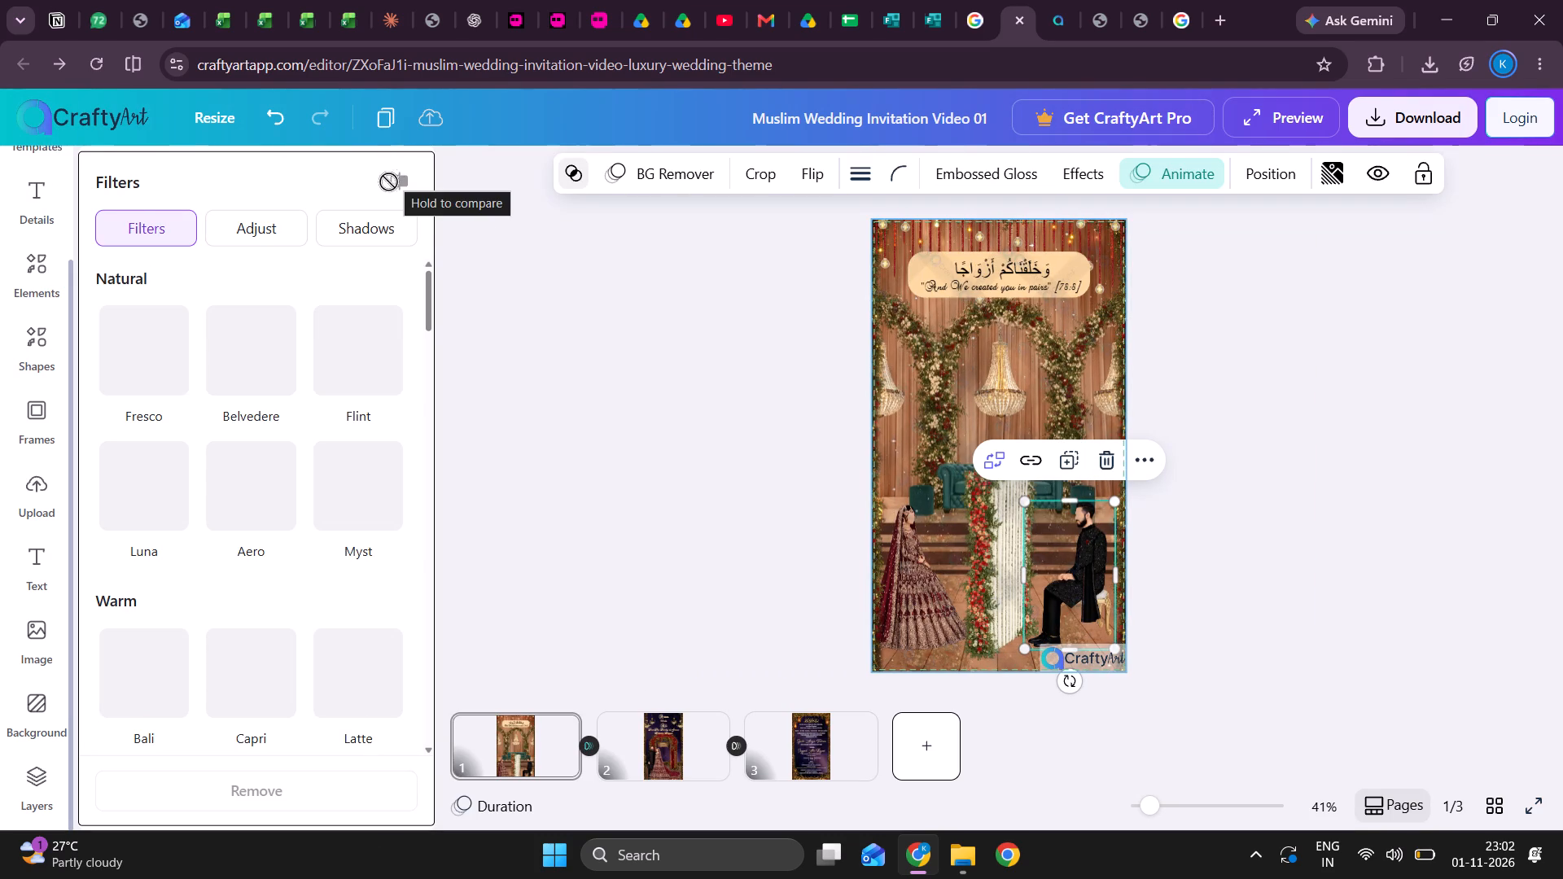
scroll(239, 466, "up", 1)
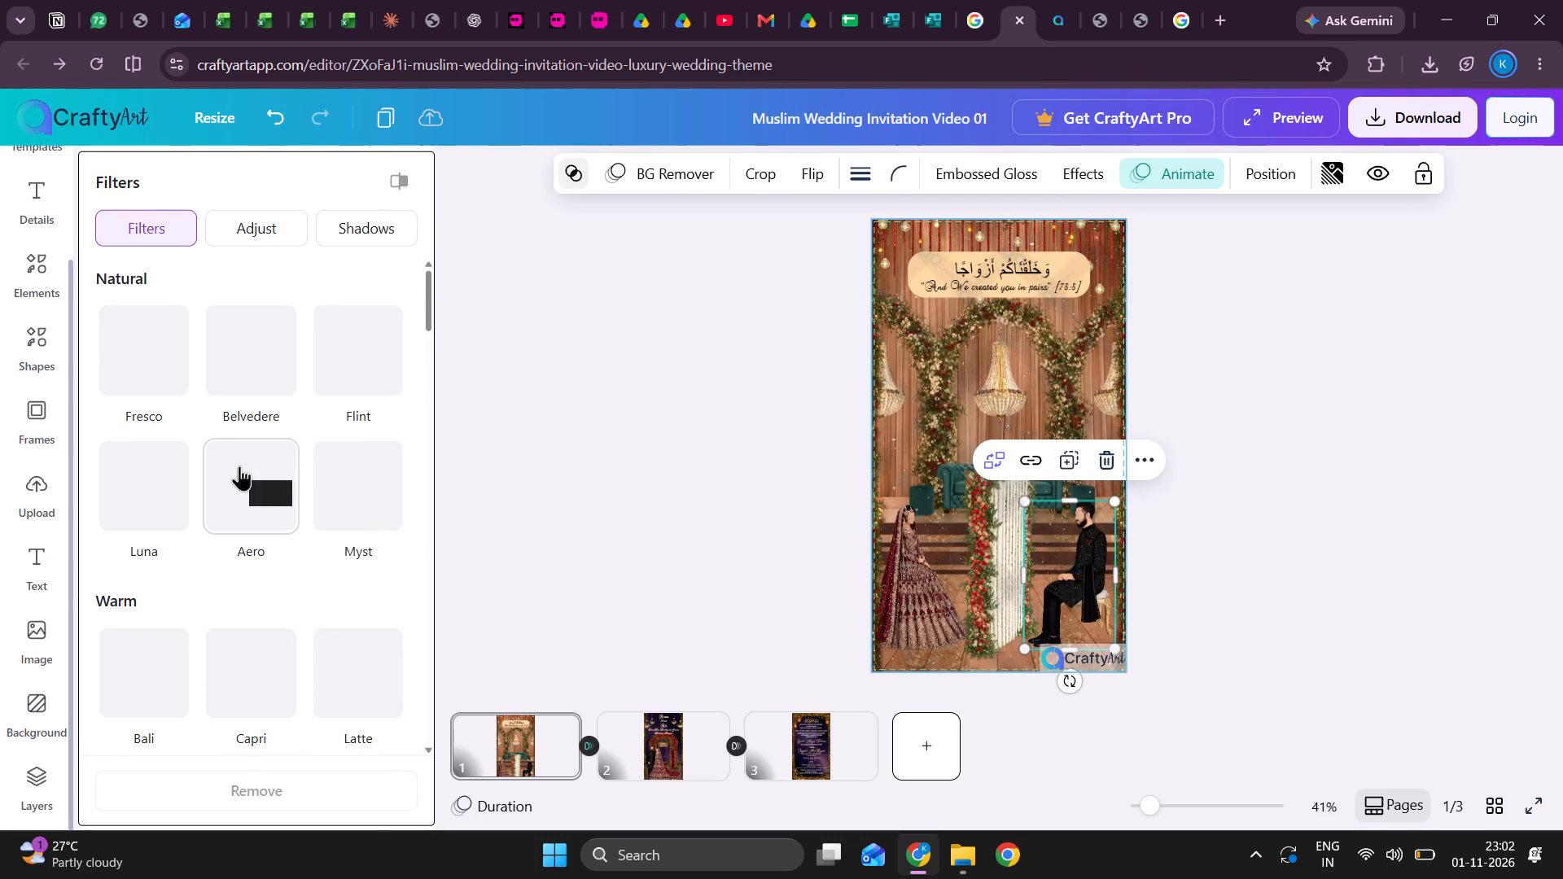
scroll(209, 682, "down", 1)
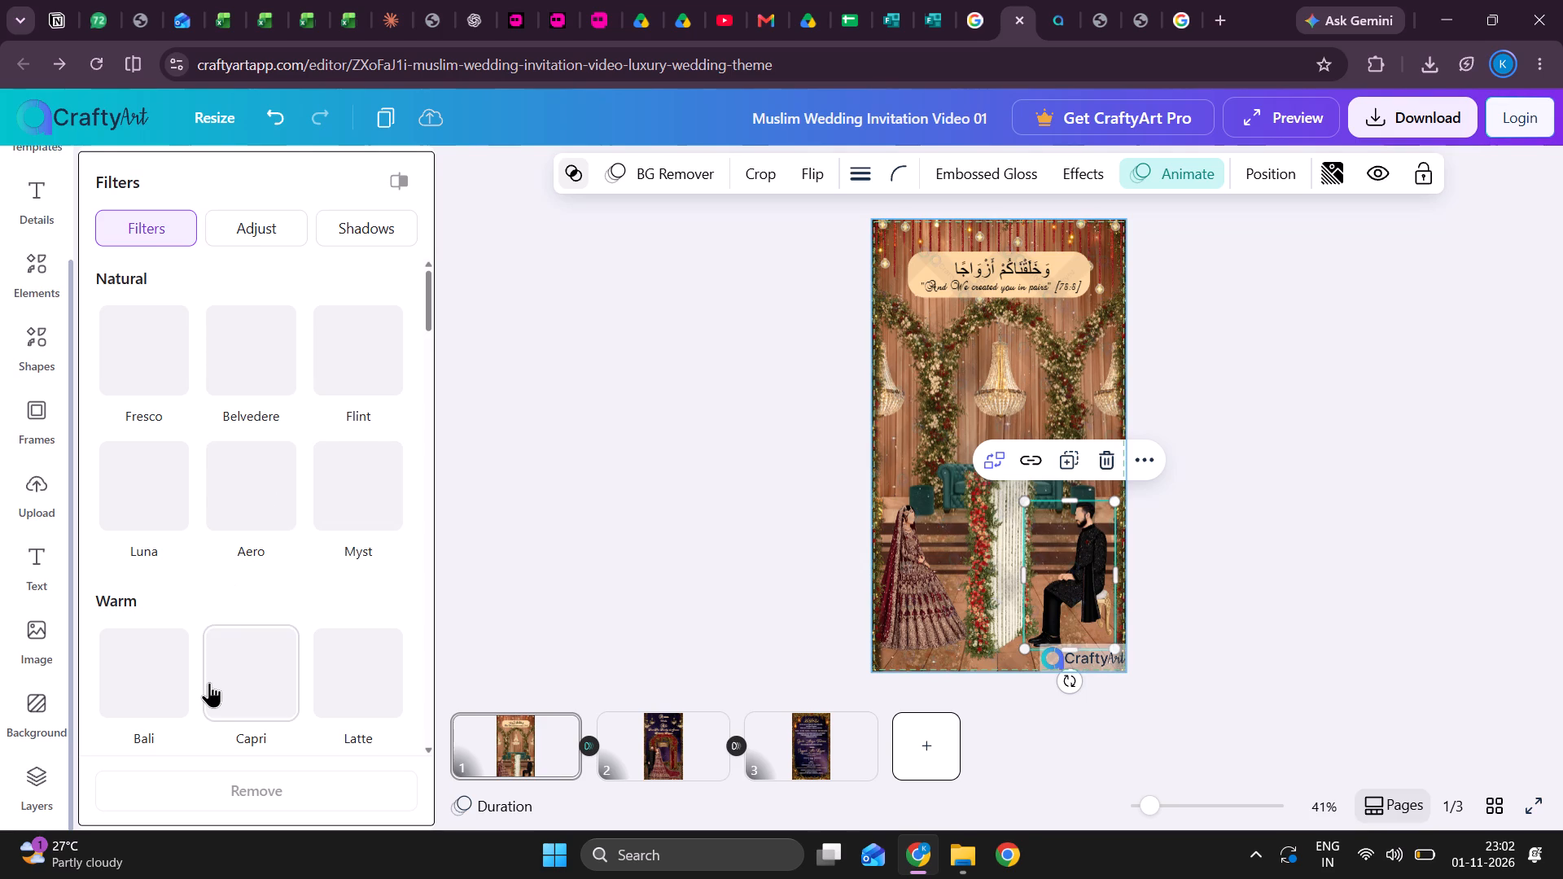
scroll(209, 682, "down", 1)
scroll(209, 682, "up", 1)
scroll(328, 451, "up", 2)
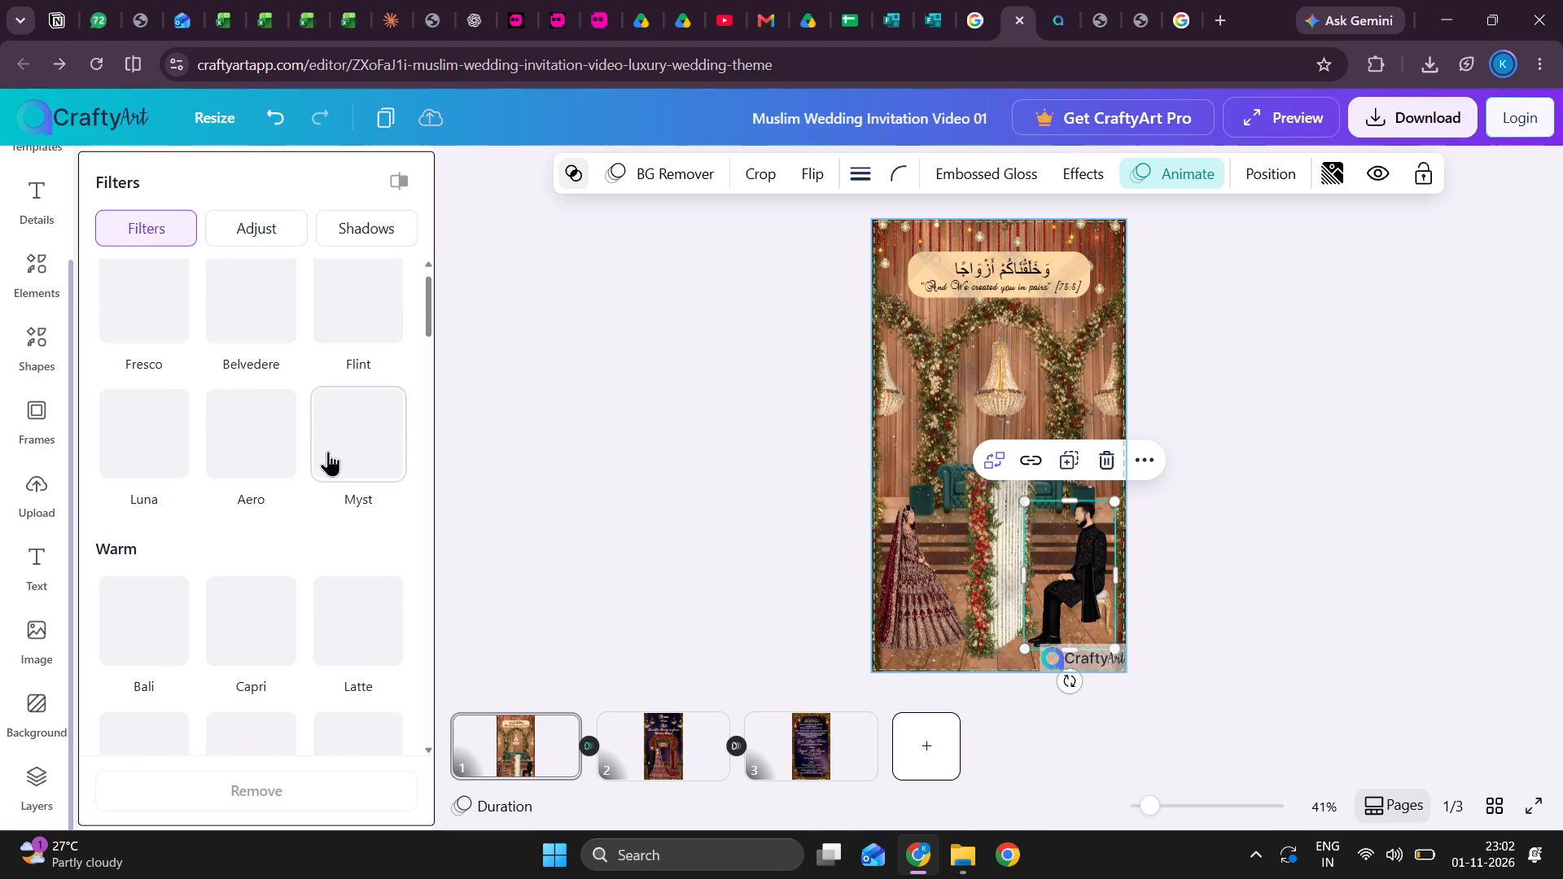
scroll(328, 451, "up", 1)
left_click(285, 237)
left_click(353, 225)
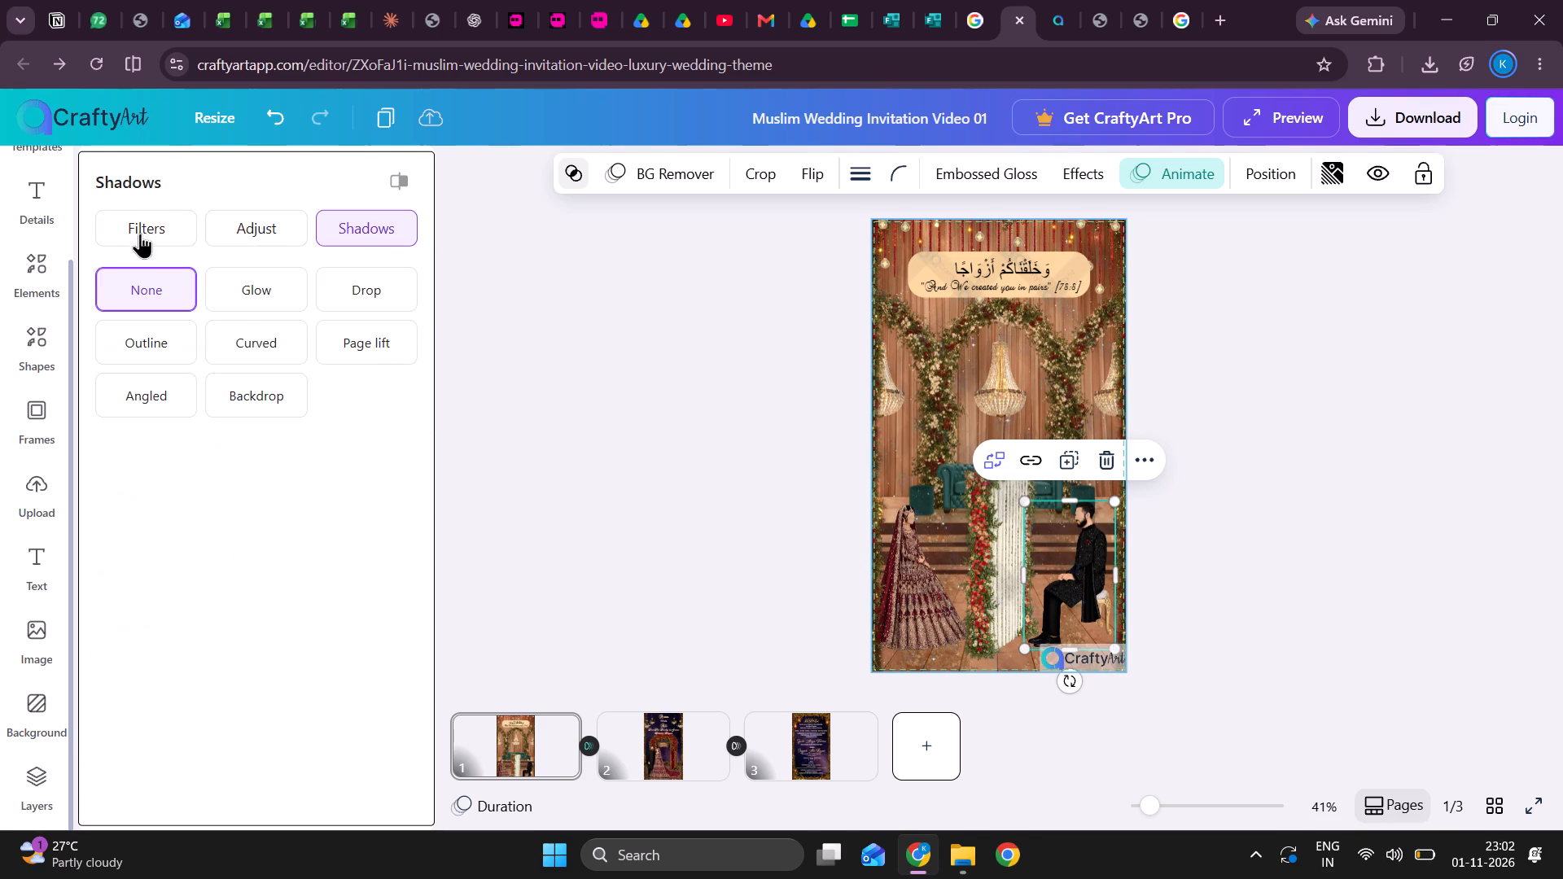
left_click(140, 233)
scroll(204, 501, "up", 1)
scroll(247, 450, "down", 3)
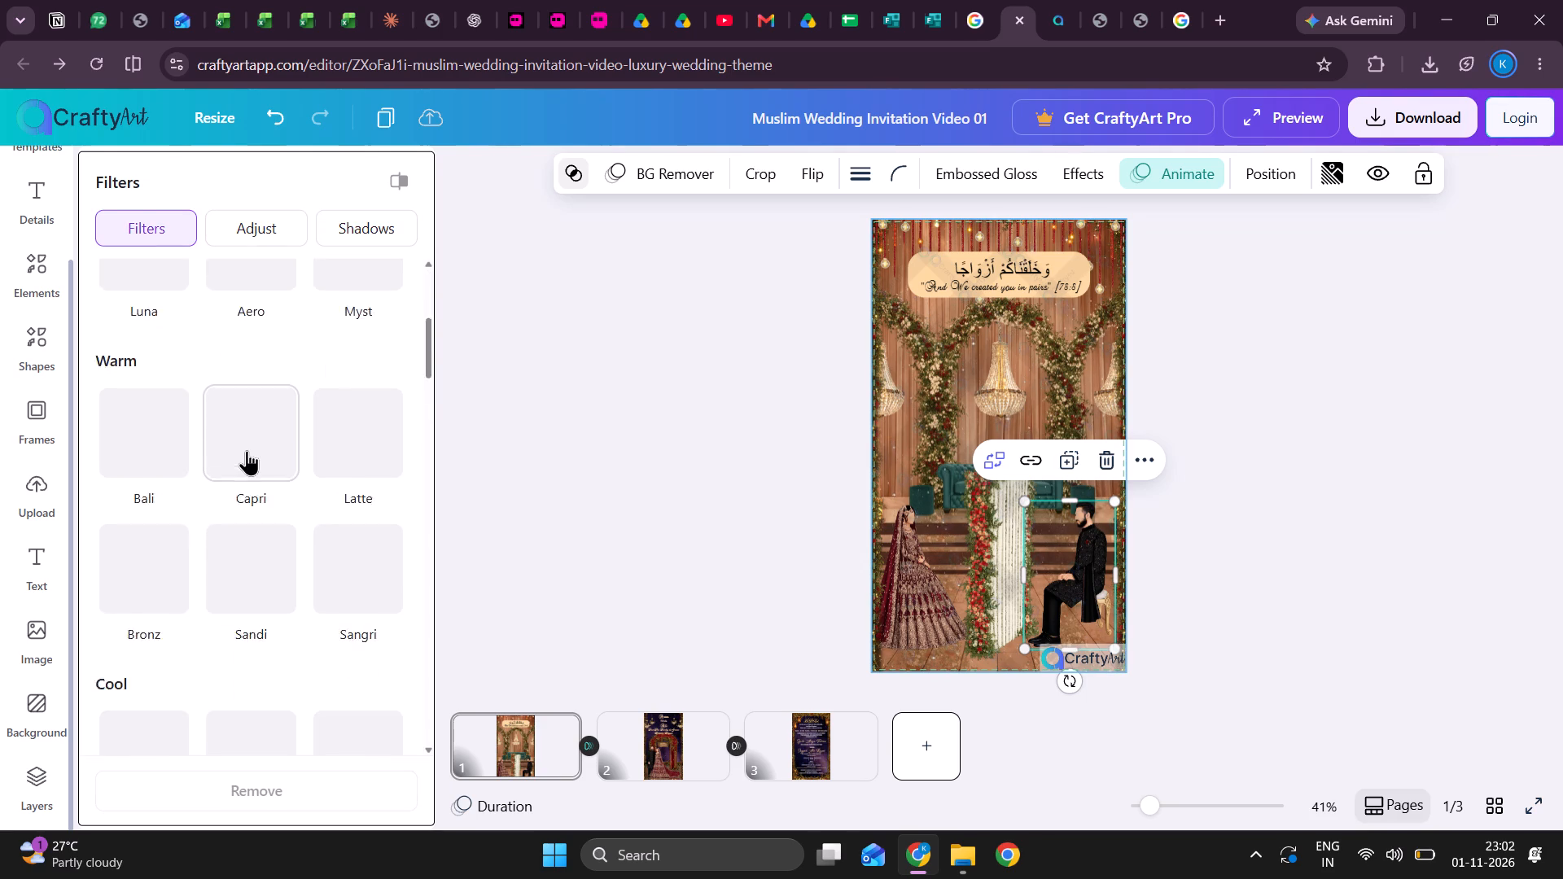
scroll(247, 450, "down", 10)
scroll(247, 450, "up", 13)
scroll(247, 450, "down", 5)
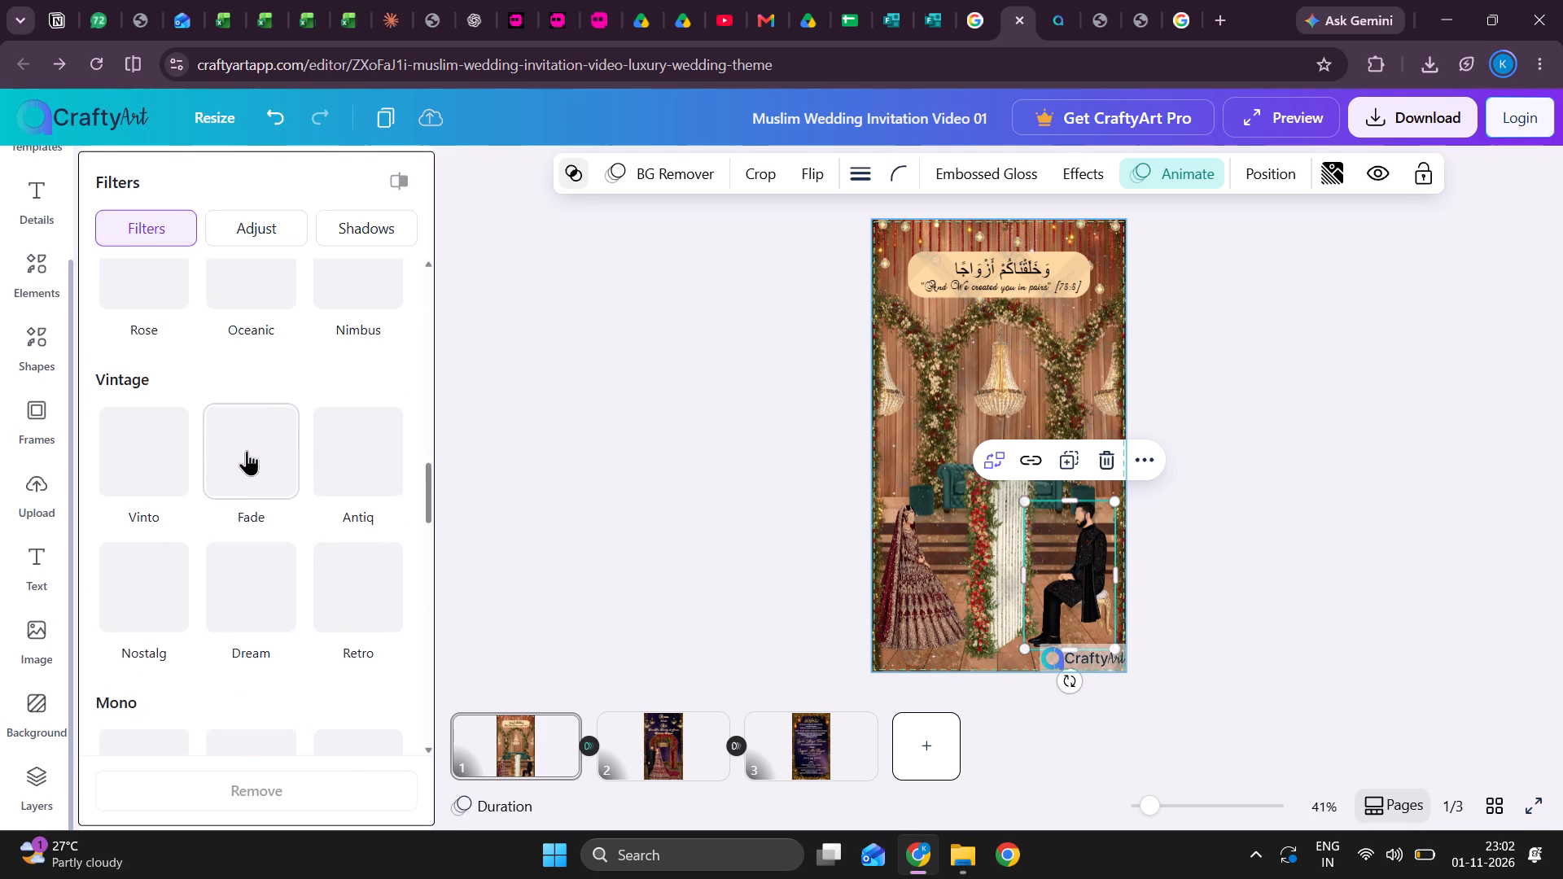
scroll(247, 450, "down", 9)
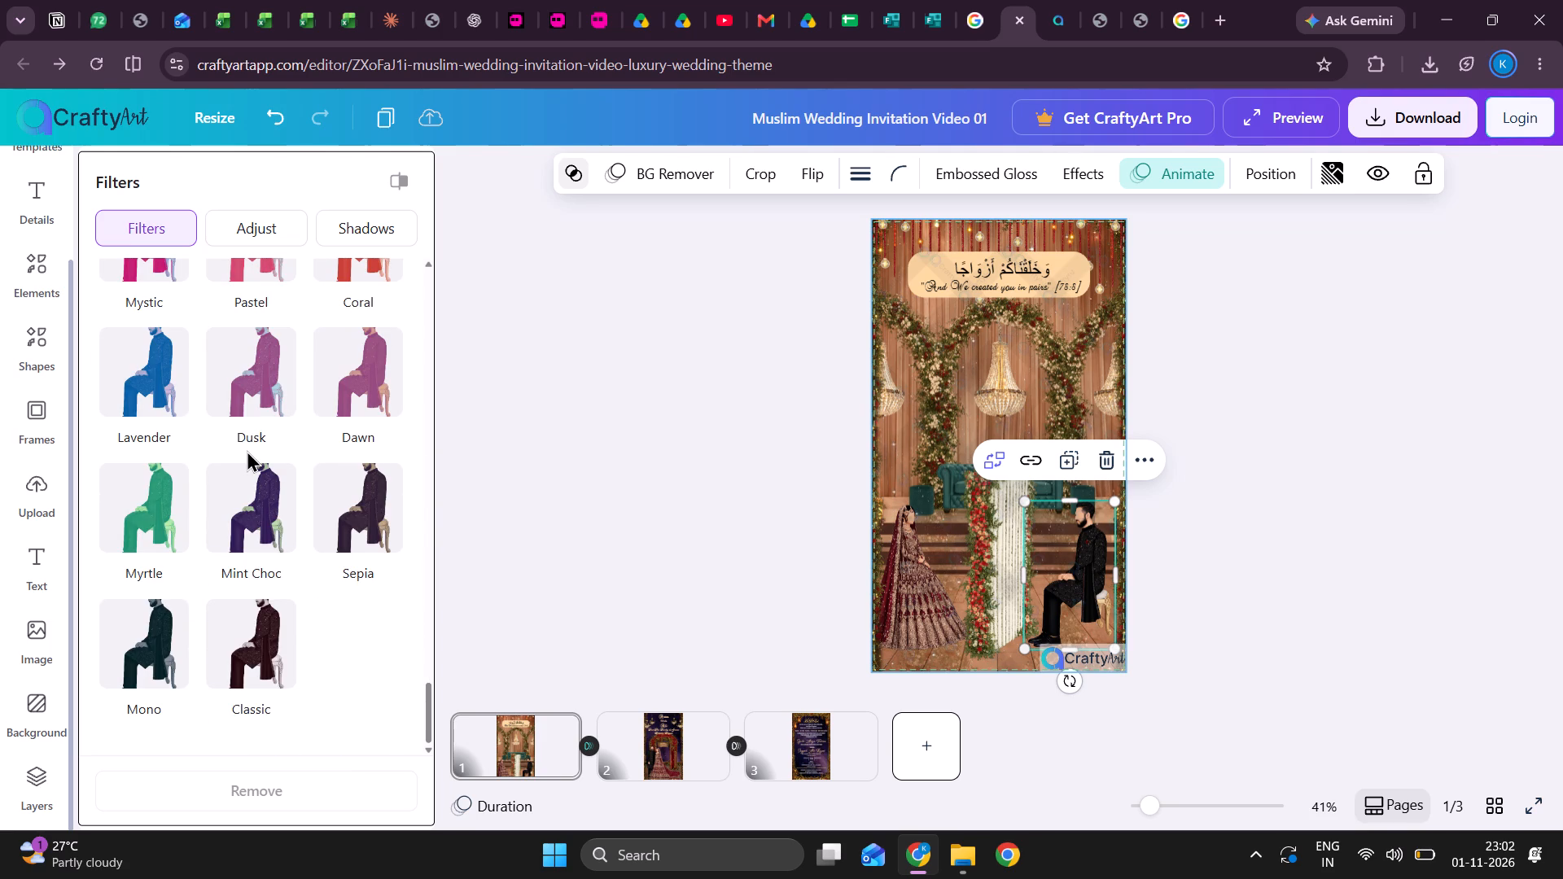
scroll(247, 450, "up", 3)
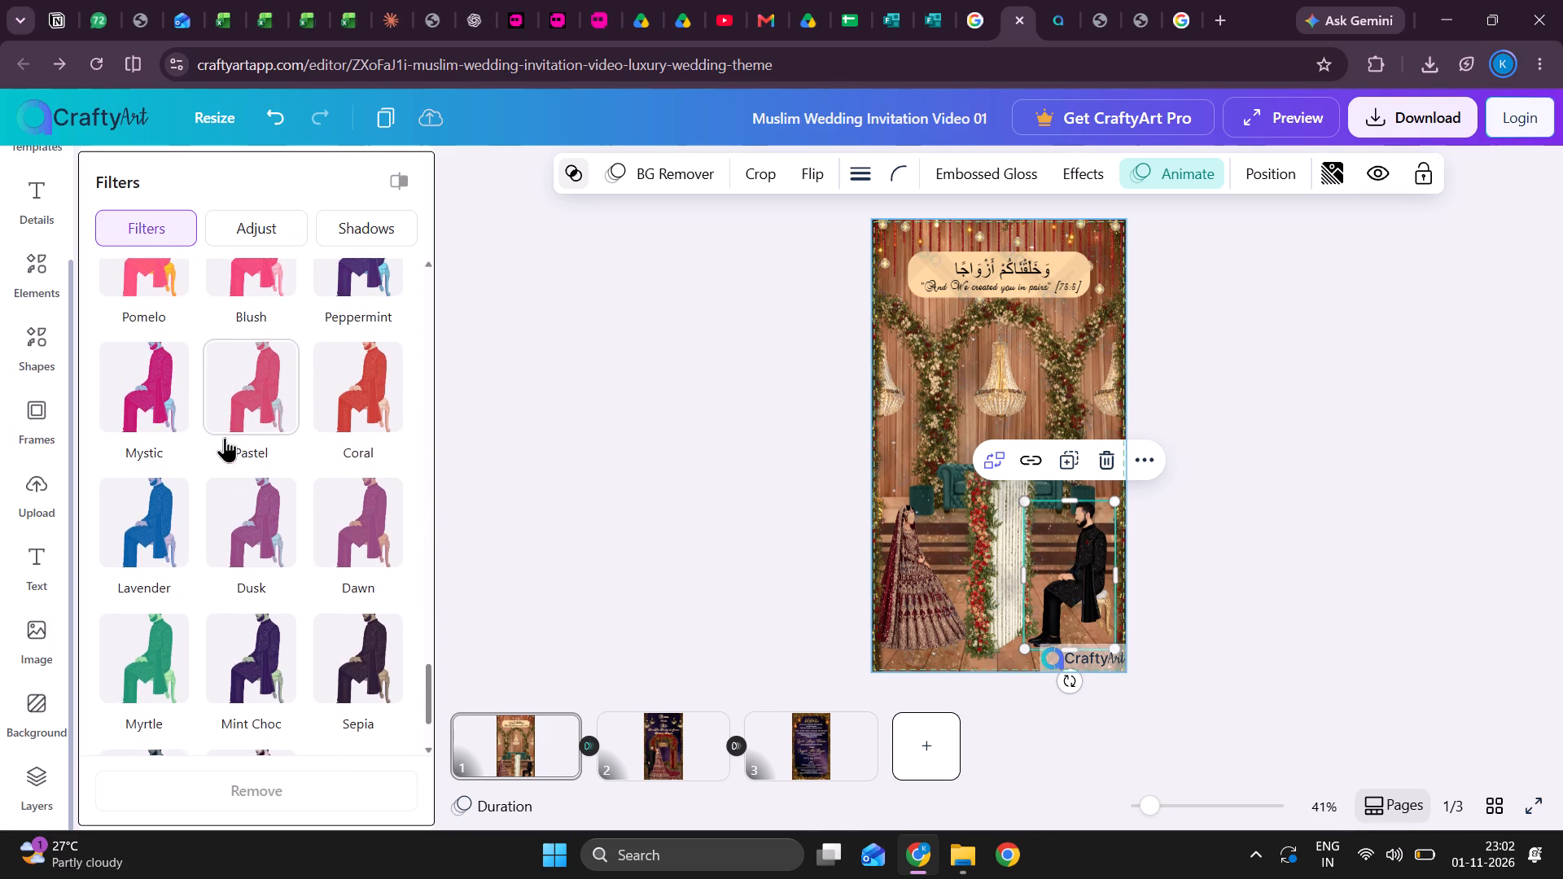
scroll(221, 429, "up", 1)
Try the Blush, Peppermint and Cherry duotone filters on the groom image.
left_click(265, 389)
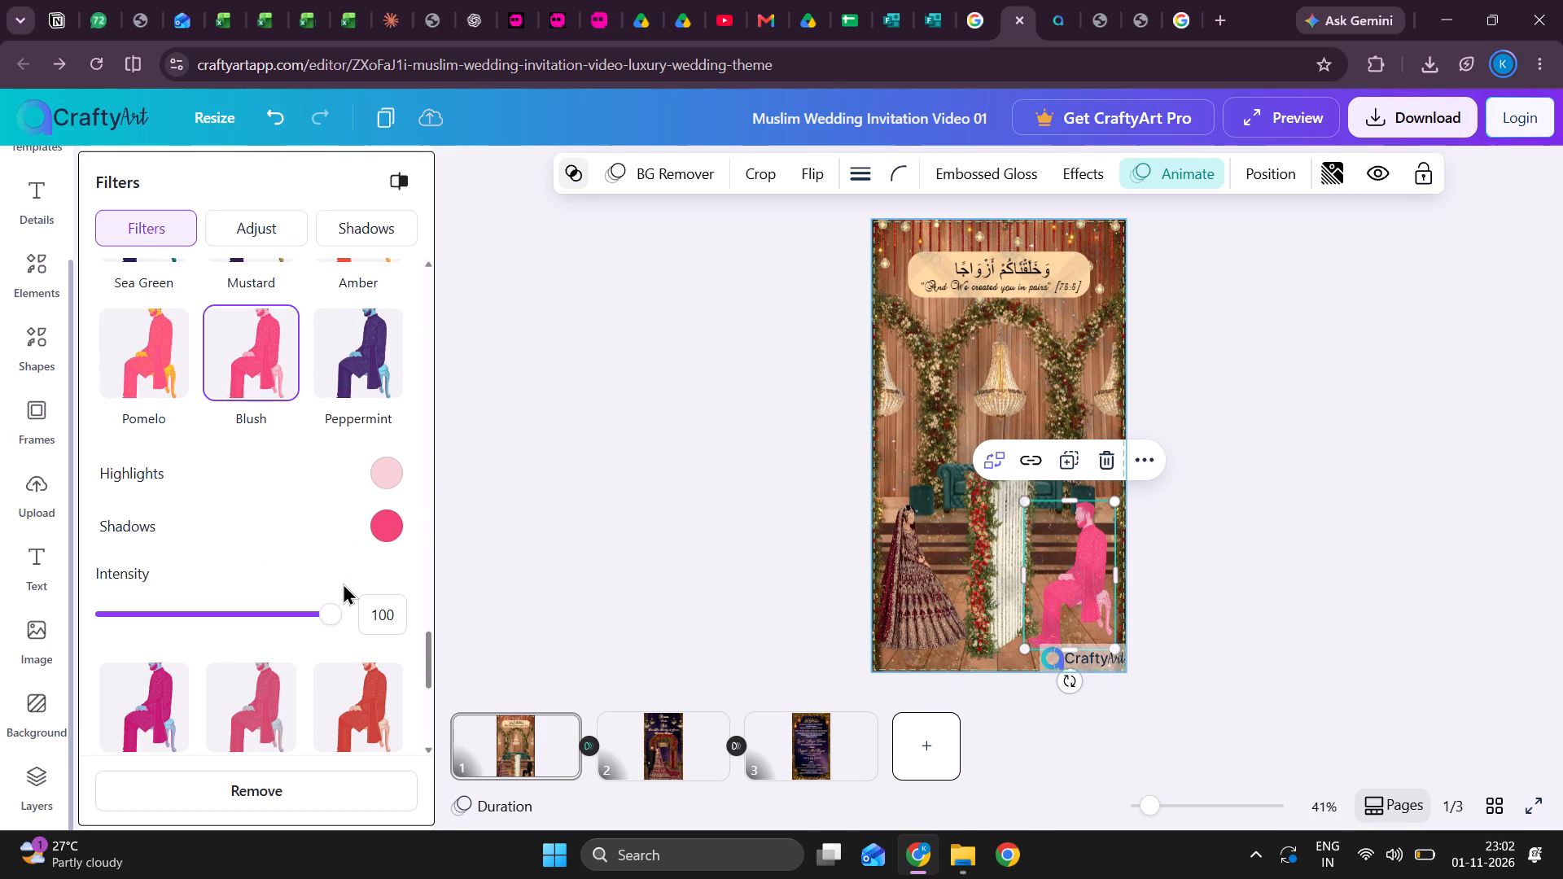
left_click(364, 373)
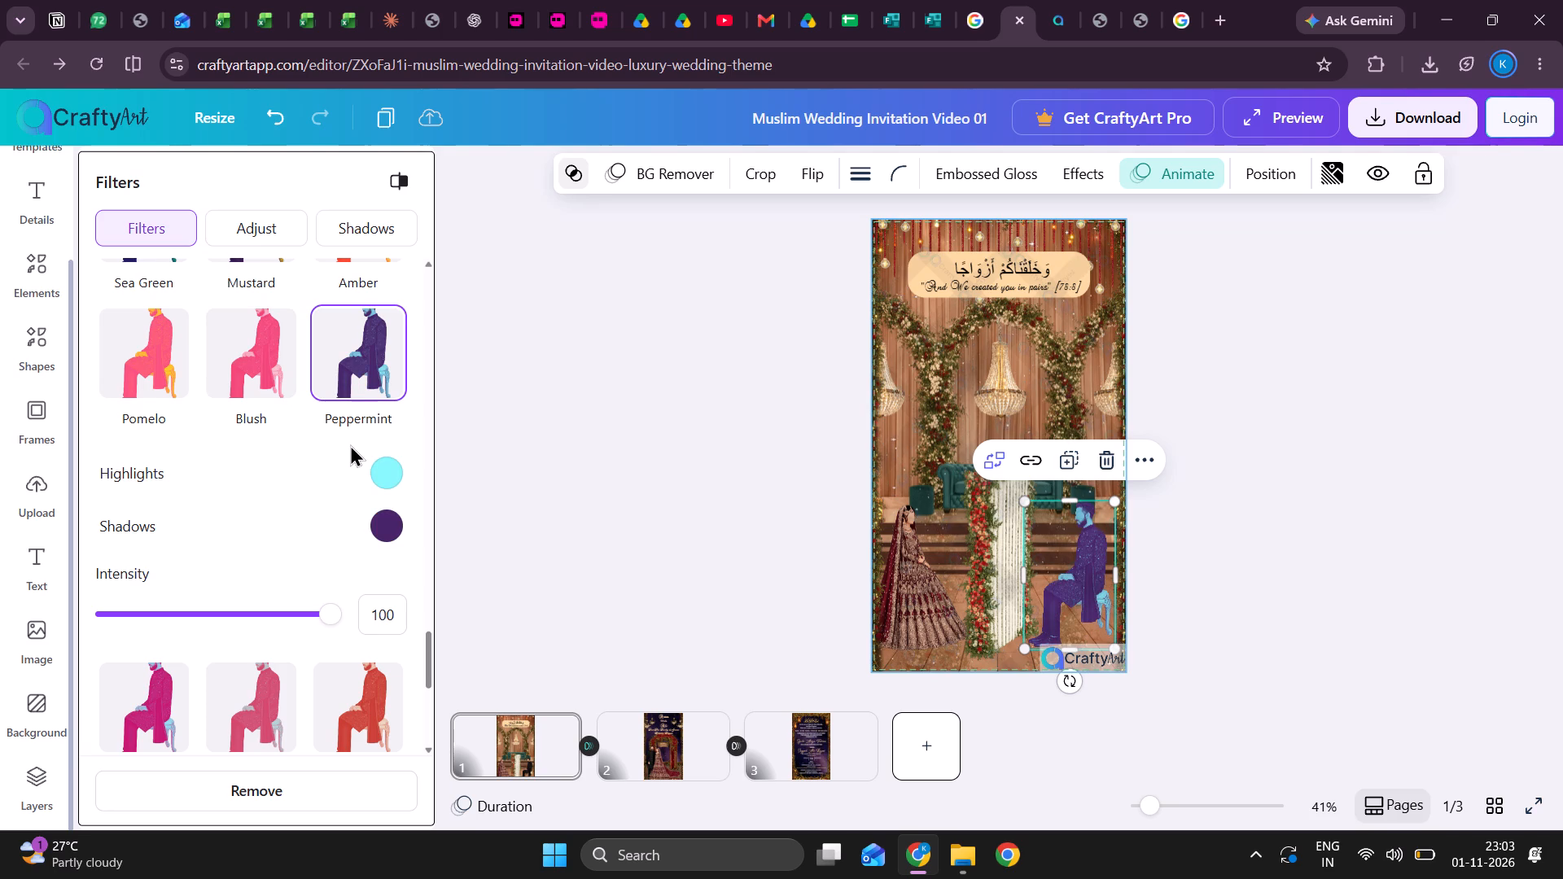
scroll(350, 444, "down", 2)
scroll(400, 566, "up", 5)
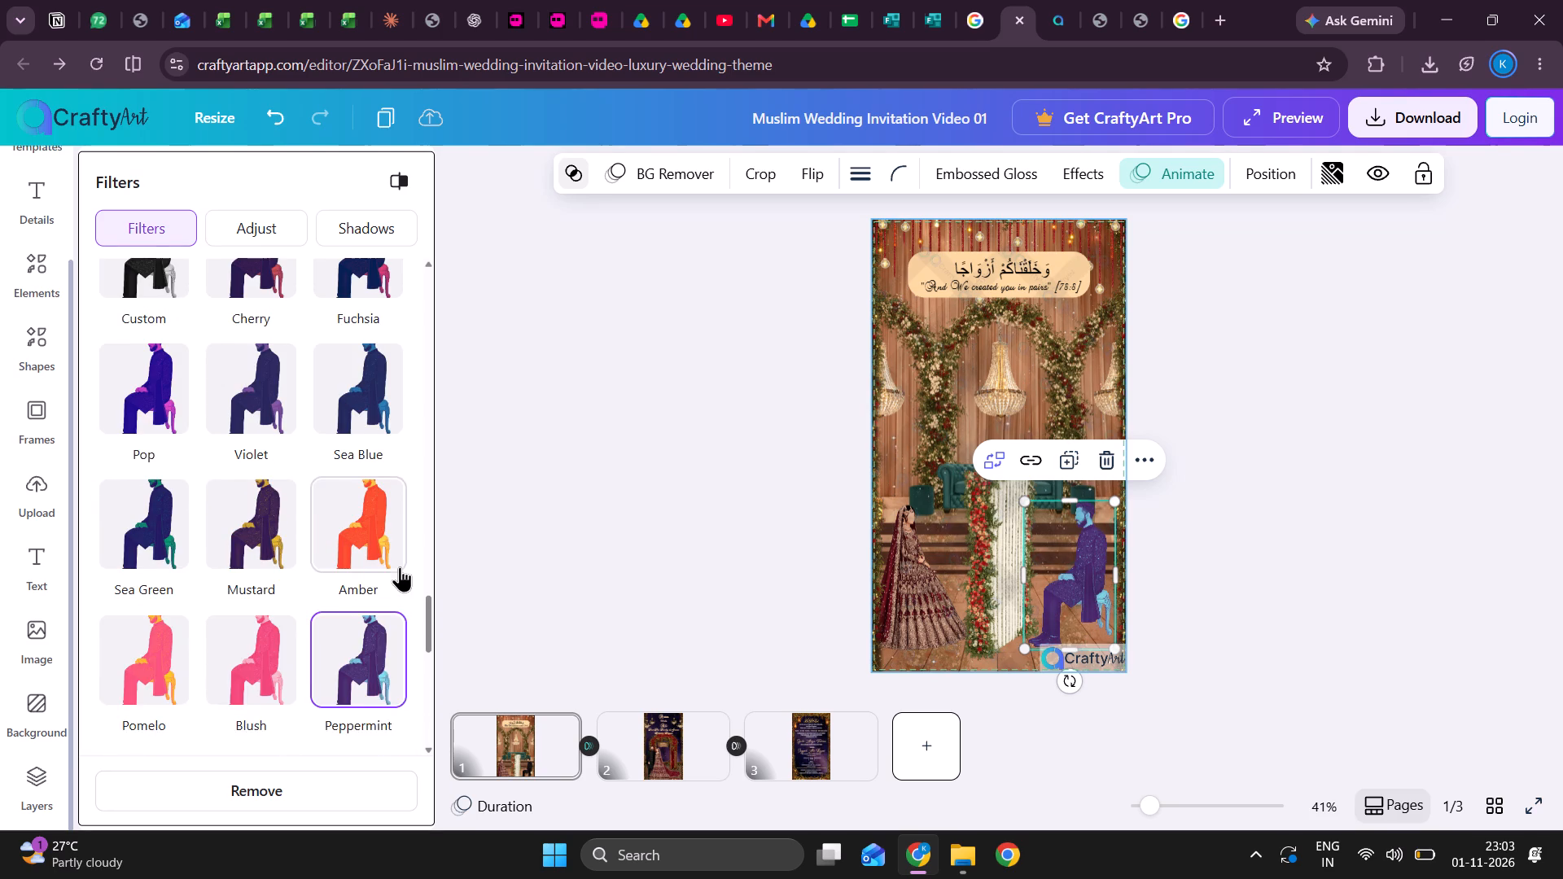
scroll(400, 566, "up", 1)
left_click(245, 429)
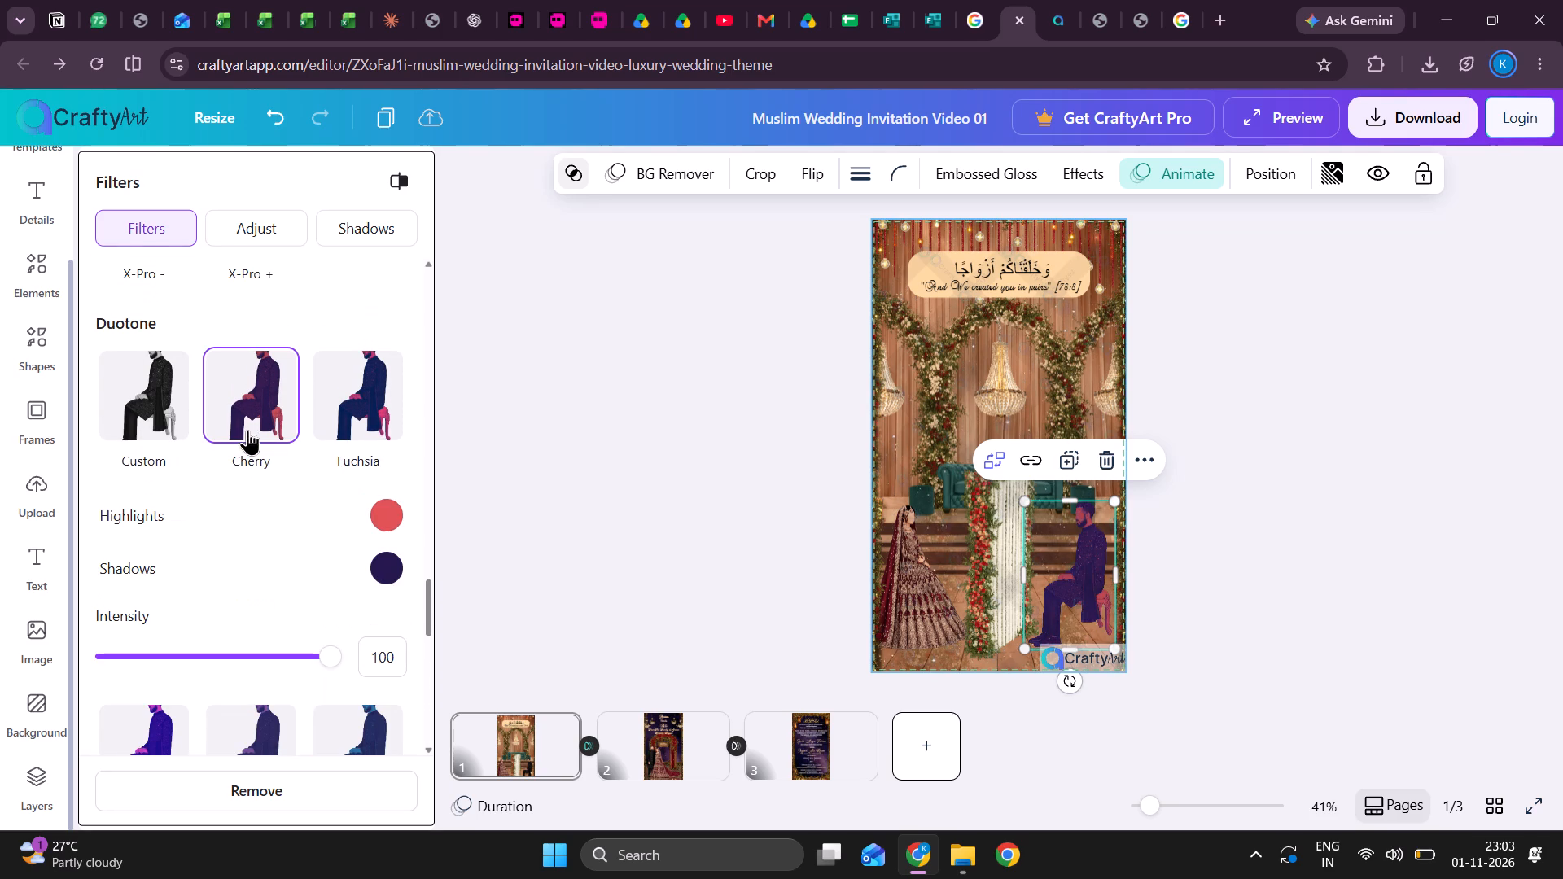
Apply the Fuchsia duotone filter to the groom image and change its highlights colour to yellow.
left_click(381, 387)
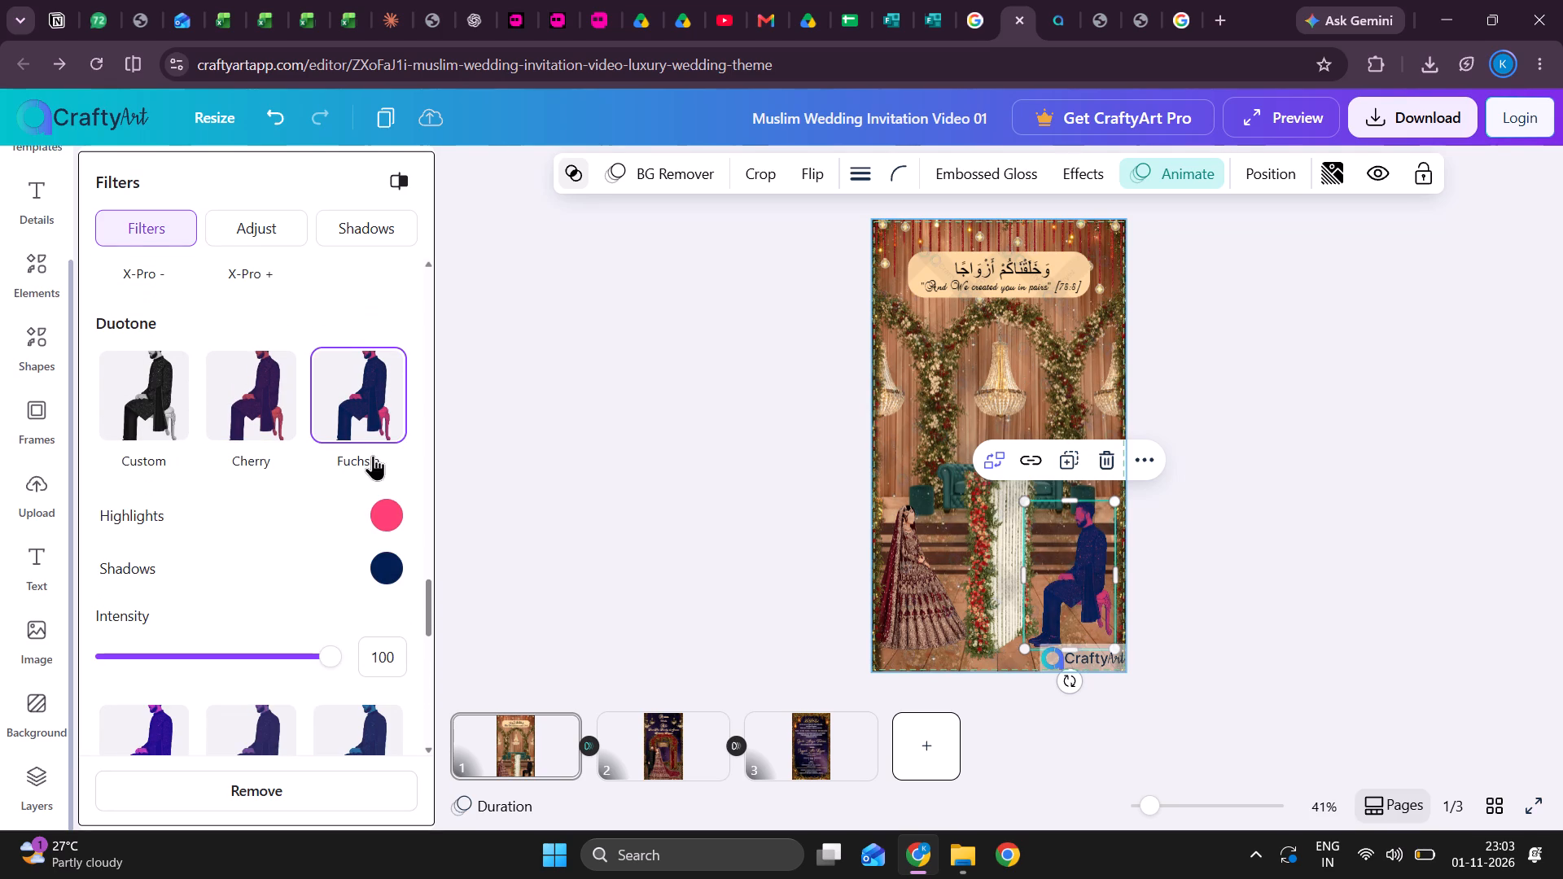
left_click(389, 518)
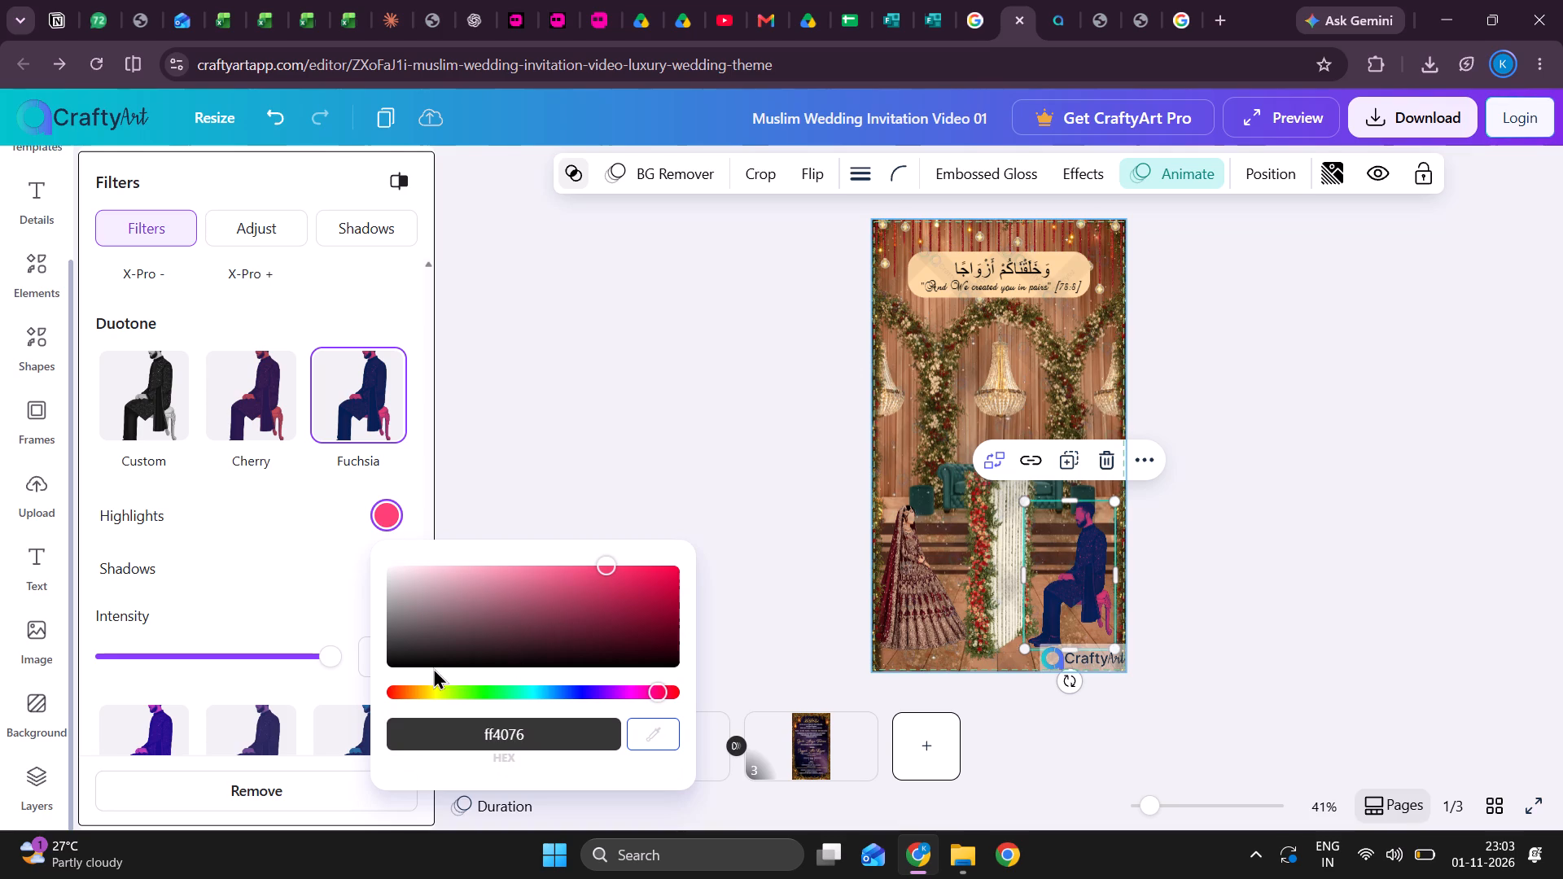
left_click(430, 689)
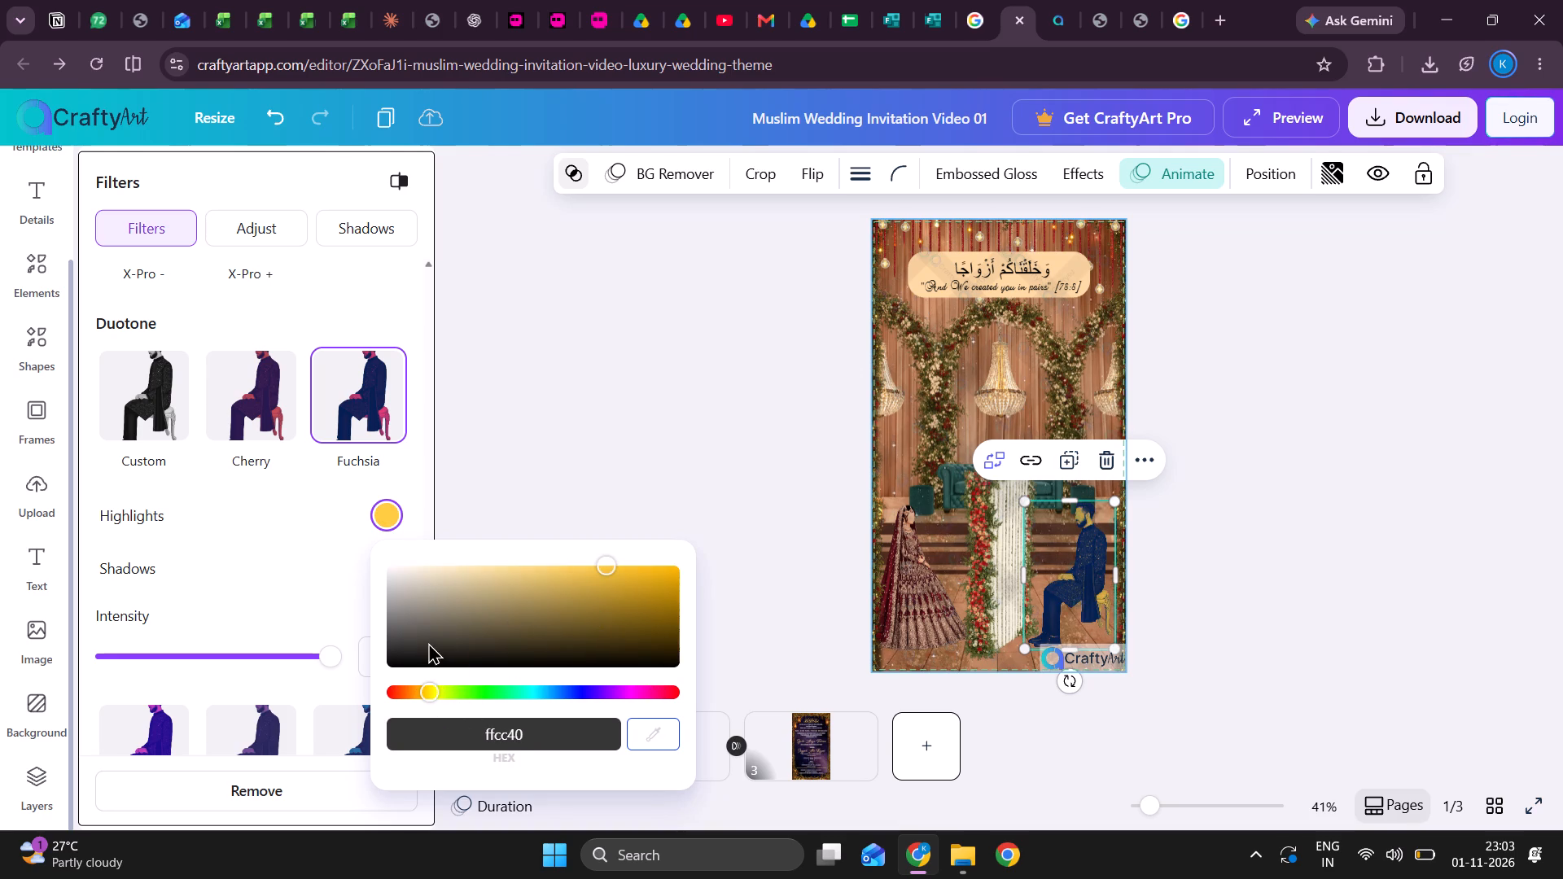
left_click_drag(428, 691, 402, 689)
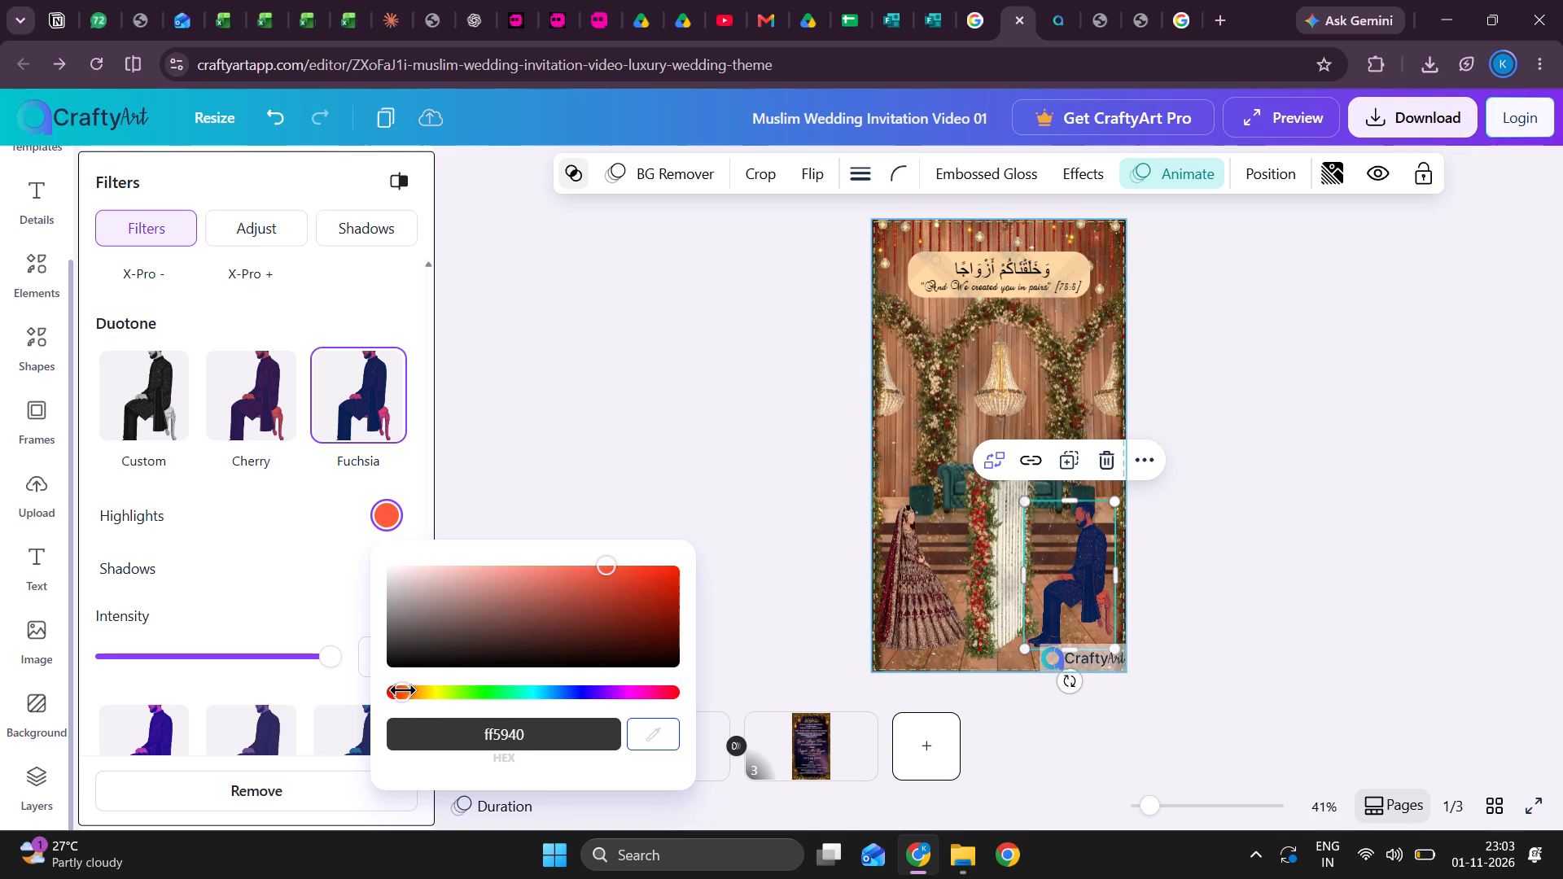
left_click_drag(402, 689, 433, 690)
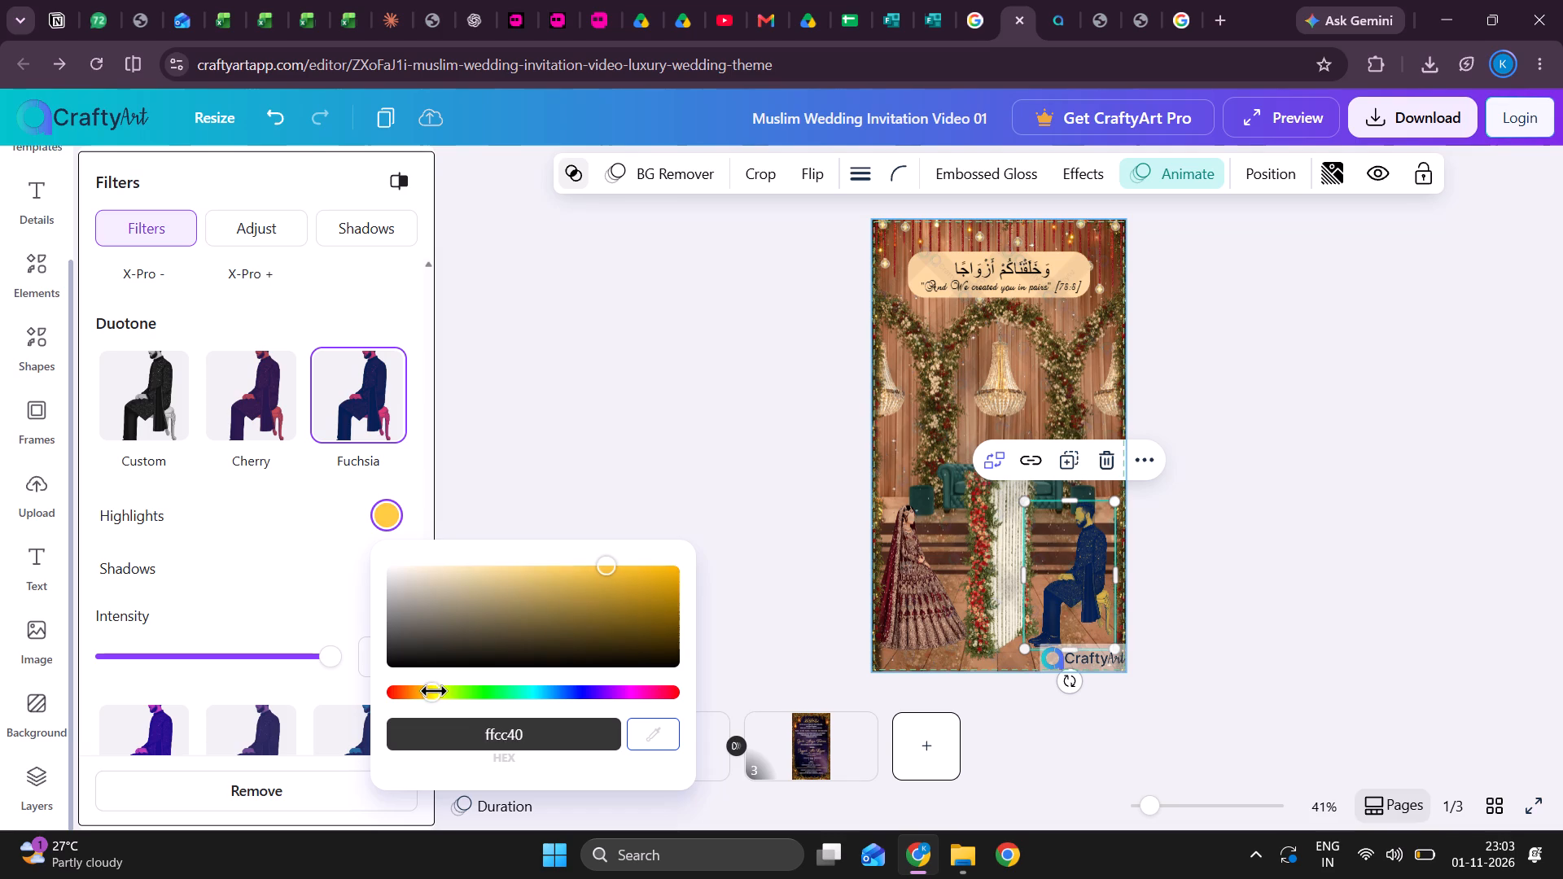
left_click_drag(433, 690, 436, 692)
left_click(576, 441)
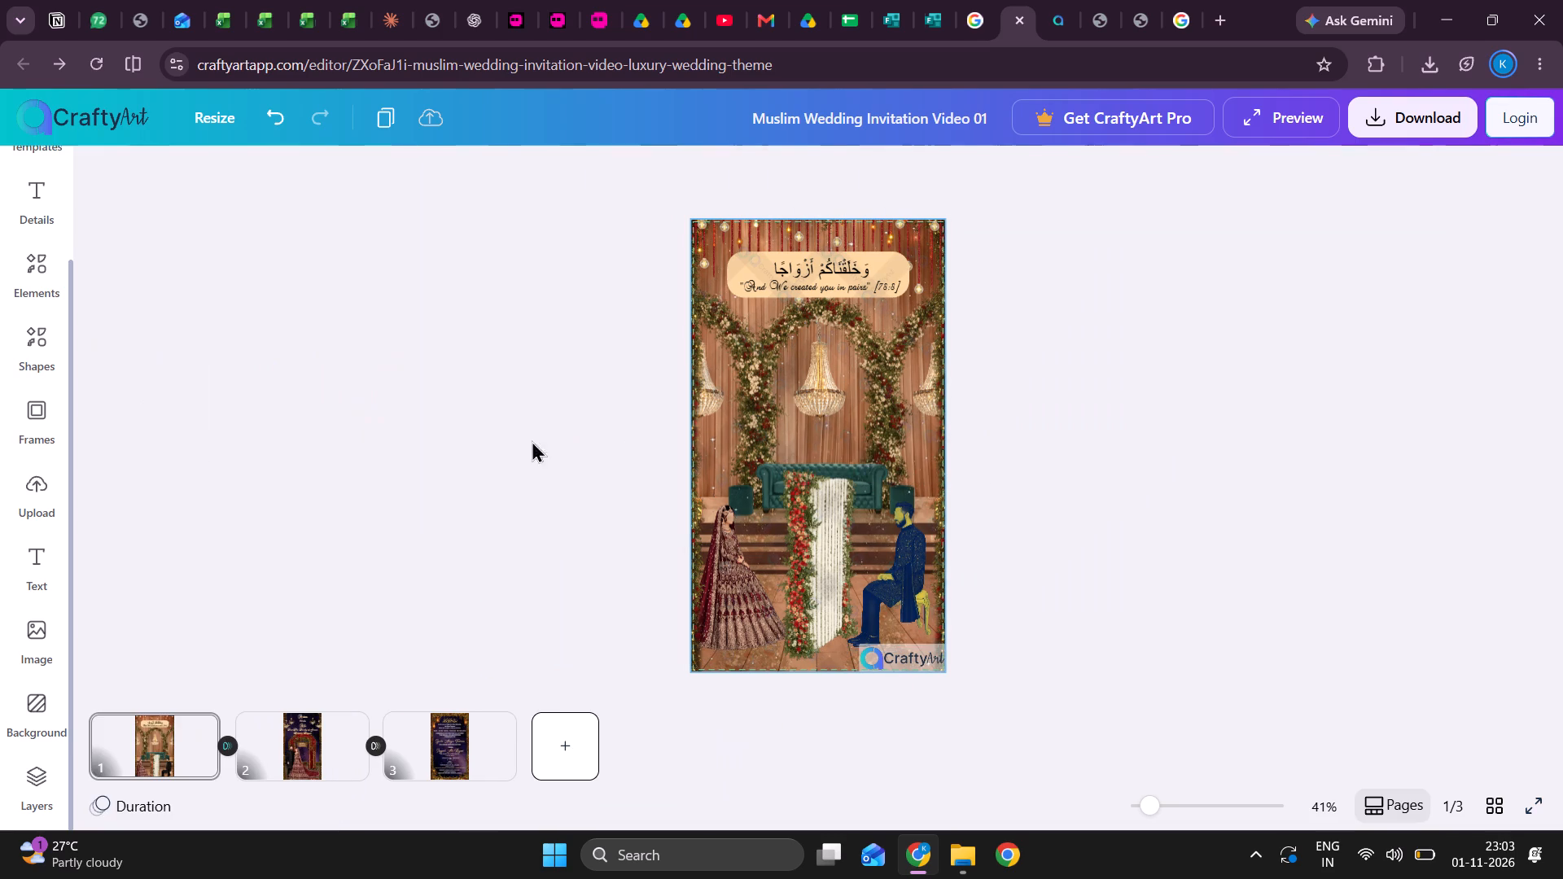
Reselect the groom image and look through its full range of filters for an alternative look.
left_click(942, 556)
left_click(903, 563)
left_click(877, 576)
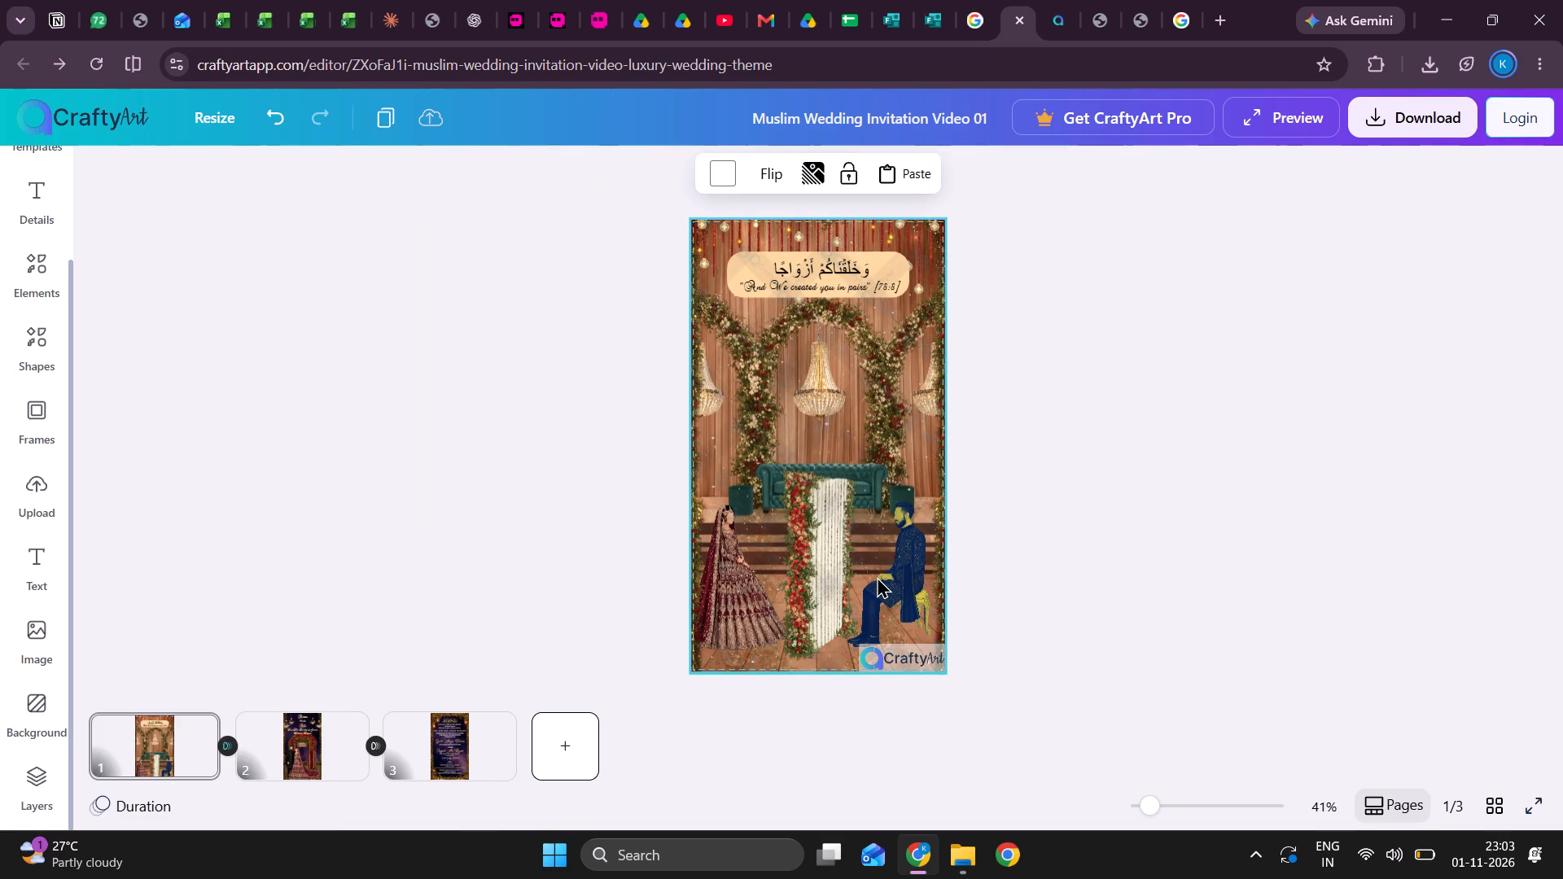
left_click(877, 577)
left_click(1027, 559)
left_click(891, 571)
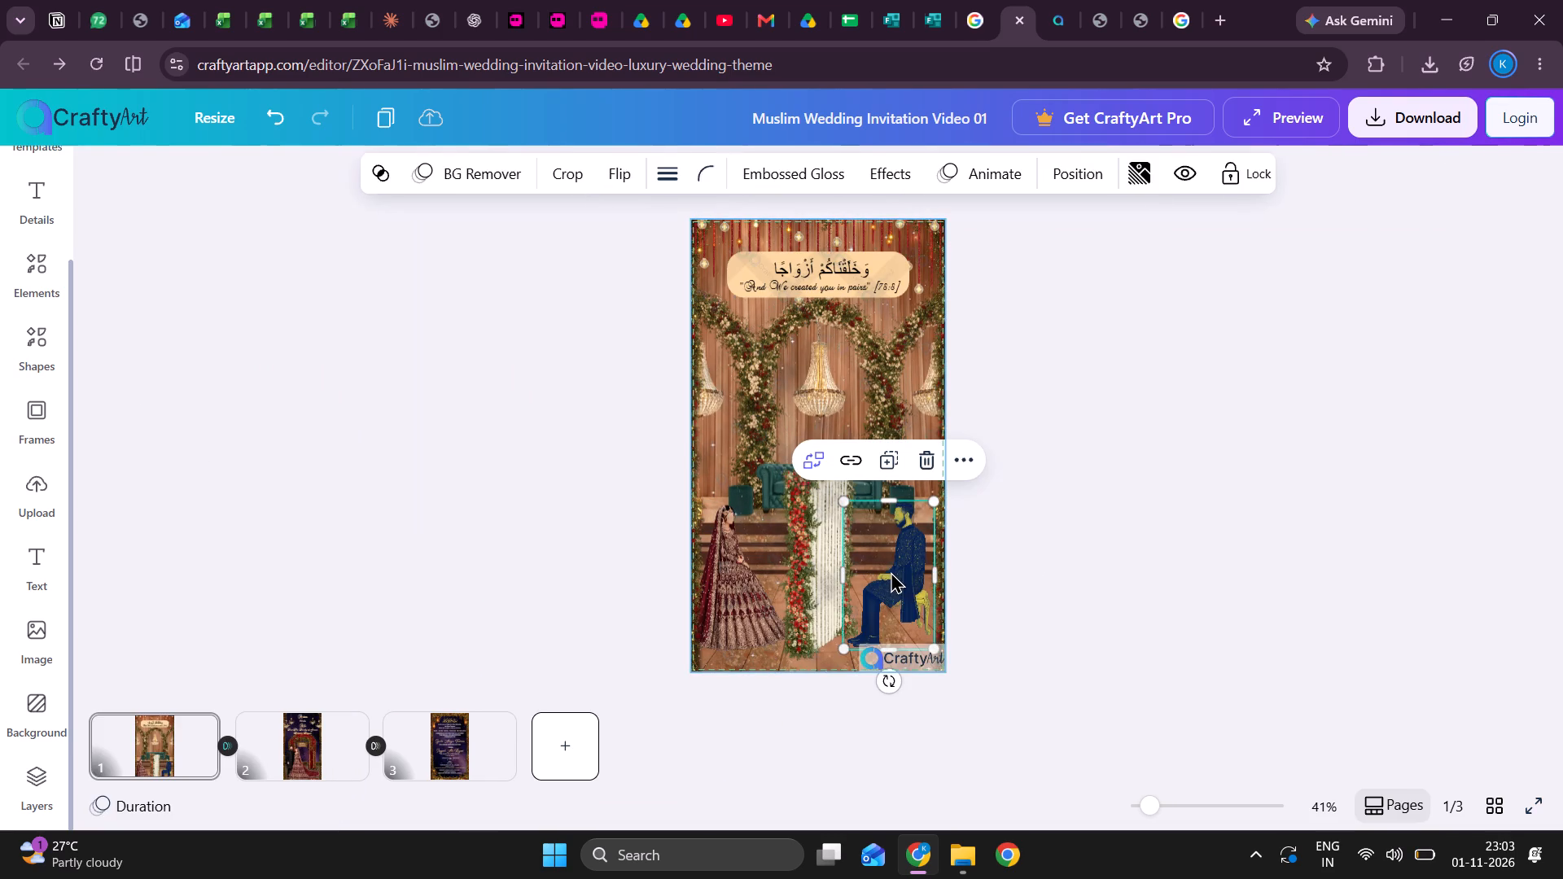
left_click(388, 171)
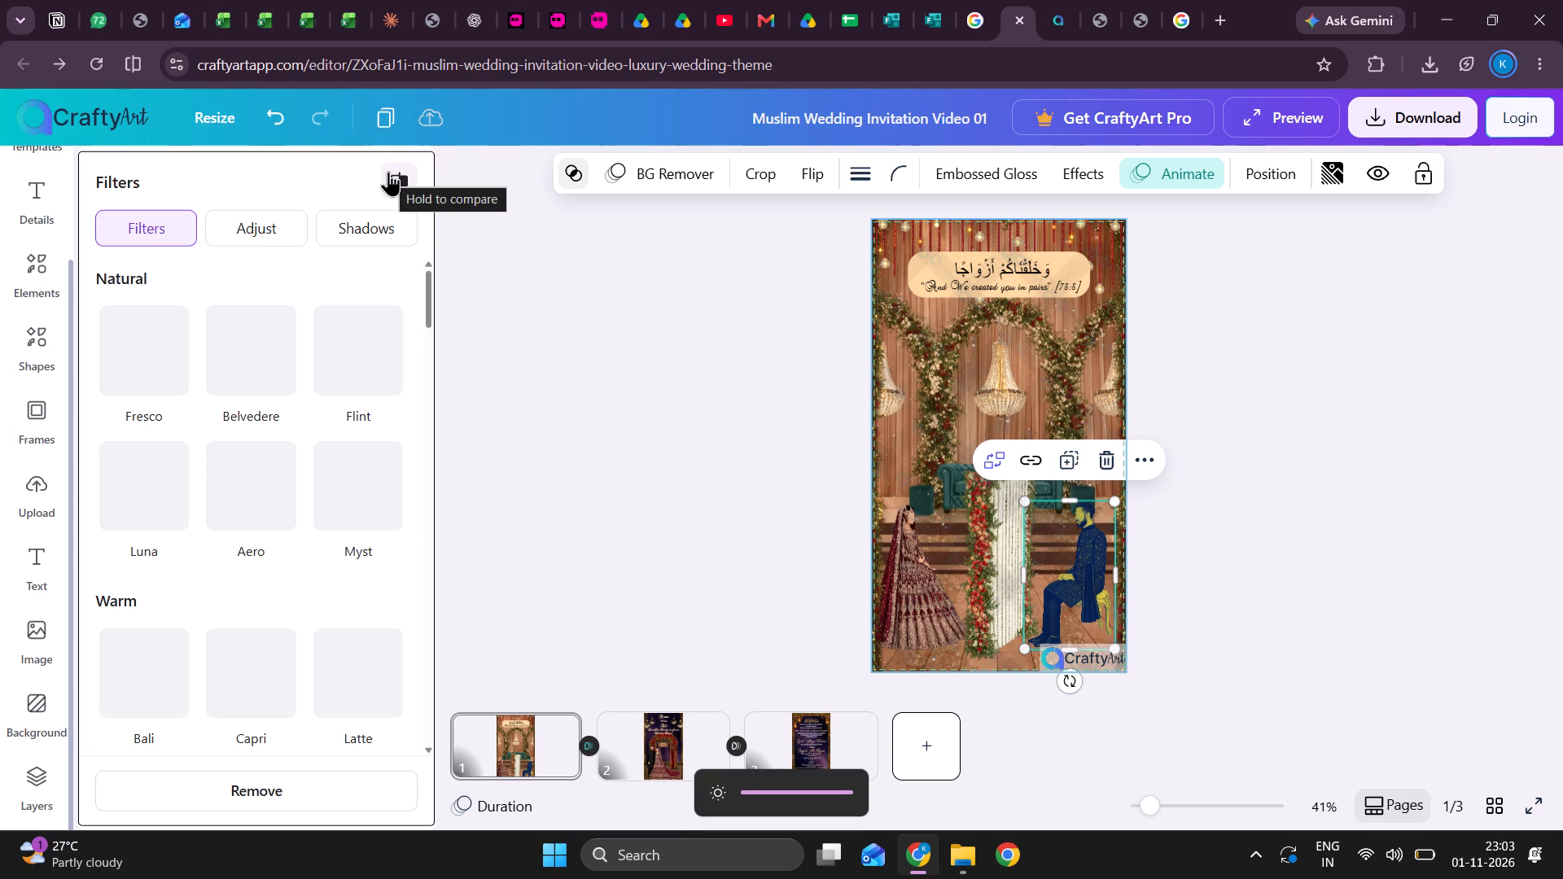
scroll(276, 523, "down", 8)
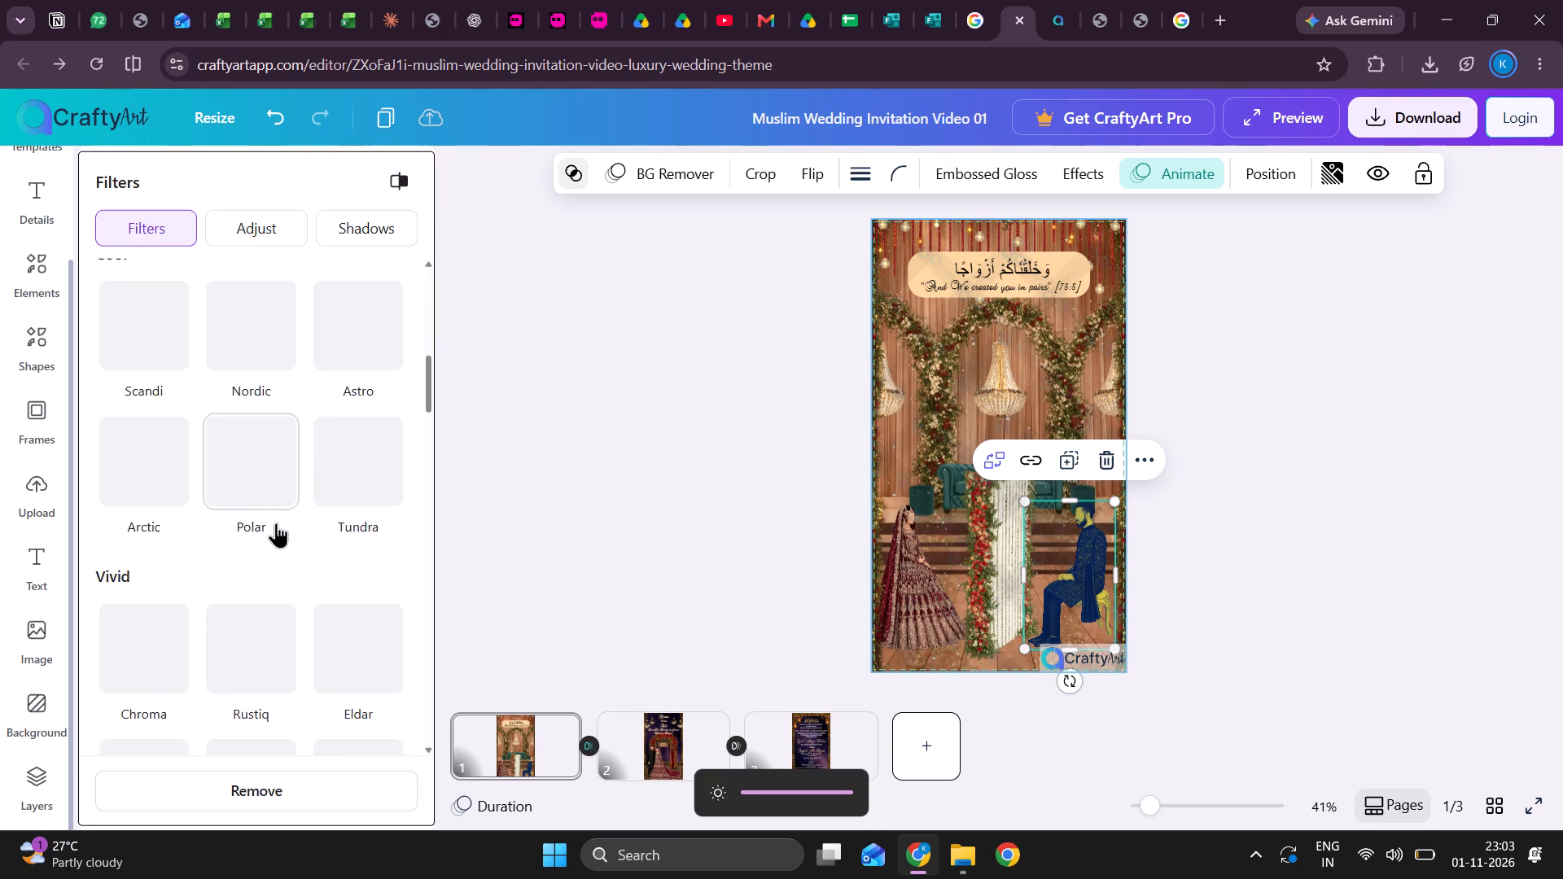
scroll(276, 523, "down", 18)
scroll(276, 523, "up", 2)
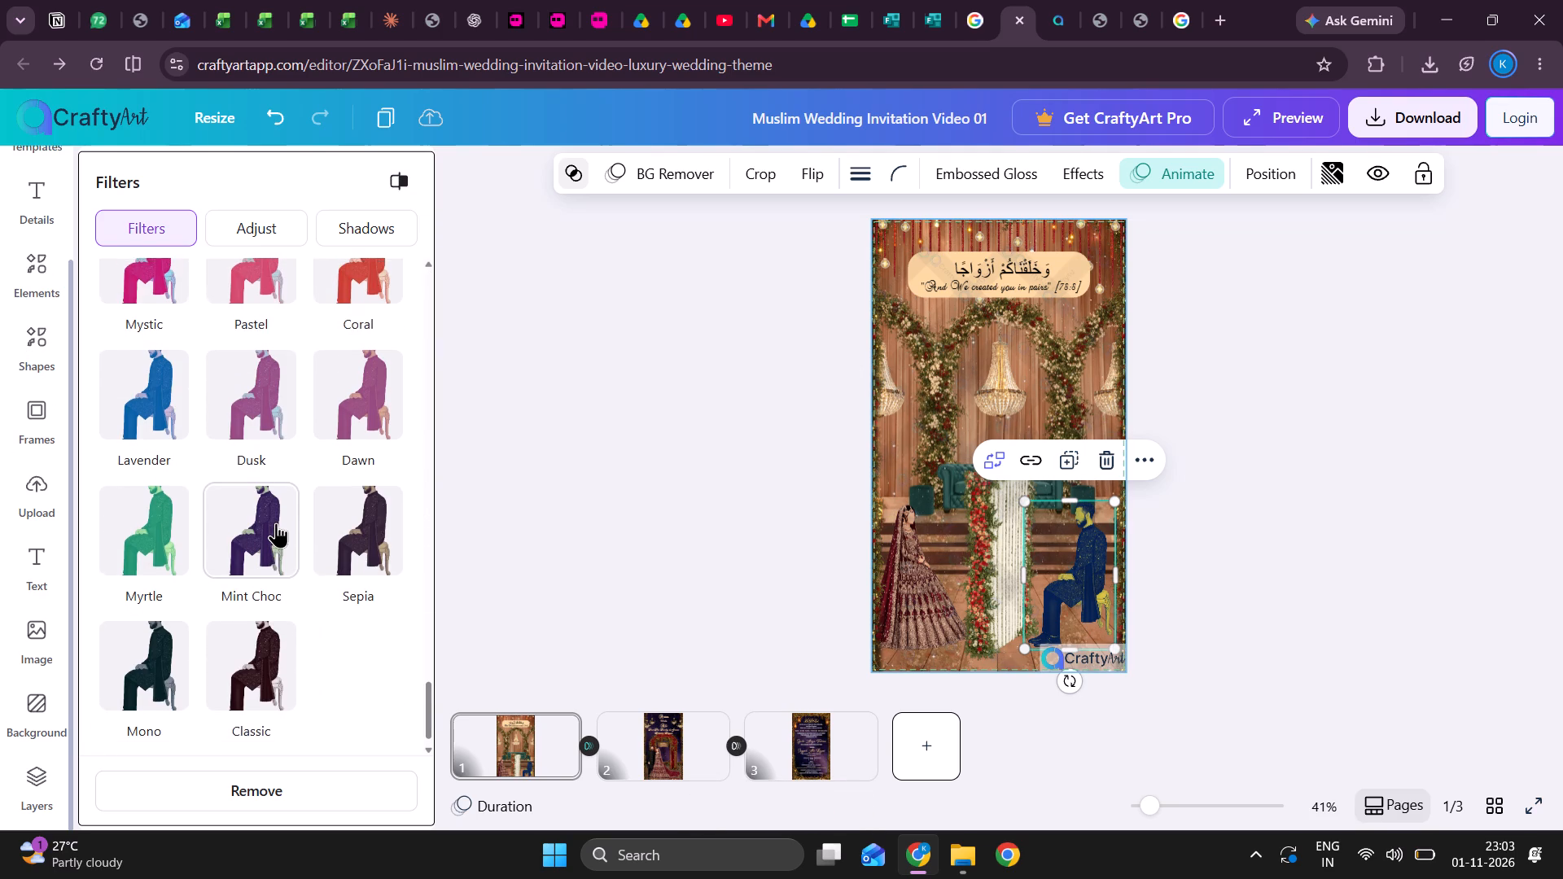
scroll(276, 523, "up", 5)
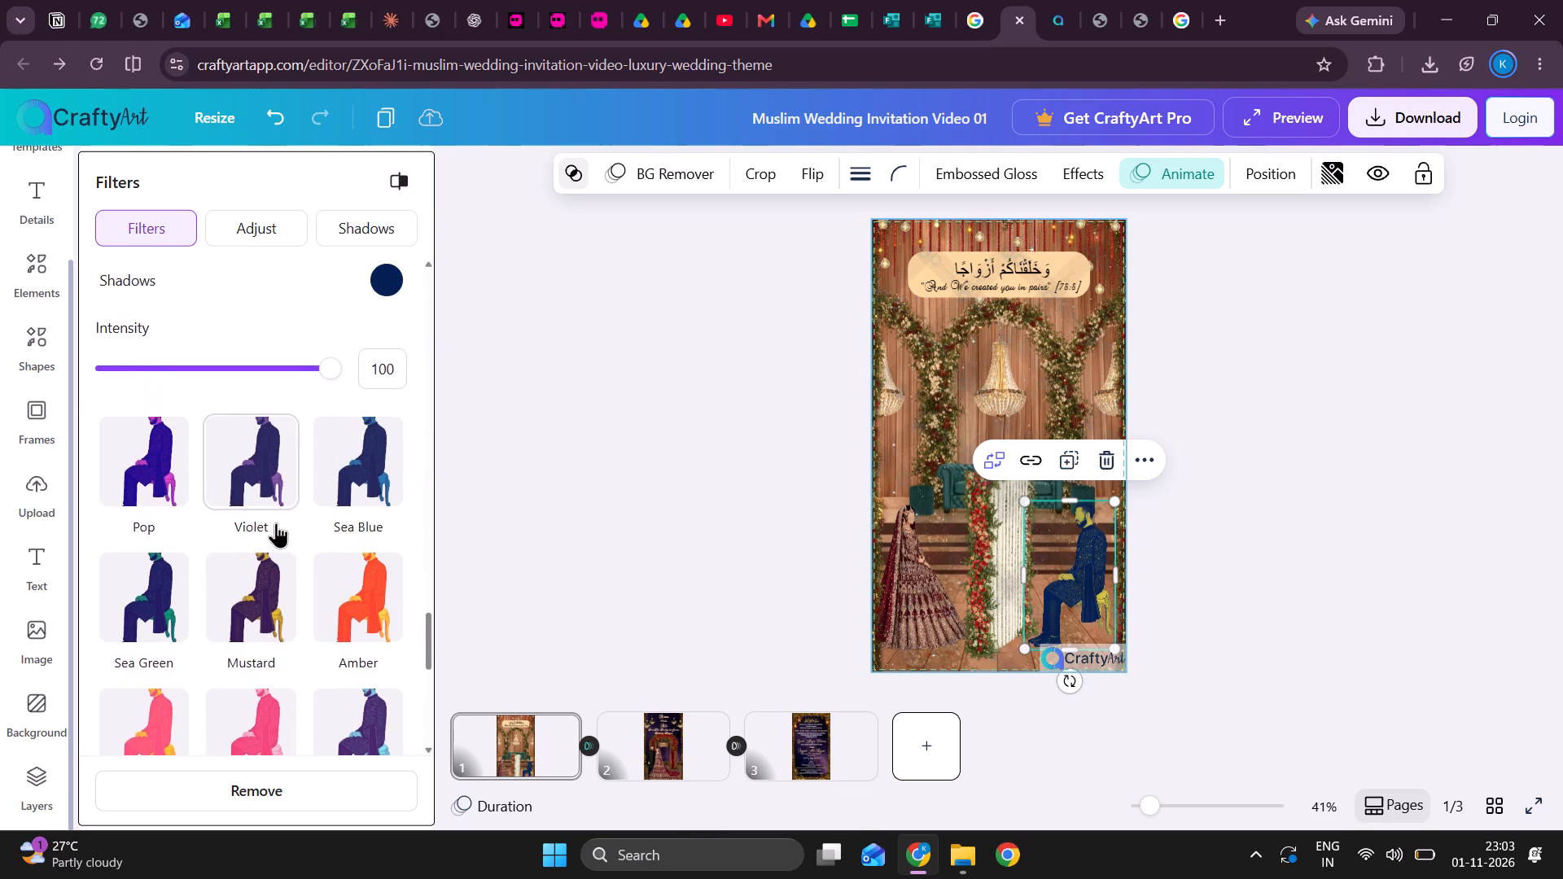
scroll(276, 523, "up", 5)
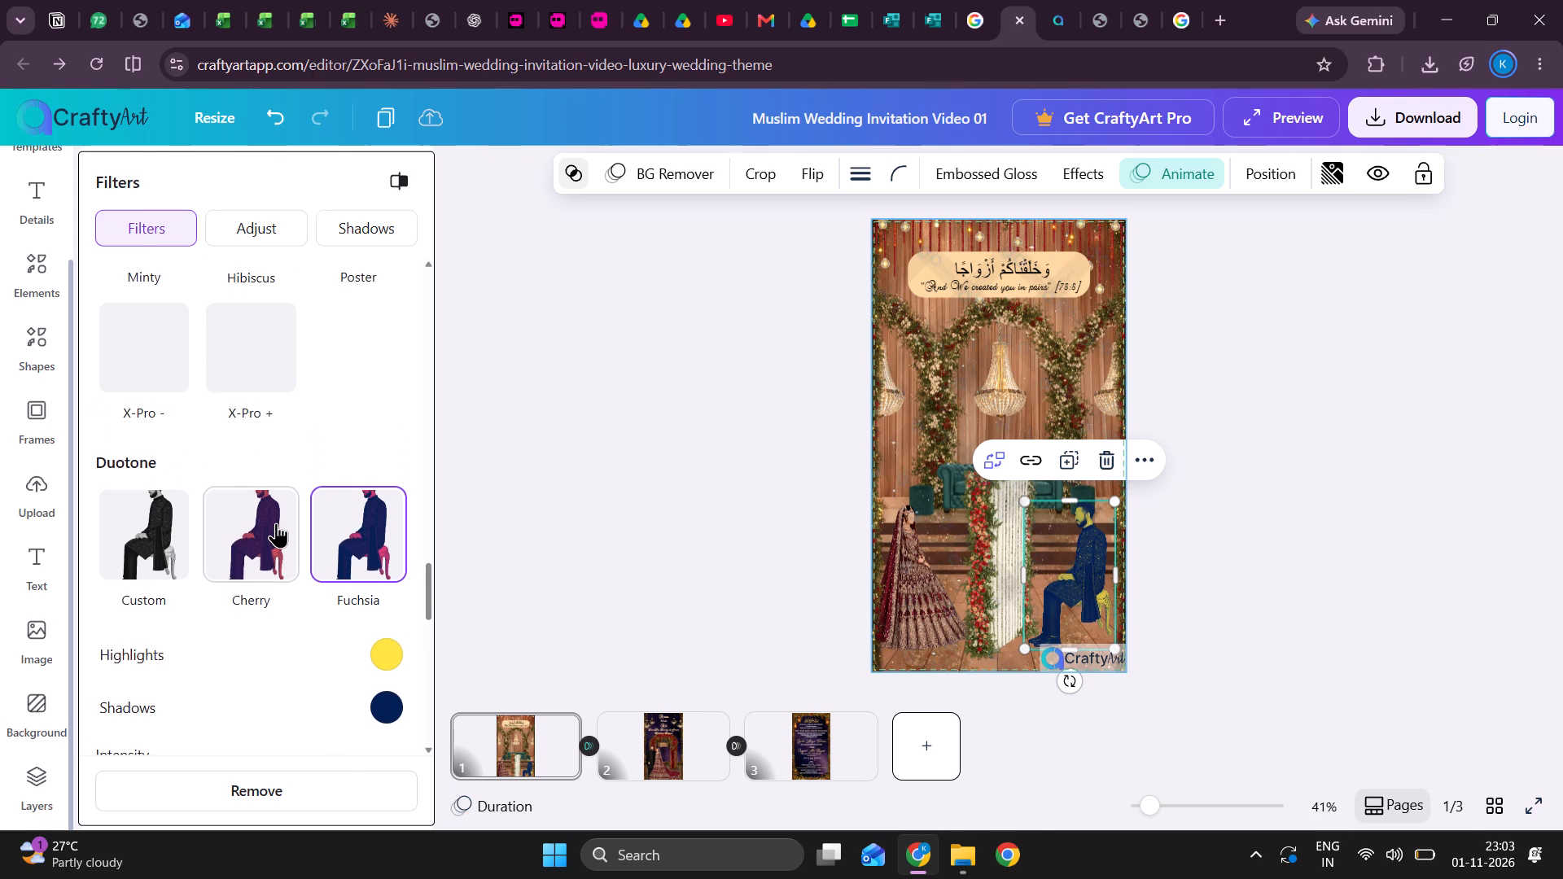
scroll(276, 523, "up", 5)
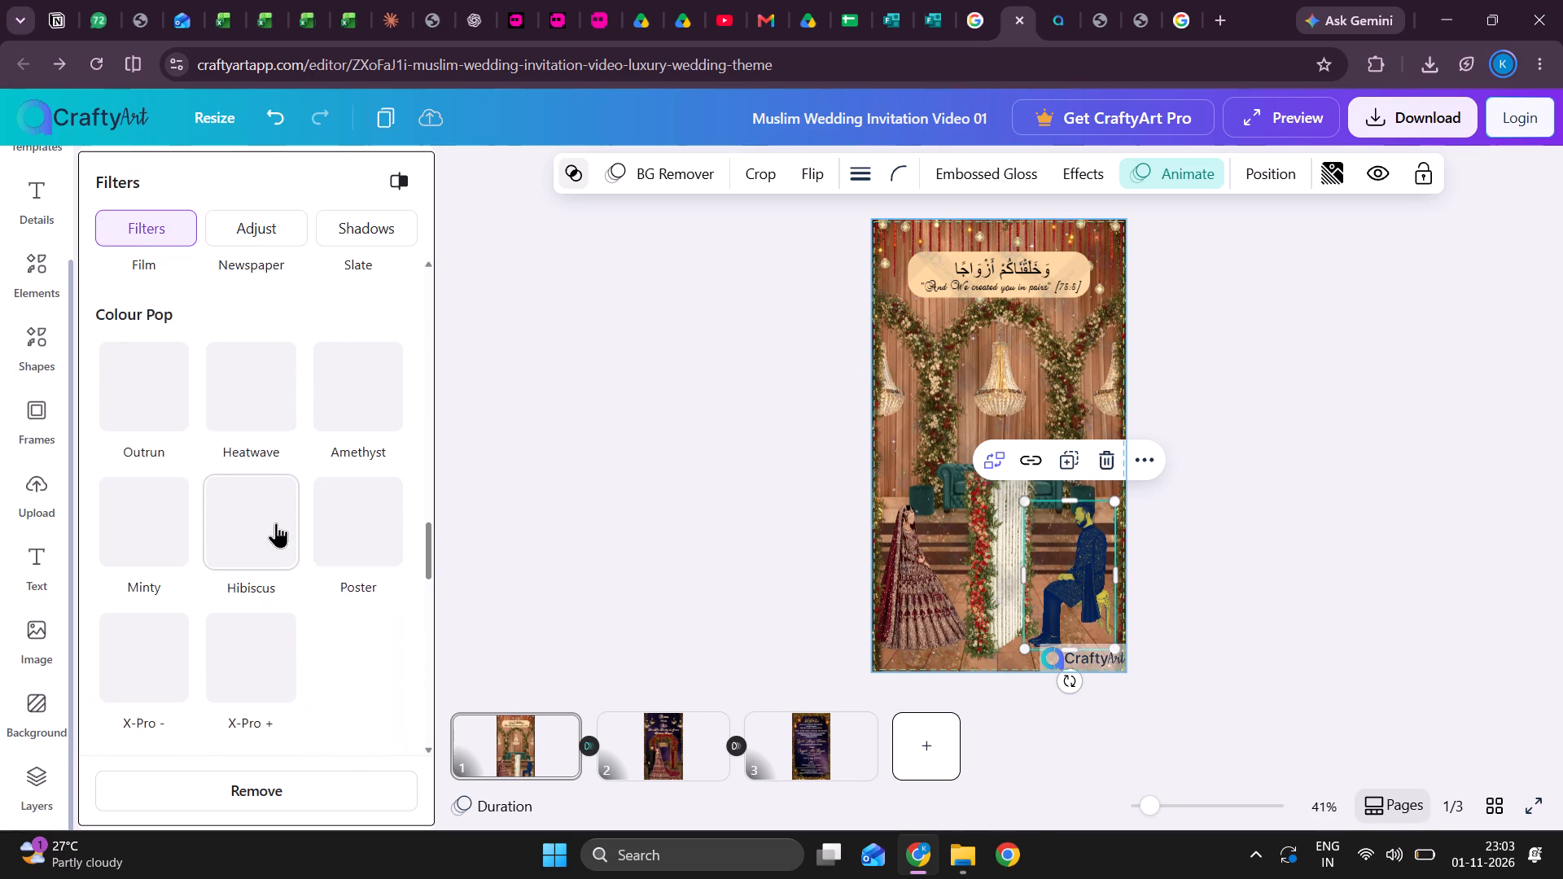
scroll(276, 523, "up", 18)
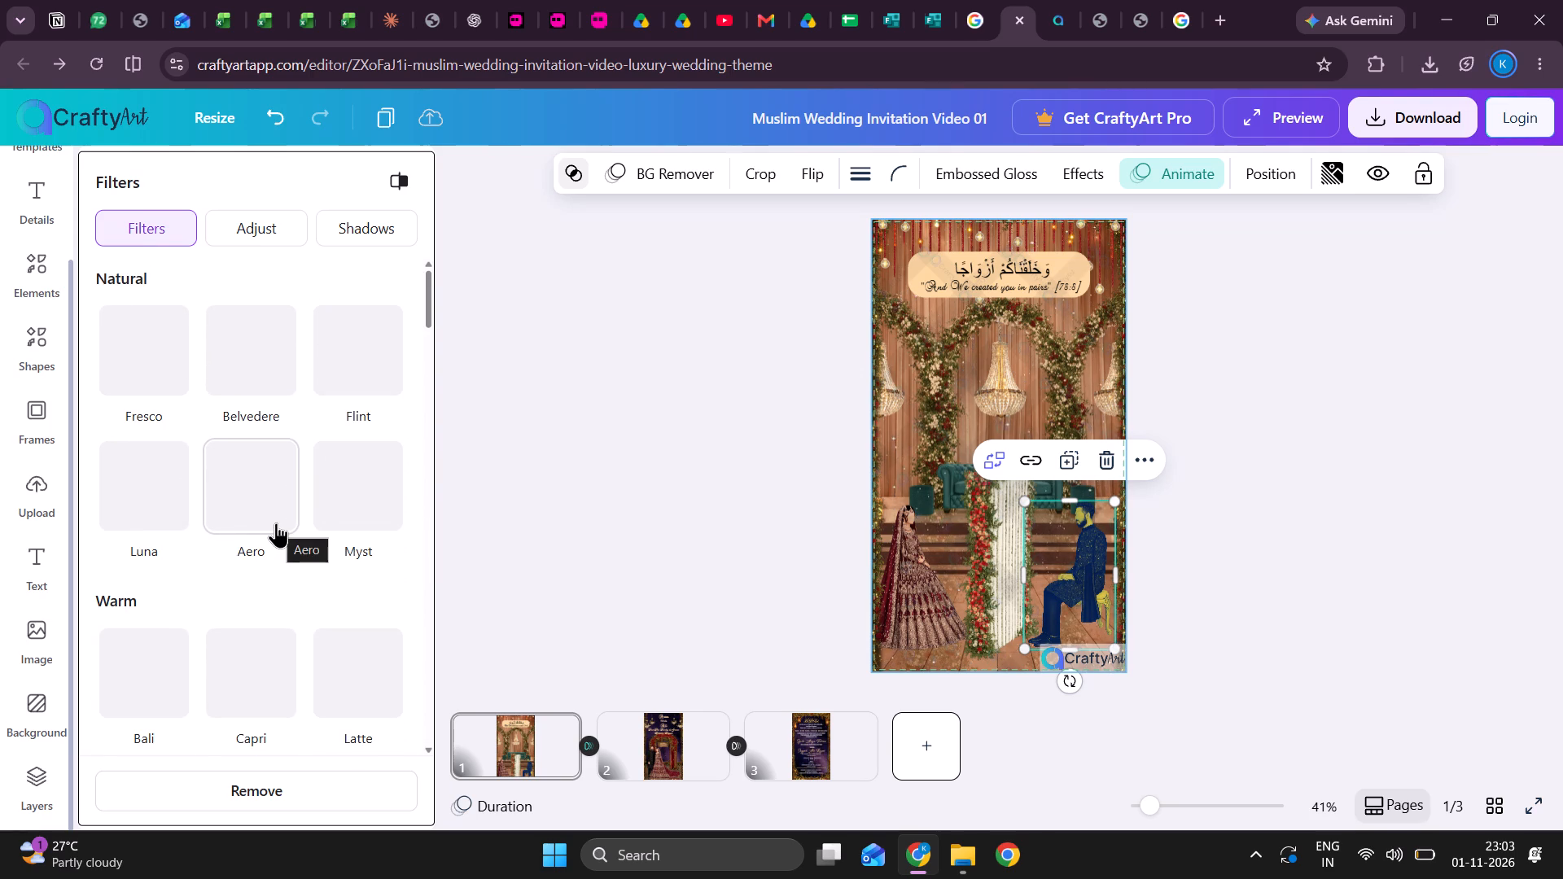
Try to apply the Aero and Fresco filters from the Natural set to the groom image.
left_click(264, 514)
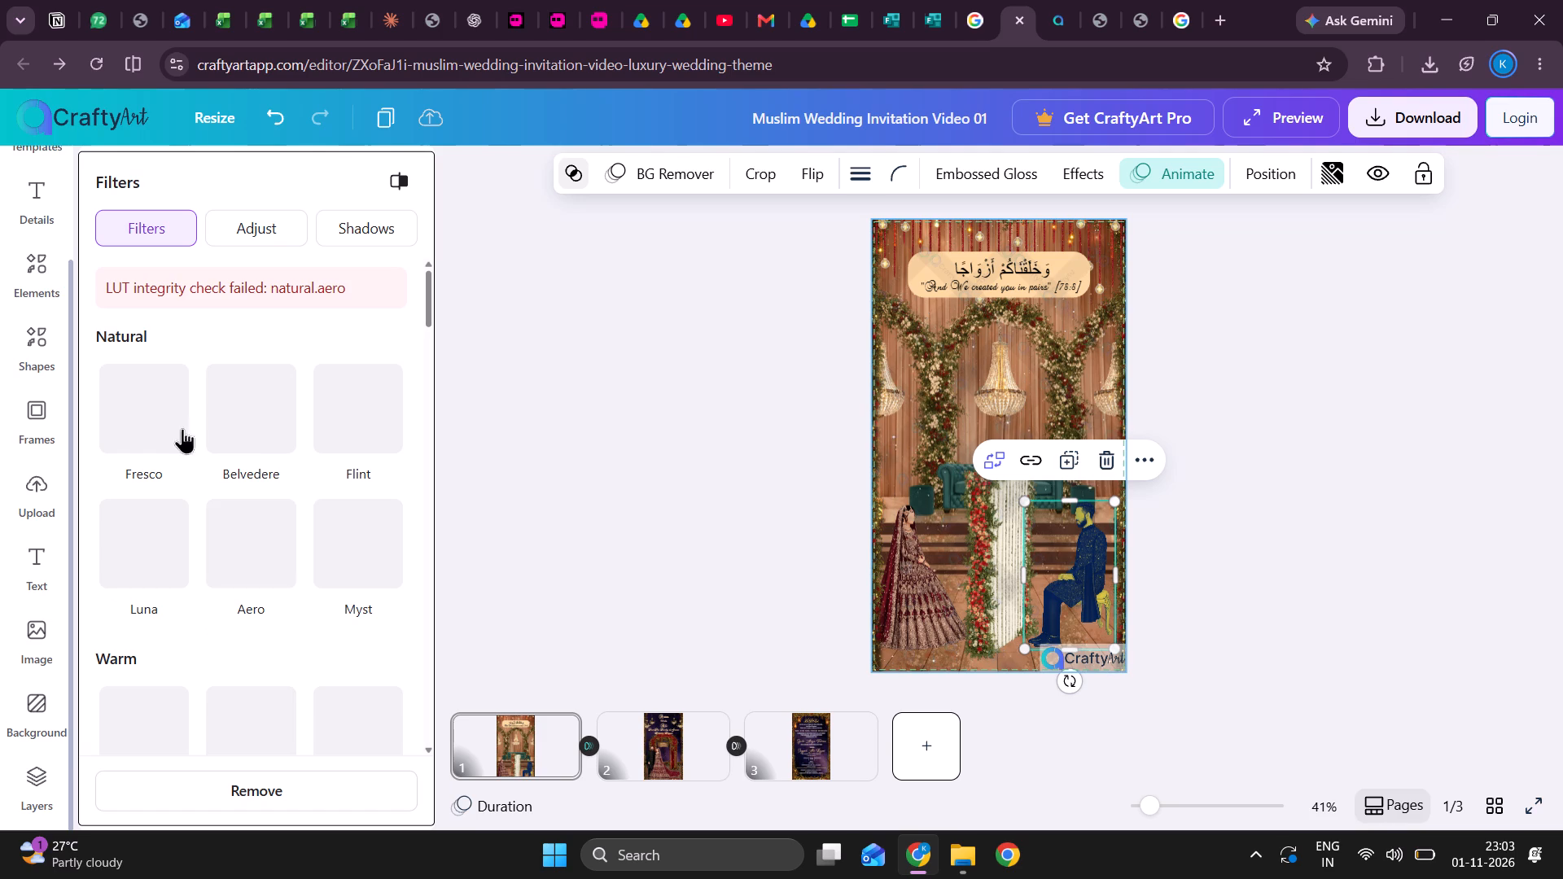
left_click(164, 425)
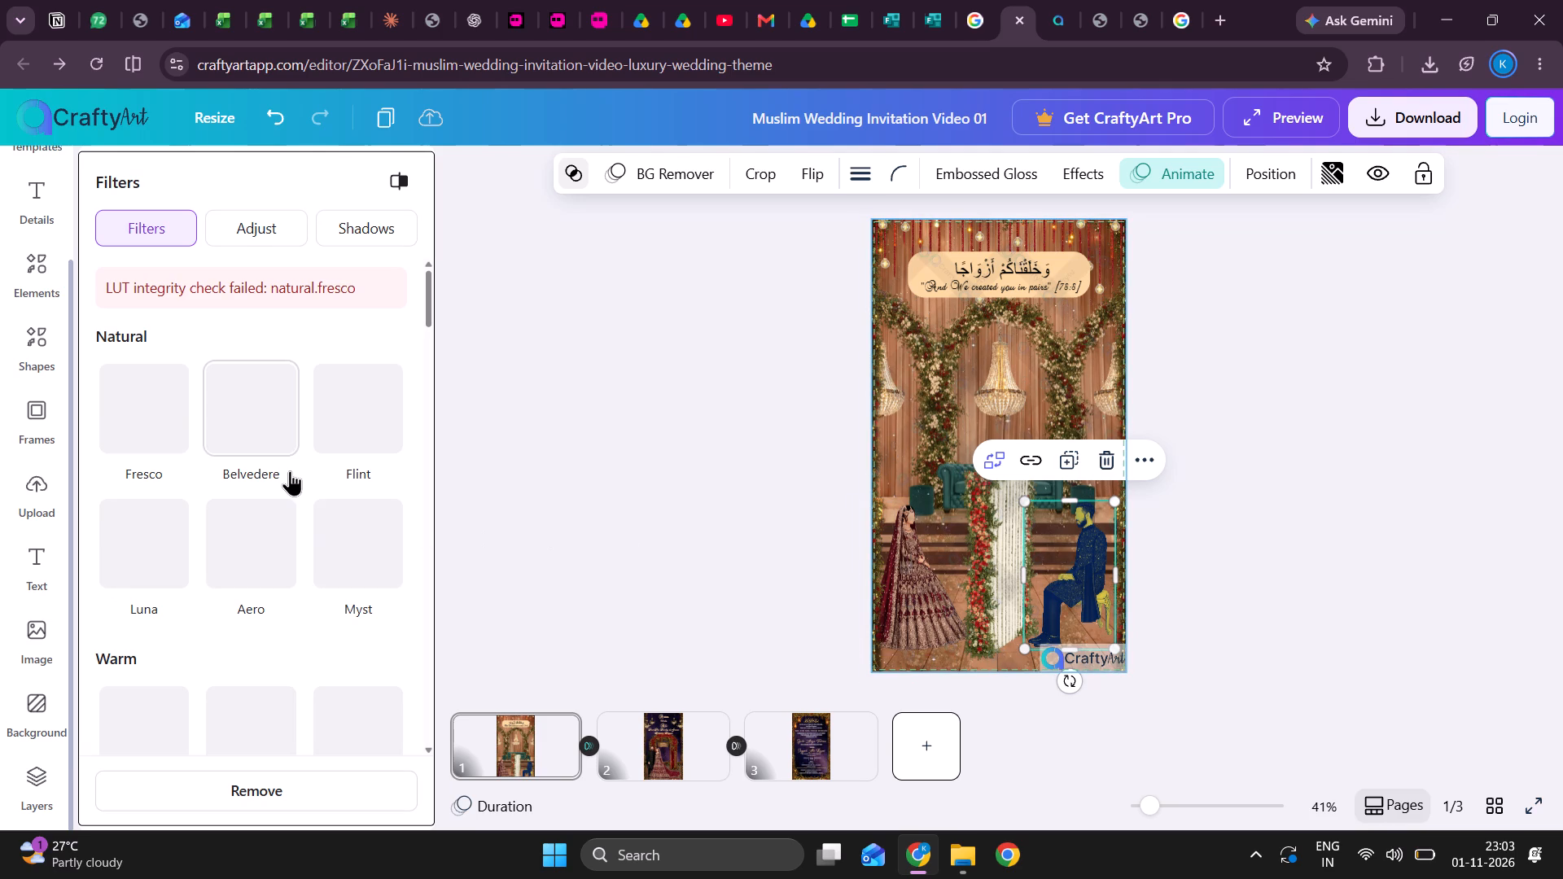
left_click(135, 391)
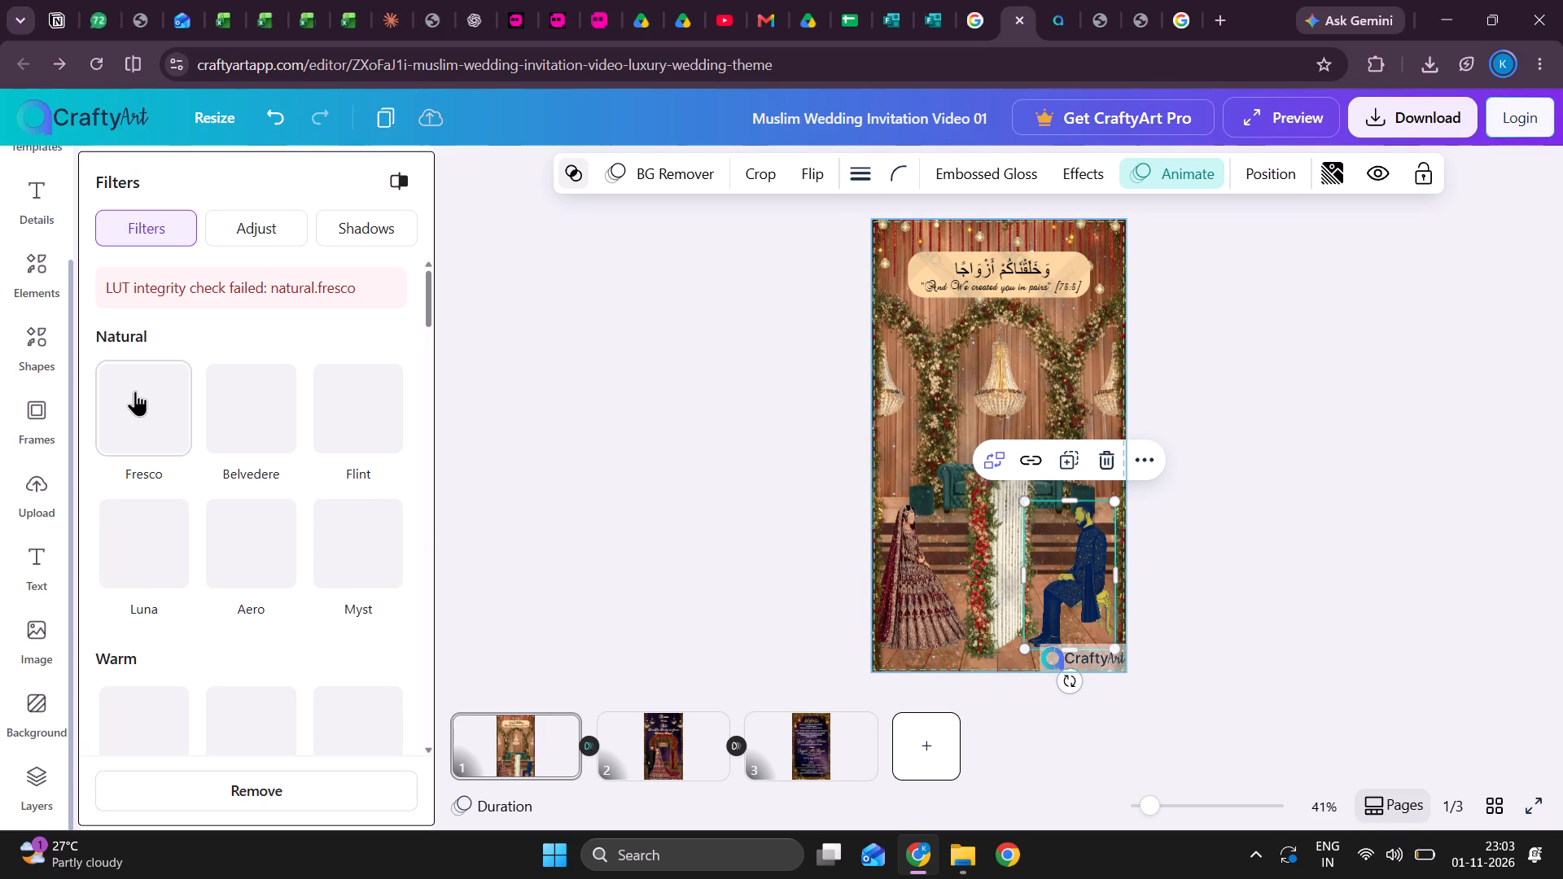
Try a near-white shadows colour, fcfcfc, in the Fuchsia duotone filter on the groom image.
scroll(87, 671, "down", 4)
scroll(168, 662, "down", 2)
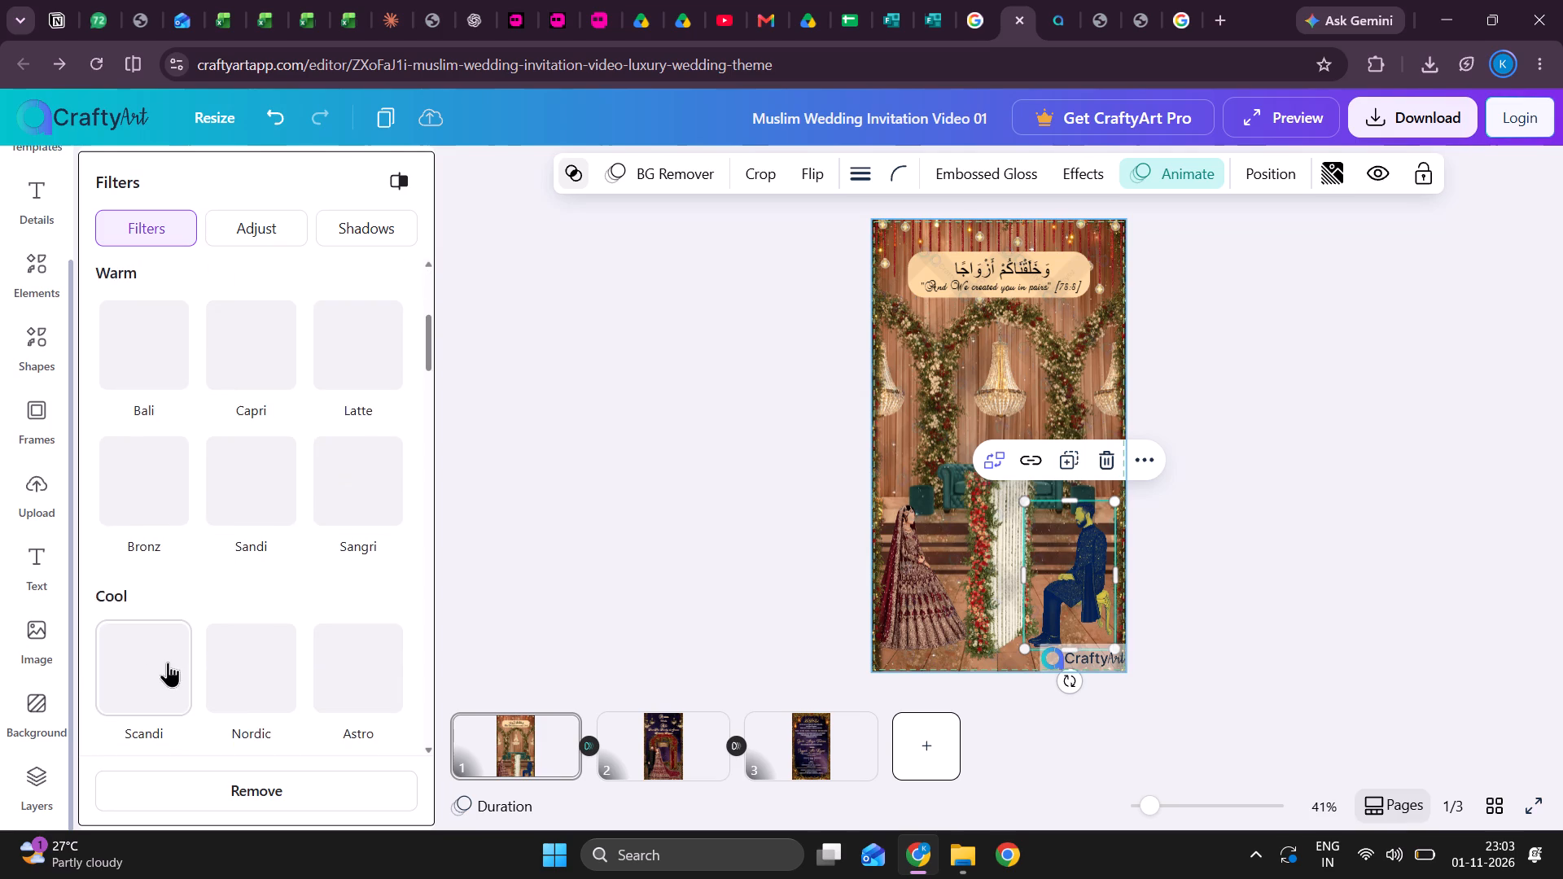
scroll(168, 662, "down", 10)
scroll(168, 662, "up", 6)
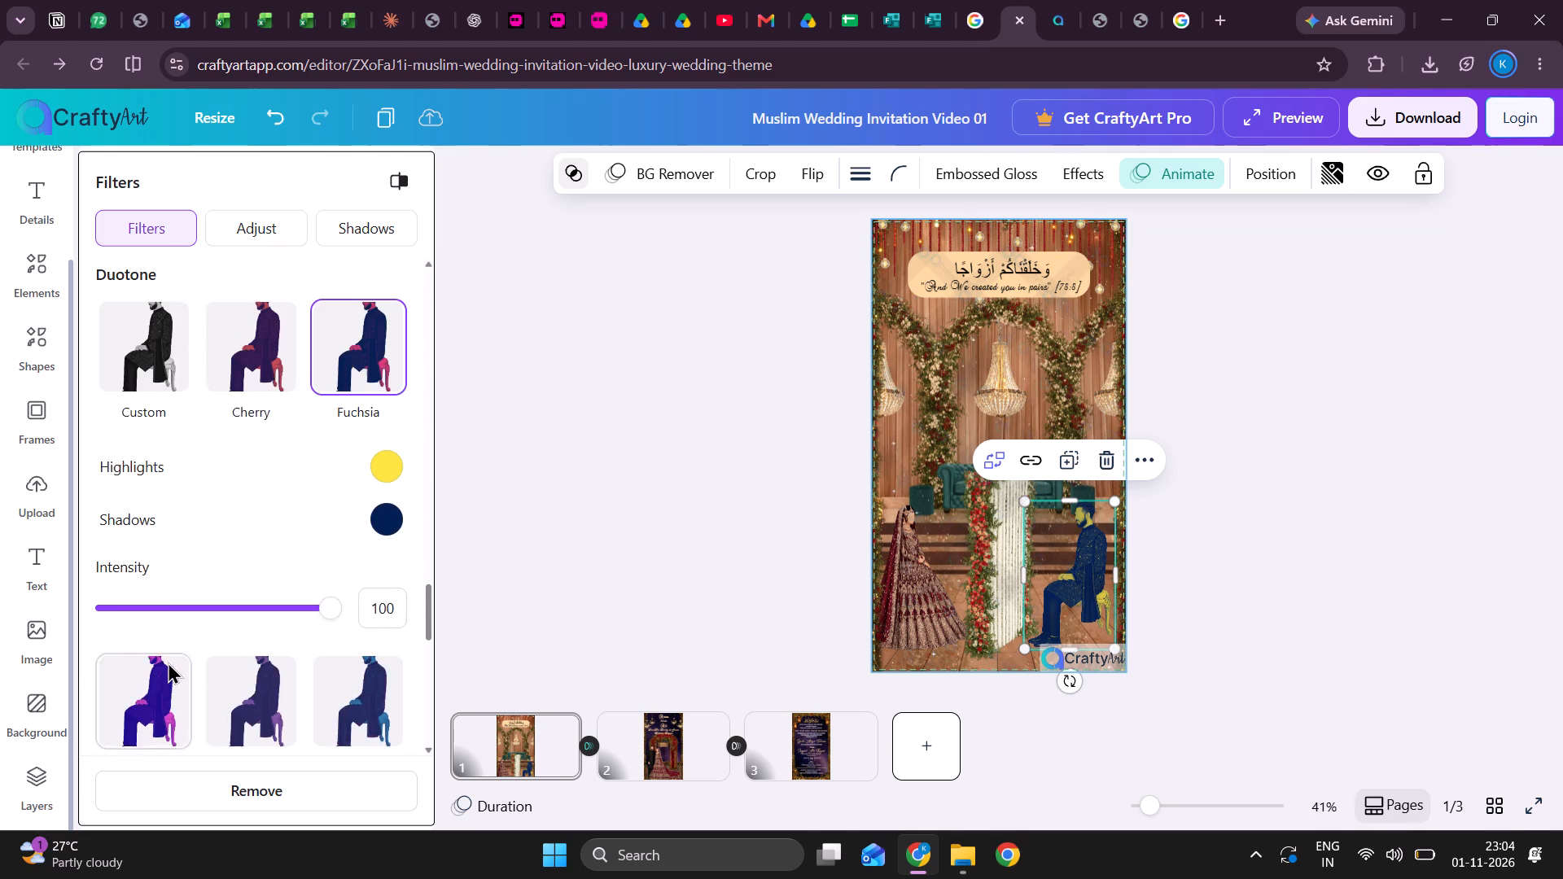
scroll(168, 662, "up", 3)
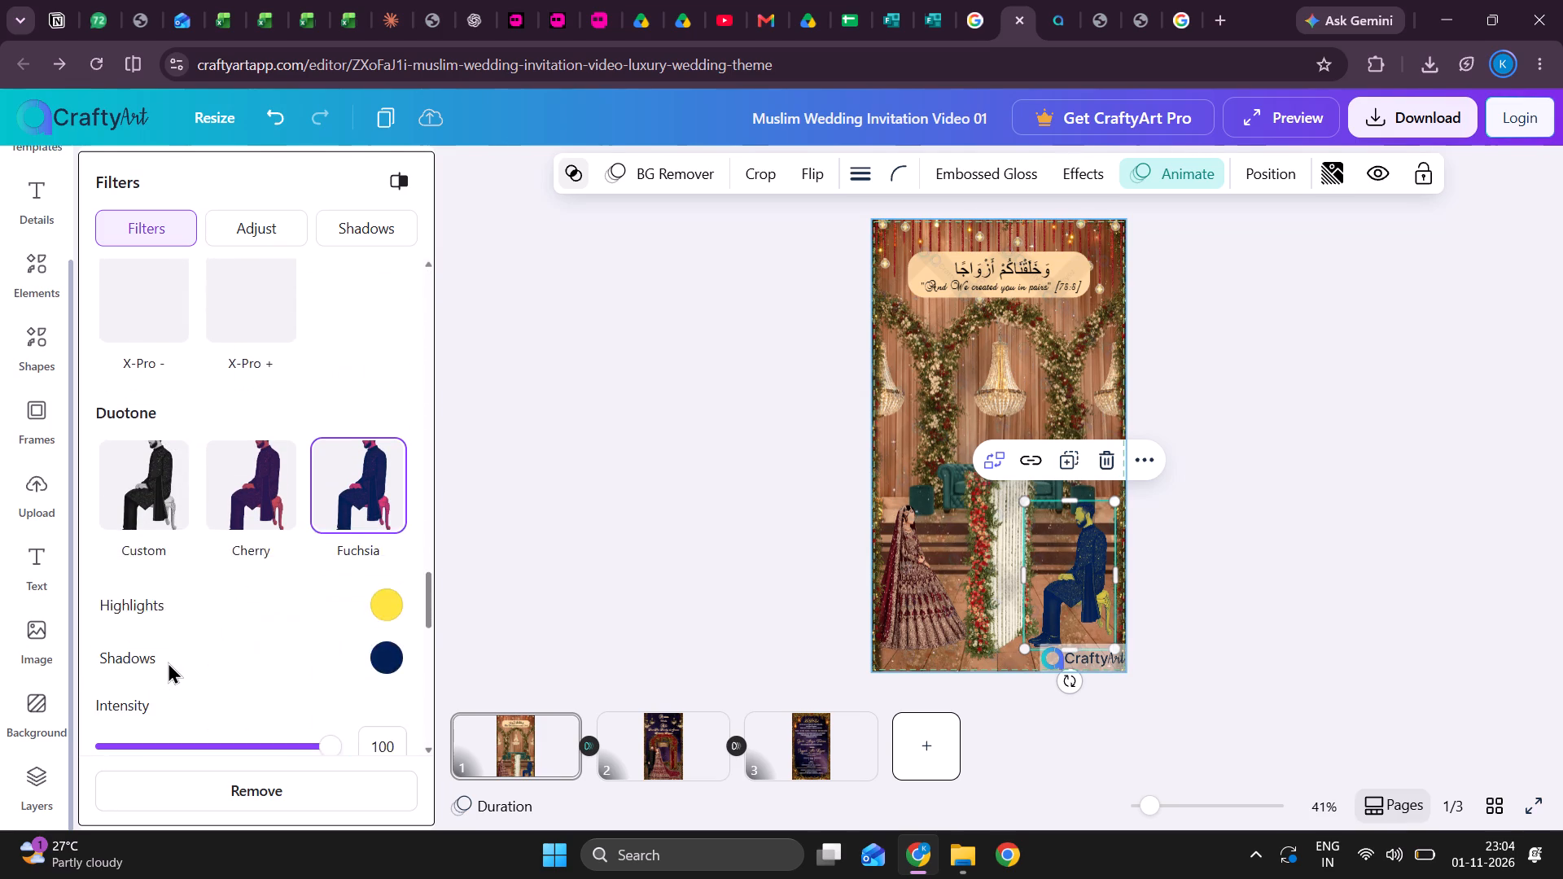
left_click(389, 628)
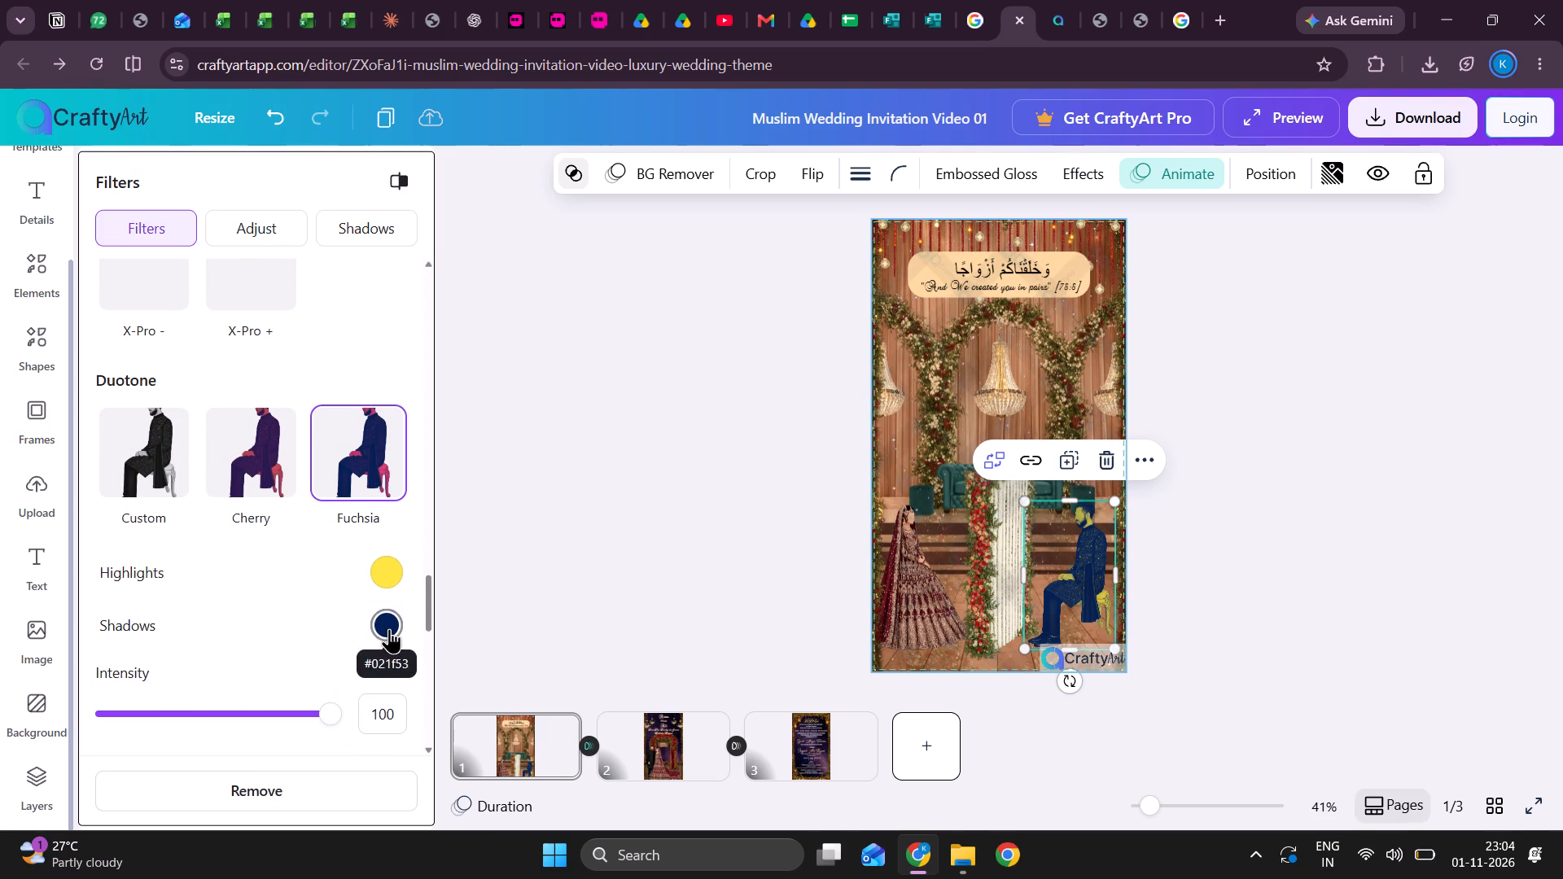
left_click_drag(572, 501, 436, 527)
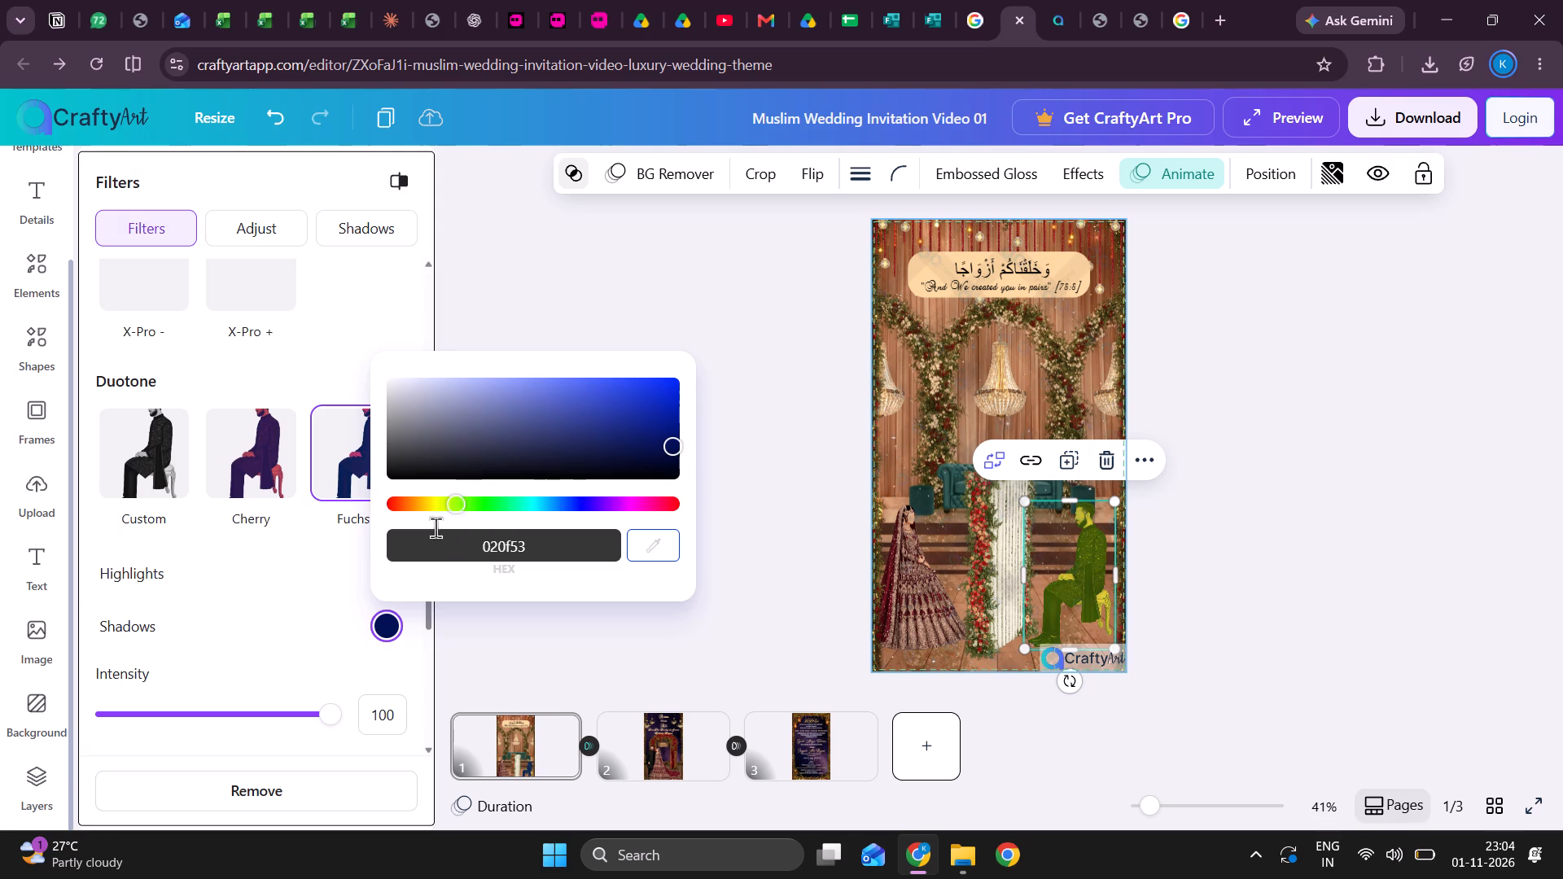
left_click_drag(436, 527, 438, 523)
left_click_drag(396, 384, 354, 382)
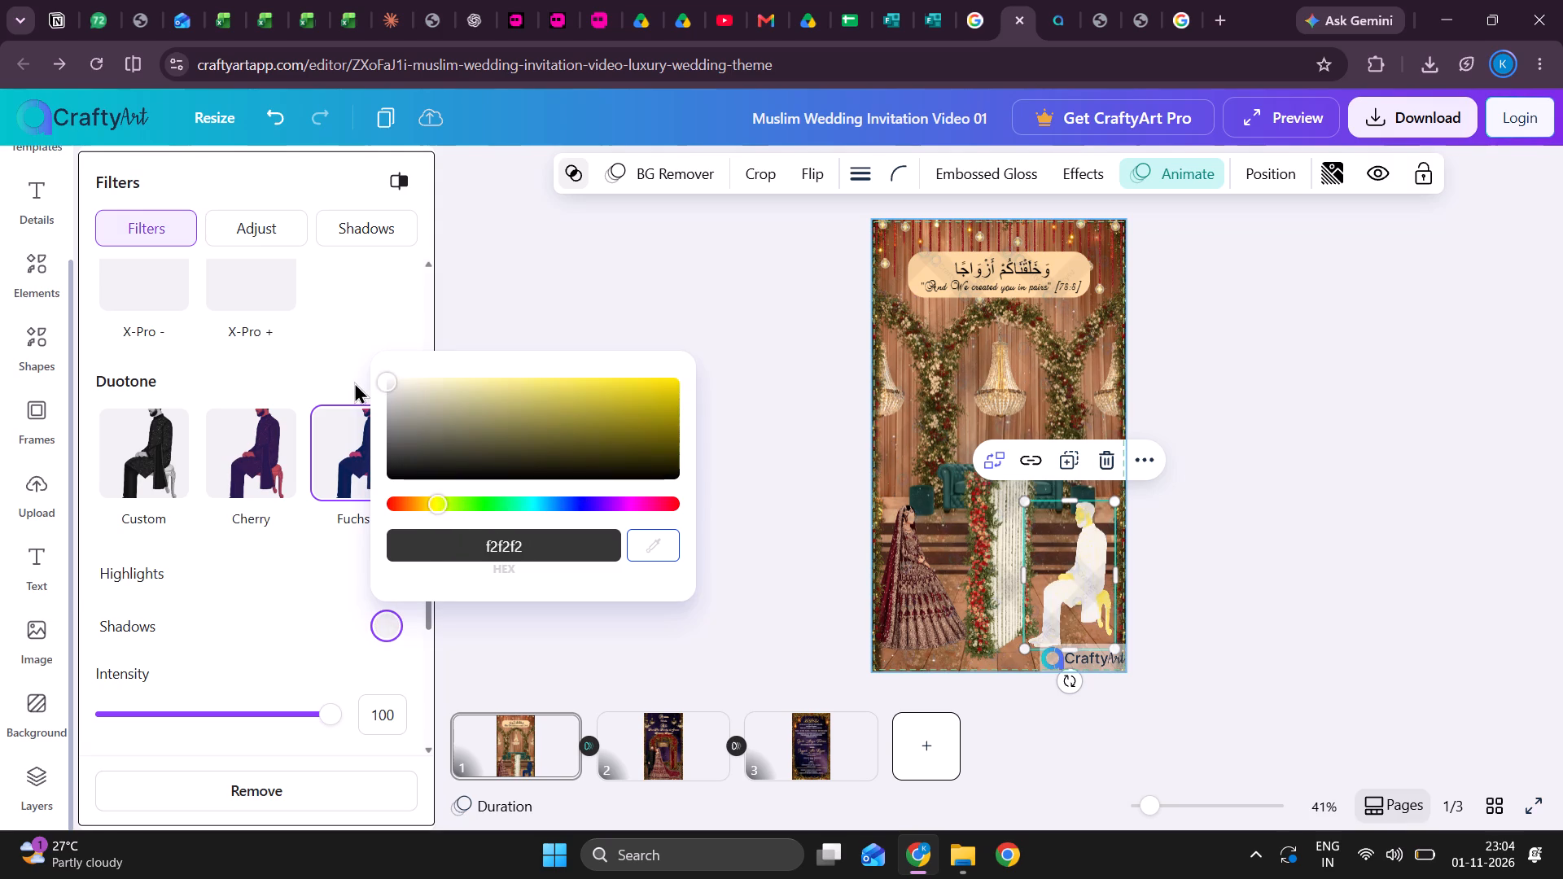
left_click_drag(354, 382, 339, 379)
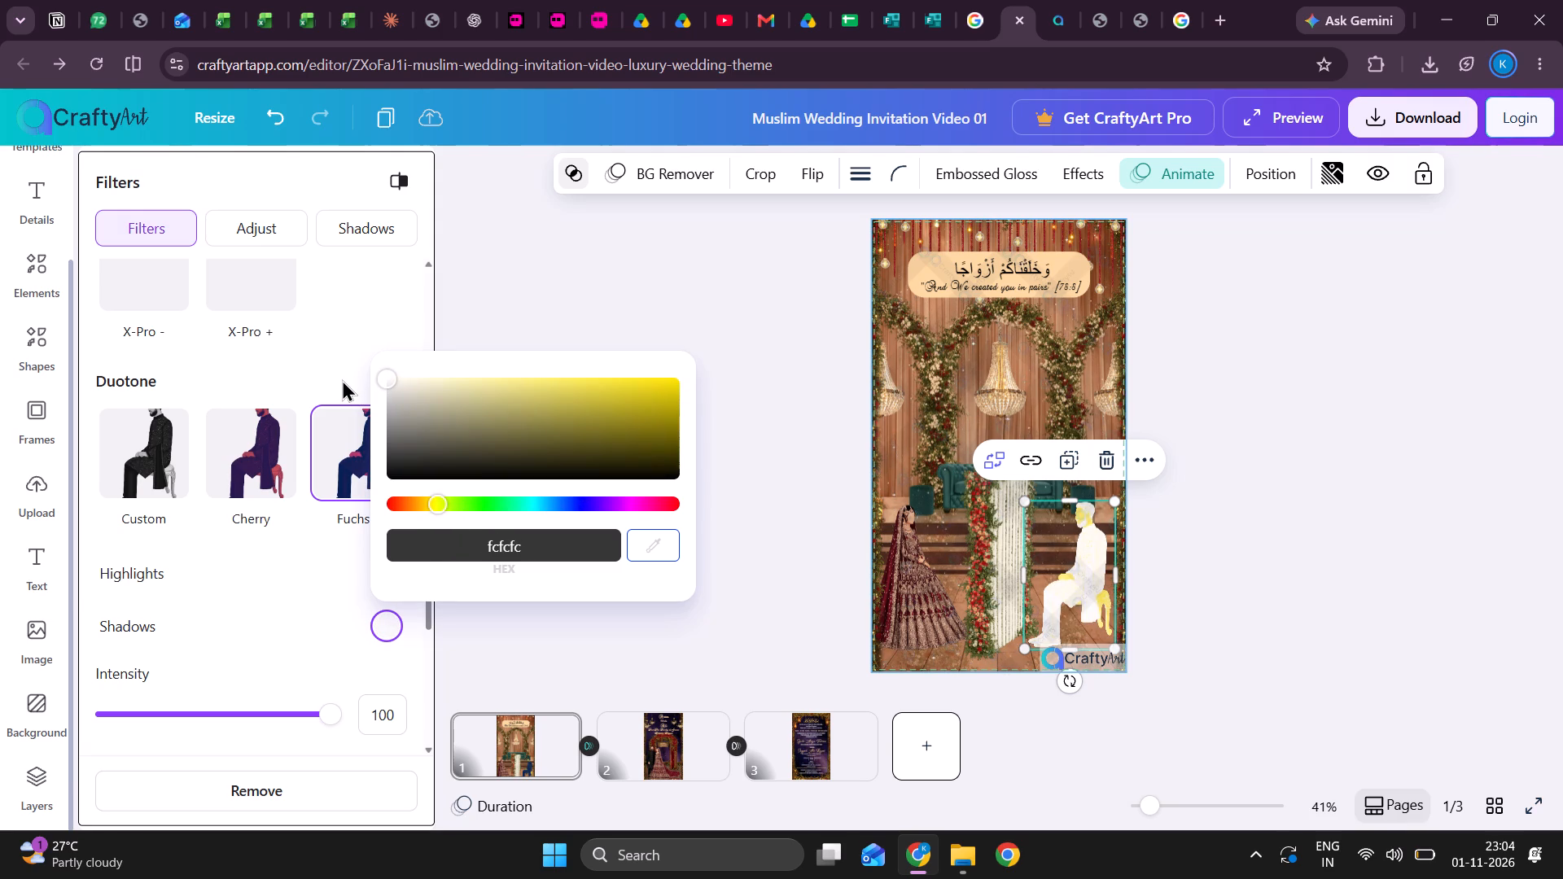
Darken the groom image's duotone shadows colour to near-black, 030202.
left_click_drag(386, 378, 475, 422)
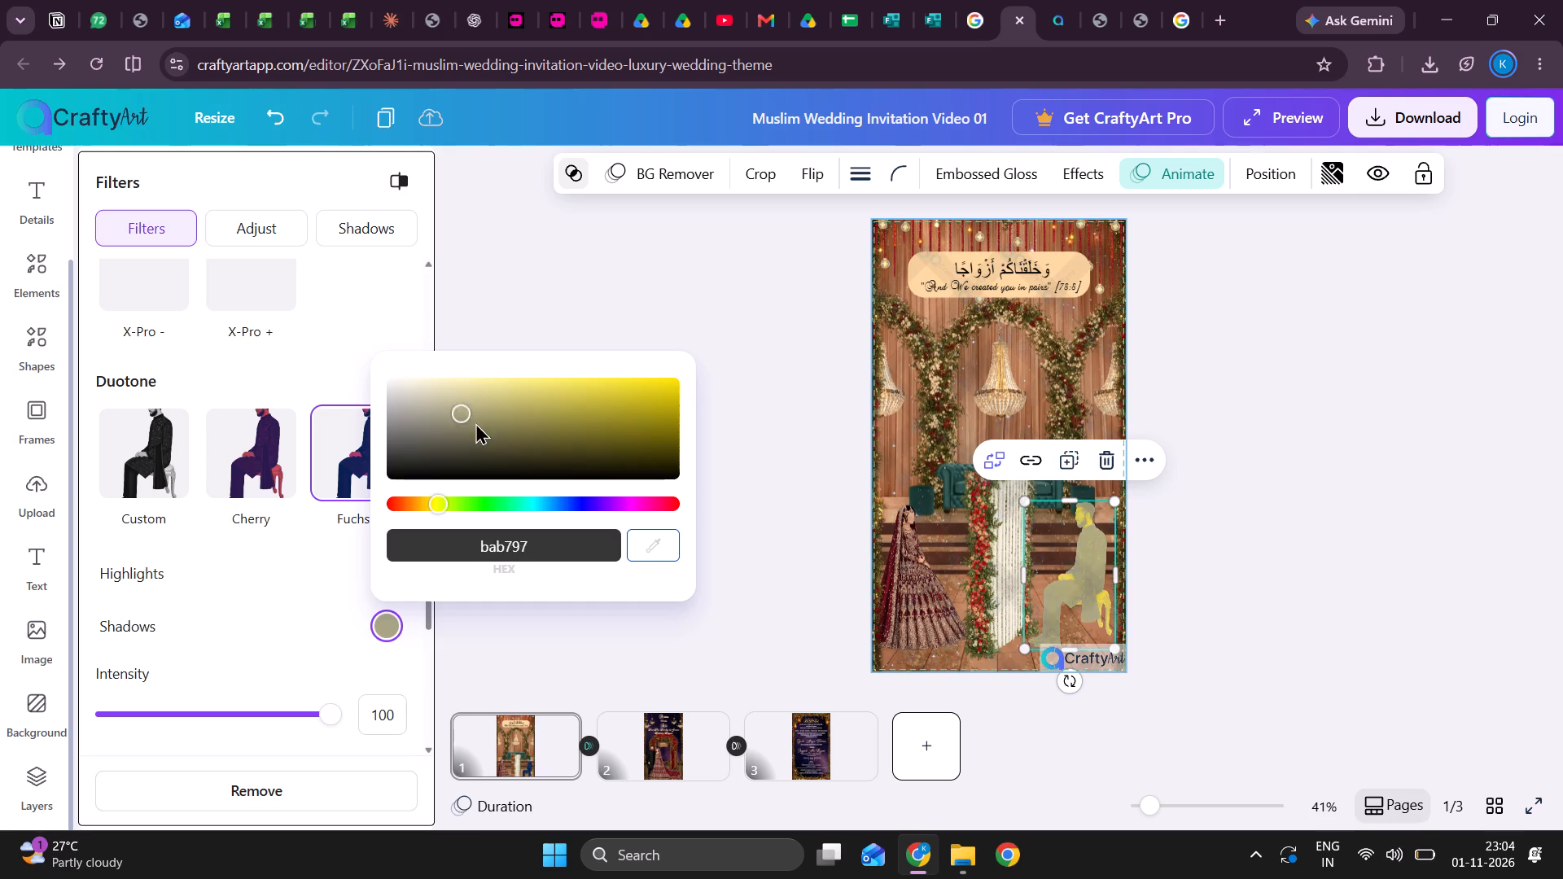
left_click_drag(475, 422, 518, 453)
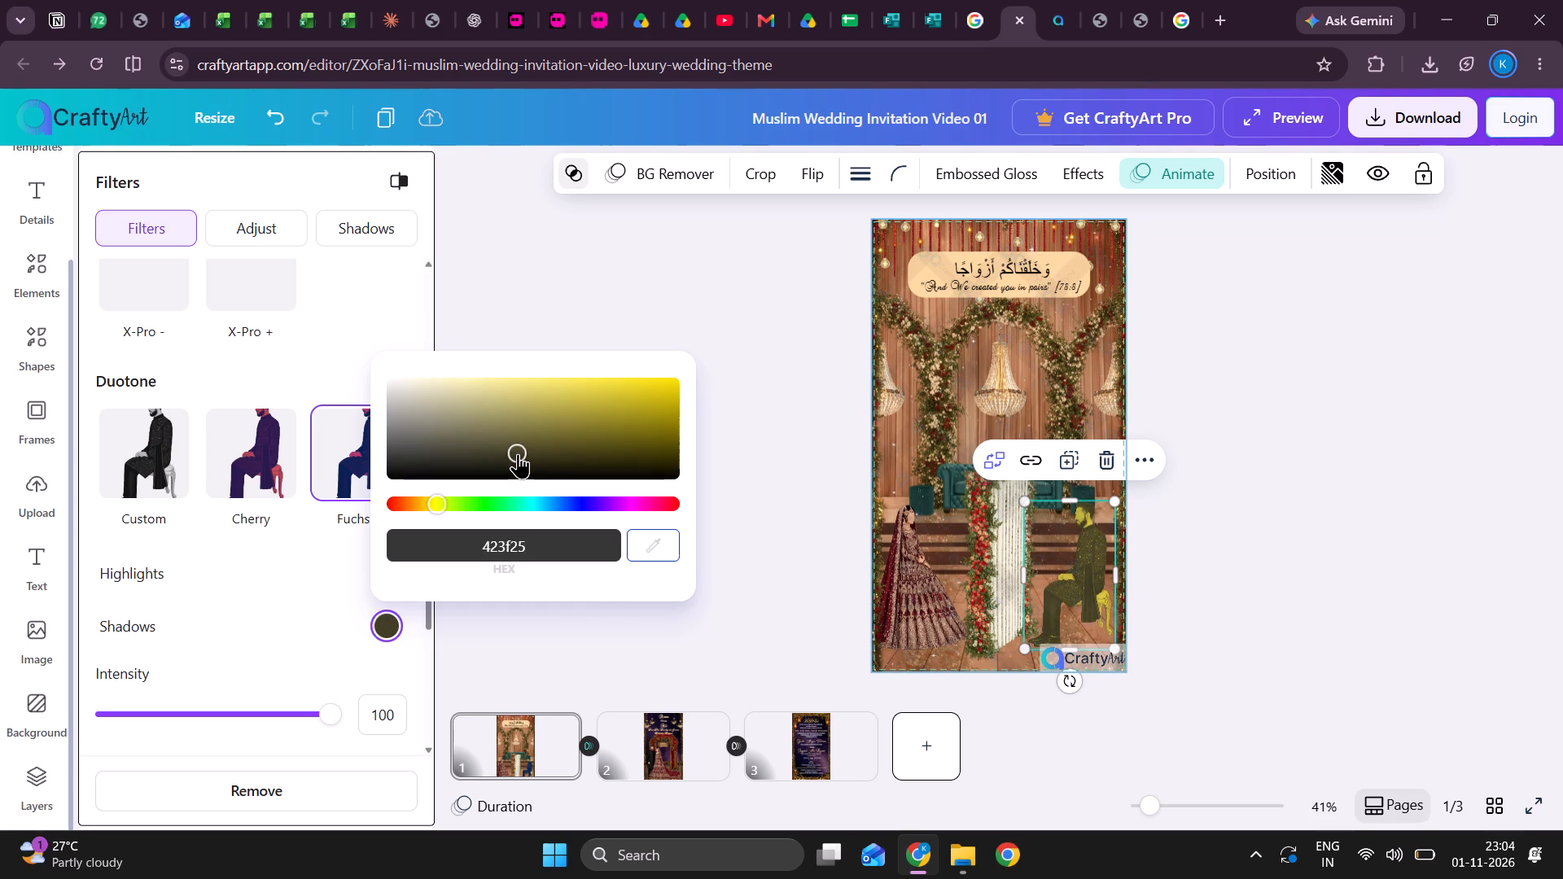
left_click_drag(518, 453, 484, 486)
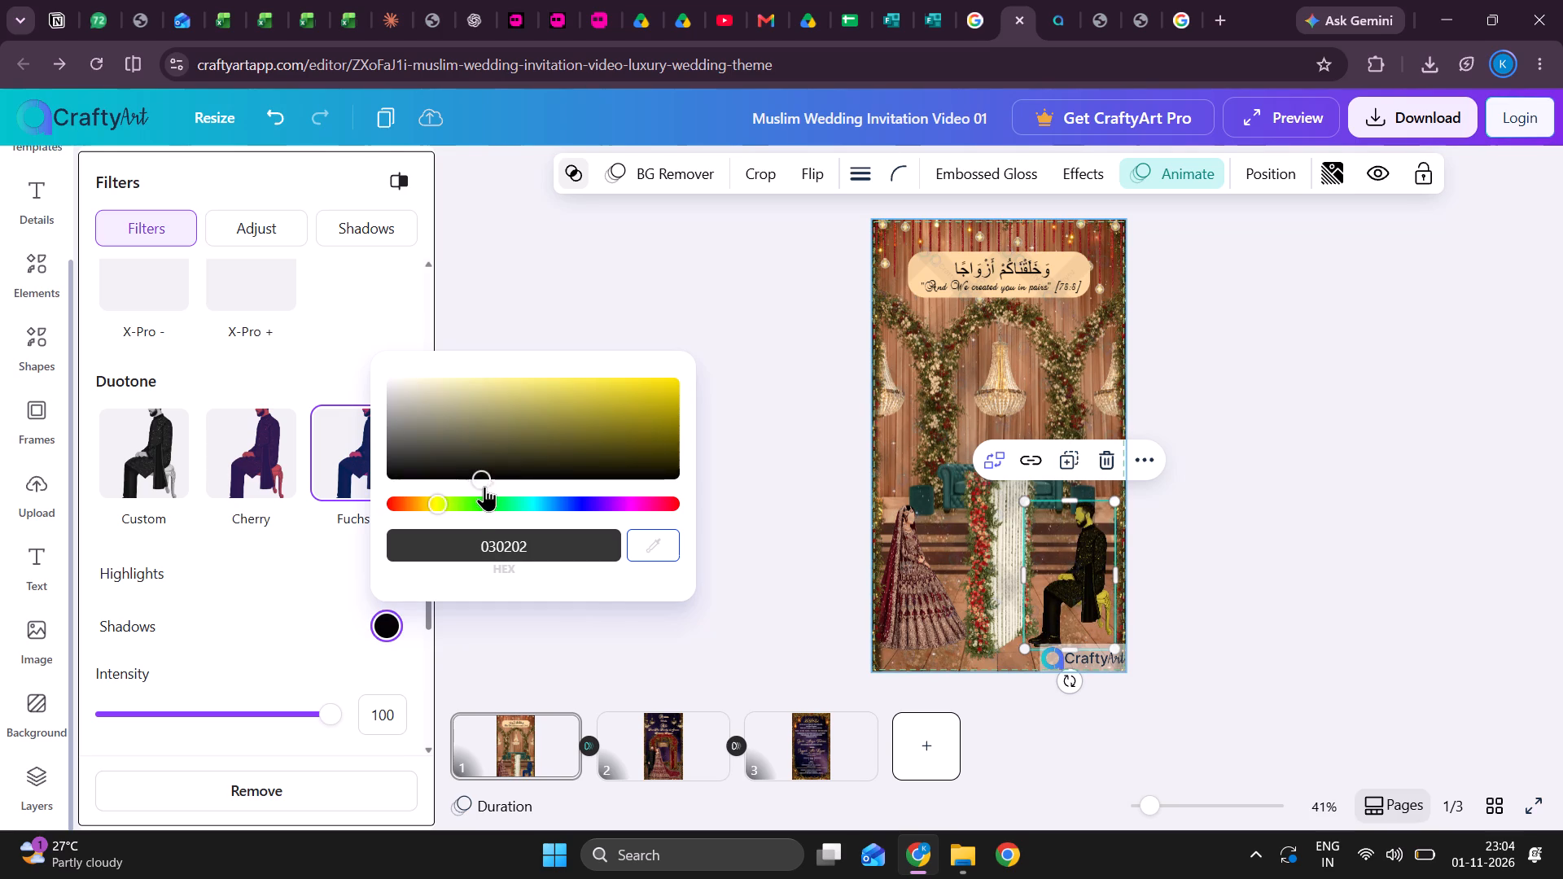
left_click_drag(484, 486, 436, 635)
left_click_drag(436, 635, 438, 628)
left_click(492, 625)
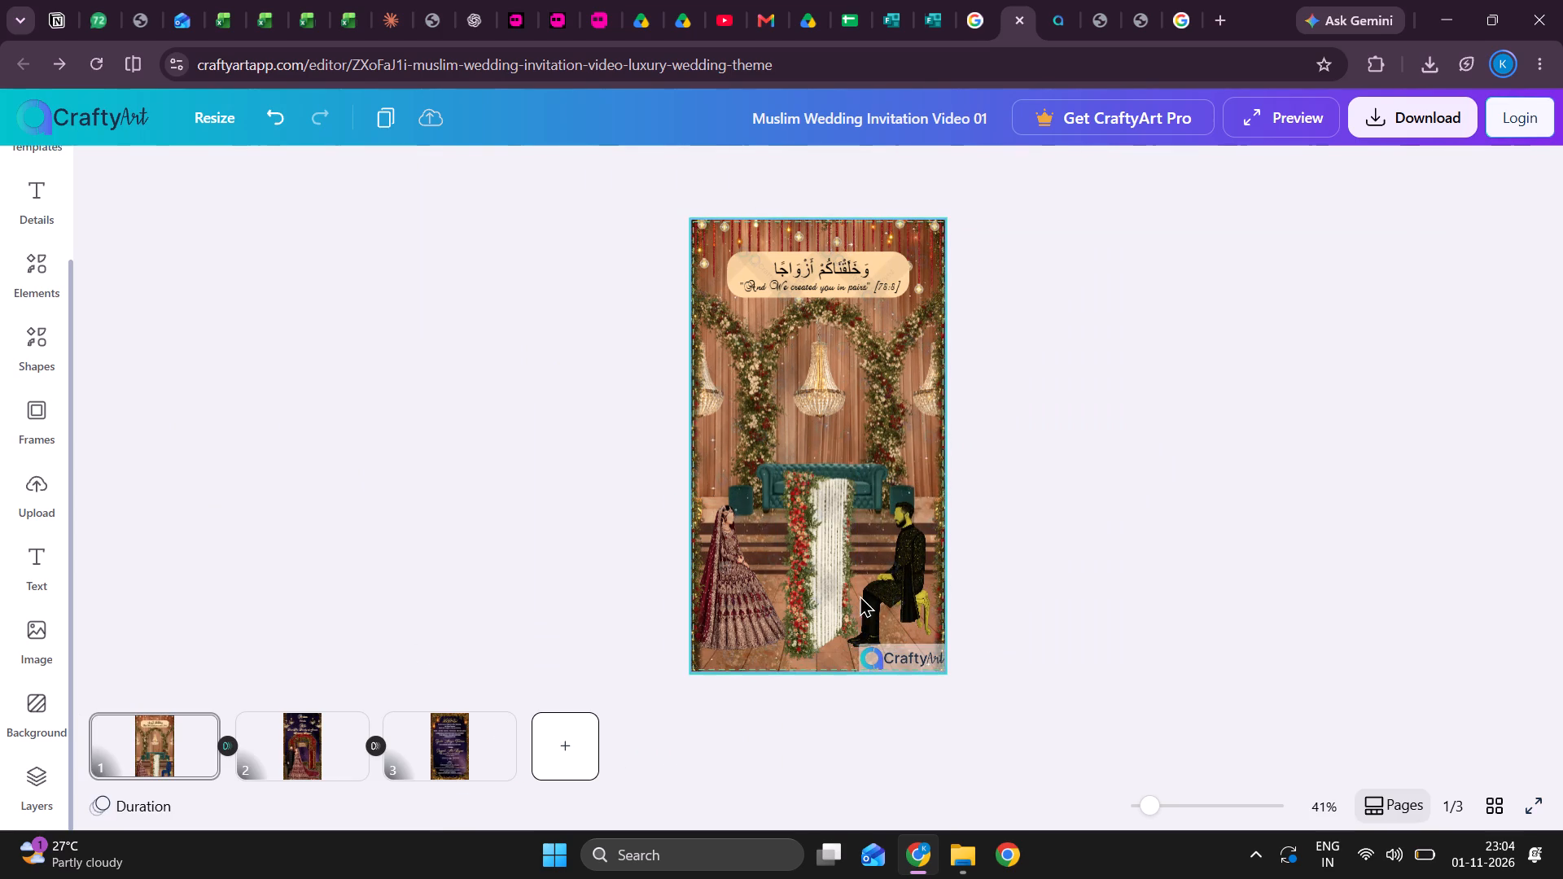
Reselect the groom image and look through the filter sets from Natural to Duotone for another option.
left_click(890, 593)
left_click(401, 163)
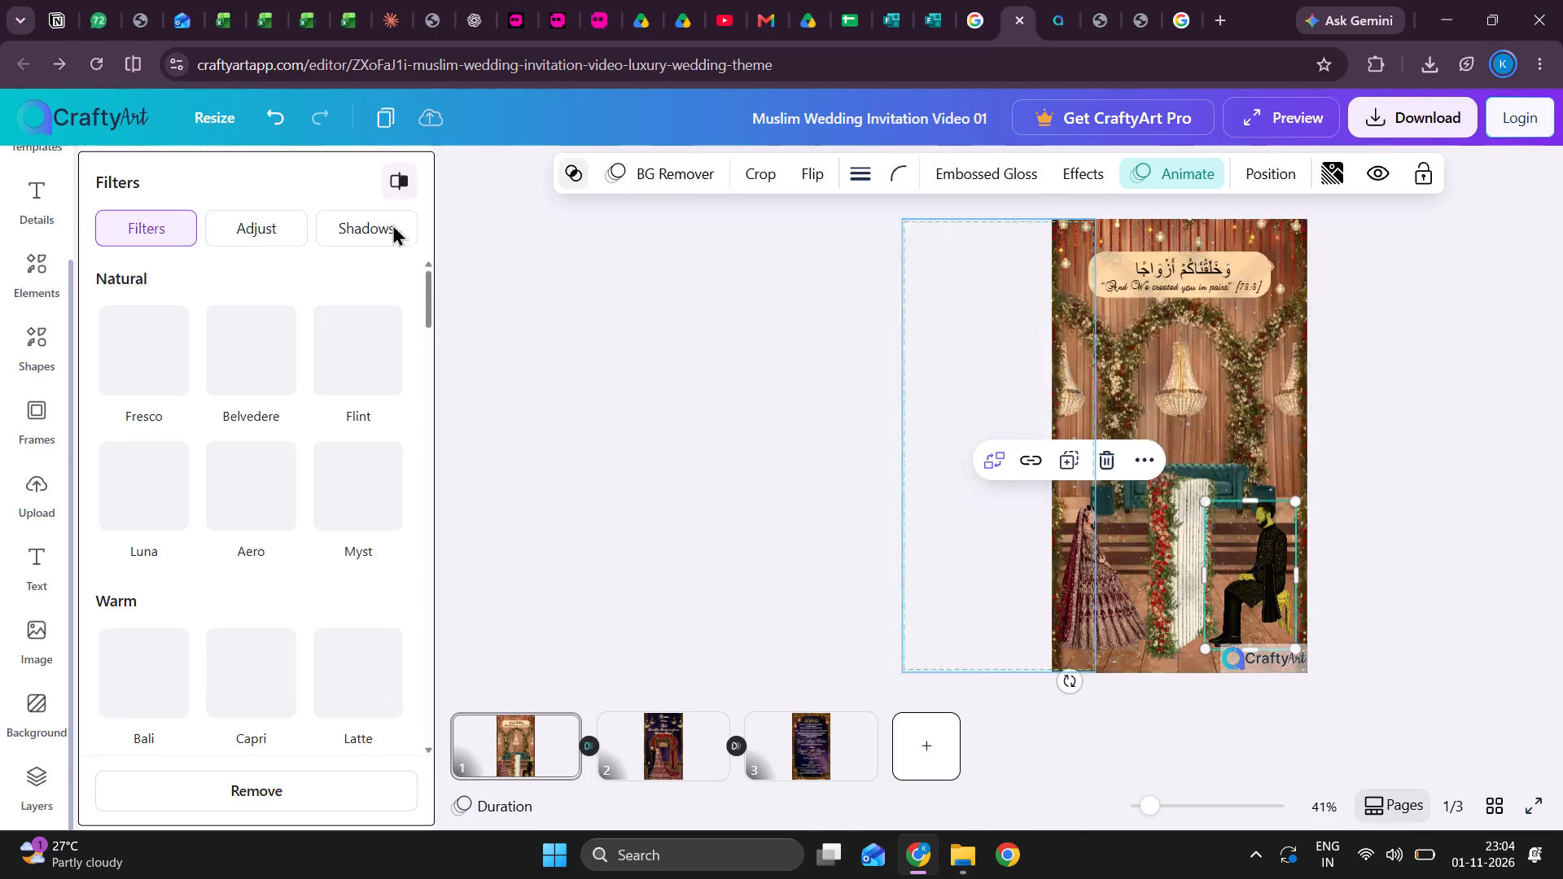
scroll(291, 593, "down", 6)
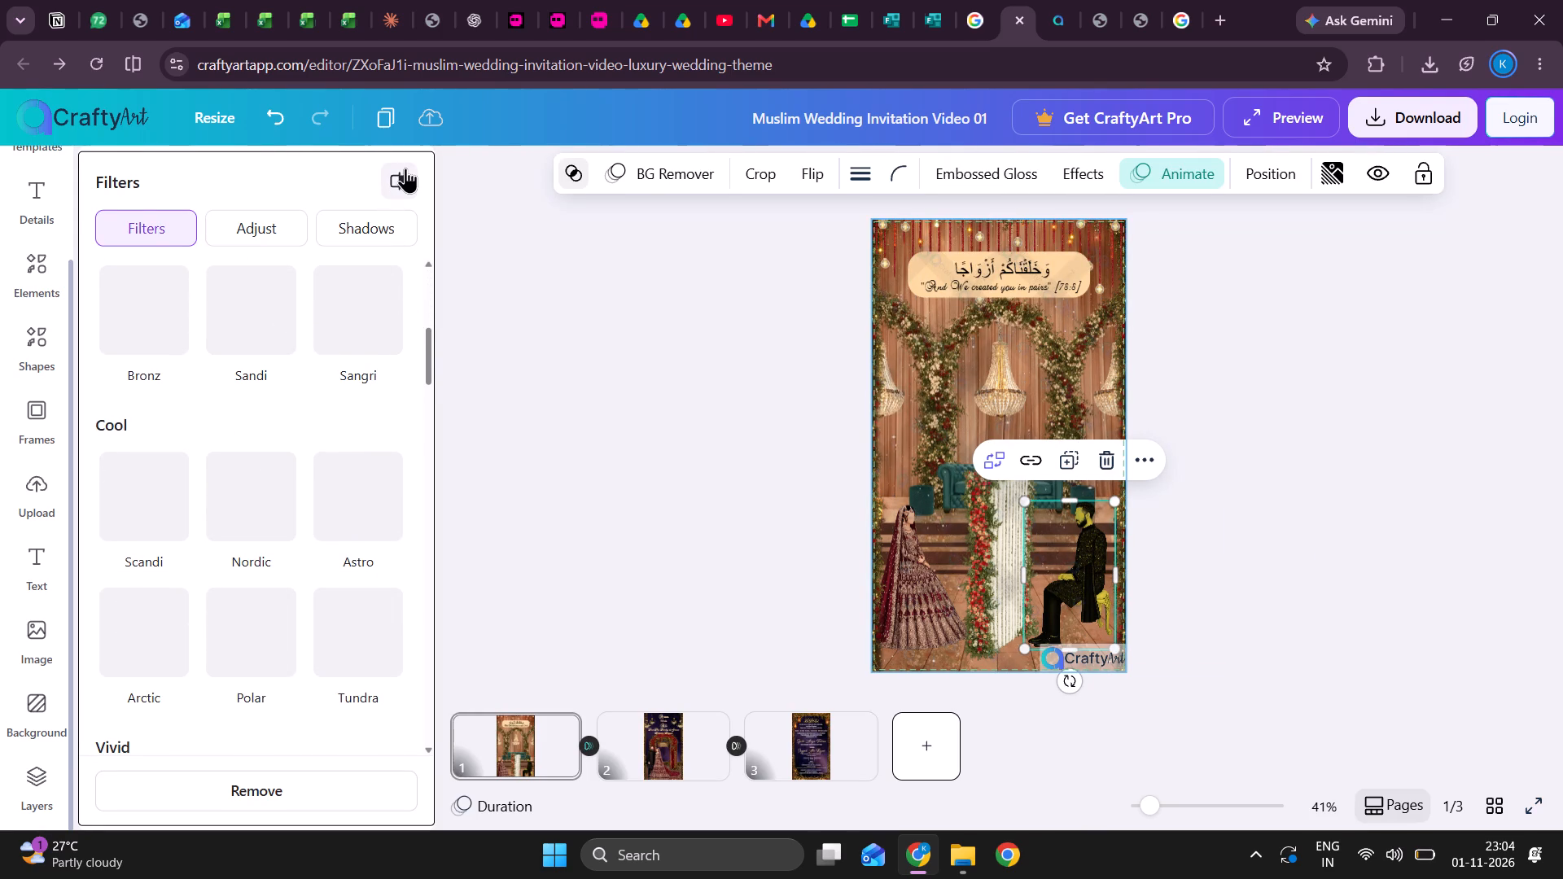
left_click(405, 171)
left_click(405, 171)
scroll(212, 667, "down", 5)
scroll(212, 667, "up", 13)
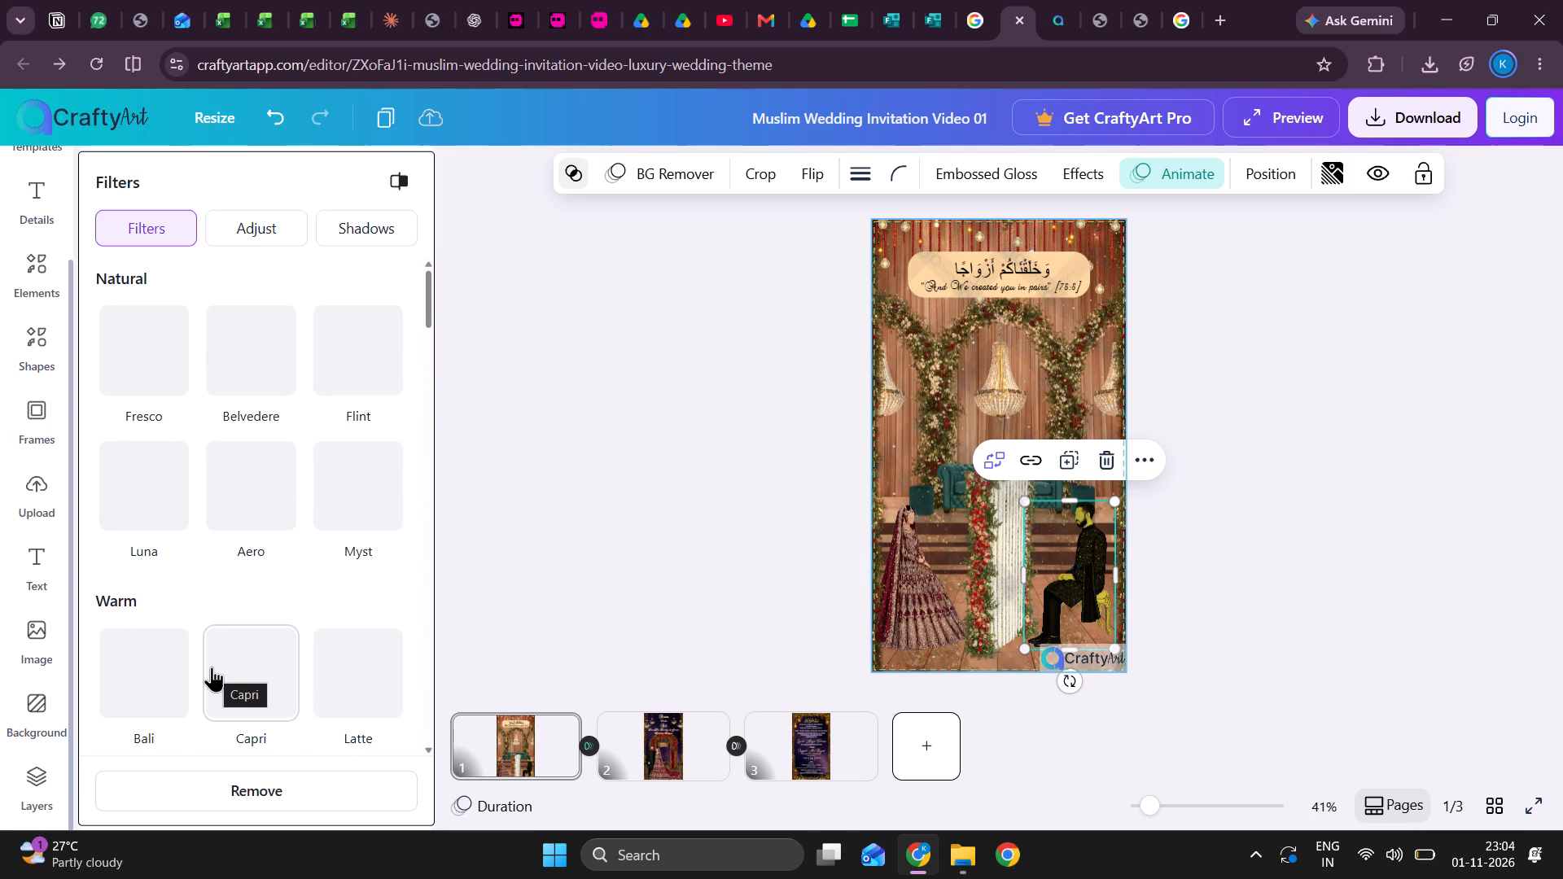
scroll(212, 667, "down", 20)
scroll(212, 667, "down", 4)
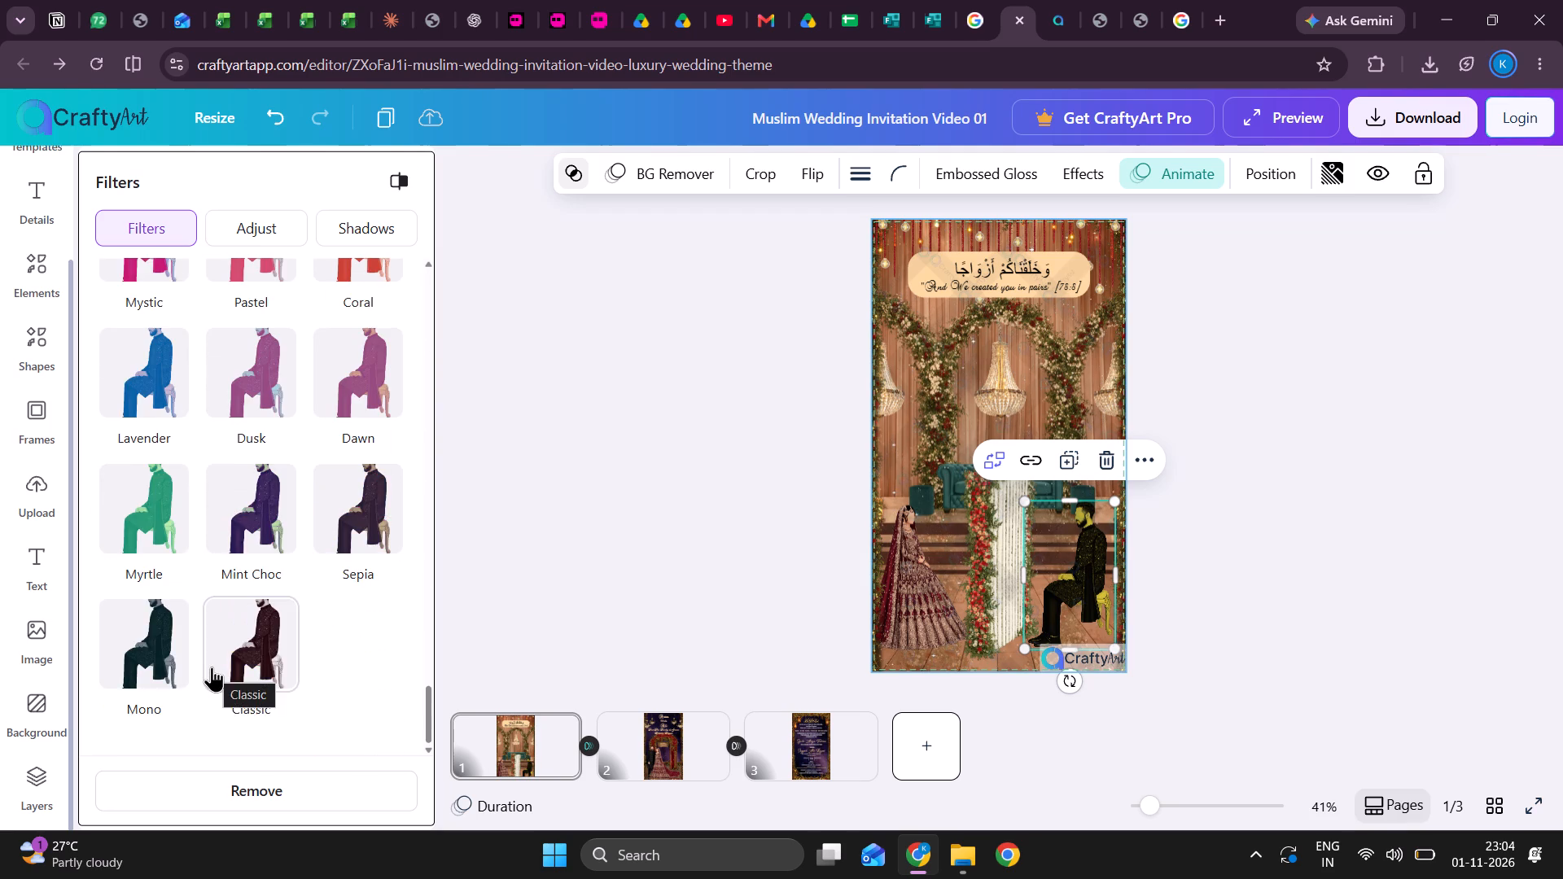
scroll(212, 667, "up", 11)
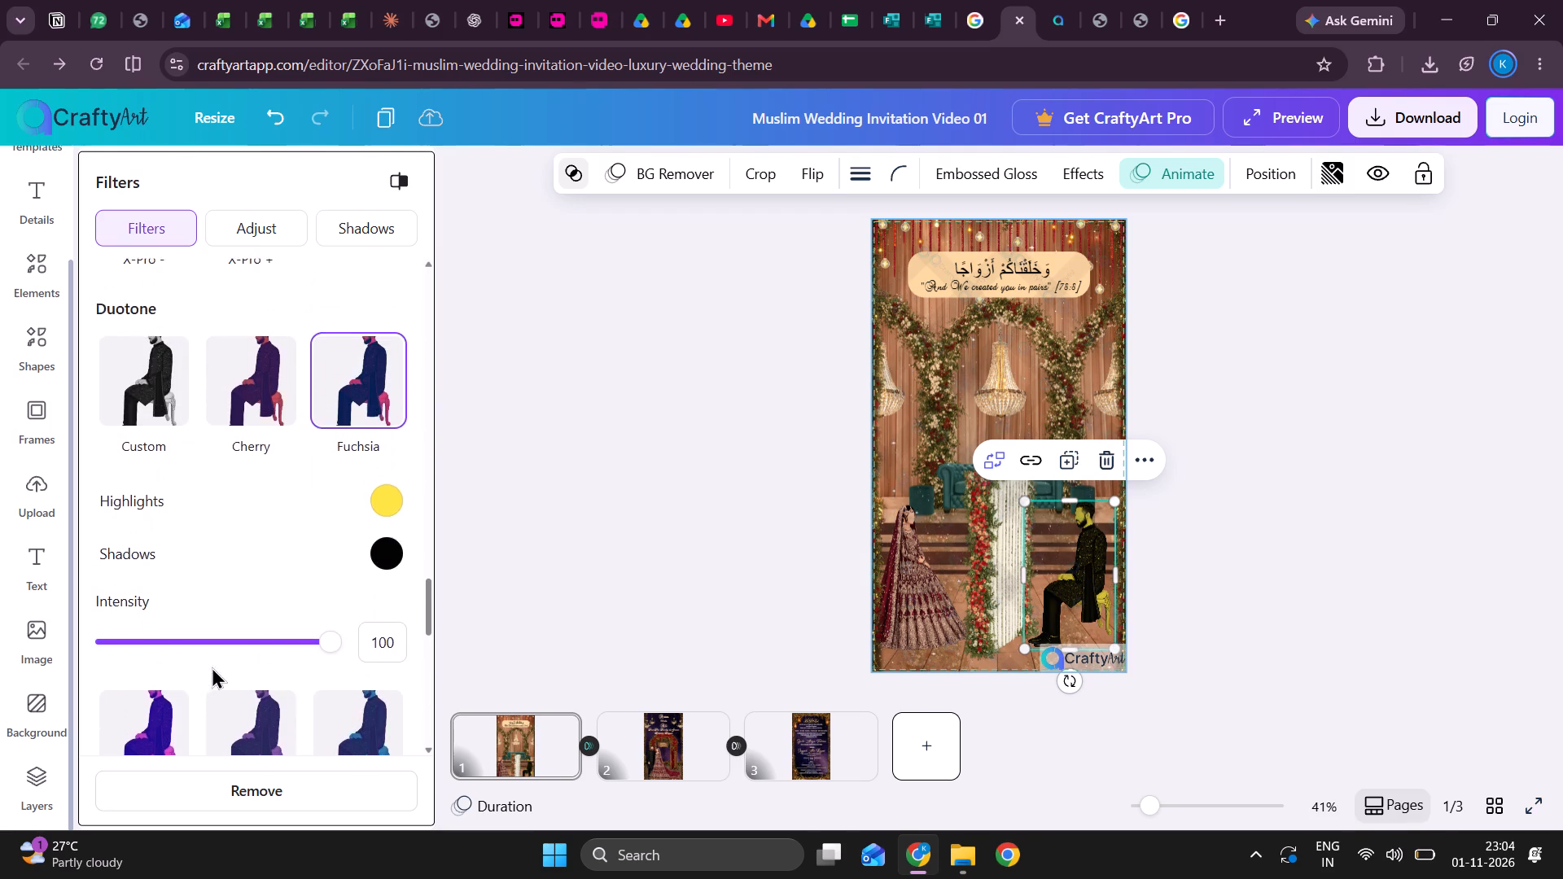
scroll(212, 667, "up", 1)
scroll(212, 667, "down", 2)
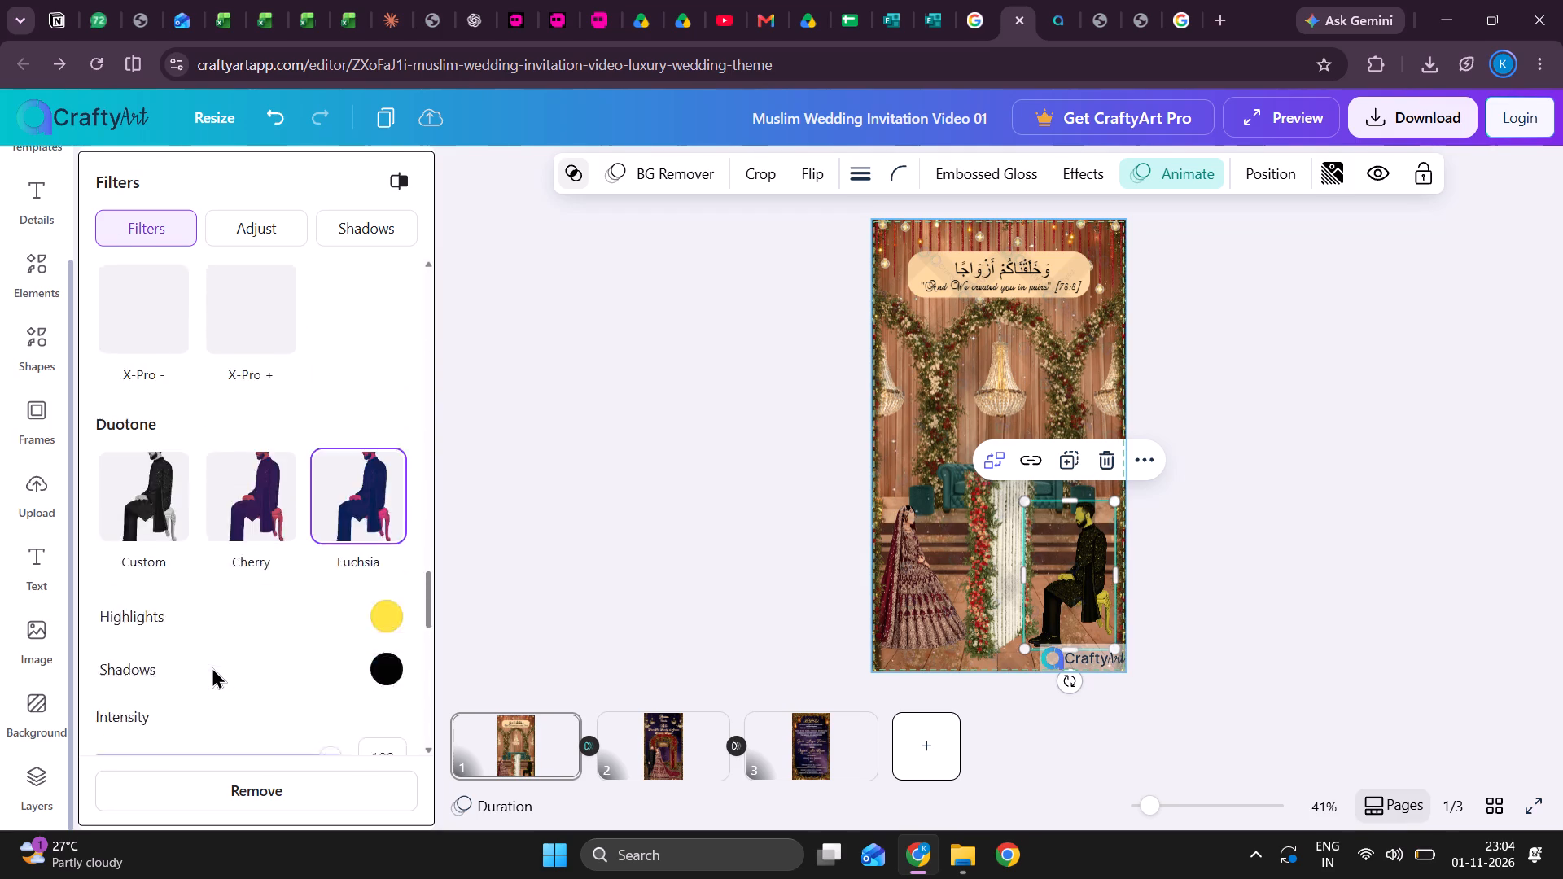
scroll(212, 667, "down", 1)
scroll(212, 667, "up", 4)
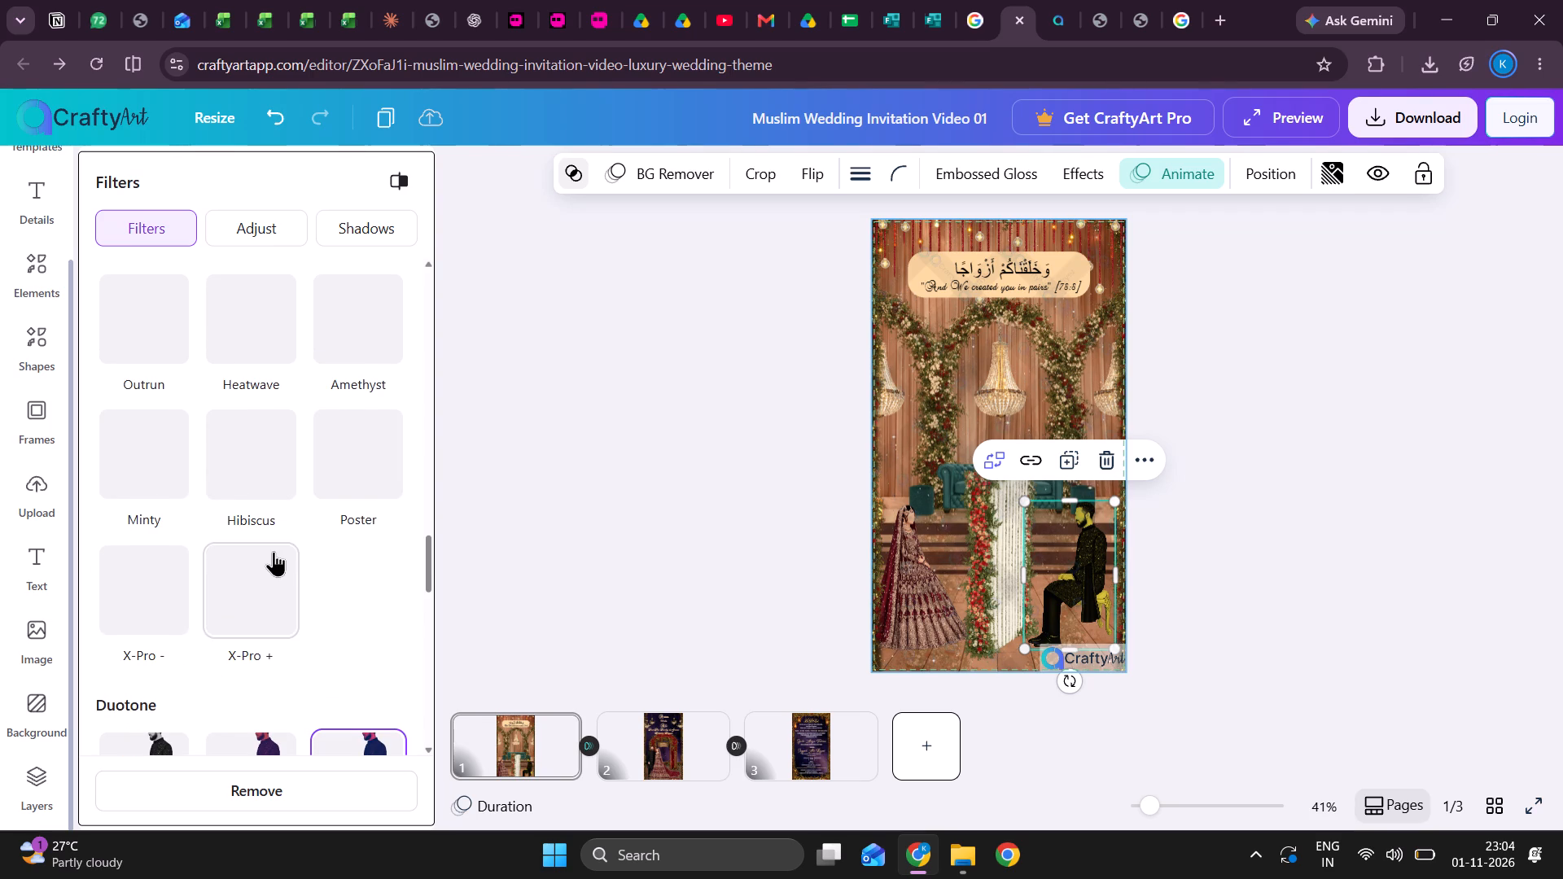
scroll(274, 551, "up", 18)
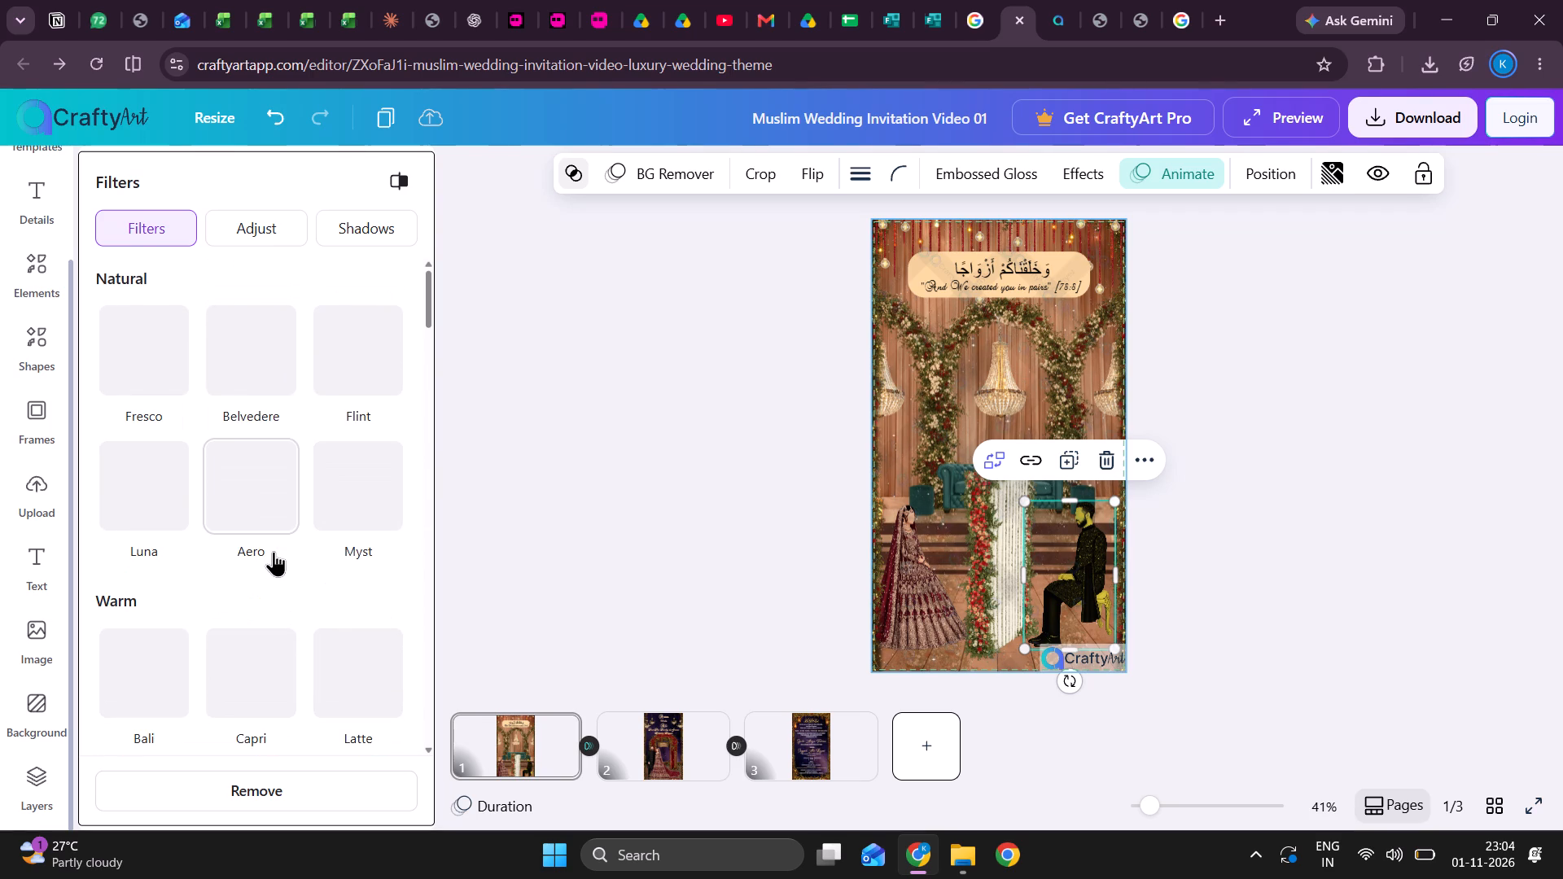
left_click_drag(430, 308, 431, 344)
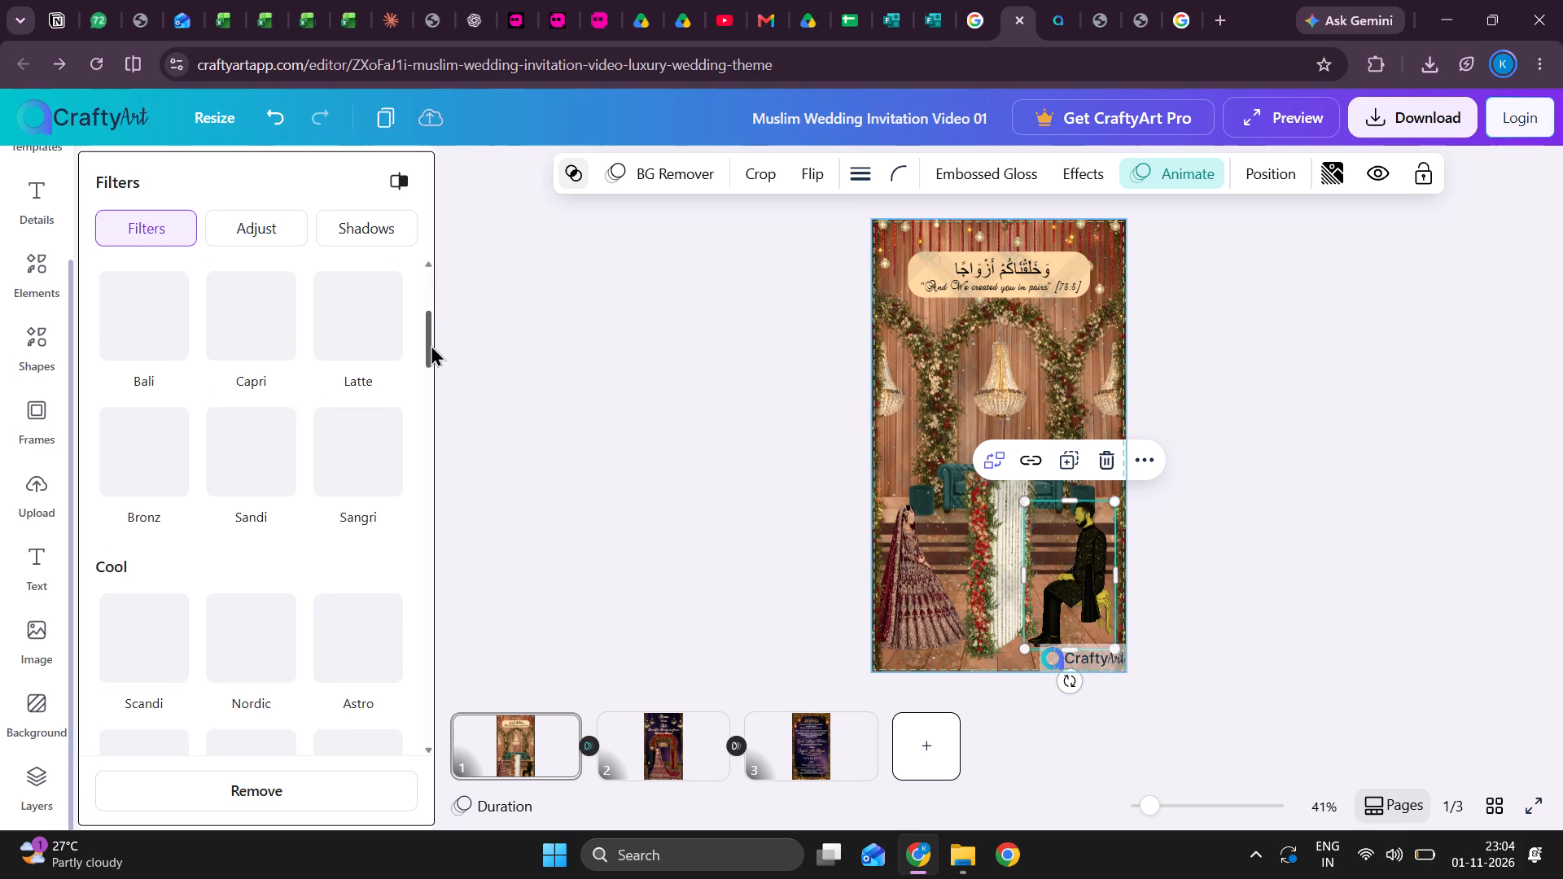
left_click_drag(431, 344, 423, 289)
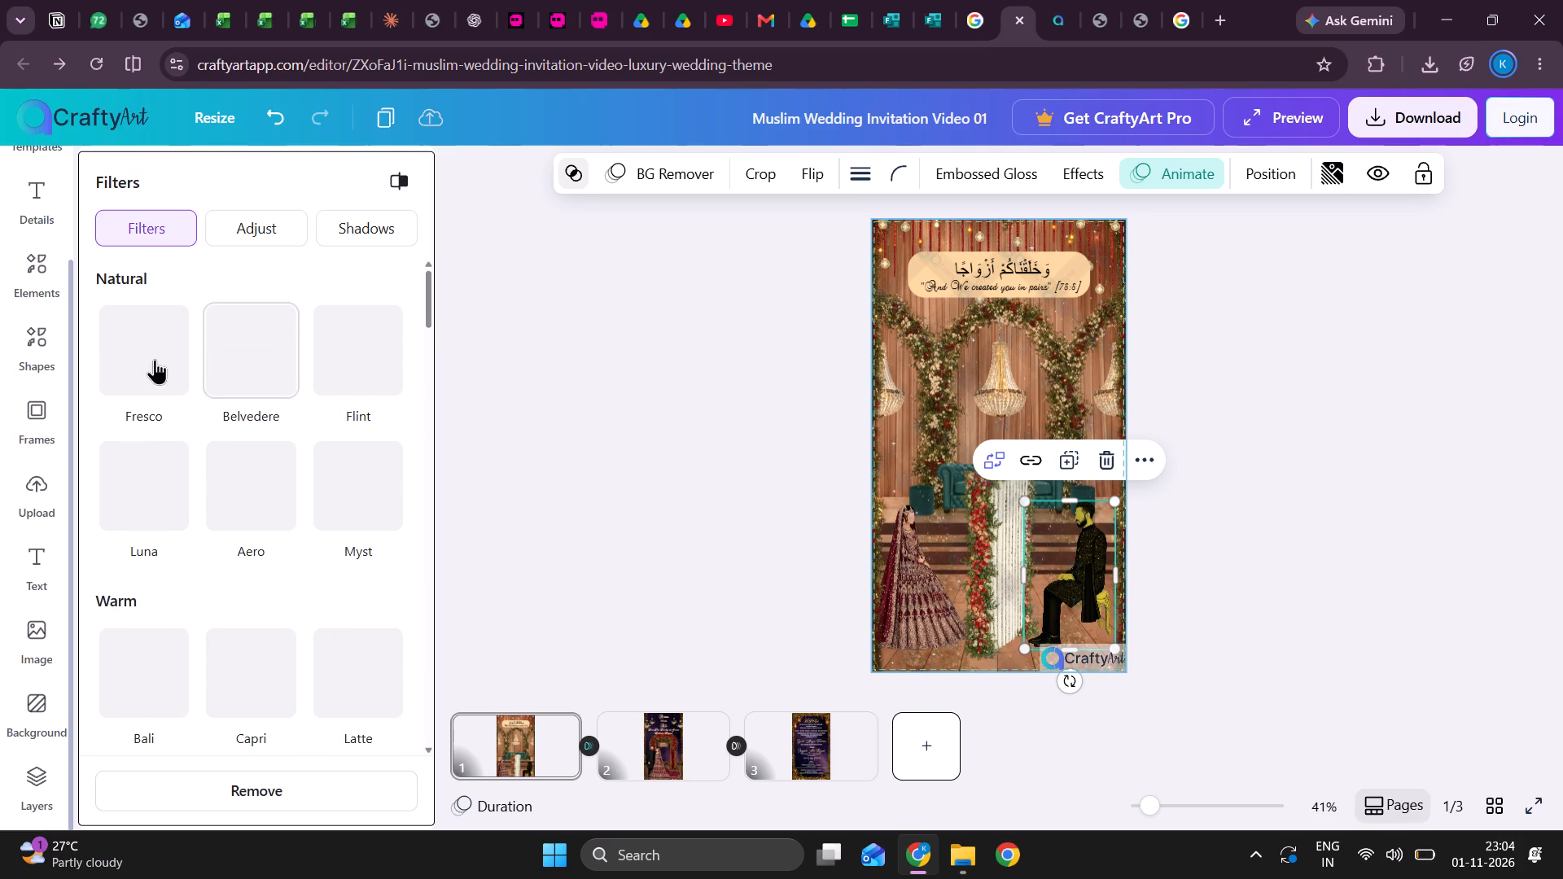
scroll(265, 447, "down", 4)
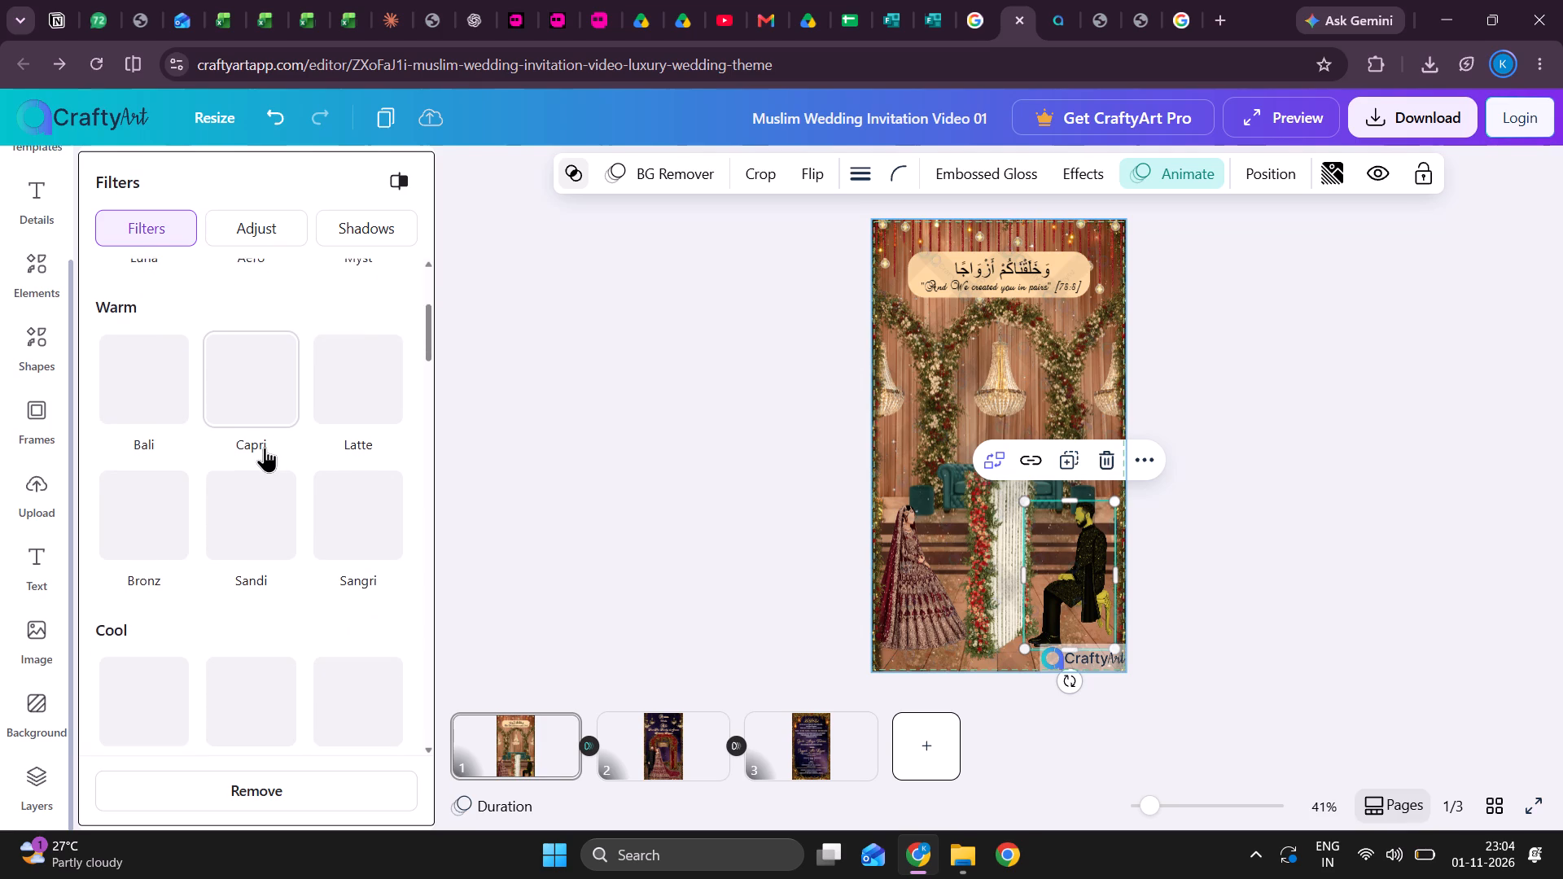
scroll(316, 636, "down", 1)
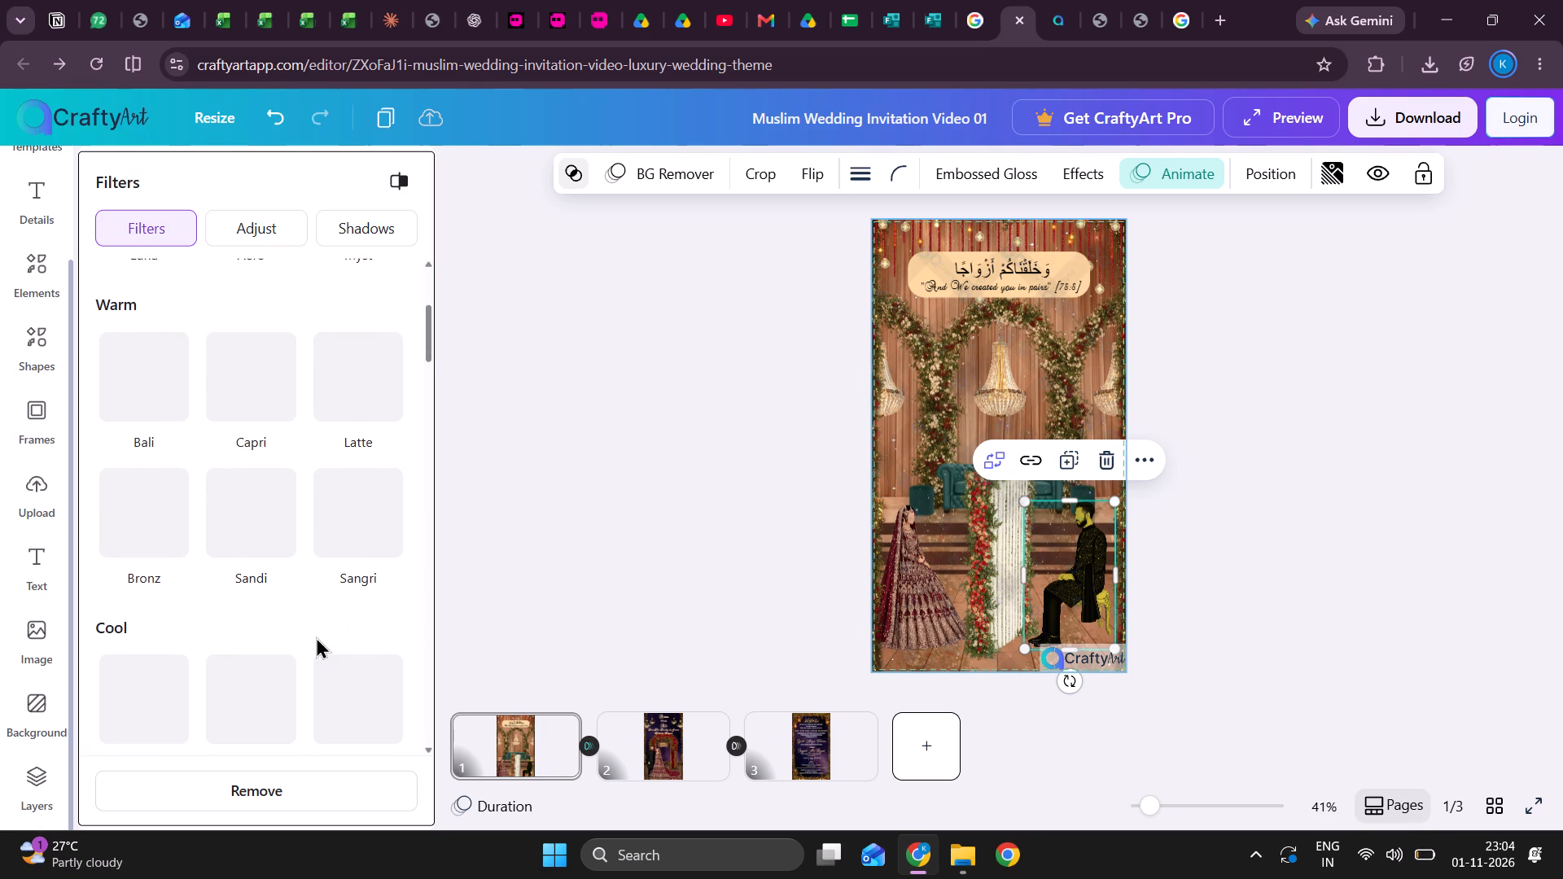
scroll(316, 636, "down", 1)
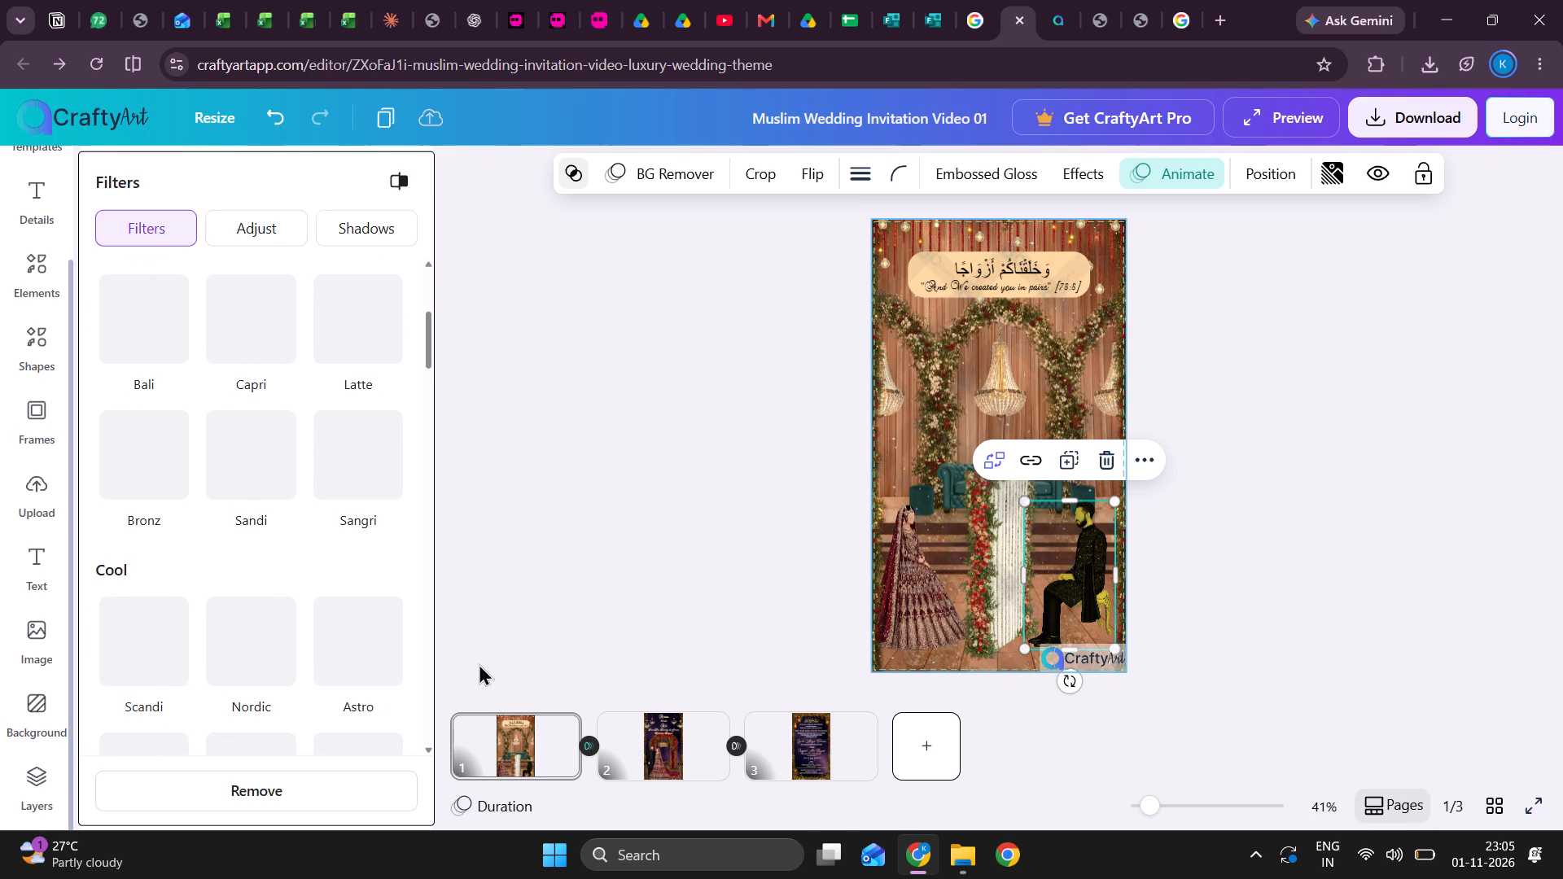
Undo the duotone filter and colour changes on the groom image back to its original unfiltered look.
key("ctrl+z")
key("ctrl+z")
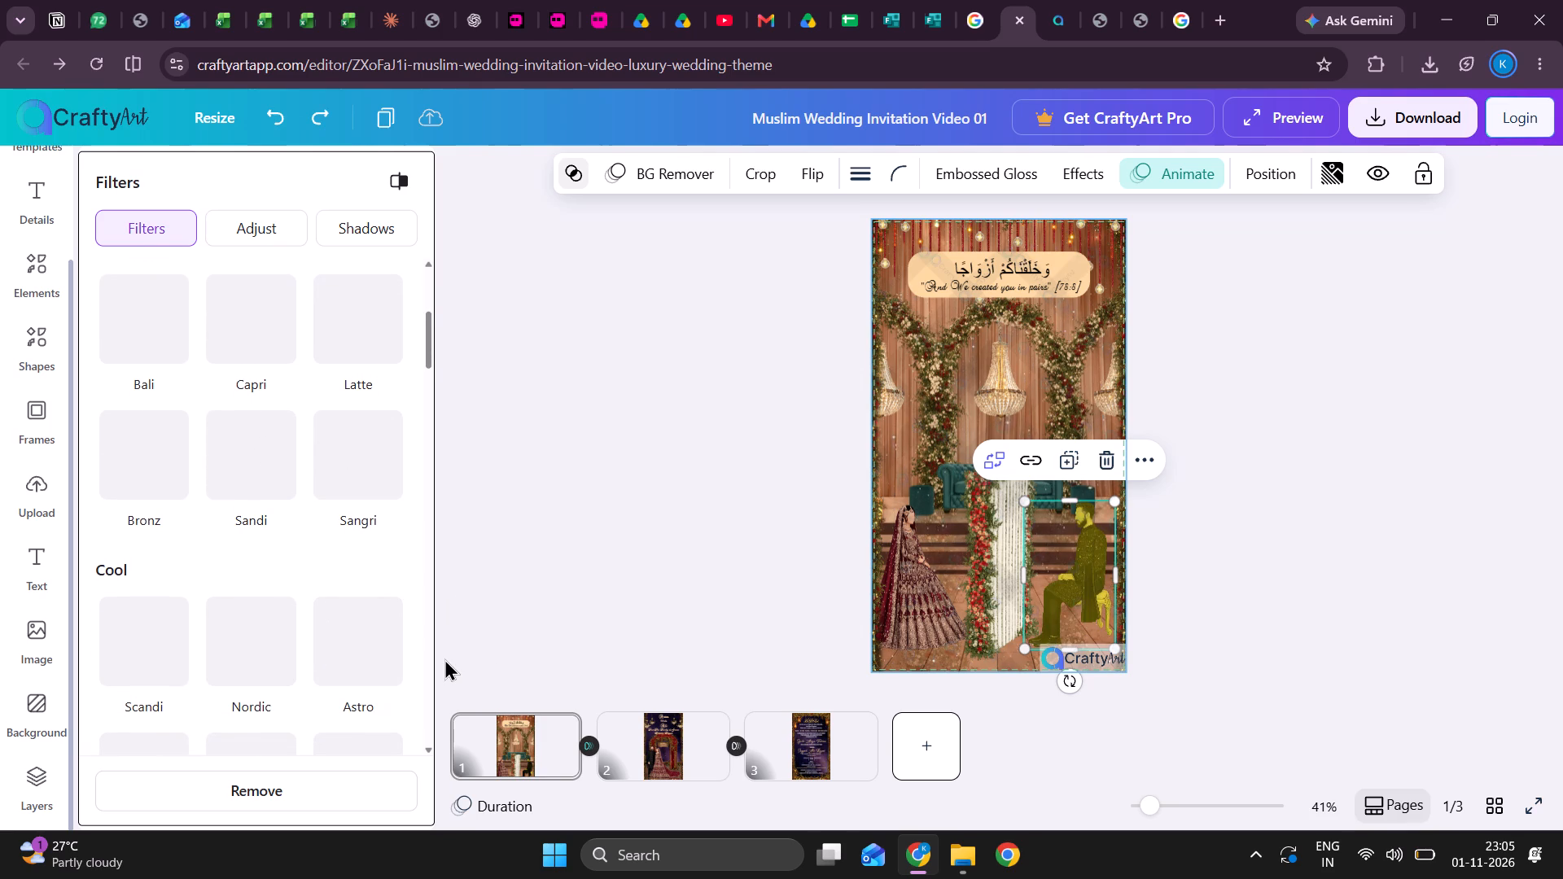
key("ctrl+z")
key("ctrl+z")
key("ctrl+z")
key("ctrl+z")
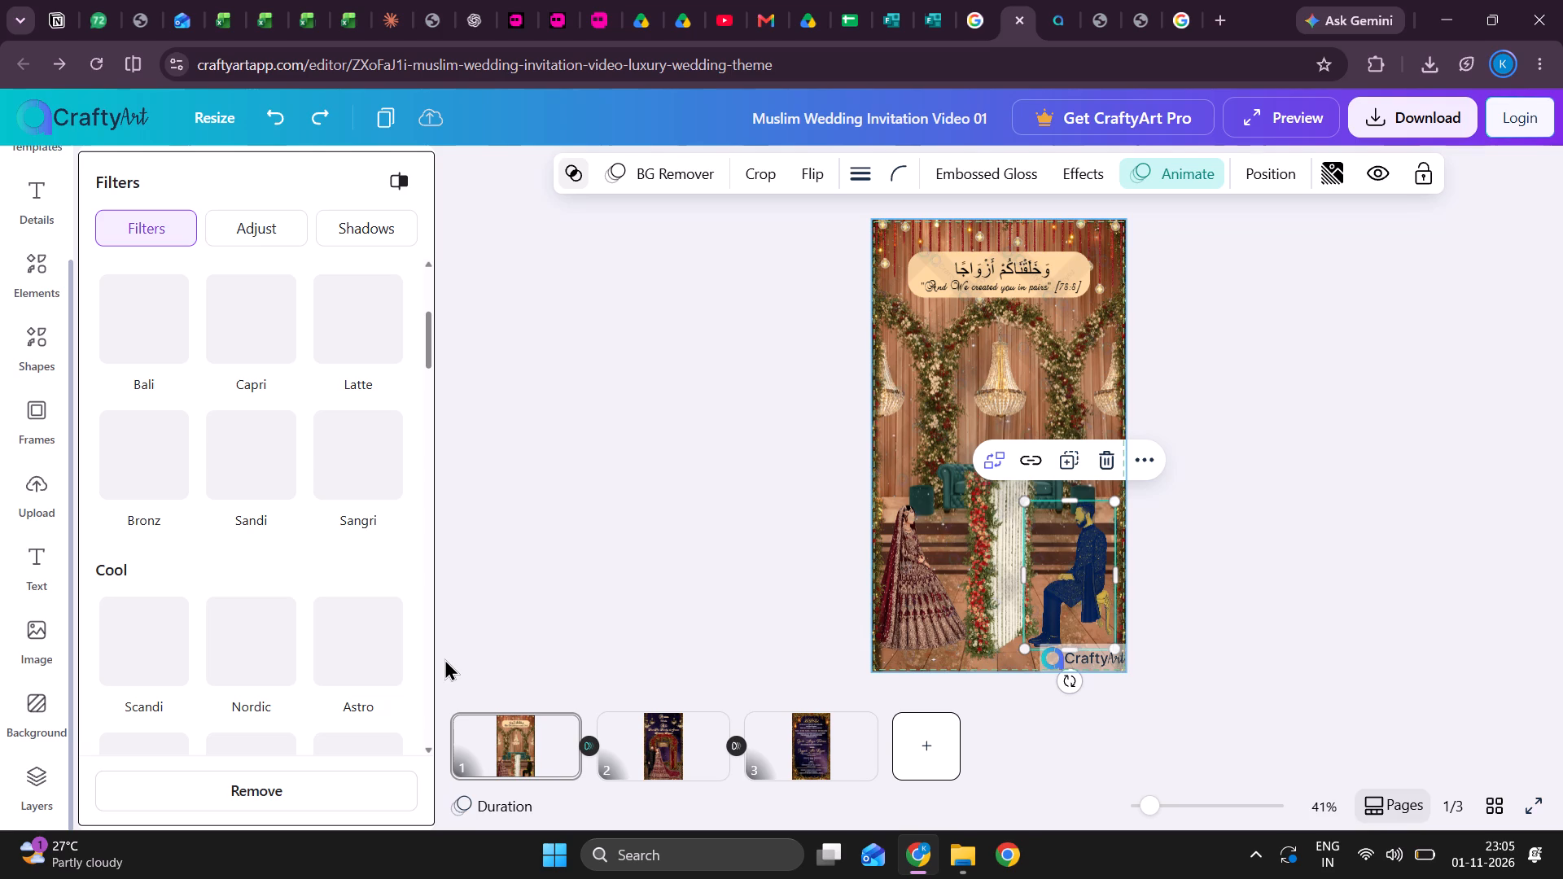
key("ctrl+z")
key("ctrl+z")
key("ctrl+z")
key("ctrl+z")
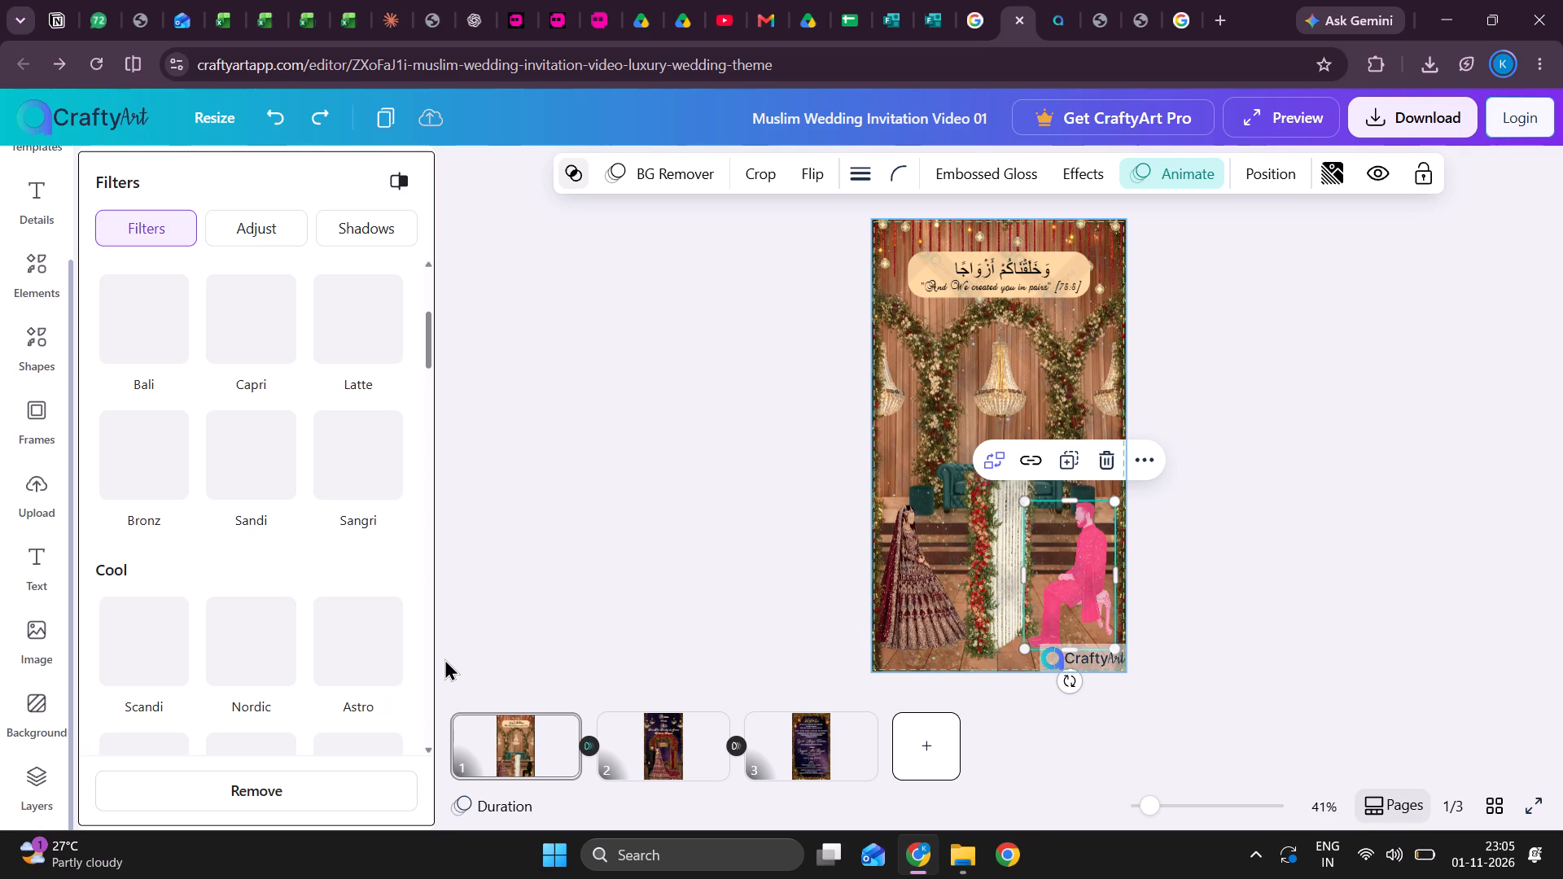
key("ctrl+z")
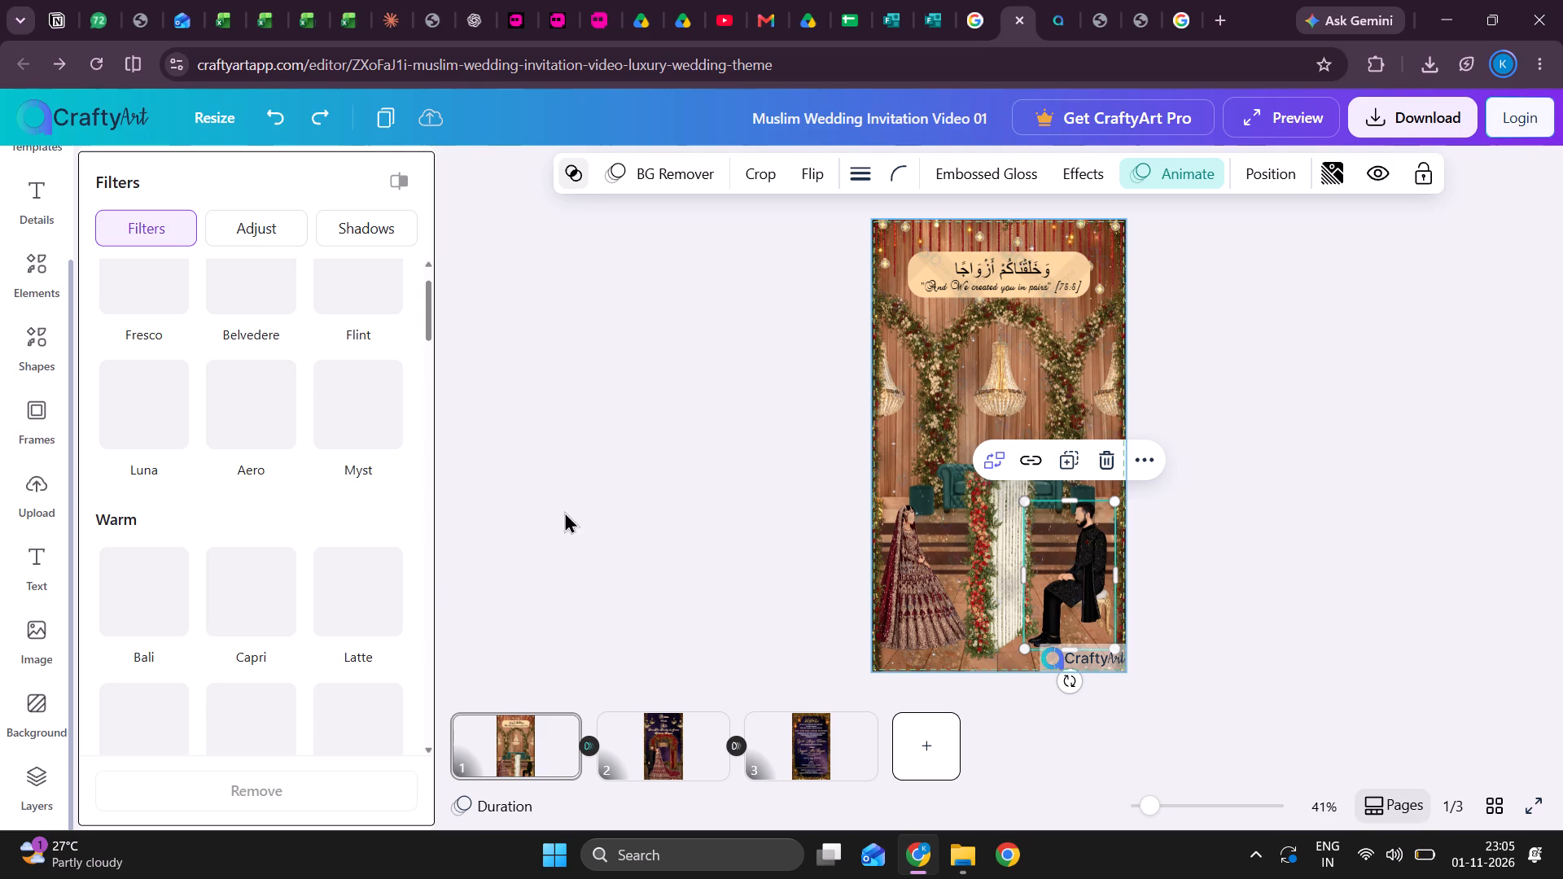
Examine the Vivid, Soft and Duotone filter previews for the unfiltered groom image.
scroll(370, 553, "down", 7)
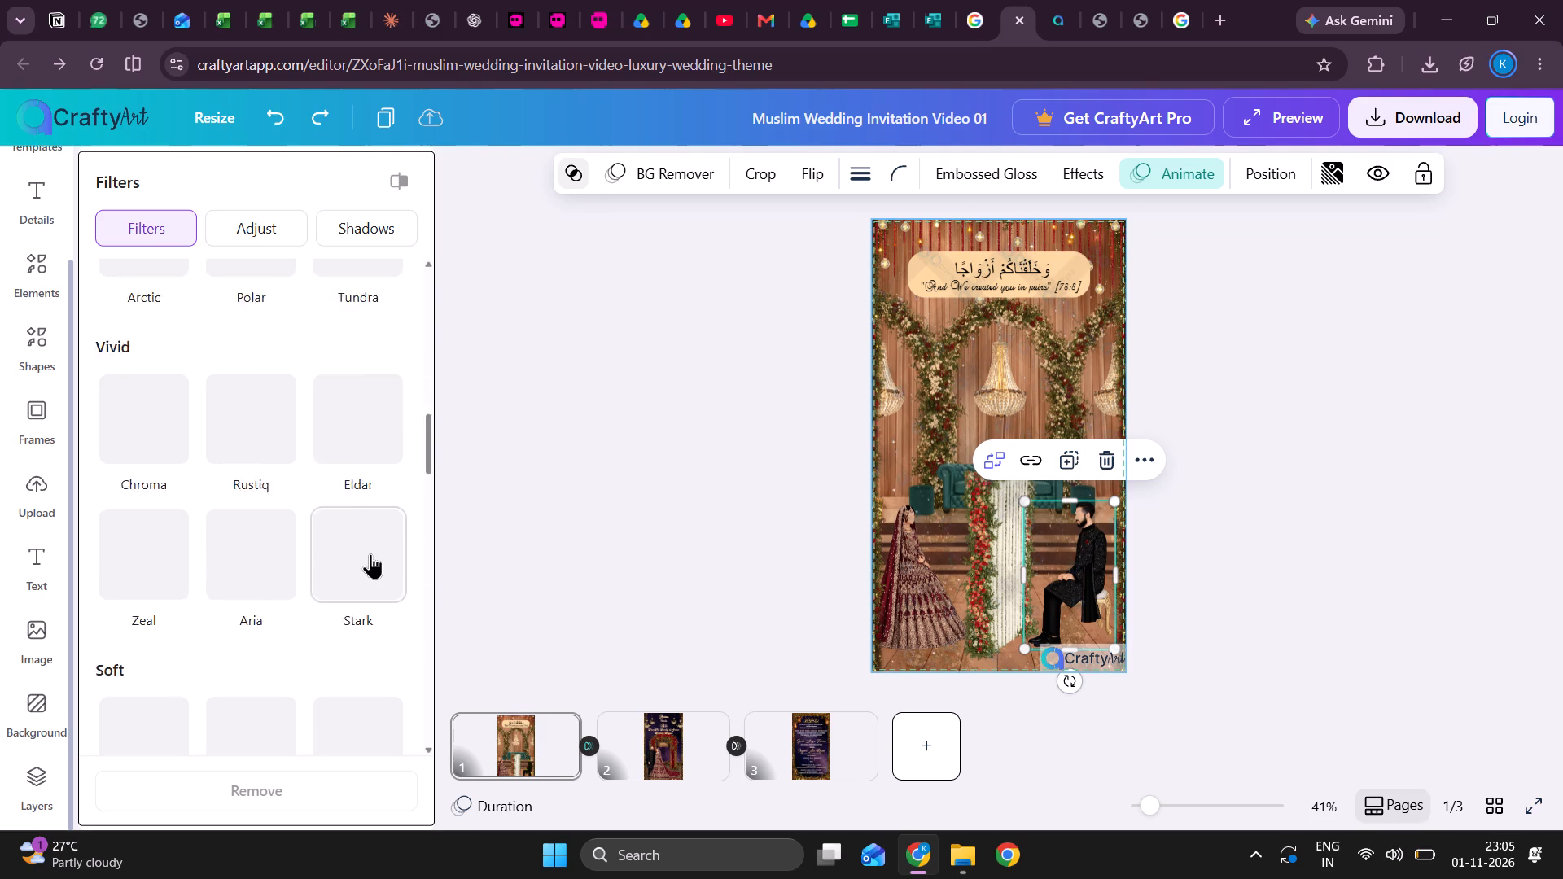
scroll(370, 553, "down", 13)
scroll(370, 553, "up", 3)
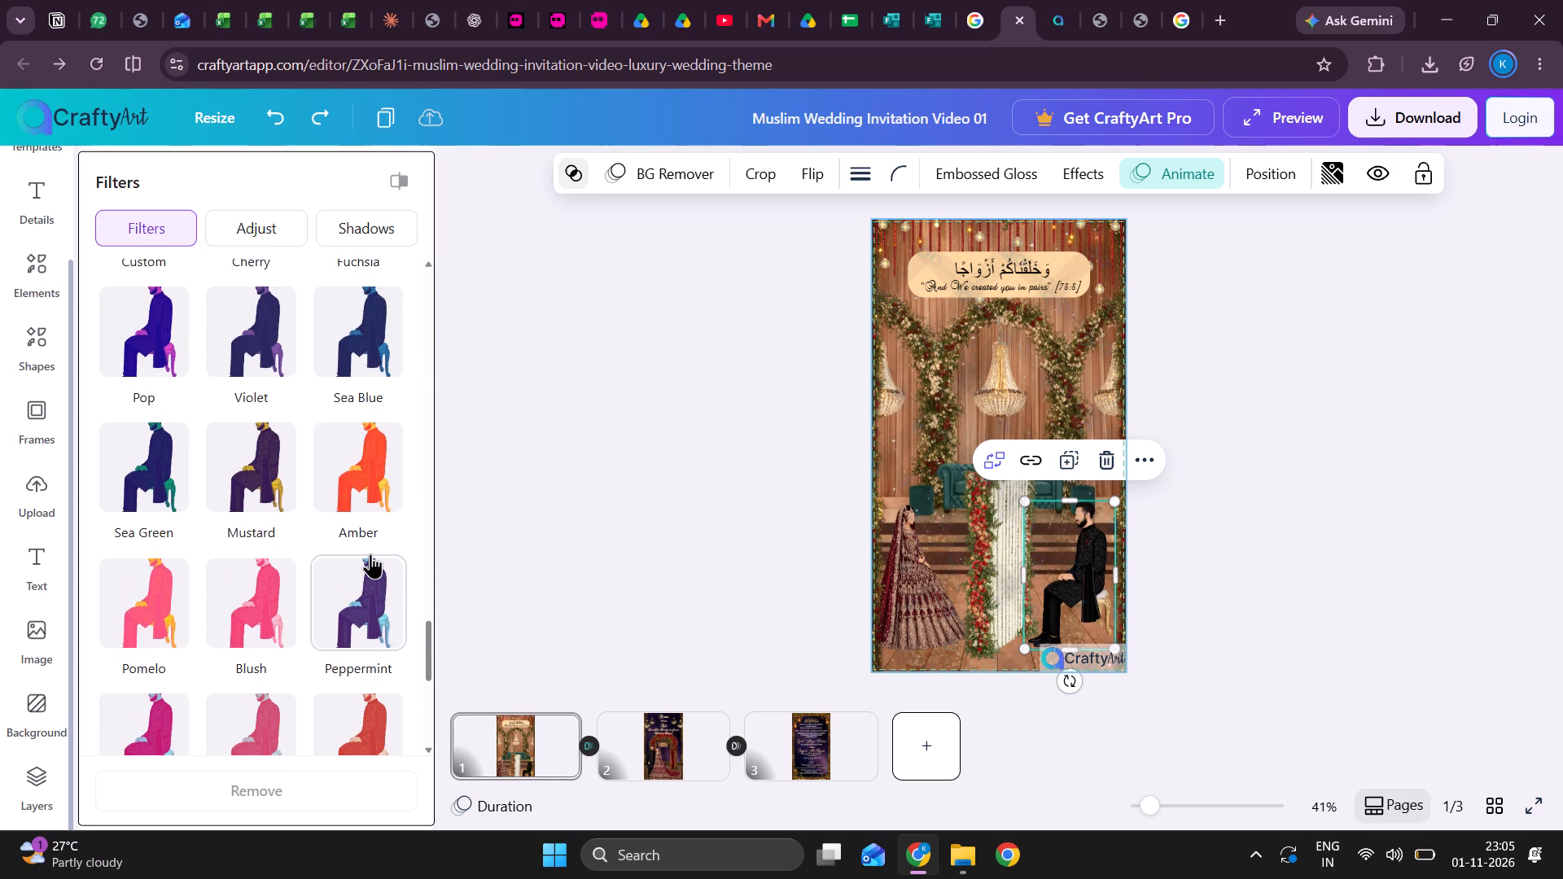
scroll(370, 553, "up", 3)
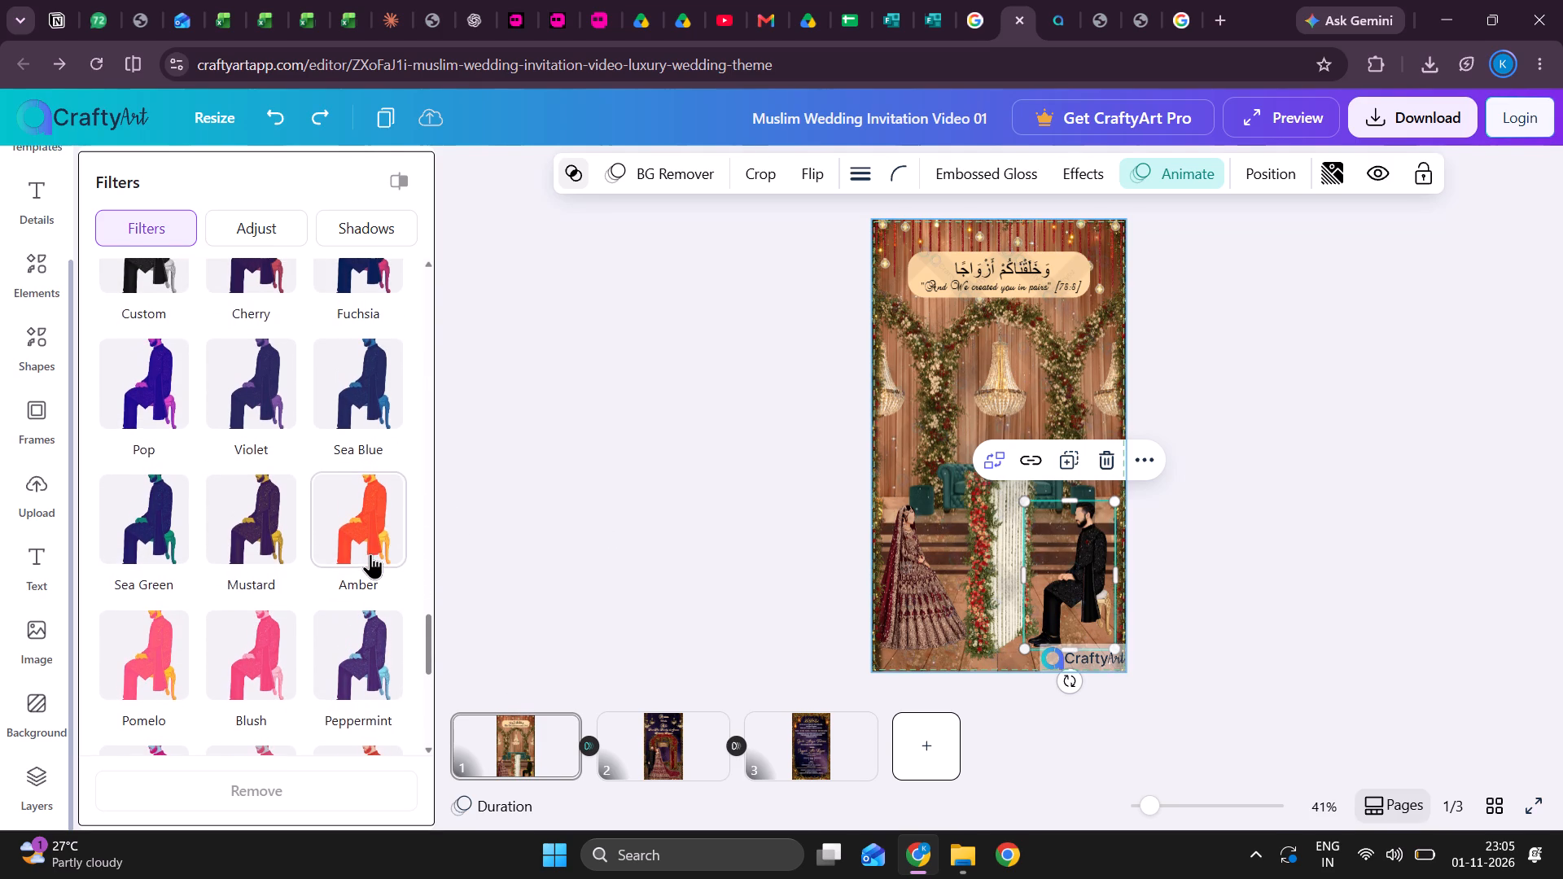
scroll(370, 553, "up", 4)
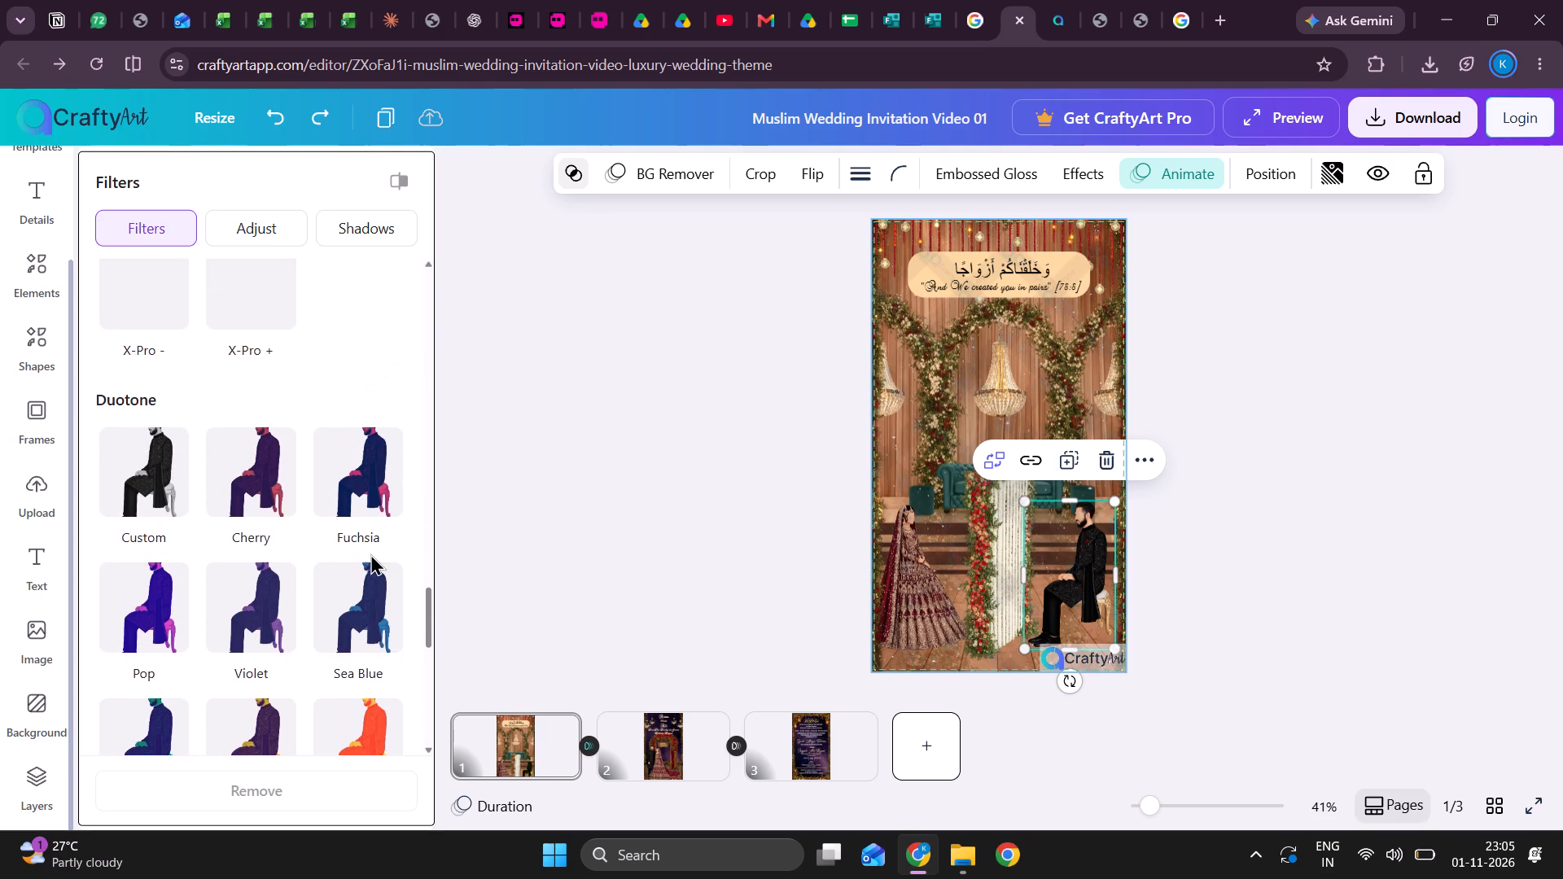
scroll(370, 553, "up", 2)
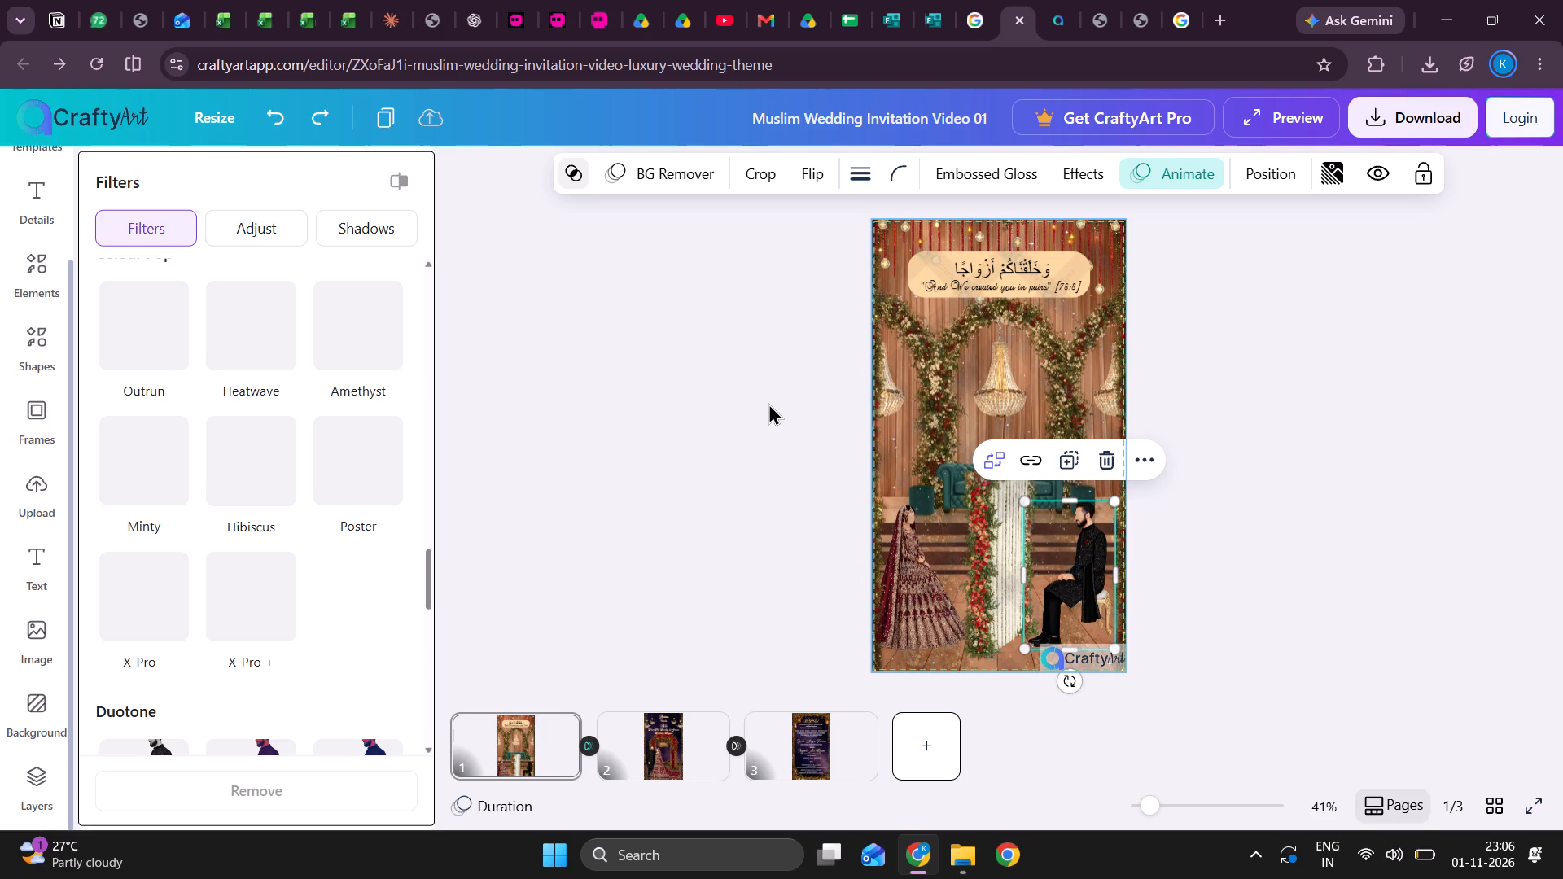
Examine the remaining Duotone filter previews for the groom image, and leave the image unfiltered.
scroll(359, 549, "down", 5)
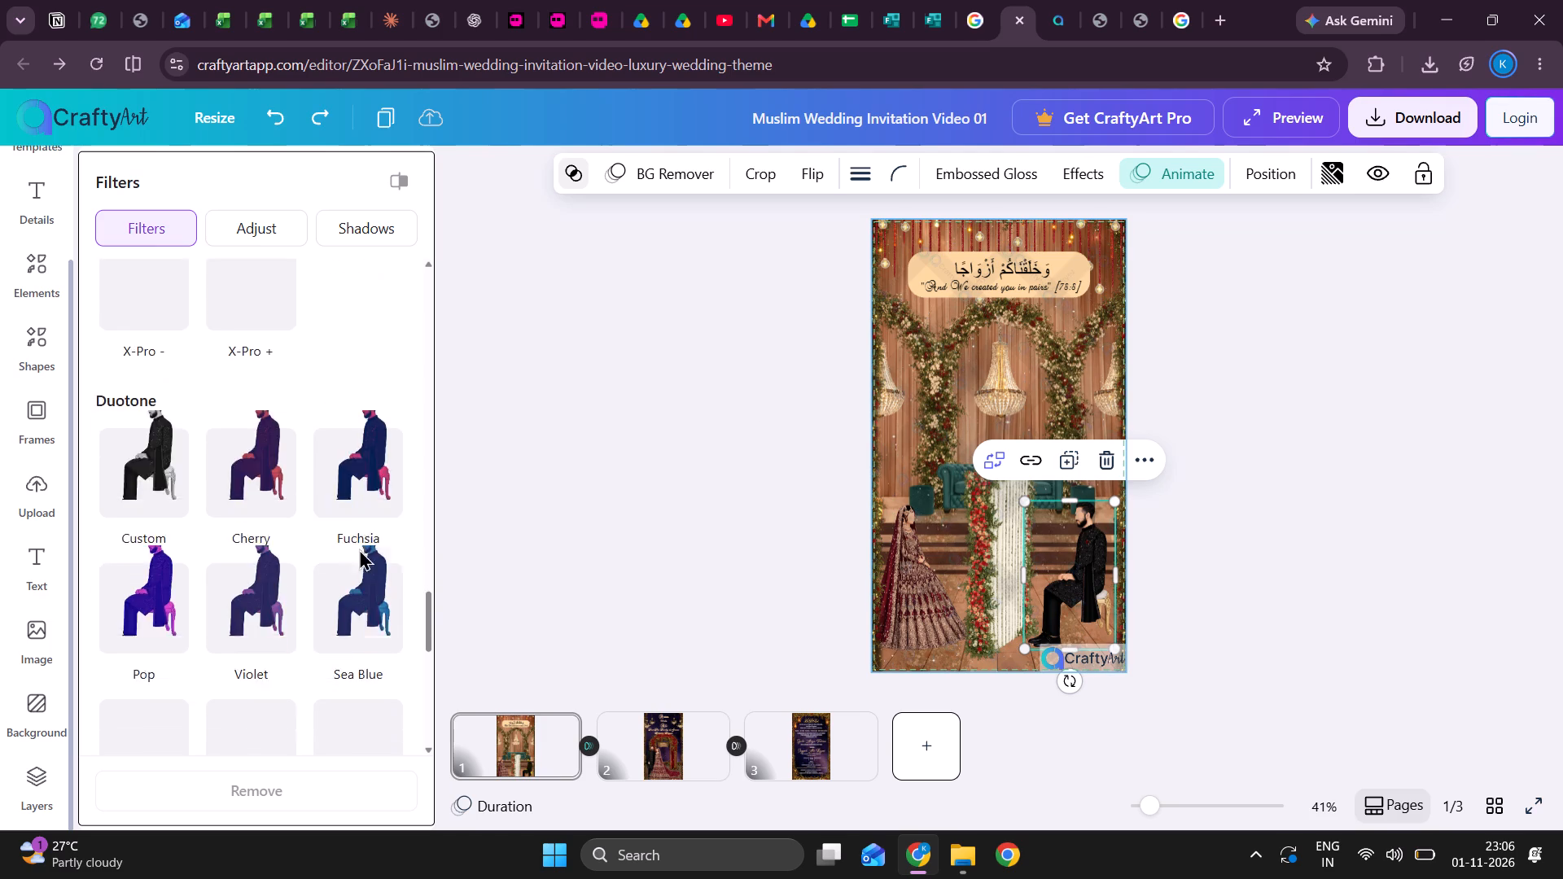
scroll(359, 549, "down", 4)
scroll(36, 647, "down", 2)
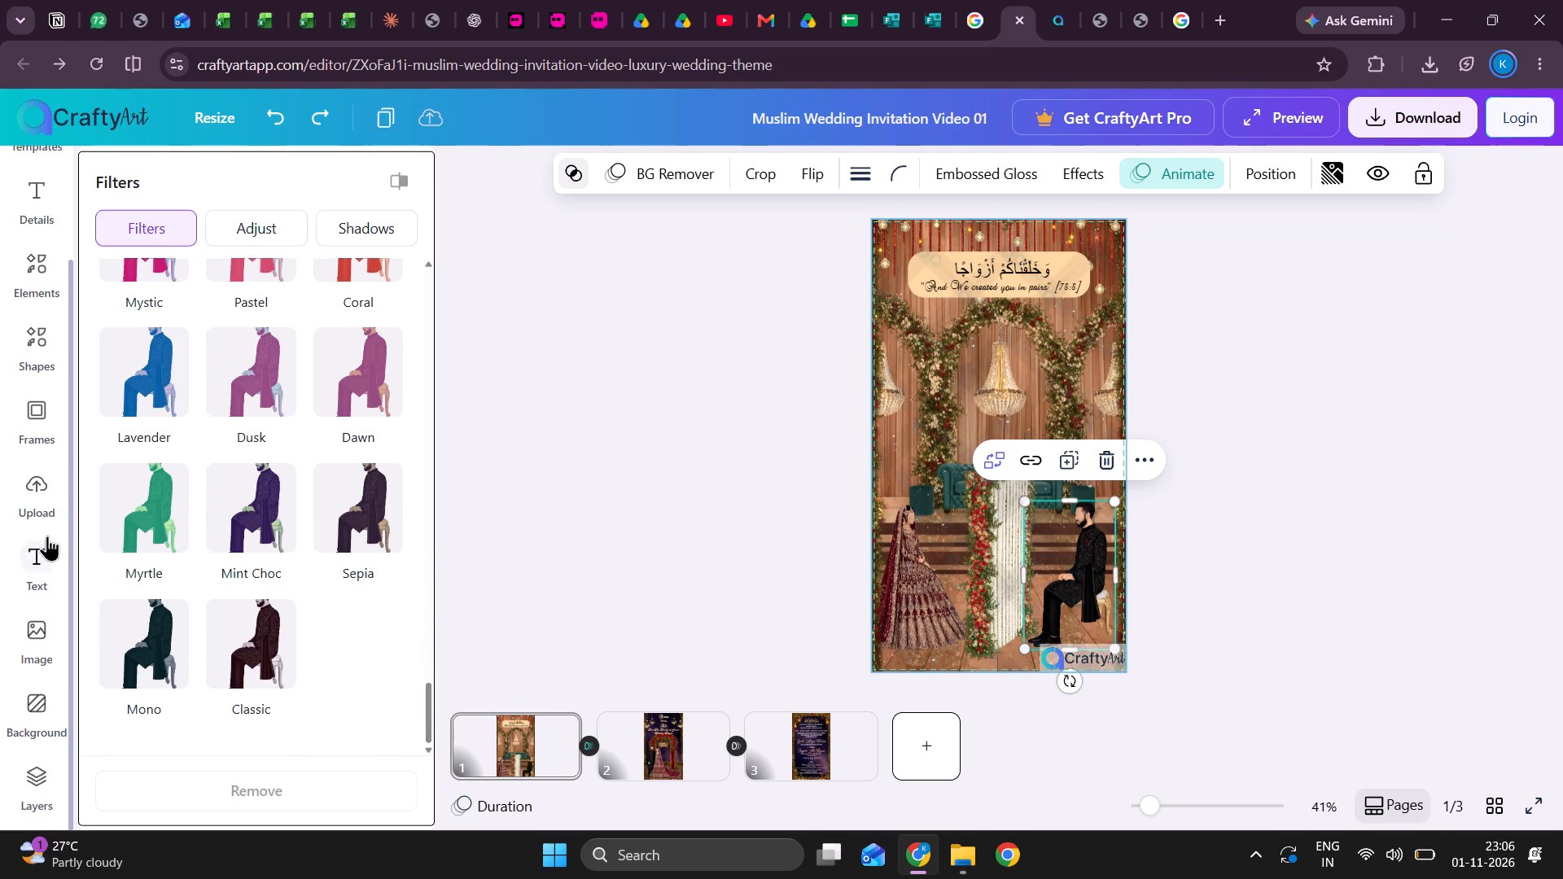
scroll(43, 370, "up", 7)
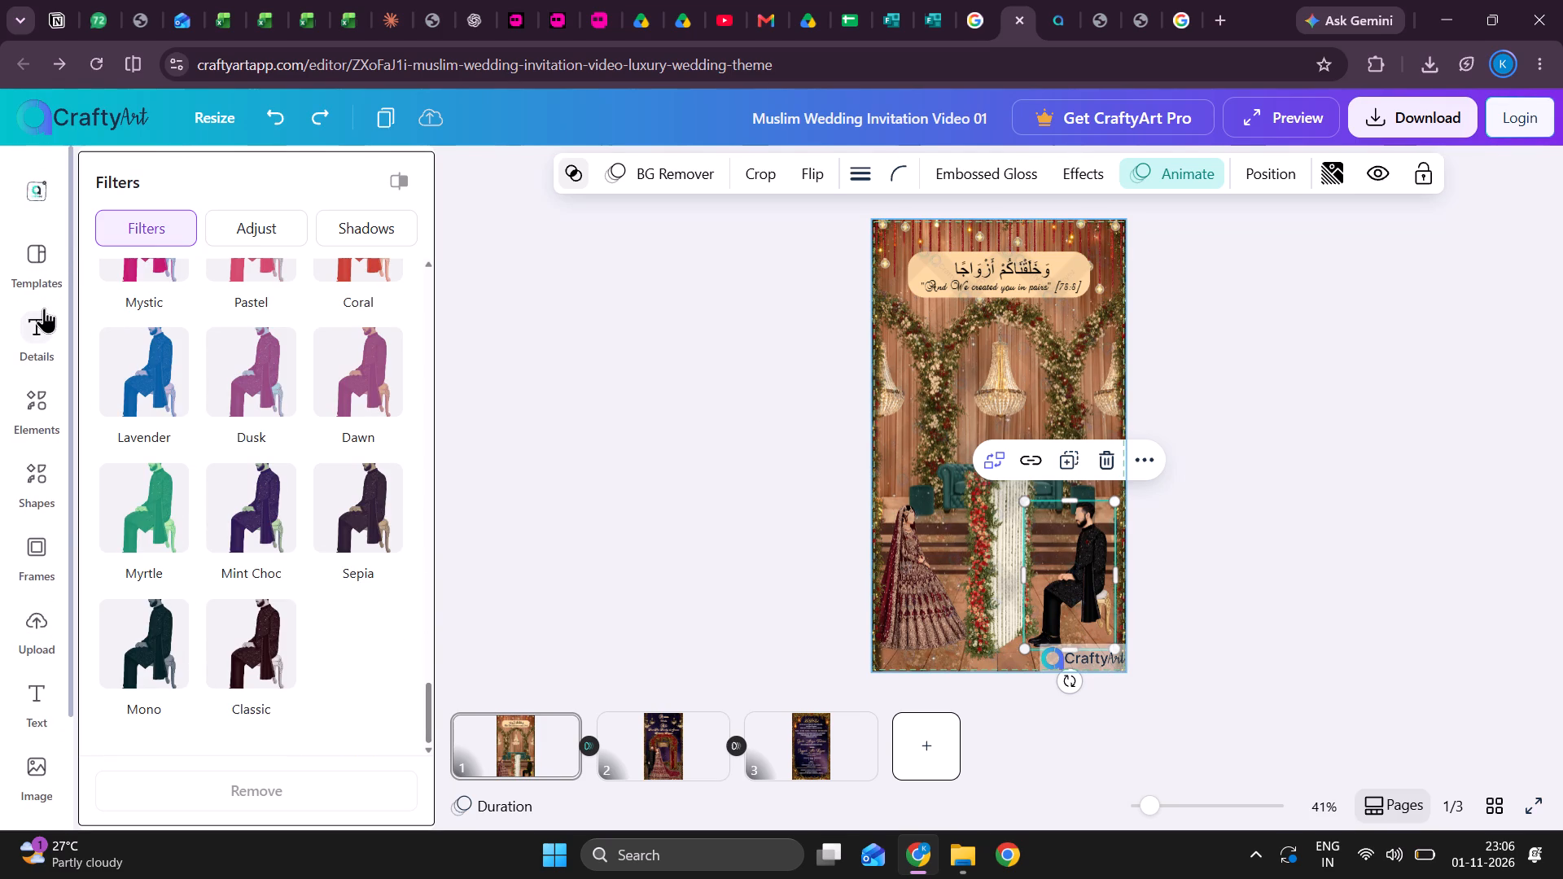
left_click(499, 758)
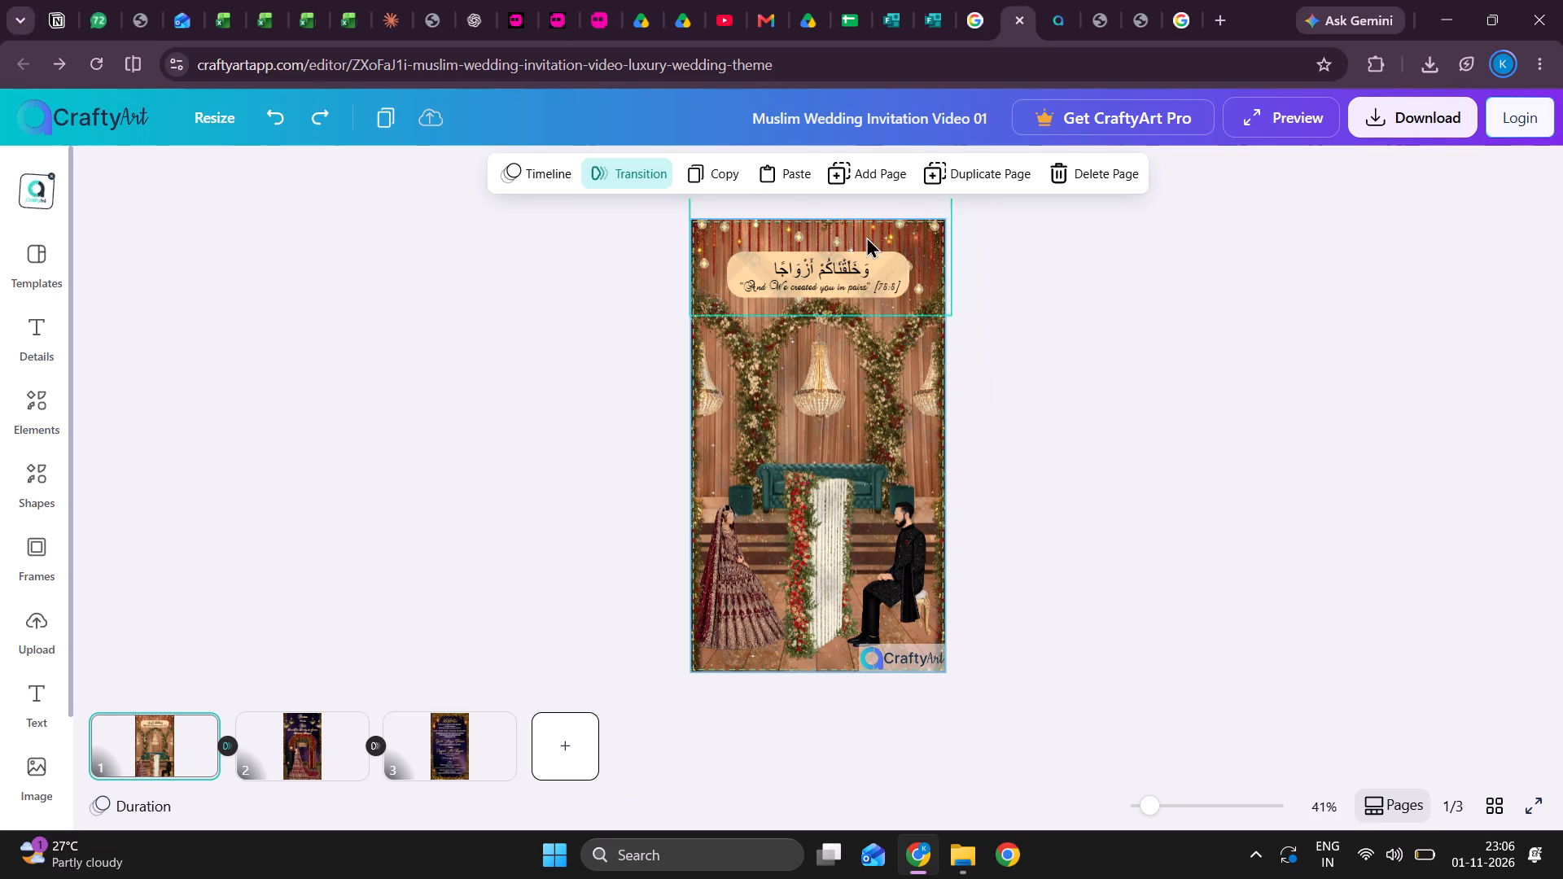
left_click(603, 241)
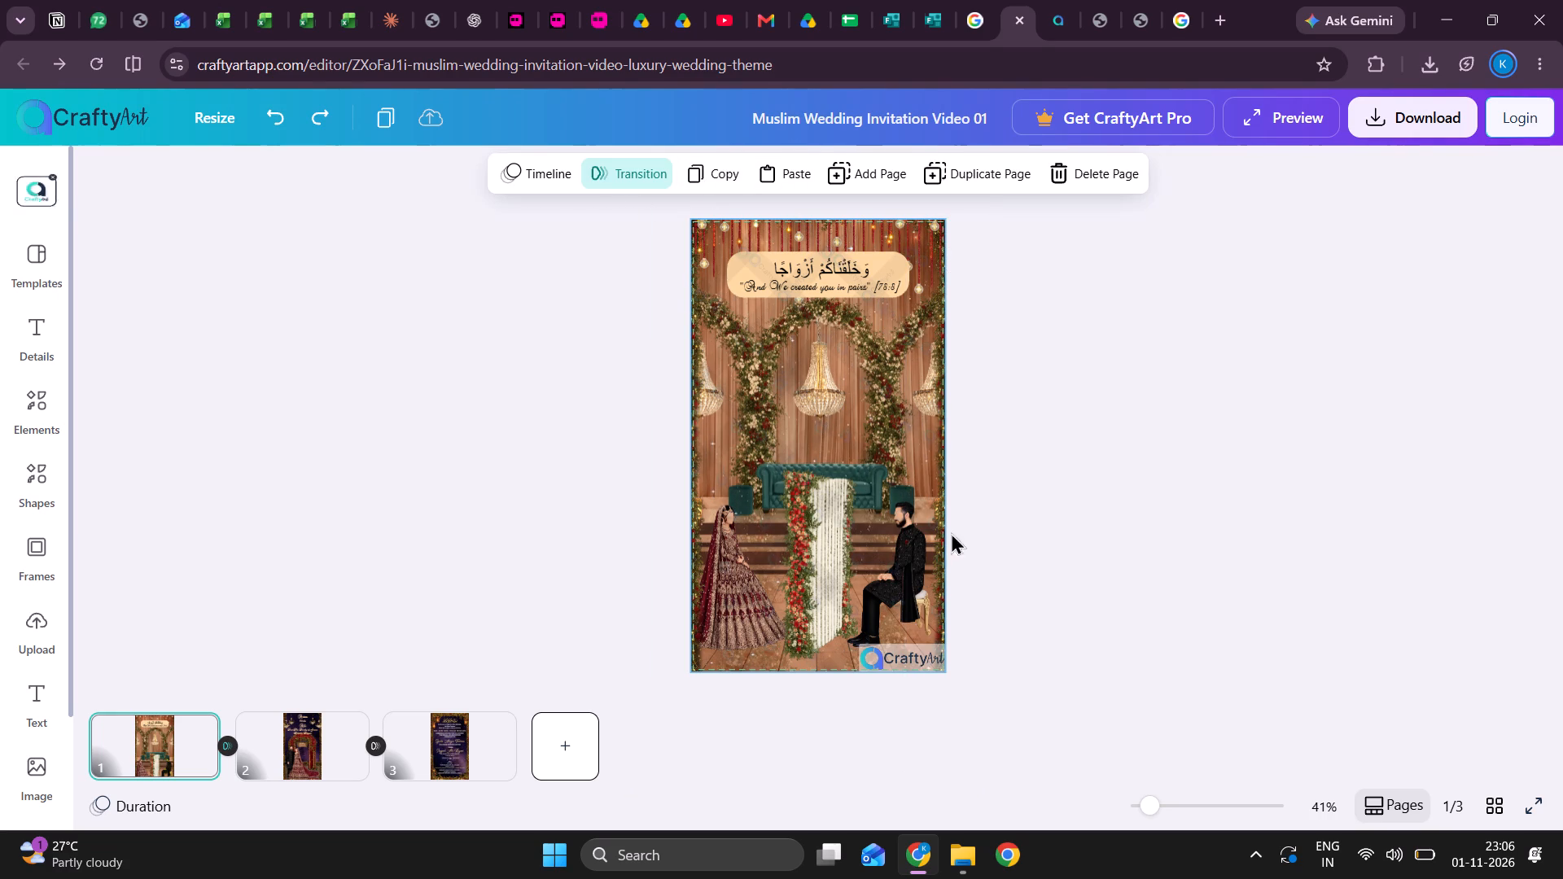
left_click(1080, 634)
Search the web in a new tab for "shia shaadi manqabat".
left_click(1220, 14)
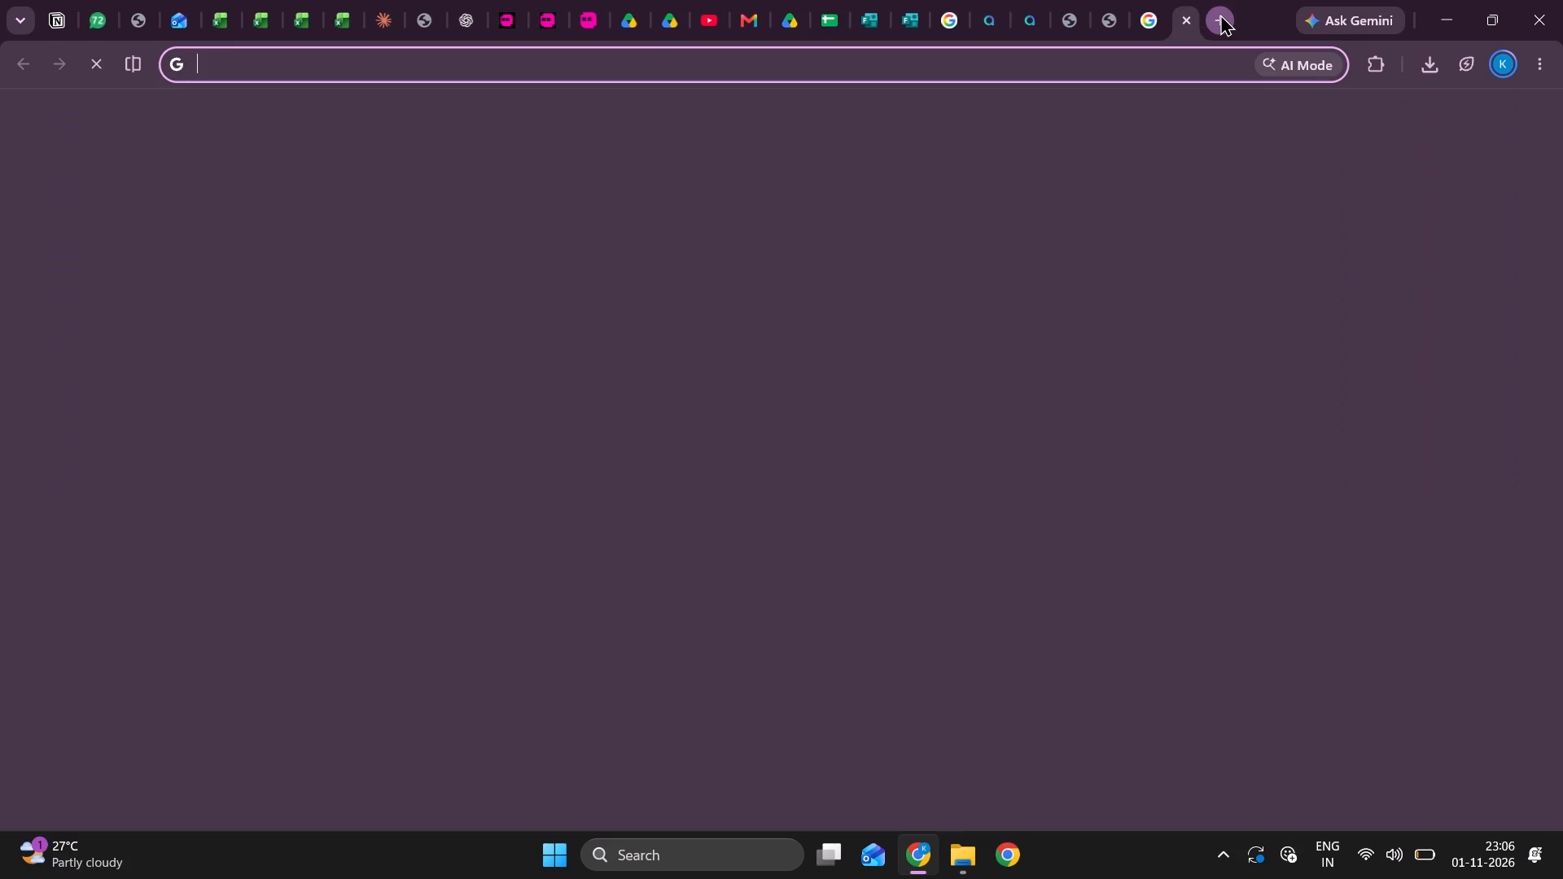
type("shia shaadi manqabat")
key("Return")
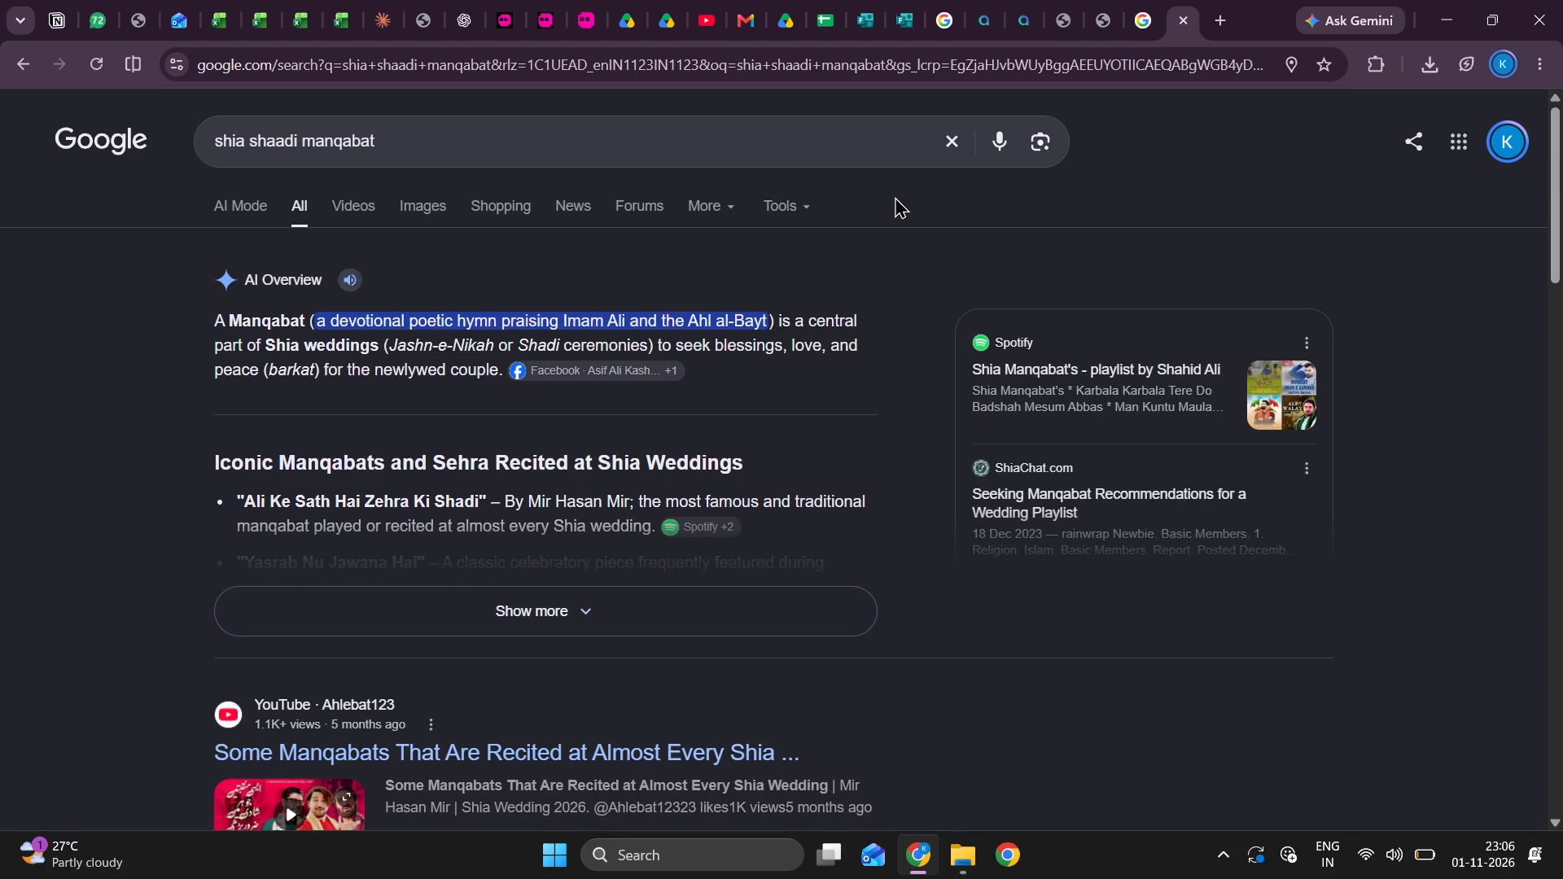
Examine the expanded AI overview and the web results for manqabats recited at Shia weddings.
left_click(456, 623)
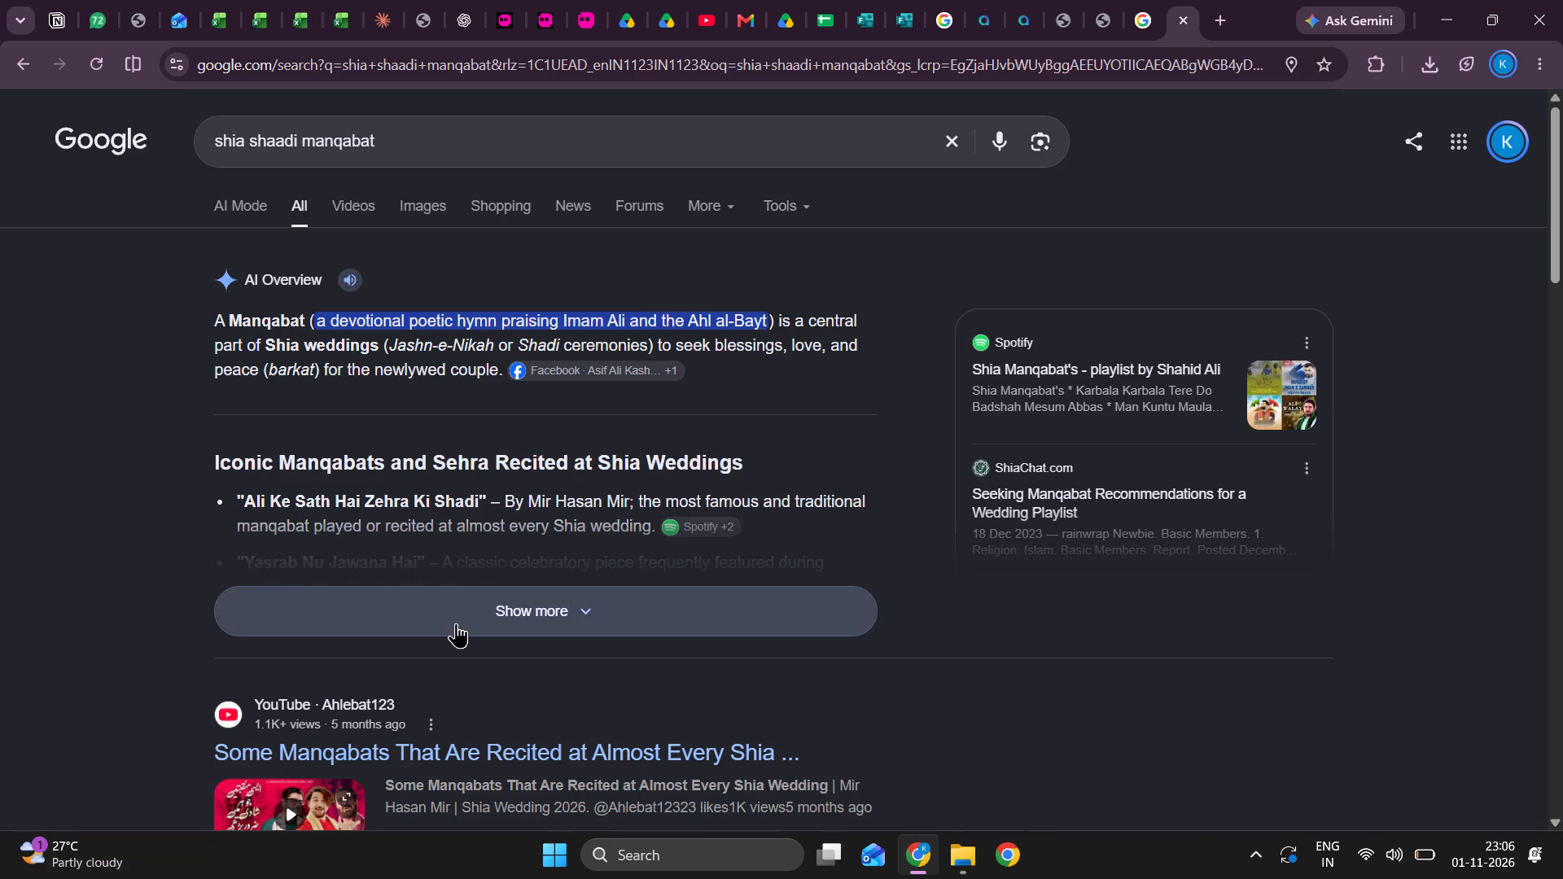
scroll(471, 581, "down", 1)
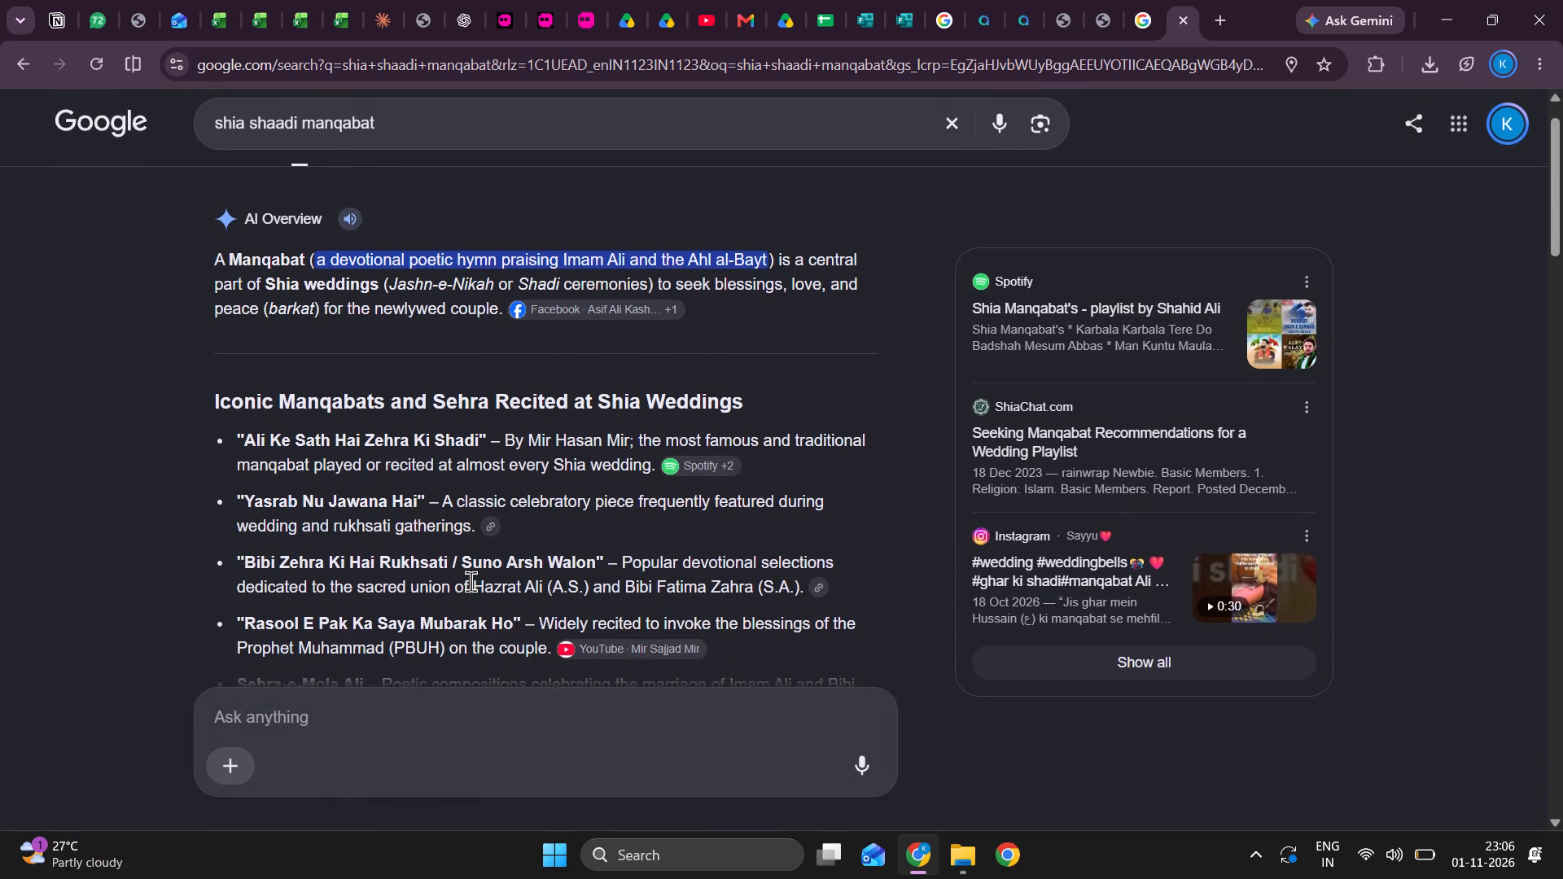
scroll(471, 581, "down", 1)
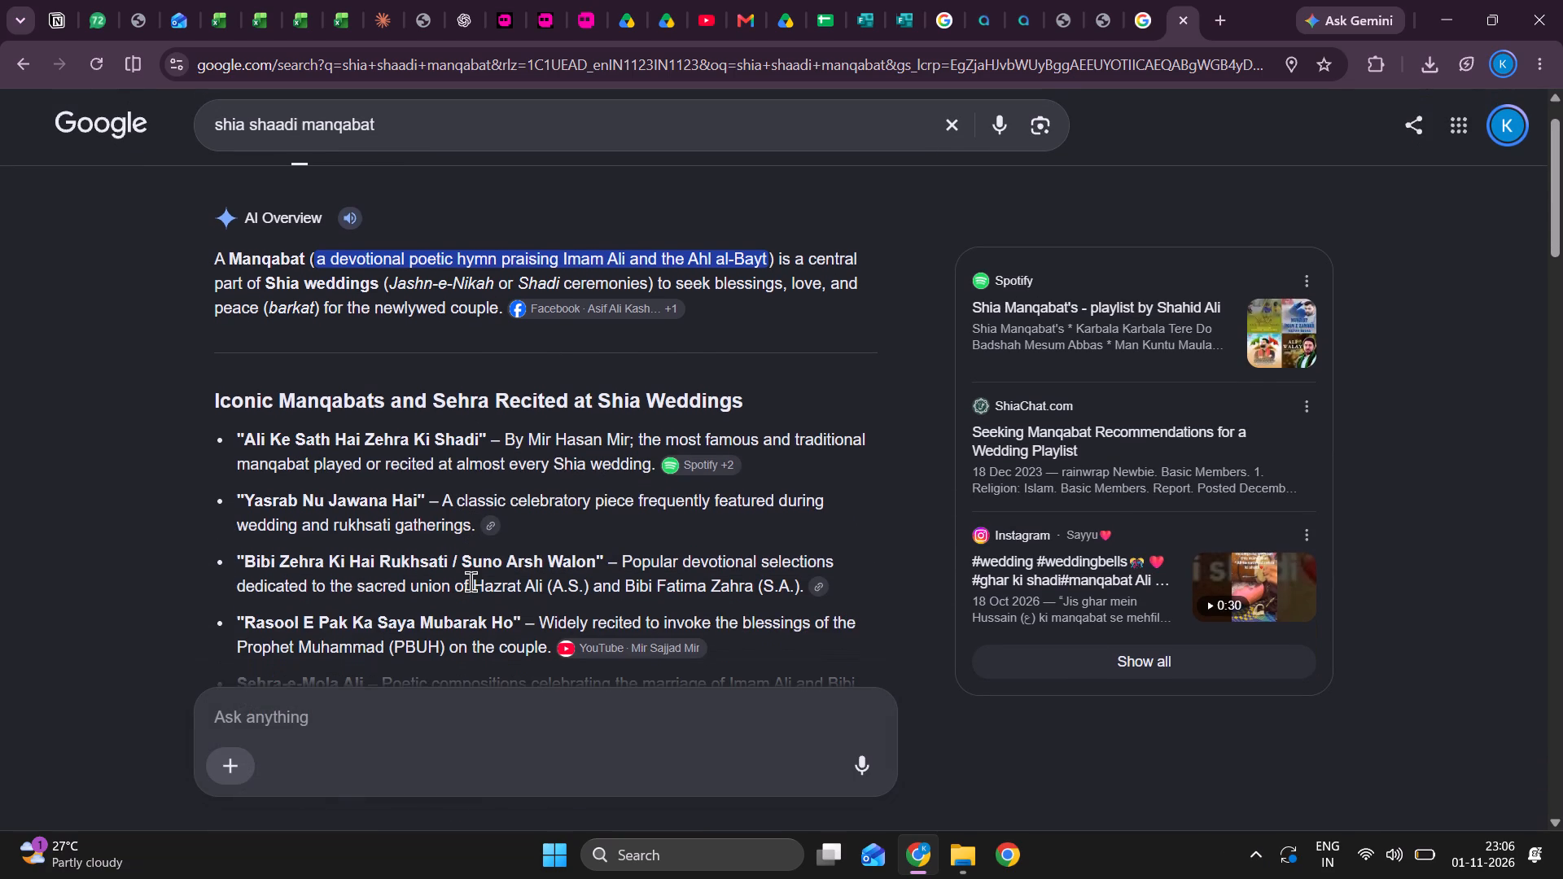
scroll(471, 581, "down", 1)
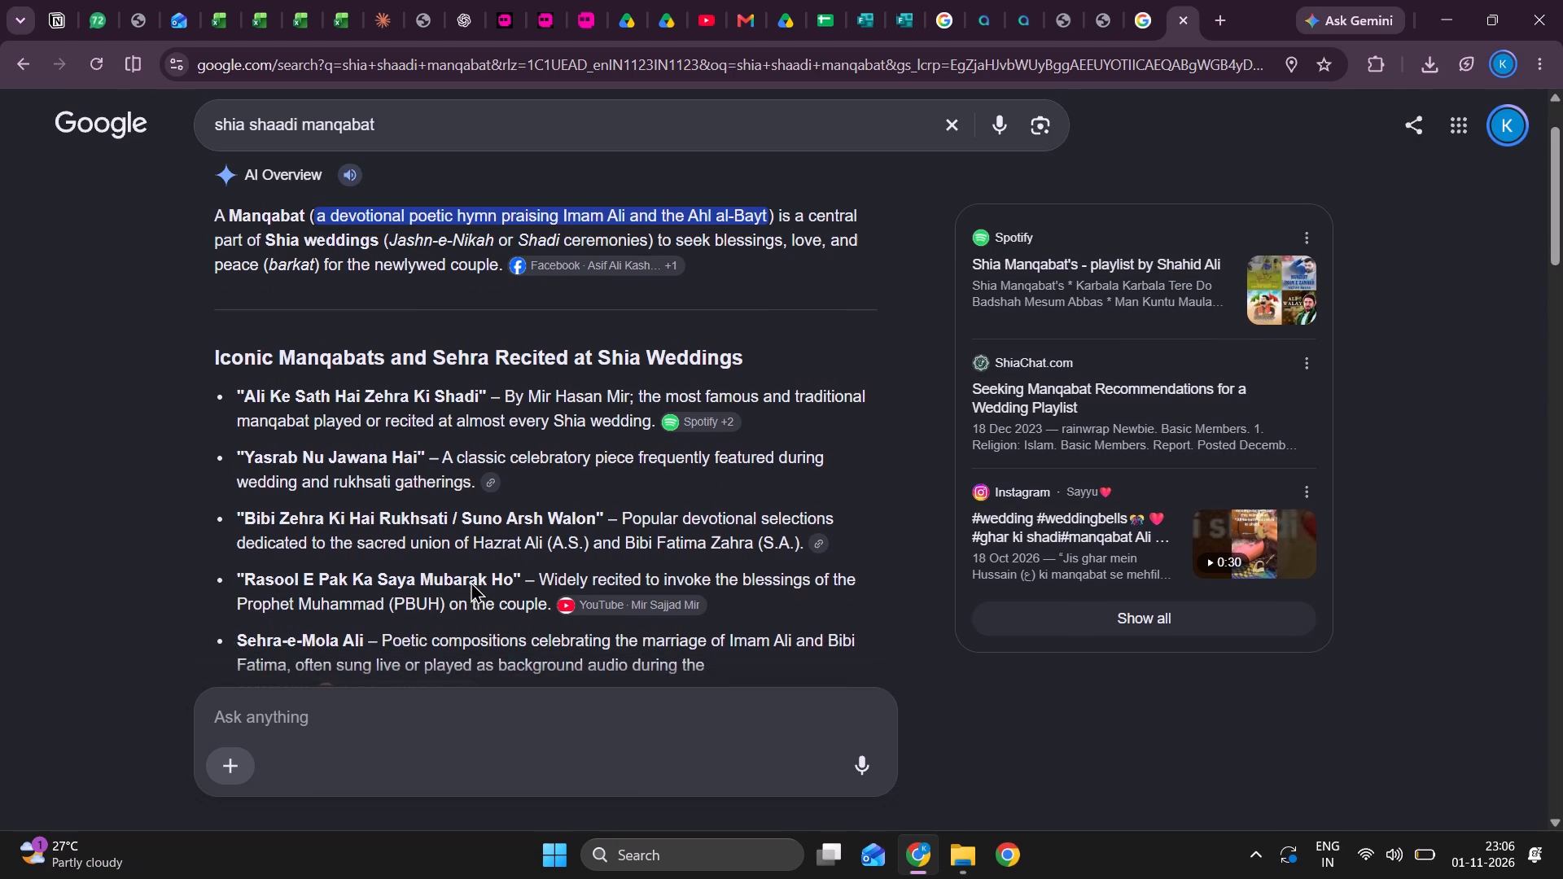
scroll(471, 581, "down", 1)
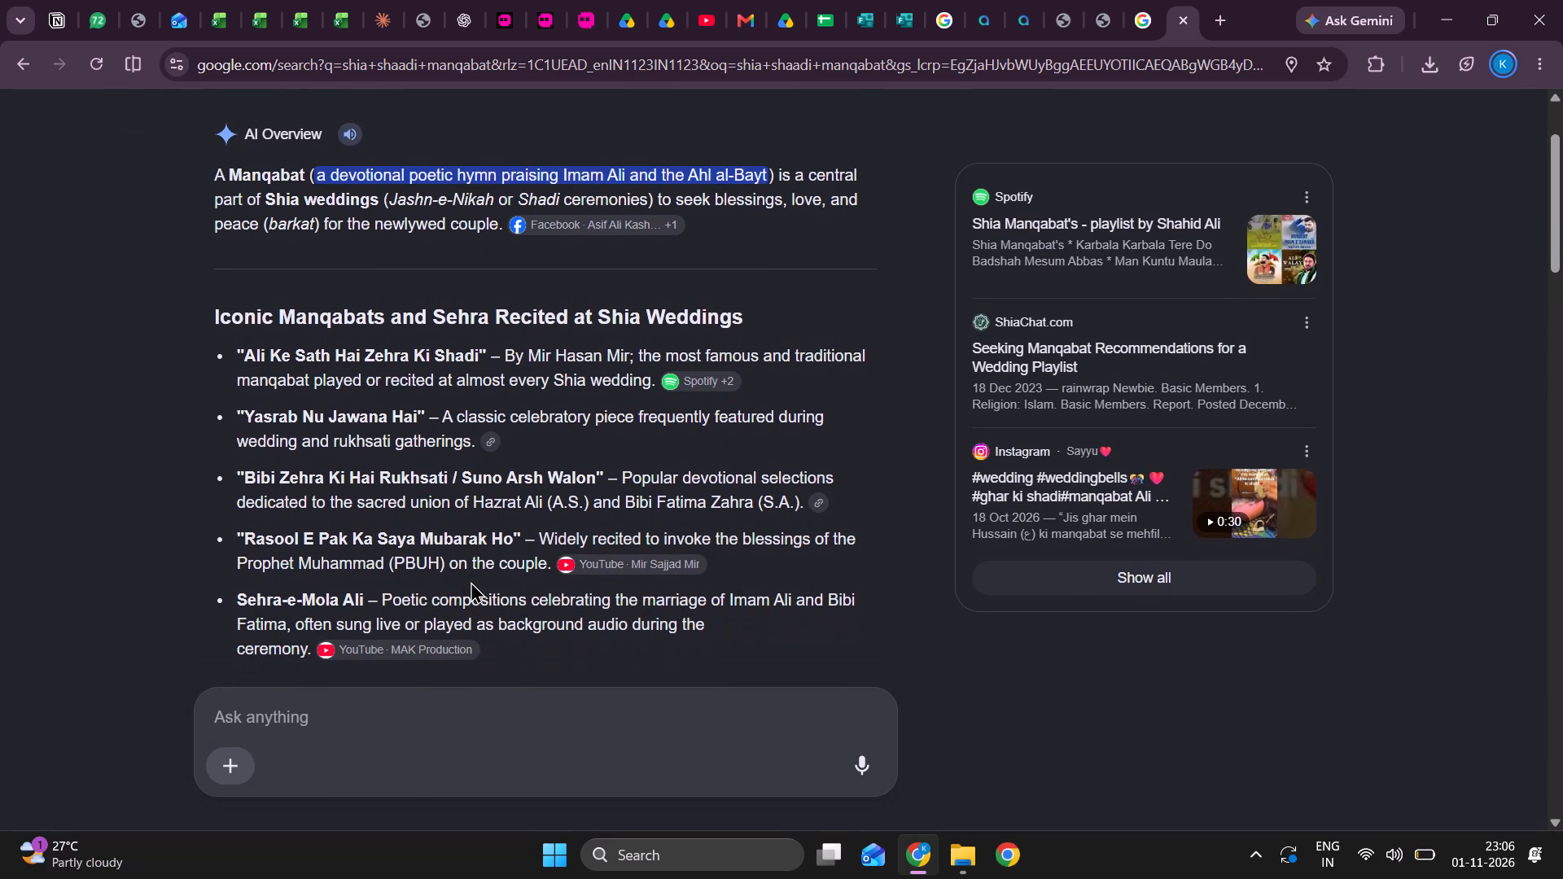
scroll(471, 581, "down", 1)
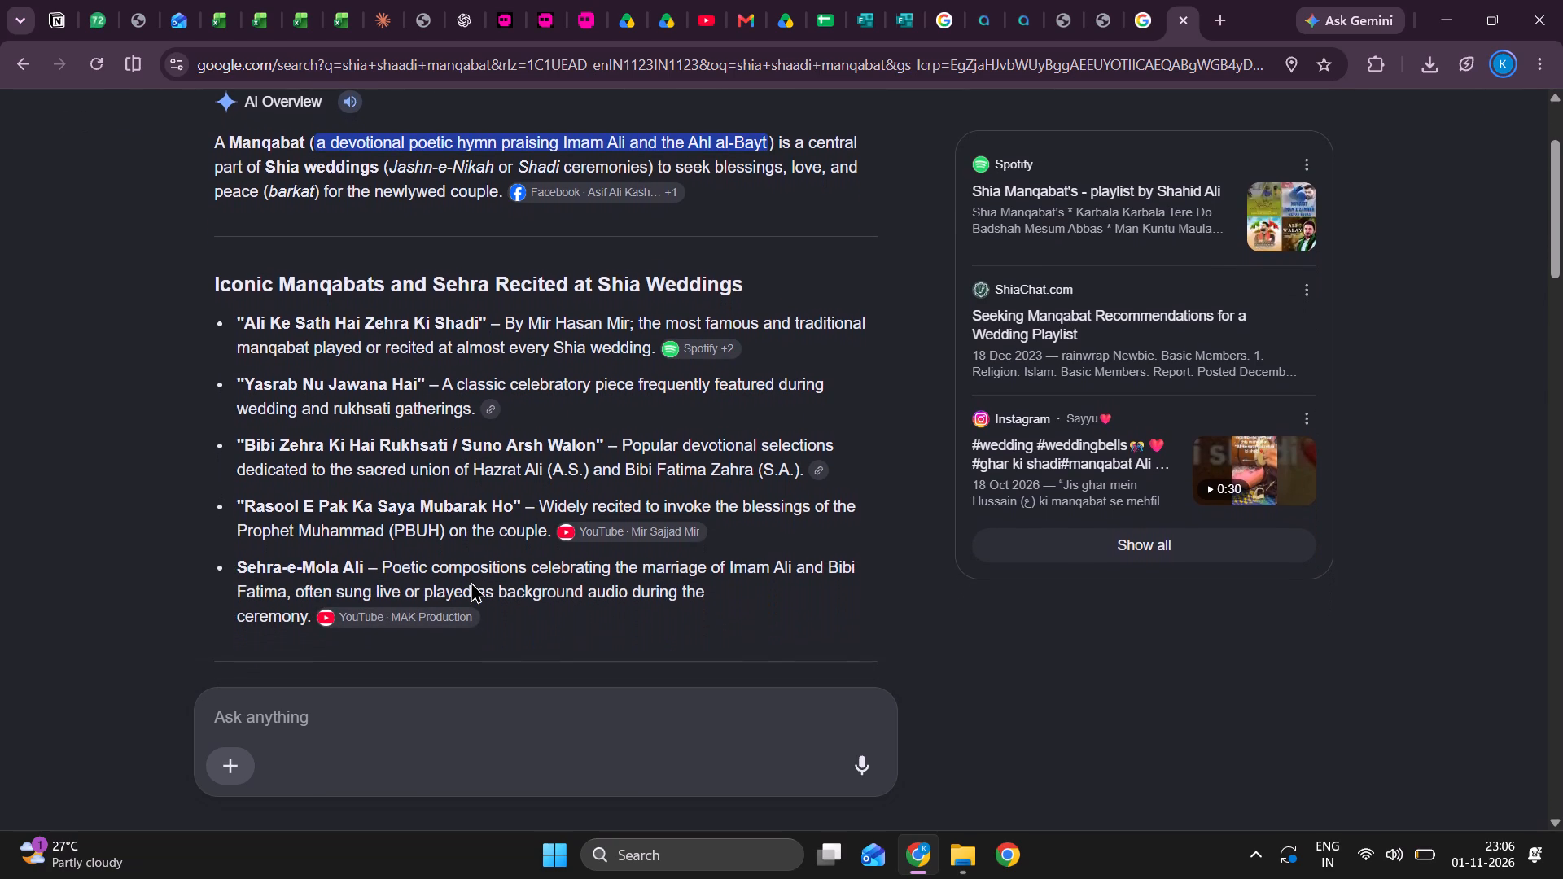
scroll(471, 581, "right", 2)
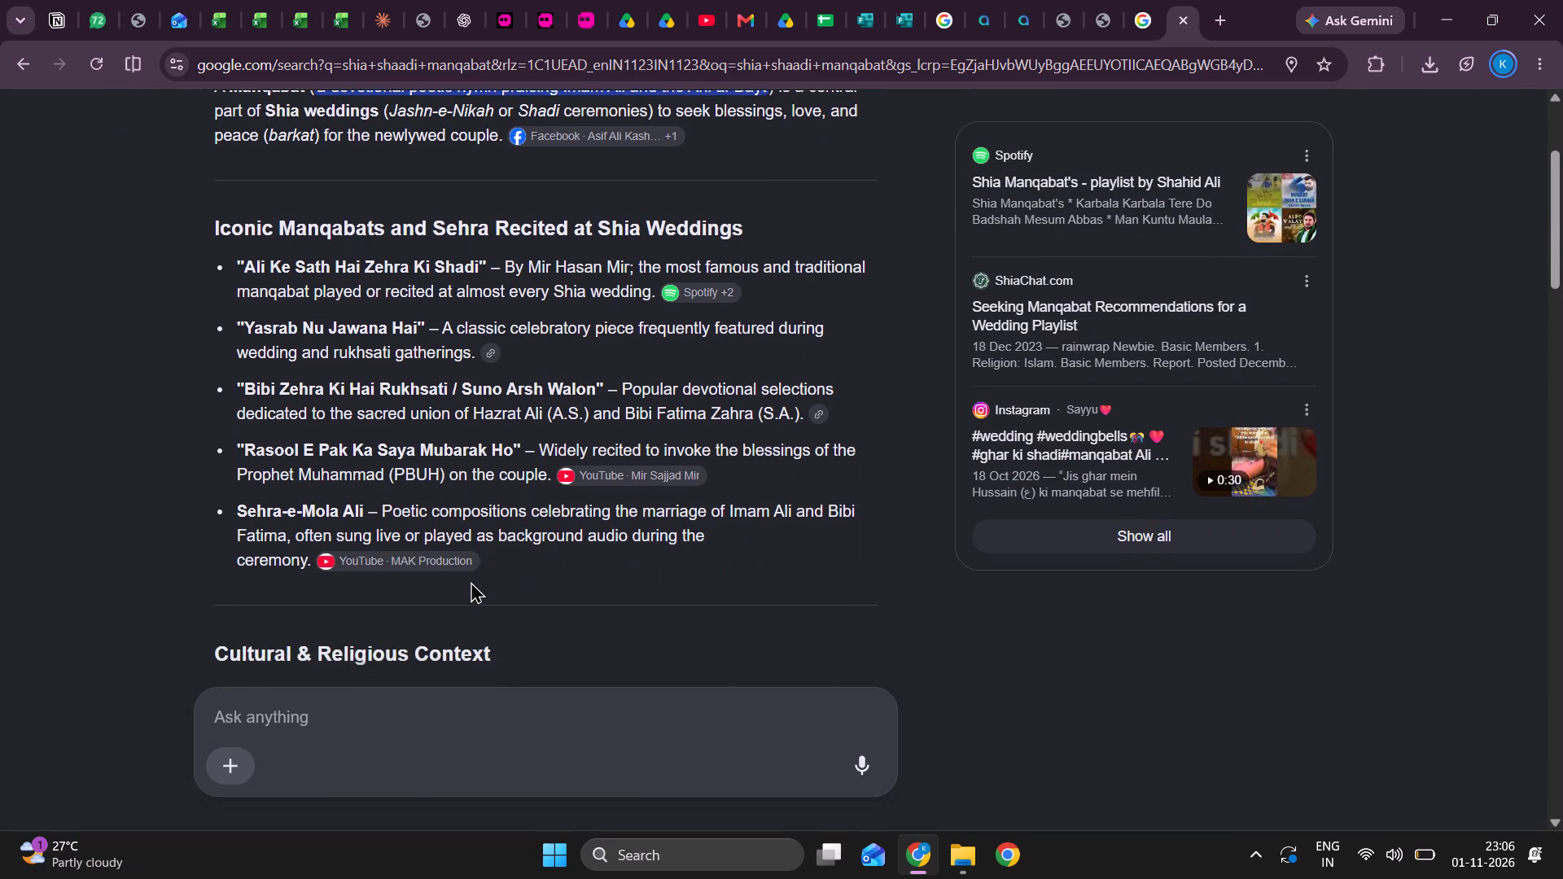
scroll(471, 581, "right", 1)
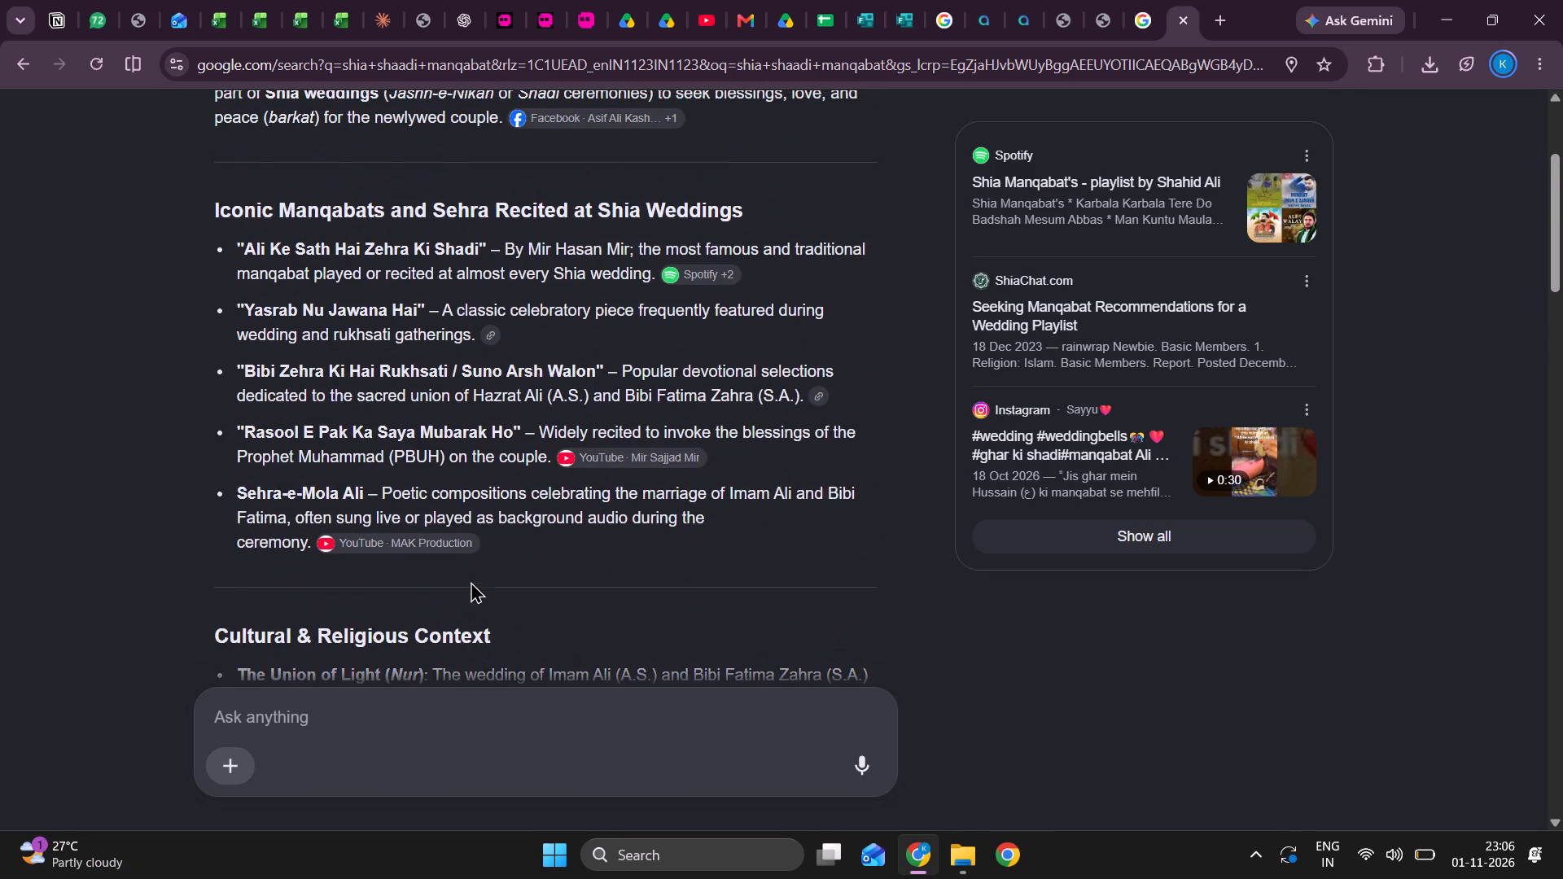
scroll(471, 581, "right", 1)
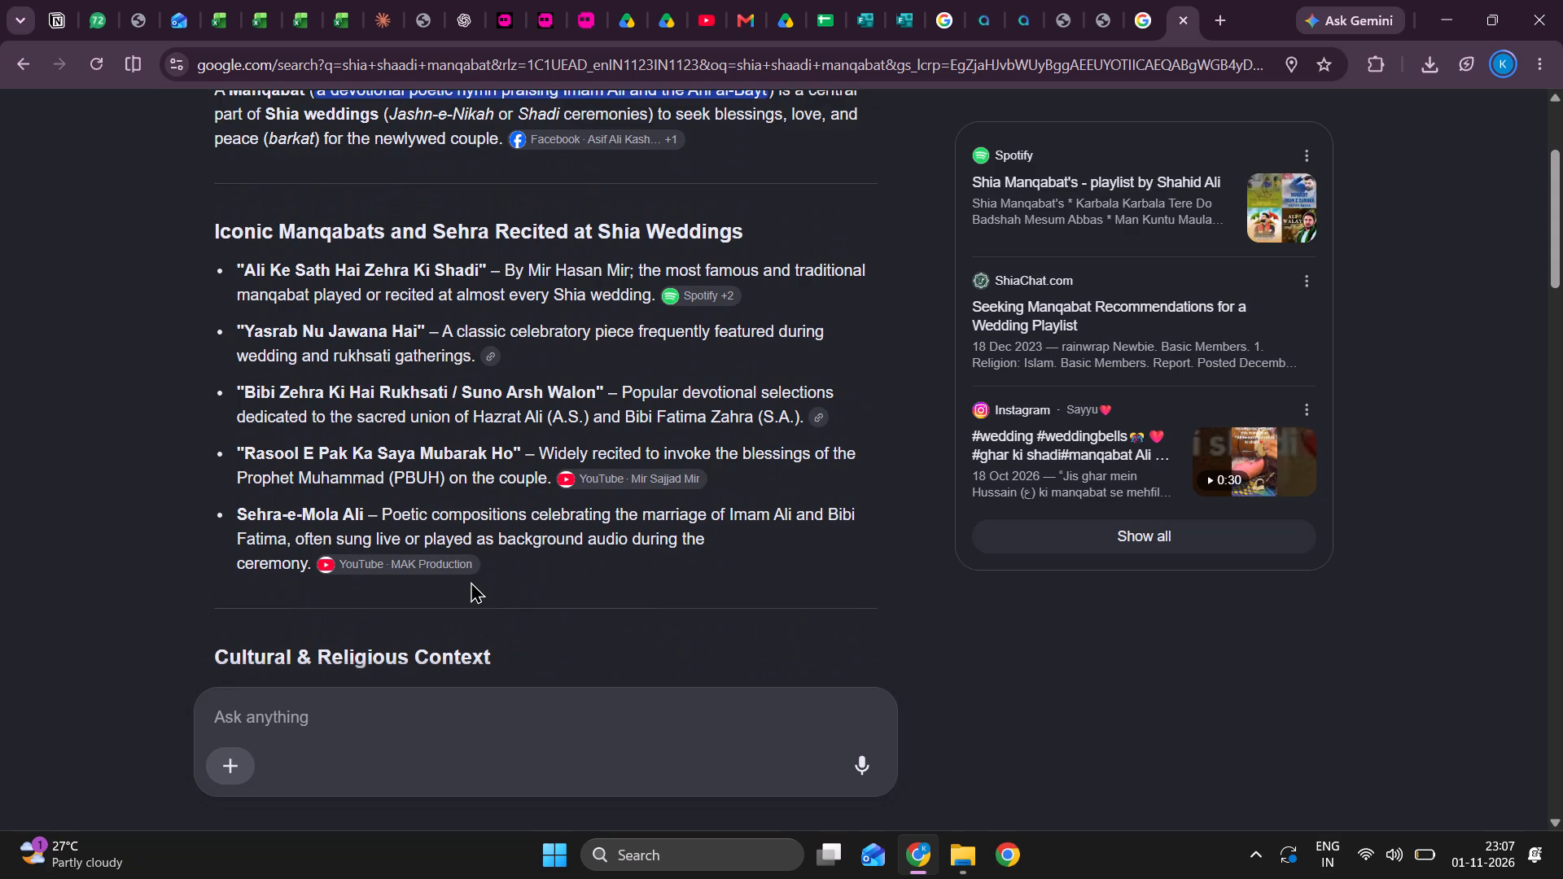
scroll(471, 581, "left", 1)
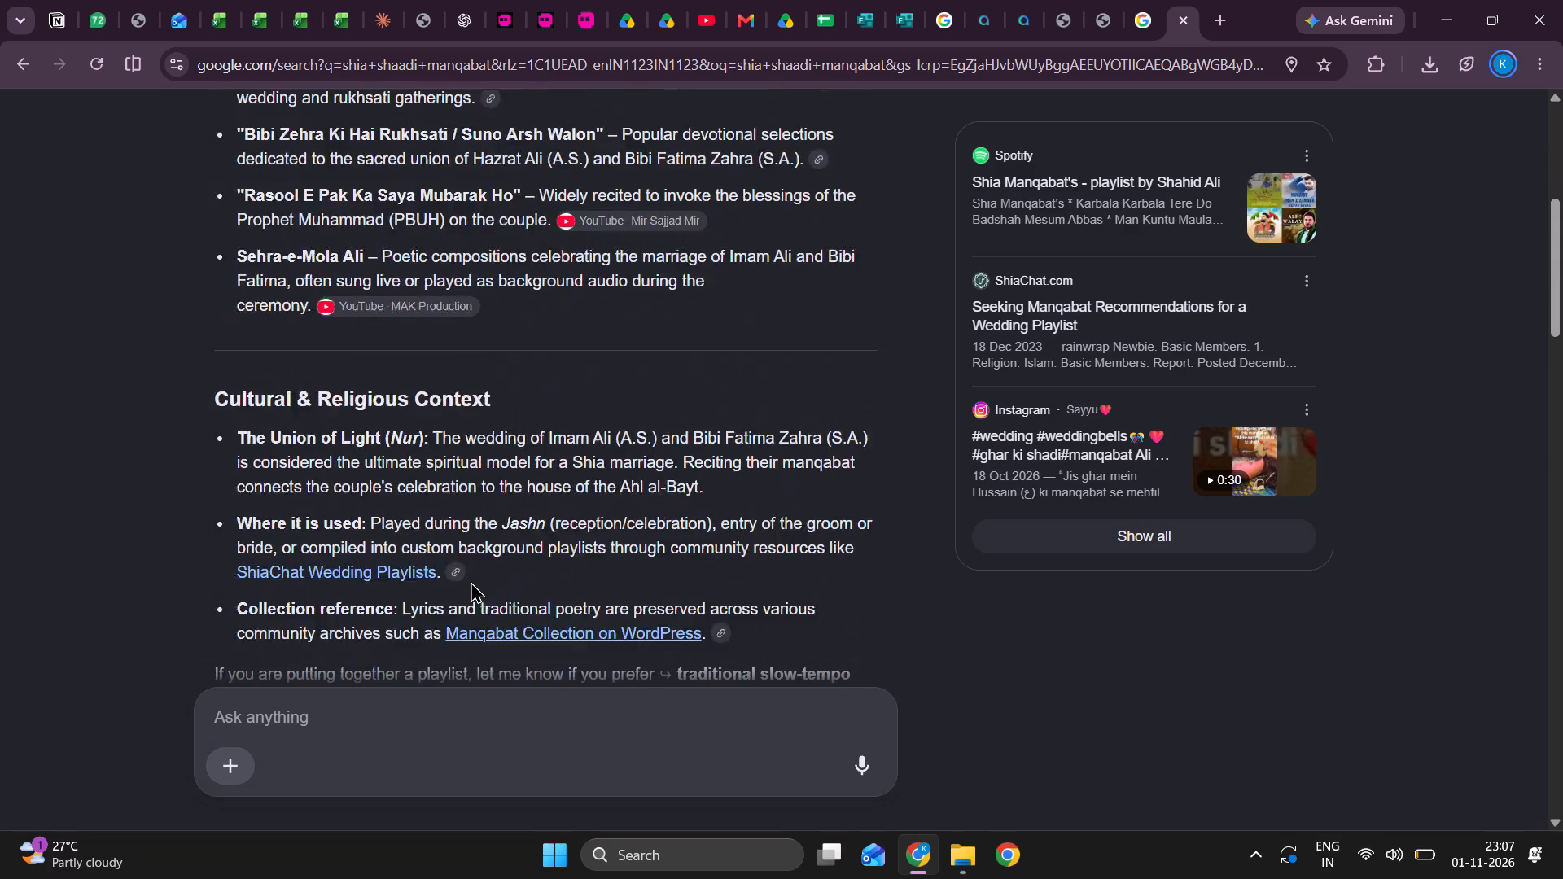
scroll(471, 581, "left", 1)
scroll(471, 581, "down", 1)
scroll(370, 719, "down", 6)
scroll(370, 719, "up", 1)
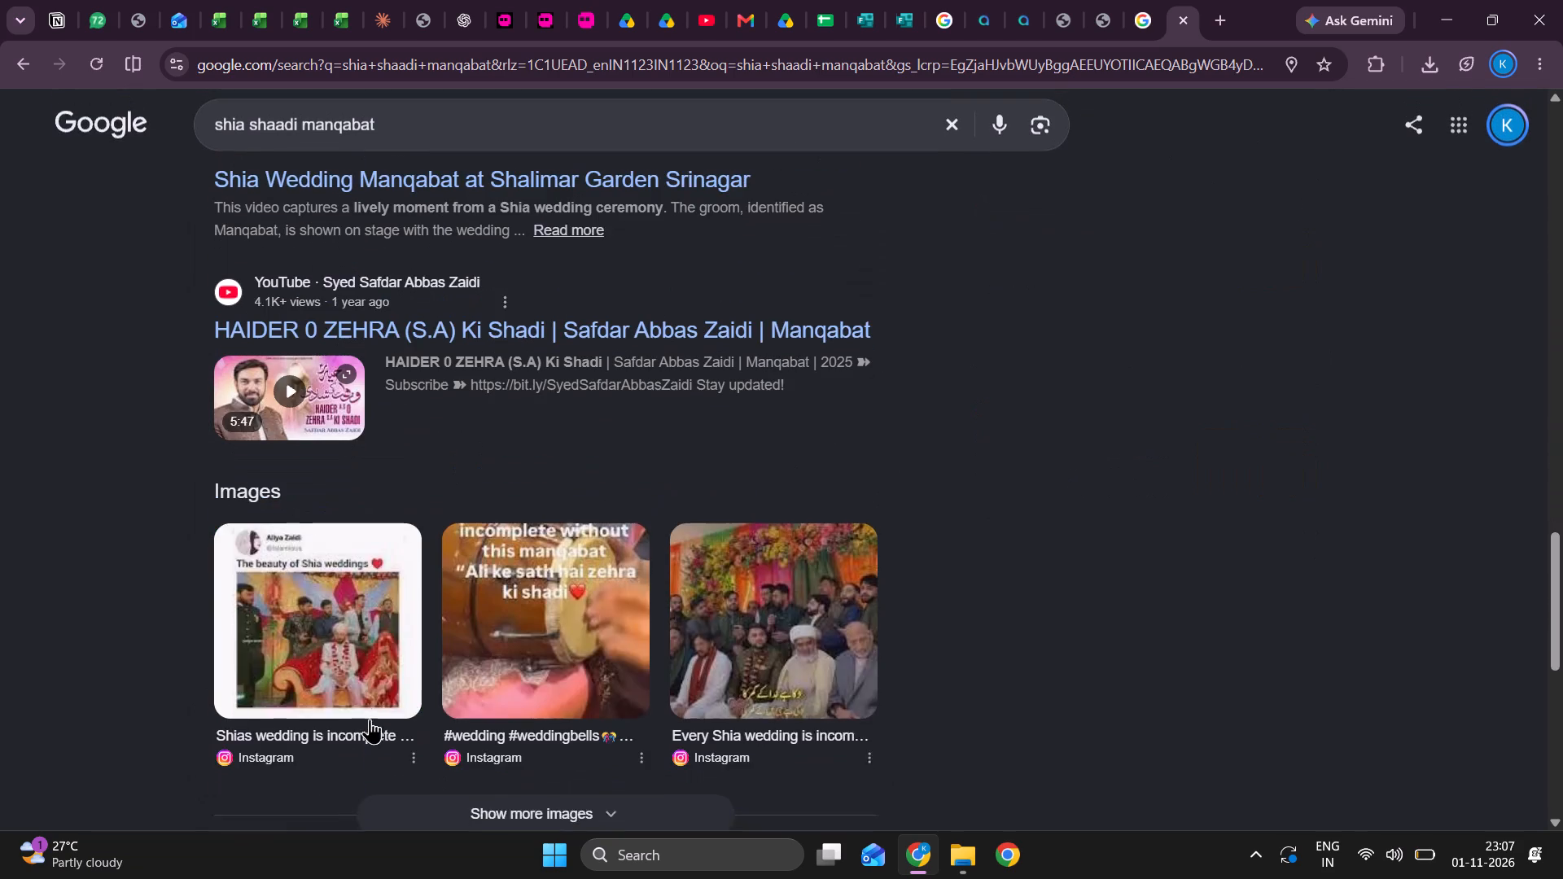
scroll(370, 719, "up", 3)
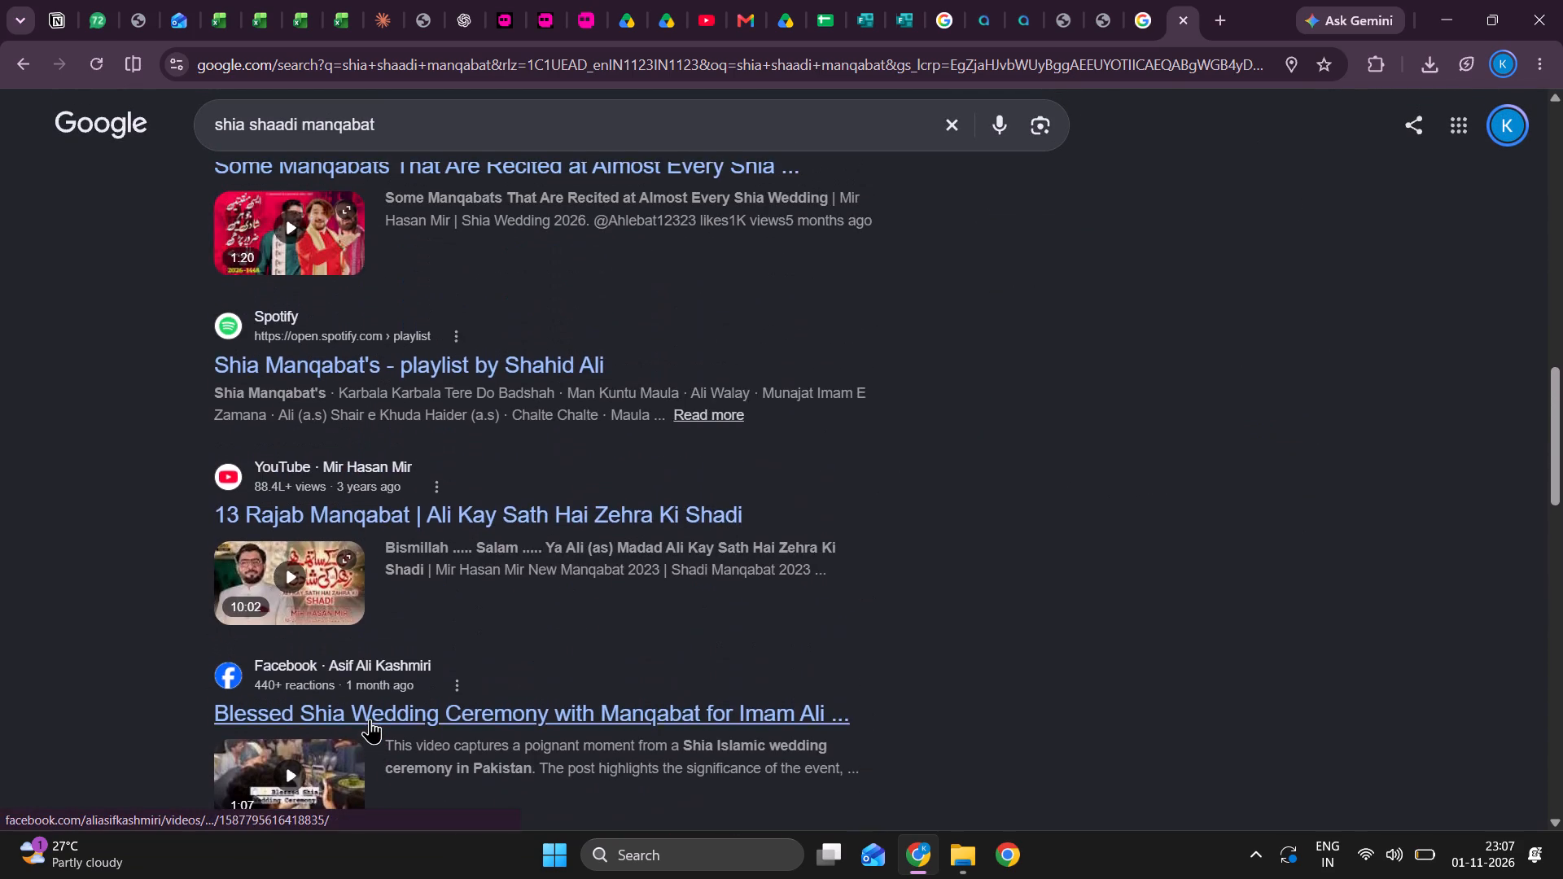
scroll(370, 719, "up", 9)
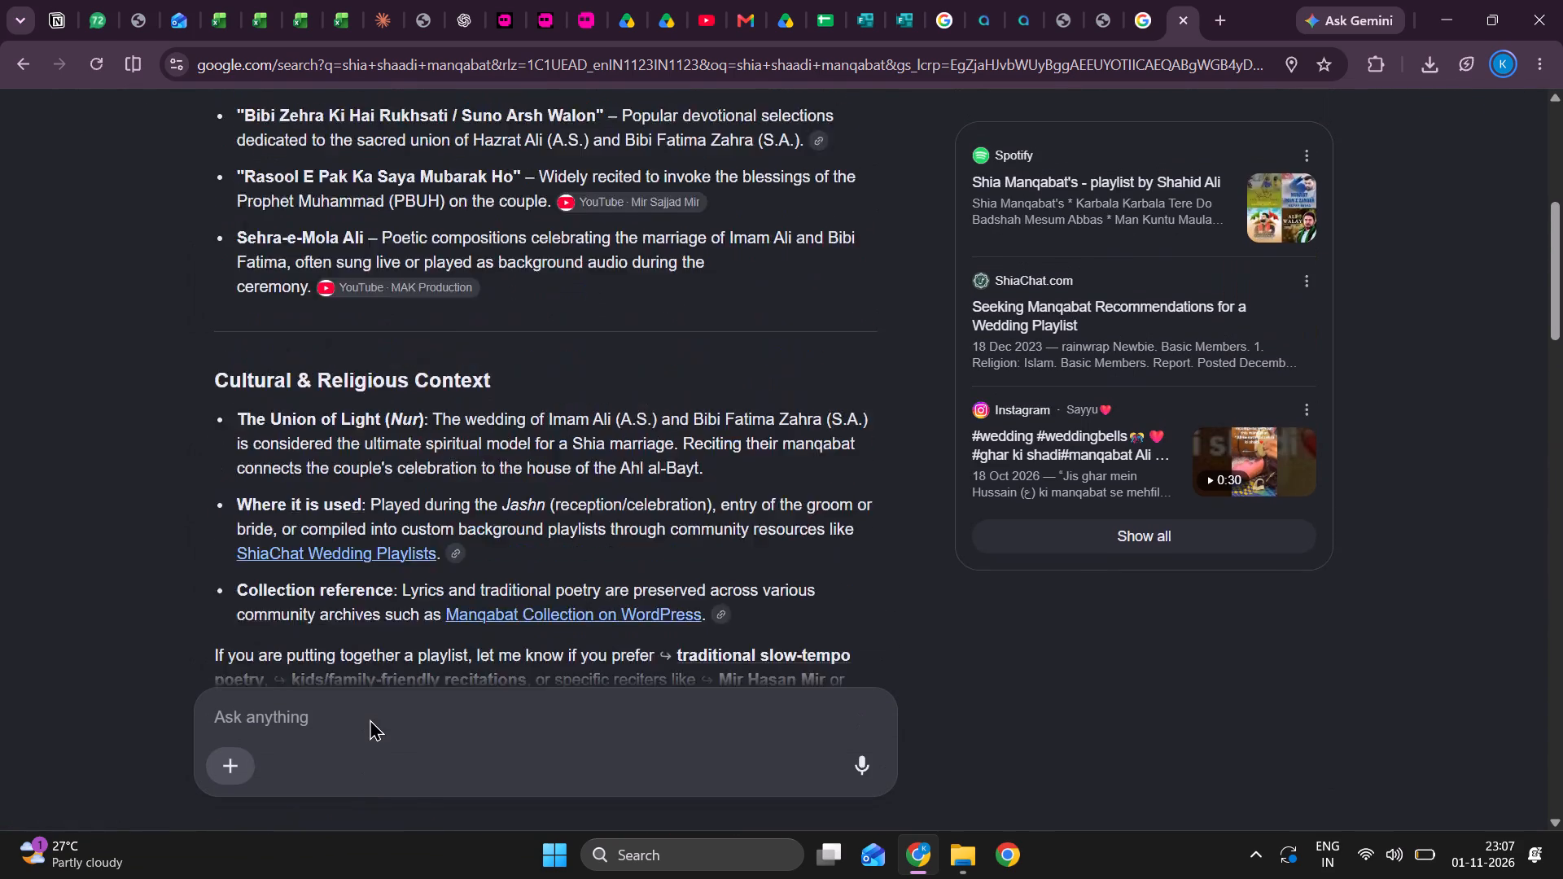
scroll(370, 719, "up", 3)
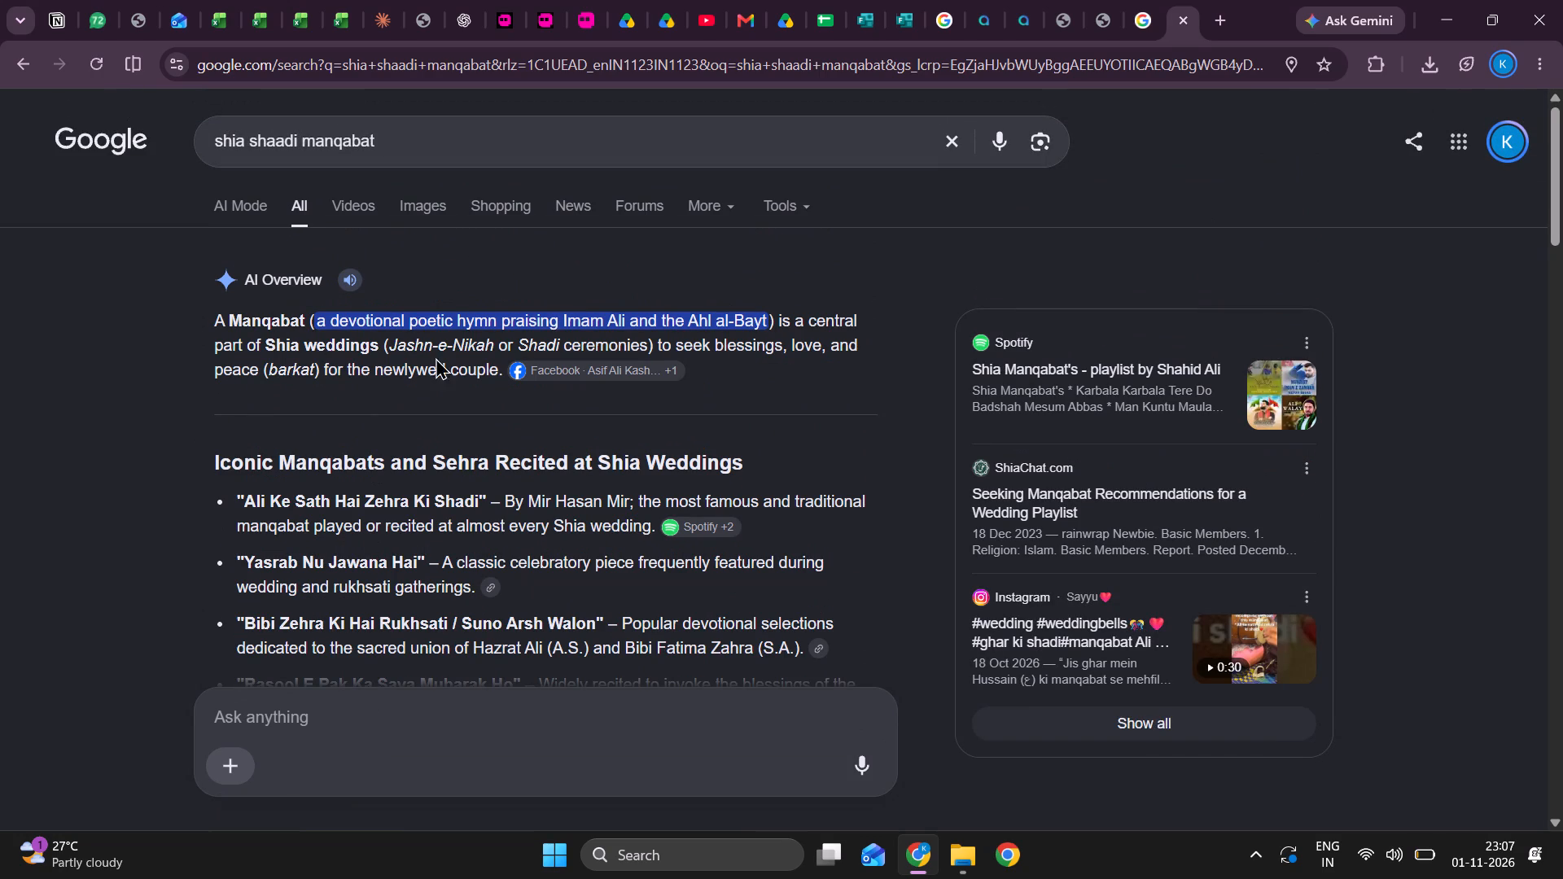
Switch back to the Premium Nikah Ceremony Invitation Card template page on Crafty Art.
left_click(1070, 14)
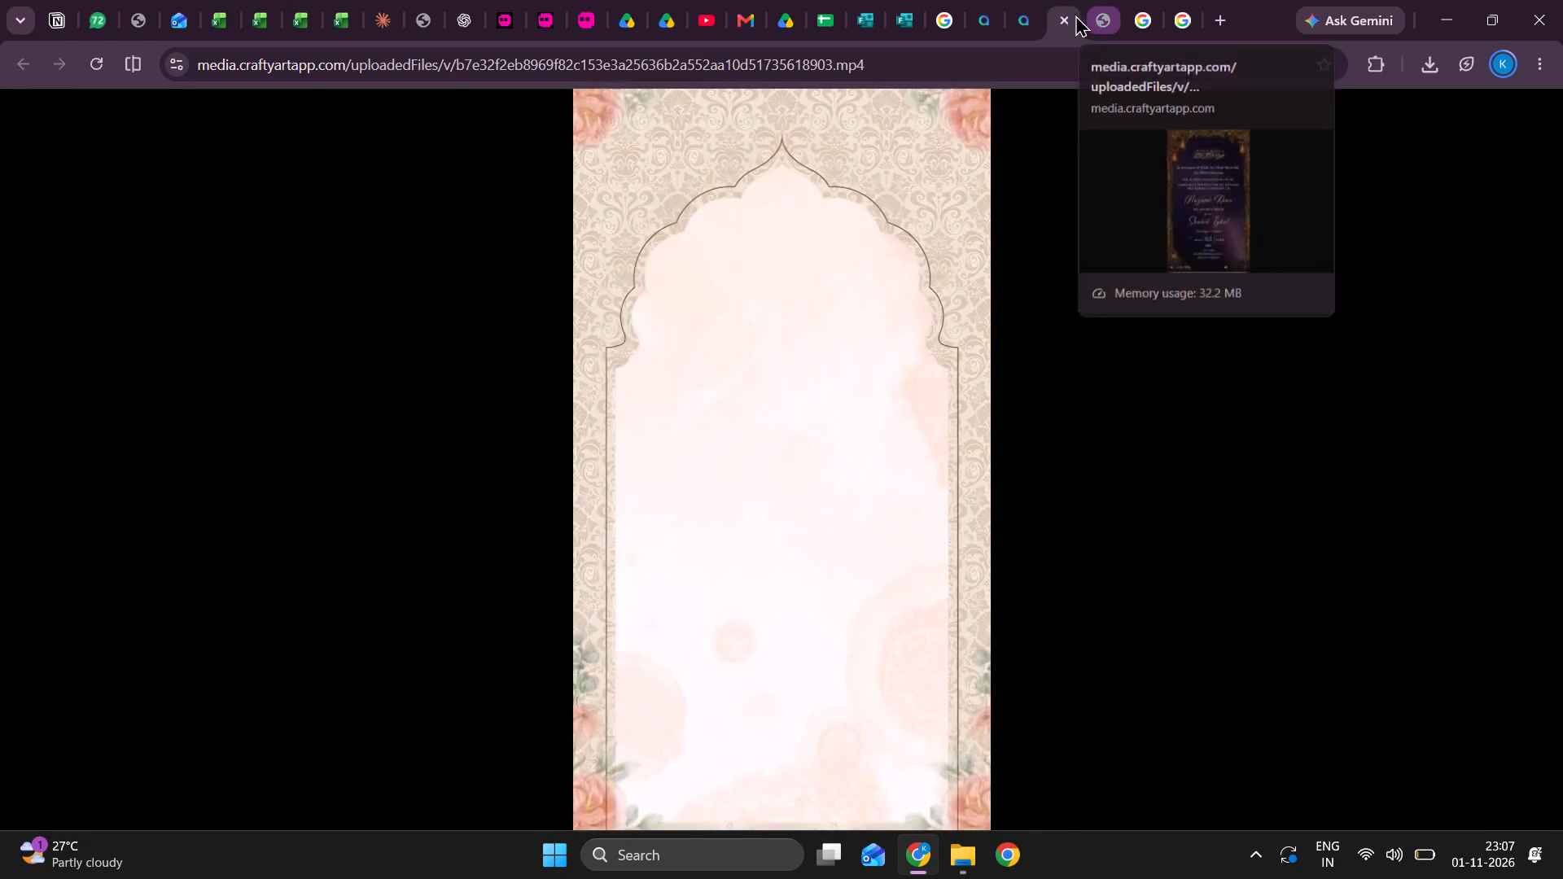
left_click(1016, 25)
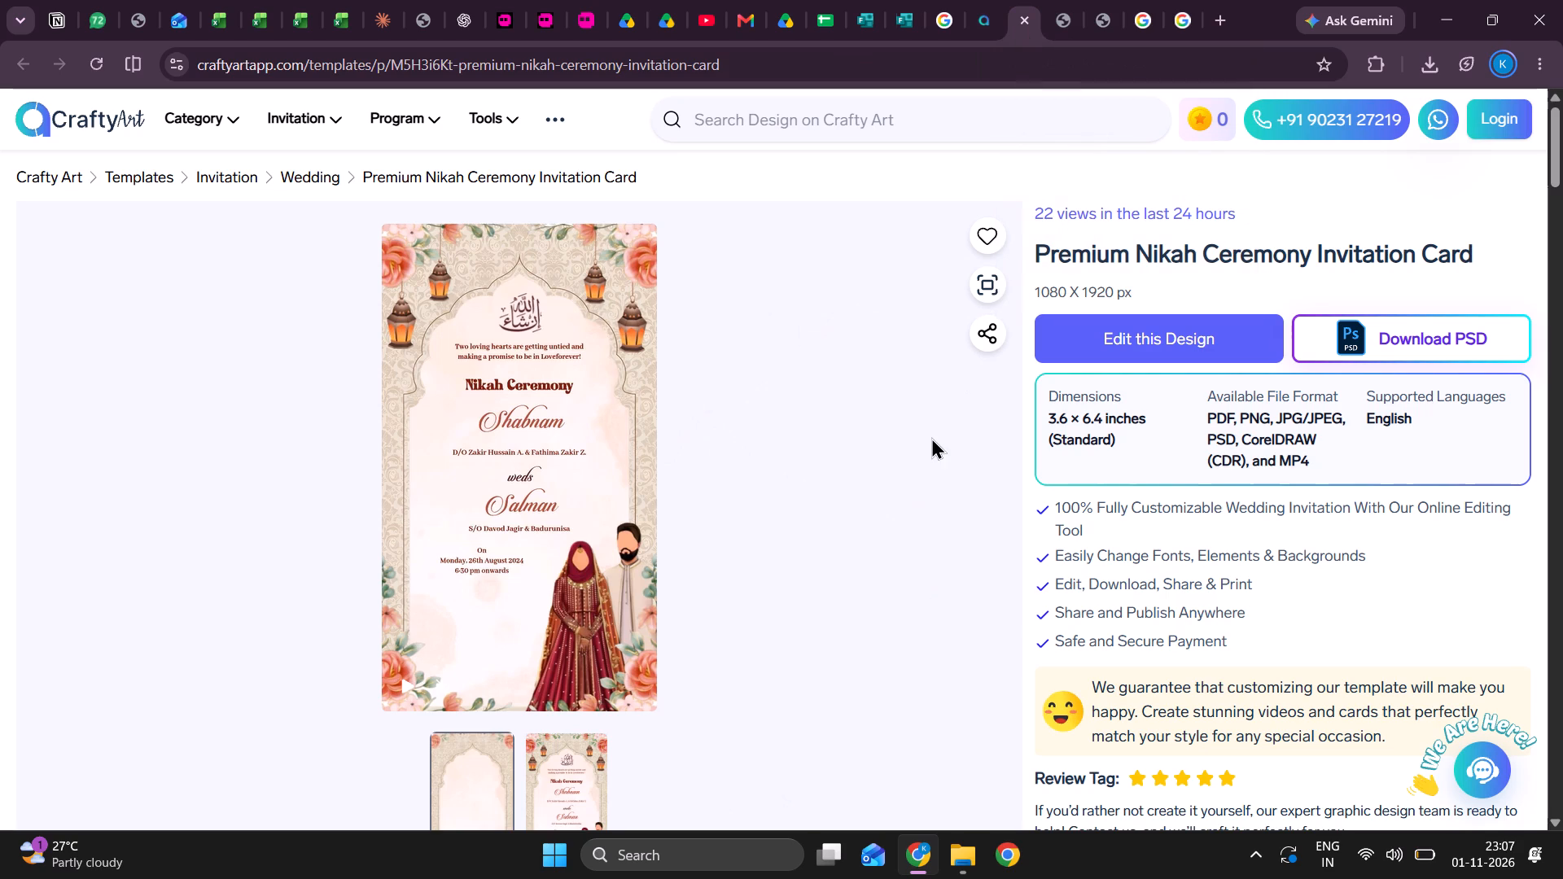
Return to the invitation video editor and nudge the floral arch on page 2 slightly down, away from the family name text.
left_click(986, 18)
left_click(1101, 527)
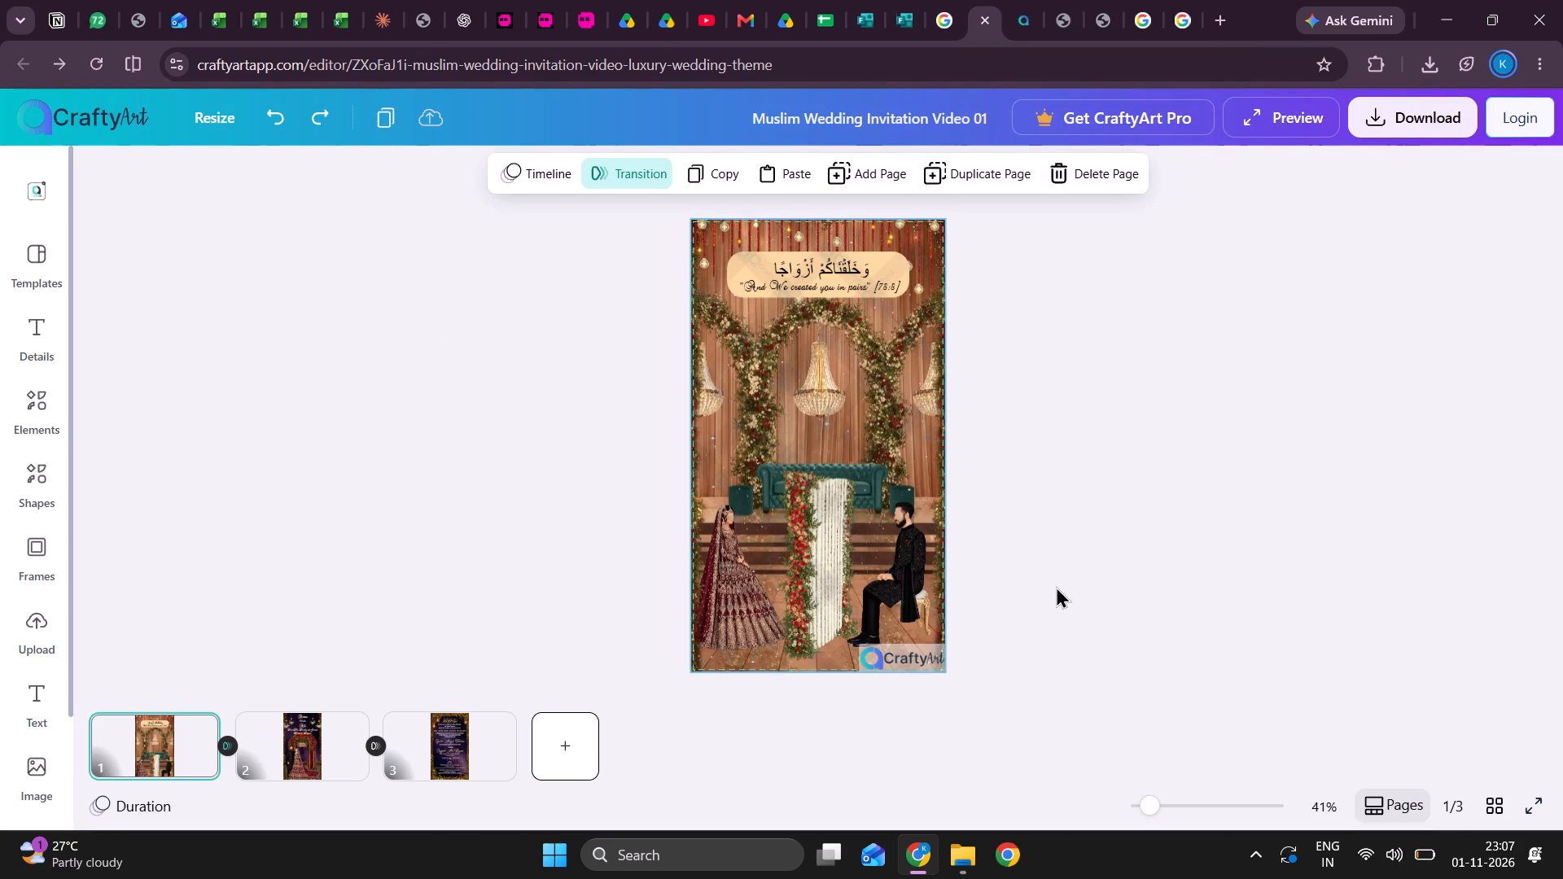
left_click(300, 750)
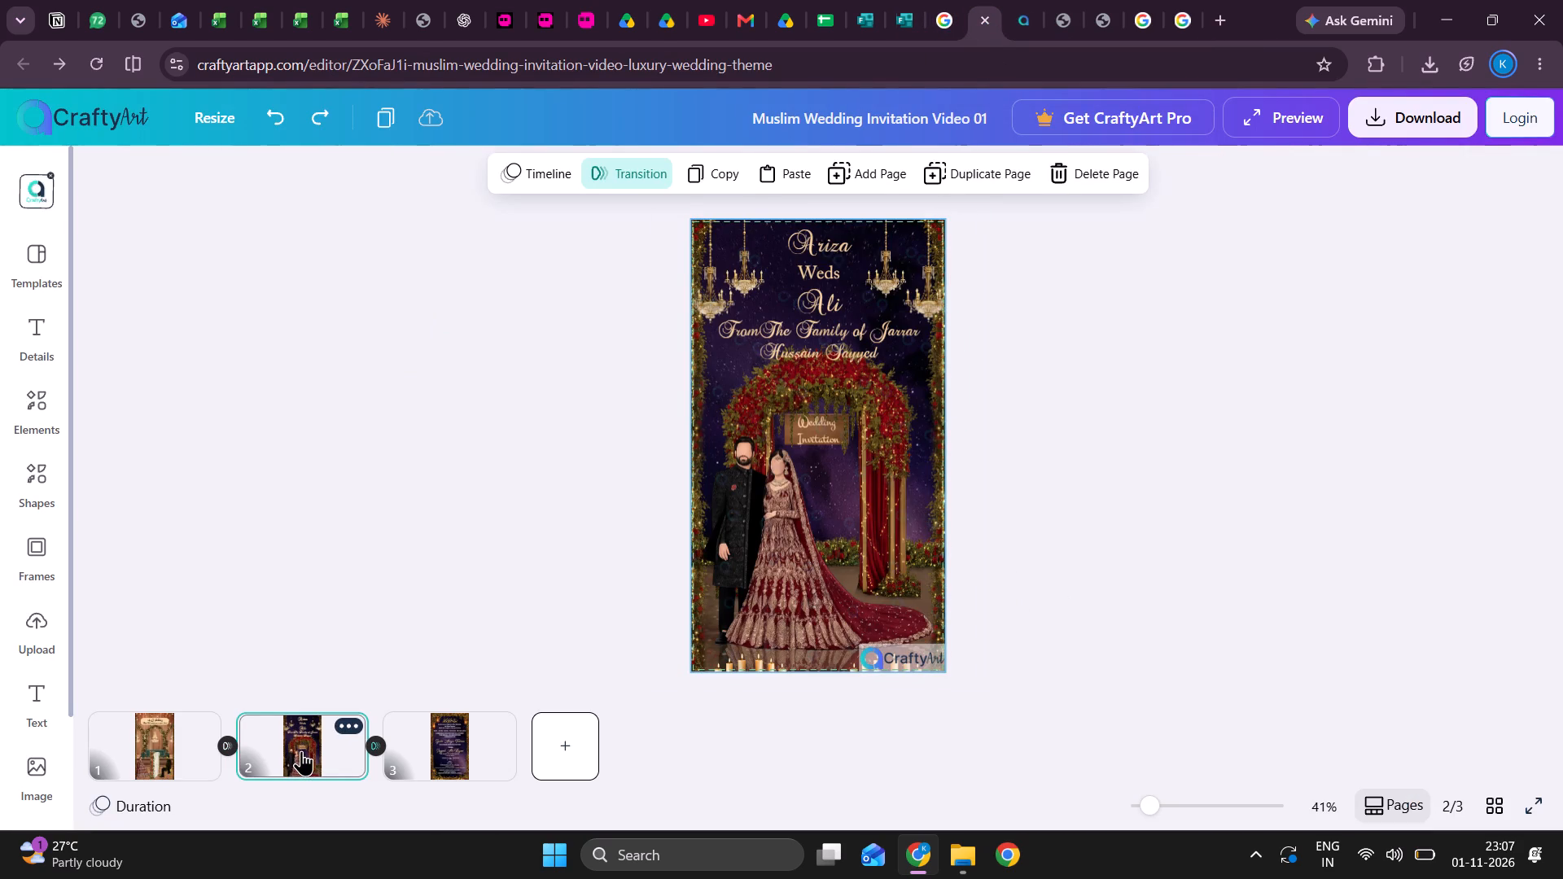
left_click(740, 565)
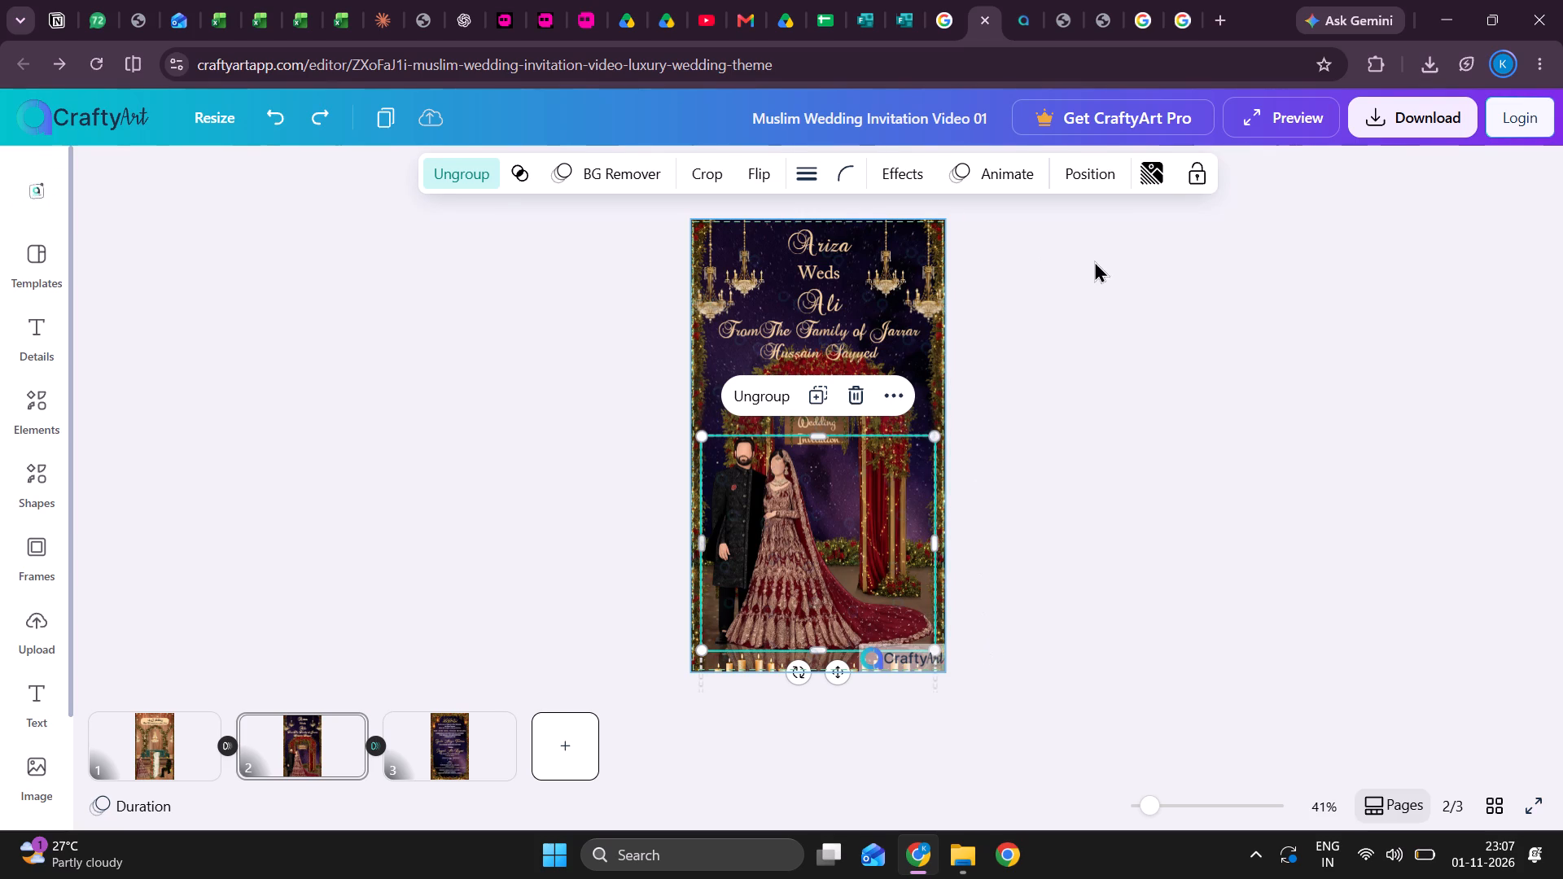
left_click(1118, 467)
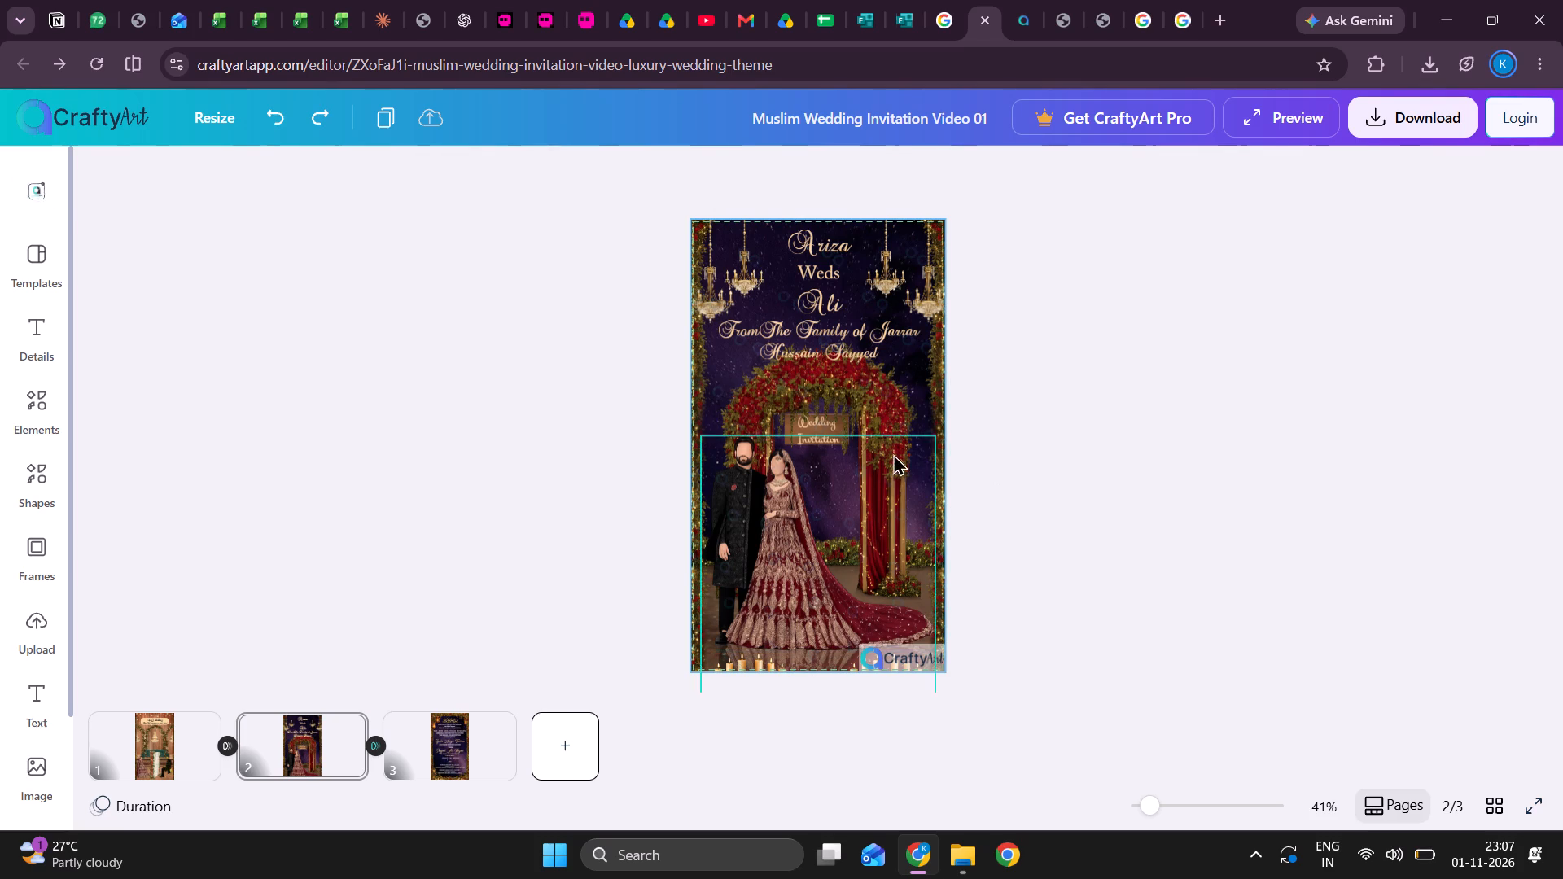
left_click(878, 402)
key("Down")
key("Down")
key("Down")
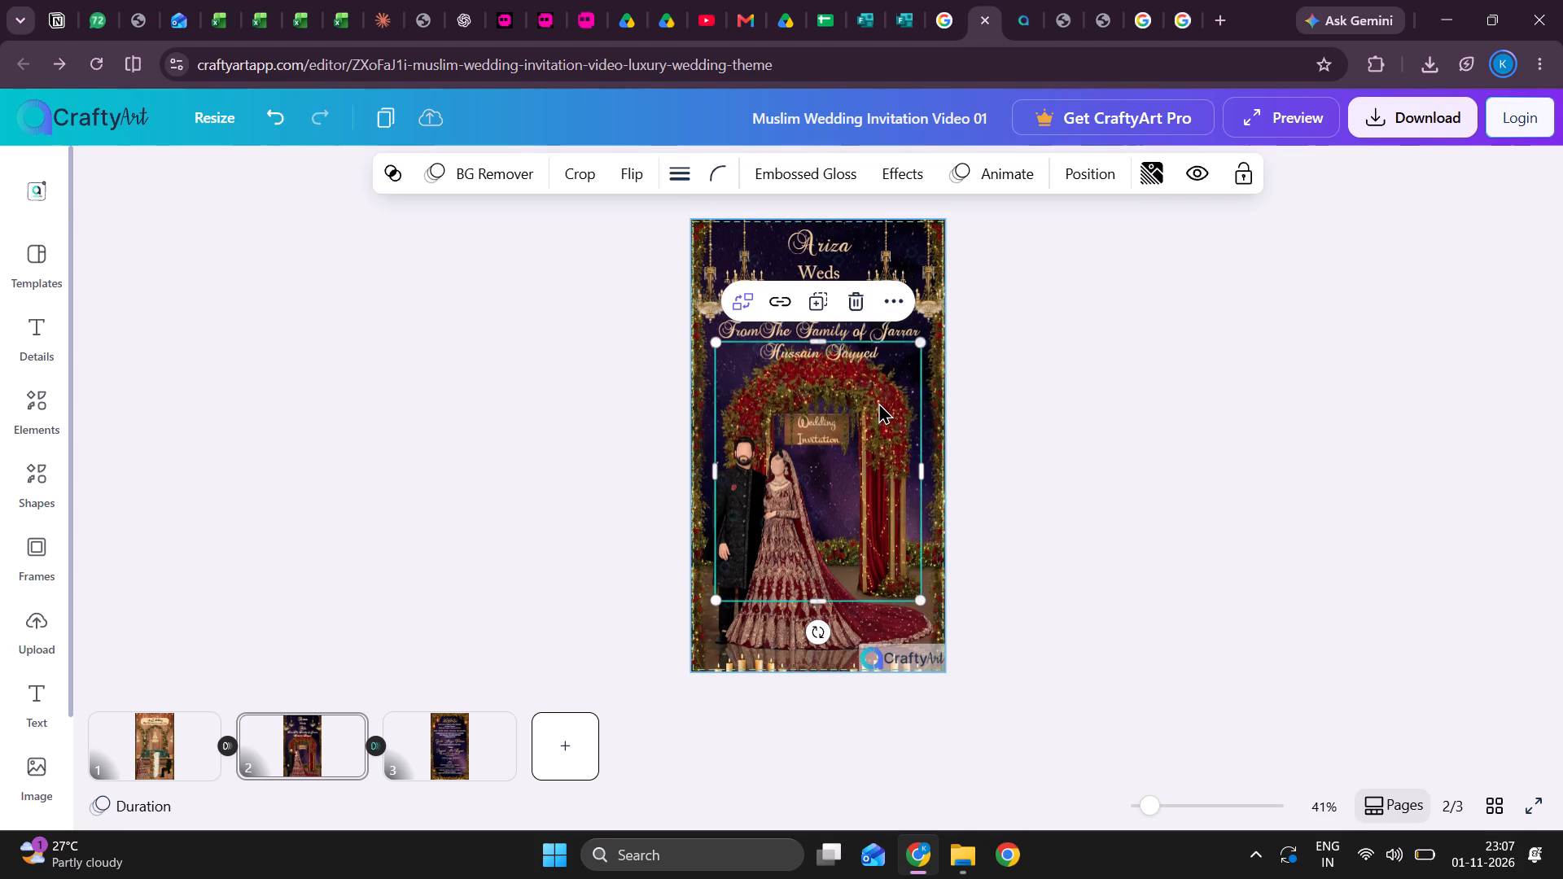
key("Down")
key("Down")
key("Down")
key("Down")
key("Down")
key("Down")
key("Down")
key("Down")
key("Down")
key("Down")
key("Down")
key("Down")
key("Down")
key("Down")
key("Down")
key("Down")
key("Down")
key("Down")
key("Down")
key("Down")
key("Down")
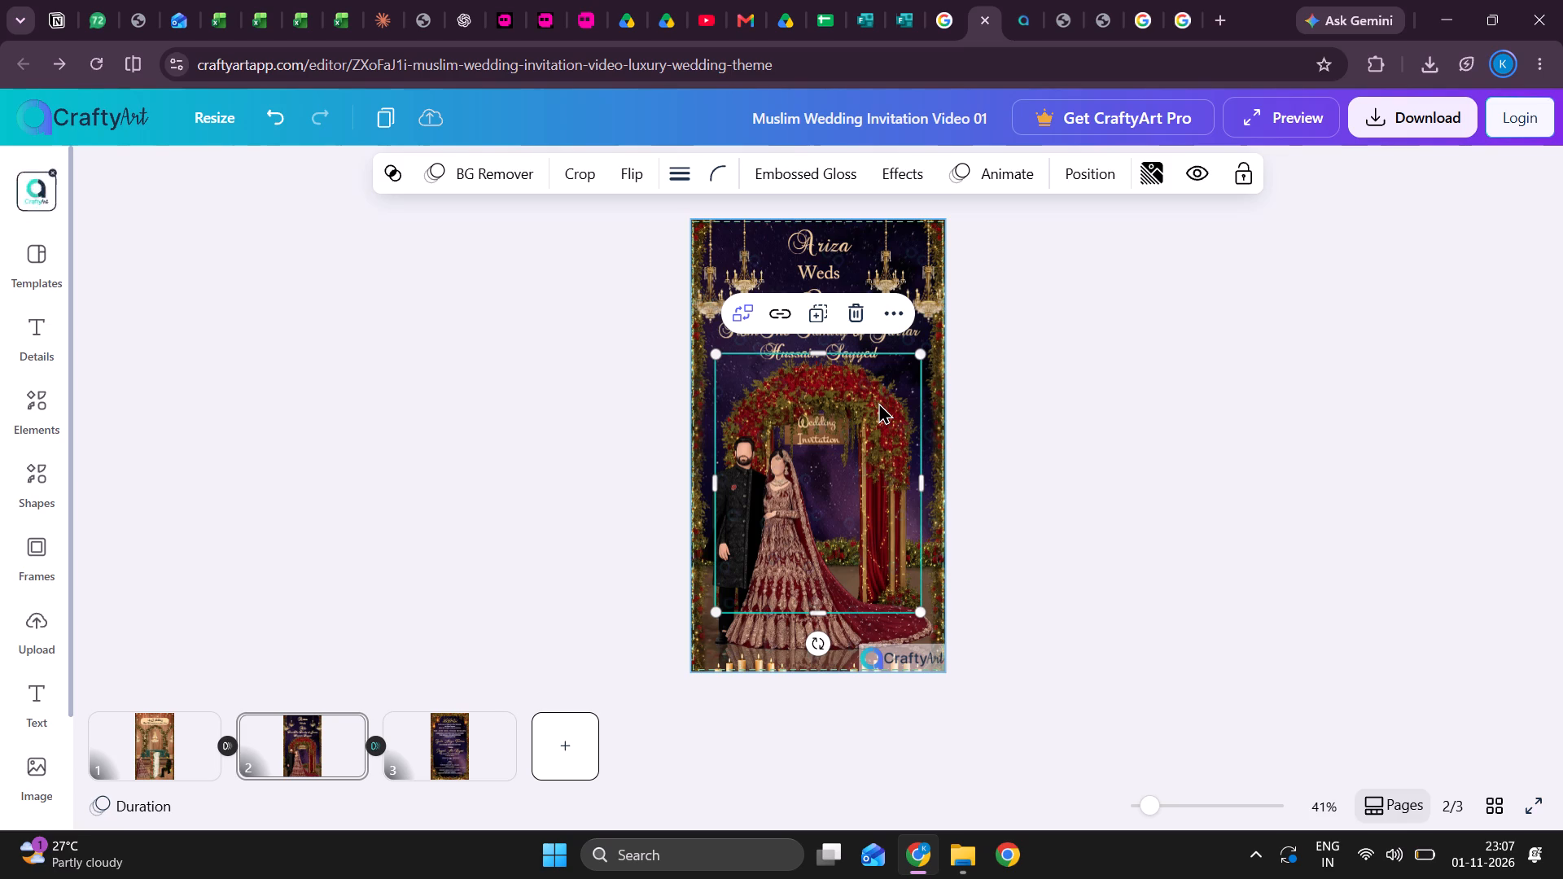
left_click(966, 469)
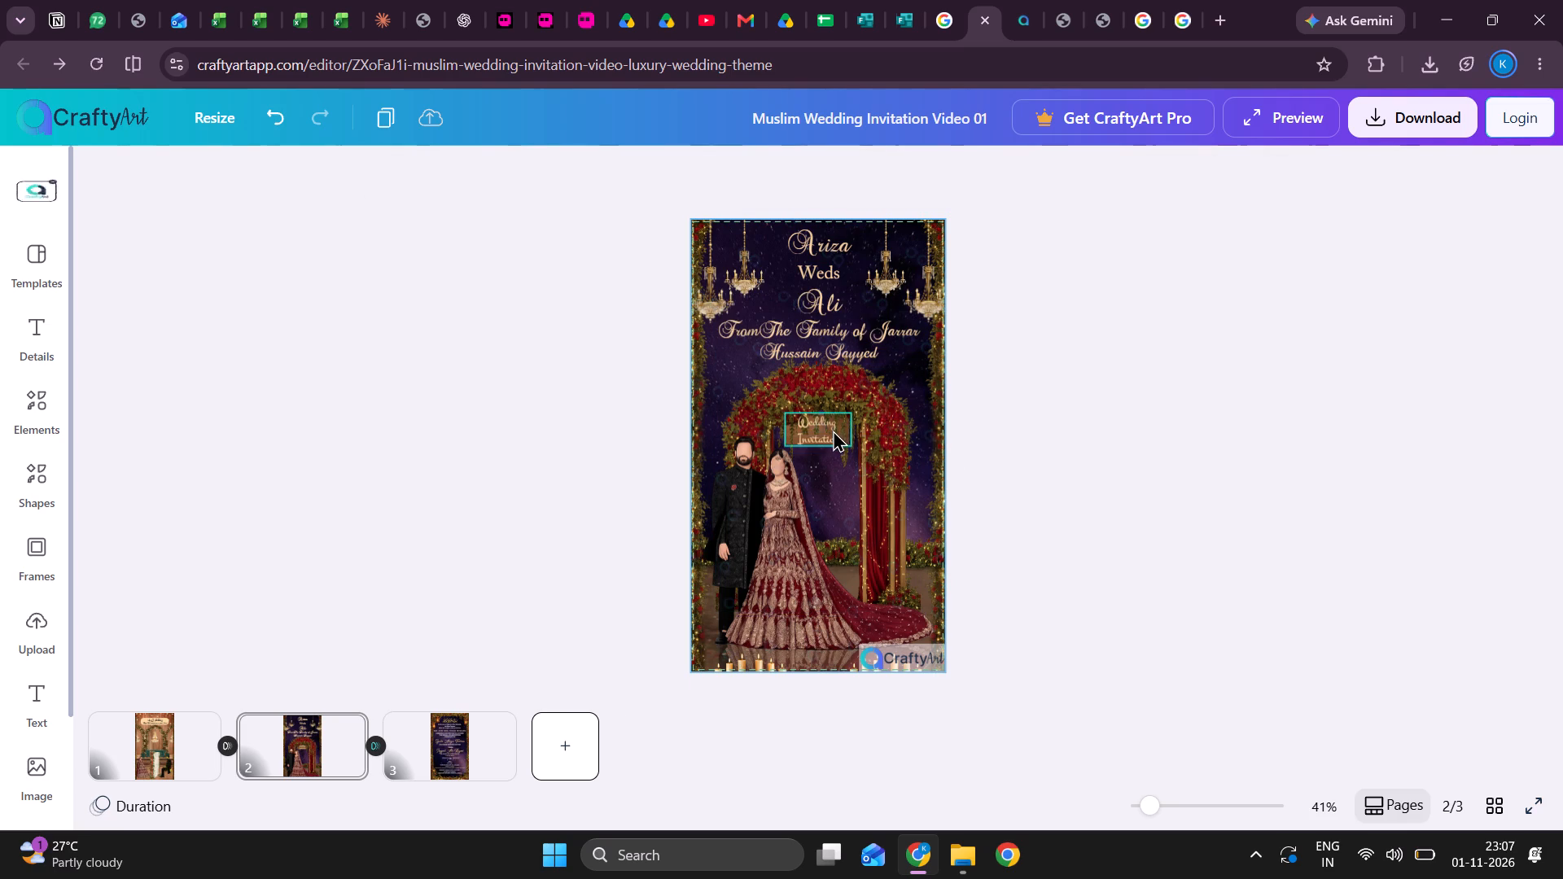
Nudge the "Wedding Invitation" text on page 2 down slightly to follow the lowered floral arch.
left_click(833, 430)
key("Down")
key("Down")
key("Down")
key("Down")
key("Down")
key("Down")
key("Down")
key("Down")
key("Down")
key("Down")
key("Down")
key("Down")
key("Down")
key("Down")
key("Down")
key("Down")
key("Down")
key("Down")
key("Down")
key("Down")
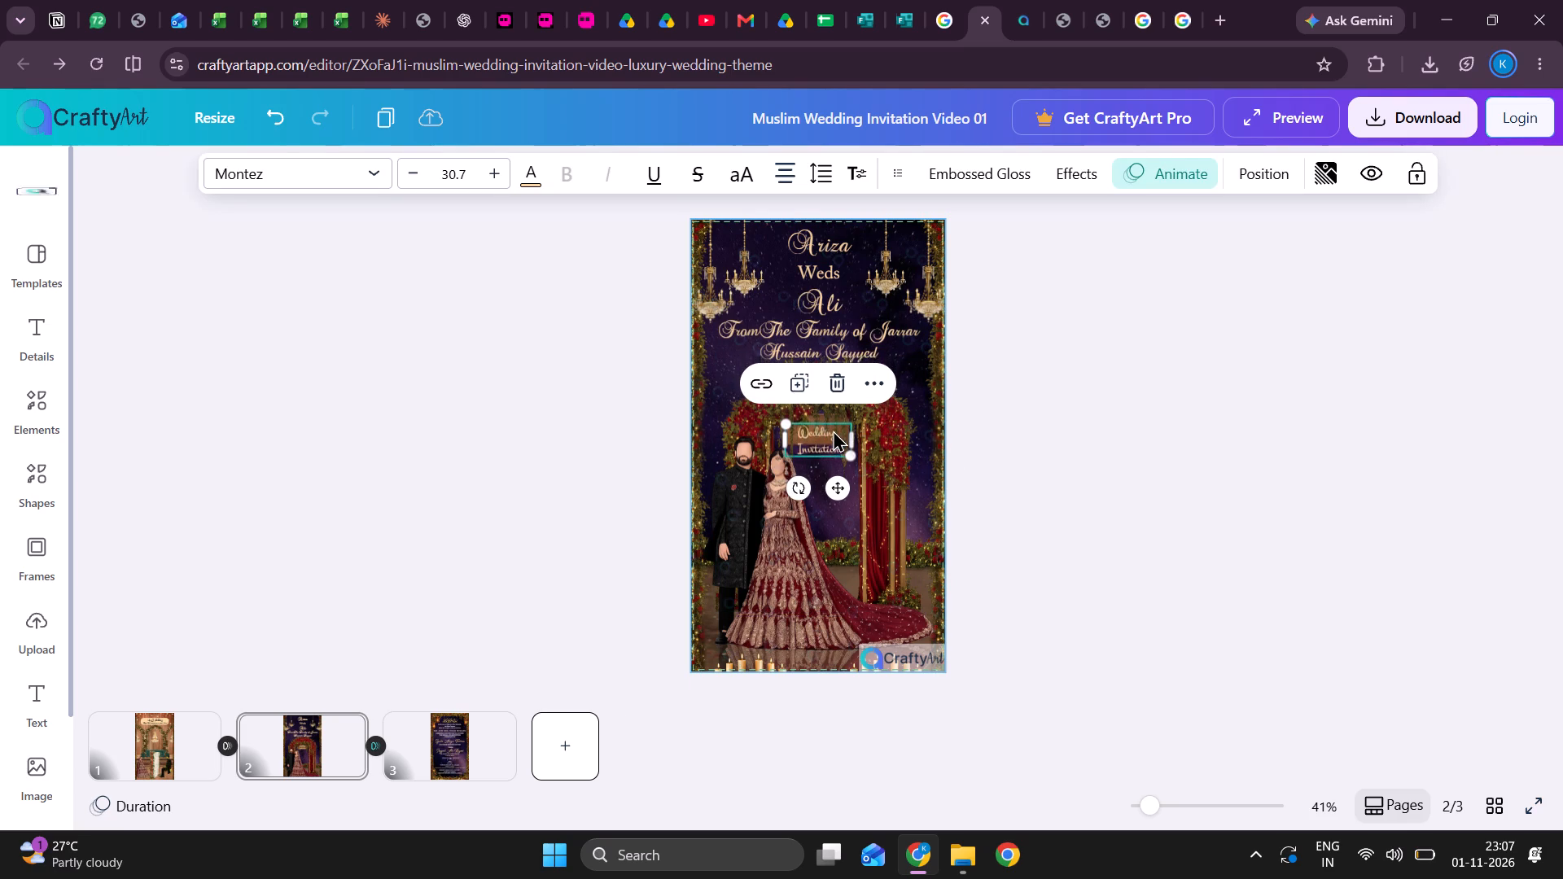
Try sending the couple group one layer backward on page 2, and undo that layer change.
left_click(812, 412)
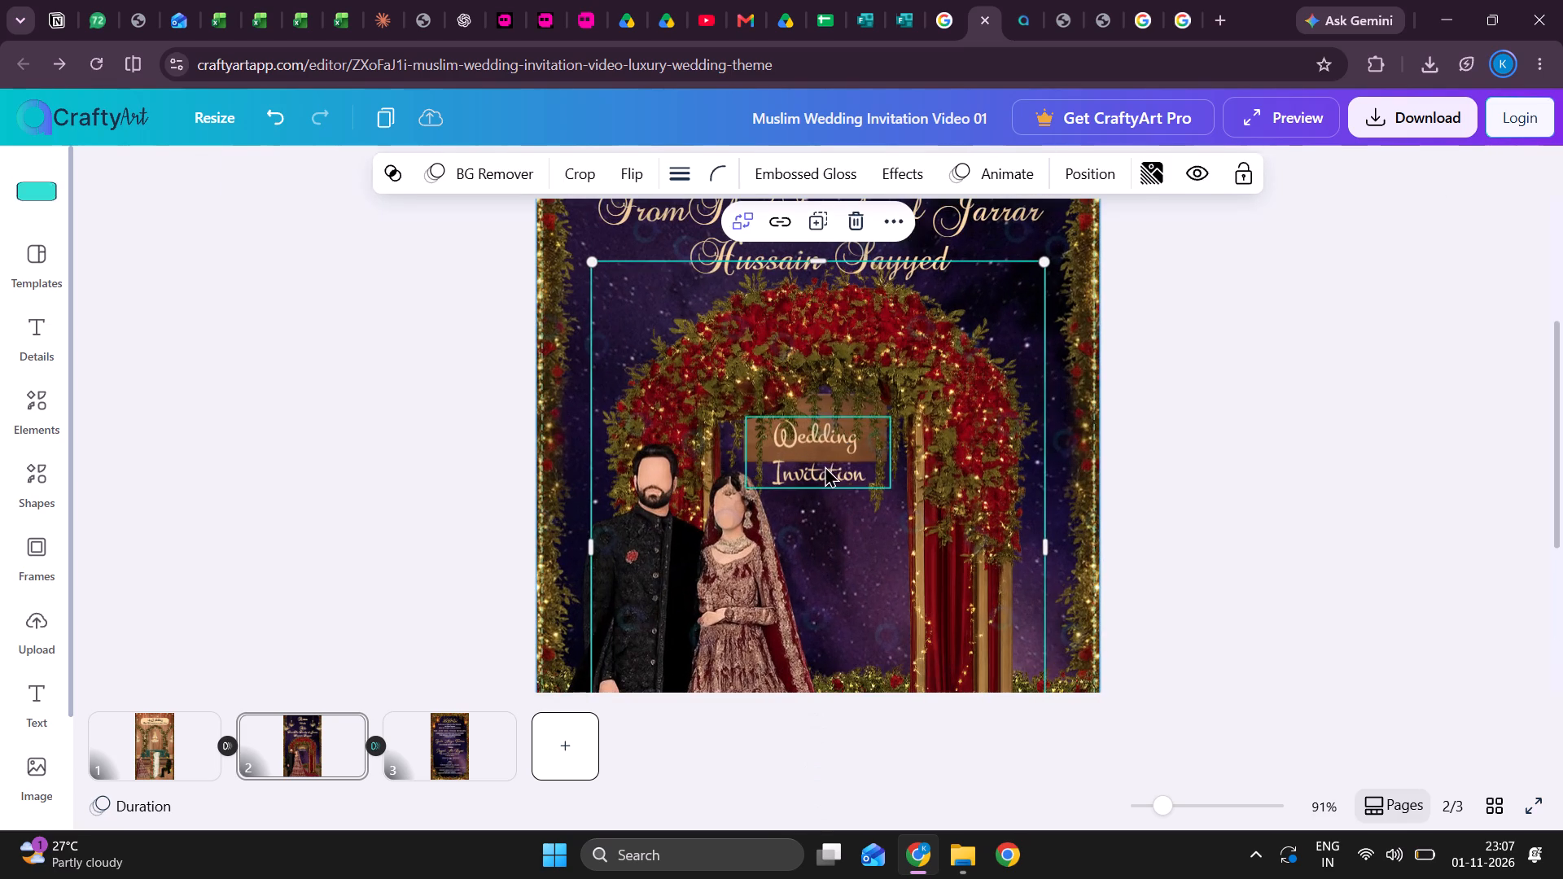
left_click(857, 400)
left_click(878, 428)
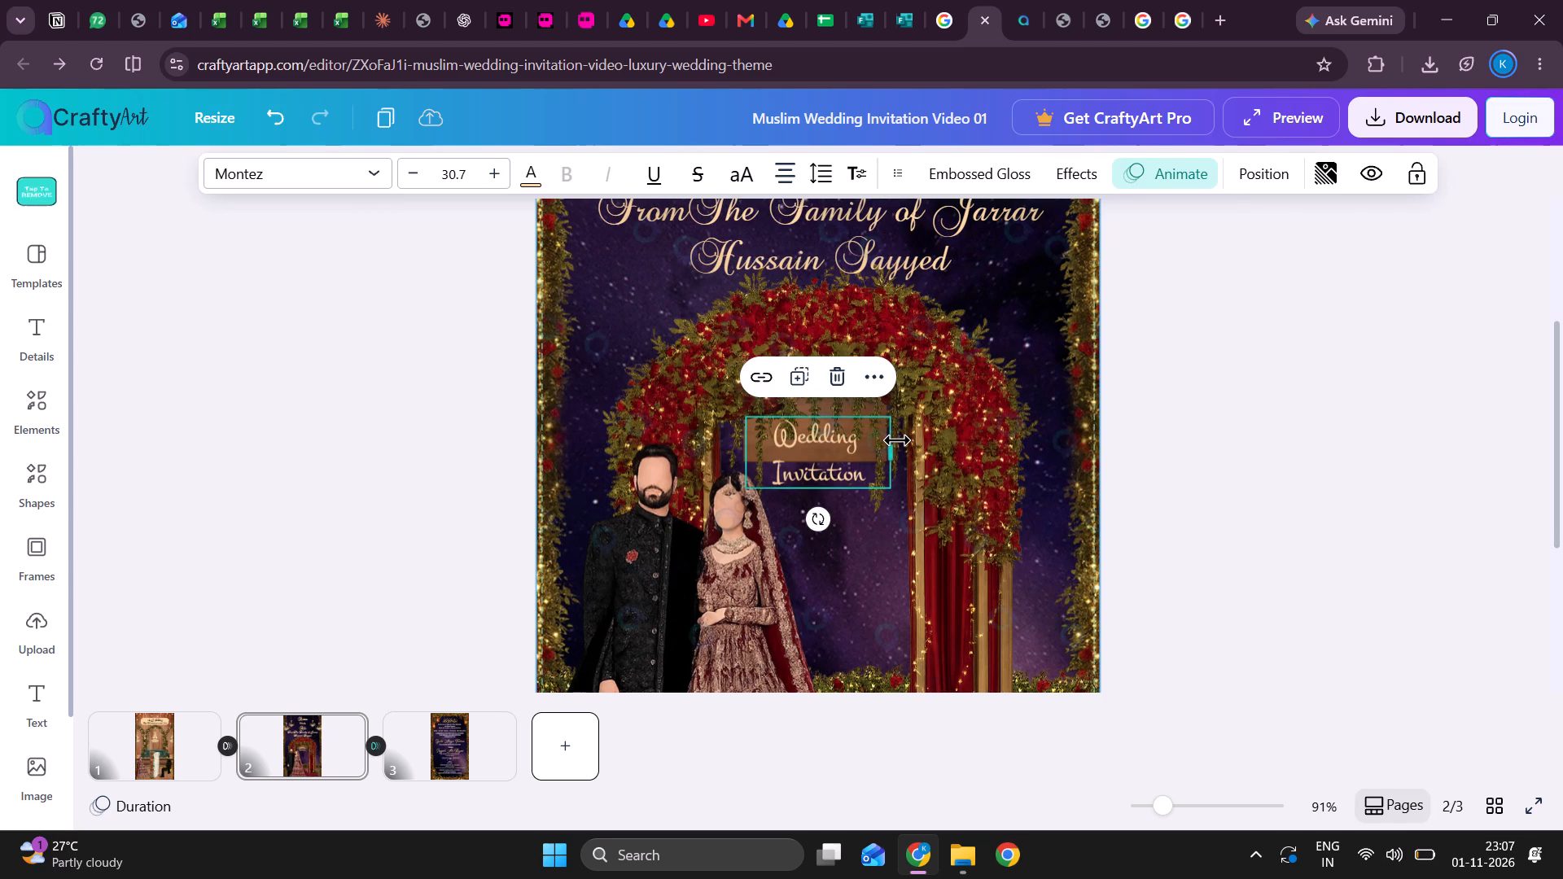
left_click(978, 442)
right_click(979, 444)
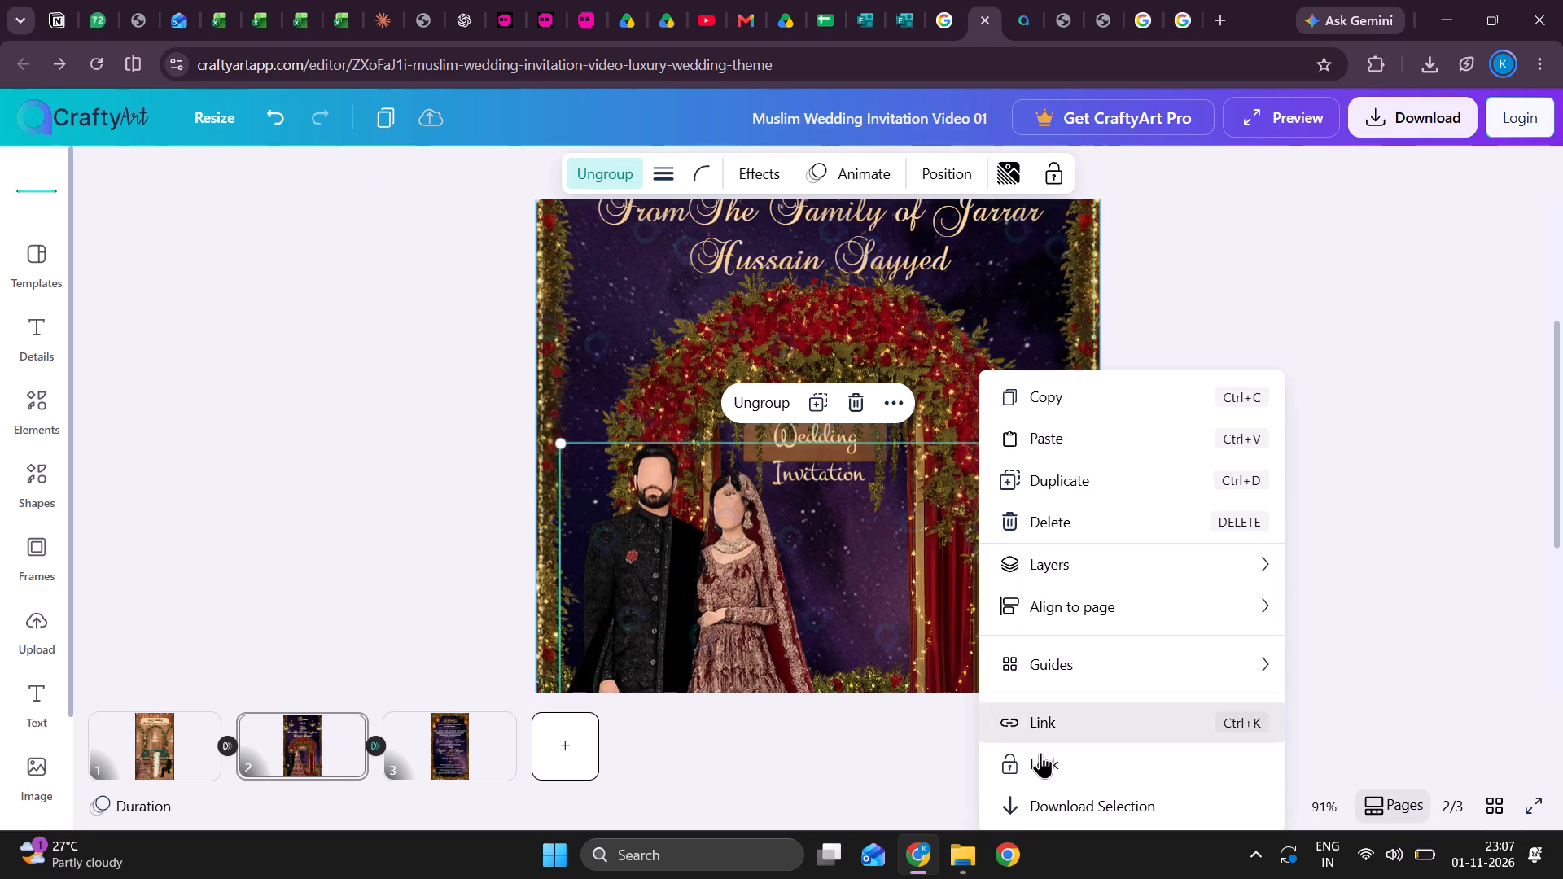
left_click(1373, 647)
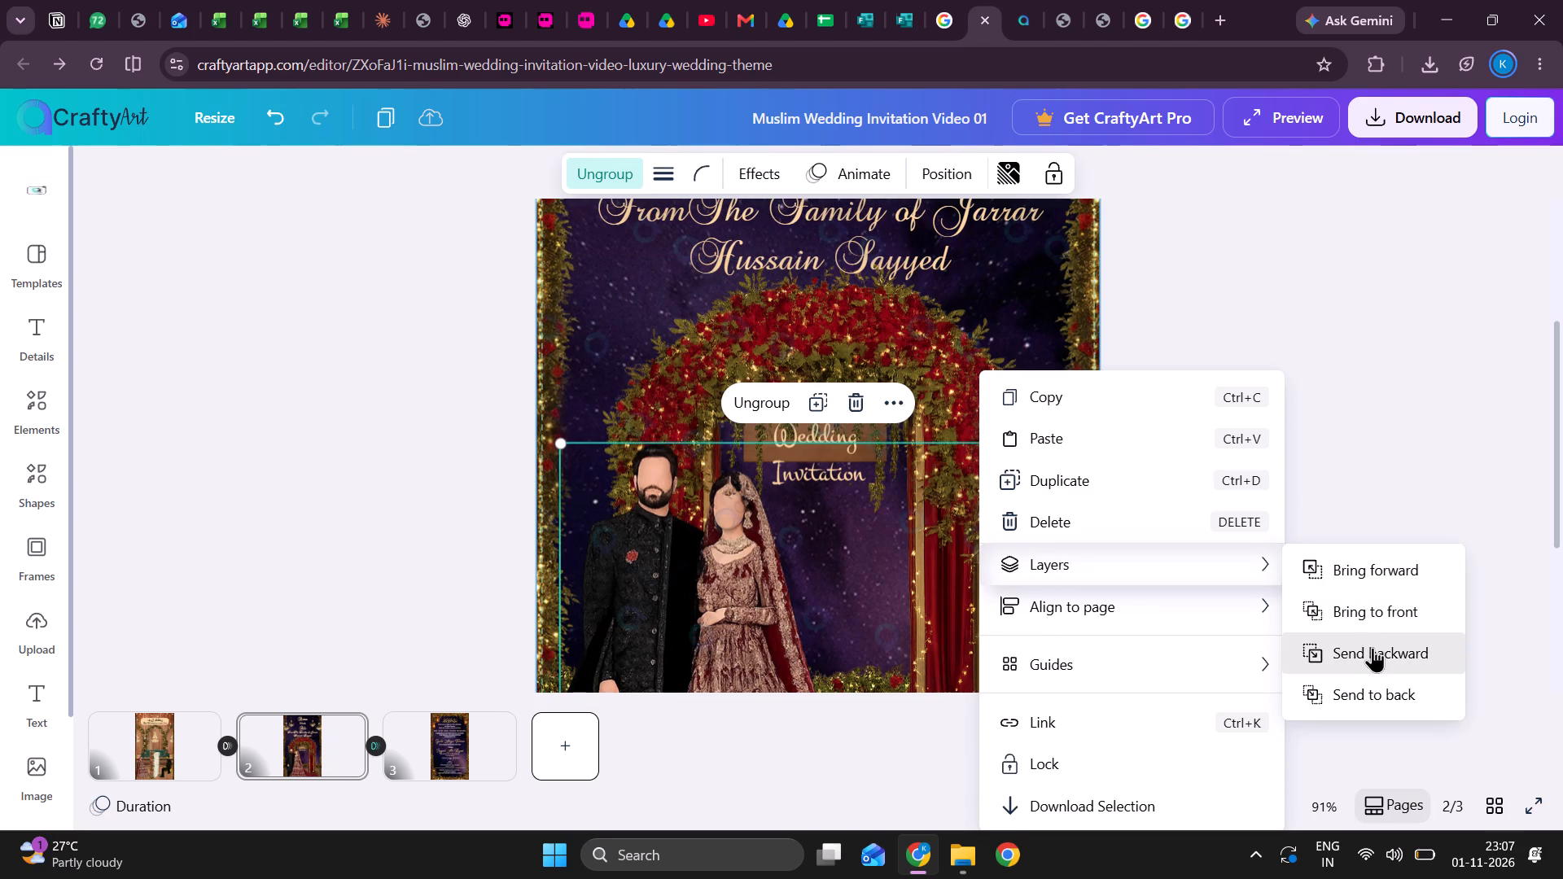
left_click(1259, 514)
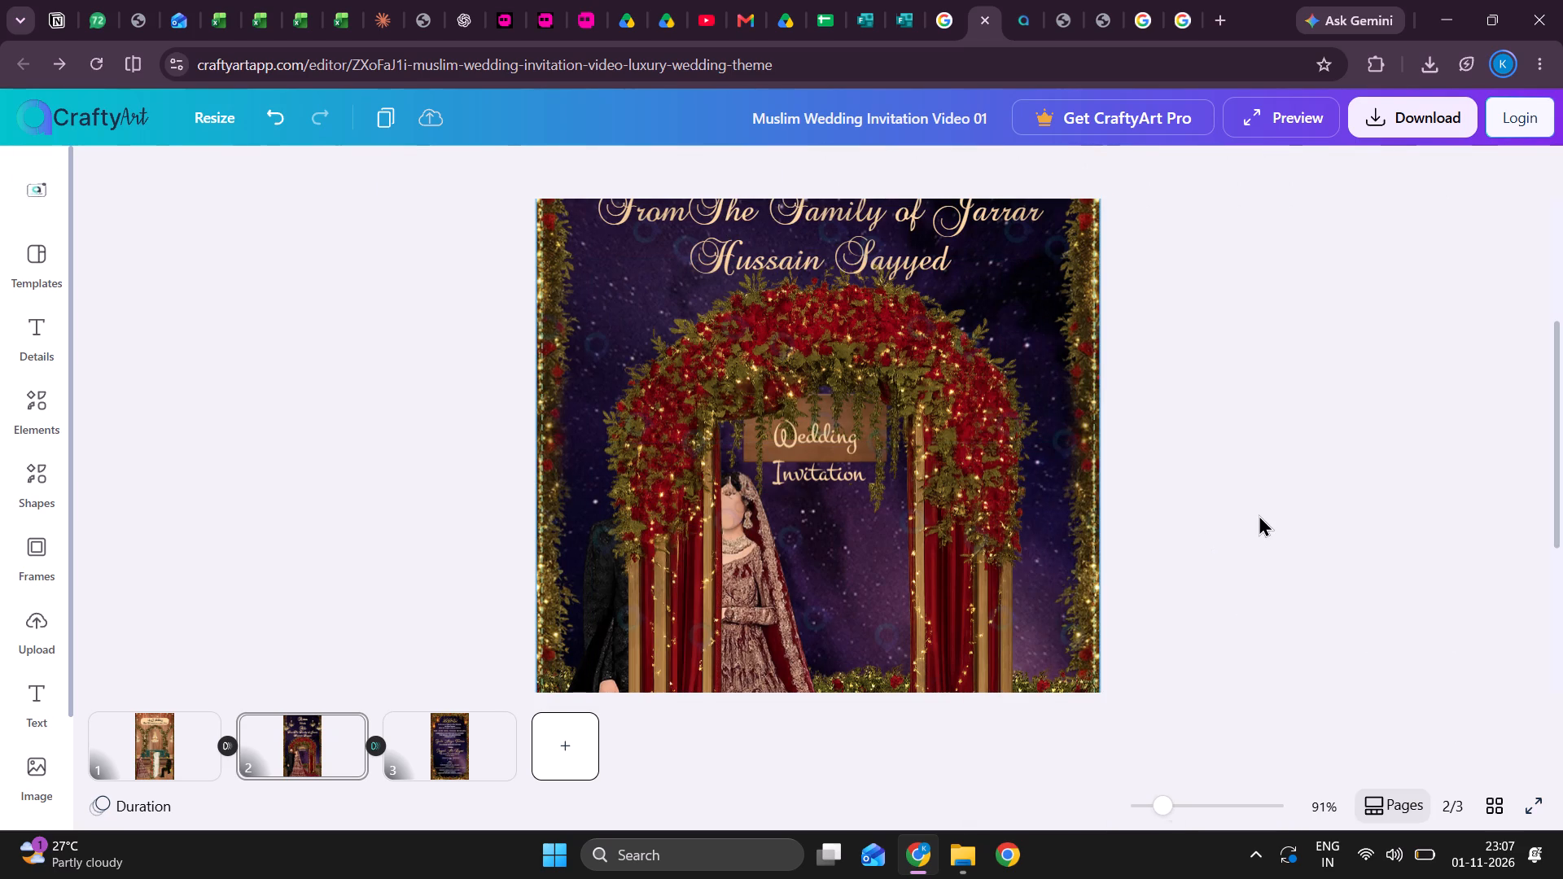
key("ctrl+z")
Send the floral arch one layer backward, behind the wooden sign board.
left_click(952, 396)
right_click(952, 396)
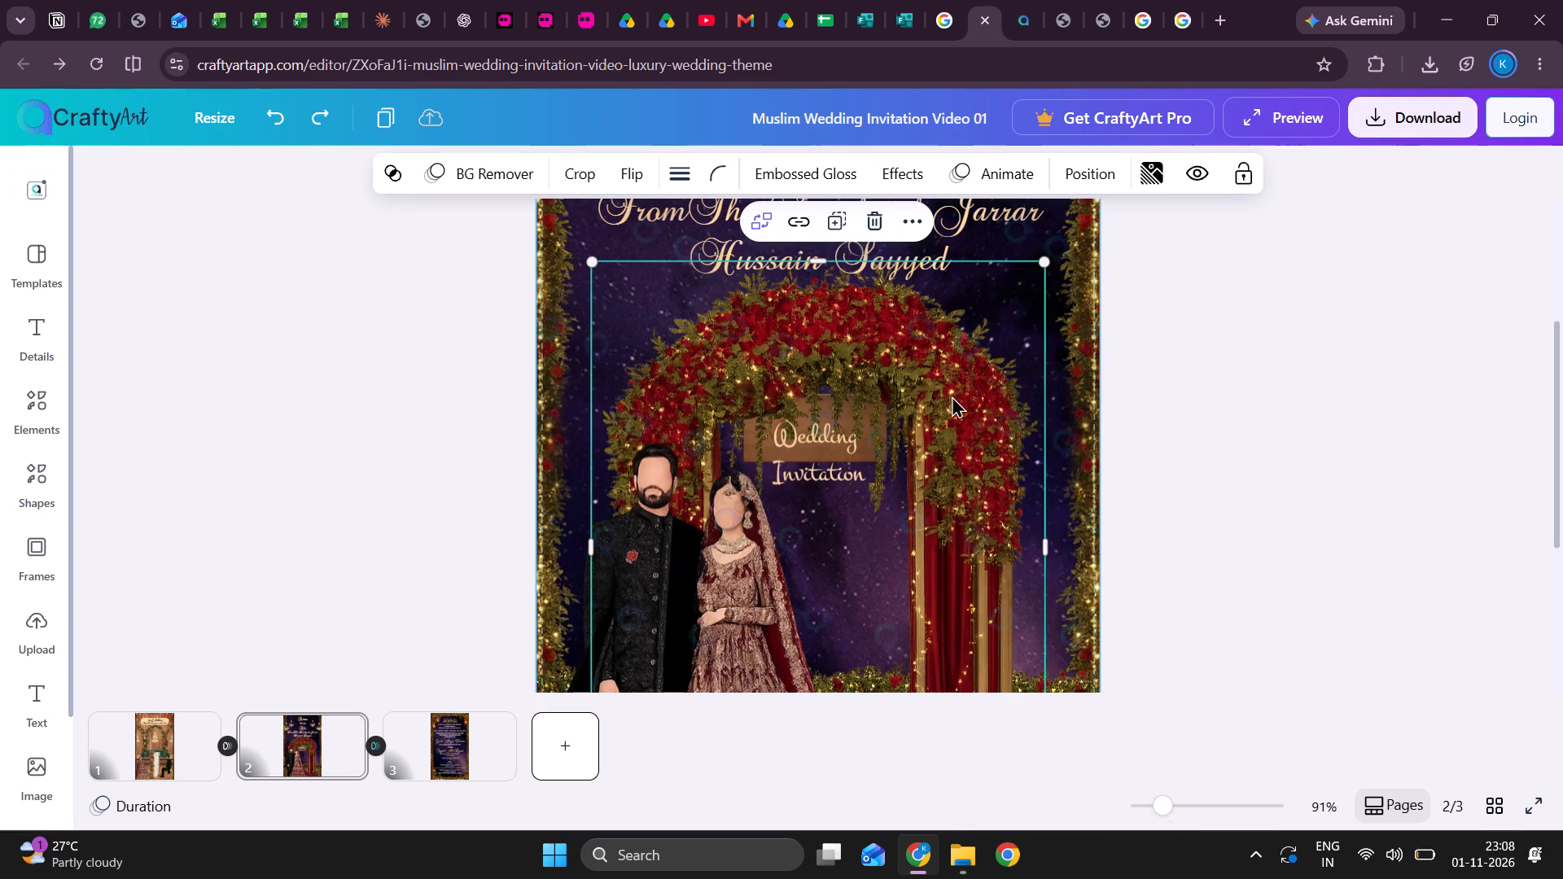
left_click(1349, 612)
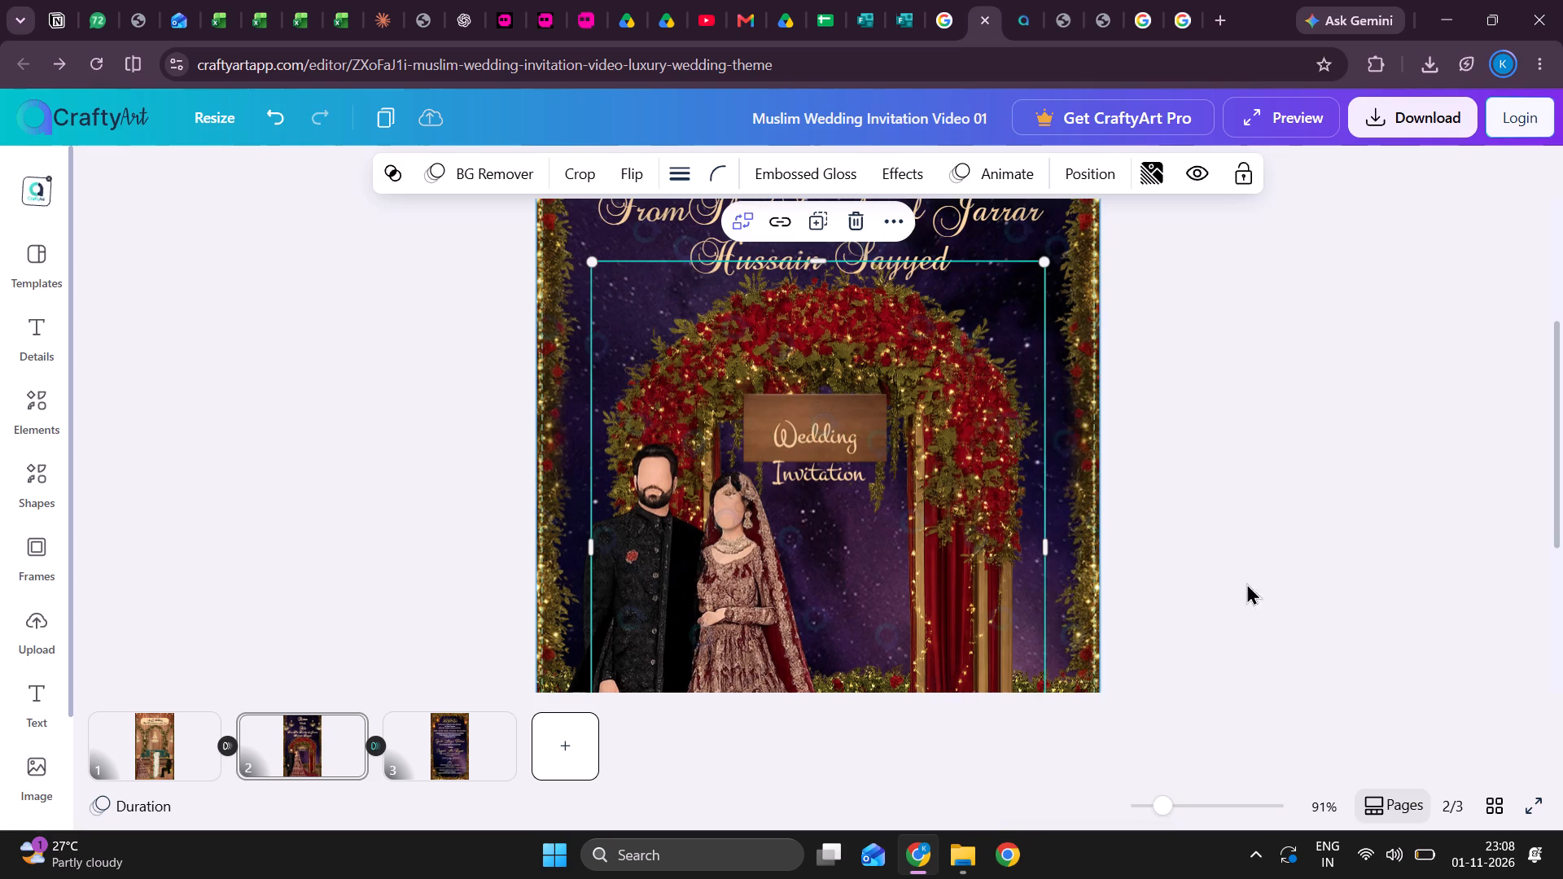
Nudge the wooden sign board down until it sits behind both lines of the "Wedding Invitation" text.
left_click(865, 396)
key("Down")
key("Down")
key("Down")
key("Down")
key("Down")
key("Down")
key("Down")
key("Down")
key("Down")
key("Down")
key("Down")
key("Down")
key("Down")
key("Down")
key("Down")
key("Down")
key("Down")
key("Down")
key("Down")
key("Down")
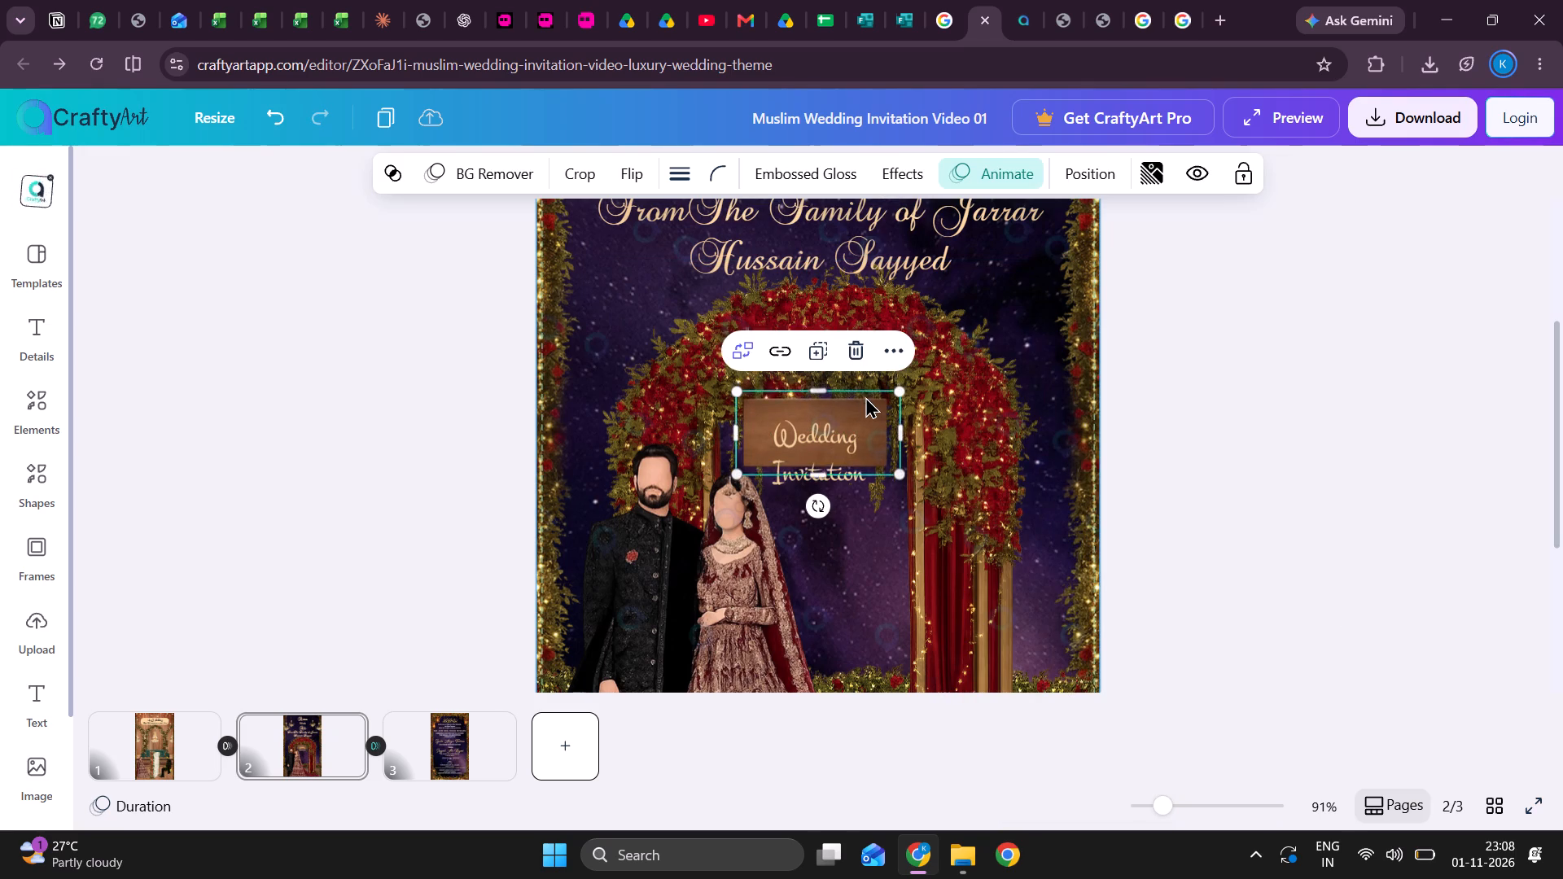
left_click(1184, 391)
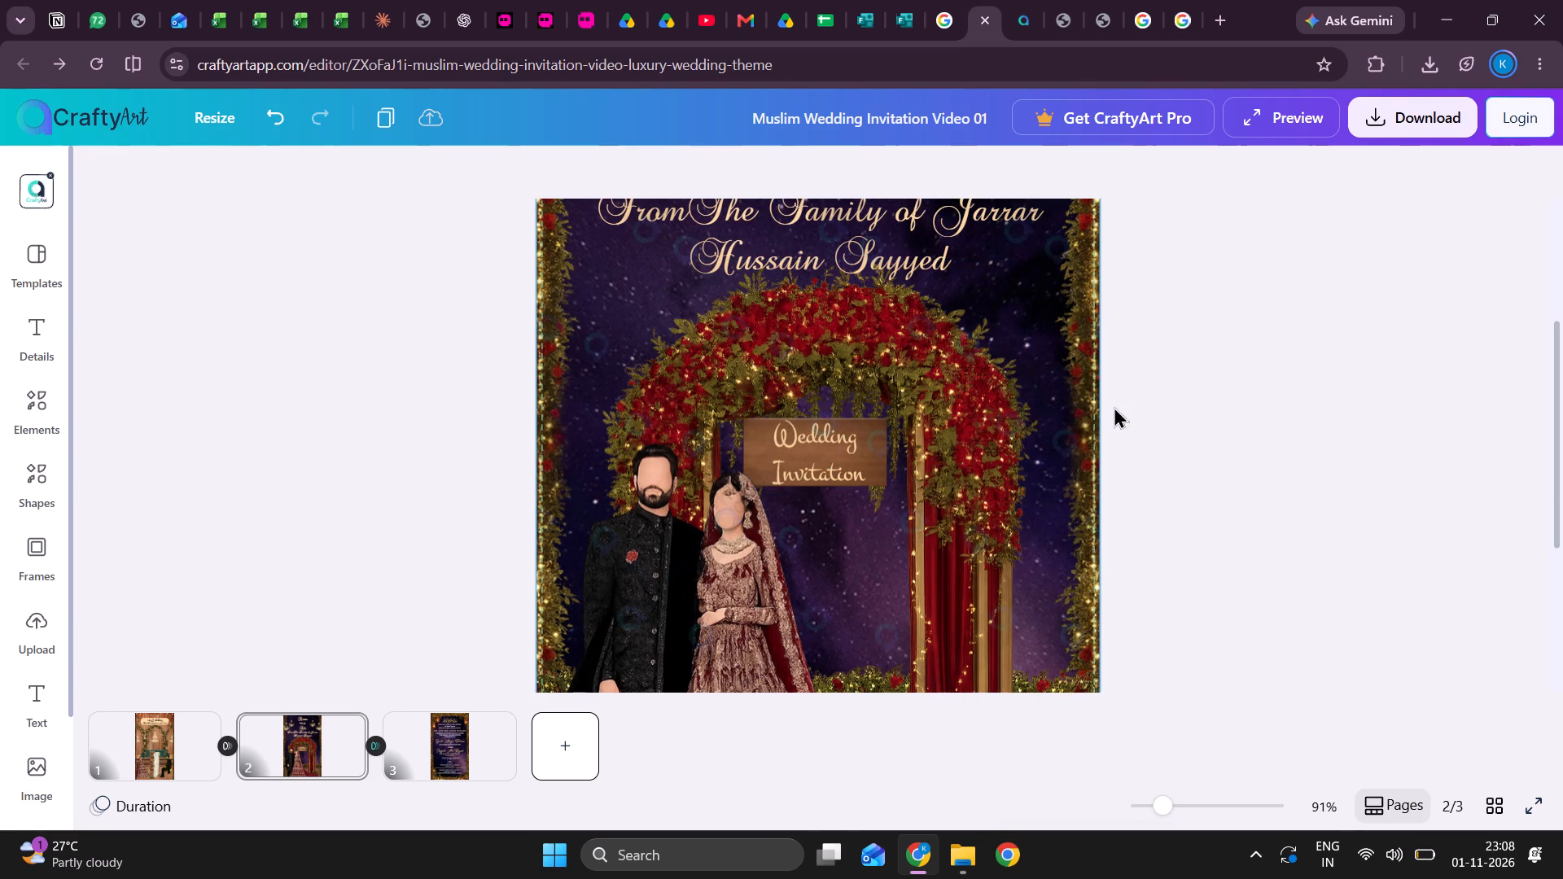
Bring the floral arch one layer forward so its hanging leaves overlap the wooden sign board again.
left_click(1000, 413)
right_click(1000, 413)
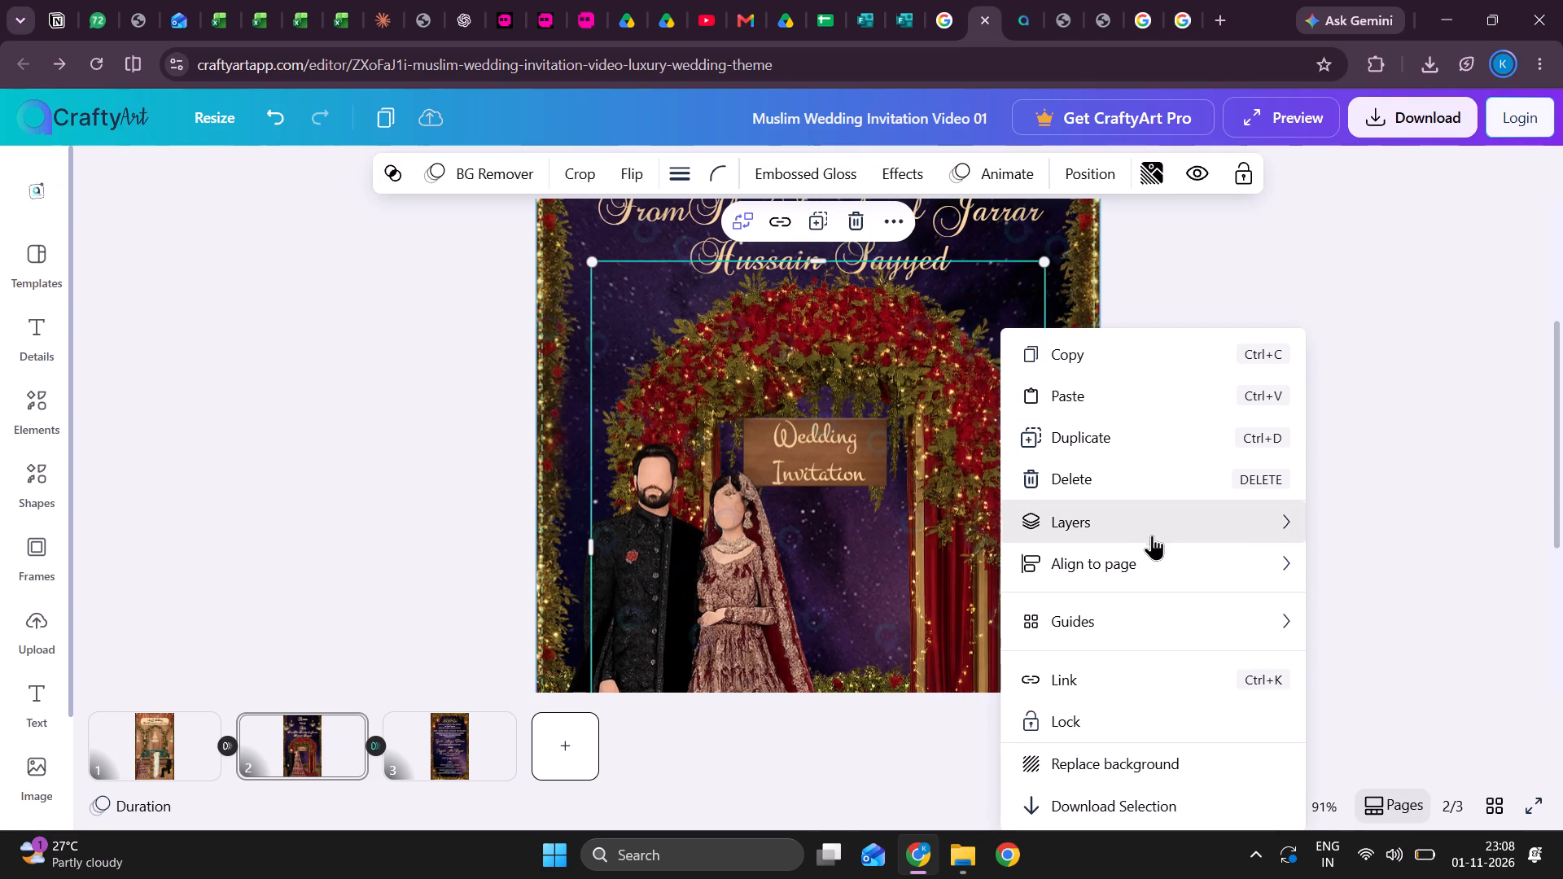
left_click(1349, 534)
left_click(1214, 474)
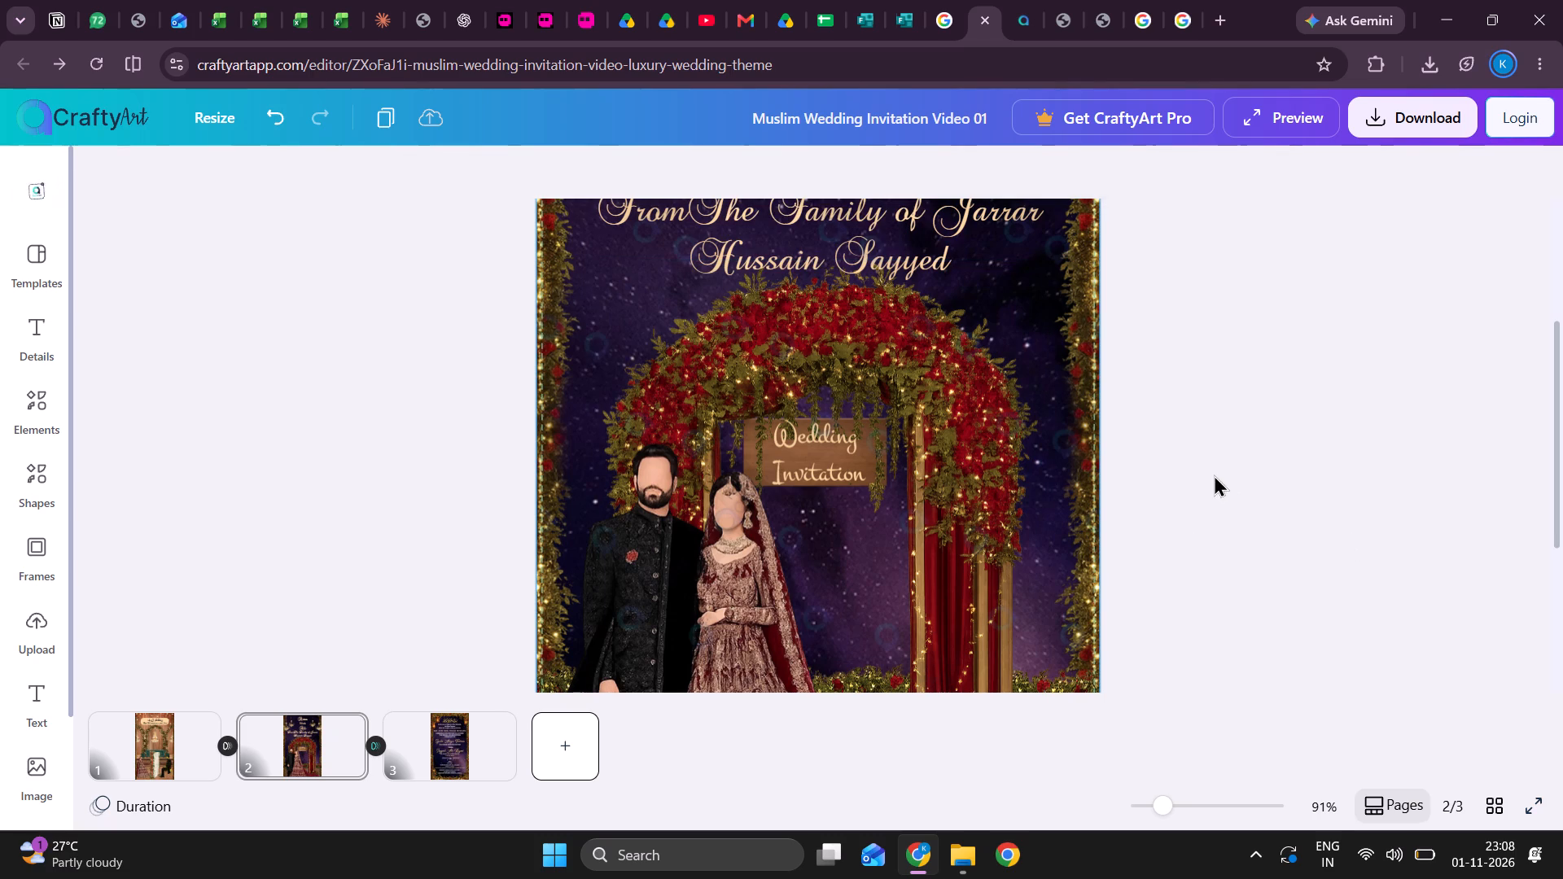
Reposition the candle group along page 2's bottom edge, centred horizontally, with only the candle tops showing below the bride's dress.
scroll(1096, 492, "down", 1)
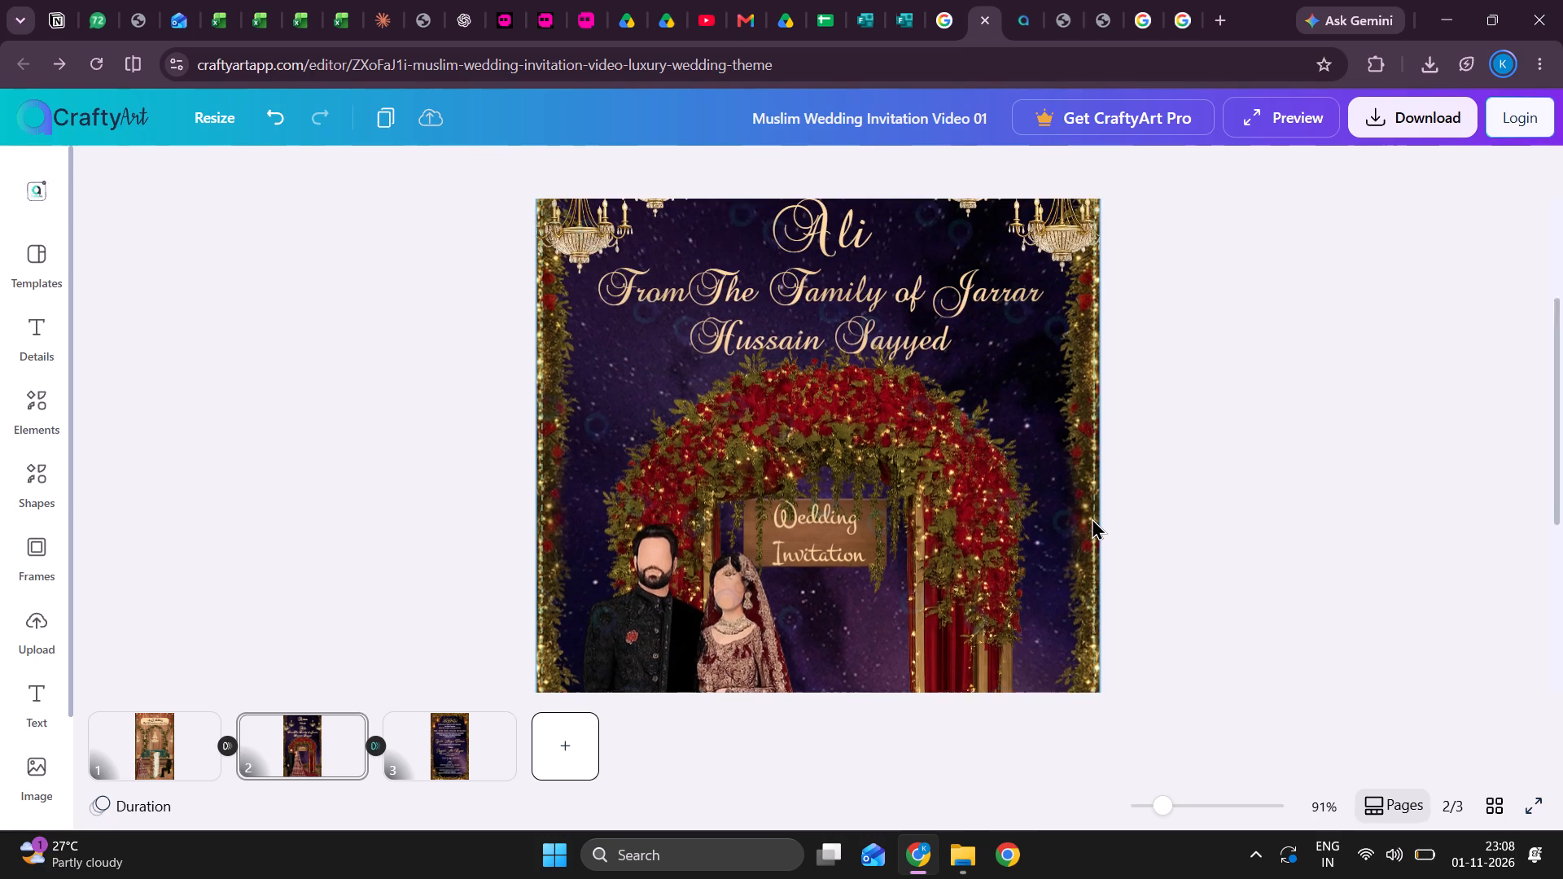
scroll(1092, 518, "up", 2)
scroll(1092, 518, "down", 3)
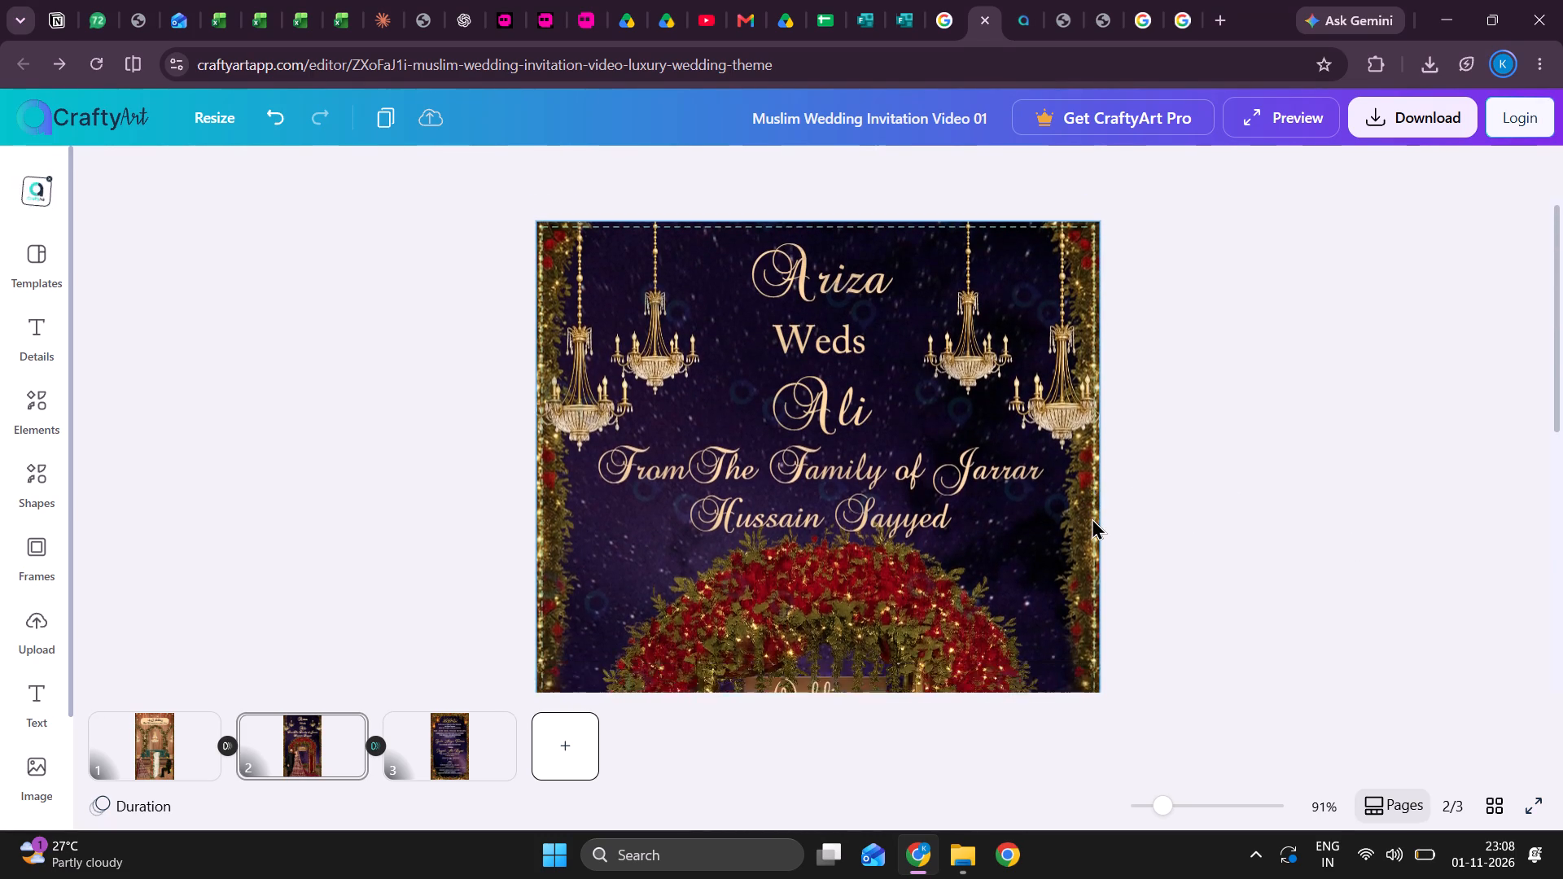
scroll(1092, 518, "down", 2)
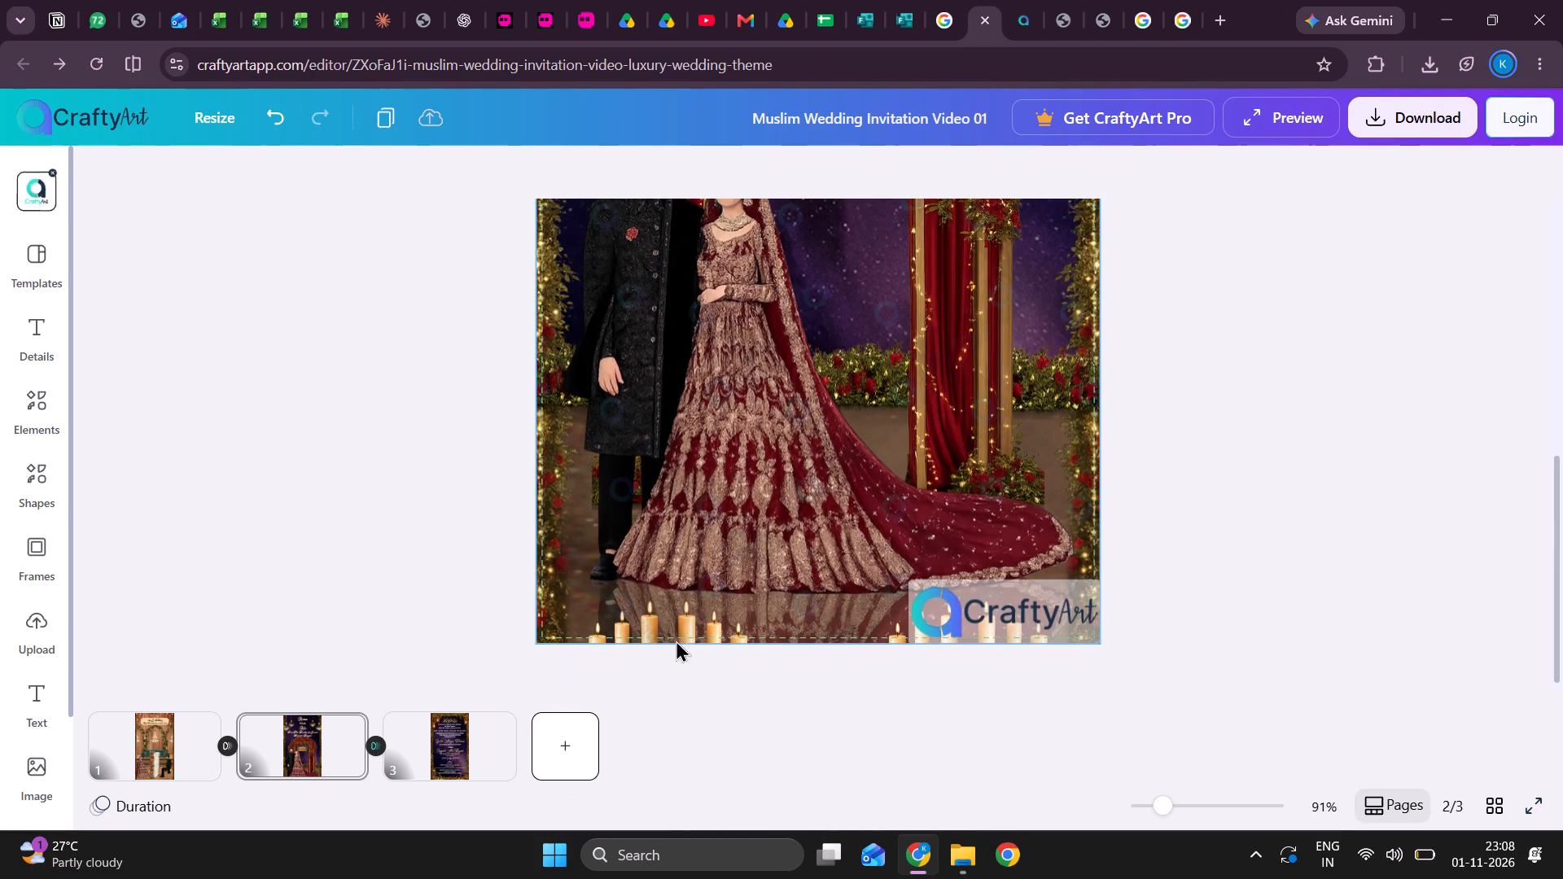
left_click_drag(736, 620, 748, 539)
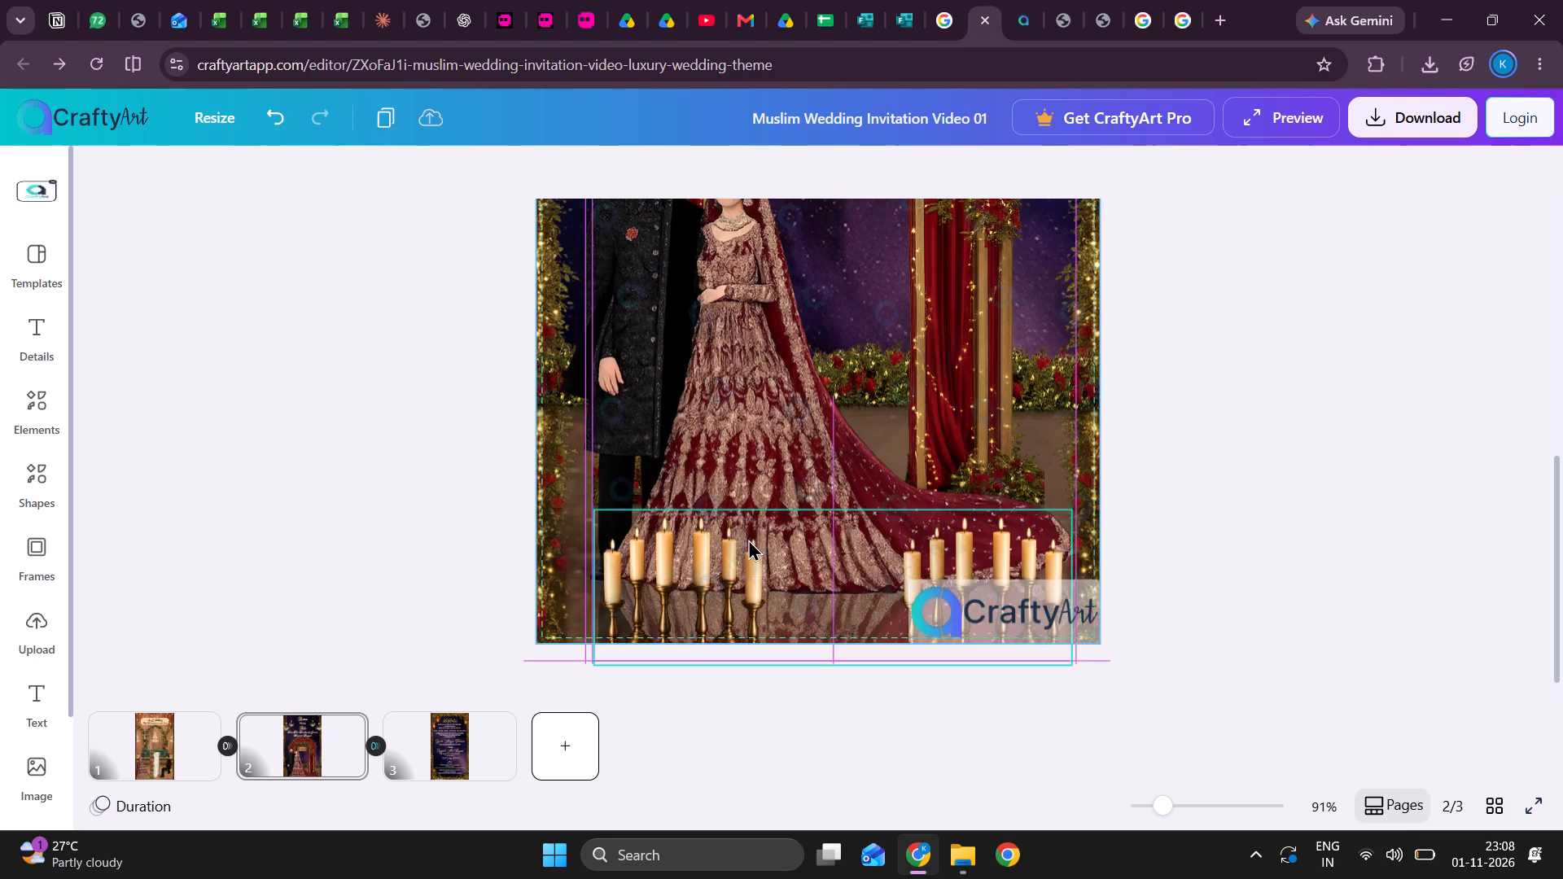
left_click_drag(748, 539, 726, 509)
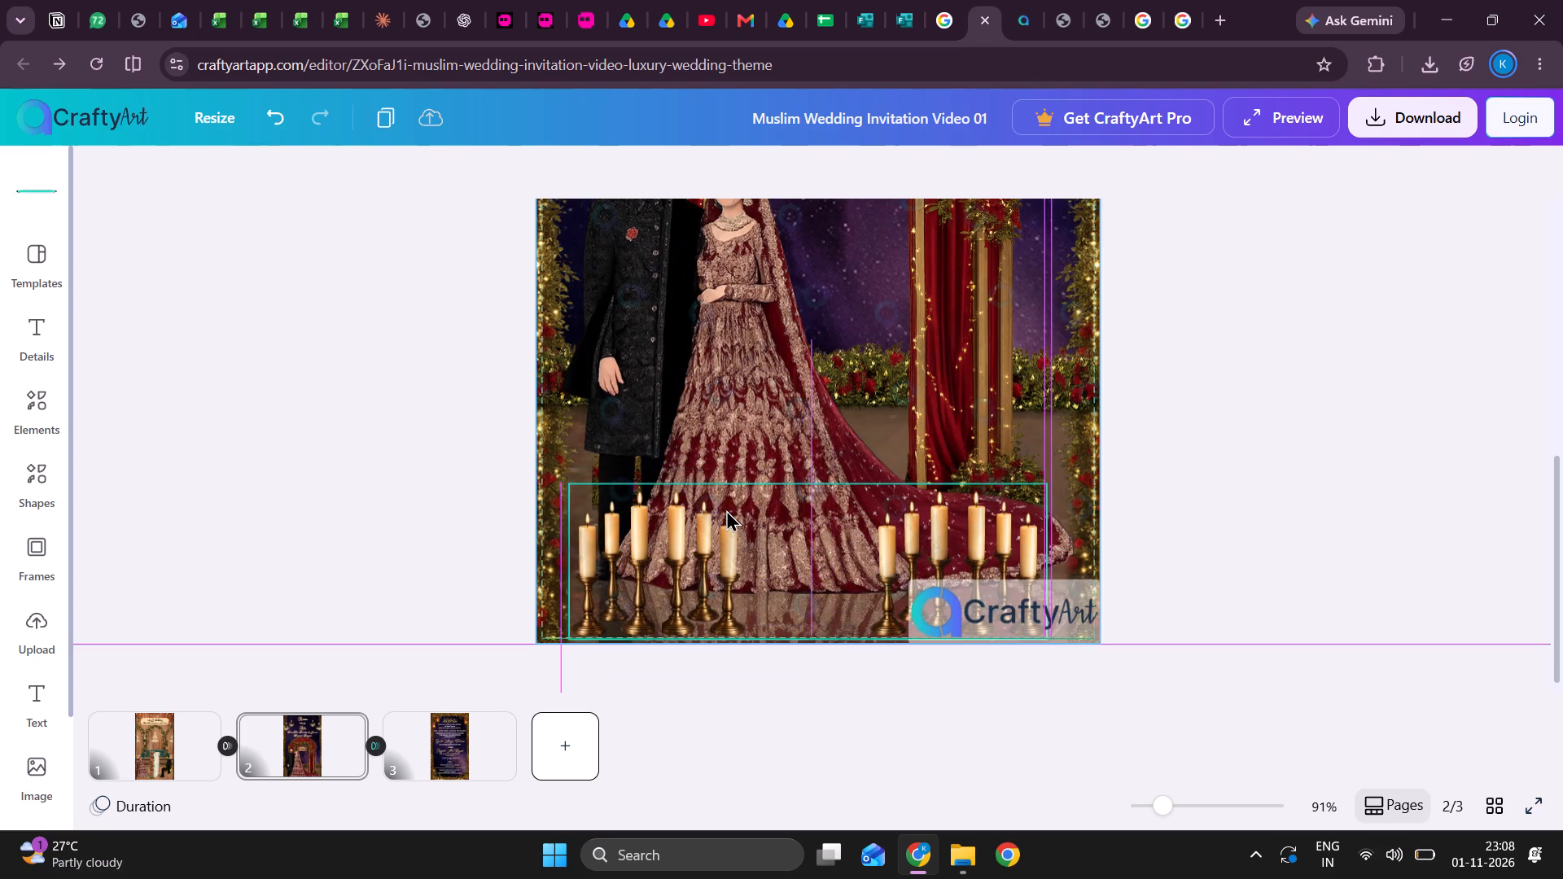
left_click_drag(726, 509, 727, 532)
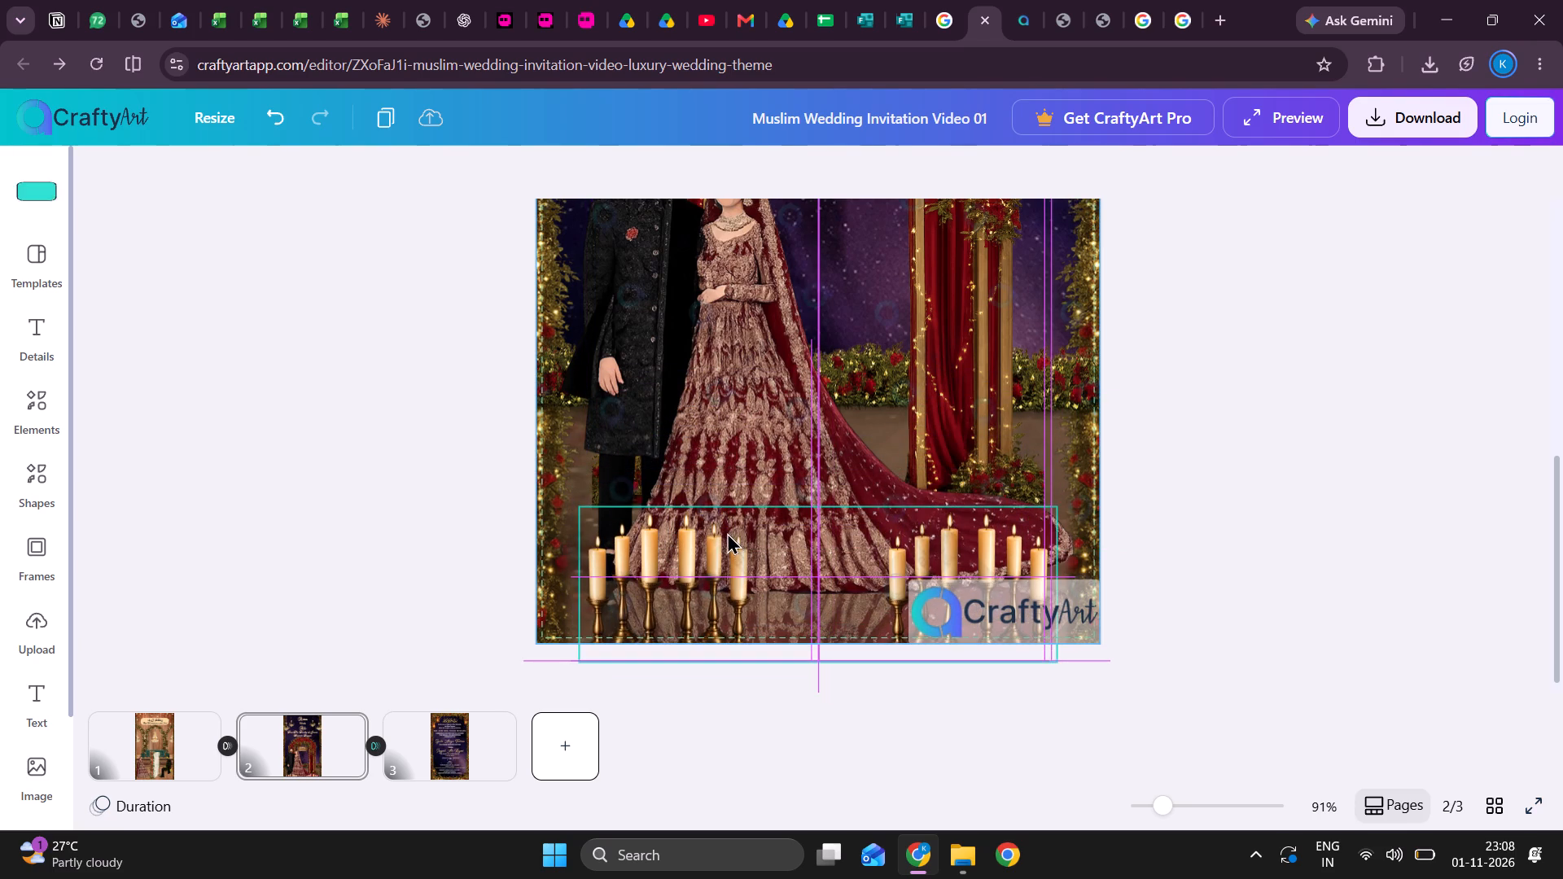
left_click_drag(727, 532, 728, 529)
scroll(728, 527, "up", 1)
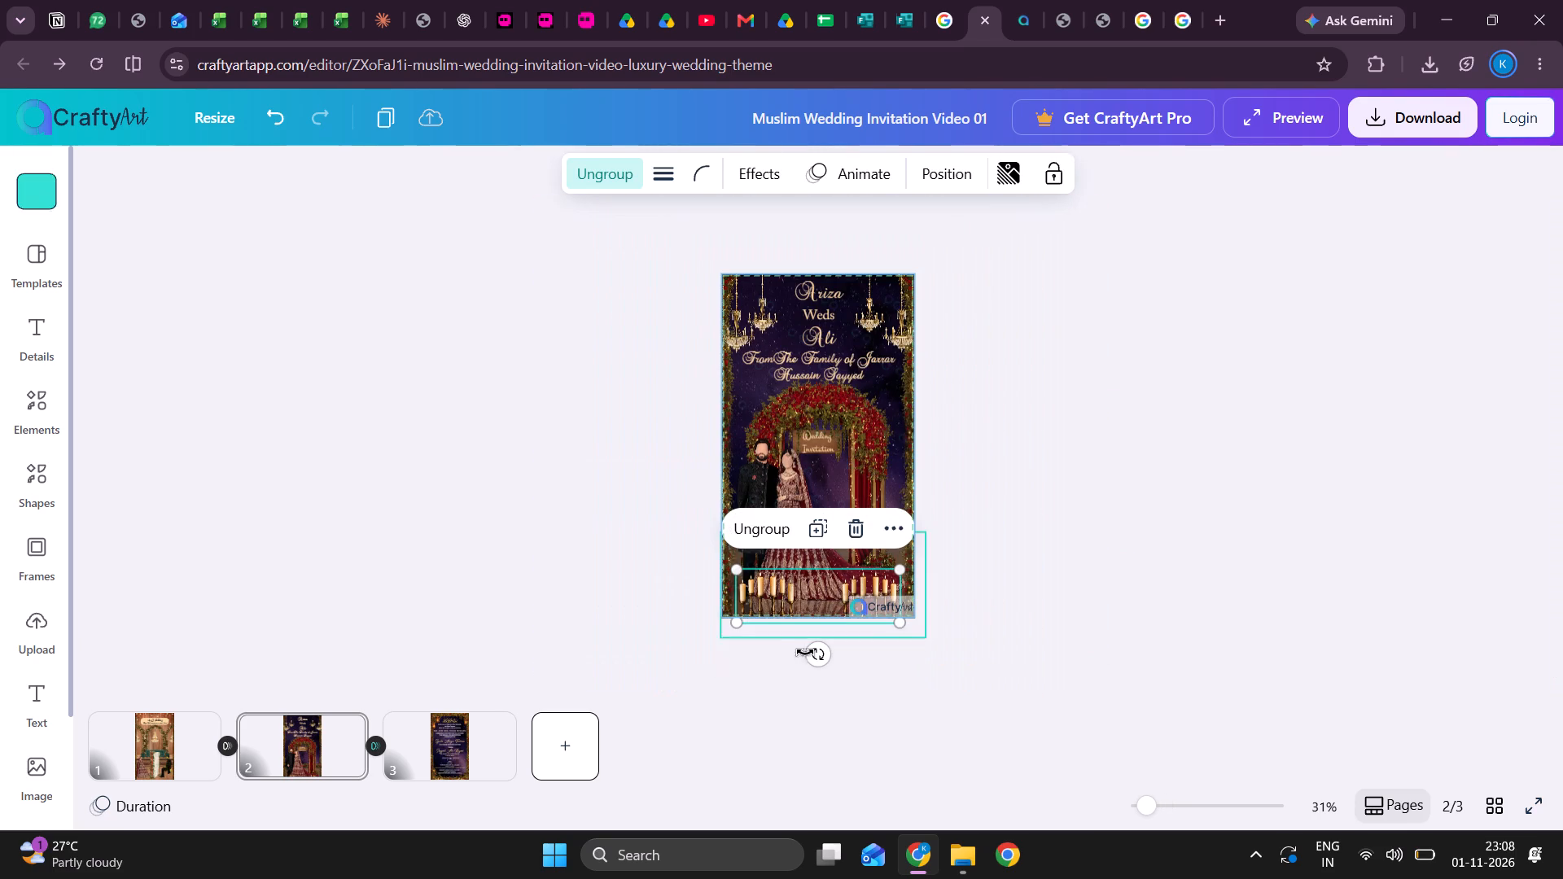
left_click(771, 586)
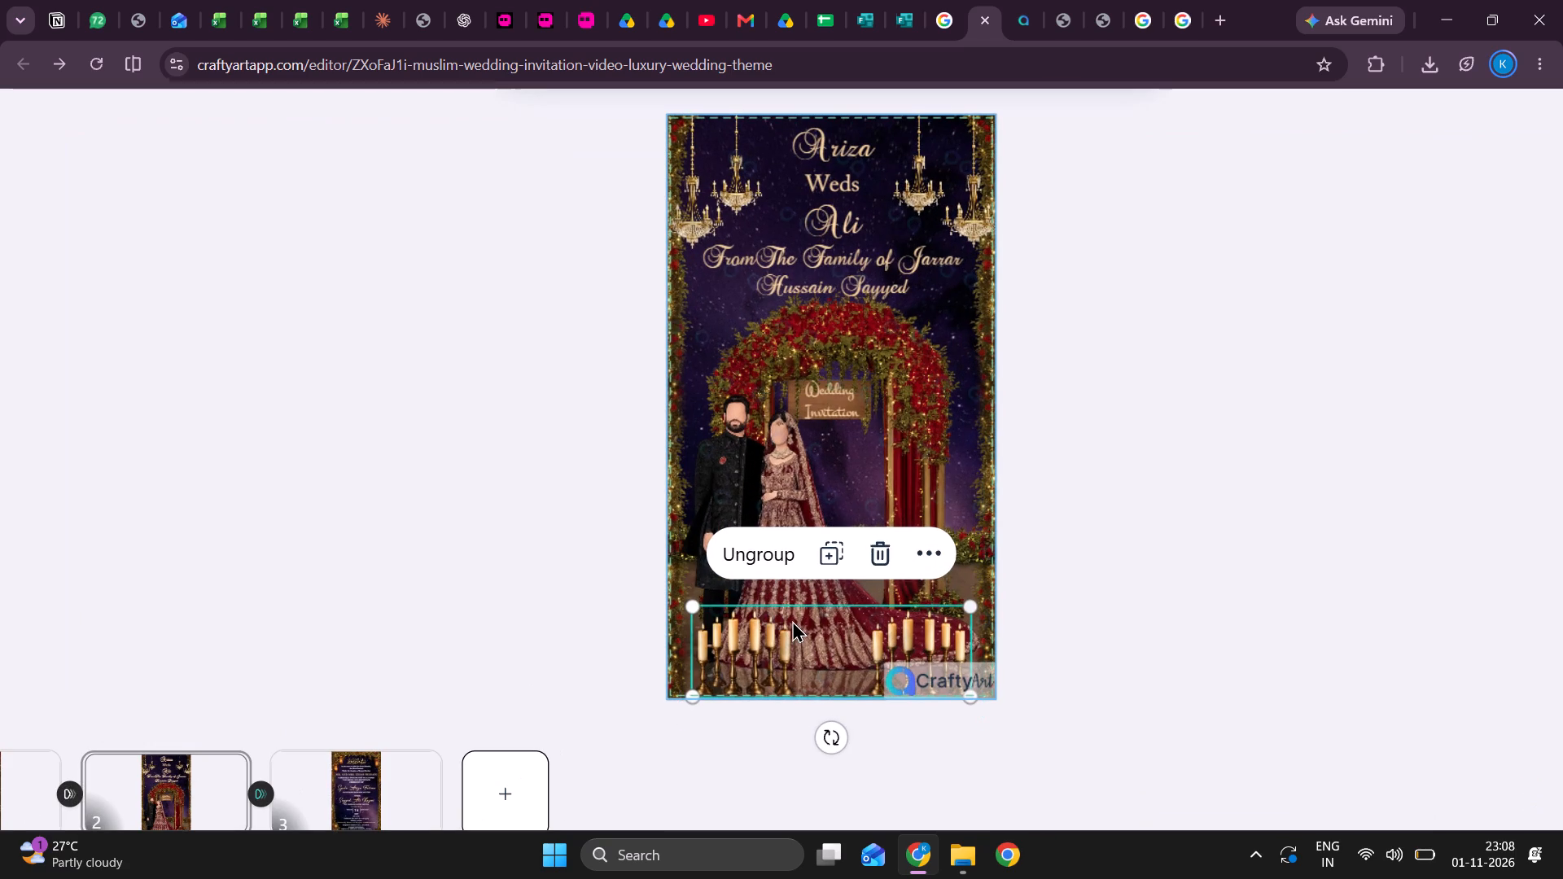
left_click_drag(792, 620, 795, 669)
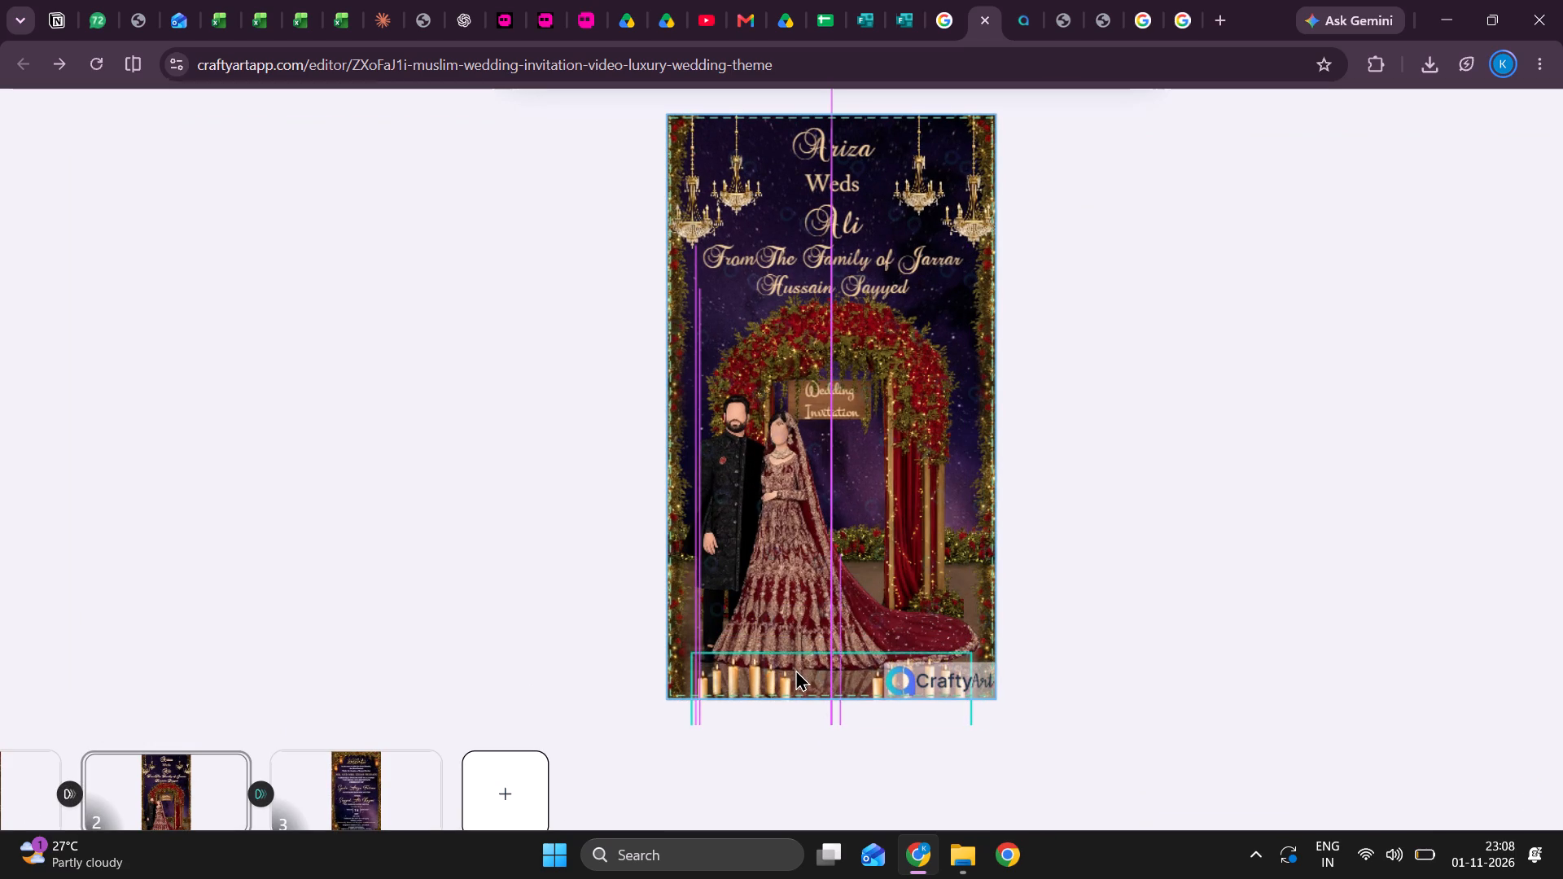
left_click_drag(795, 669, 795, 667)
left_click(1097, 691)
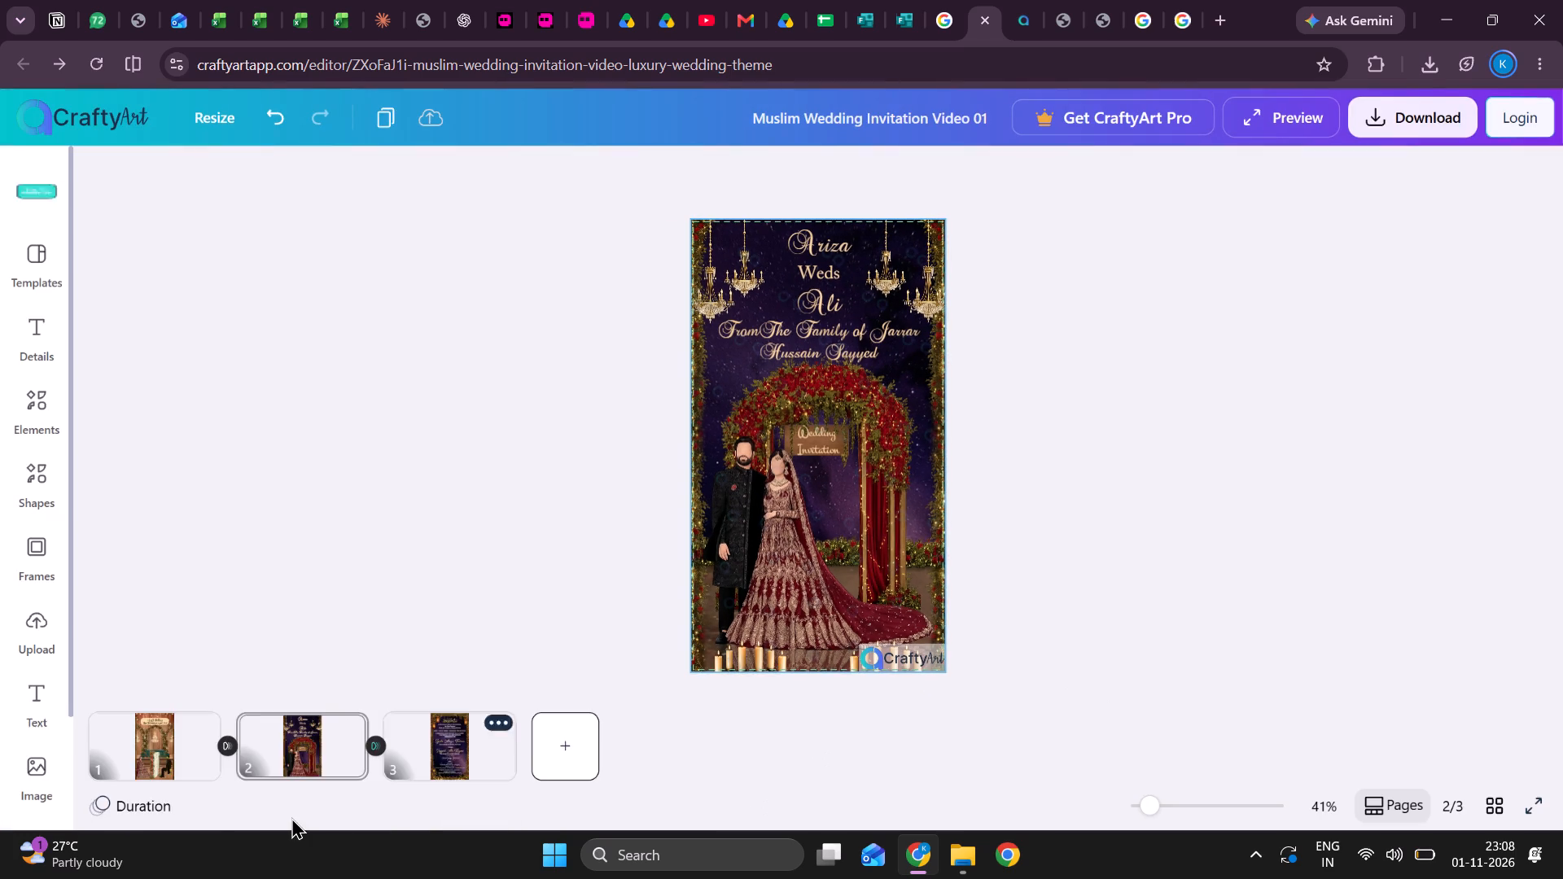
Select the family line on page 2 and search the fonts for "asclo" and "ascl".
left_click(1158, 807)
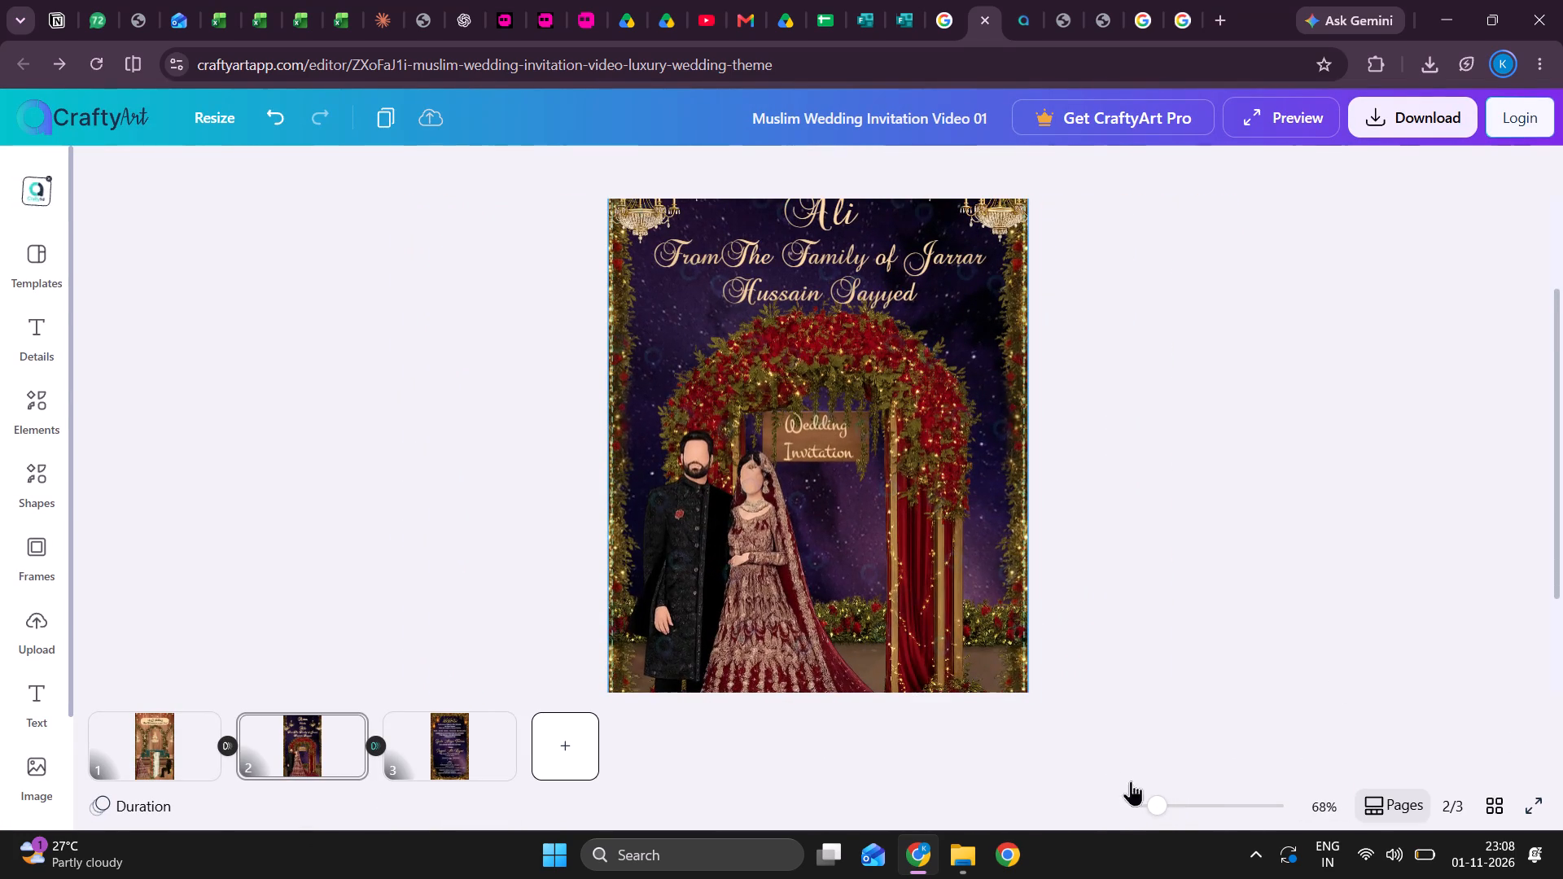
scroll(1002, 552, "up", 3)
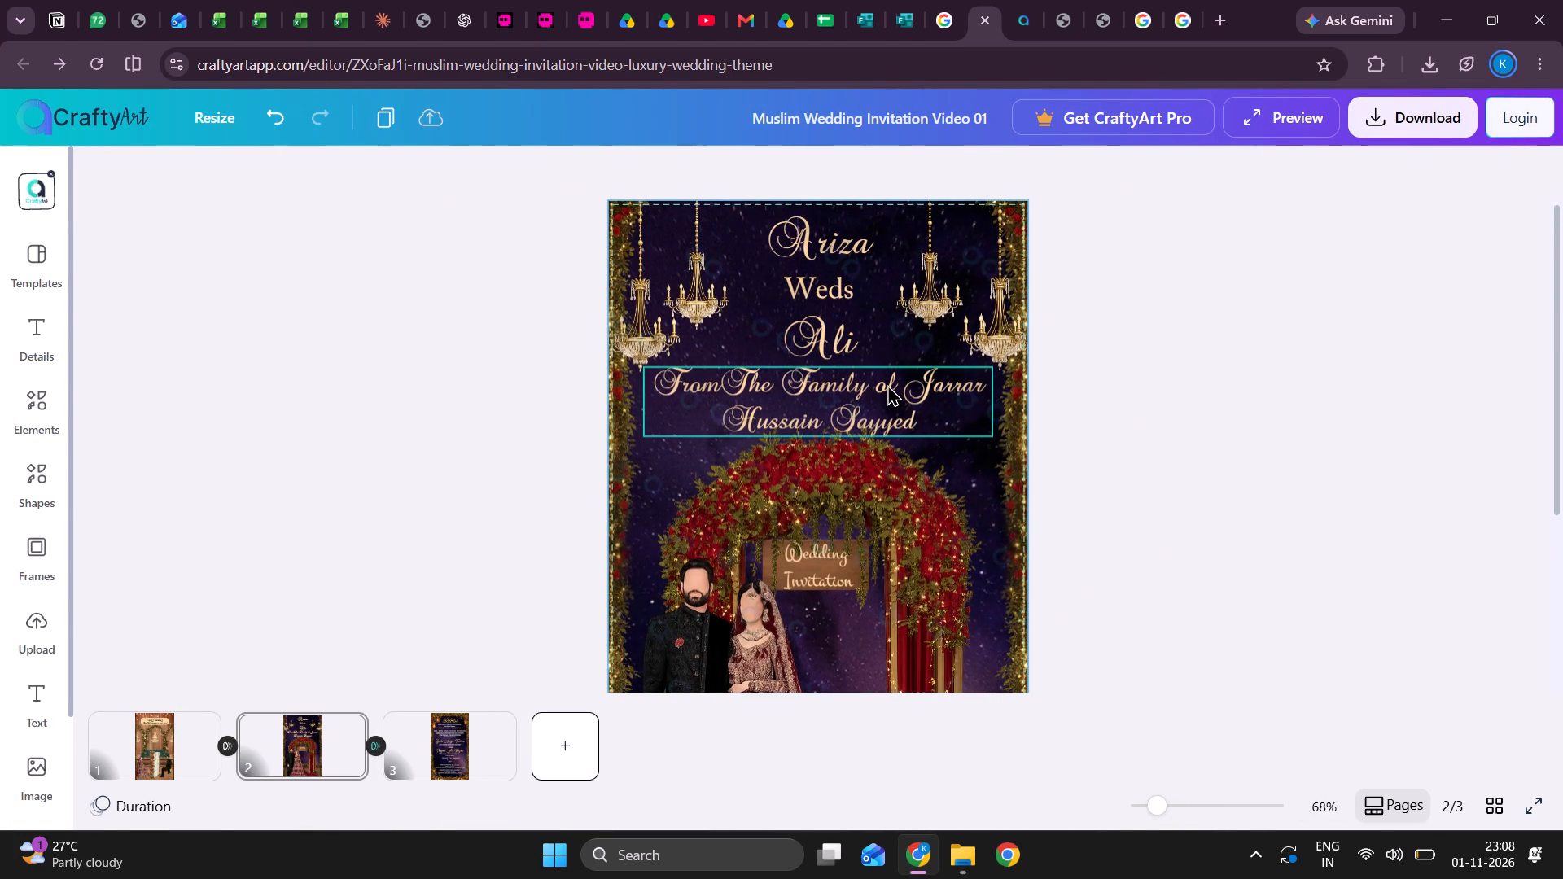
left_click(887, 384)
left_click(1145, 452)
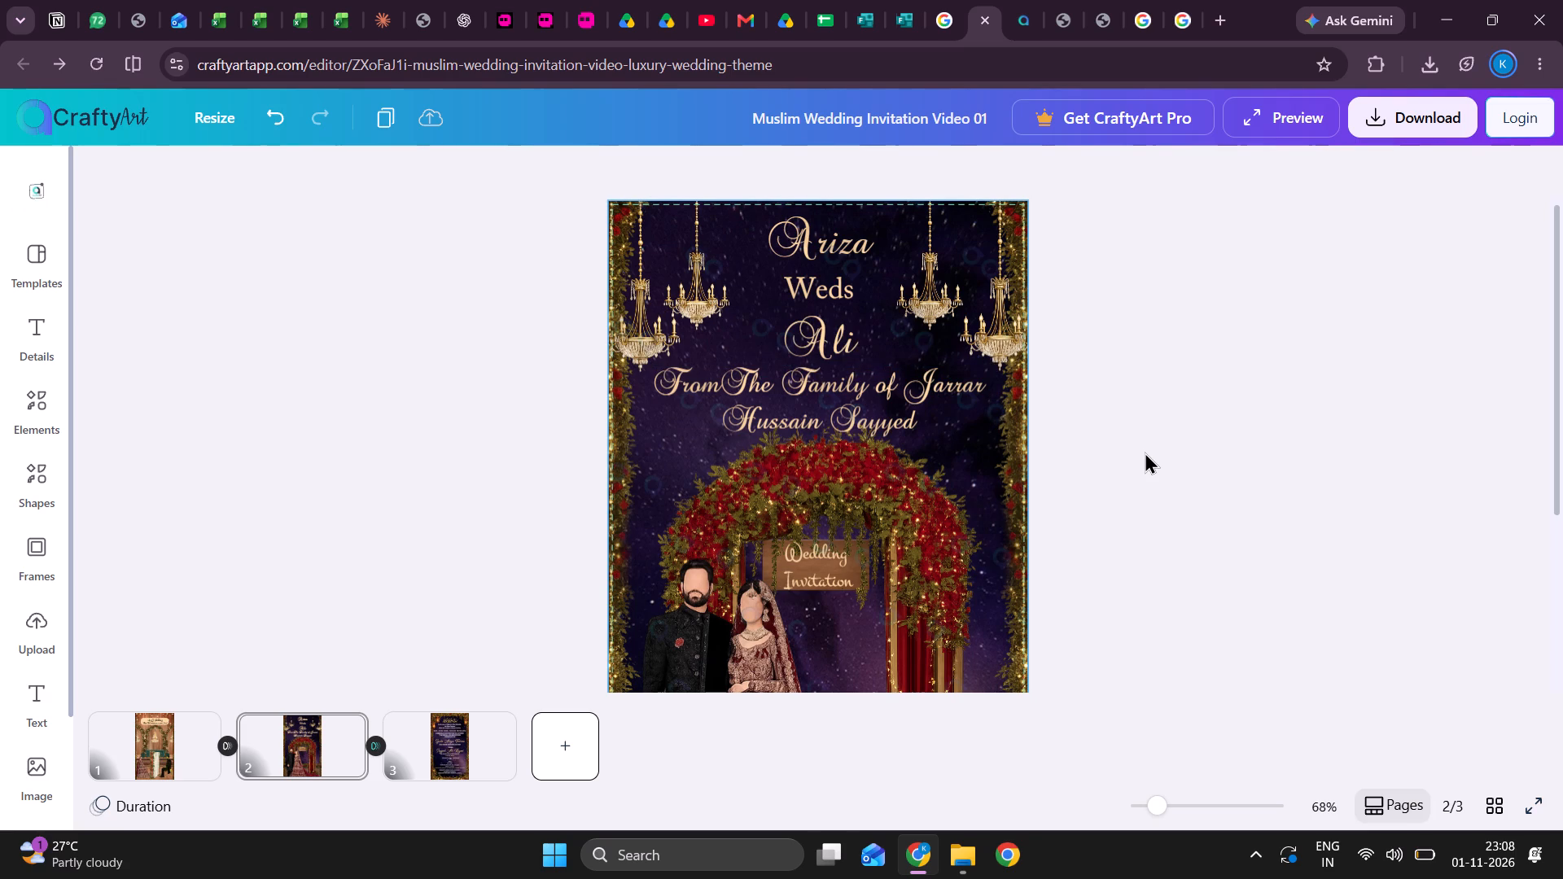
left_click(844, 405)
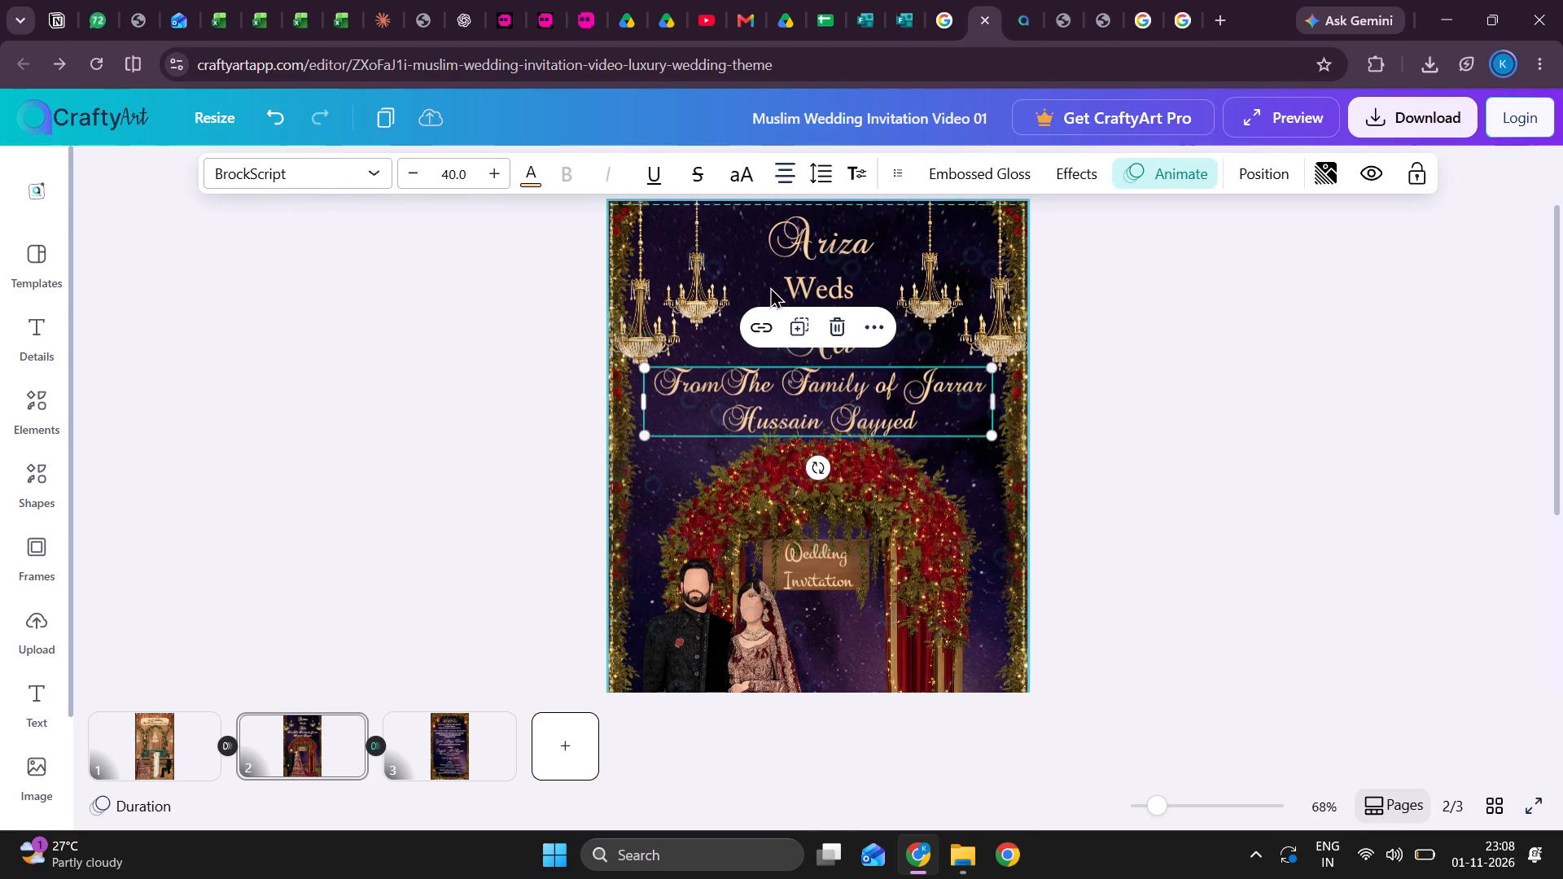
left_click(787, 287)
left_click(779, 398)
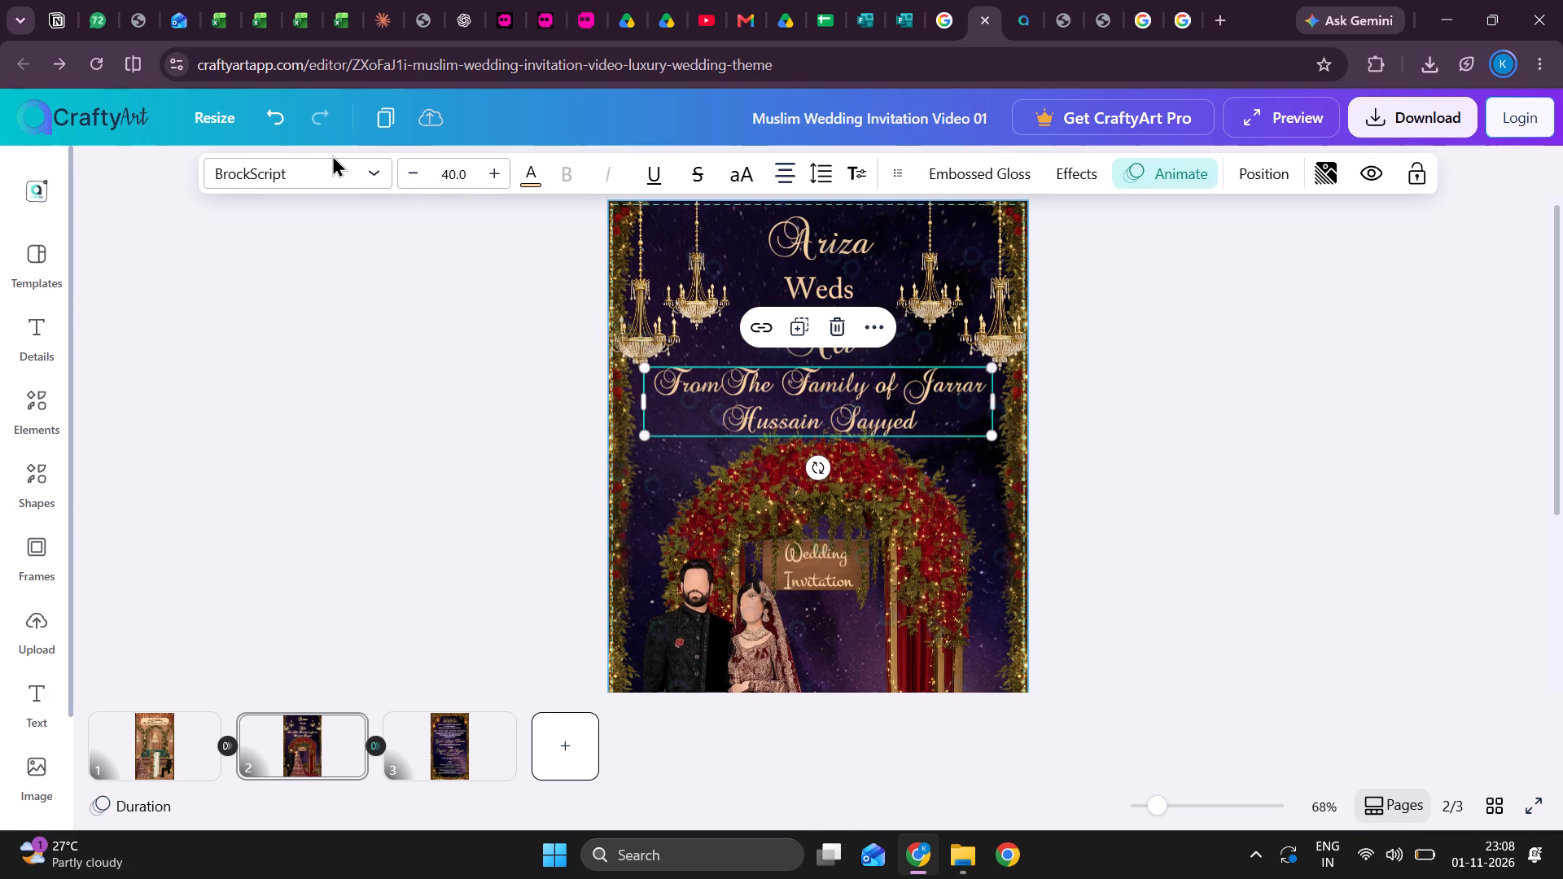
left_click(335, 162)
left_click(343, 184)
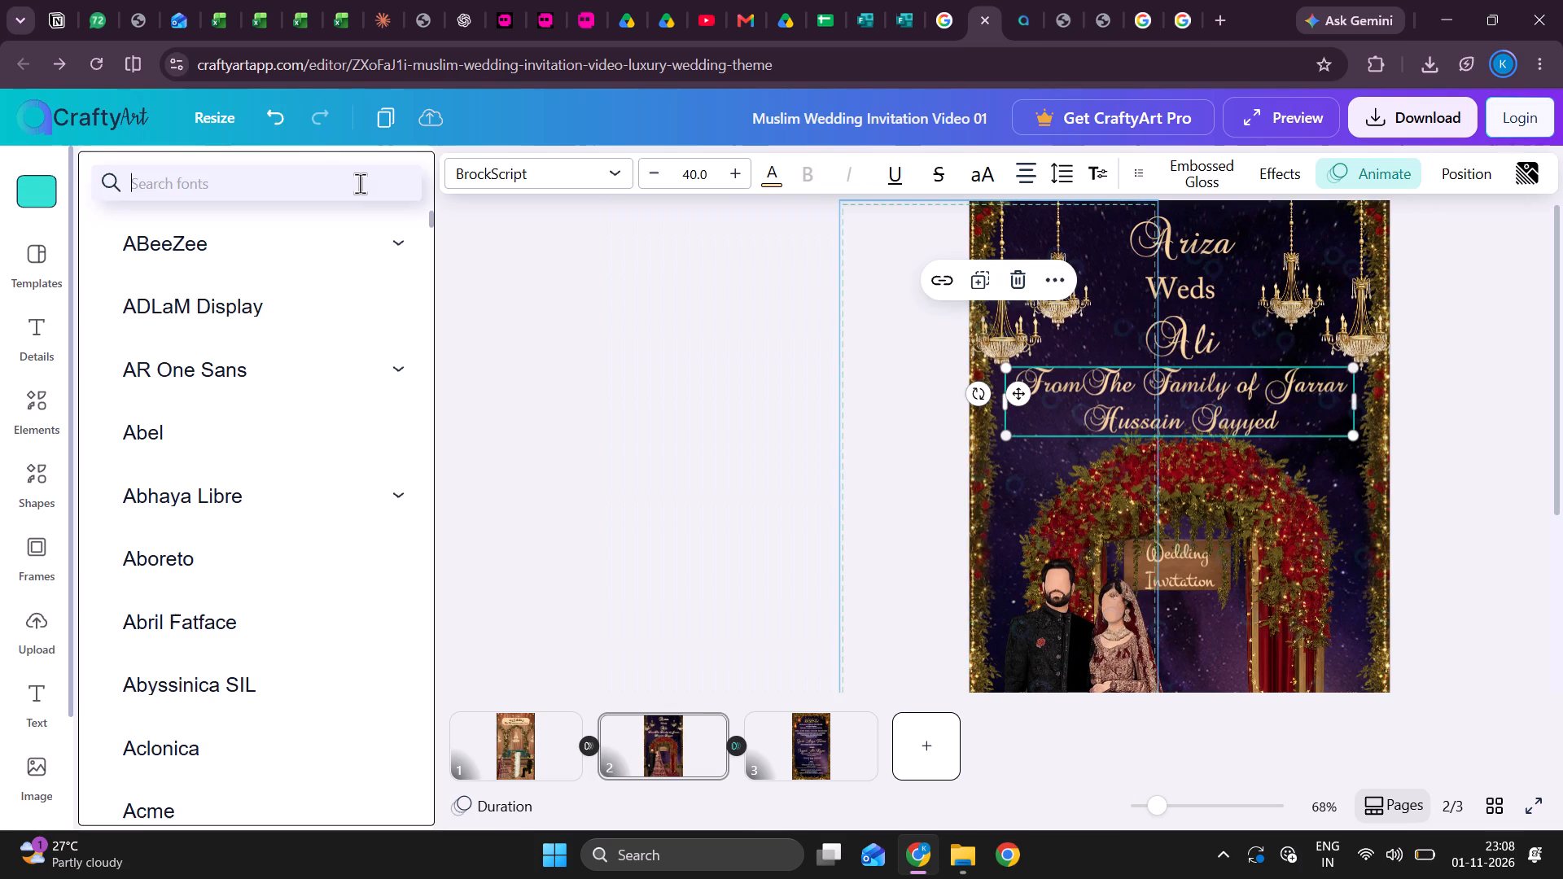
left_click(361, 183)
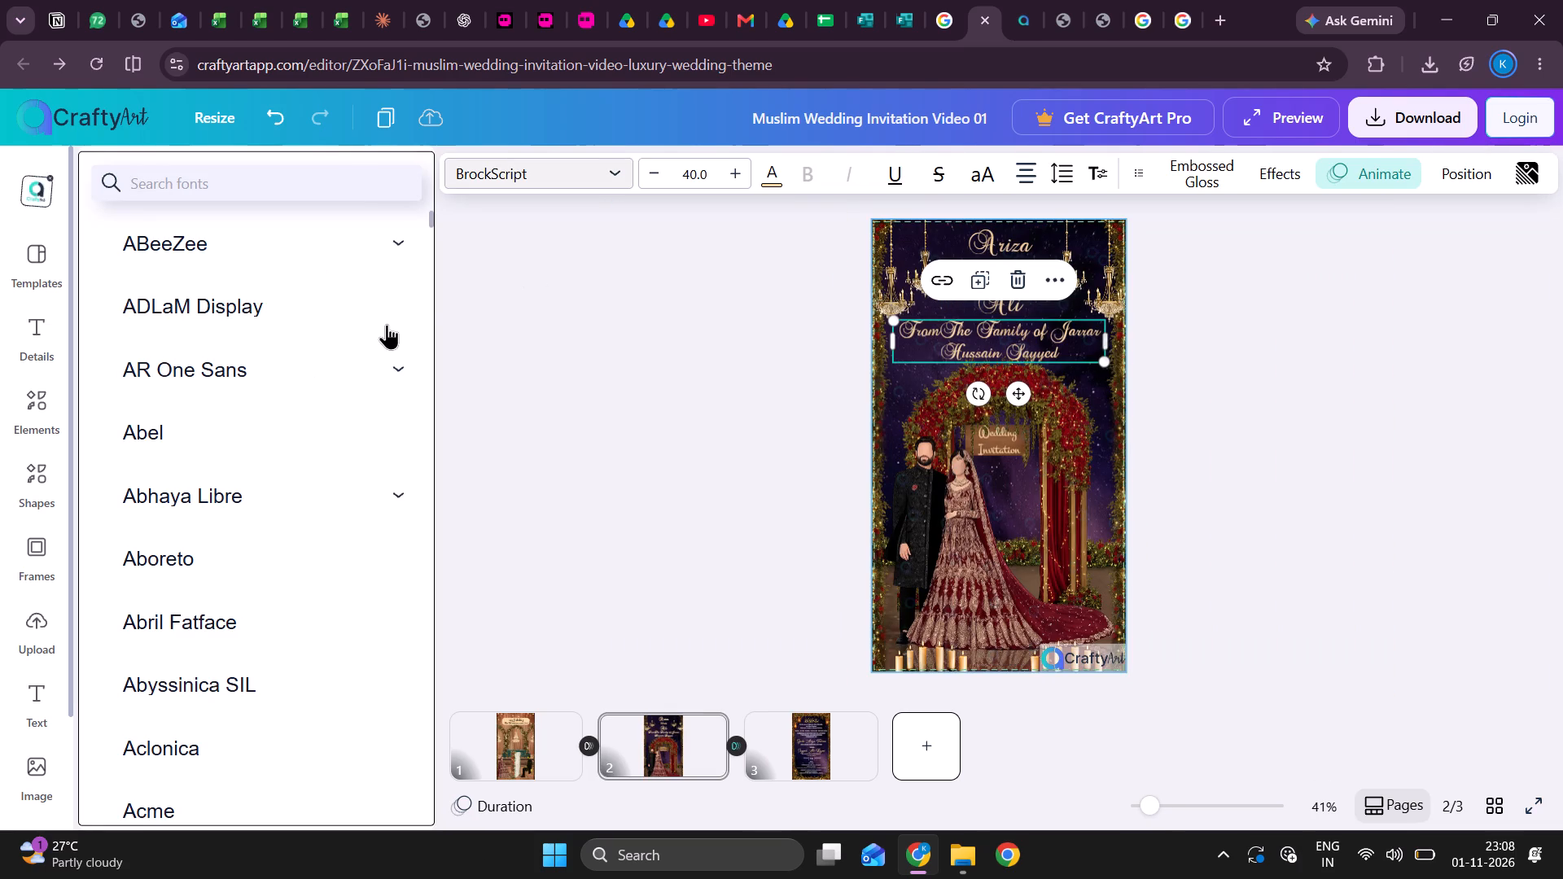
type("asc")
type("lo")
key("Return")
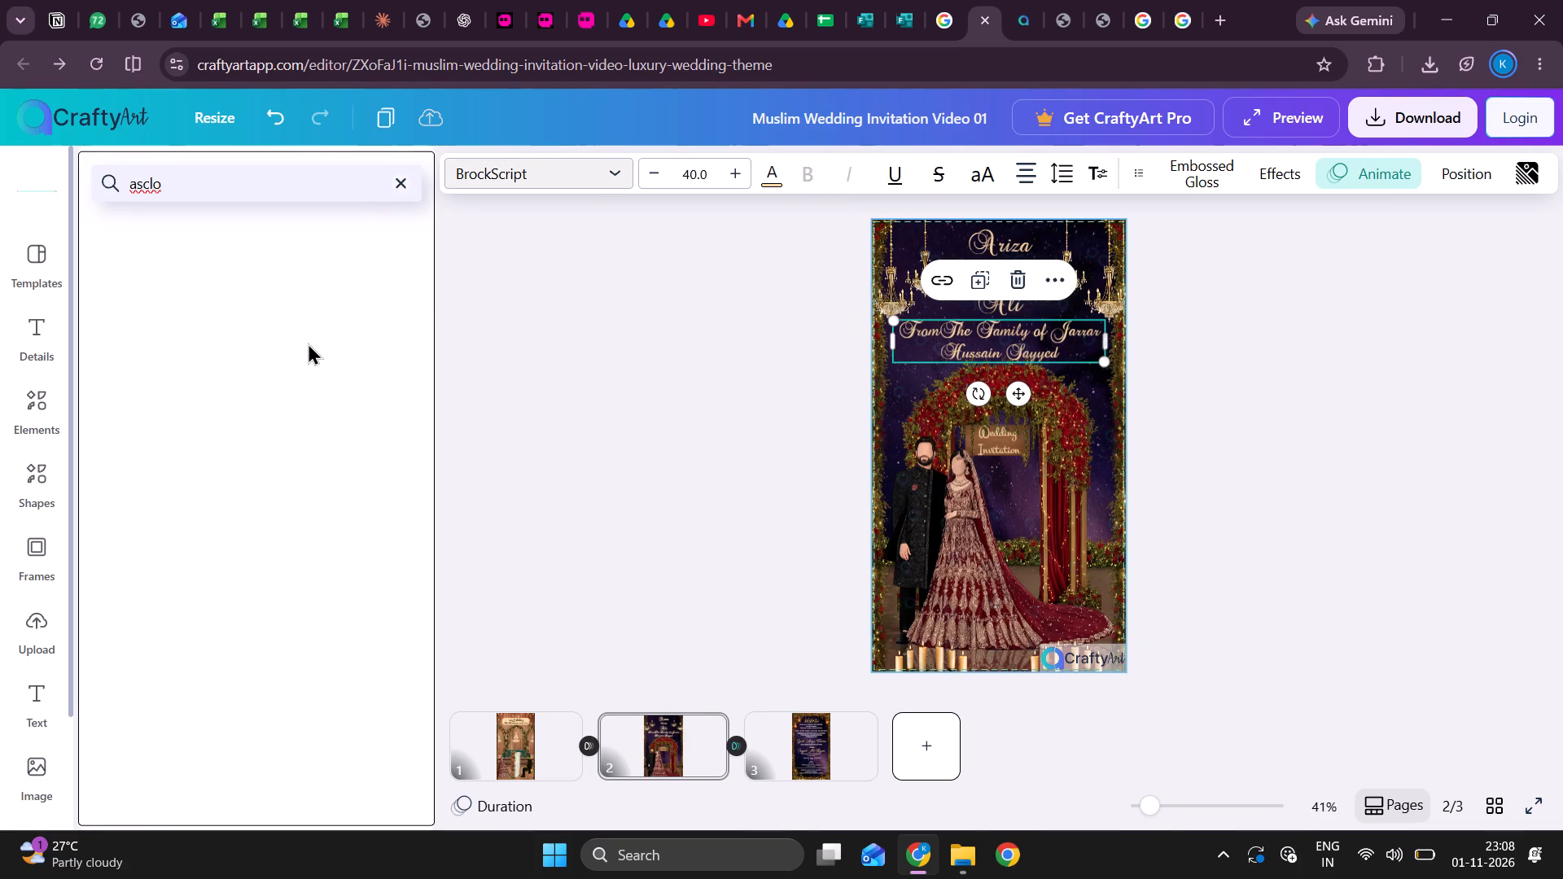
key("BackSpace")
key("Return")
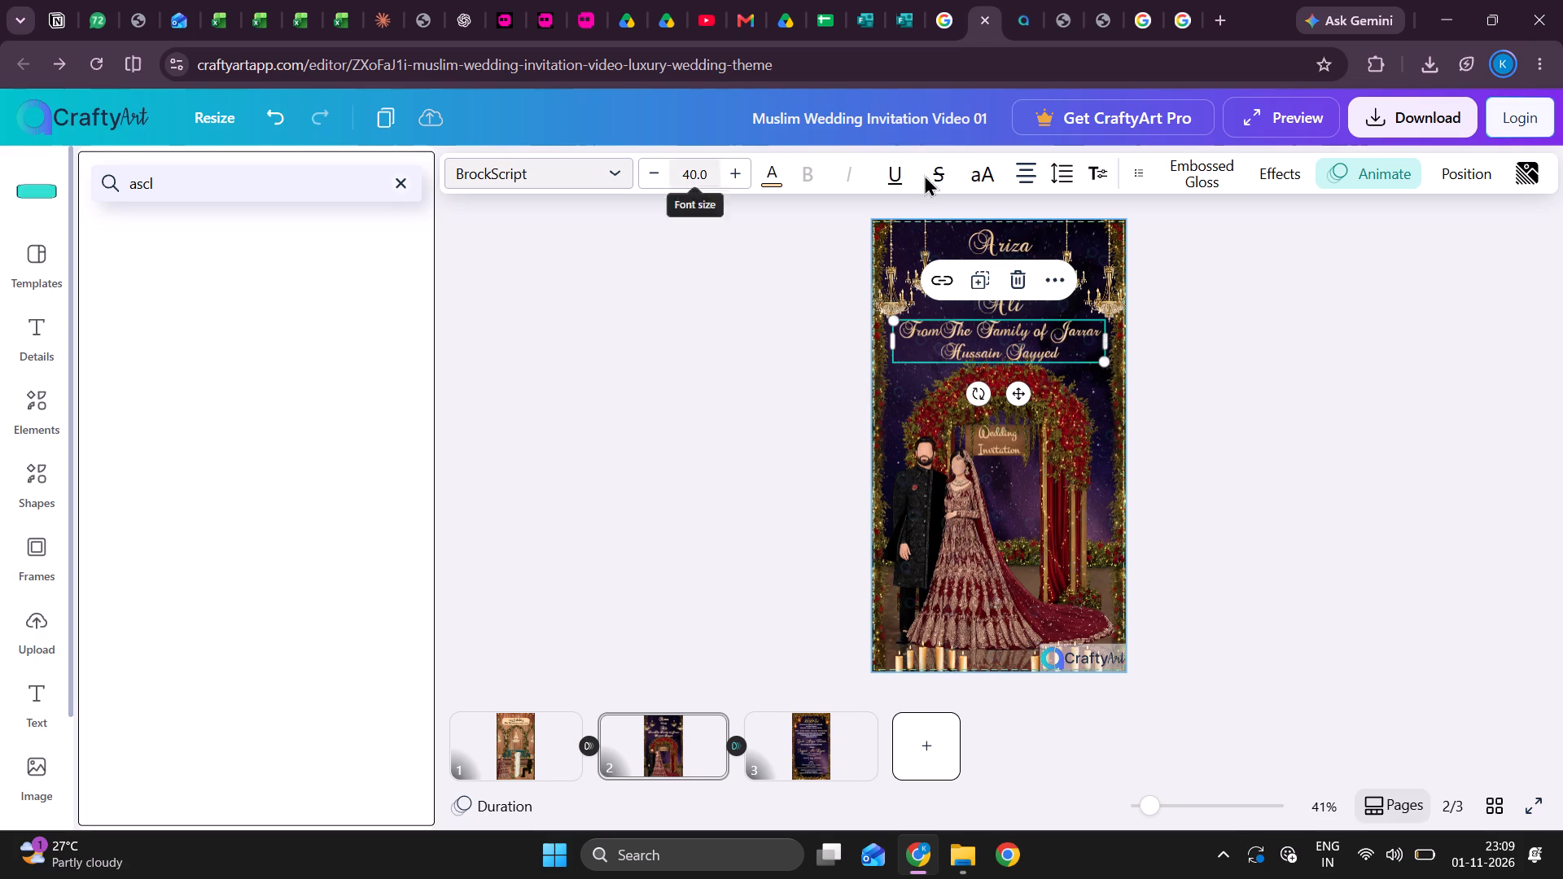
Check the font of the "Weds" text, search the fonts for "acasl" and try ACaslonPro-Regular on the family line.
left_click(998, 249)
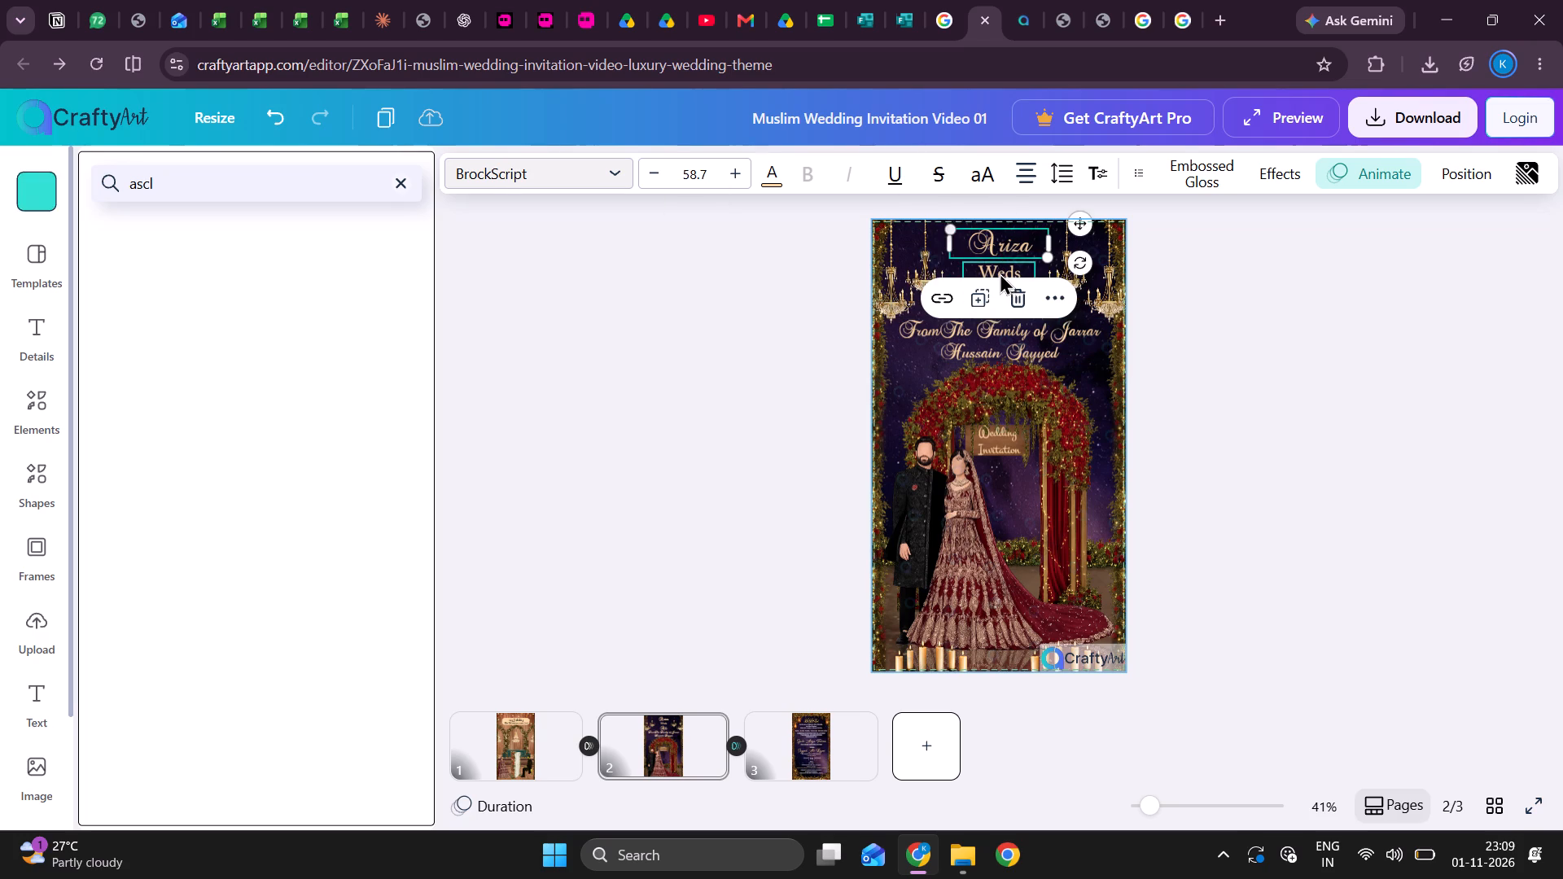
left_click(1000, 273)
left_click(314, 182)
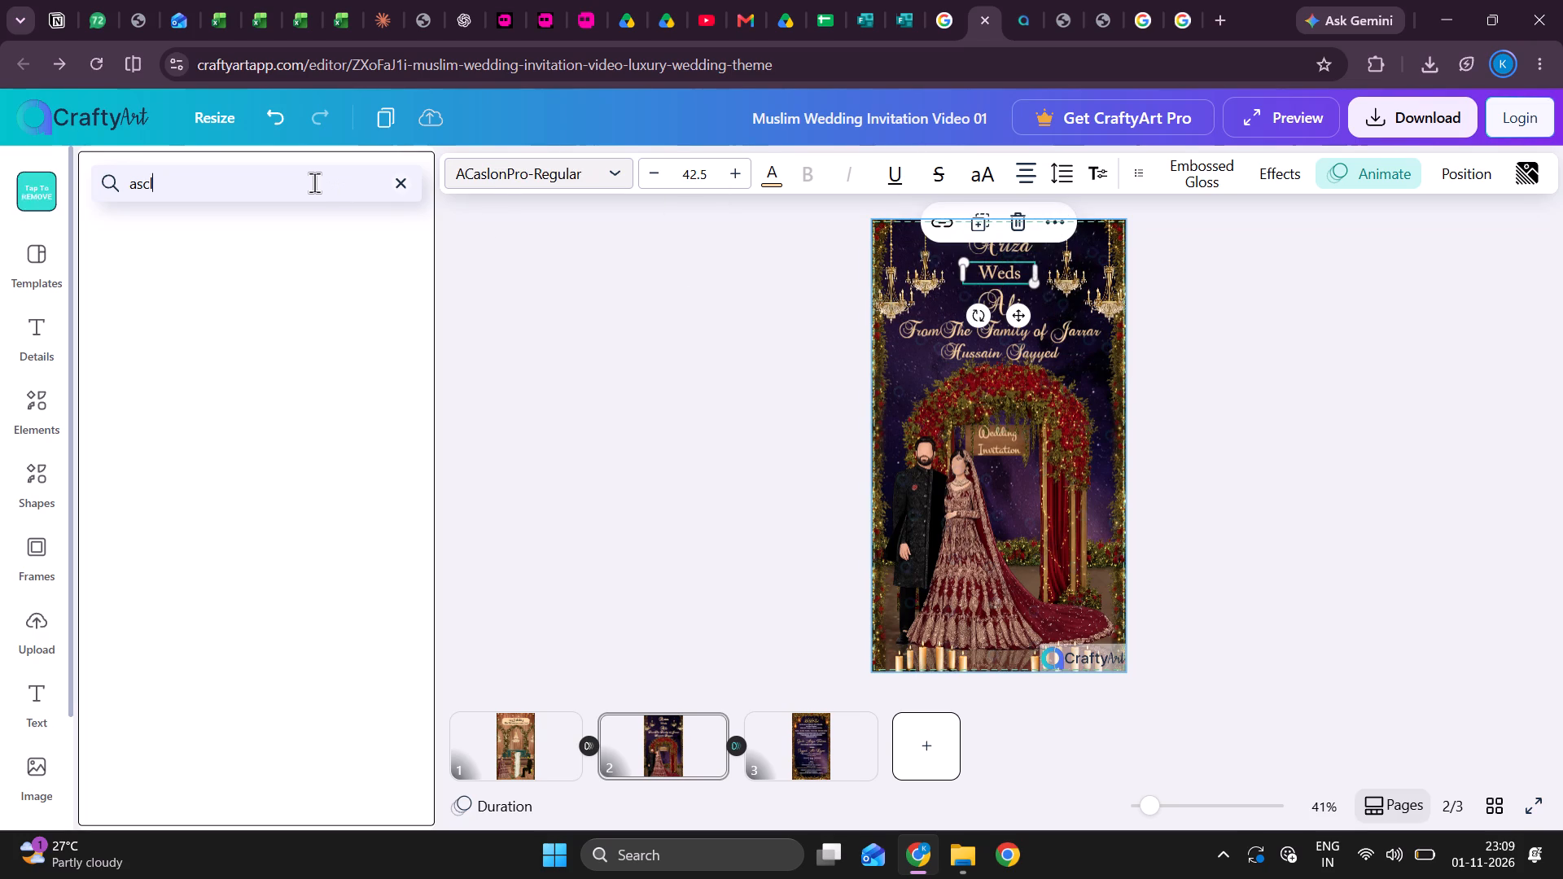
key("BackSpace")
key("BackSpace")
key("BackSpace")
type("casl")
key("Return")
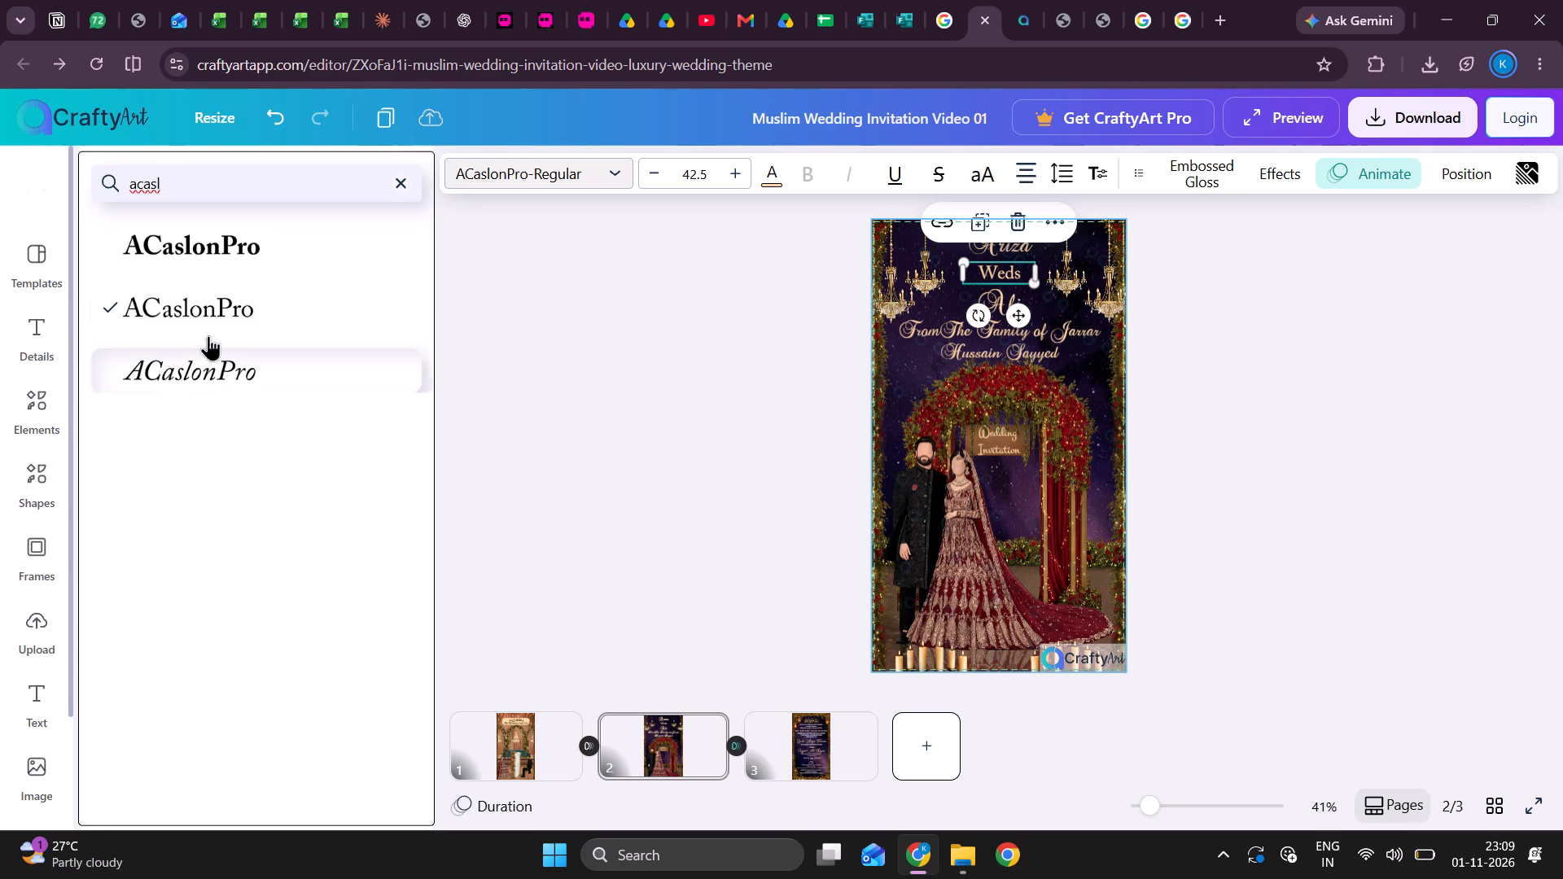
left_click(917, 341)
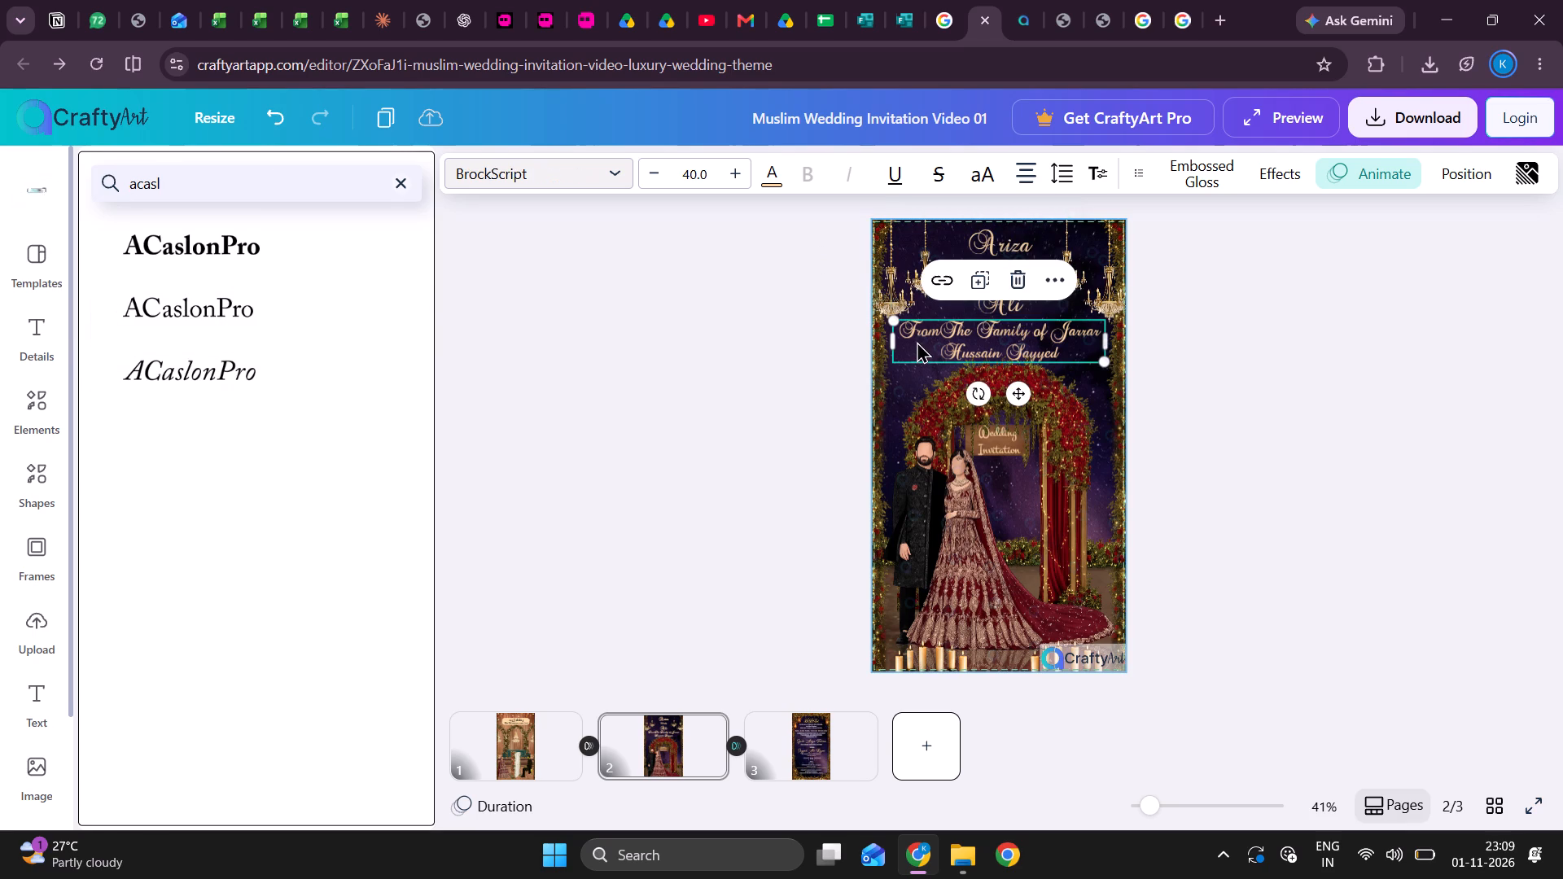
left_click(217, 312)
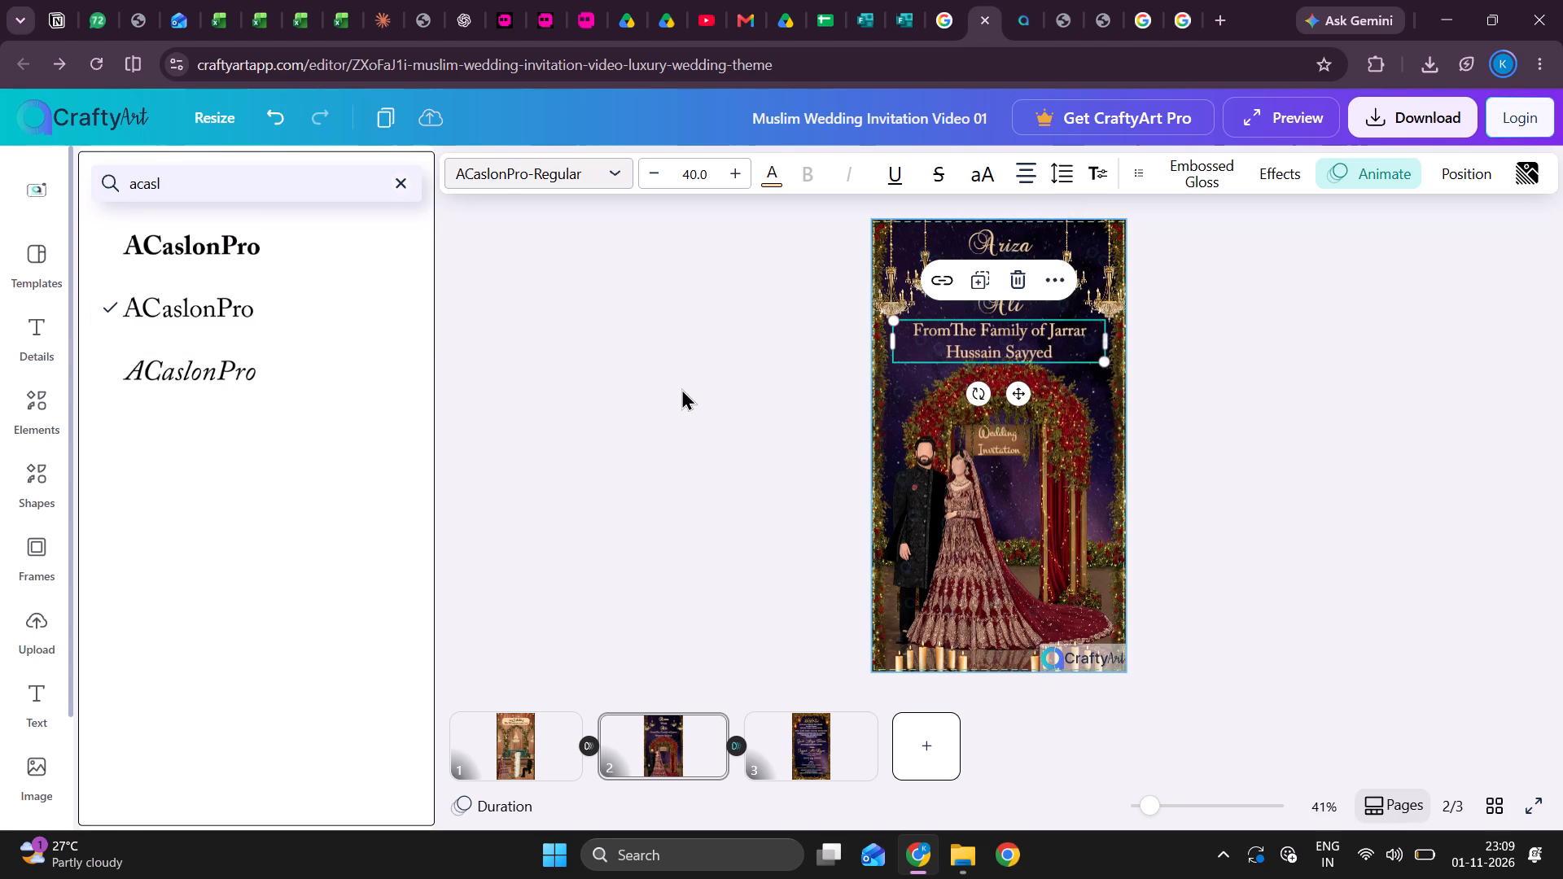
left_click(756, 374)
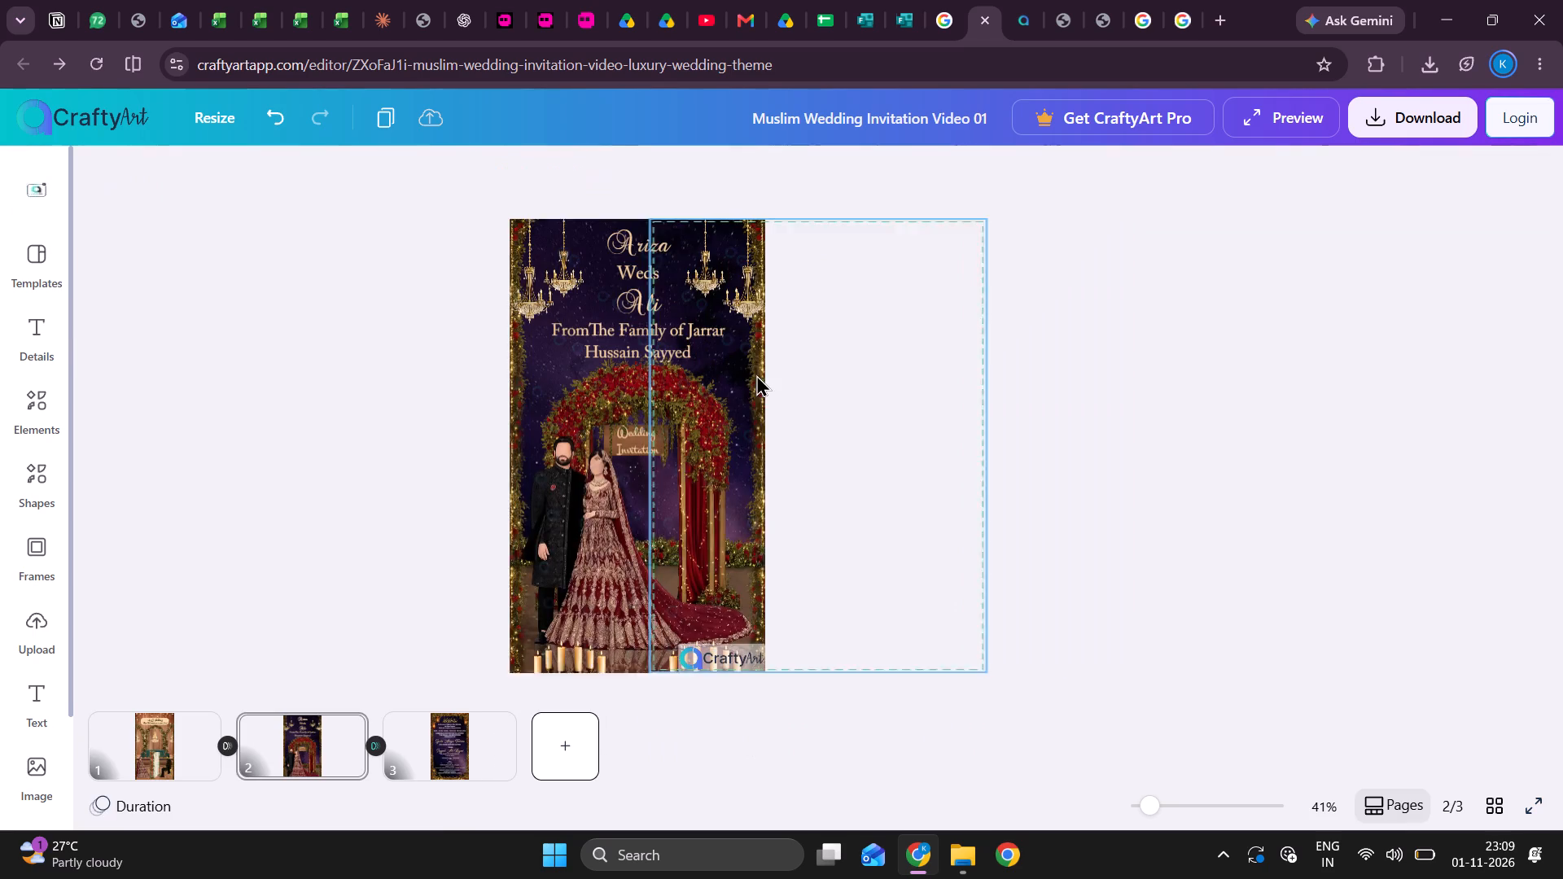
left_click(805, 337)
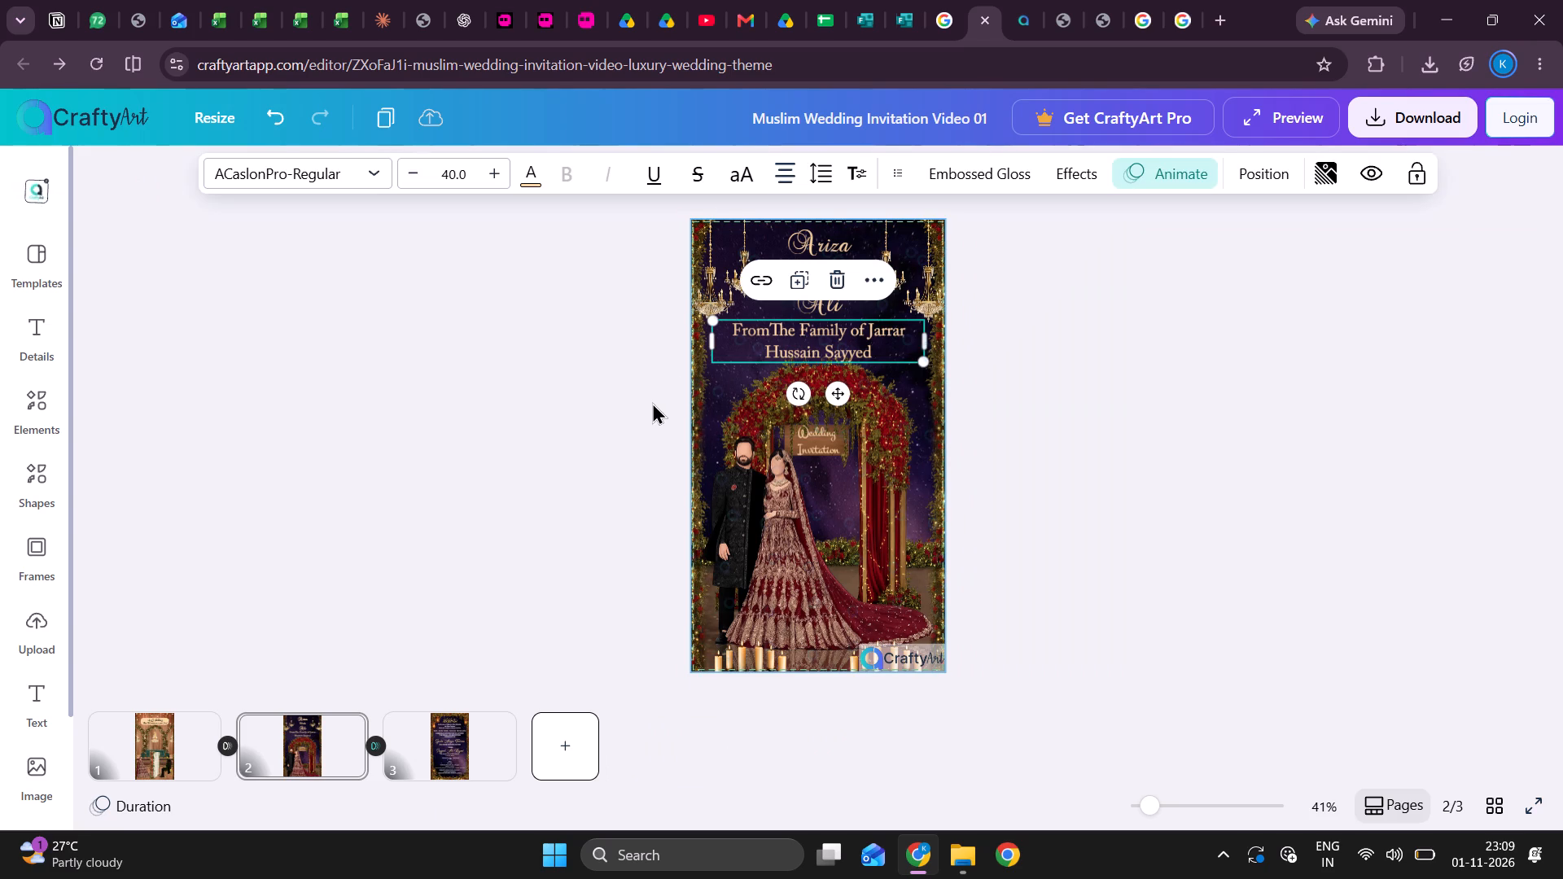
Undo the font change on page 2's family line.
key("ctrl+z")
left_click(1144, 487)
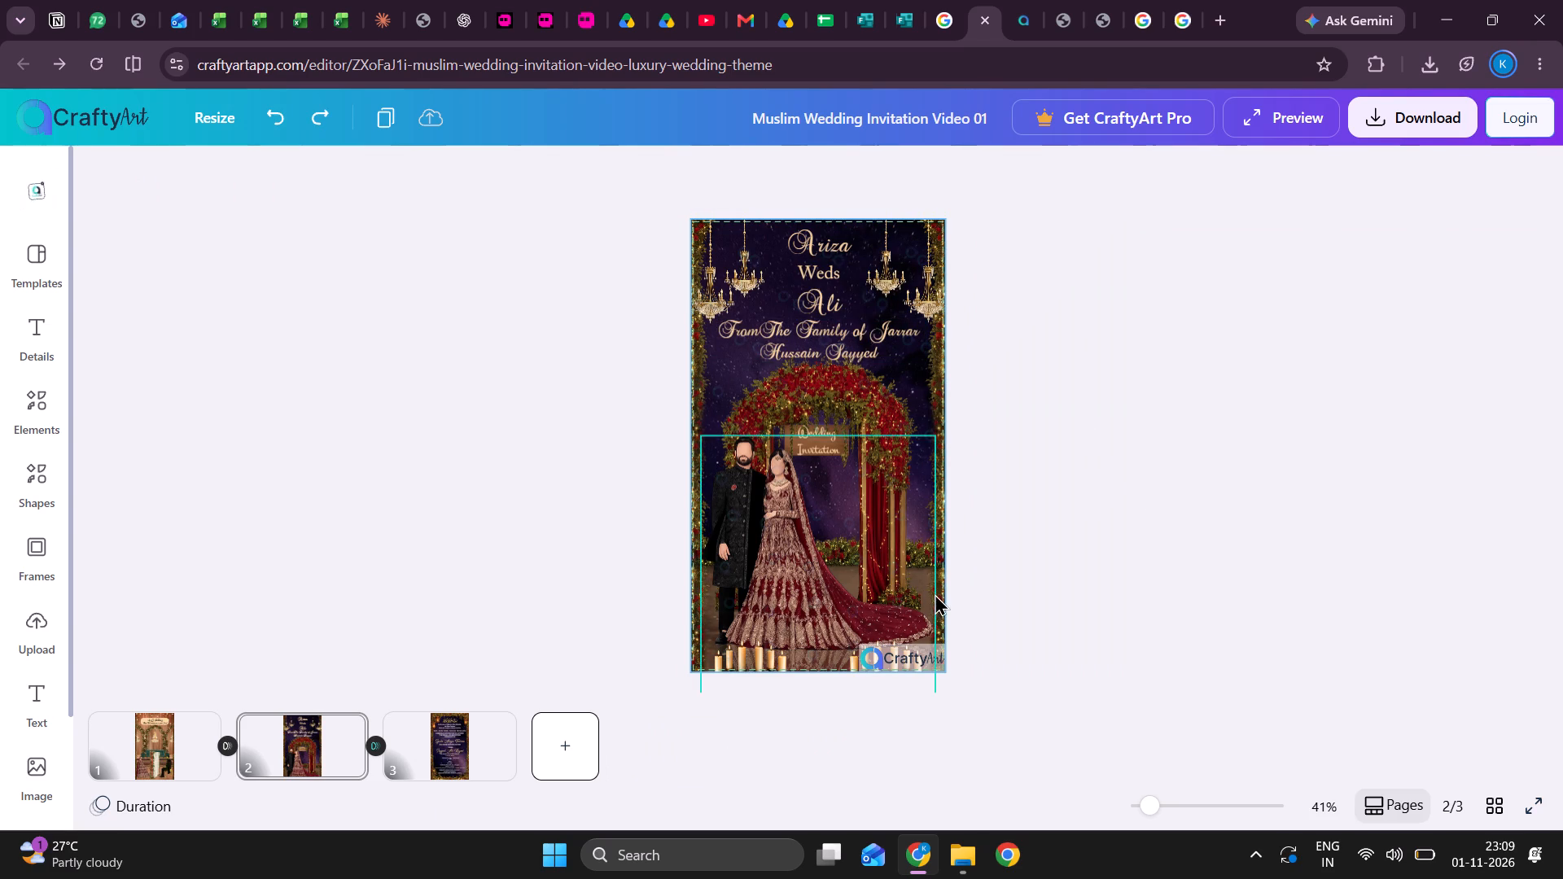
Preview the whole invitation video through to its last page, and return to the editor.
left_click(1287, 114)
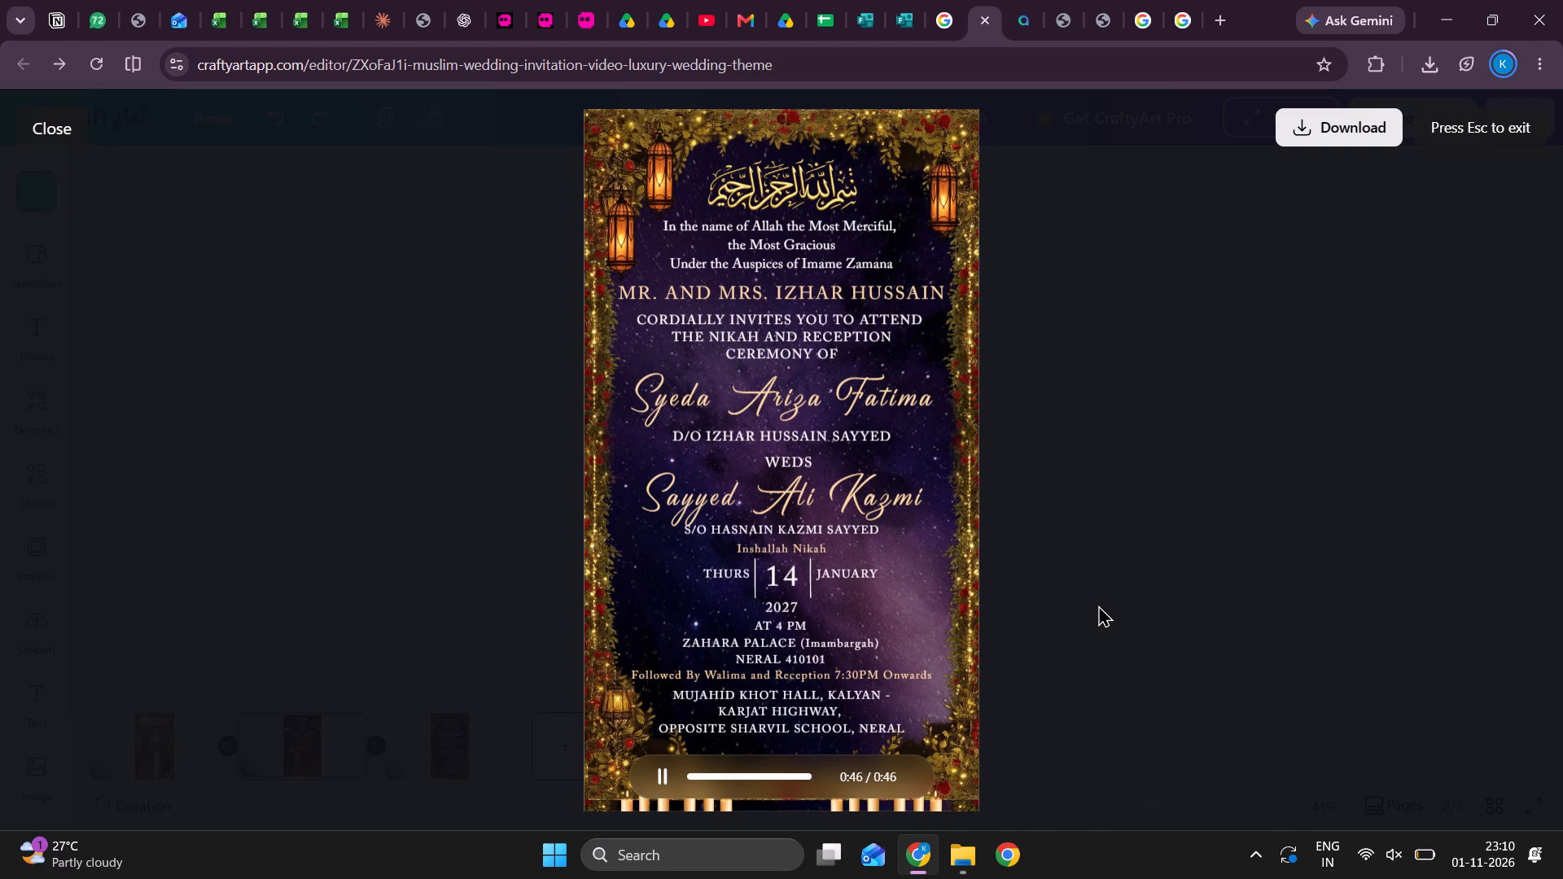
left_click(788, 777)
left_click(1047, 695)
key("Escape")
Return to page 3 in the editor, show its layers and examine their stacking order.
left_click(433, 743)
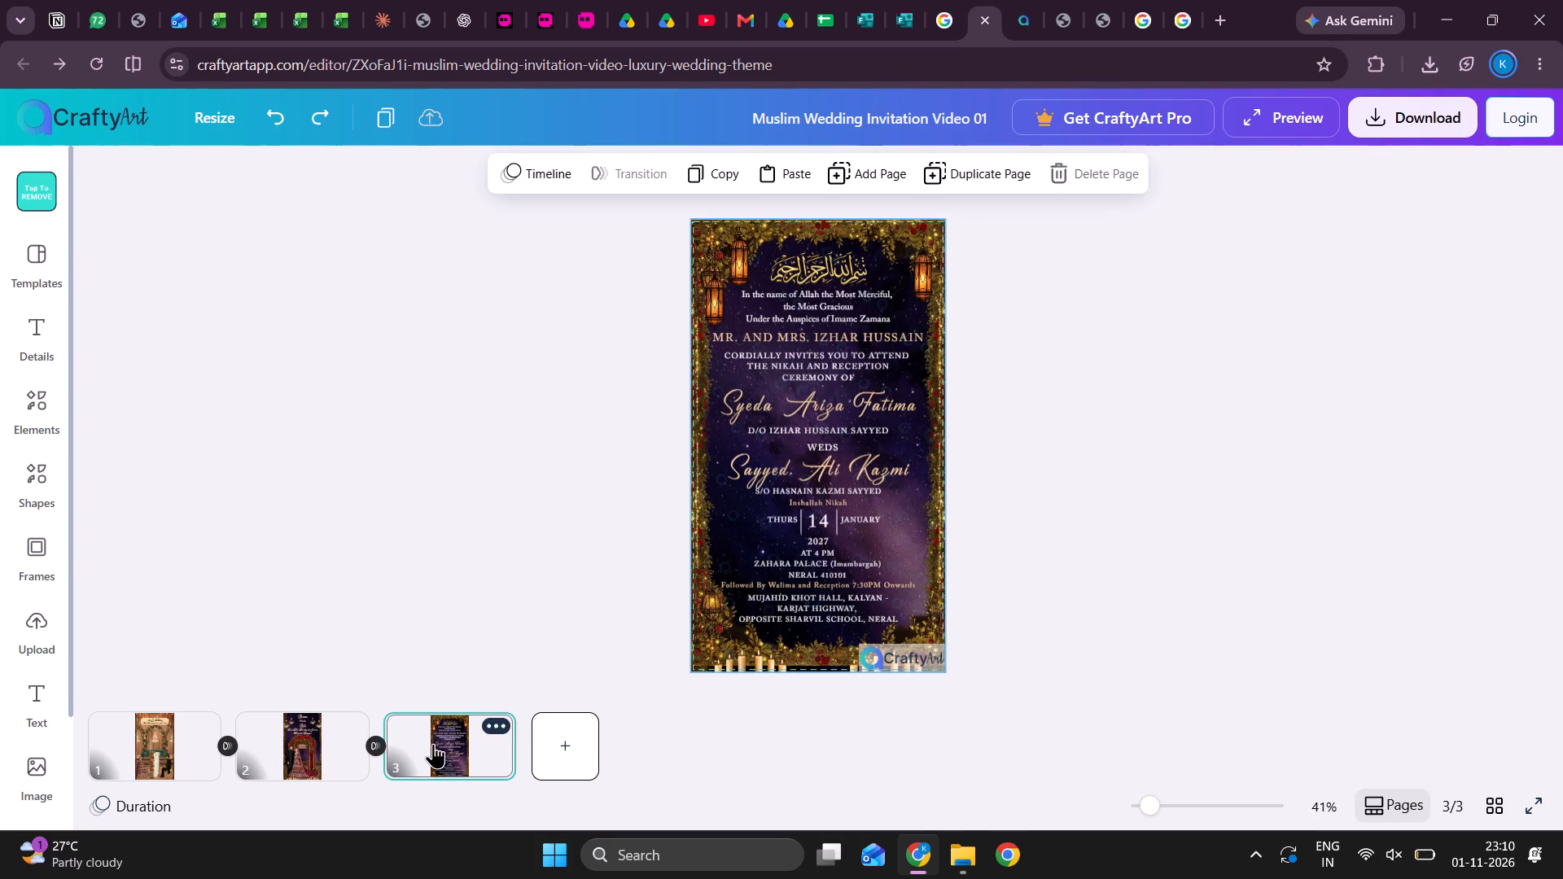
scroll(36, 543, "down", 4)
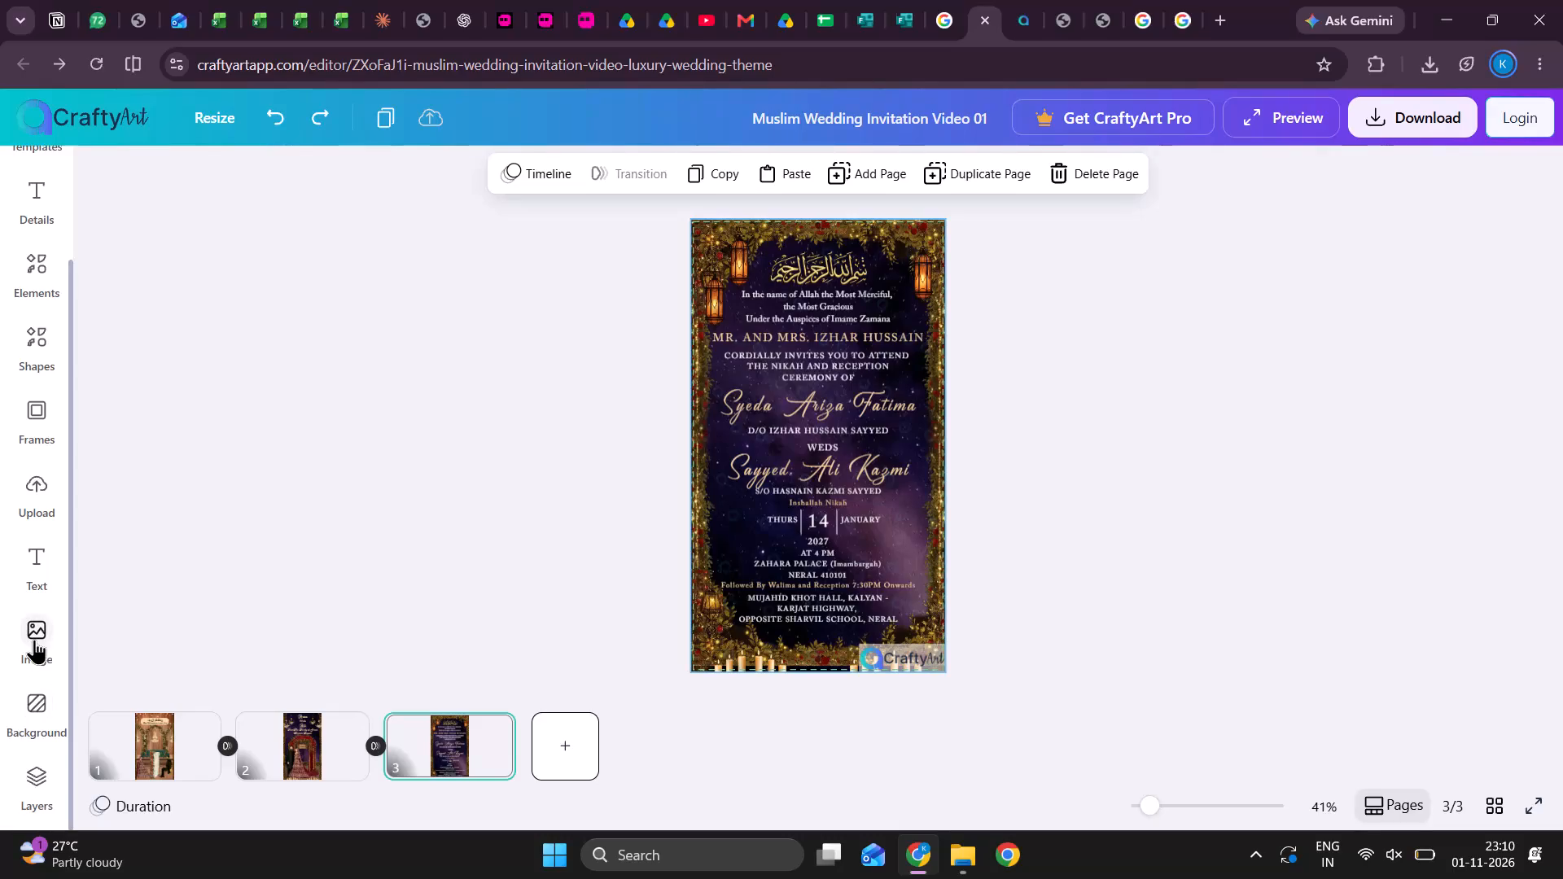
scroll(34, 639, "down", 1)
left_click(31, 791)
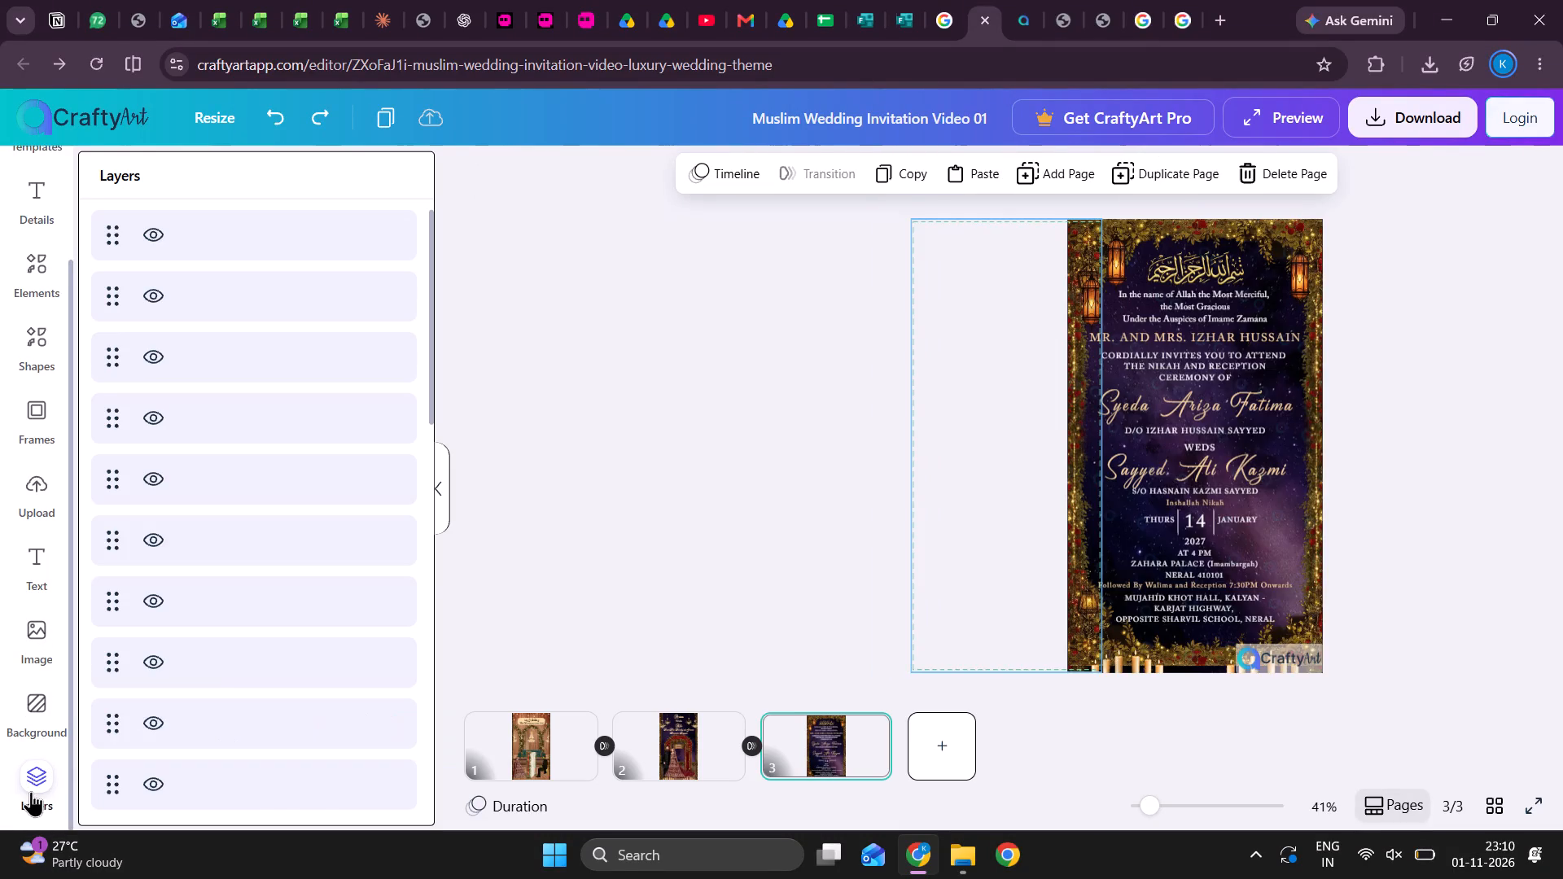
scroll(212, 654, "down", 18)
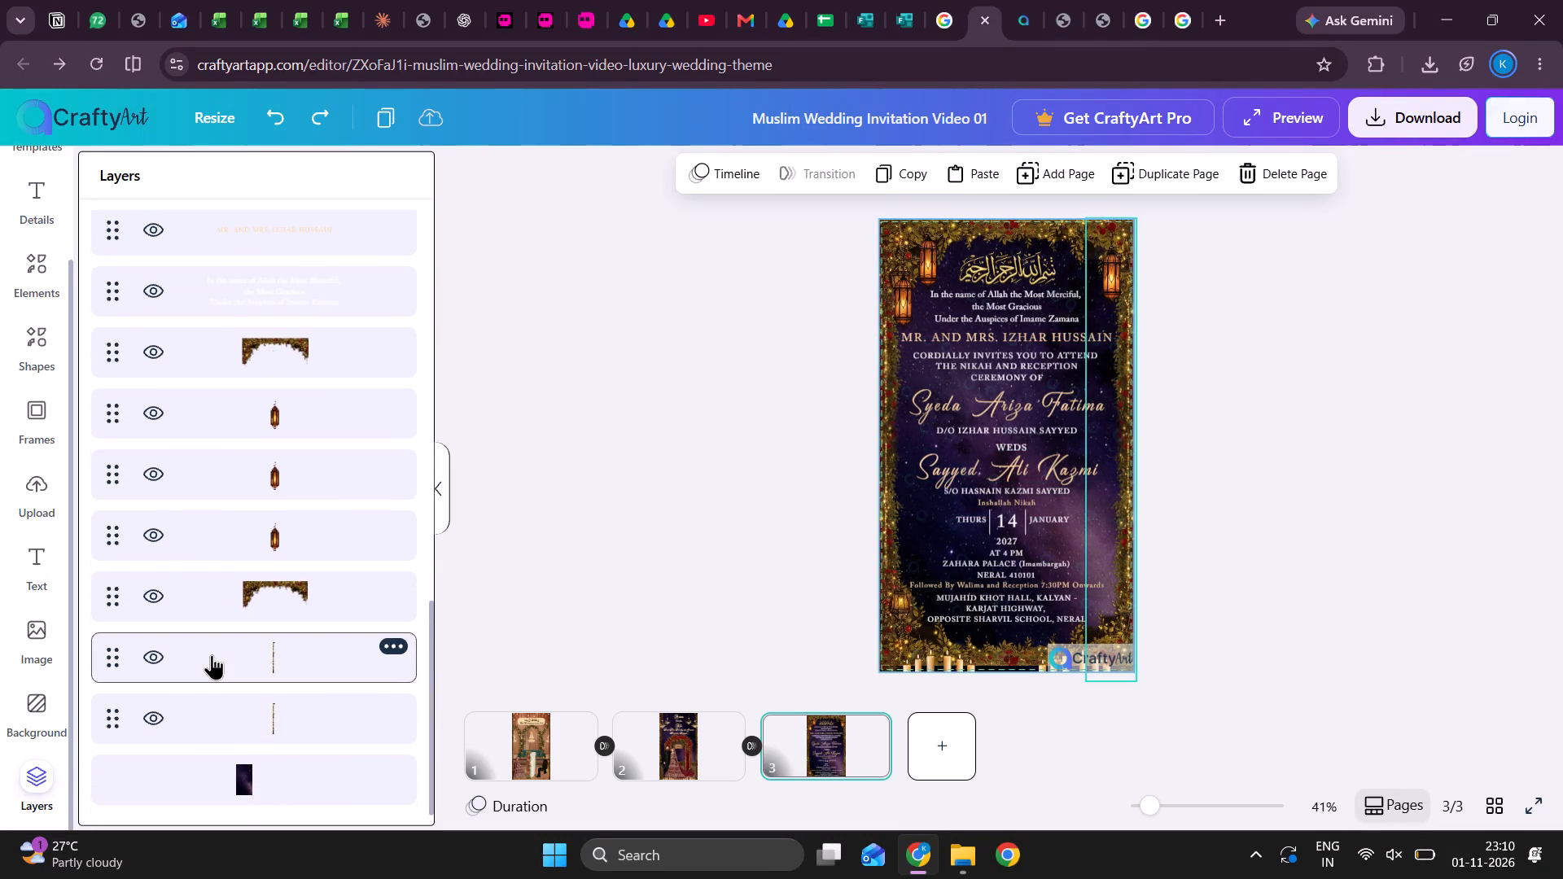
scroll(262, 674, "up", 4)
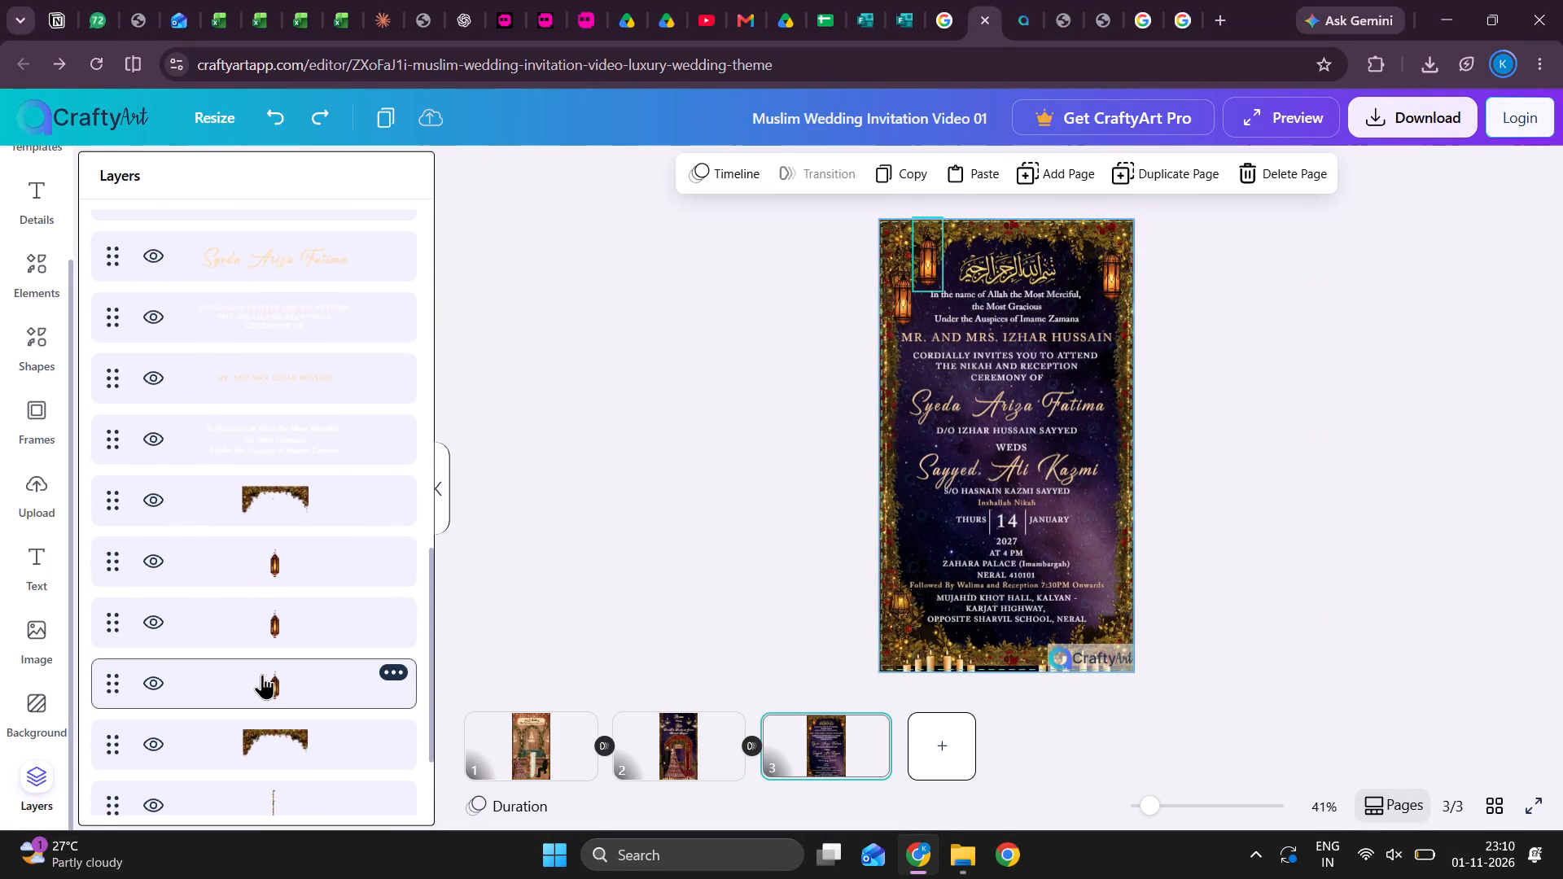
scroll(262, 674, "up", 1)
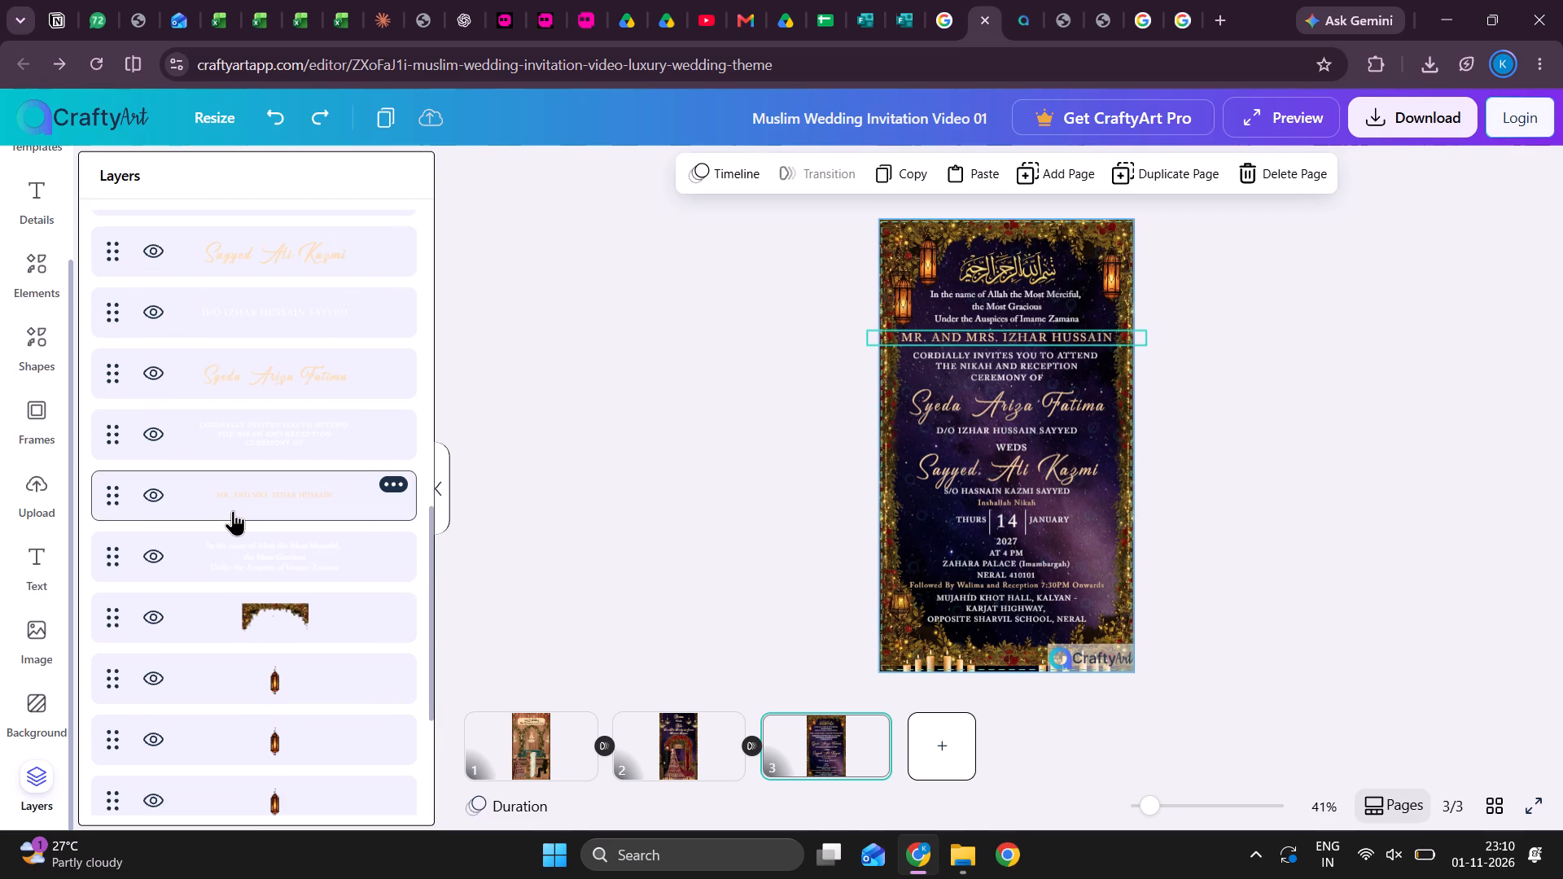
scroll(233, 510, "down", 3)
scroll(233, 510, "up", 8)
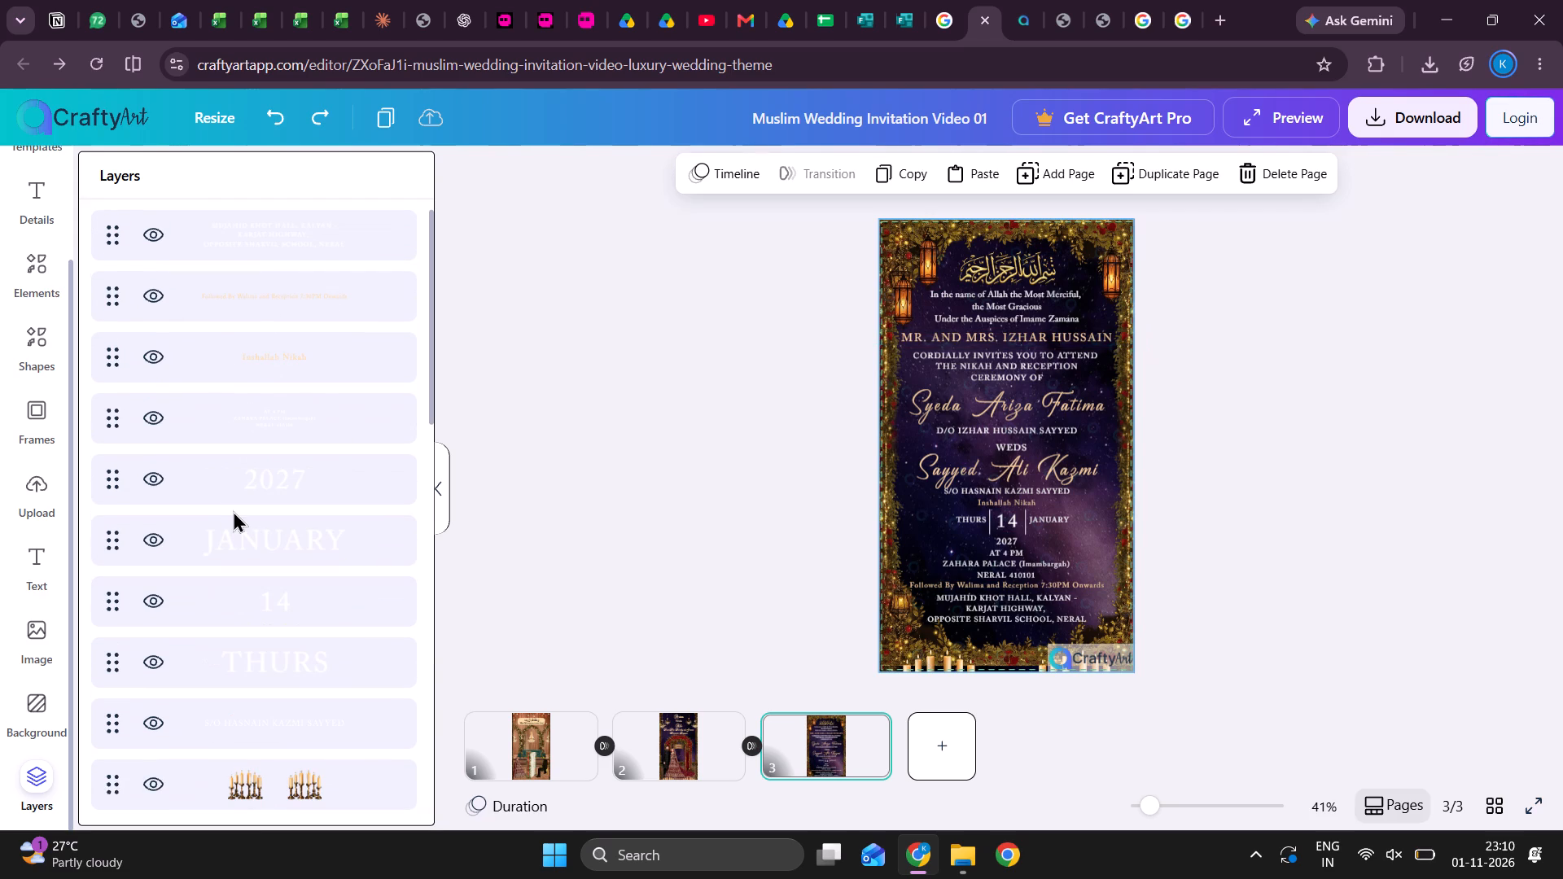
scroll(233, 510, "up", 2)
scroll(256, 318, "up", 1)
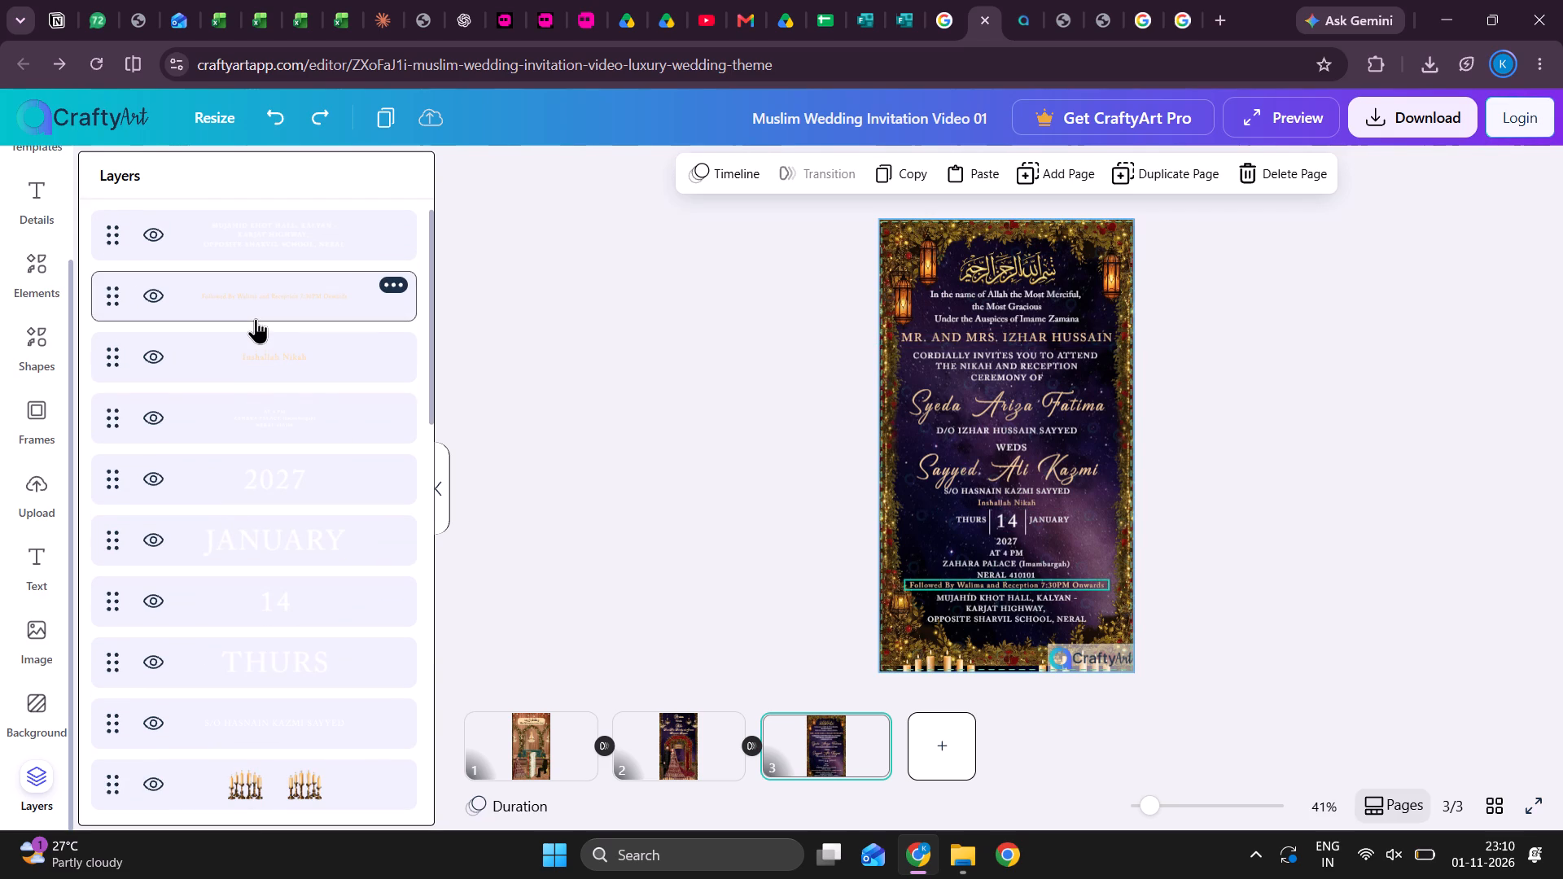
scroll(256, 318, "up", 4)
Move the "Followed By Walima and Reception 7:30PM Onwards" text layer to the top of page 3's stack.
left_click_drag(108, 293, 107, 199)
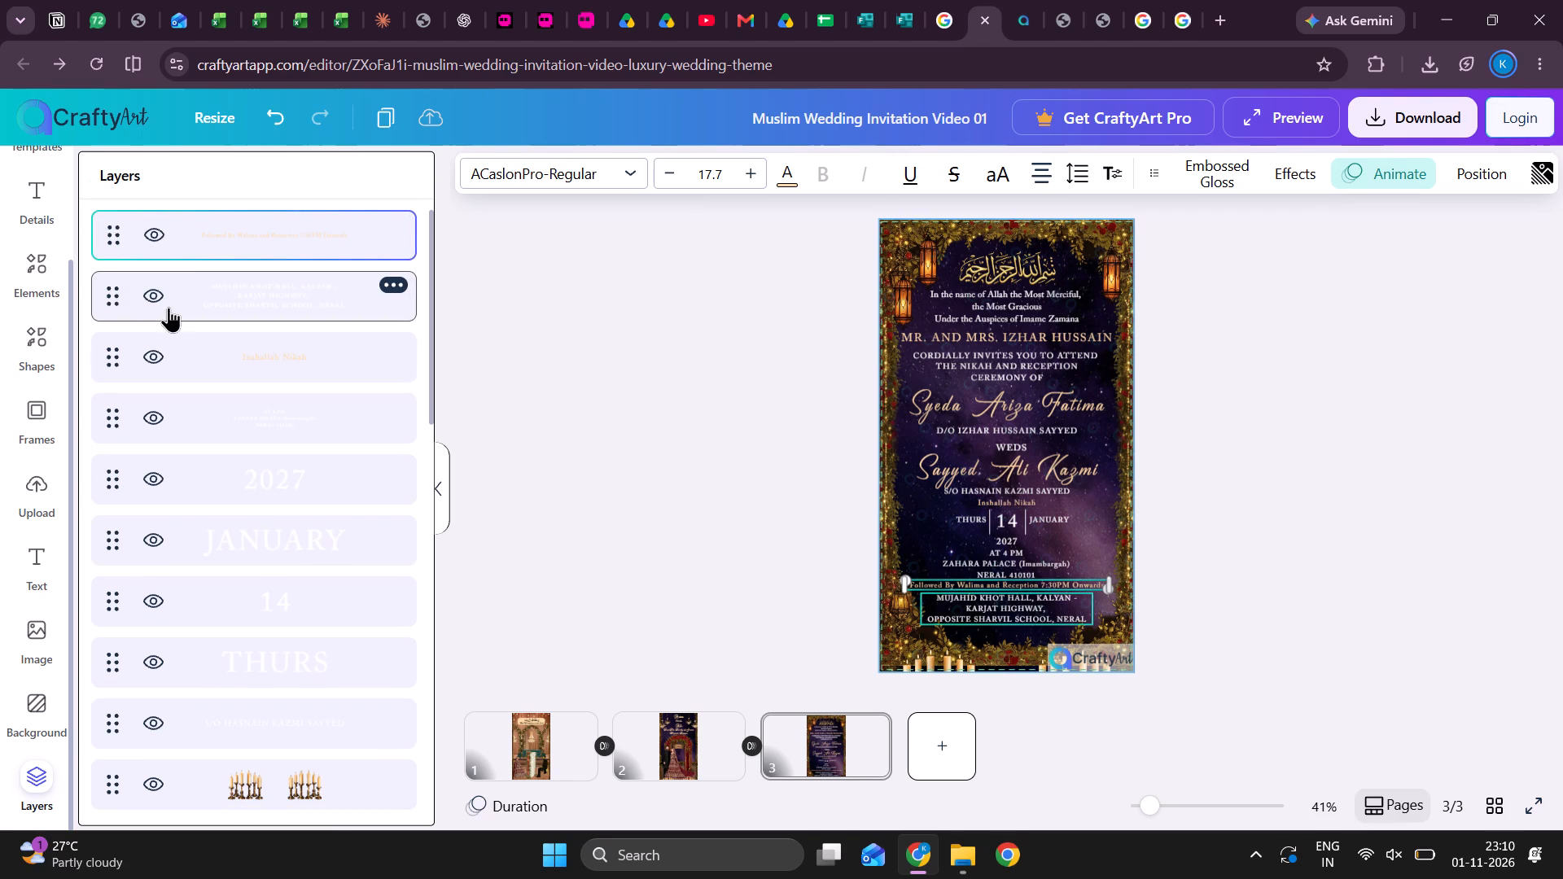
Move page 3's "Inshallah Nikah" layer down the stack, between the groom's "S/O" line and the candles.
scroll(192, 255, "up", 3)
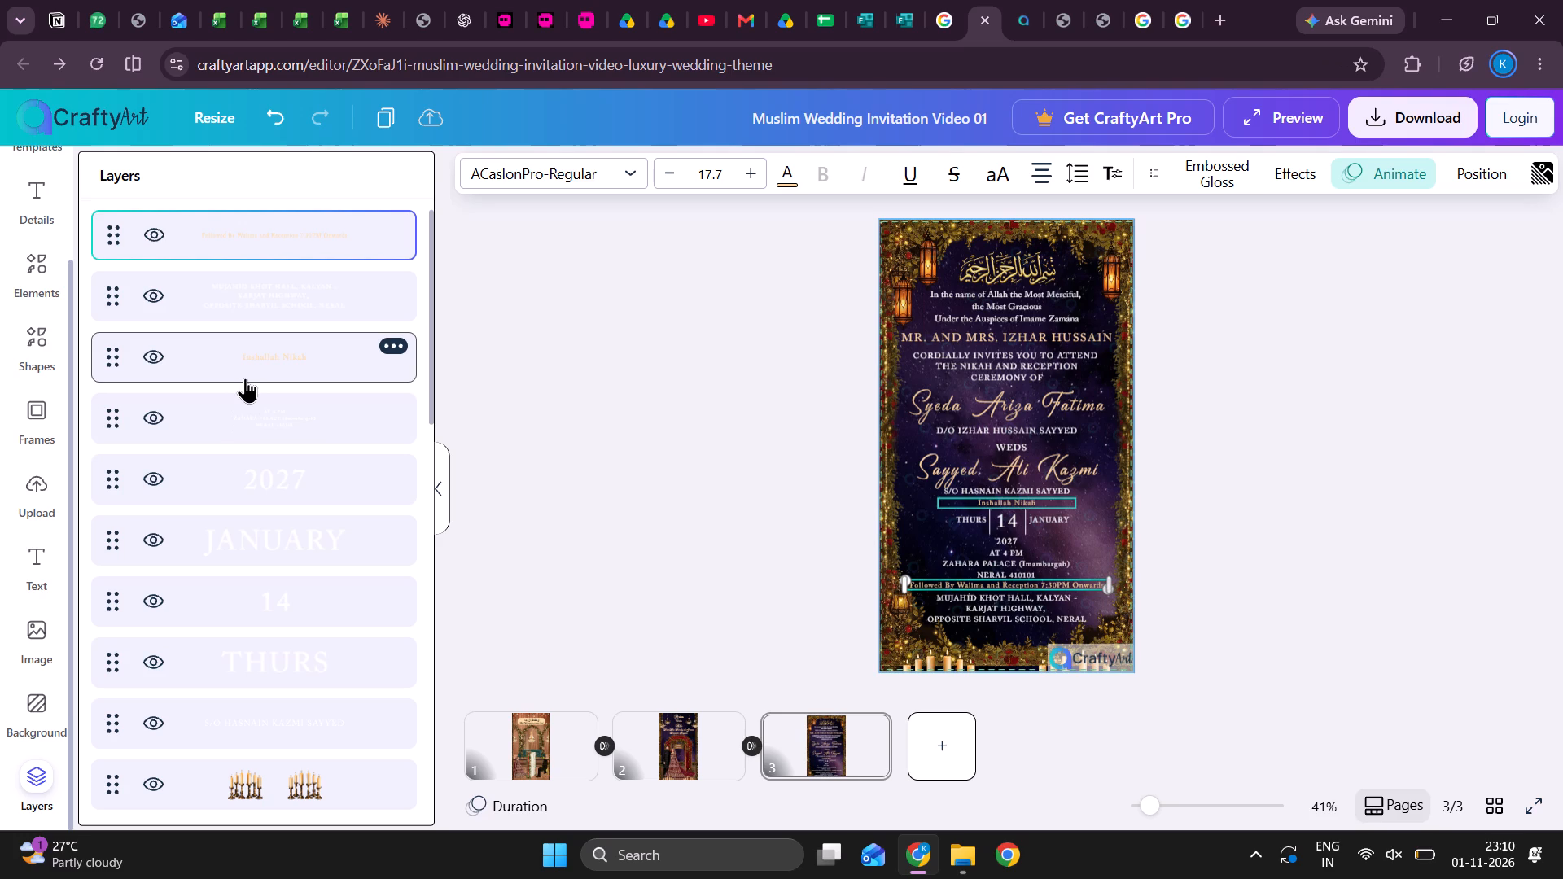
left_click_drag(106, 352, 103, 439)
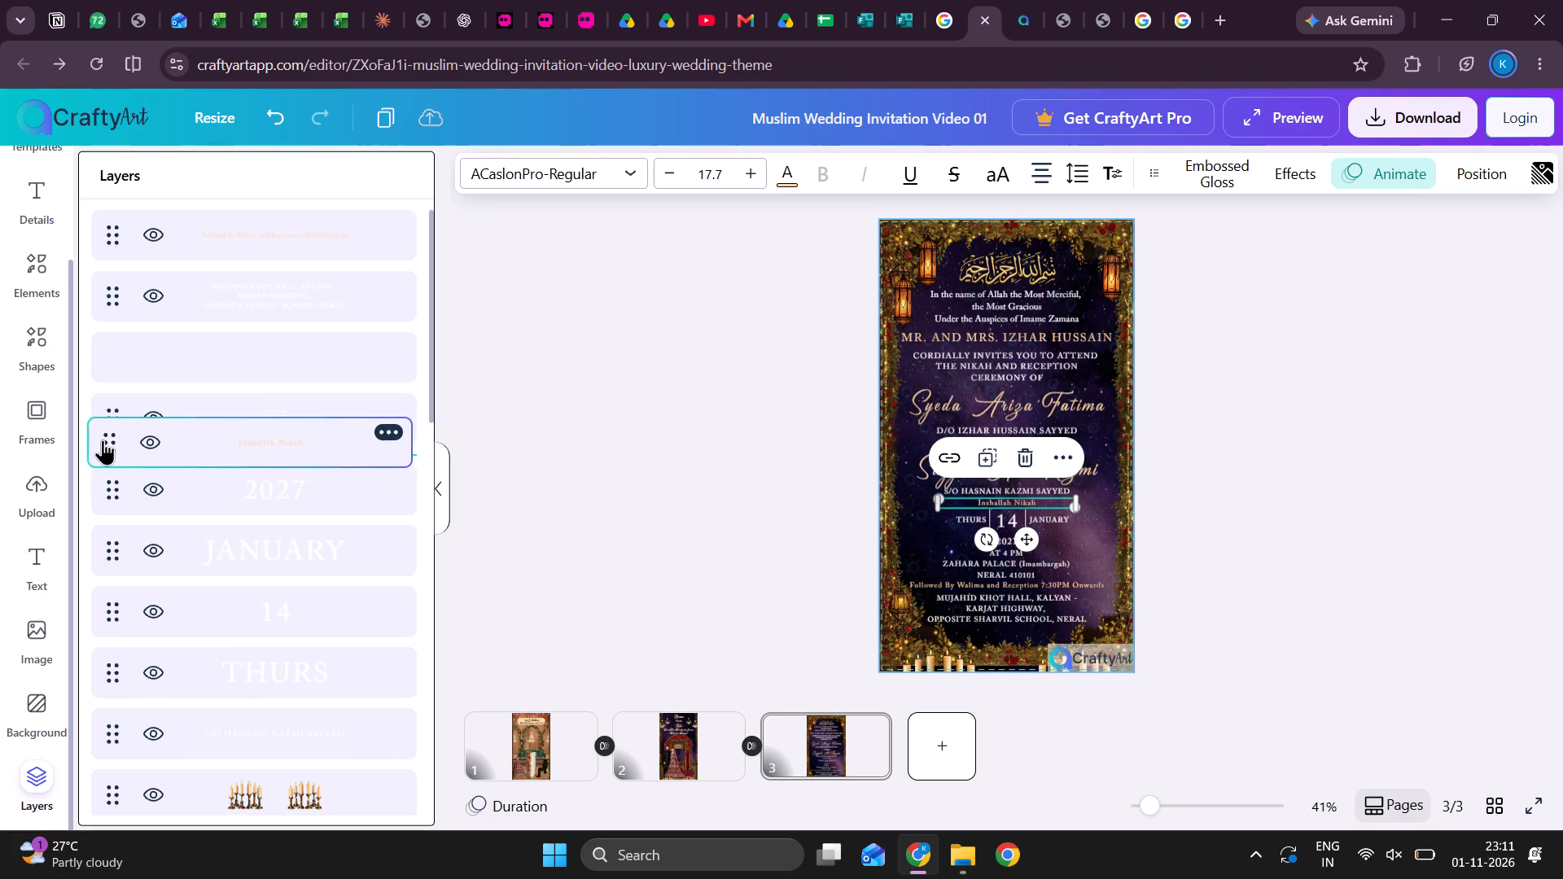
left_click_drag(103, 439, 103, 441)
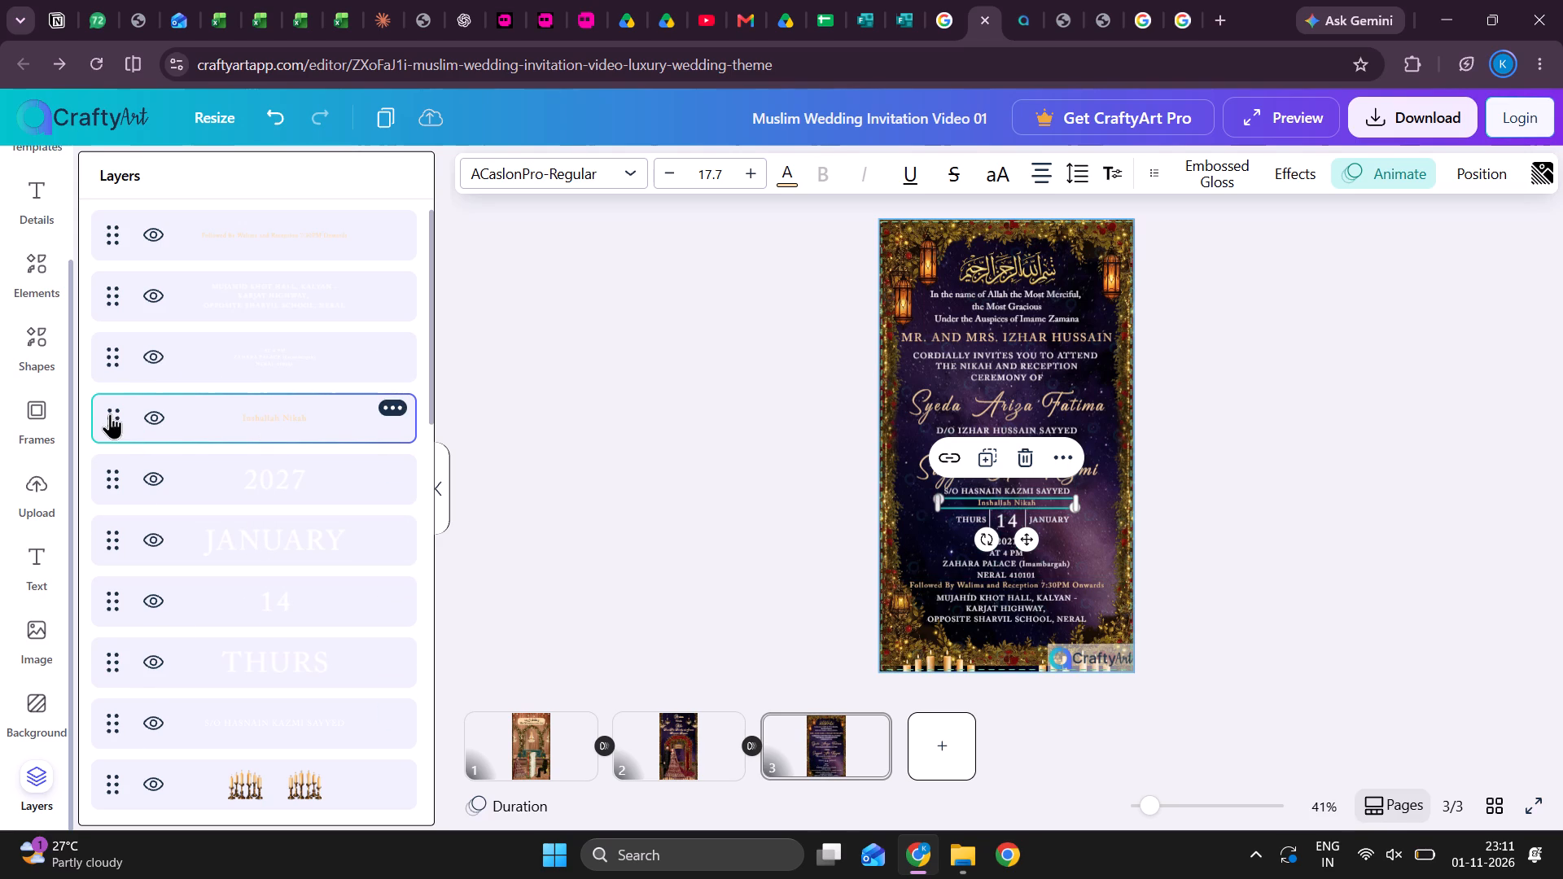
left_click_drag(110, 413, 107, 585)
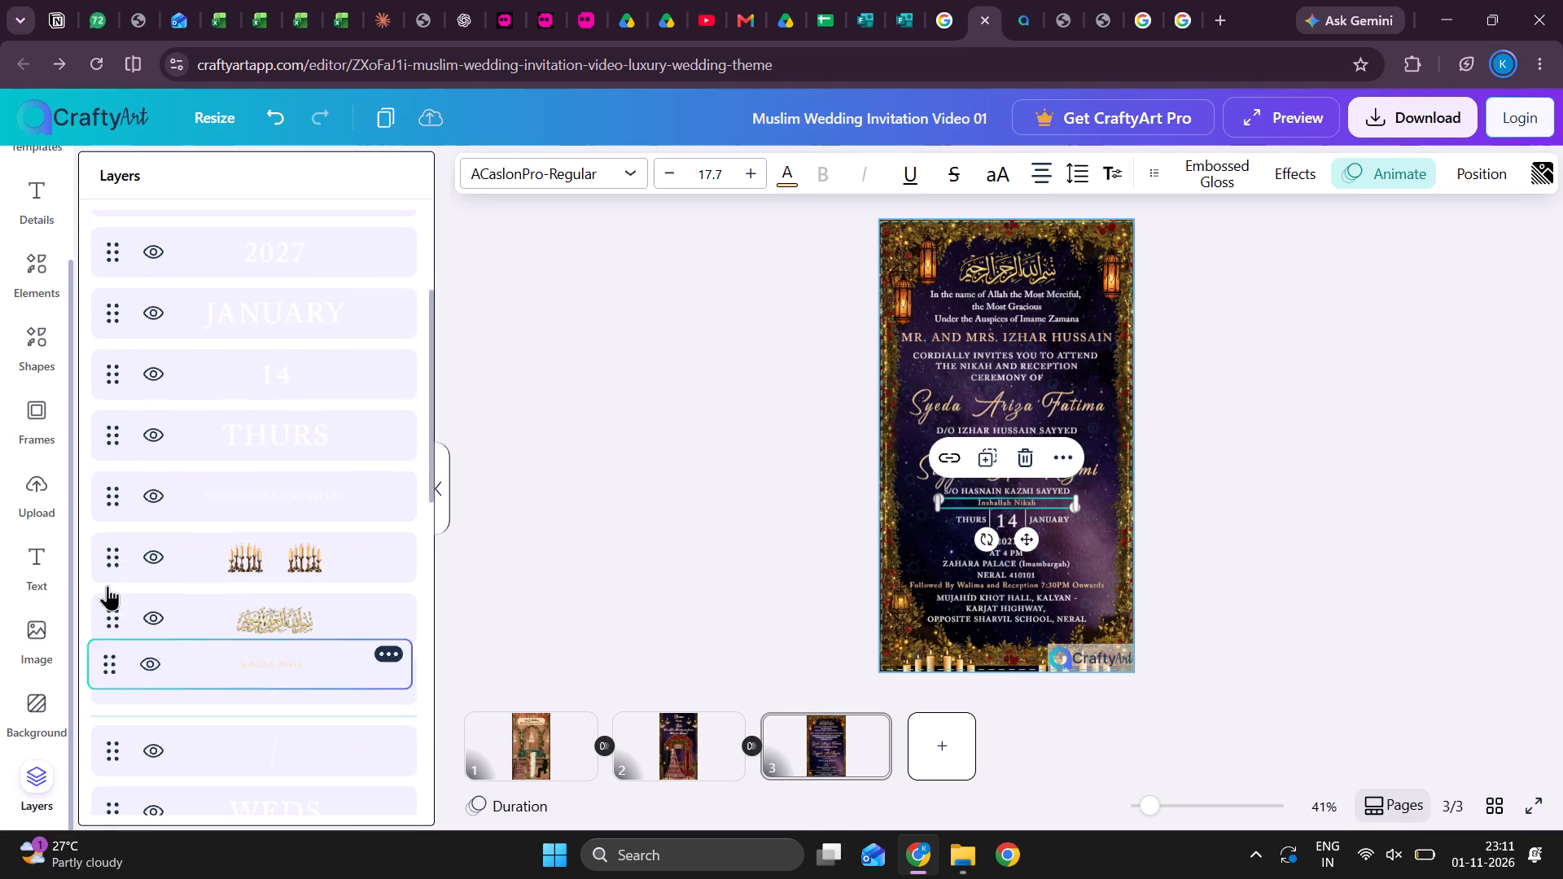
left_click_drag(107, 585, 116, 474)
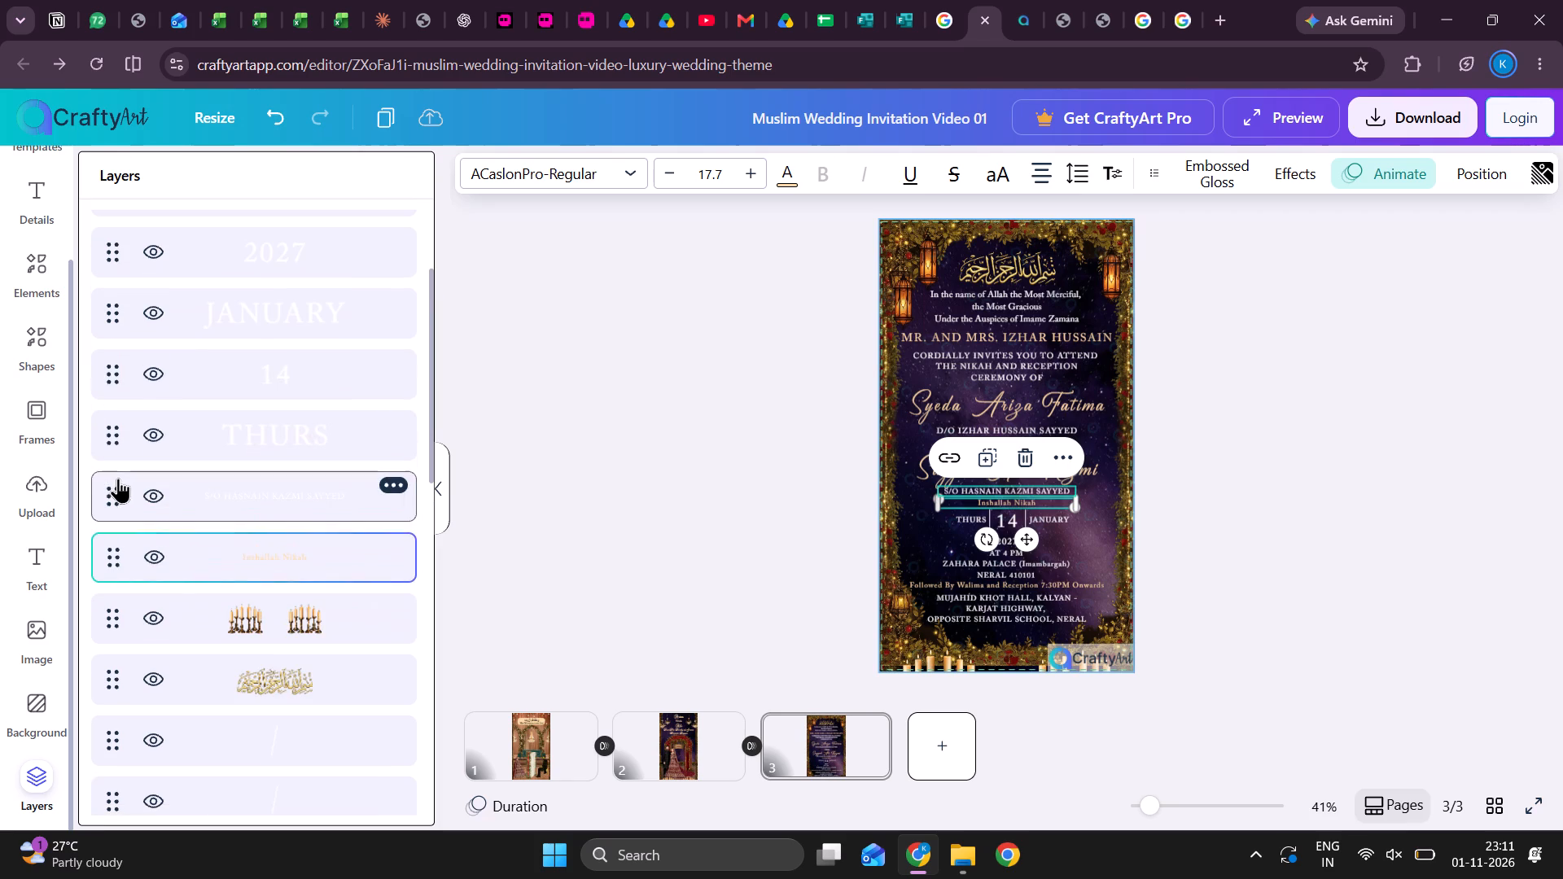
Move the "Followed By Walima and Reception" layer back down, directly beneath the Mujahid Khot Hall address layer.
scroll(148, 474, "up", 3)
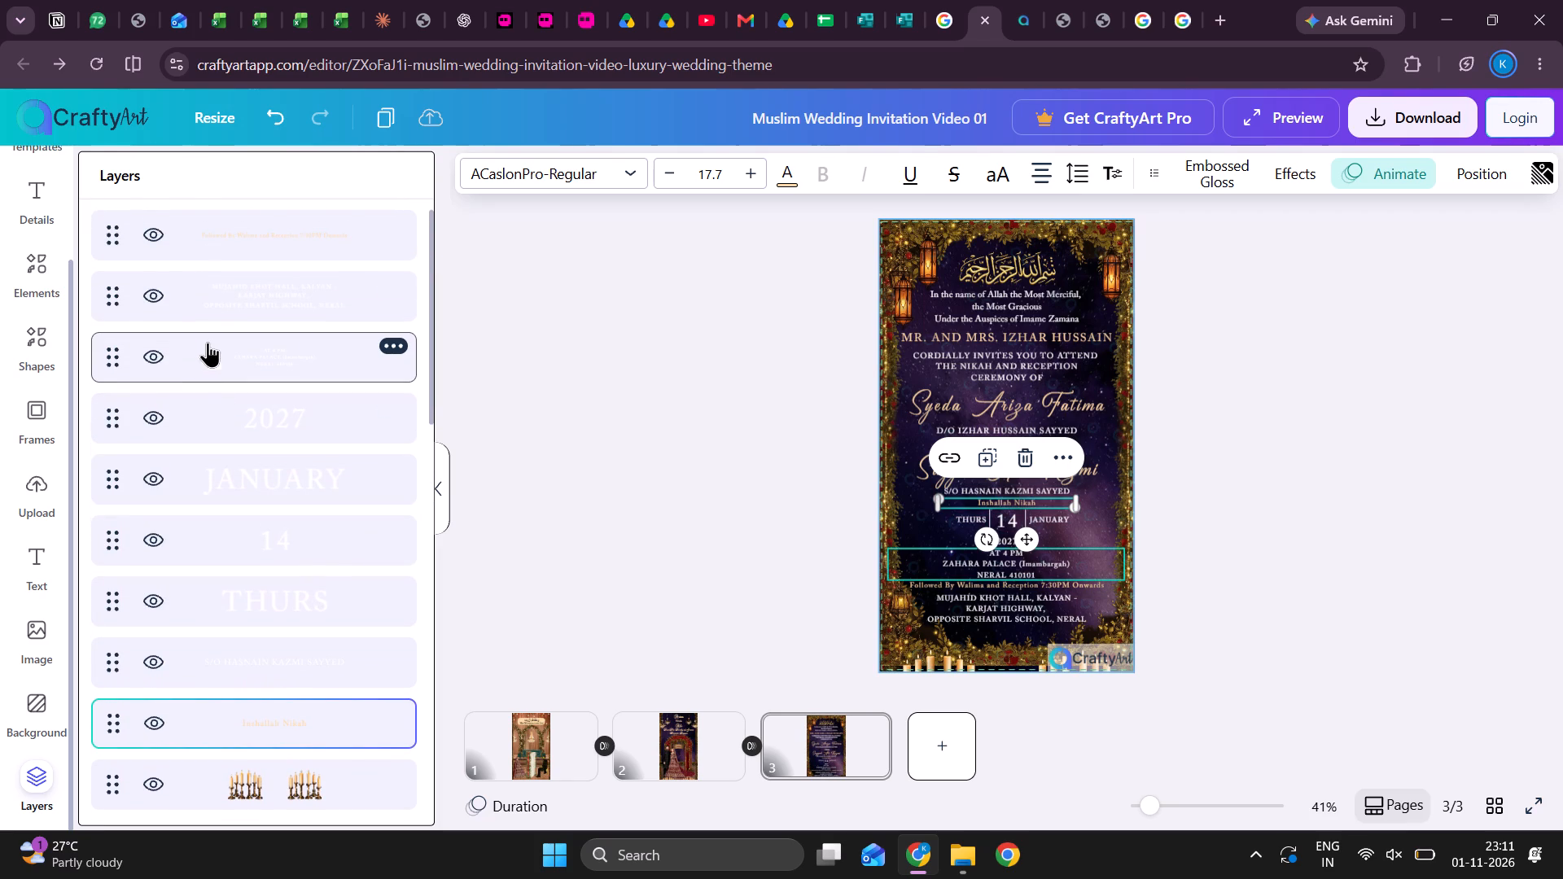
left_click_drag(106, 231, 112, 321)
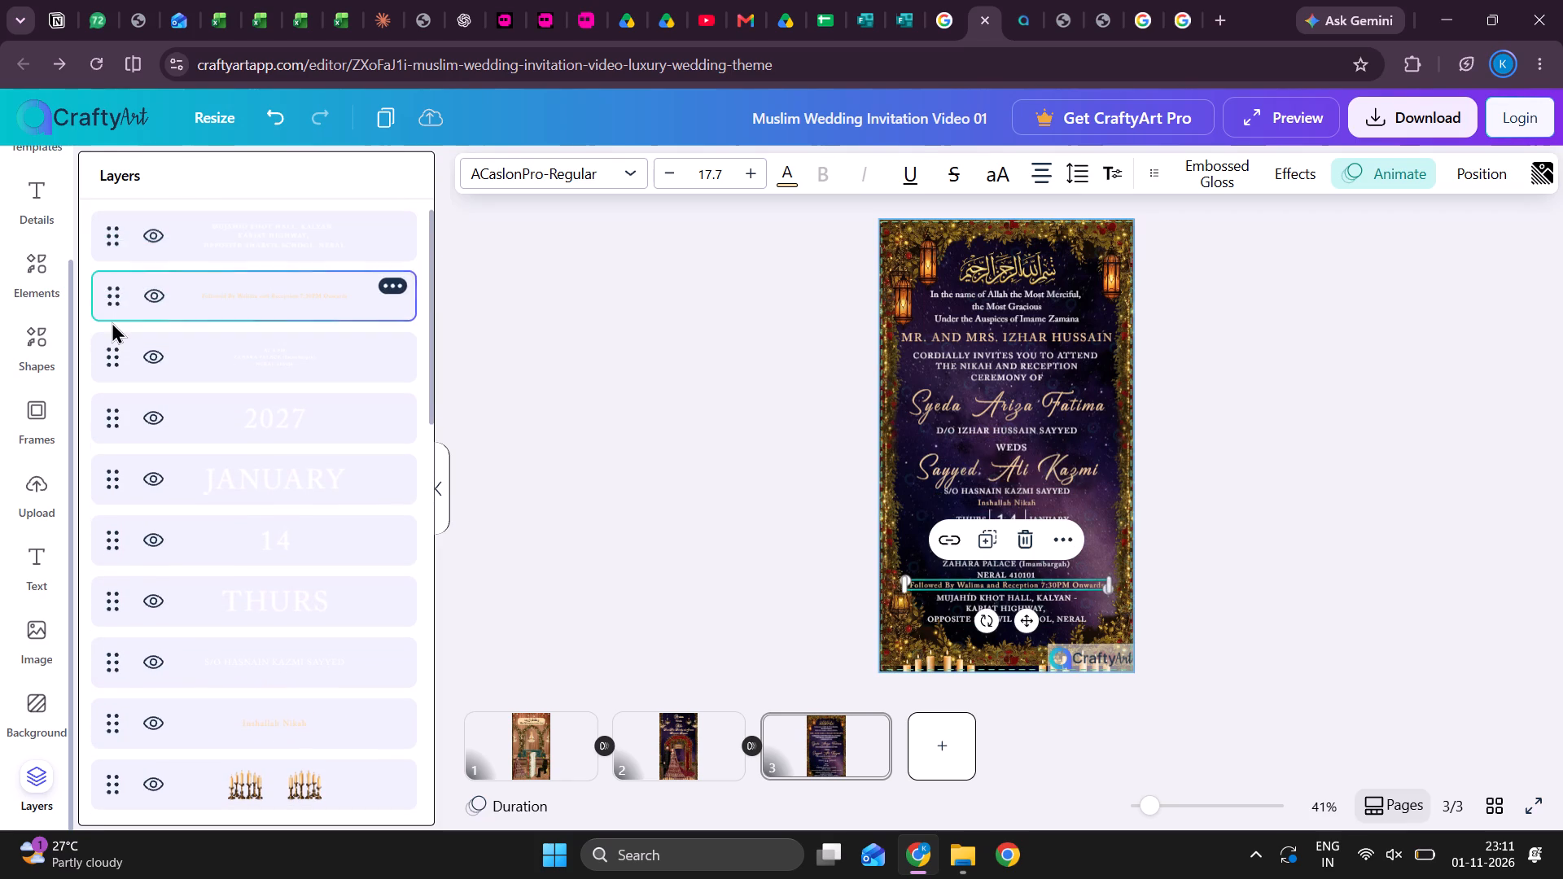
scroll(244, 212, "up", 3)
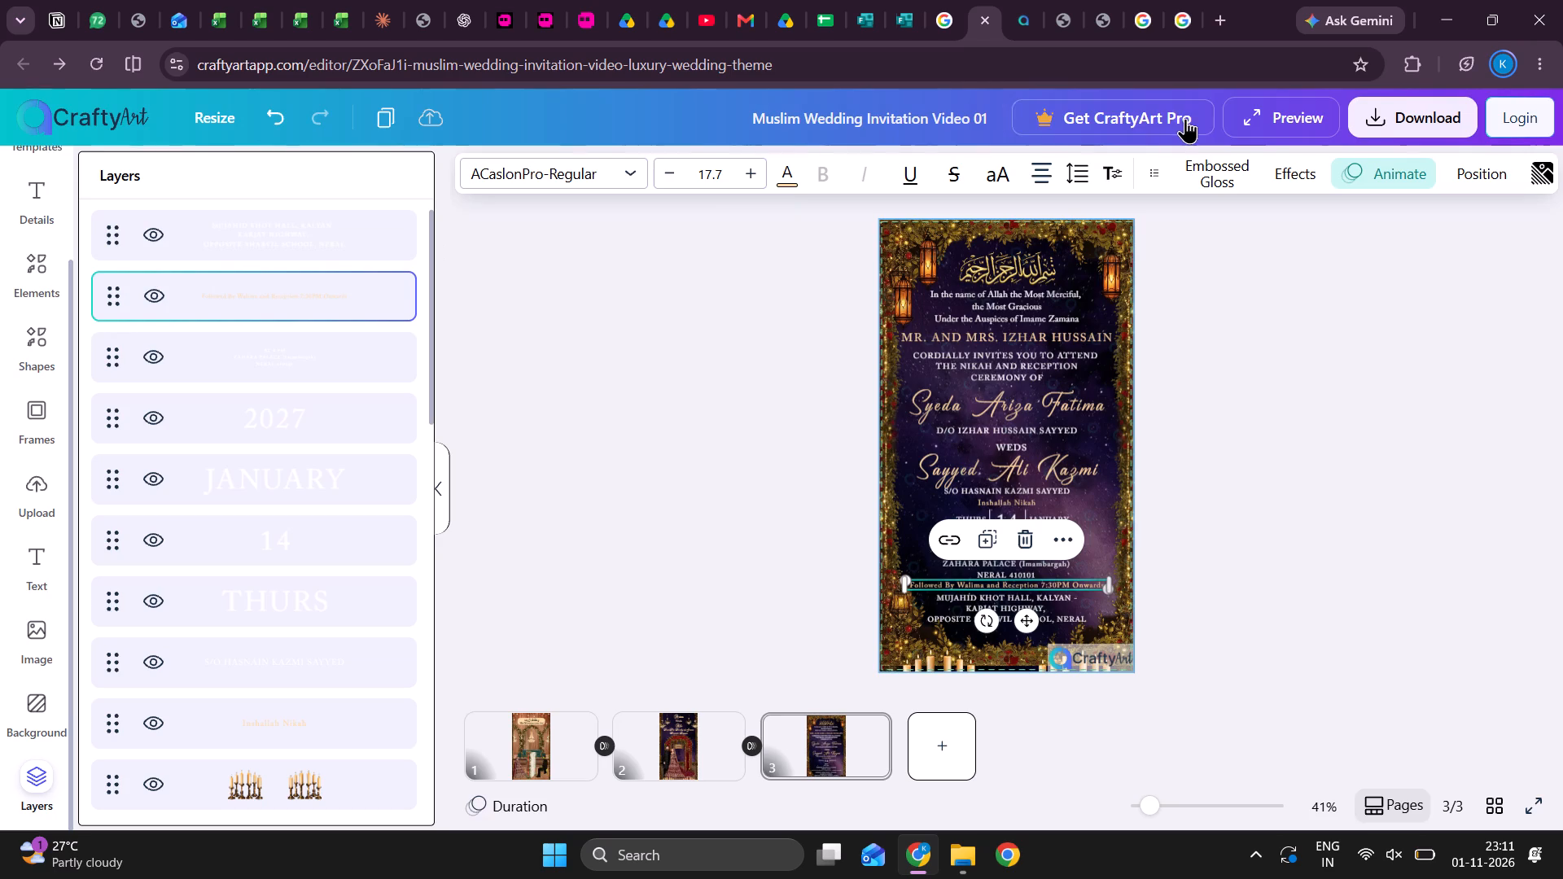
Preview the whole invitation video through to its last page, and return to the editor.
left_click(1266, 111)
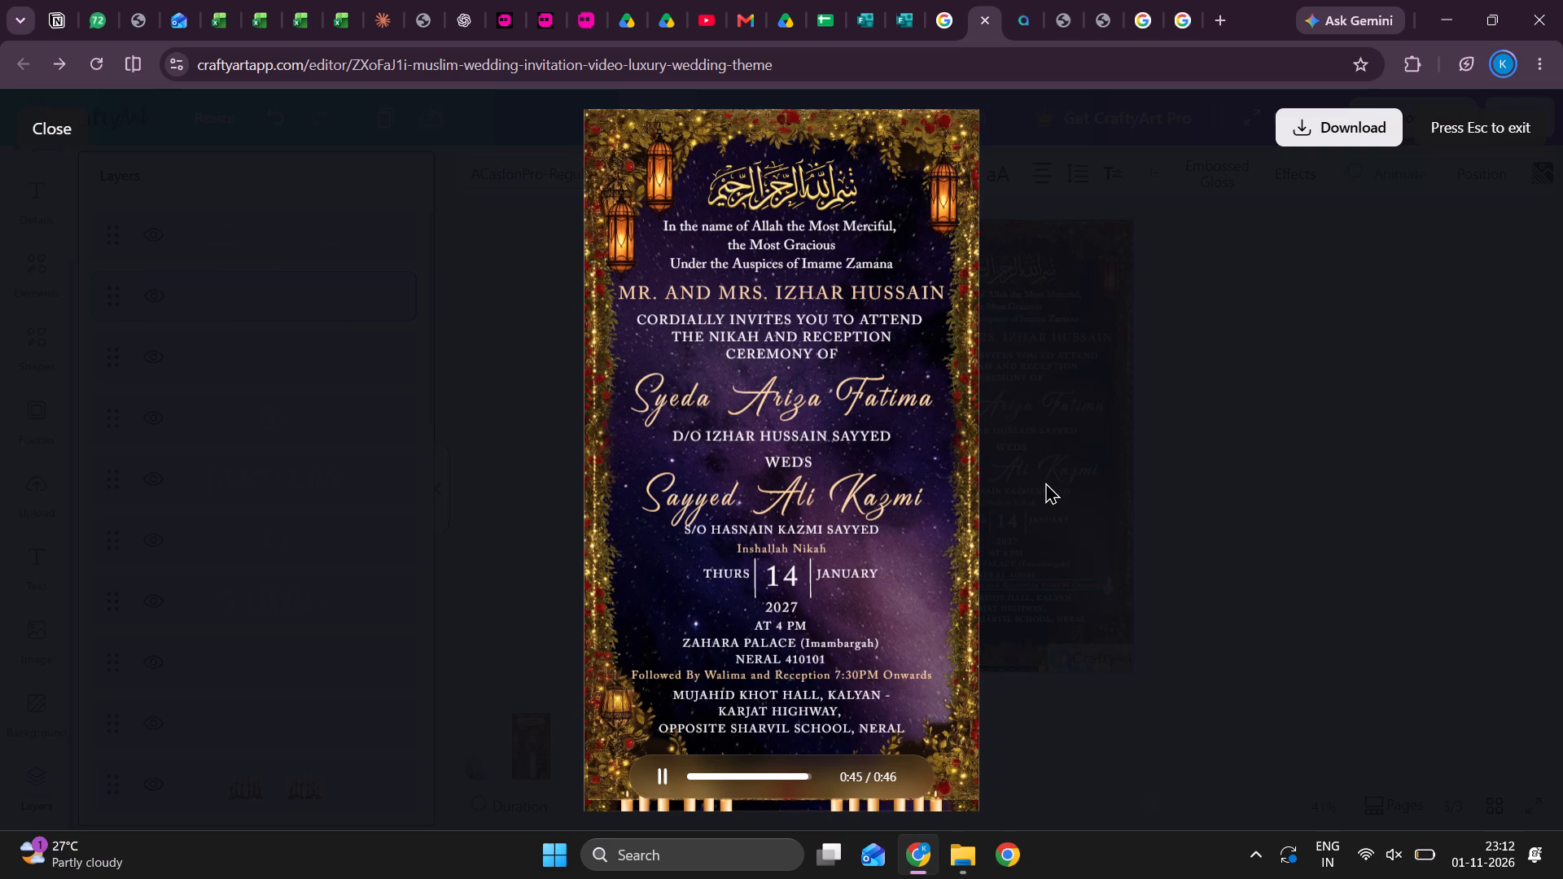
left_click(1143, 520)
key("Escape")
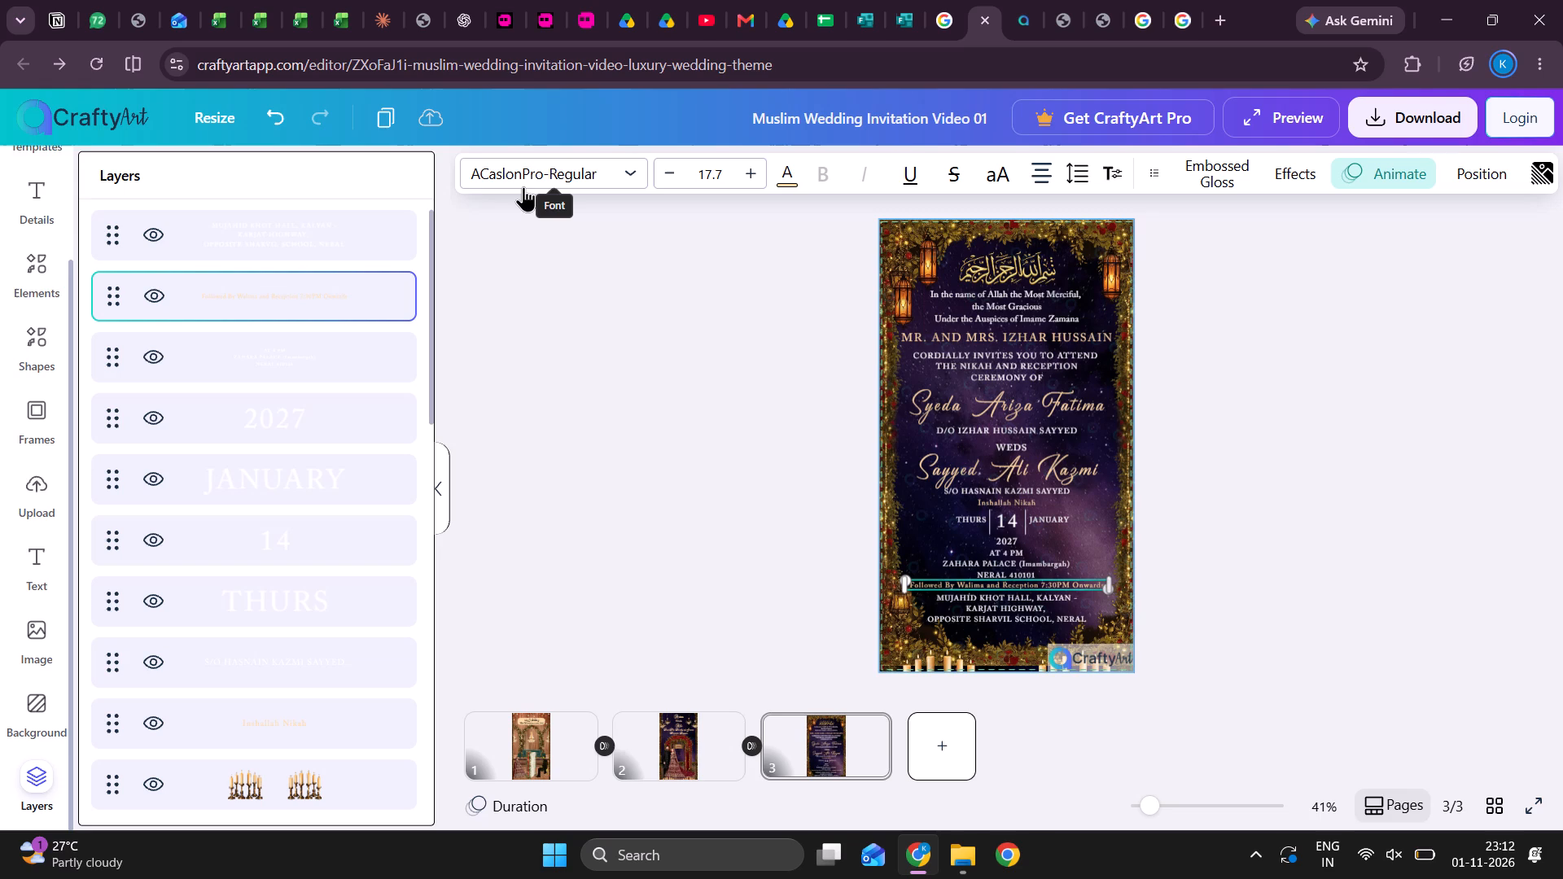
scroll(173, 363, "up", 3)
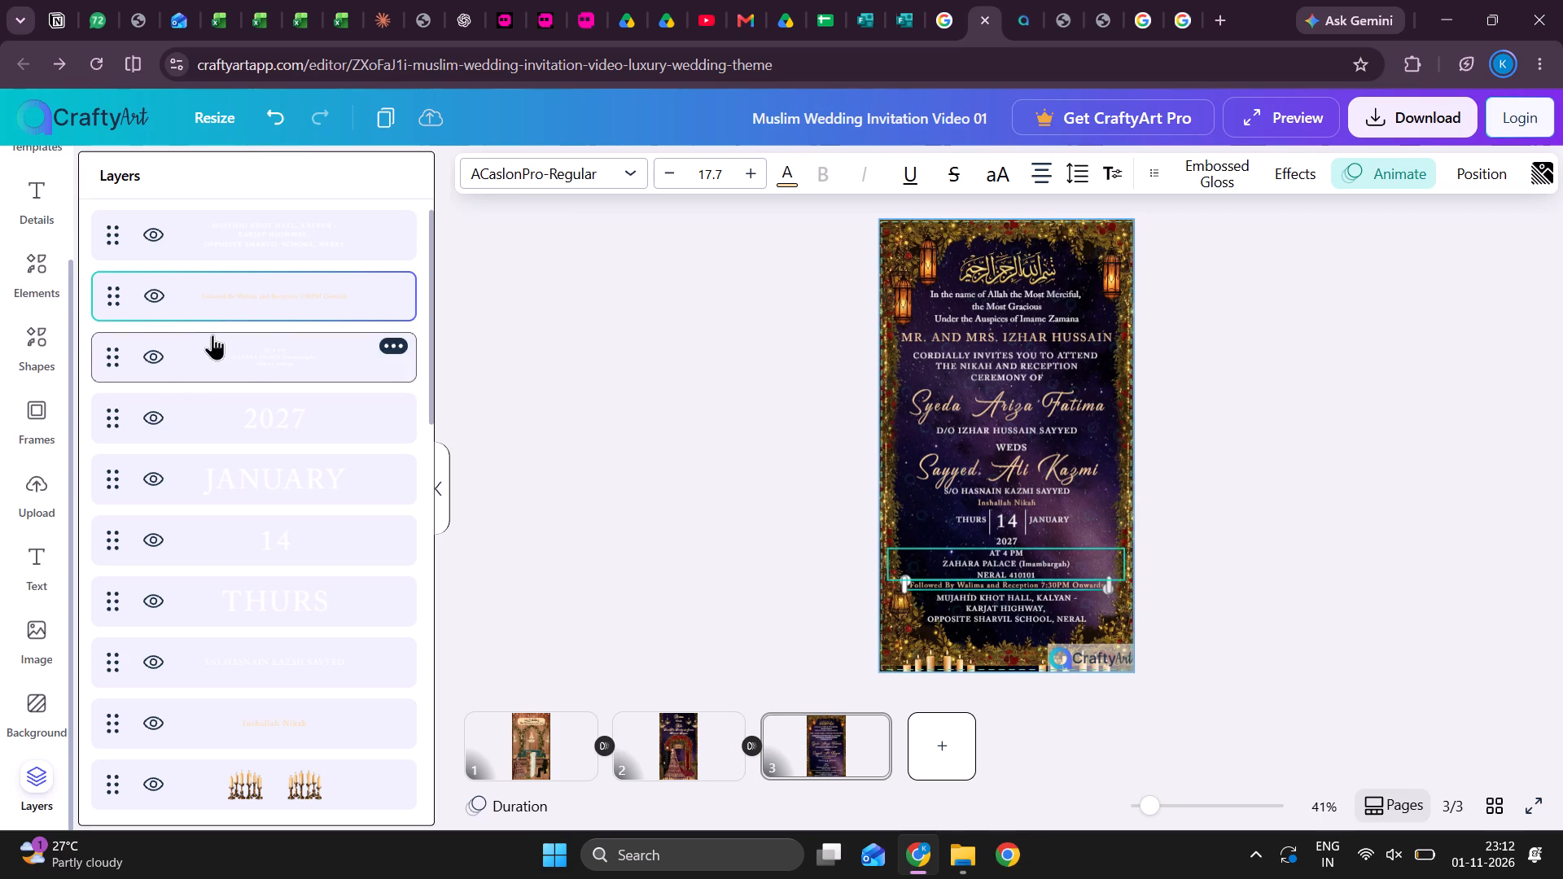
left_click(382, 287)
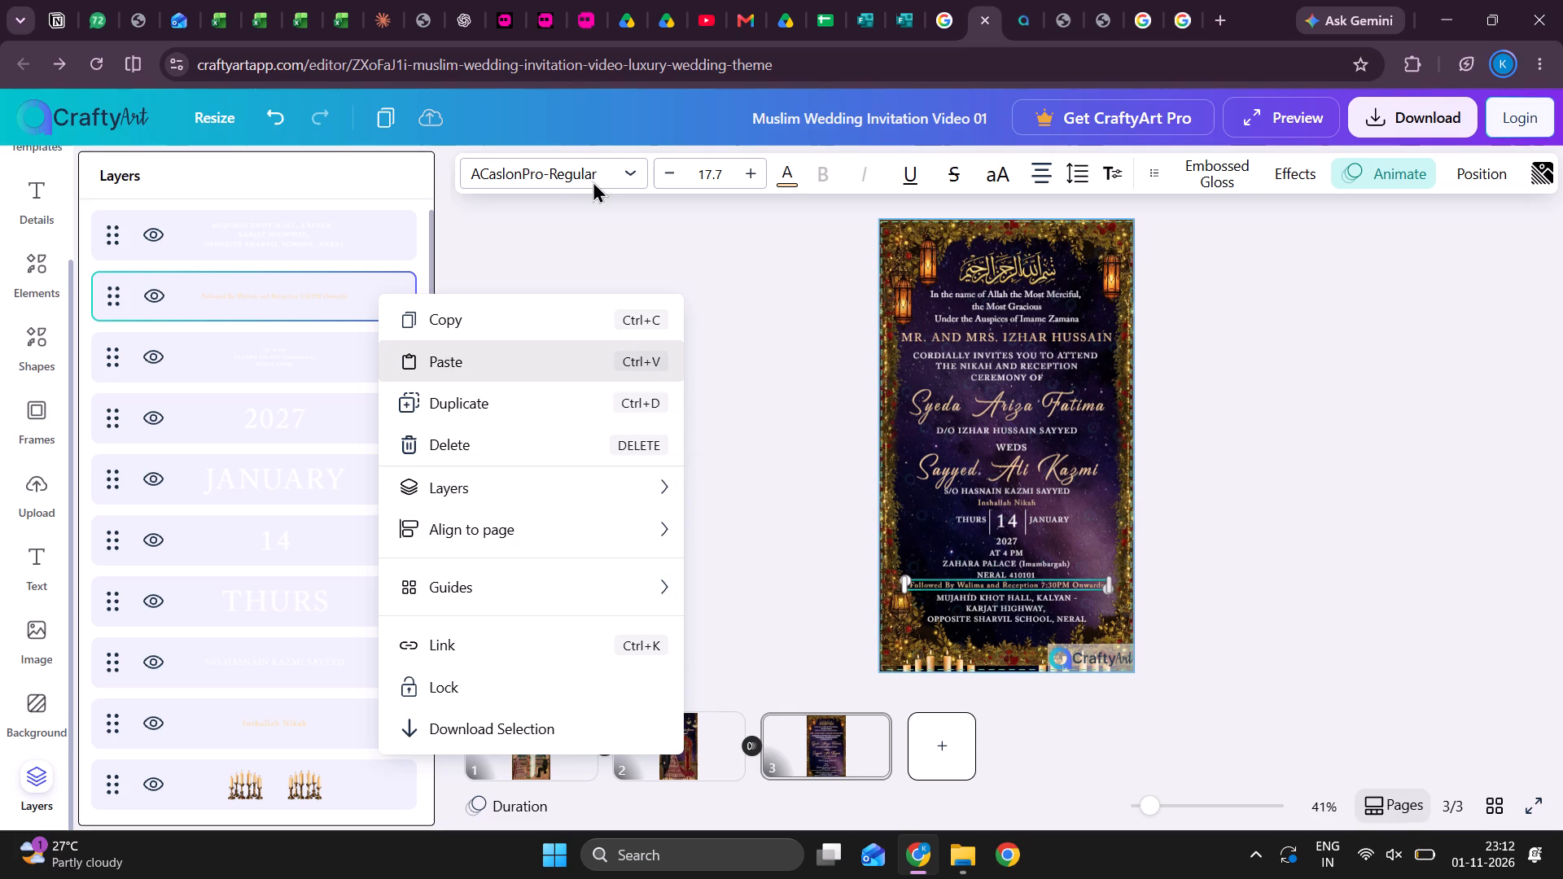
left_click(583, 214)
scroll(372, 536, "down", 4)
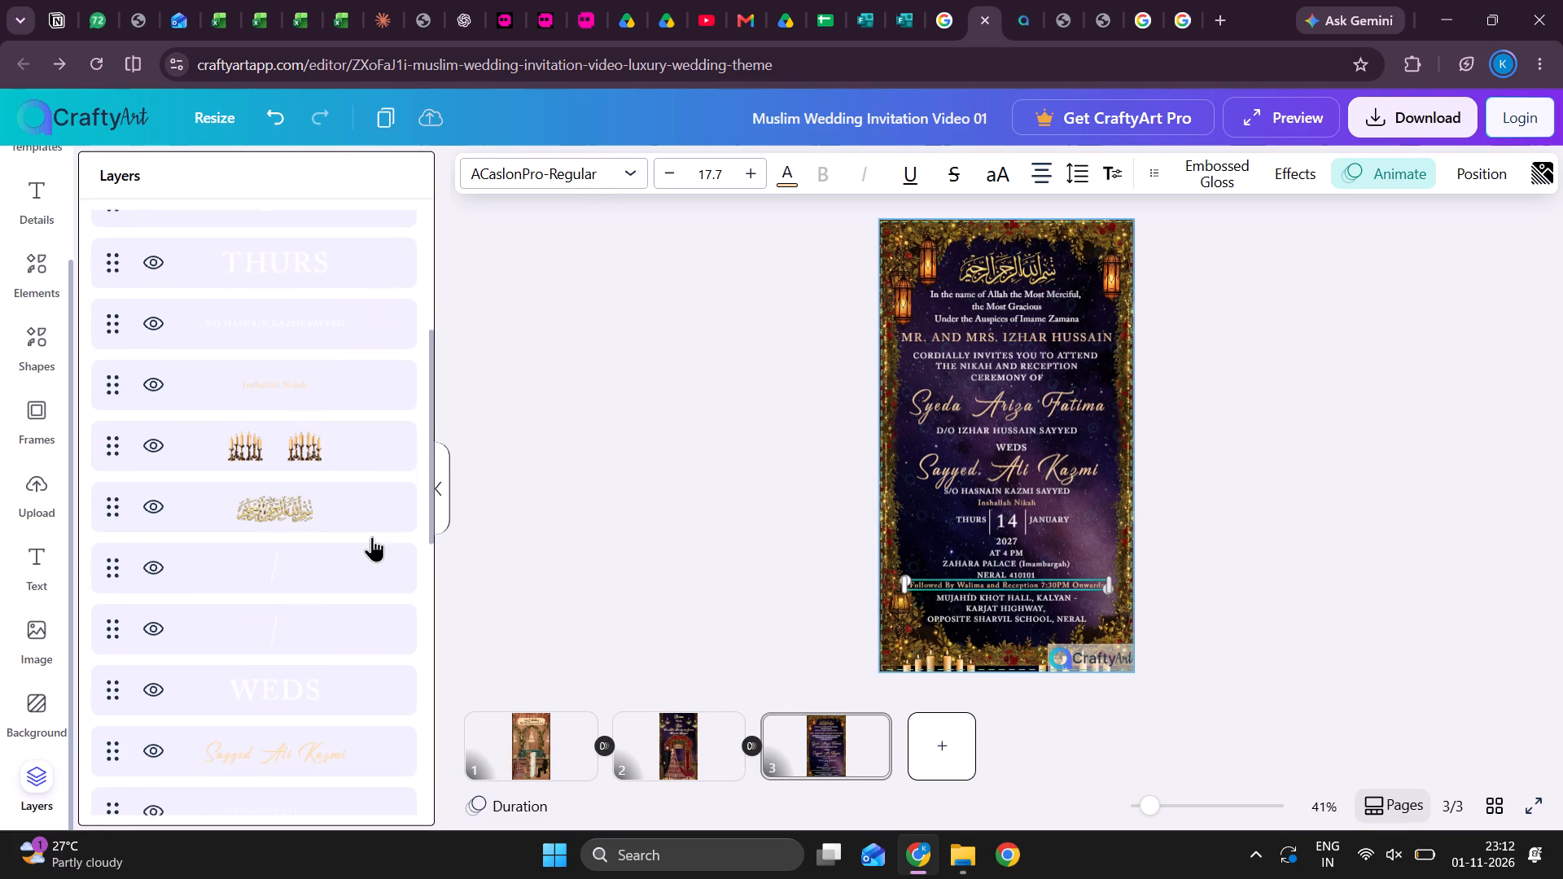
On page 2, move the "From The Family of" text layer up the stack, directly beneath the candles layer.
left_click(674, 743)
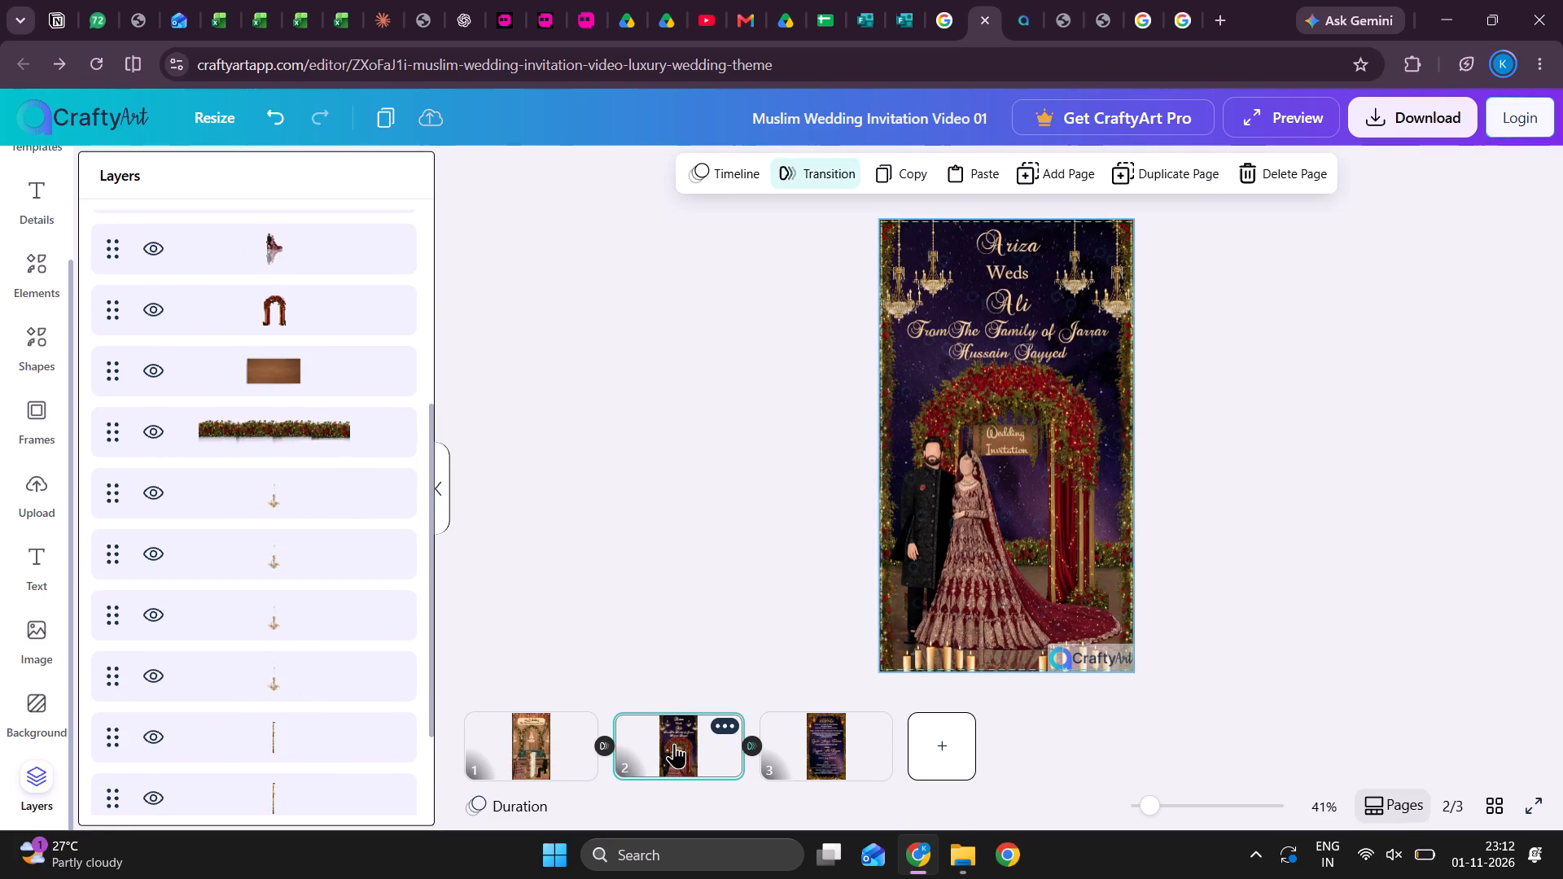
left_click(1034, 342)
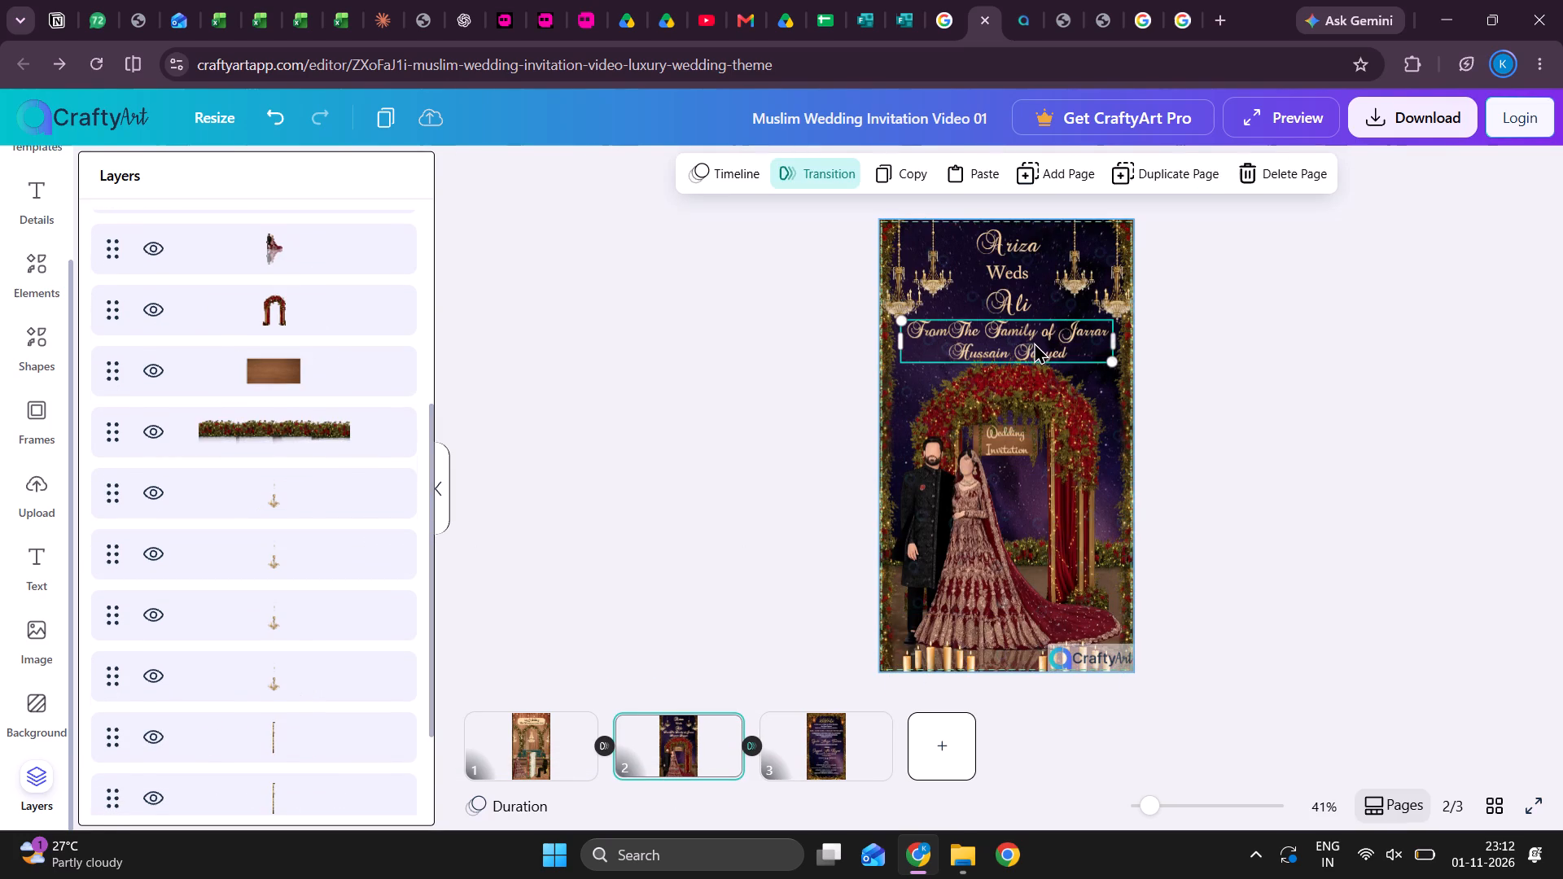
scroll(326, 674, "up", 4)
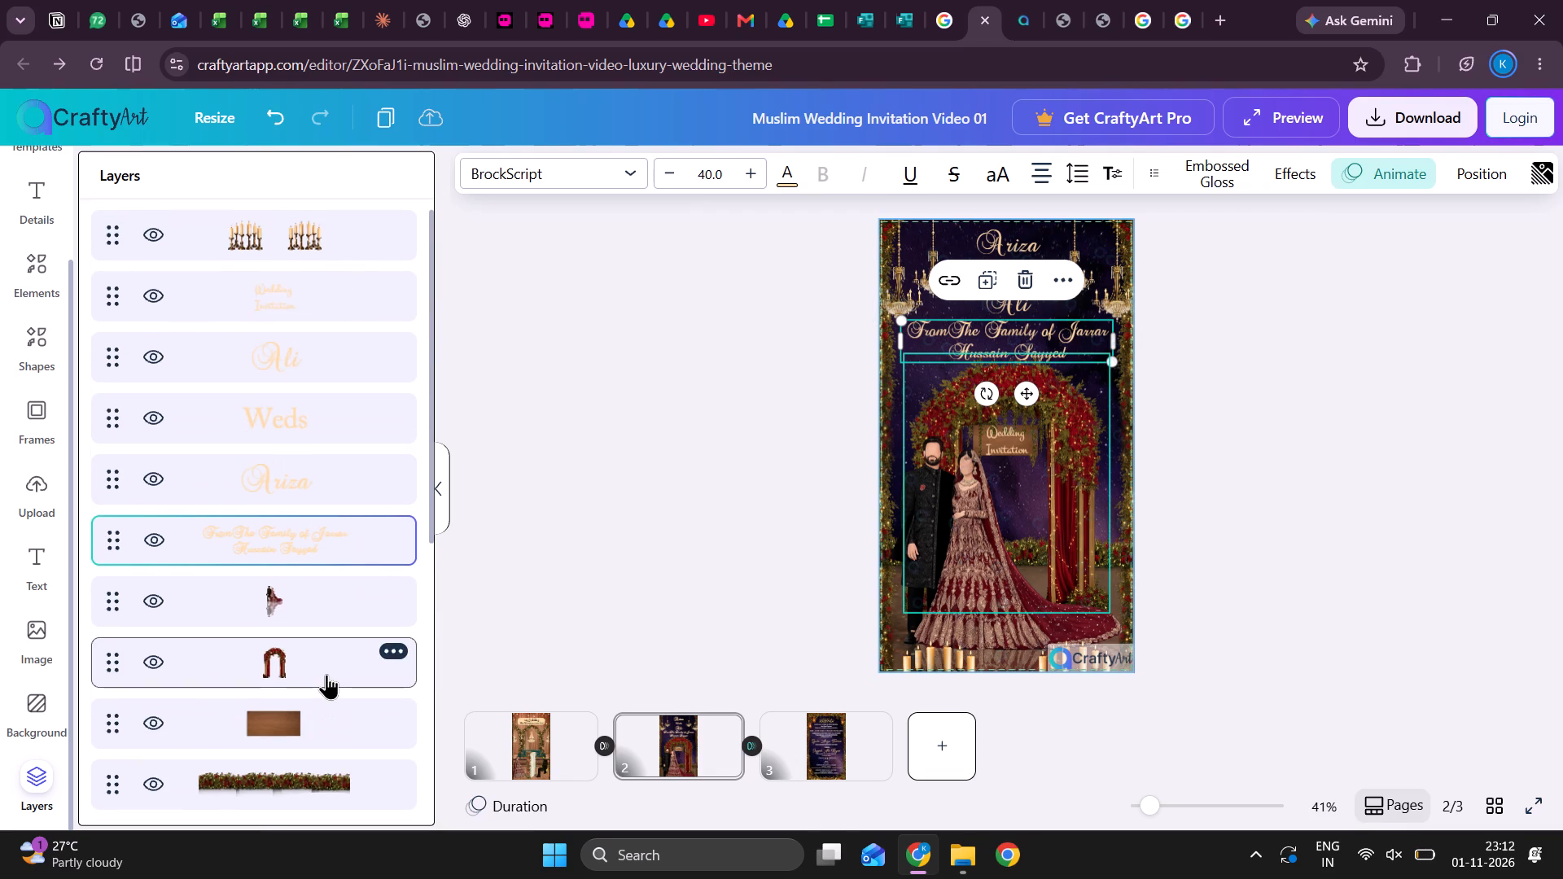
scroll(326, 674, "up", 1)
scroll(244, 203, "up", 1)
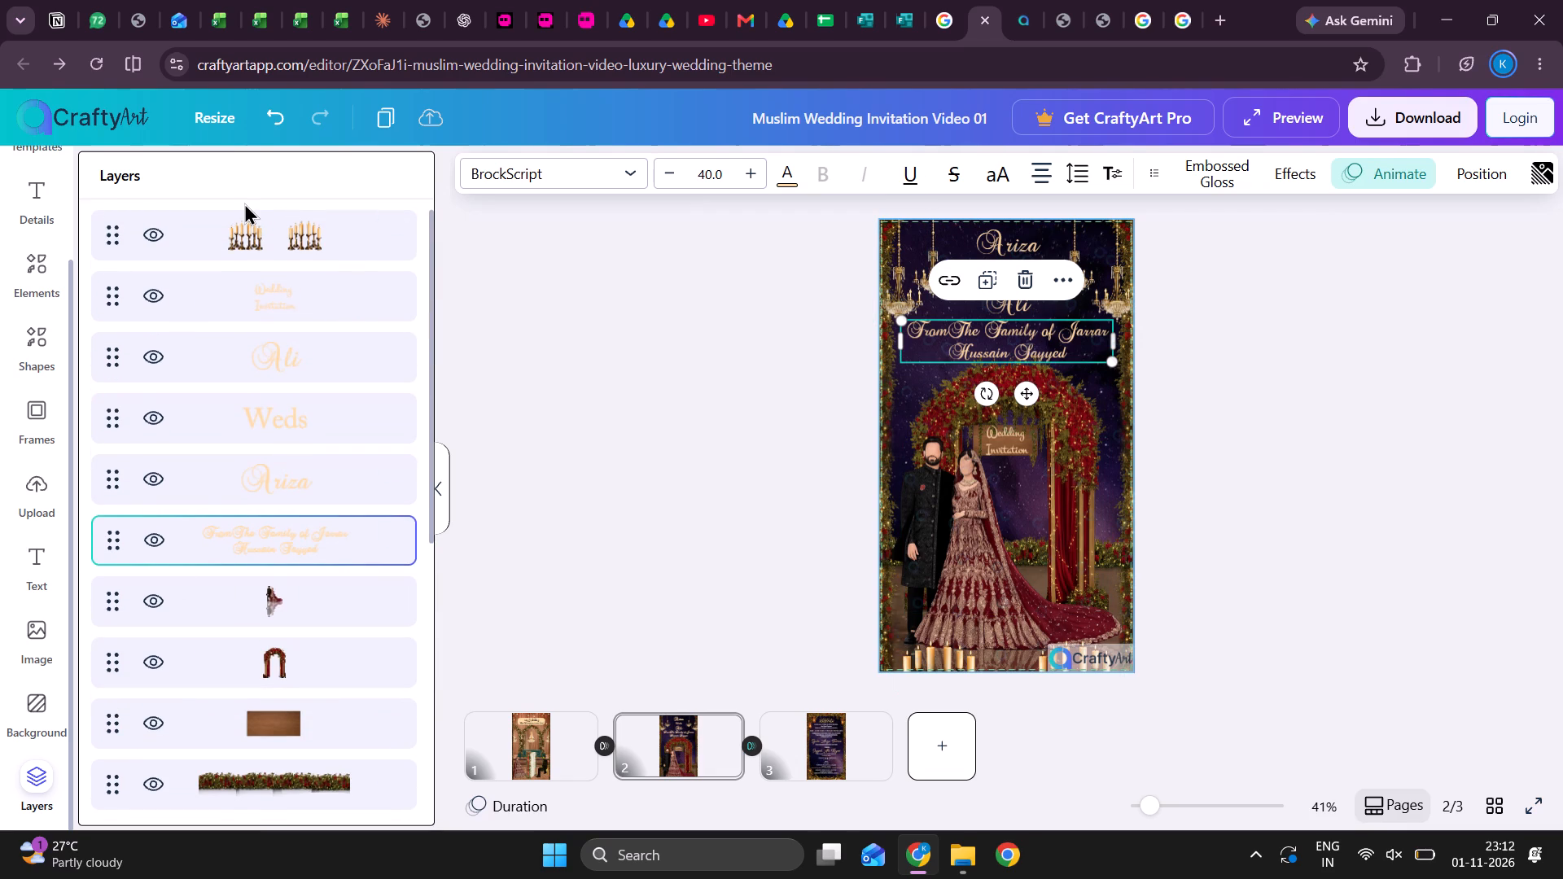
scroll(244, 203, "up", 2)
left_click_drag(98, 532, 104, 279)
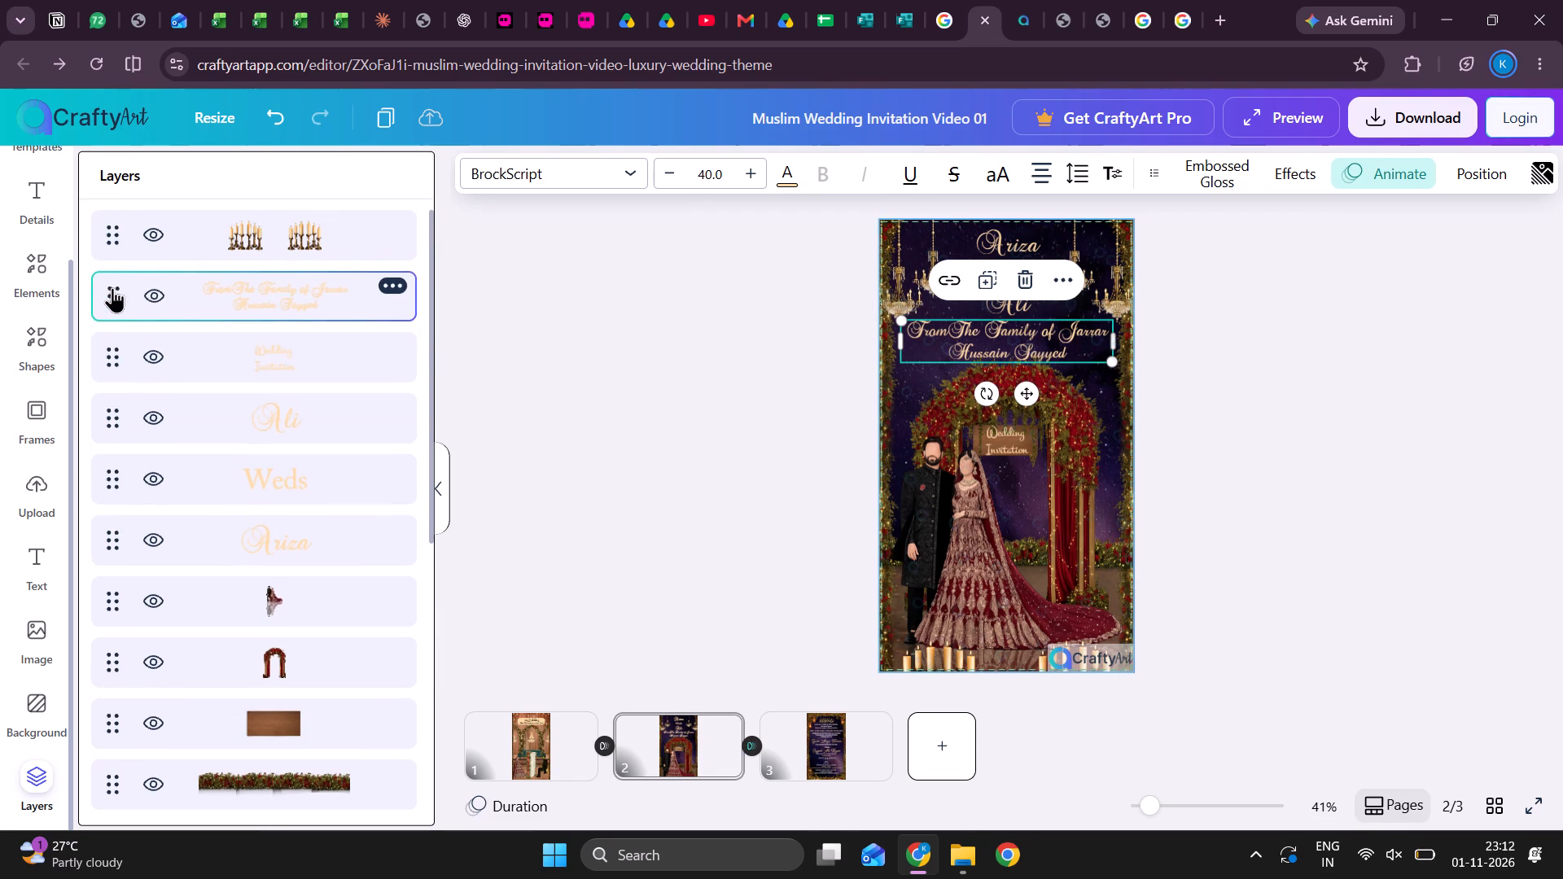
Move page 2's candles layer down the stack, between the floral arch and the wooden board.
scroll(118, 462, "down", 5)
scroll(118, 462, "up", 6)
left_click_drag(104, 234, 101, 571)
scroll(185, 583, "down", 2)
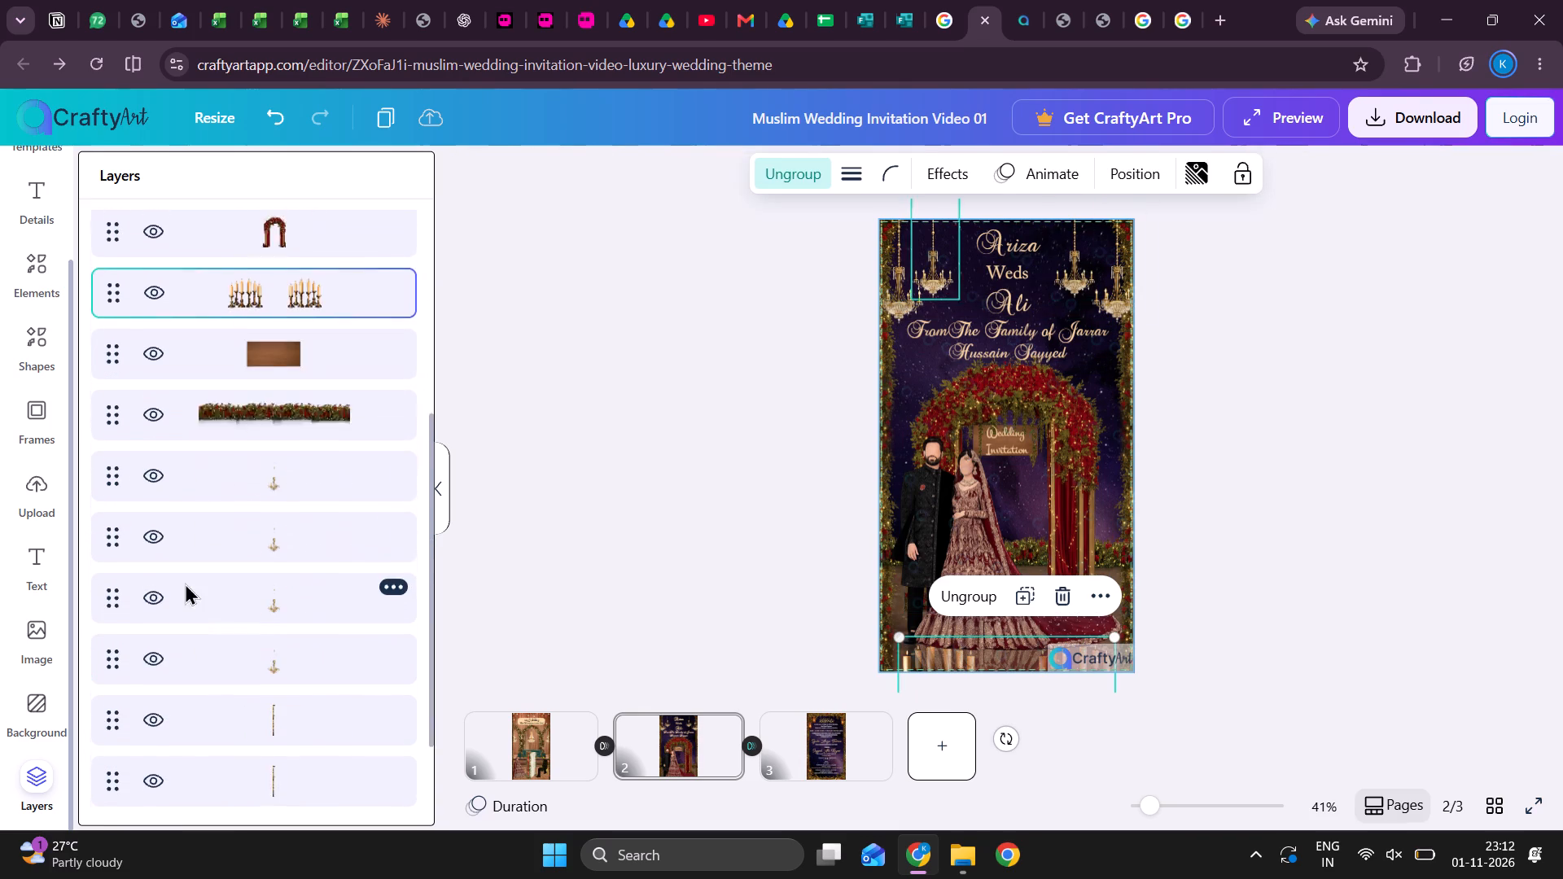
scroll(185, 583, "up", 11)
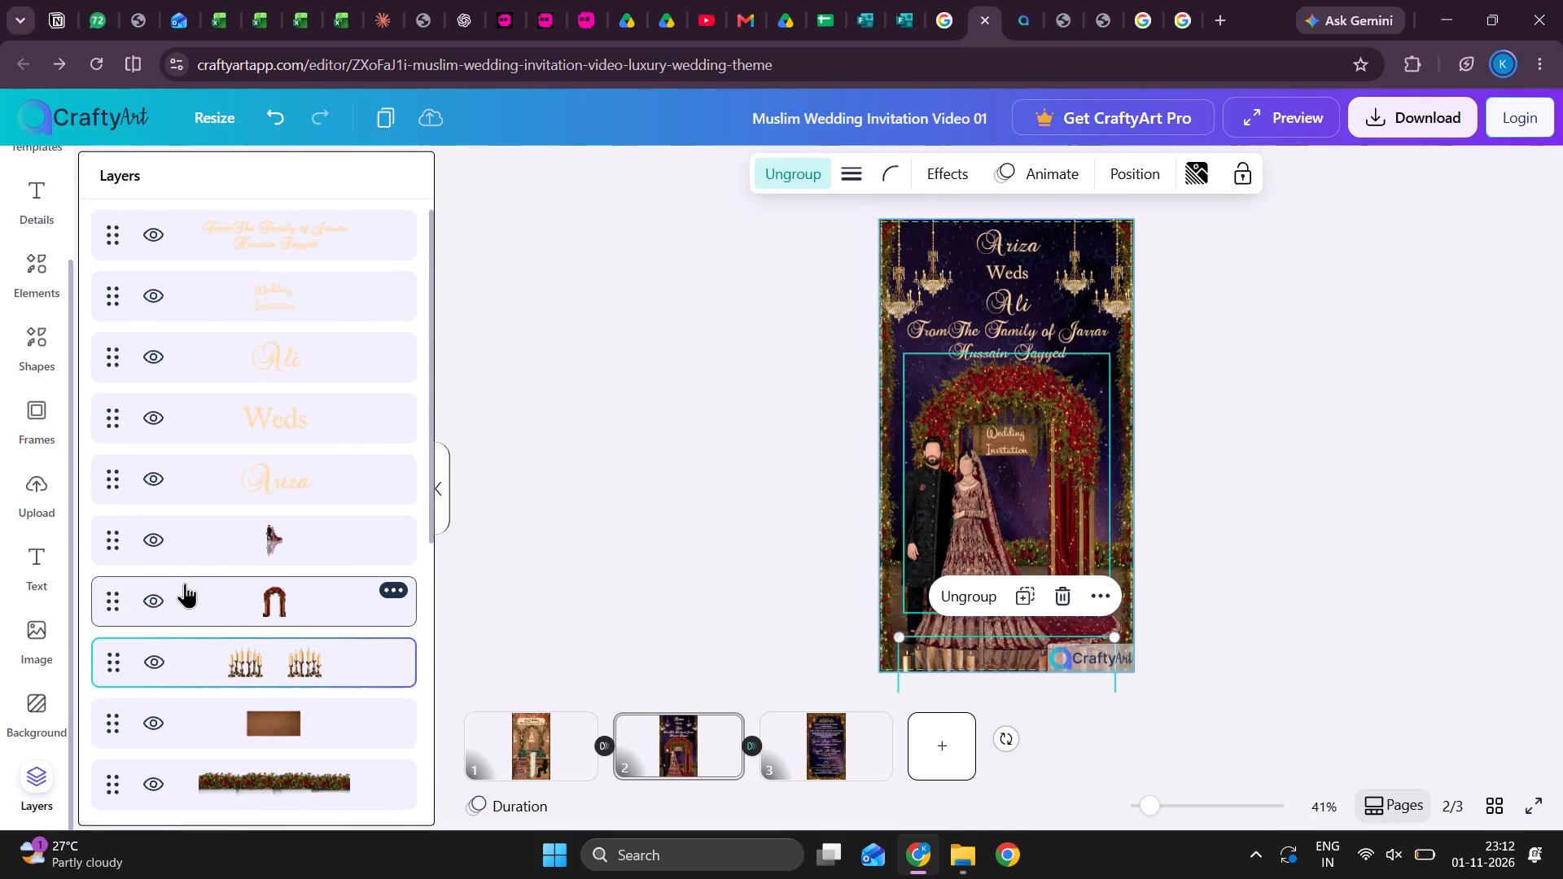
scroll(185, 583, "up", 8)
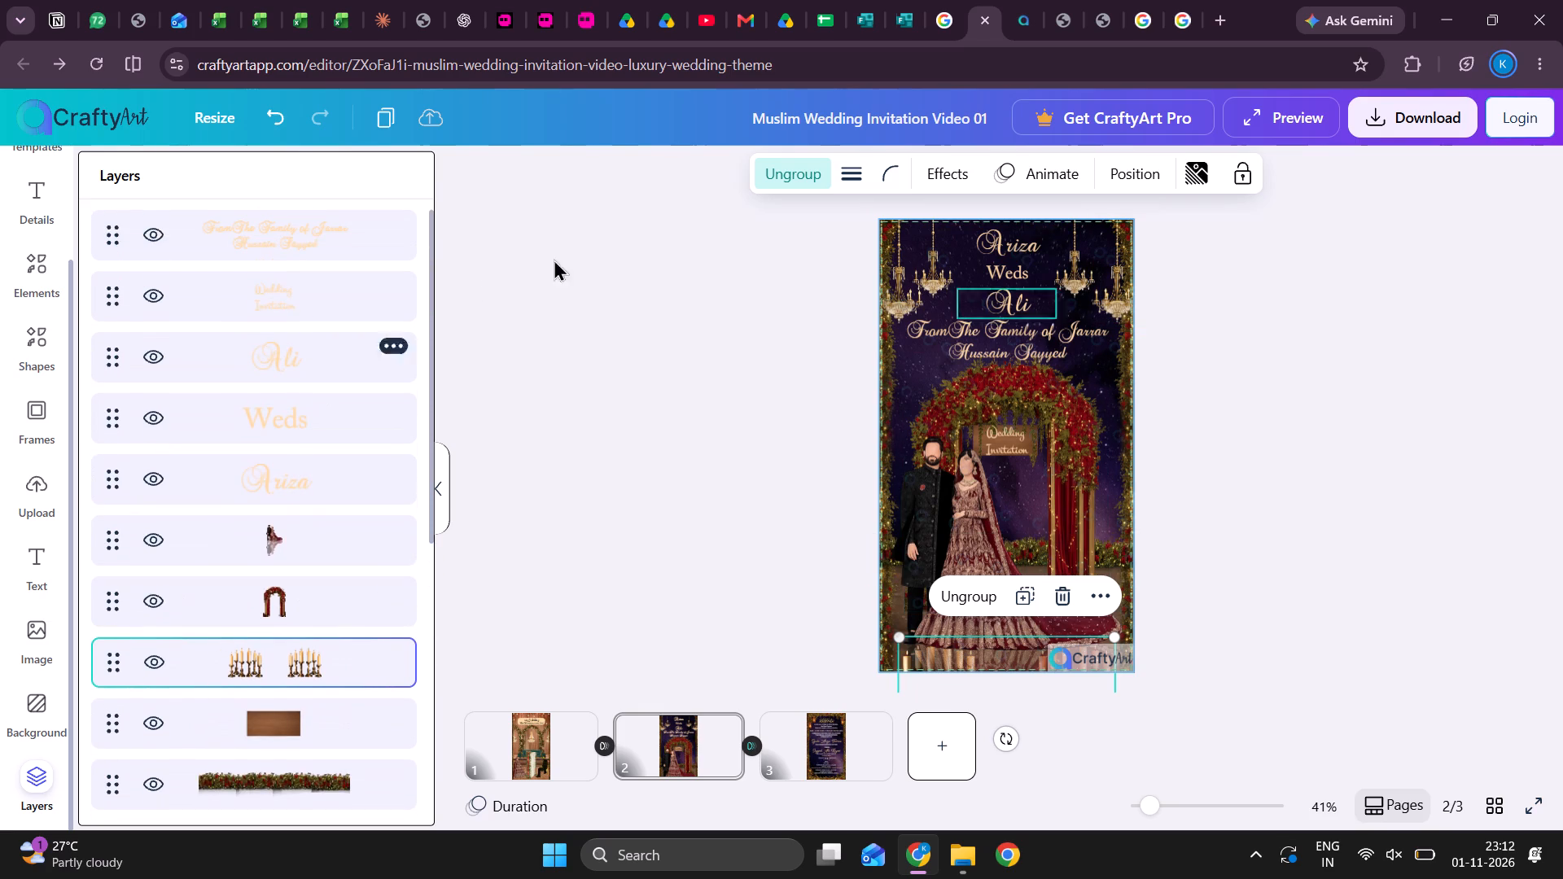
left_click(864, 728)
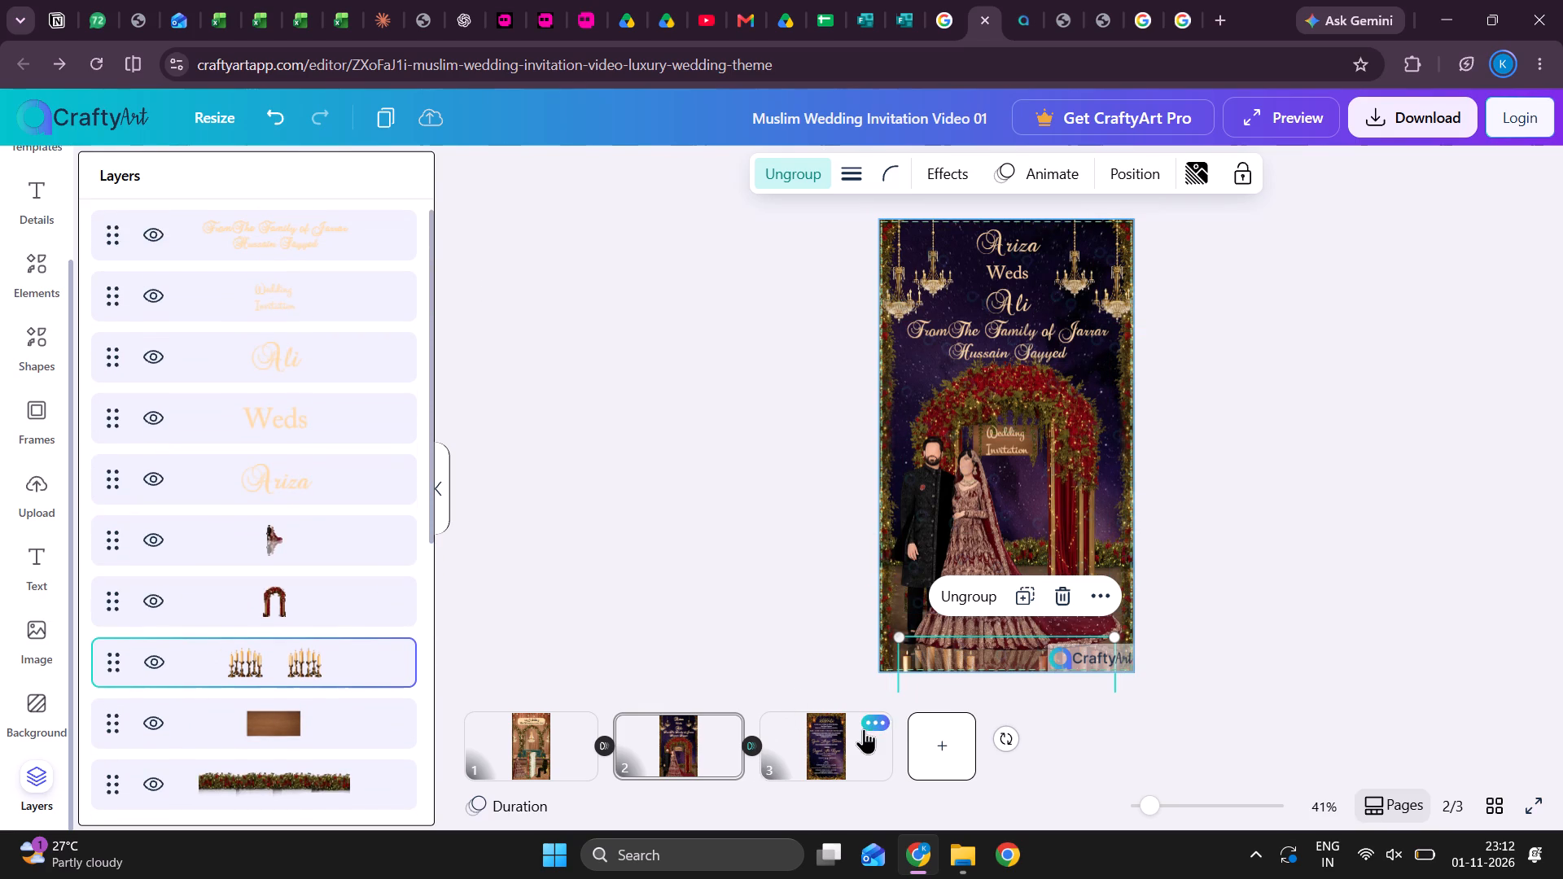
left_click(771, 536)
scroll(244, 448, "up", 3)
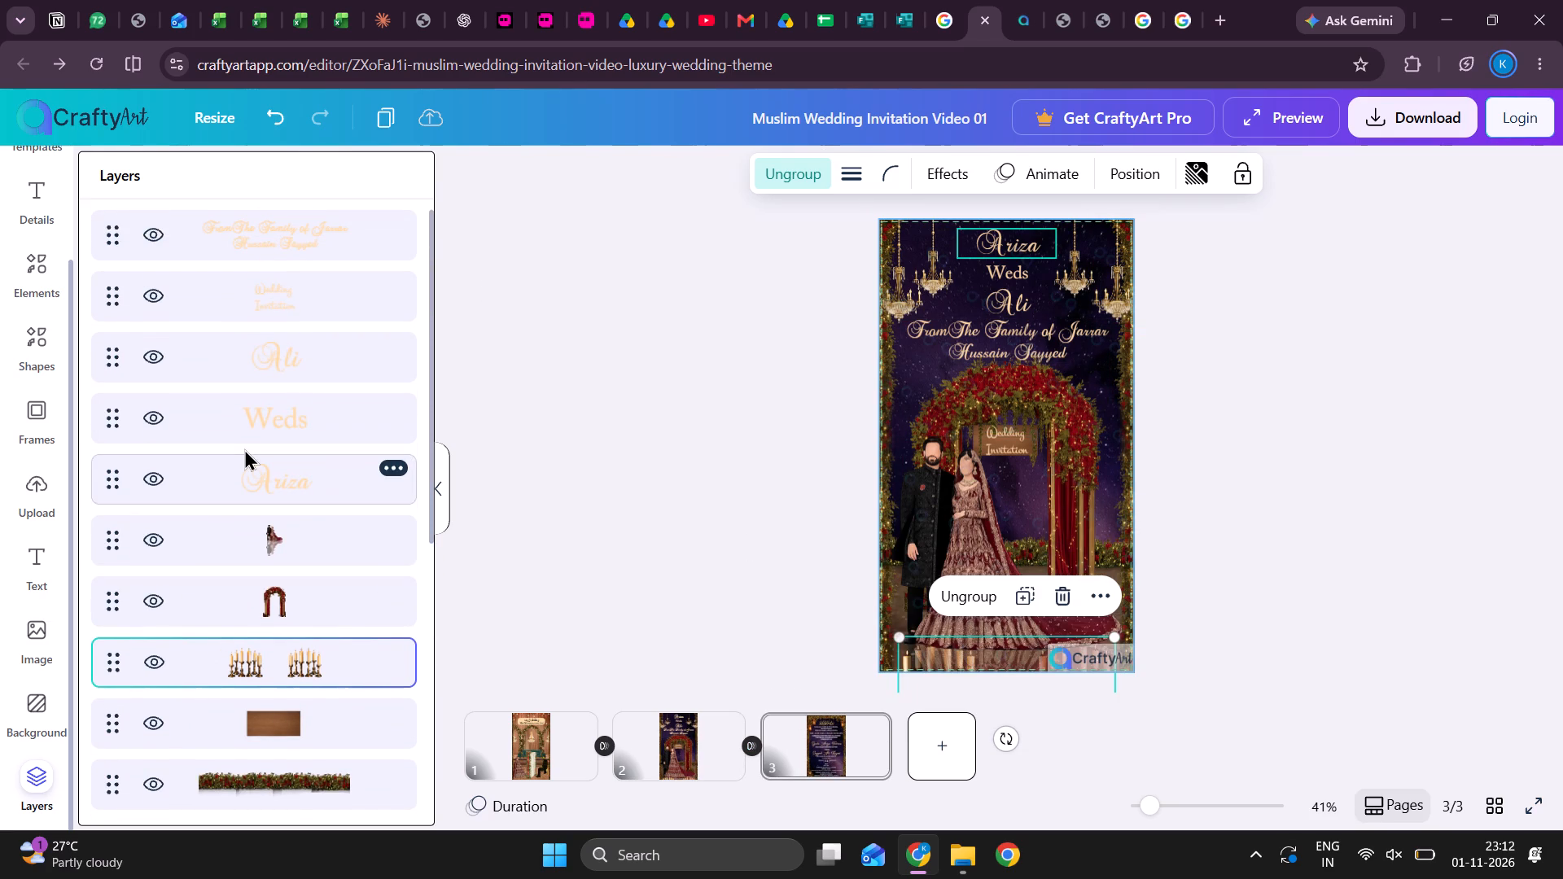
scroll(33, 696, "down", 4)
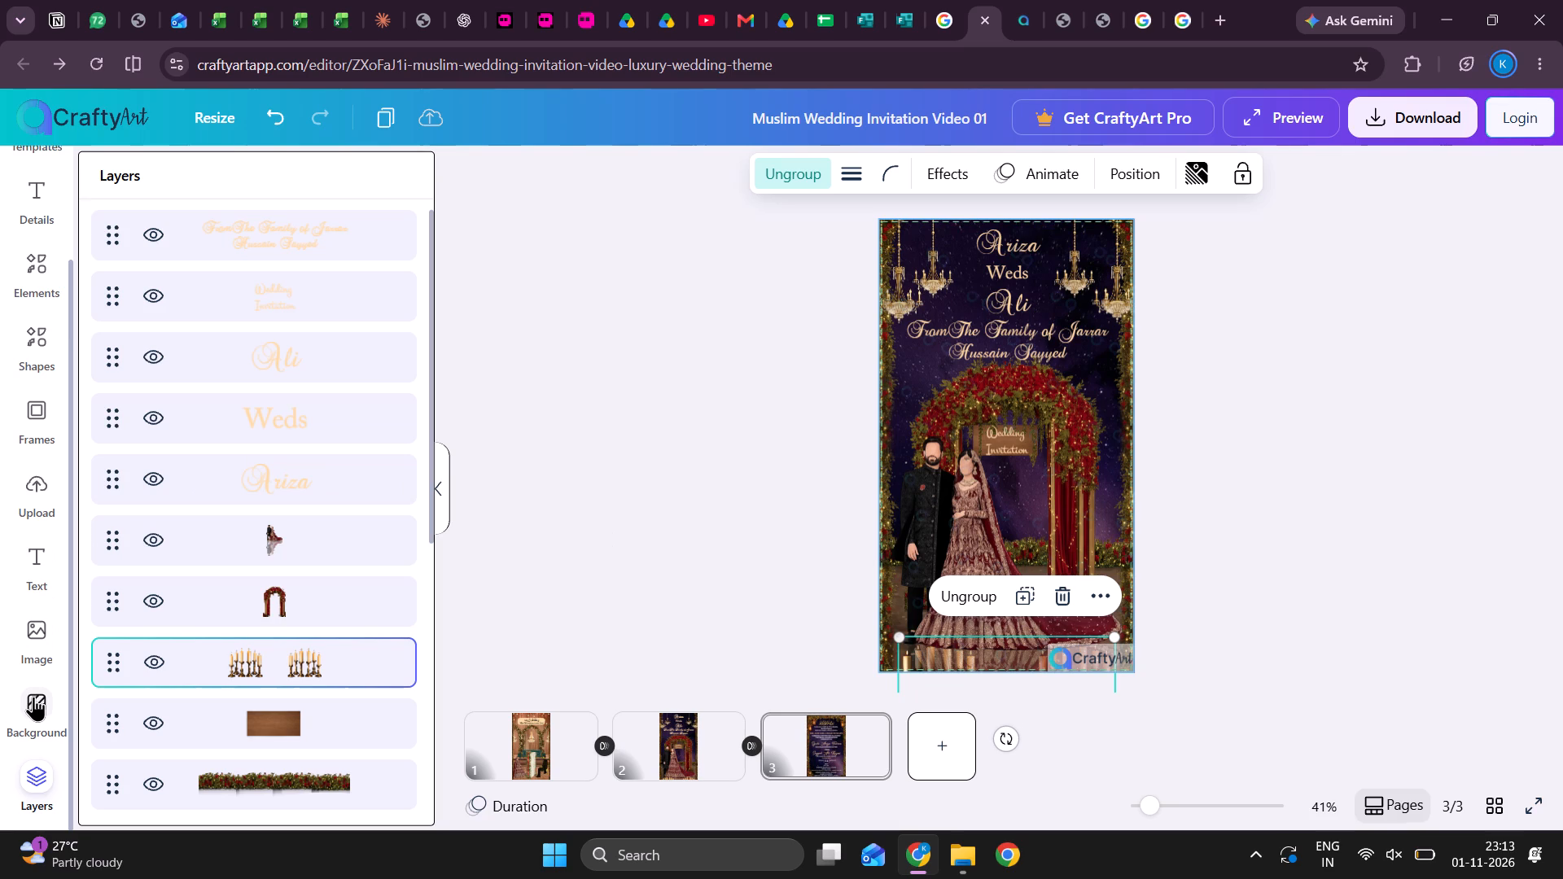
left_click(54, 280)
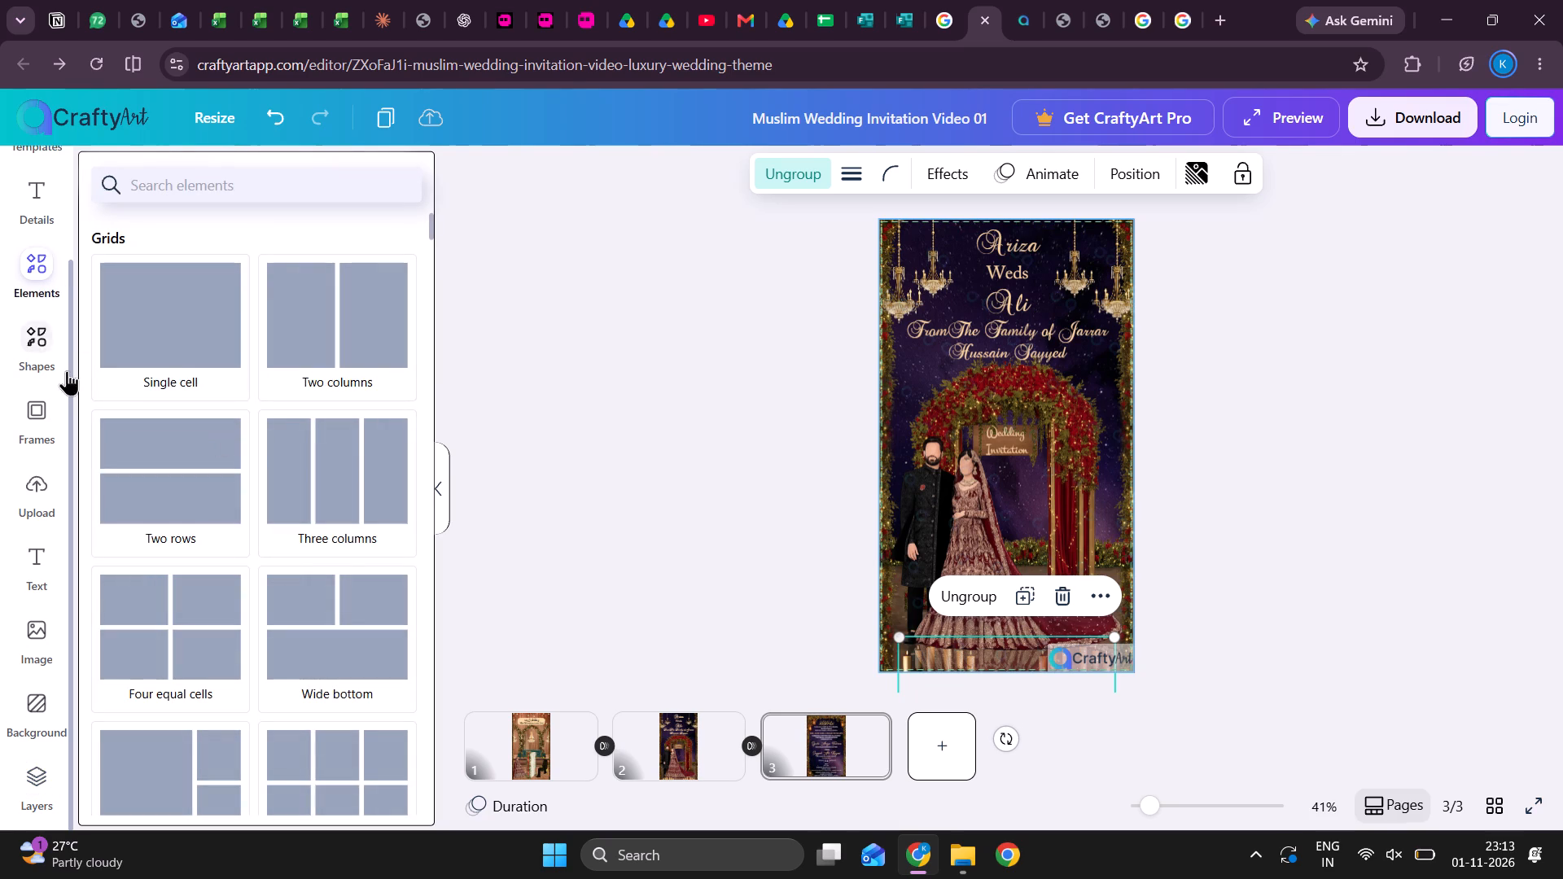
Examine the entry animation options for page 2's "From The Family of" text.
left_click(1001, 347)
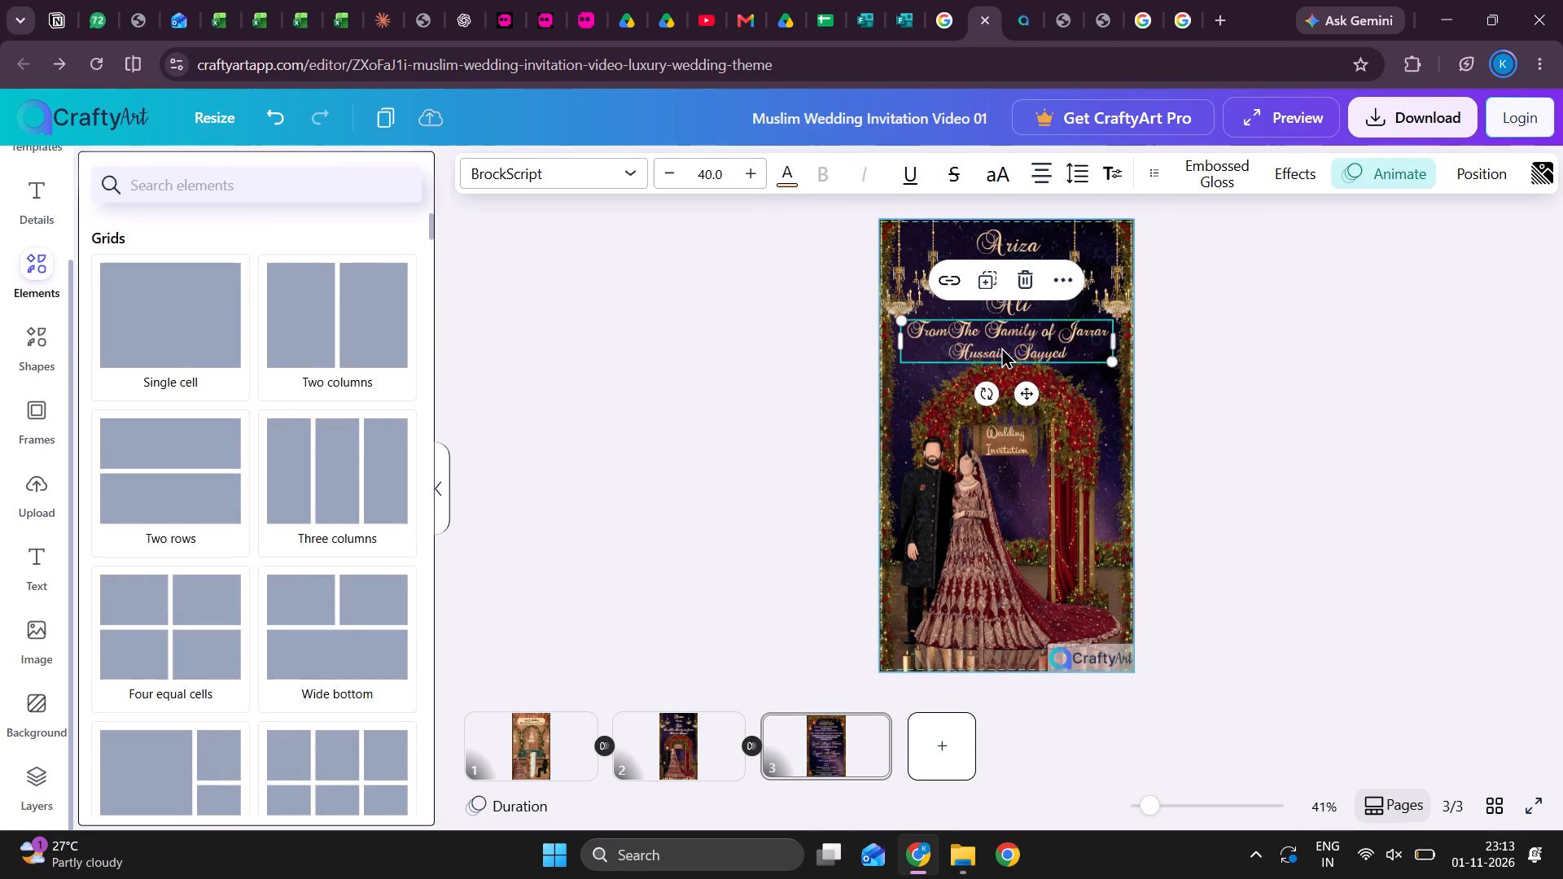
left_click(1377, 179)
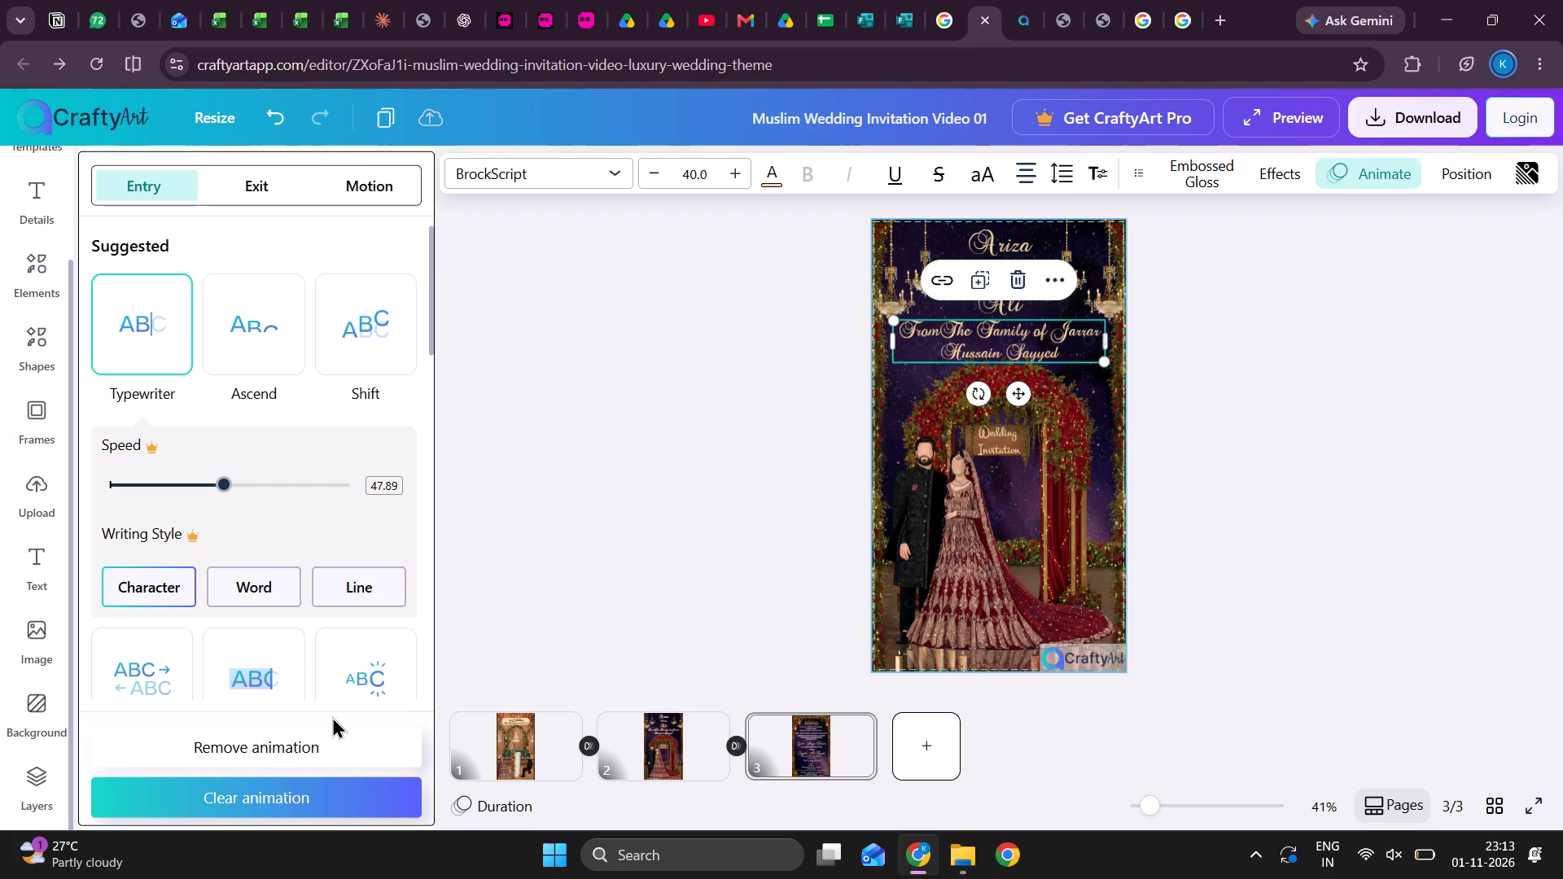
scroll(269, 654, "up", 2)
left_click(396, 190)
left_click(139, 183)
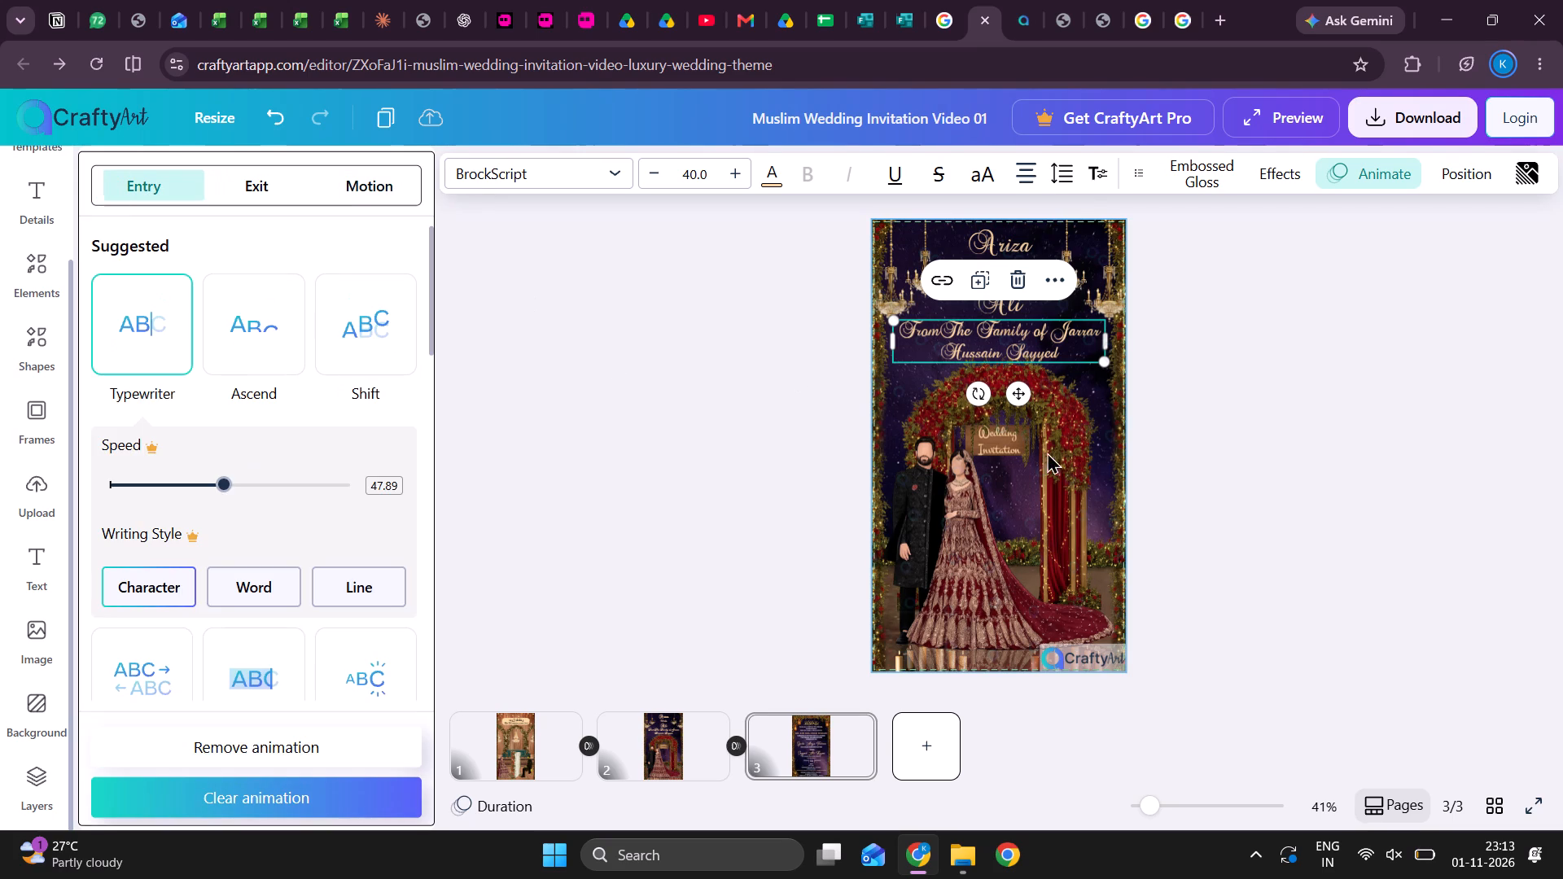
scroll(354, 718, "down", 8)
scroll(354, 718, "up", 4)
In the duration timeline, shift page 2's "From The Family of" text clip from the page's start to the end of its layer clips.
left_click(515, 727)
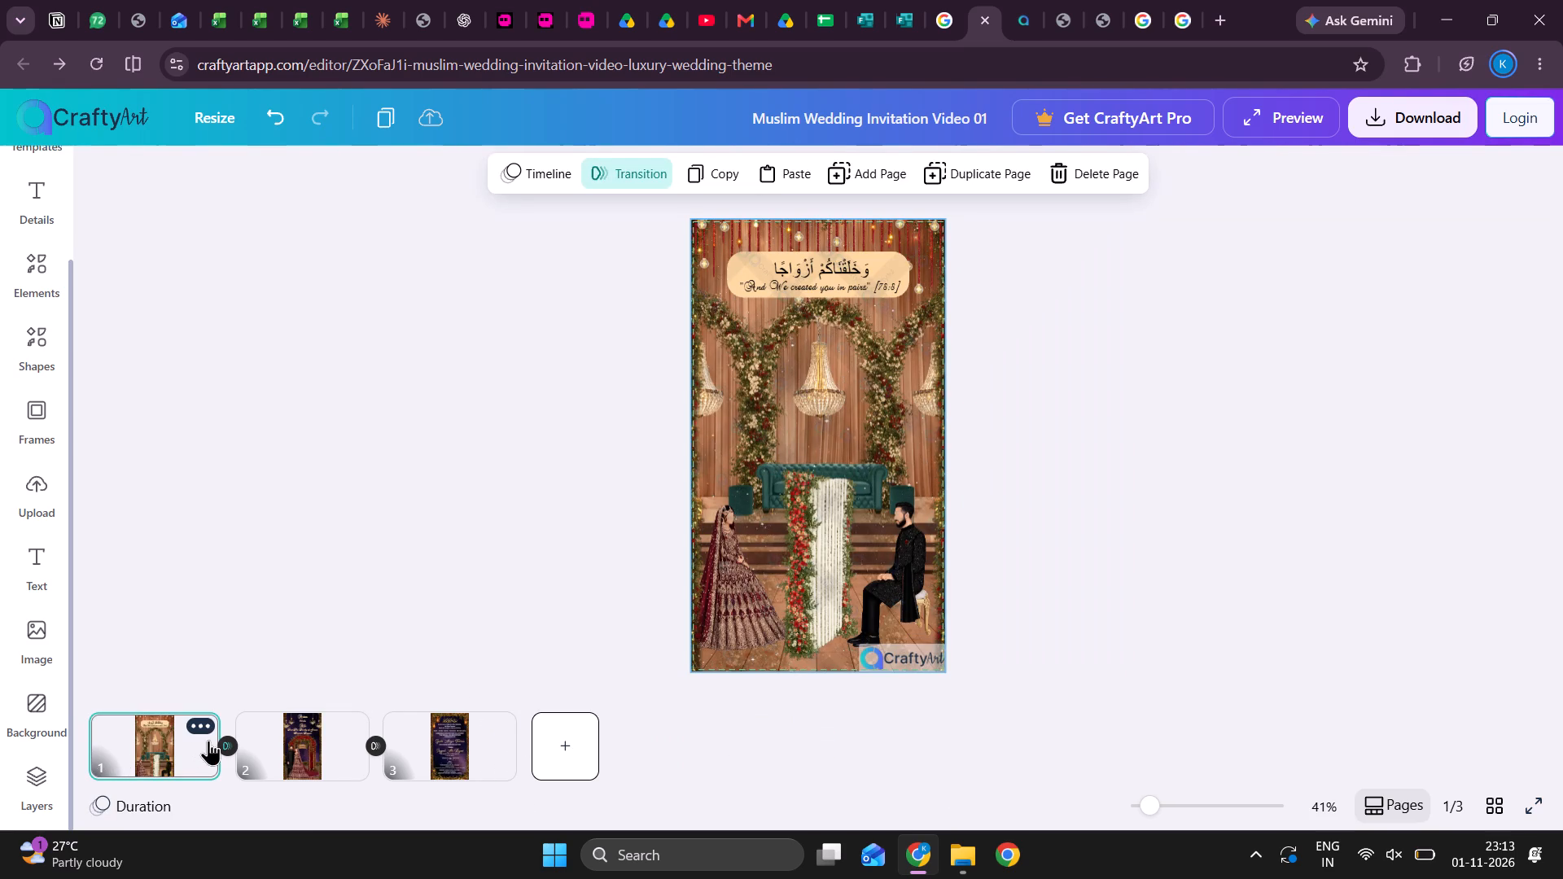
left_click(205, 720)
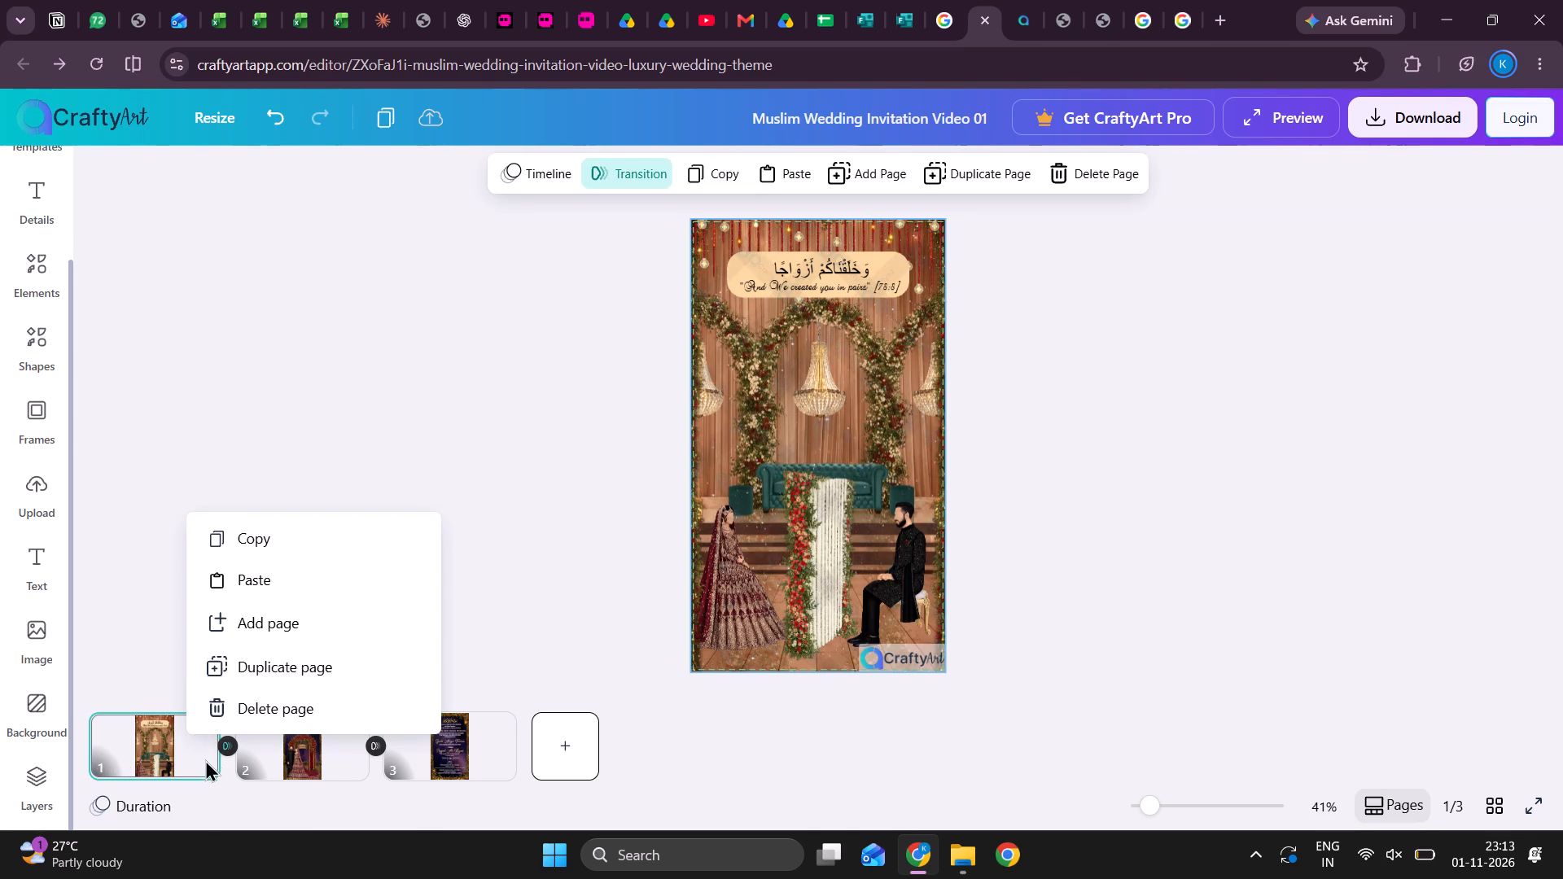
left_click(230, 743)
left_click(221, 824)
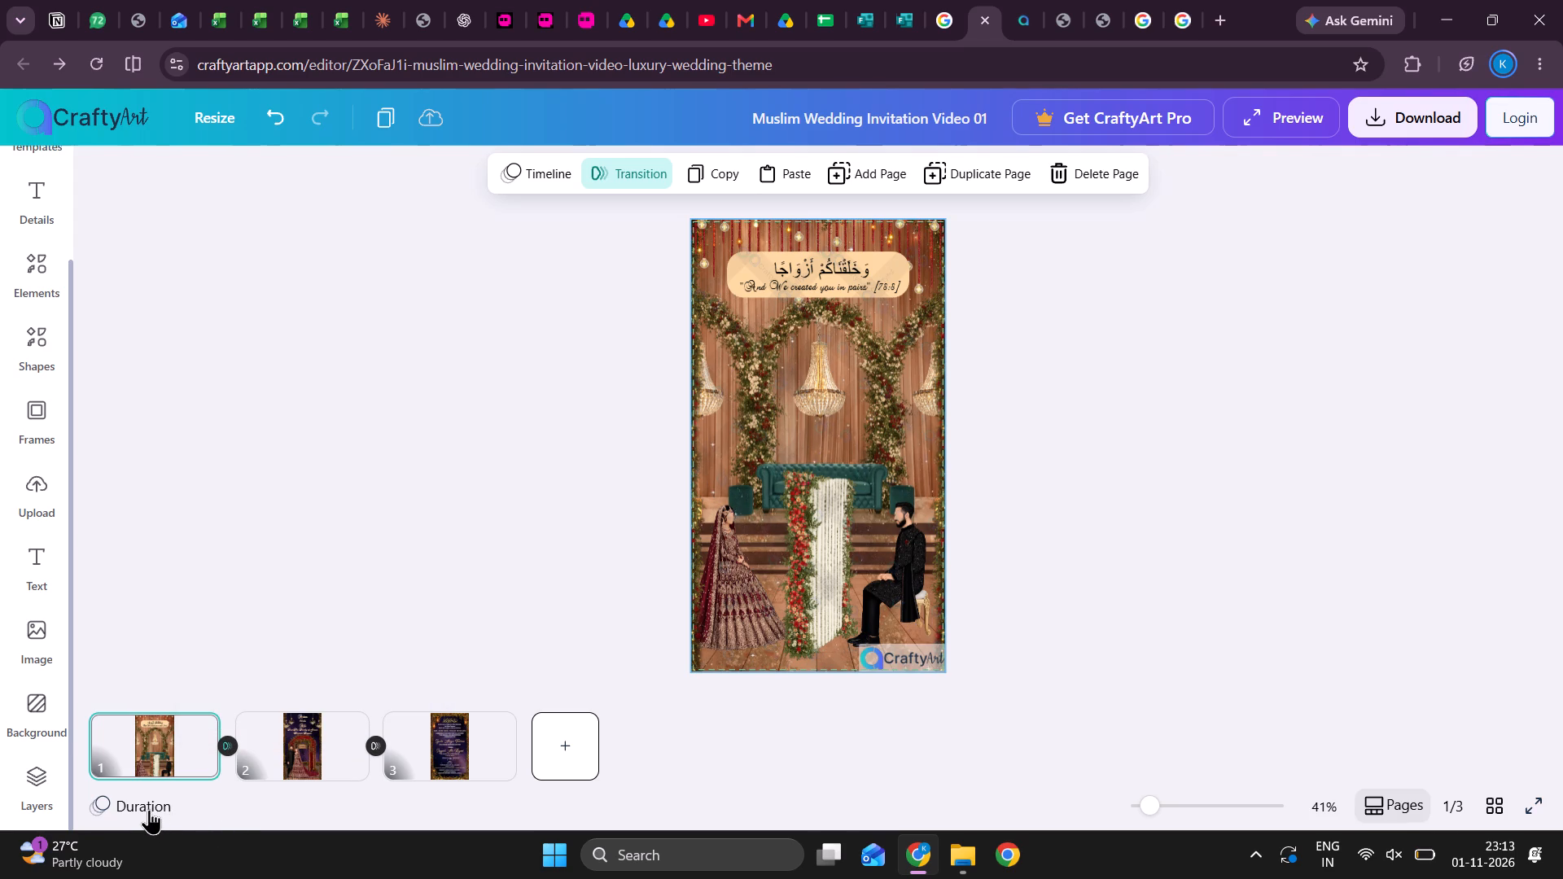
left_click(150, 808)
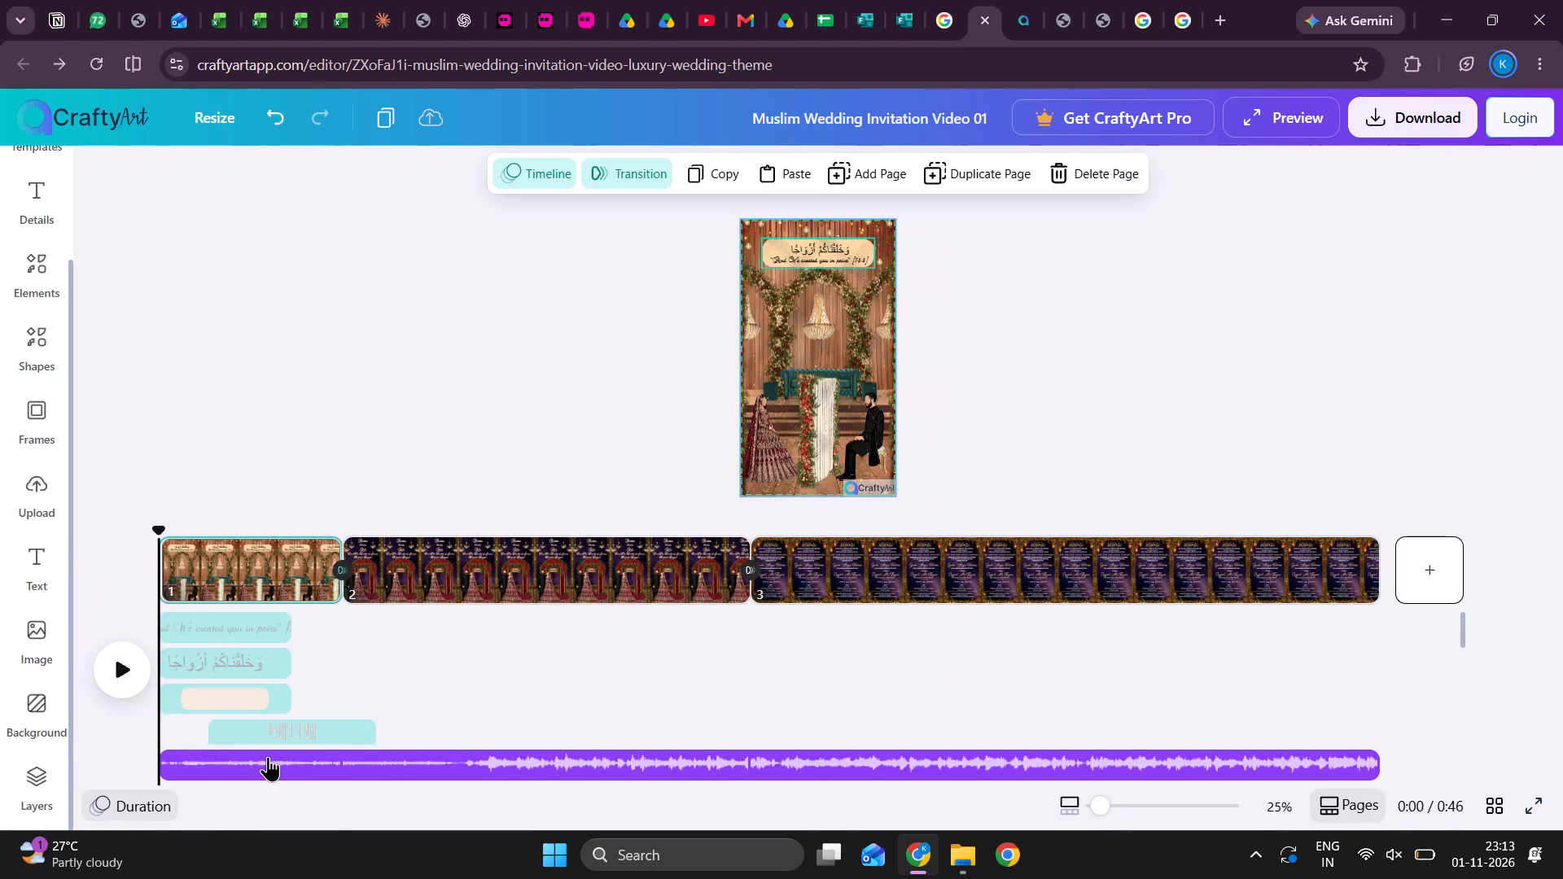
left_click(400, 597)
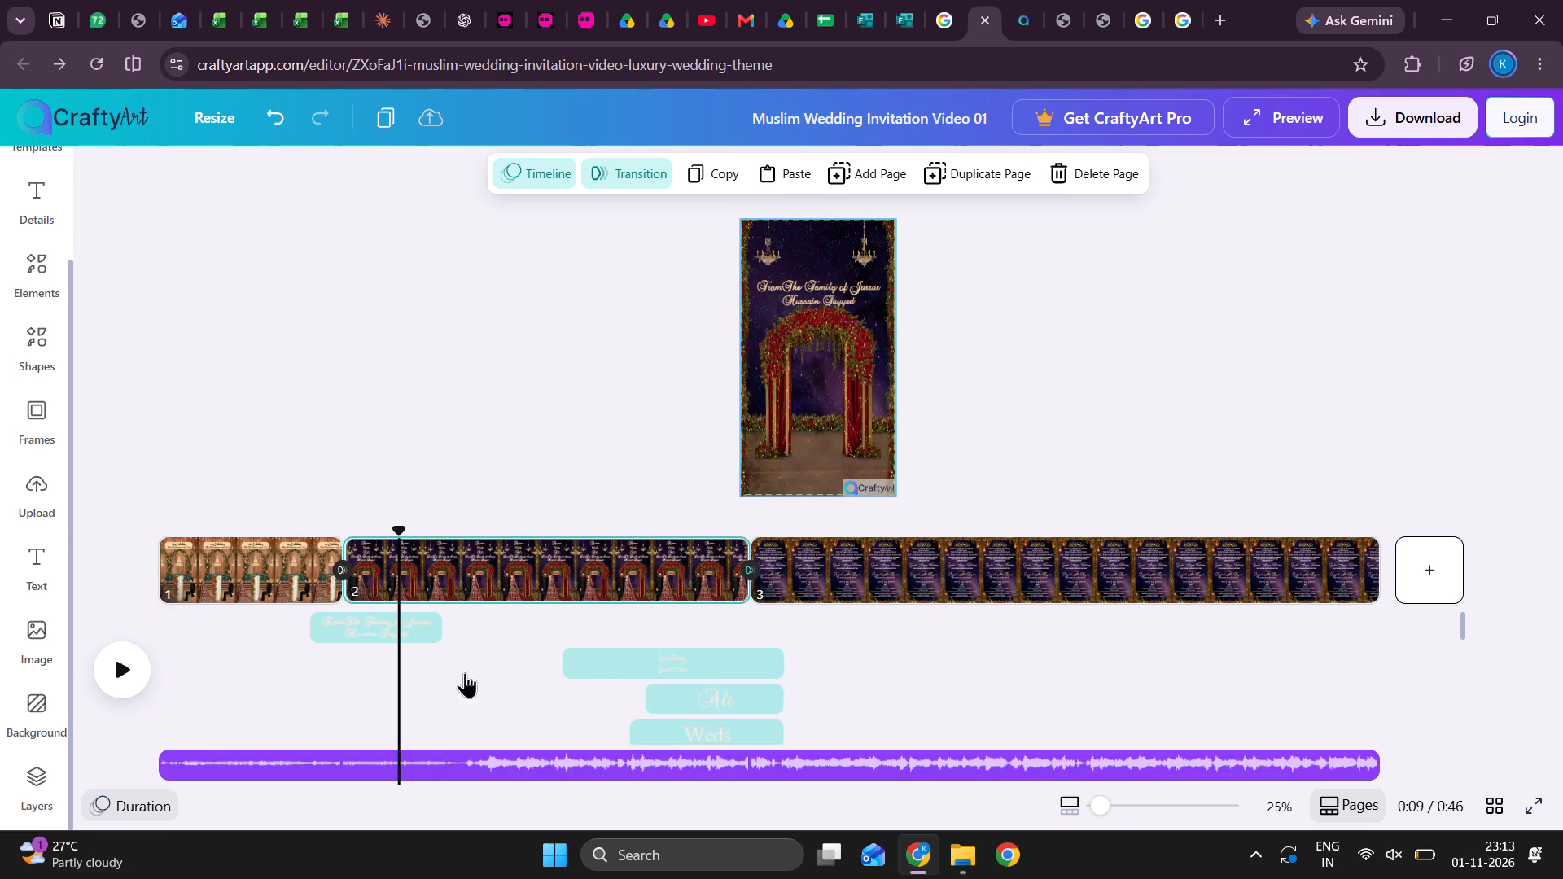
left_click_drag(424, 621, 766, 638)
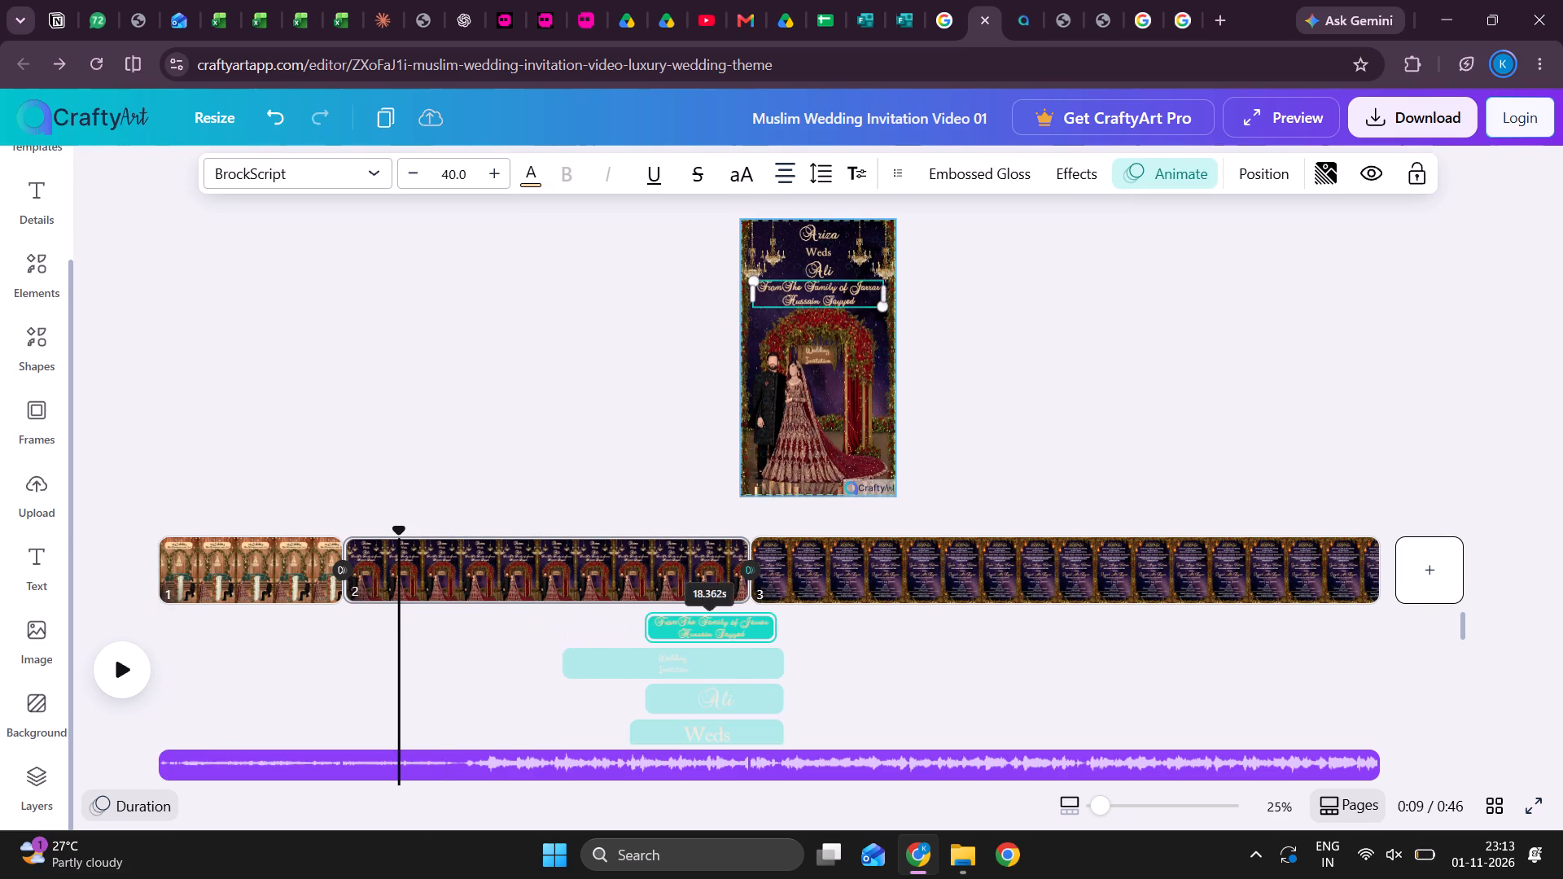
left_click_drag(766, 638, 759, 643)
left_click_drag(759, 643, 799, 641)
Shift page 2's "Wedding Invitation", "Ali" and "Weds" text clips earlier, starting "Weds" at about 16.9 s.
left_click_drag(704, 649, 662, 653)
left_click_drag(704, 689, 648, 692)
left_click_drag(685, 722, 661, 726)
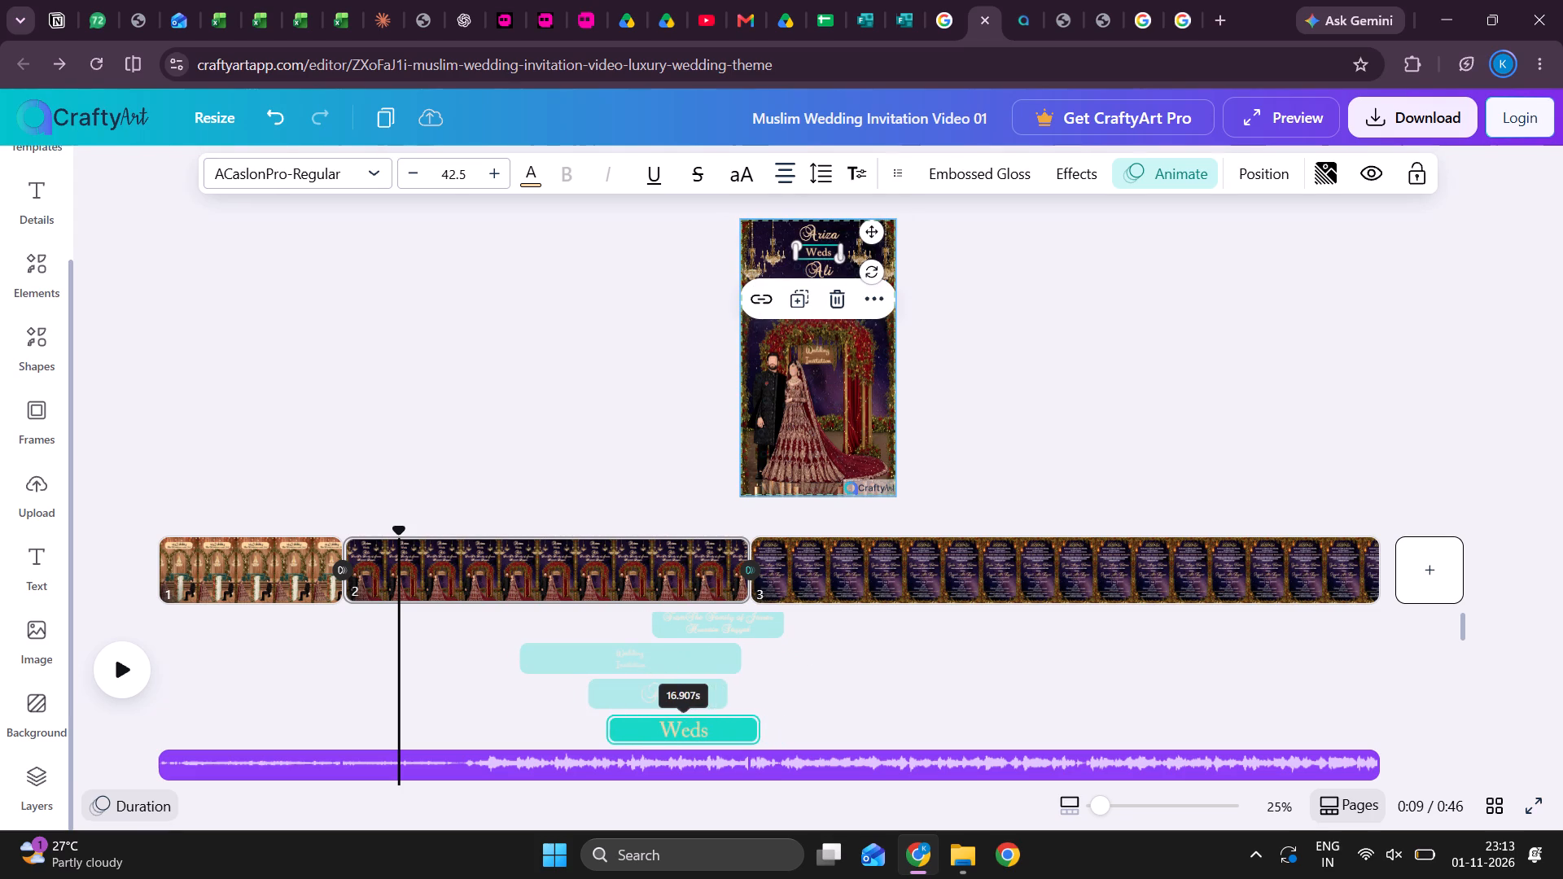
left_click_drag(661, 726, 661, 727)
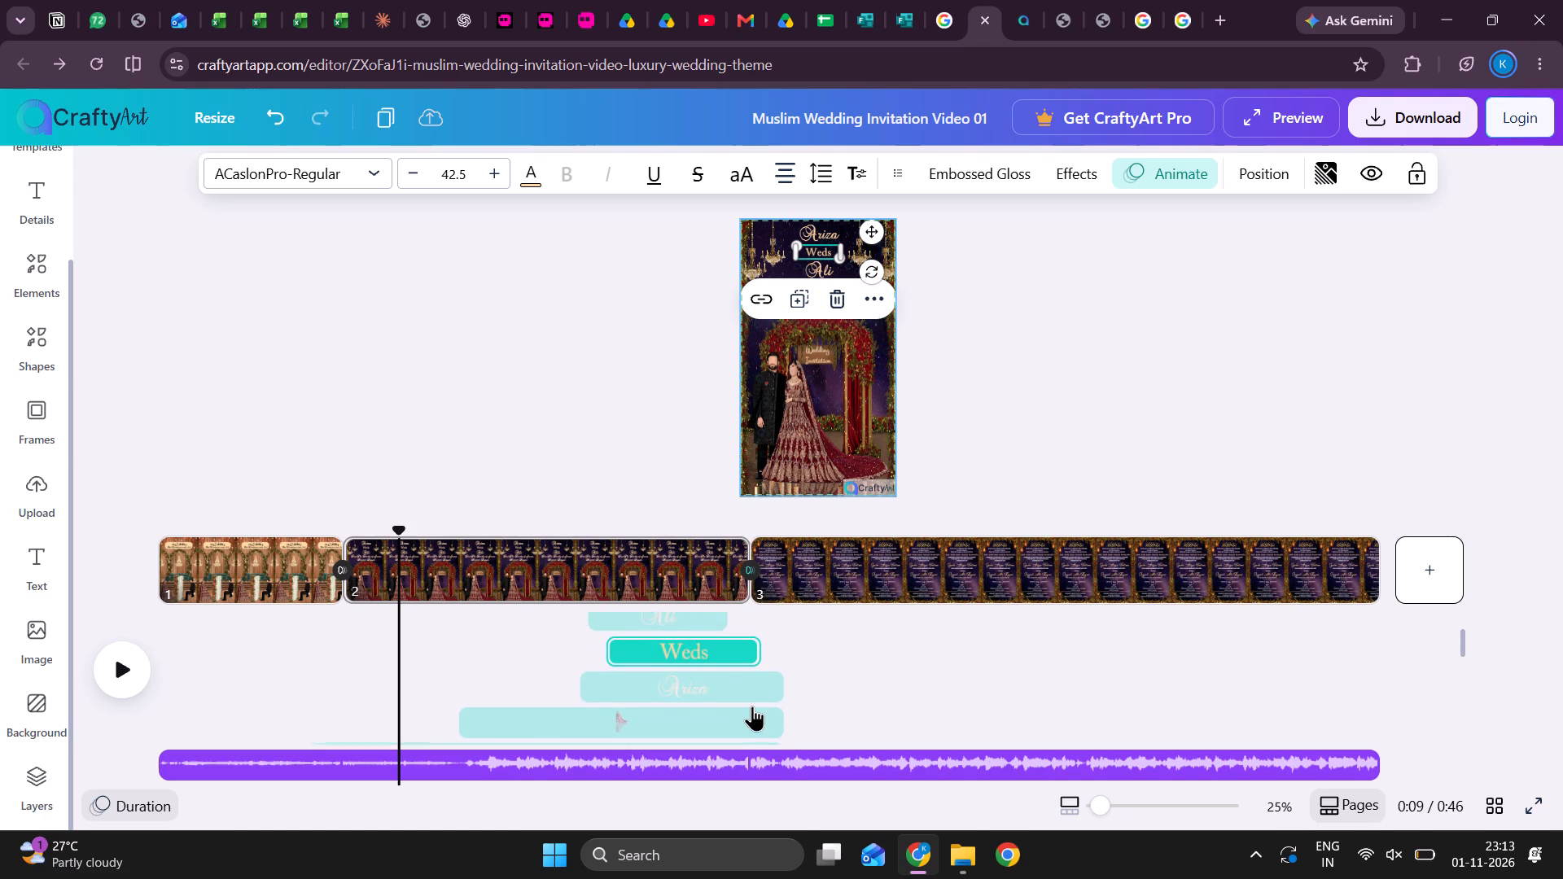
Extend the start of the "From The Family of" clip earlier, to just after the "Ali" clip begins.
scroll(751, 687, "down", 1)
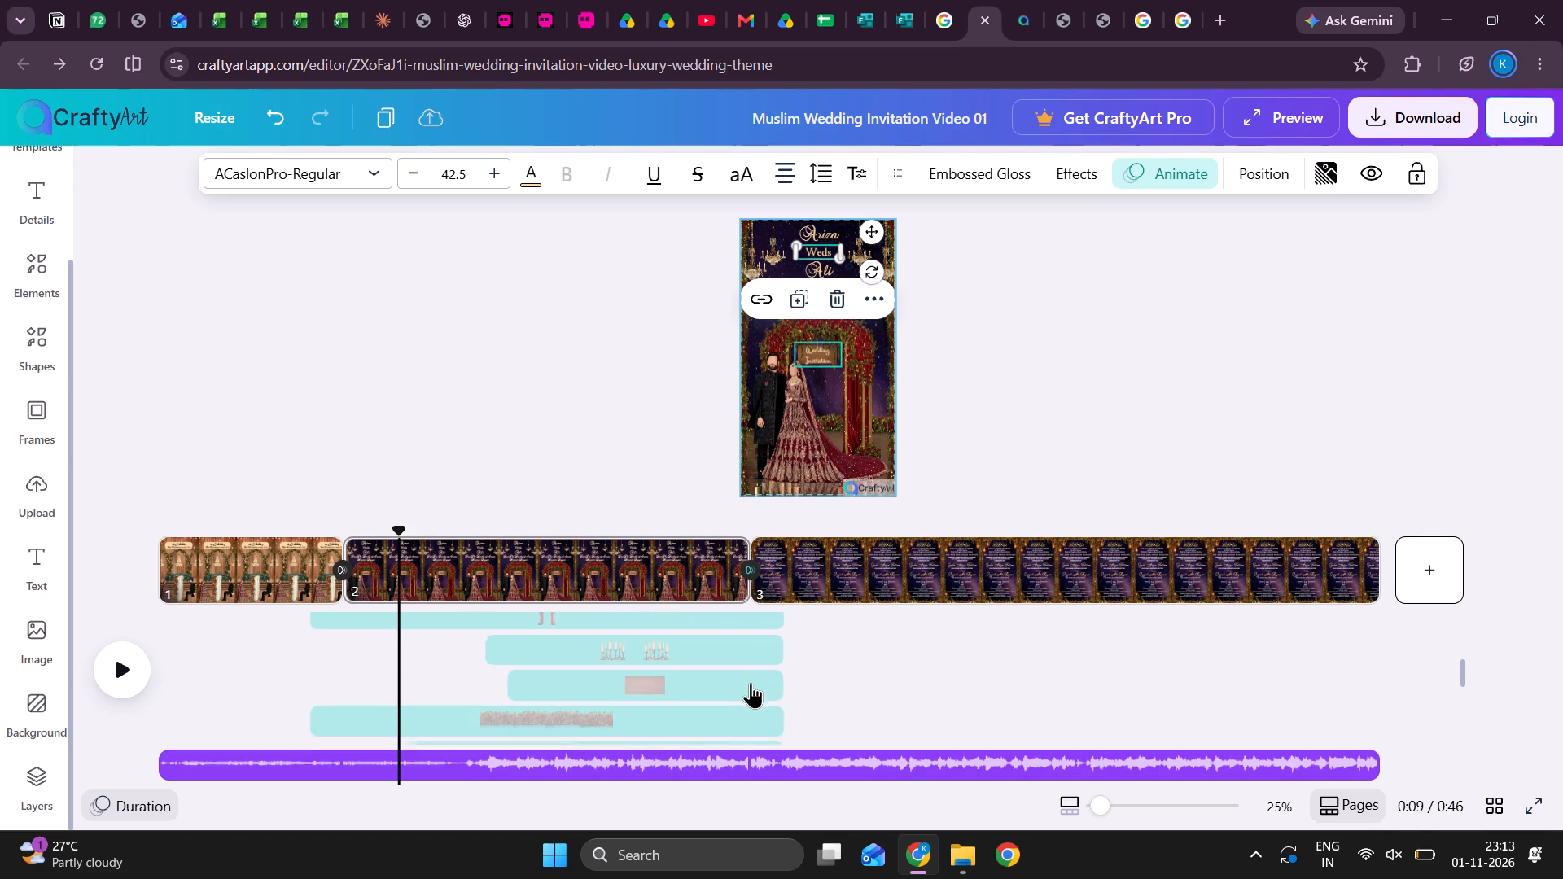
scroll(751, 683, "up", 5)
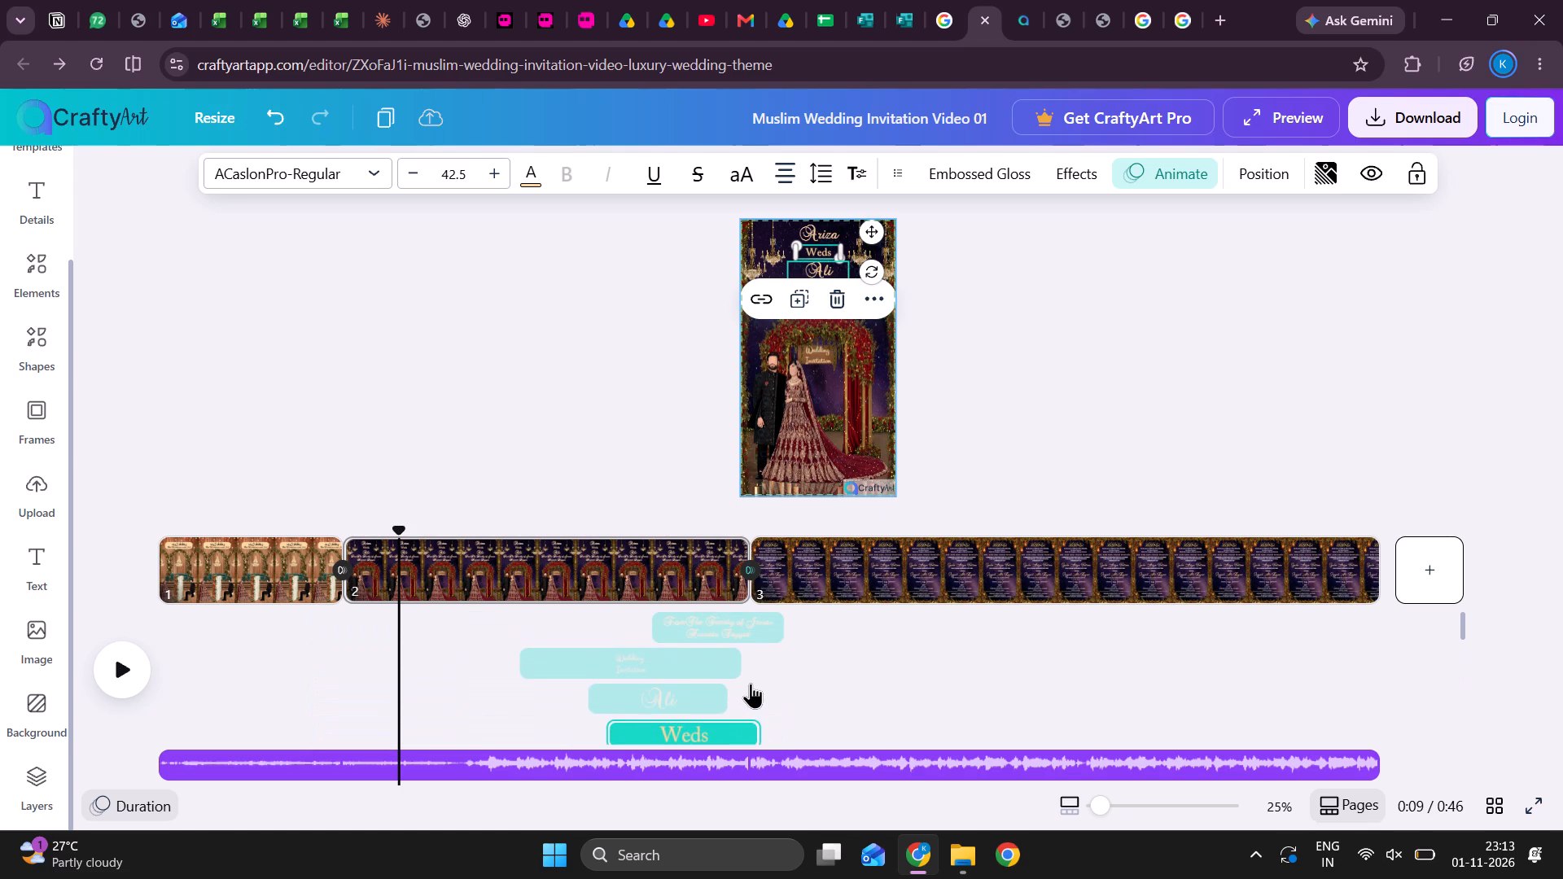
left_click(708, 623)
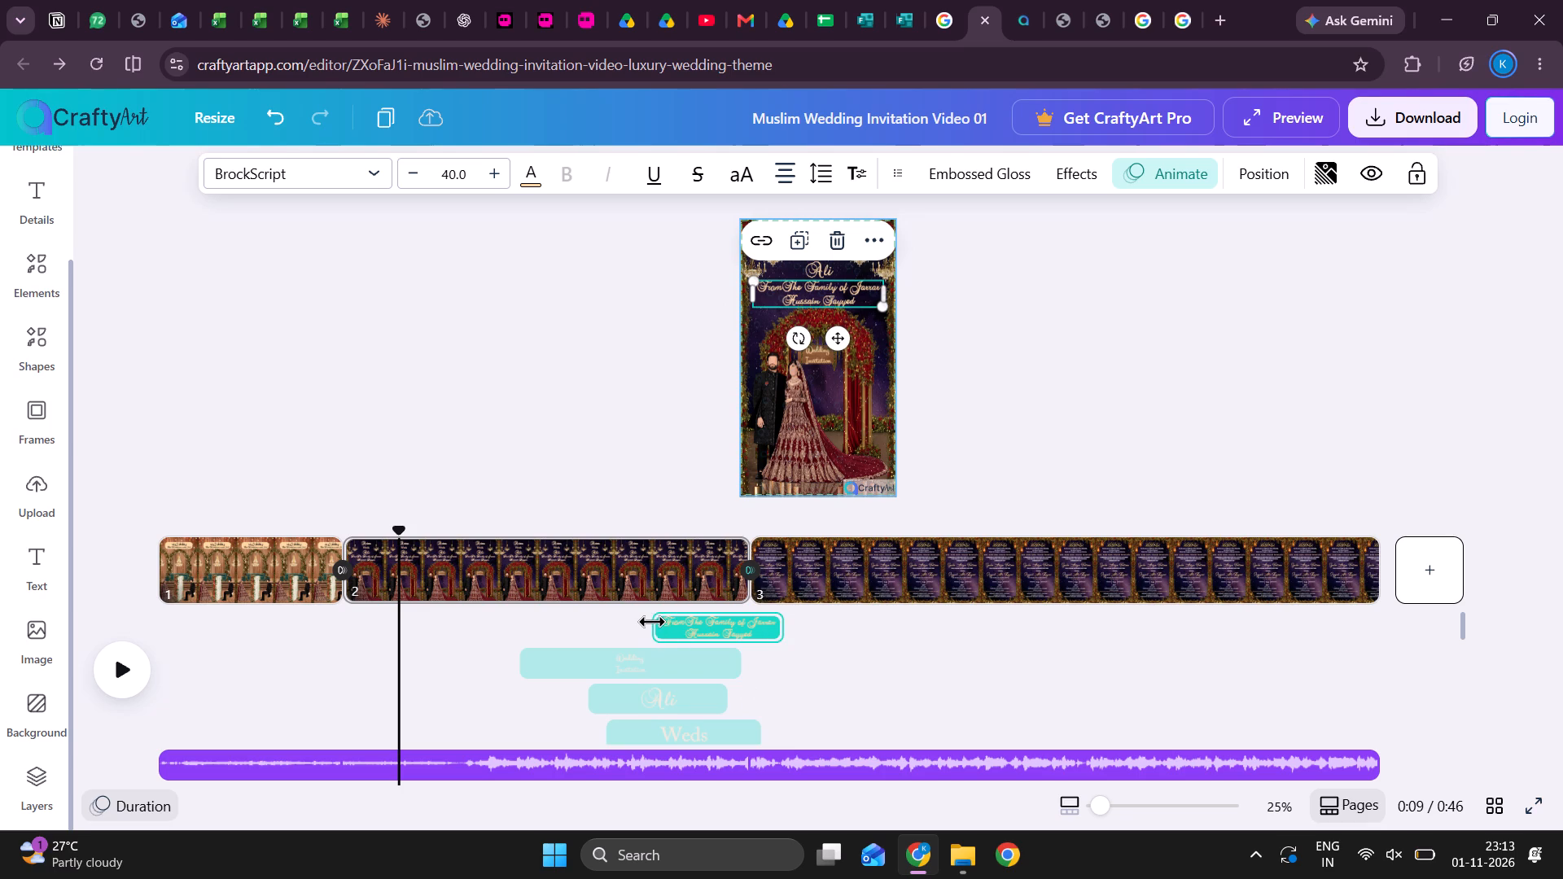
left_click_drag(655, 620, 598, 636)
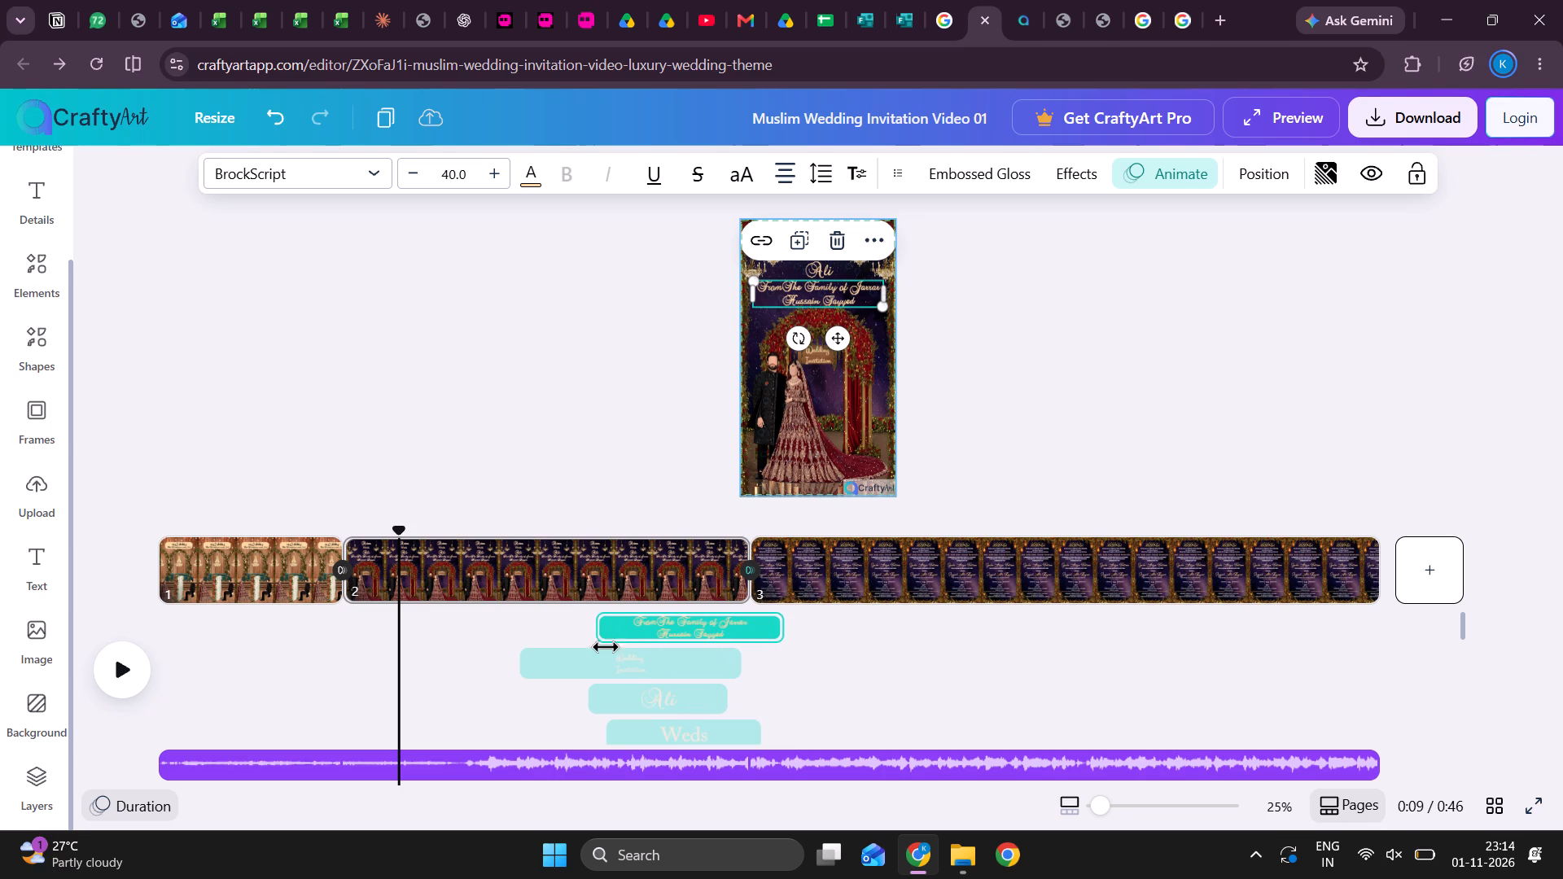
Lengthen the "Ali" and "Weds" clips at their ends, making "Weds" finish together with the "From The Family of" clip.
left_click(712, 695)
left_click_drag(716, 693, 764, 691)
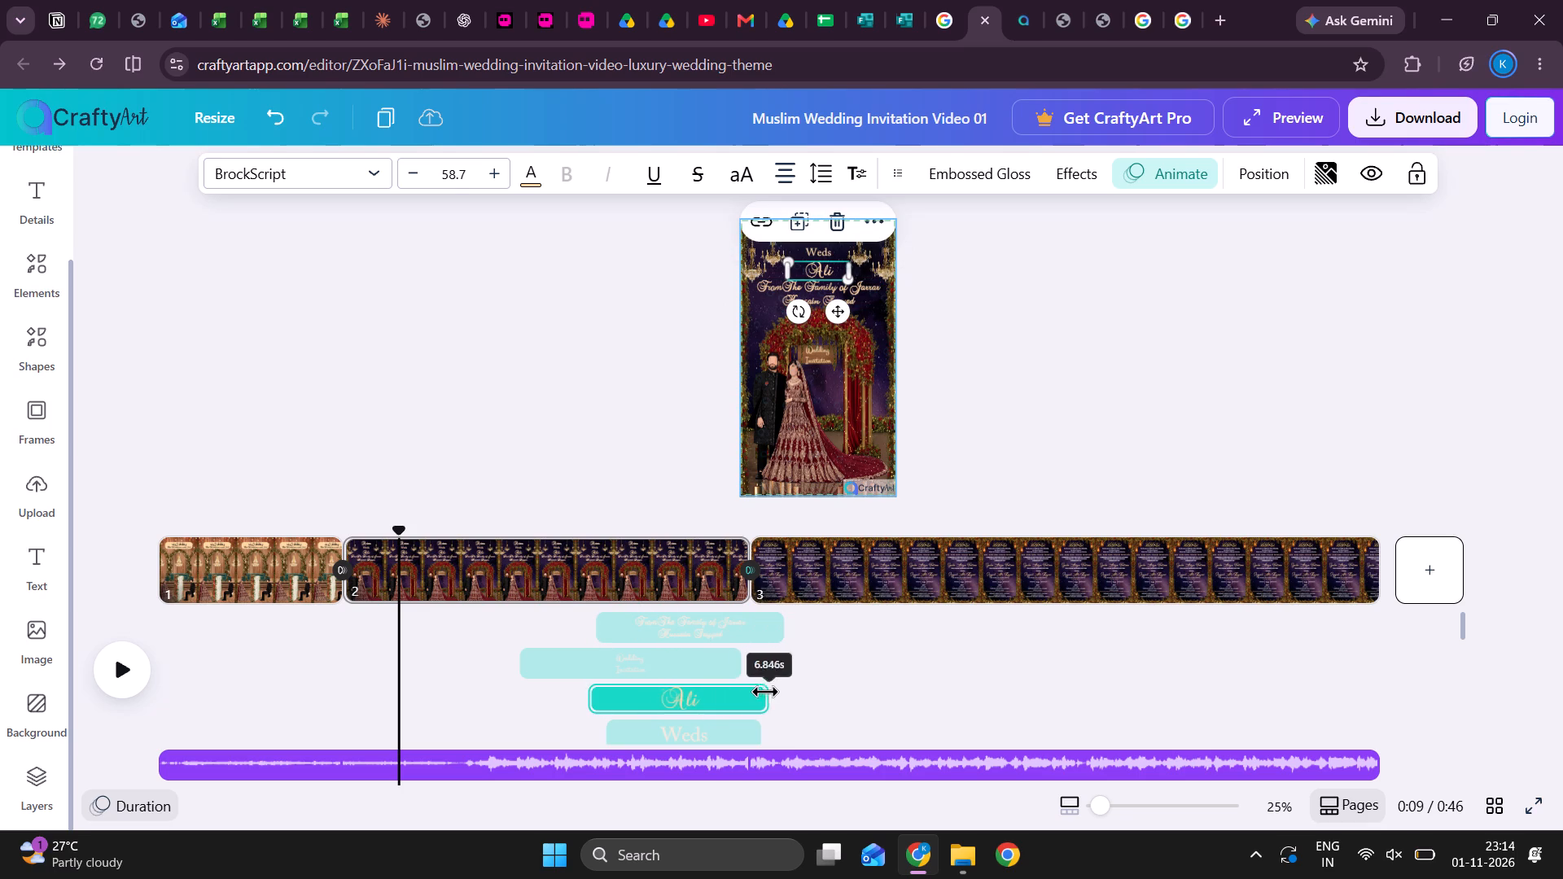
left_click_drag(764, 691, 764, 692)
scroll(764, 692, "down", 1)
left_click(736, 719)
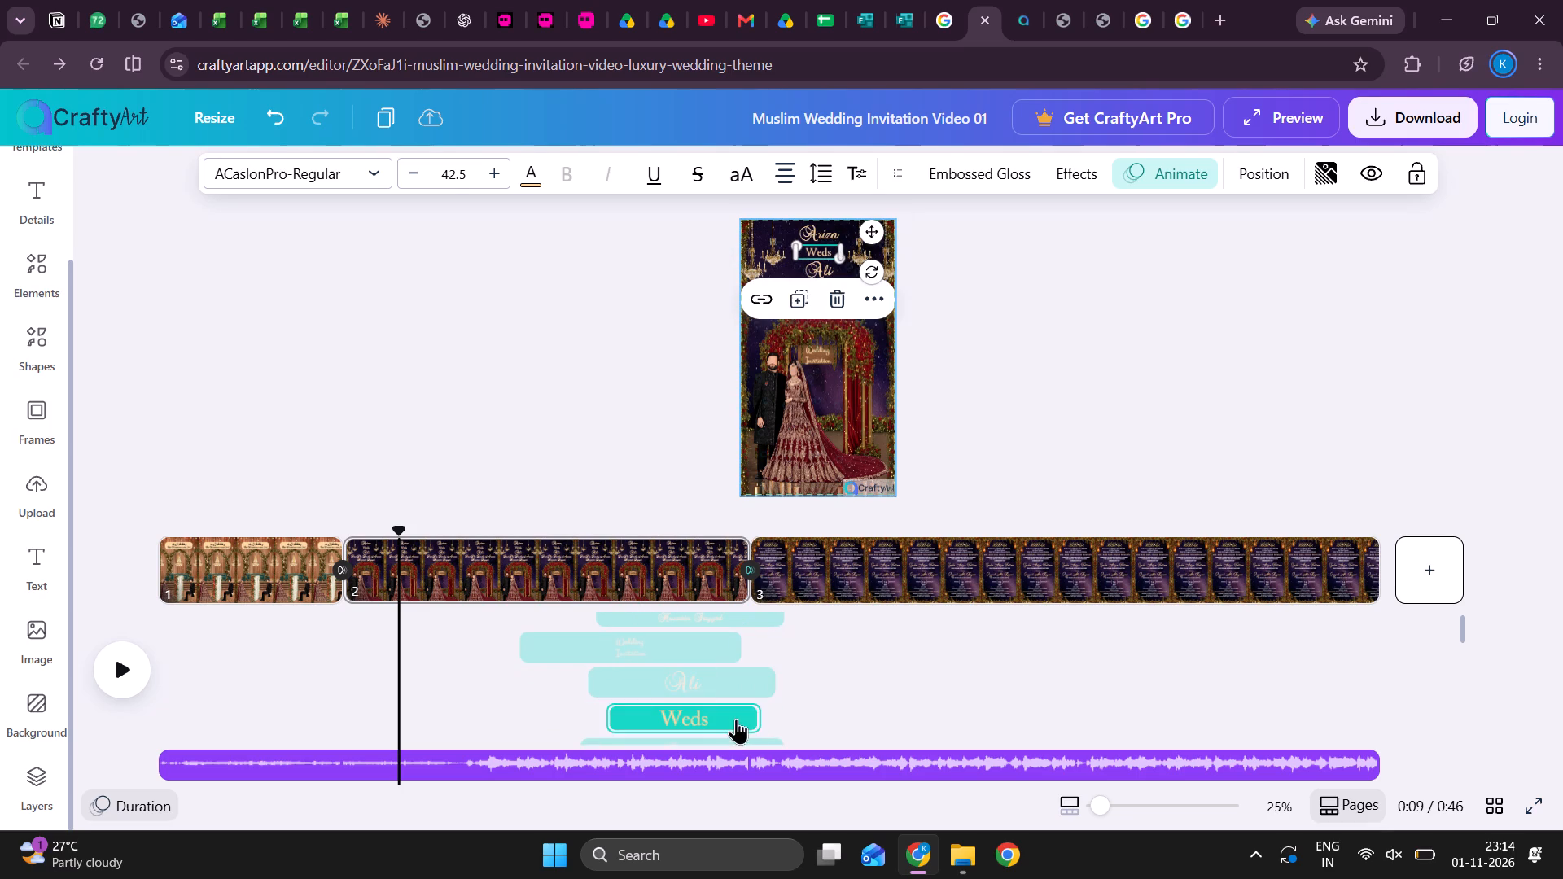
left_click_drag(755, 714, 785, 713)
Look through all of page 2's layer clips in the timeline to compare their start and end timing.
scroll(785, 713, "down", 2)
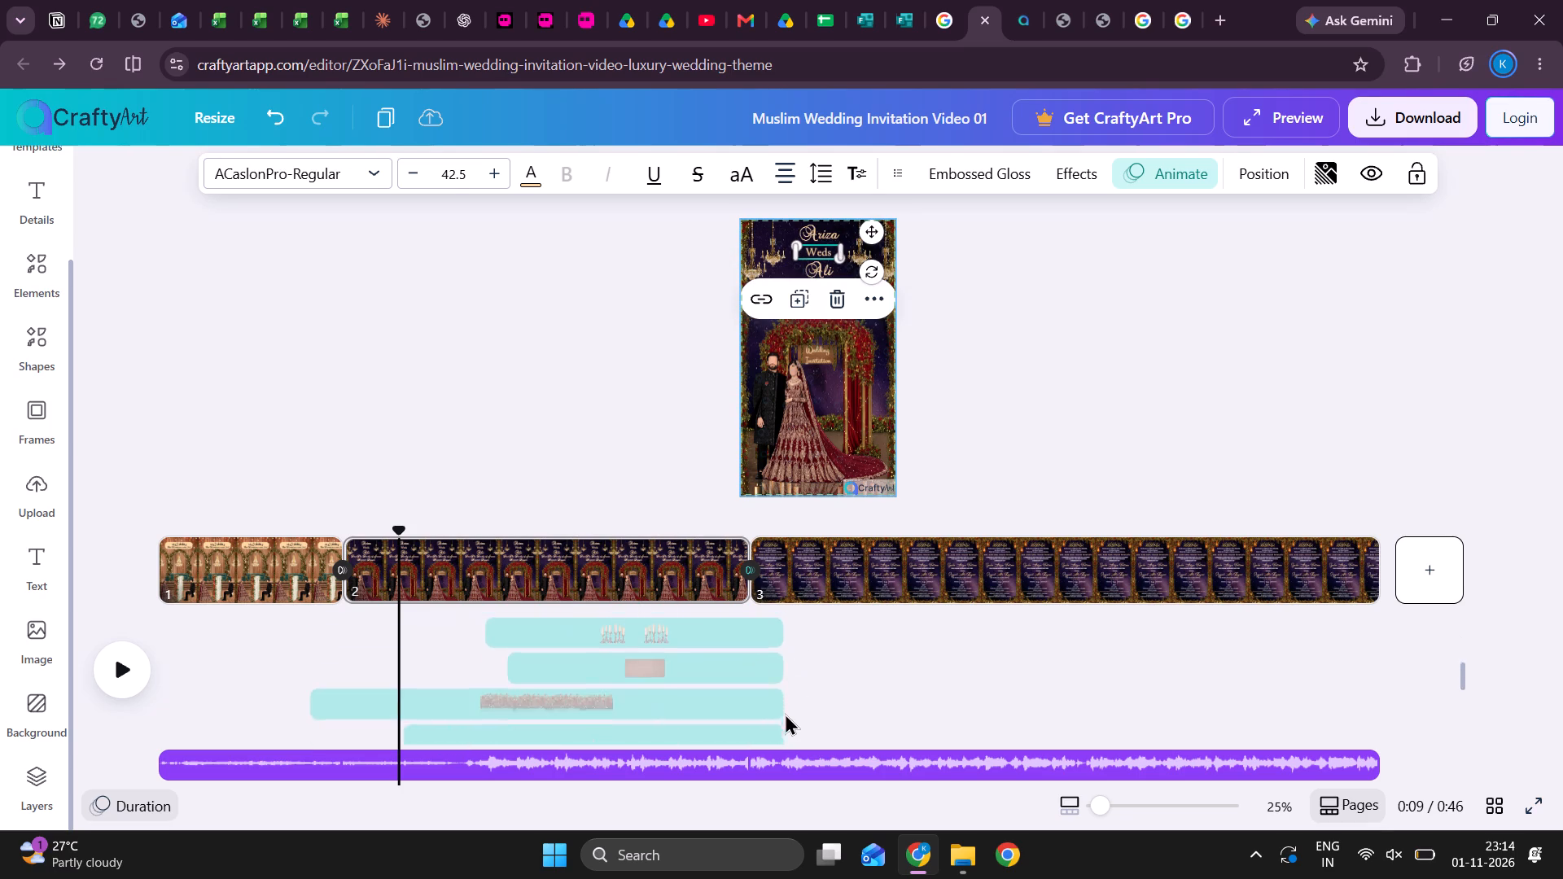
scroll(785, 713, "down", 3)
left_click(776, 750)
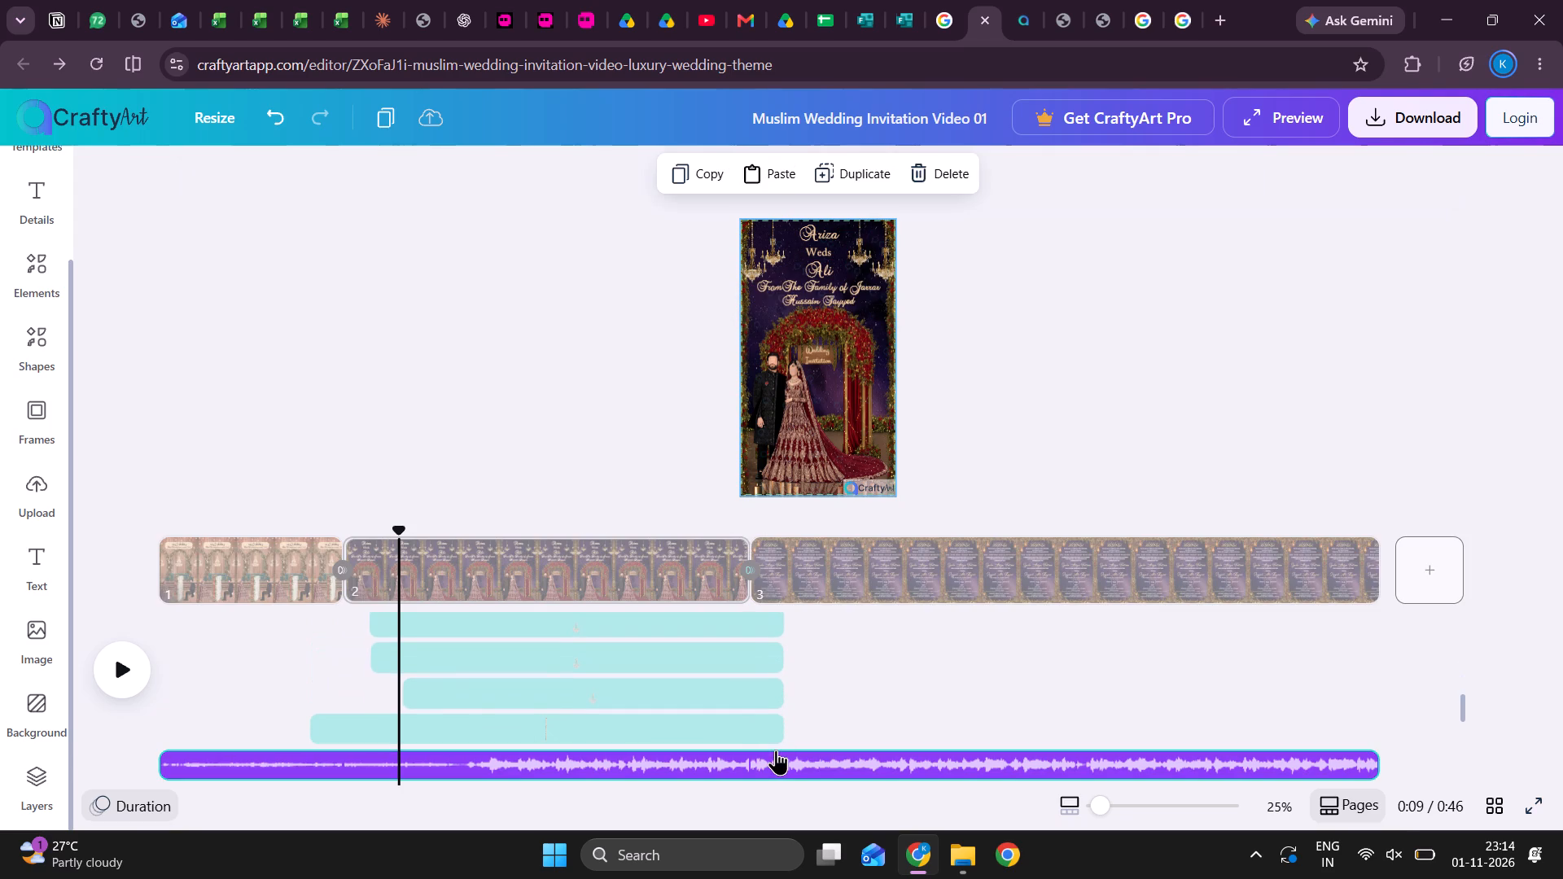
scroll(752, 654, "down", 1)
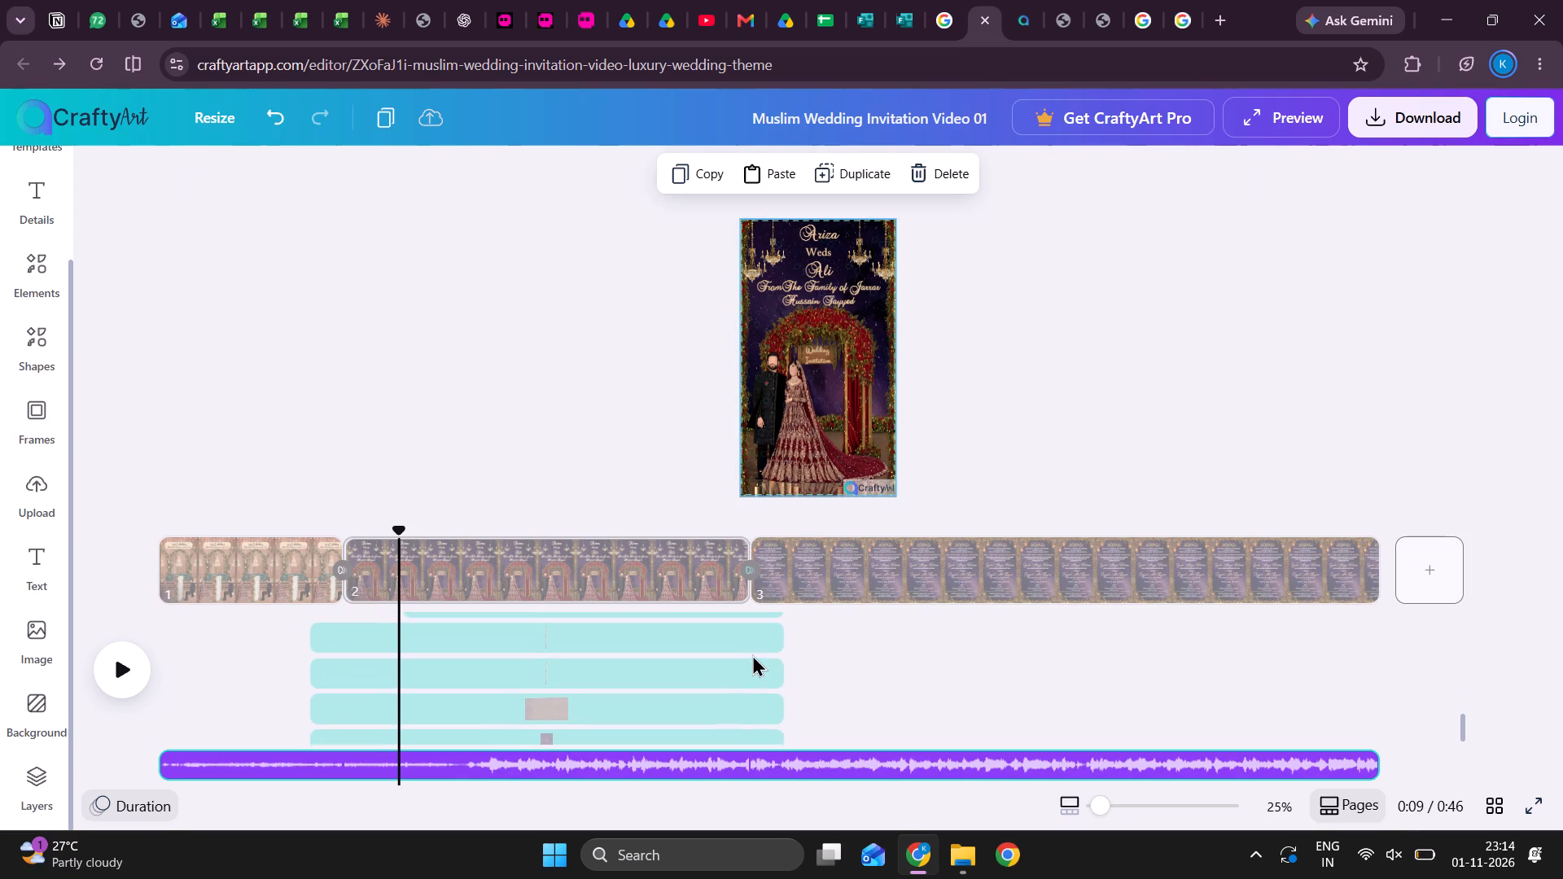
scroll(752, 654, "down", 1)
scroll(648, 704, "up", 2)
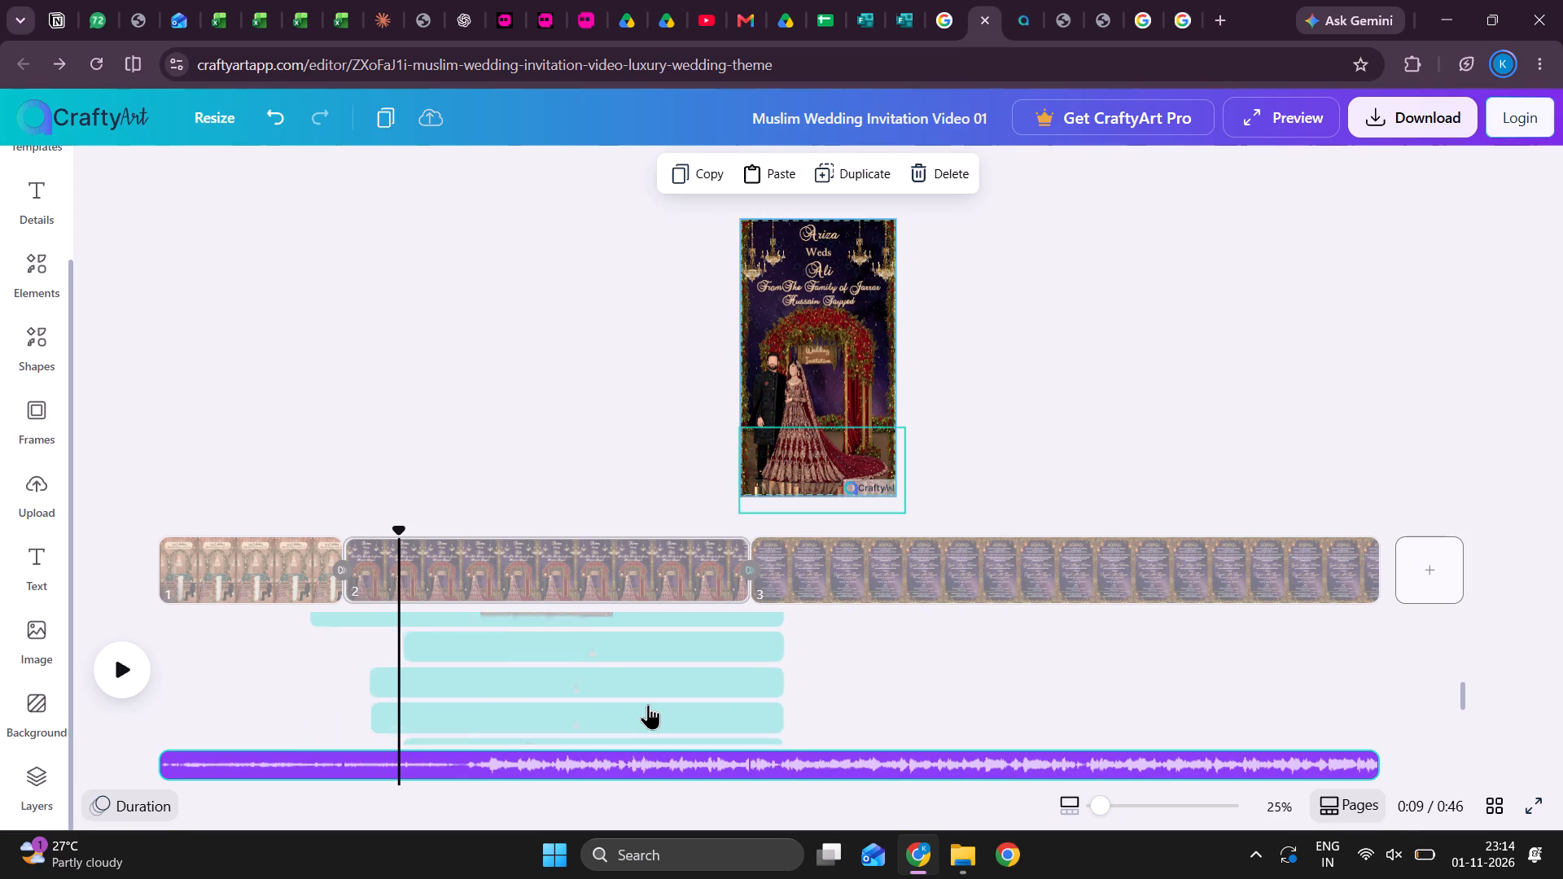
scroll(648, 704, "up", 4)
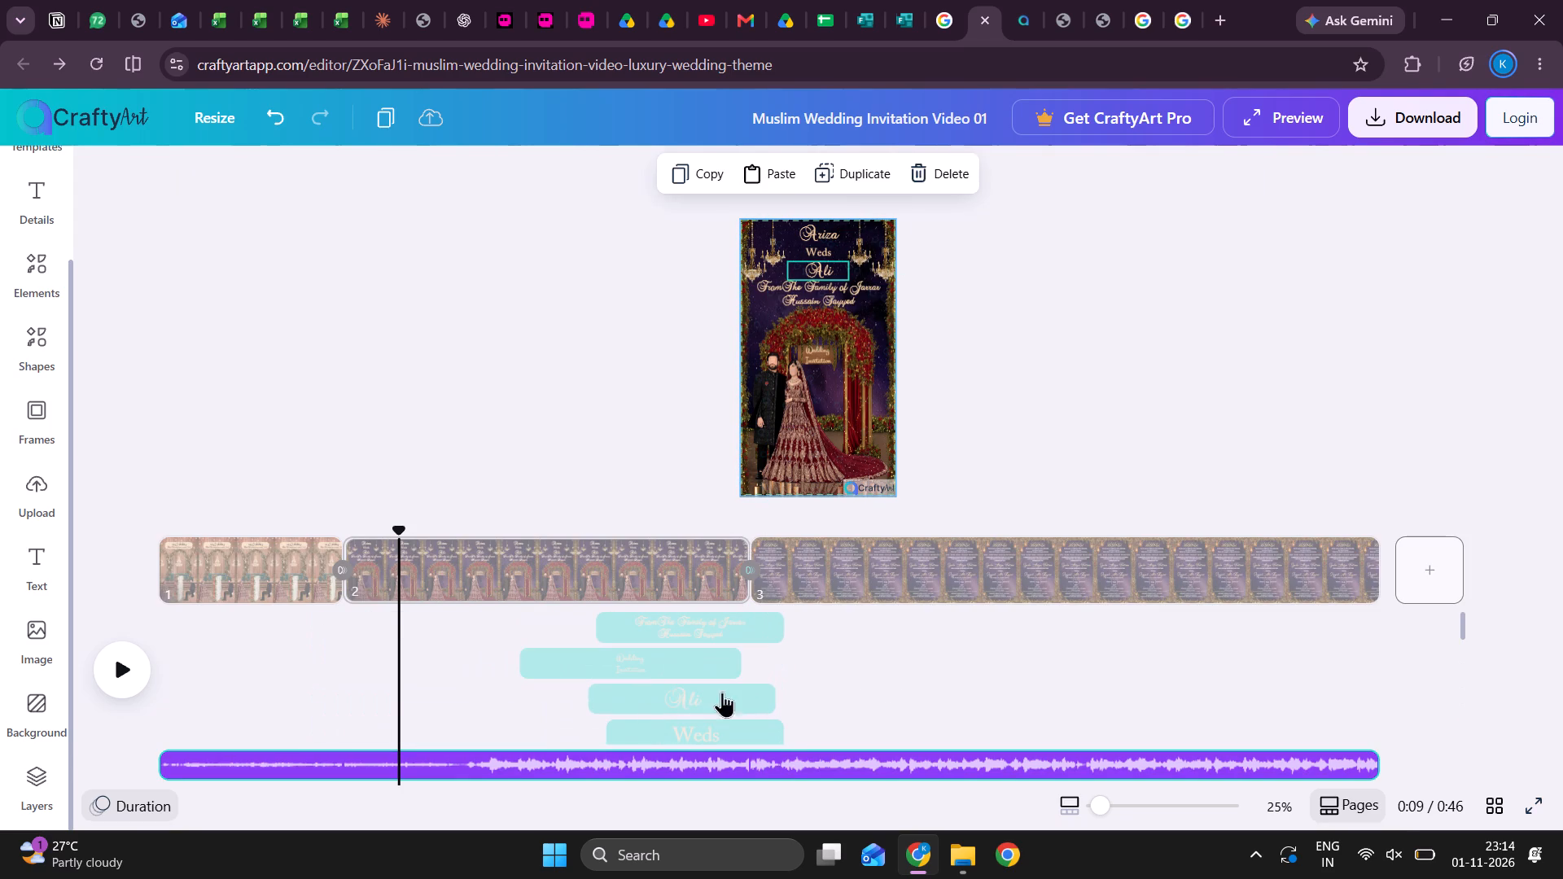
left_click(902, 683)
left_click(424, 636)
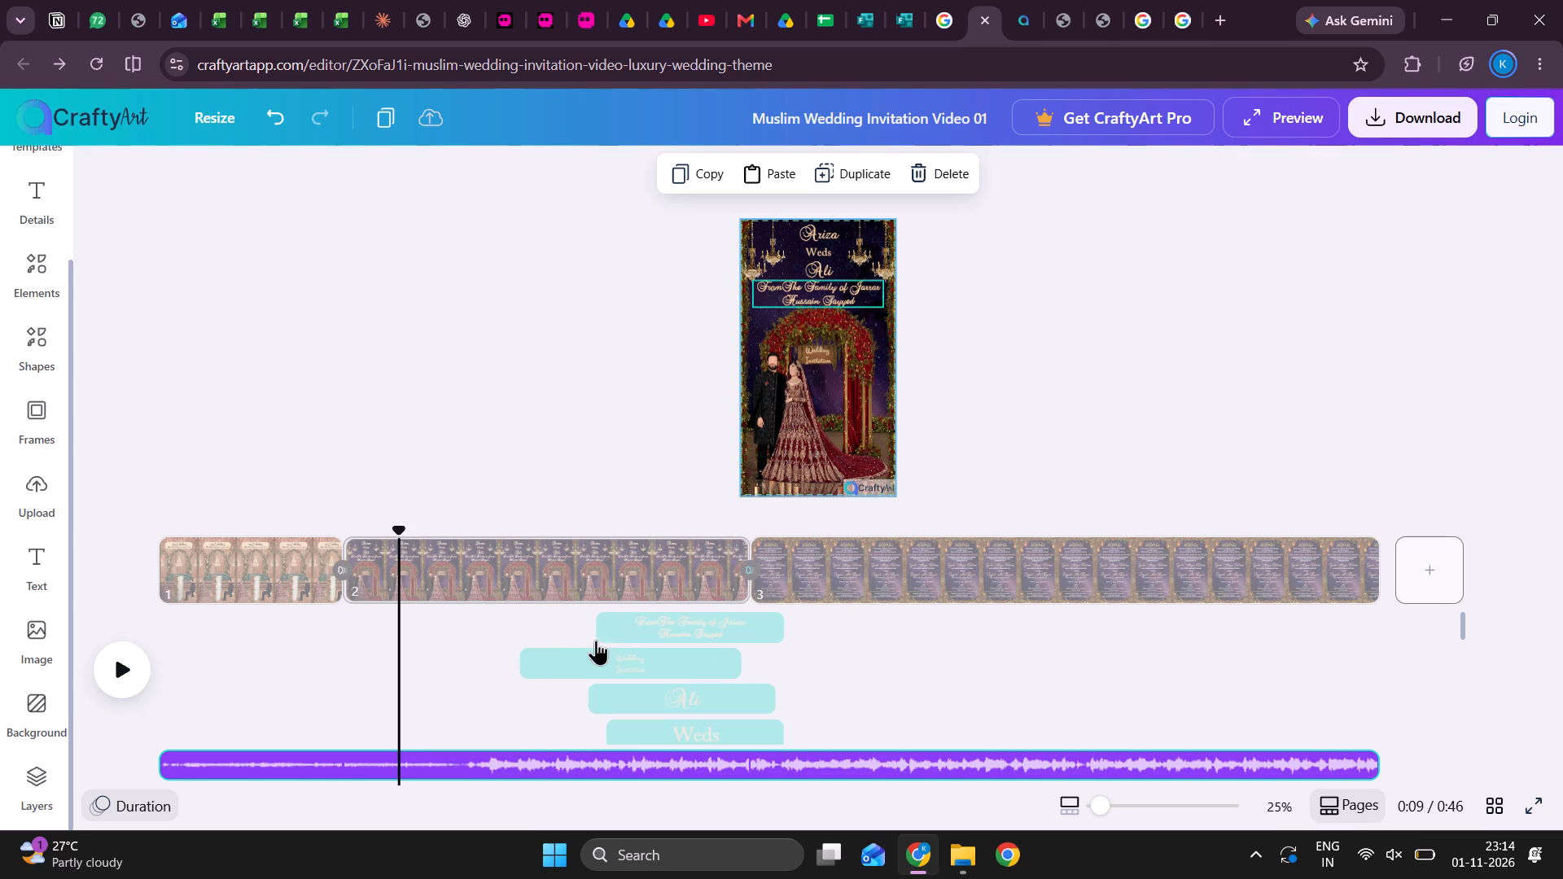
left_click(598, 641)
Trim the end of page 2's "From The Family of" clip back to the boundary between pages 2 and 3.
left_click(806, 566)
left_click(700, 589)
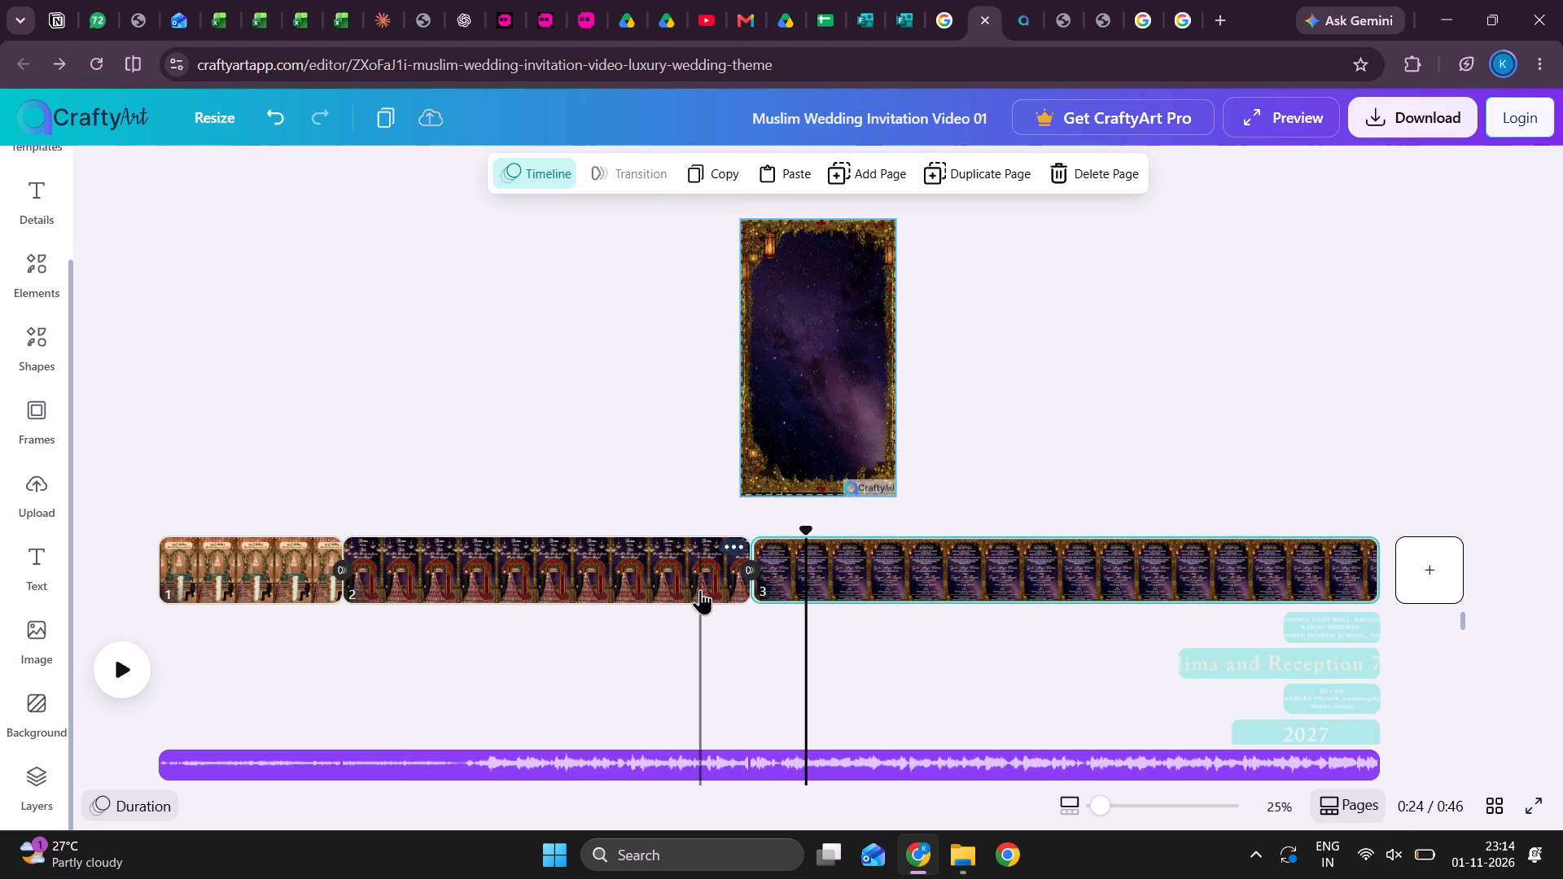
left_click(752, 629)
left_click_drag(777, 628, 746, 630)
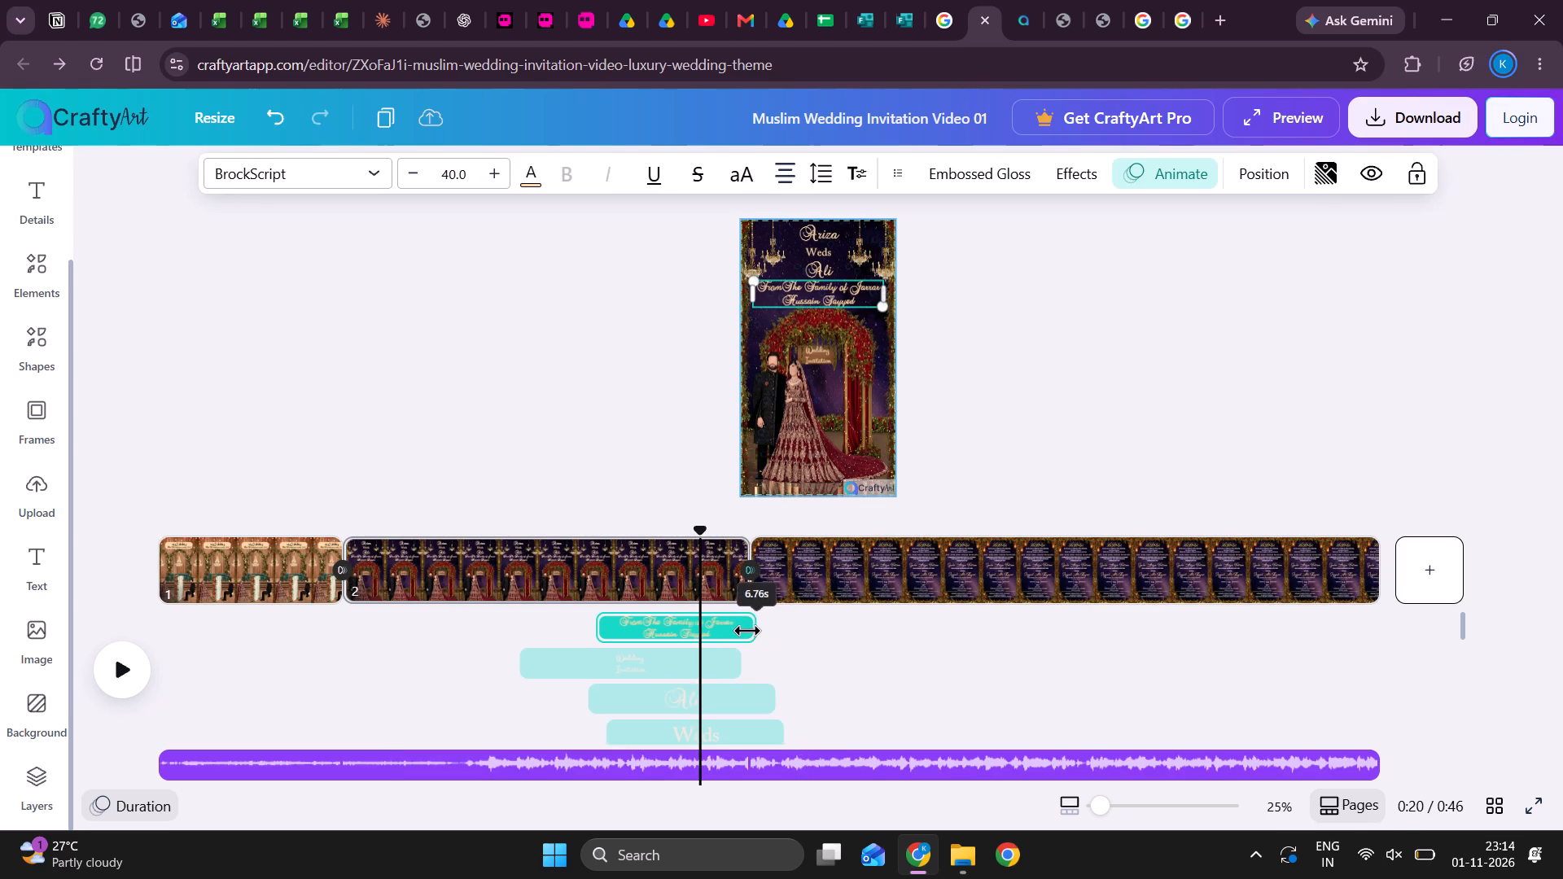
left_click_drag(746, 630, 744, 629)
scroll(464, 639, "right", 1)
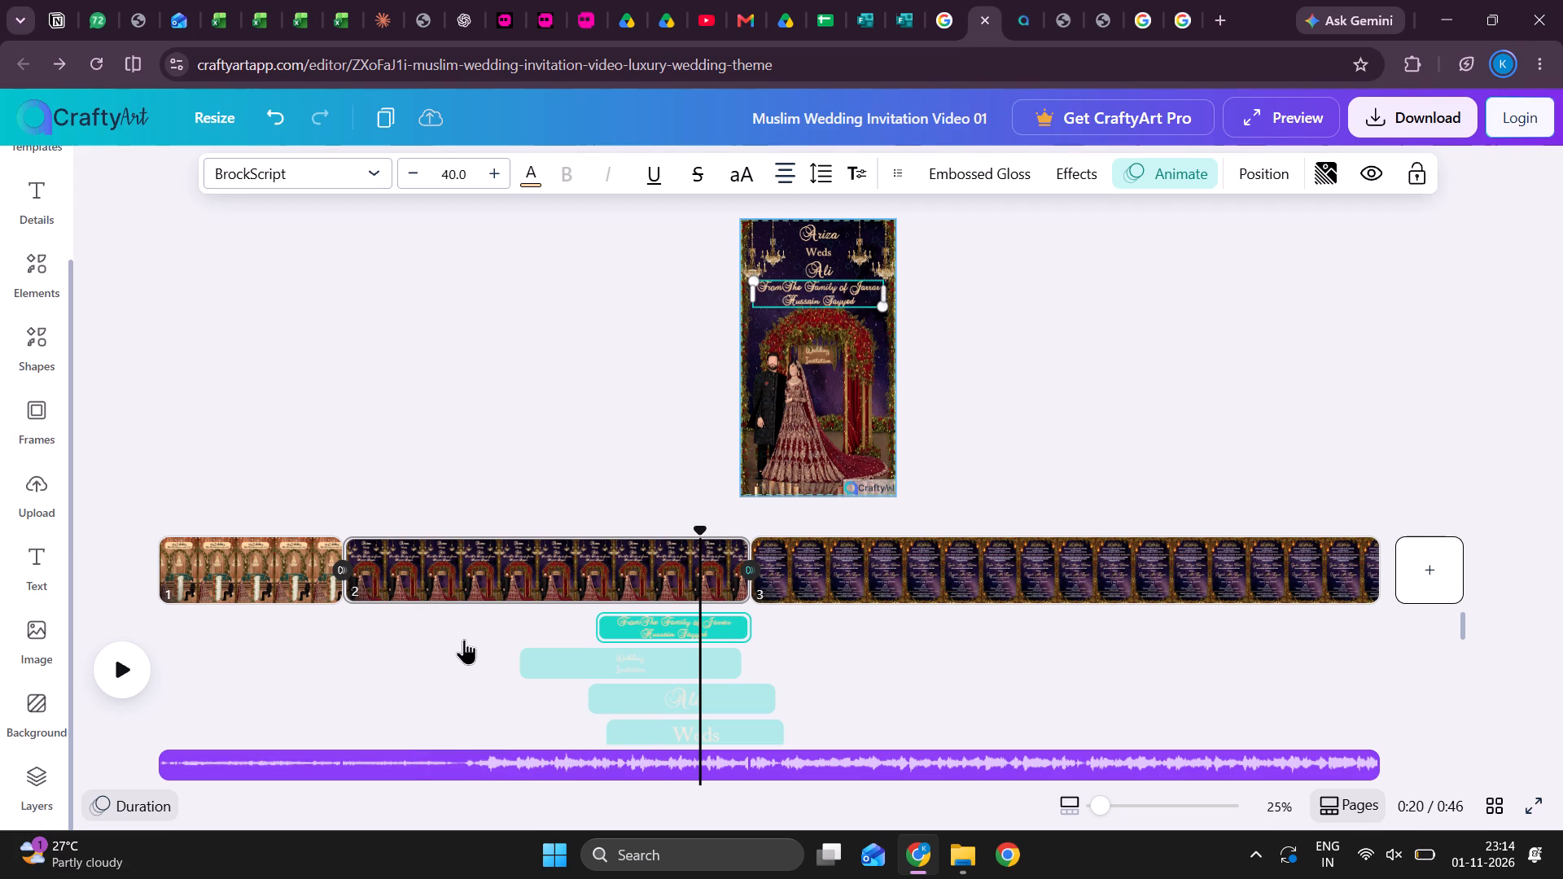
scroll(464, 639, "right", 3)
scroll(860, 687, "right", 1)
Play page 2 back, including again from near its start, to review when its text layers appear and end.
scroll(860, 687, "right", 1)
left_click(613, 583)
scroll(613, 583, "right", 1)
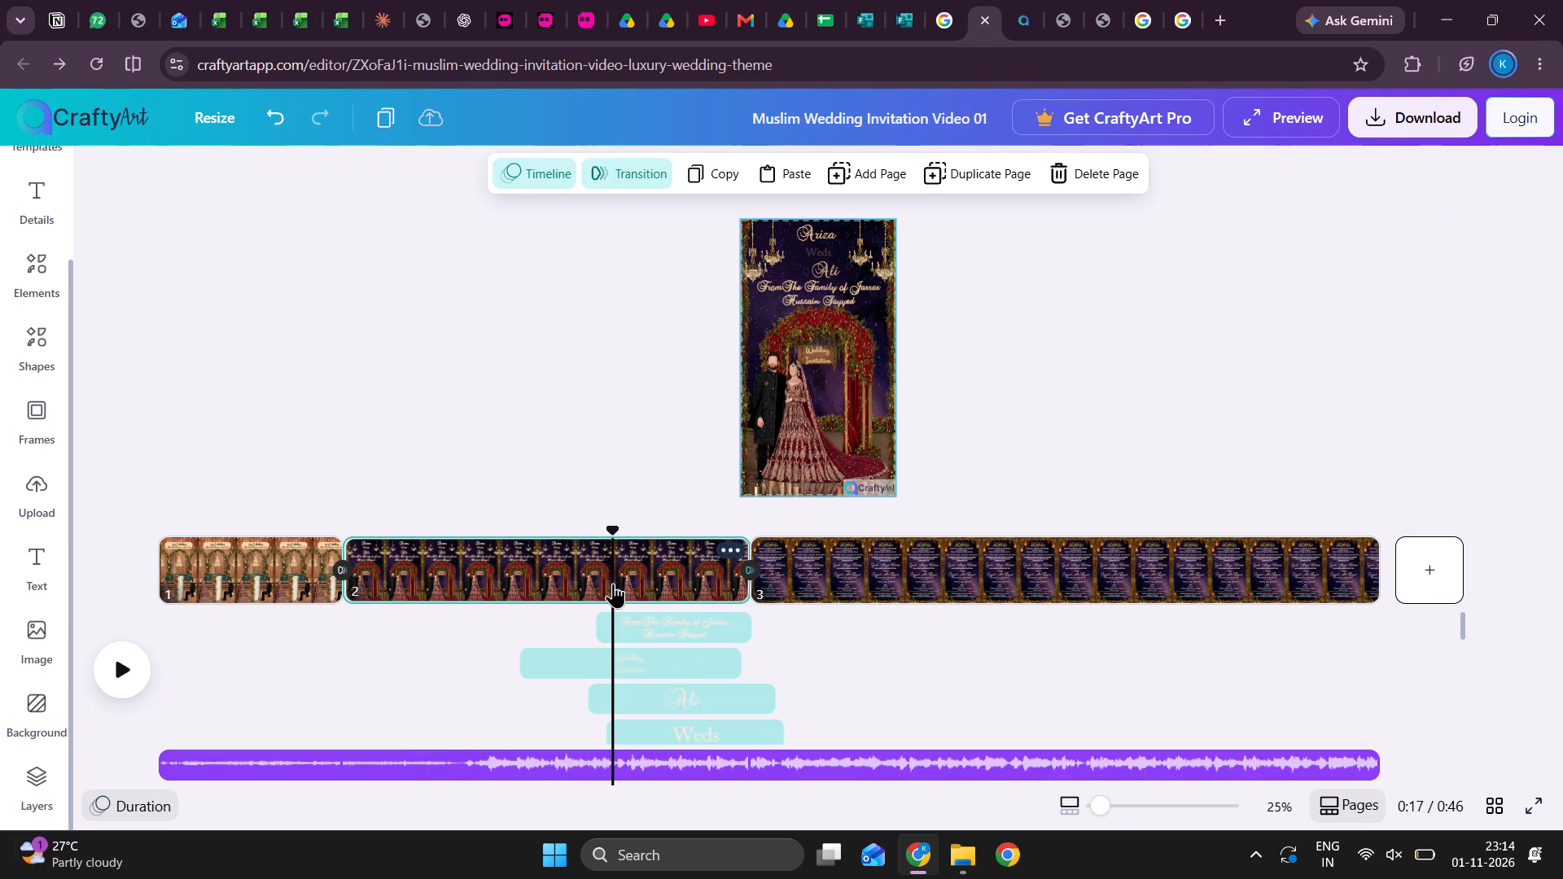
scroll(613, 583, "right", 1)
left_click(129, 661)
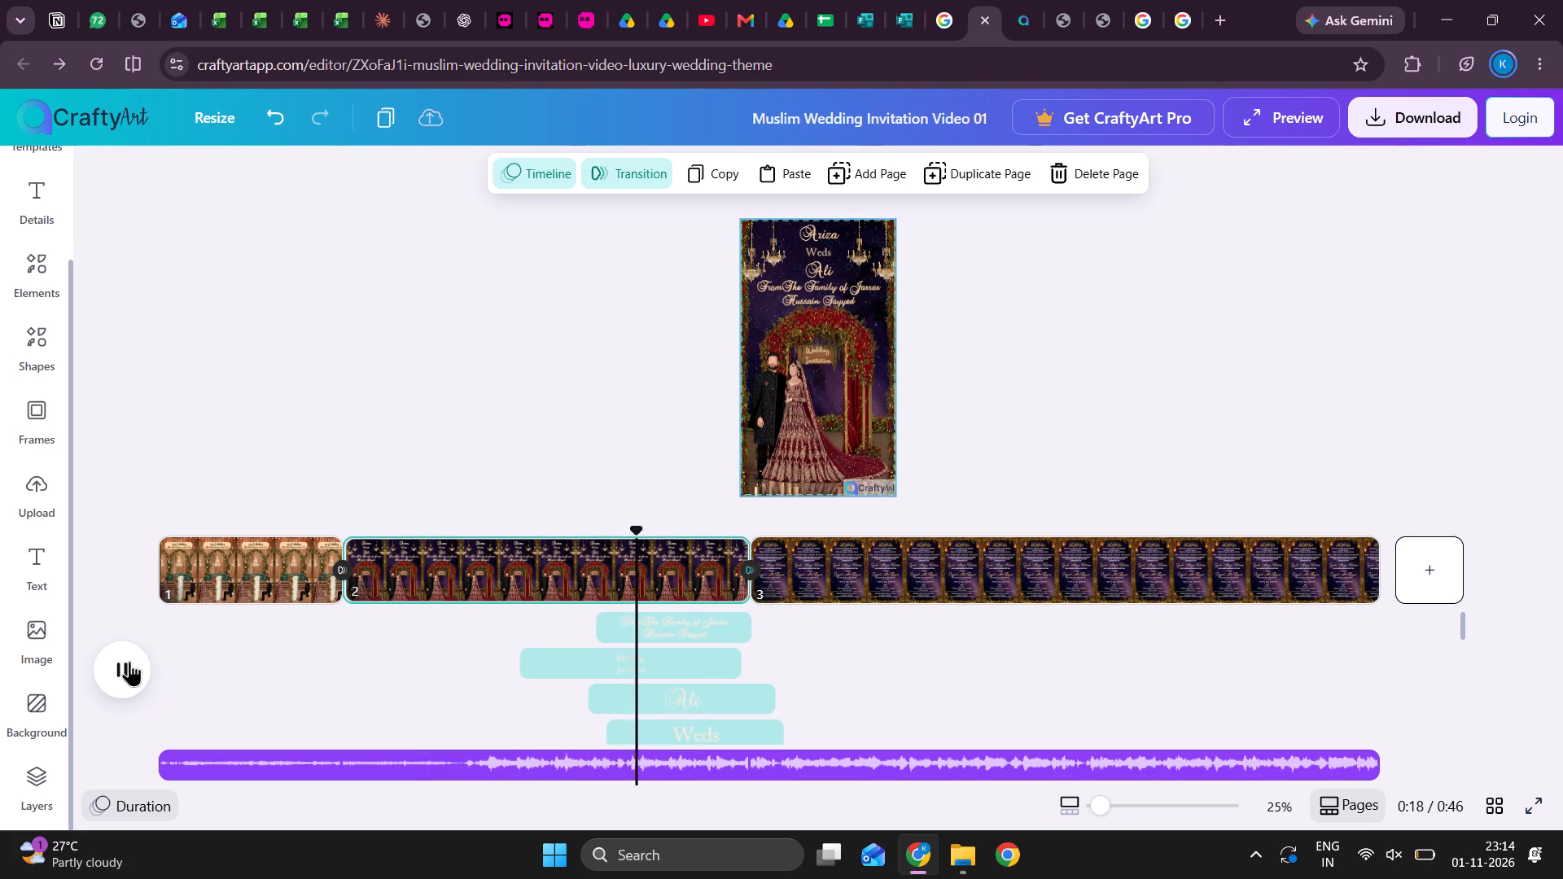
left_click_drag(681, 529, 672, 531)
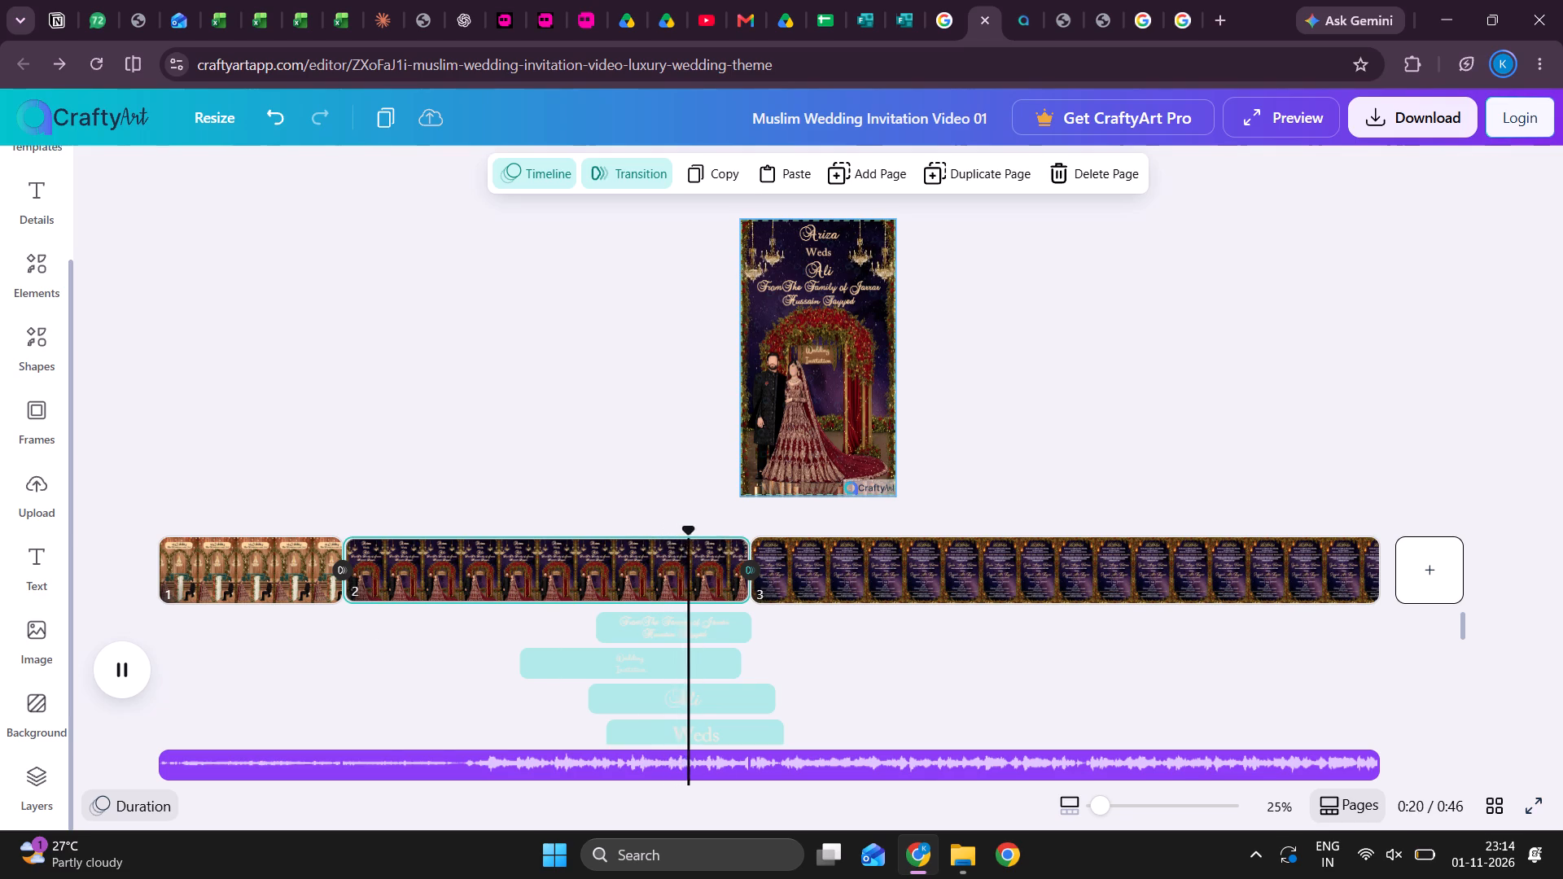
left_click_drag(672, 531, 409, 543)
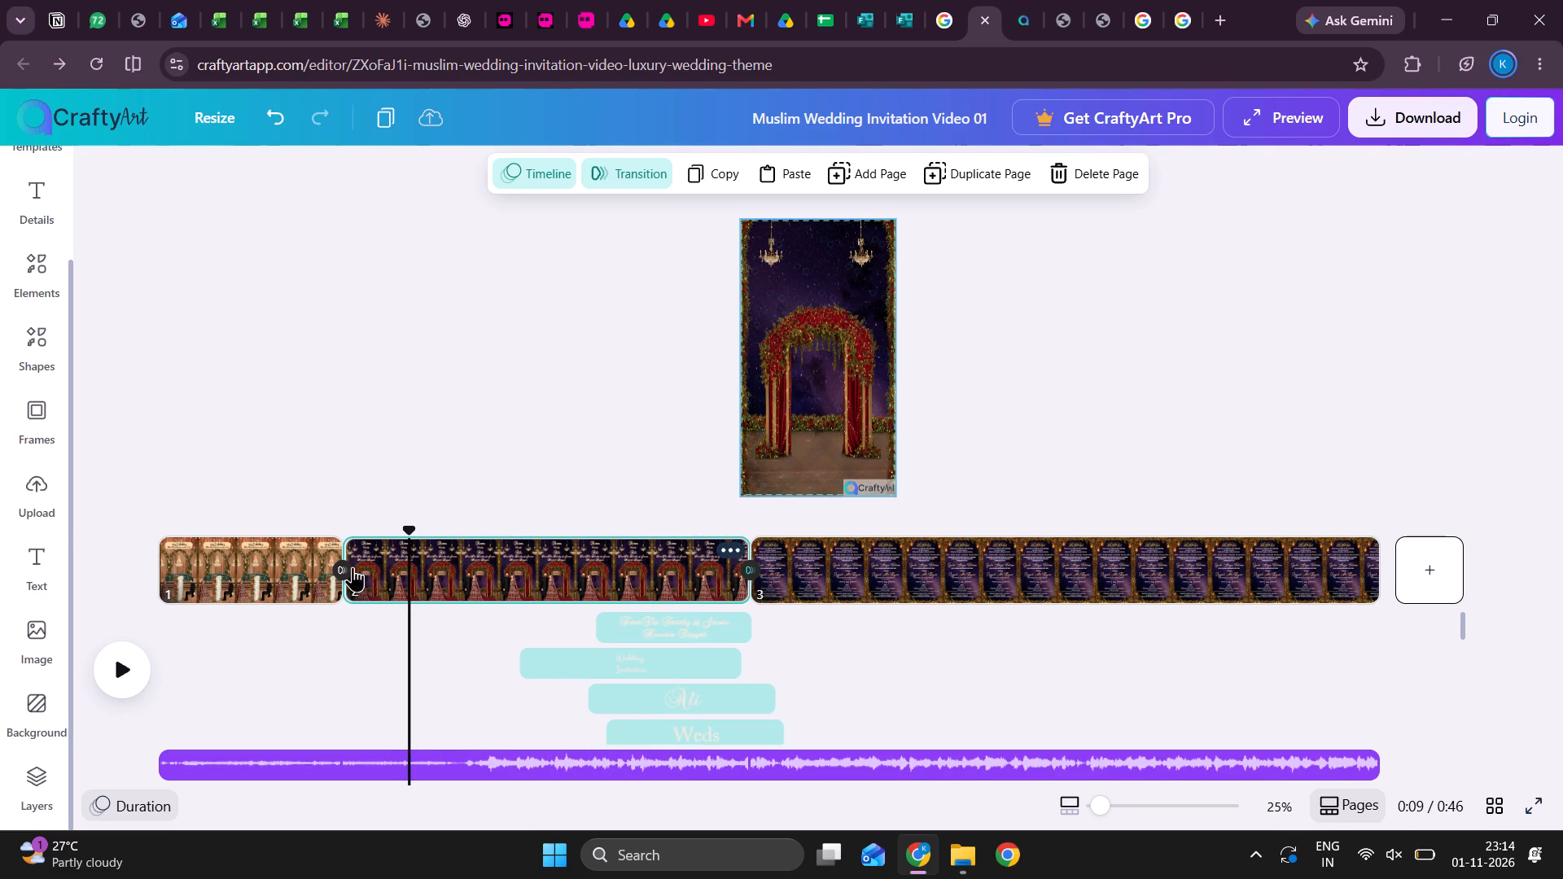
left_click(140, 667)
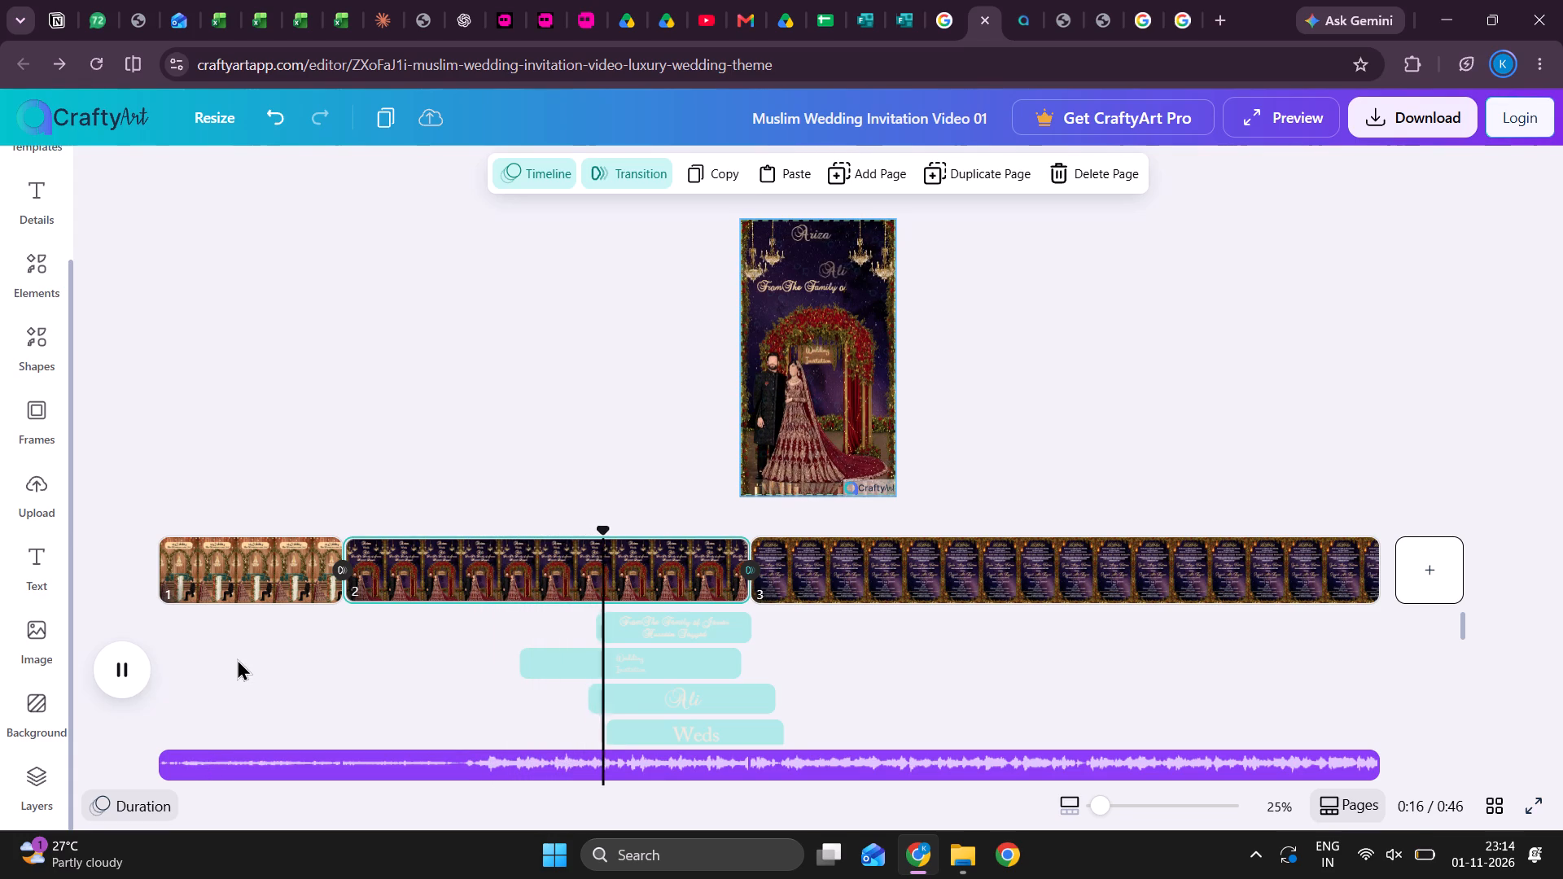
scroll(237, 658, "down", 2)
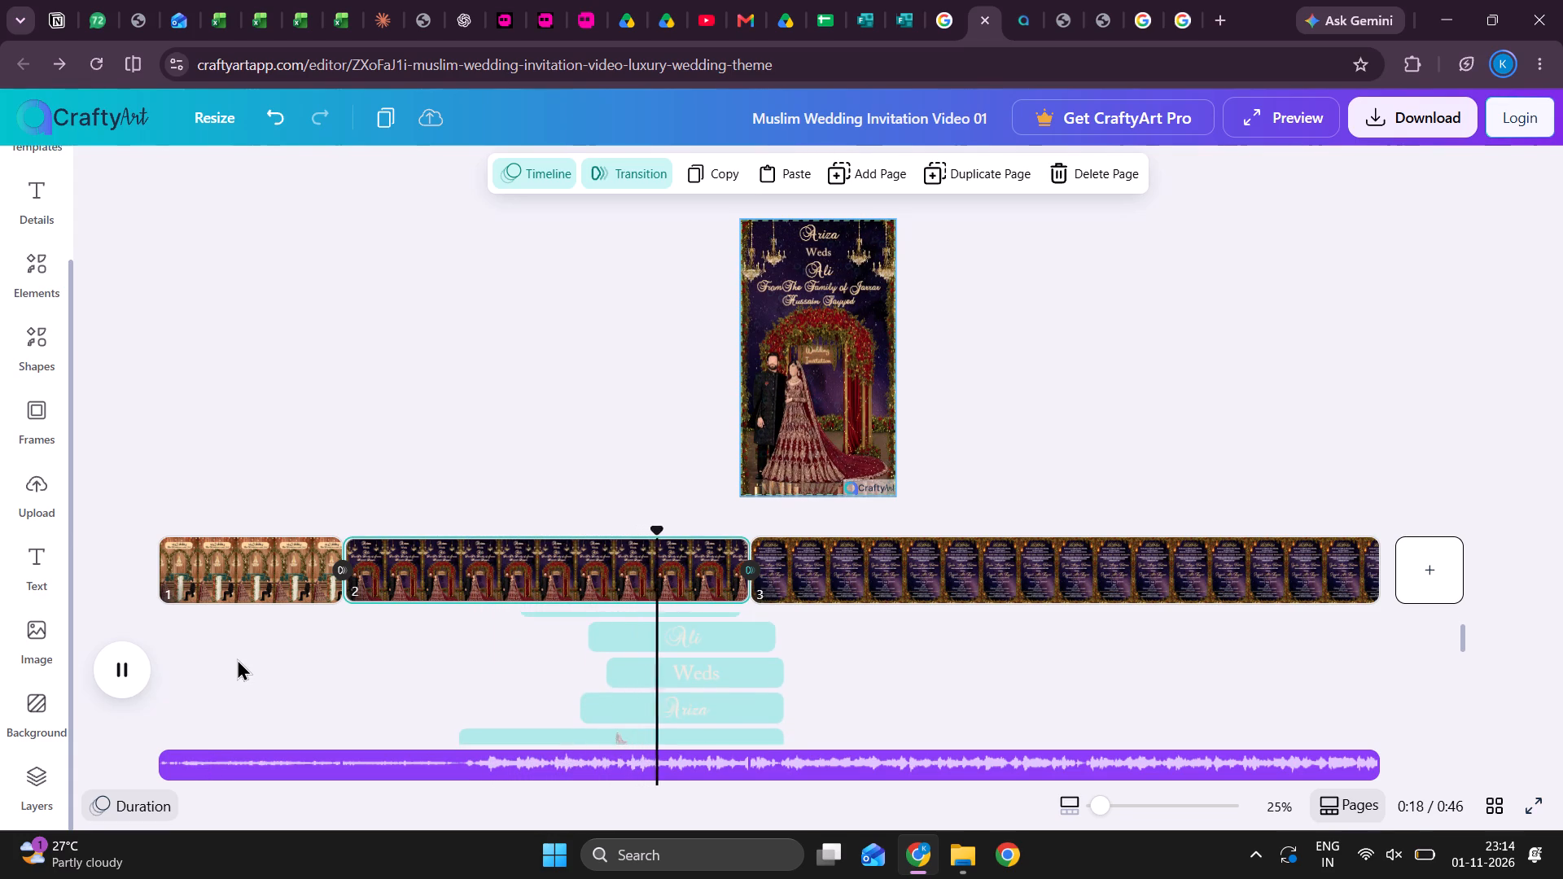
scroll(237, 658, "down", 1)
left_click(130, 680)
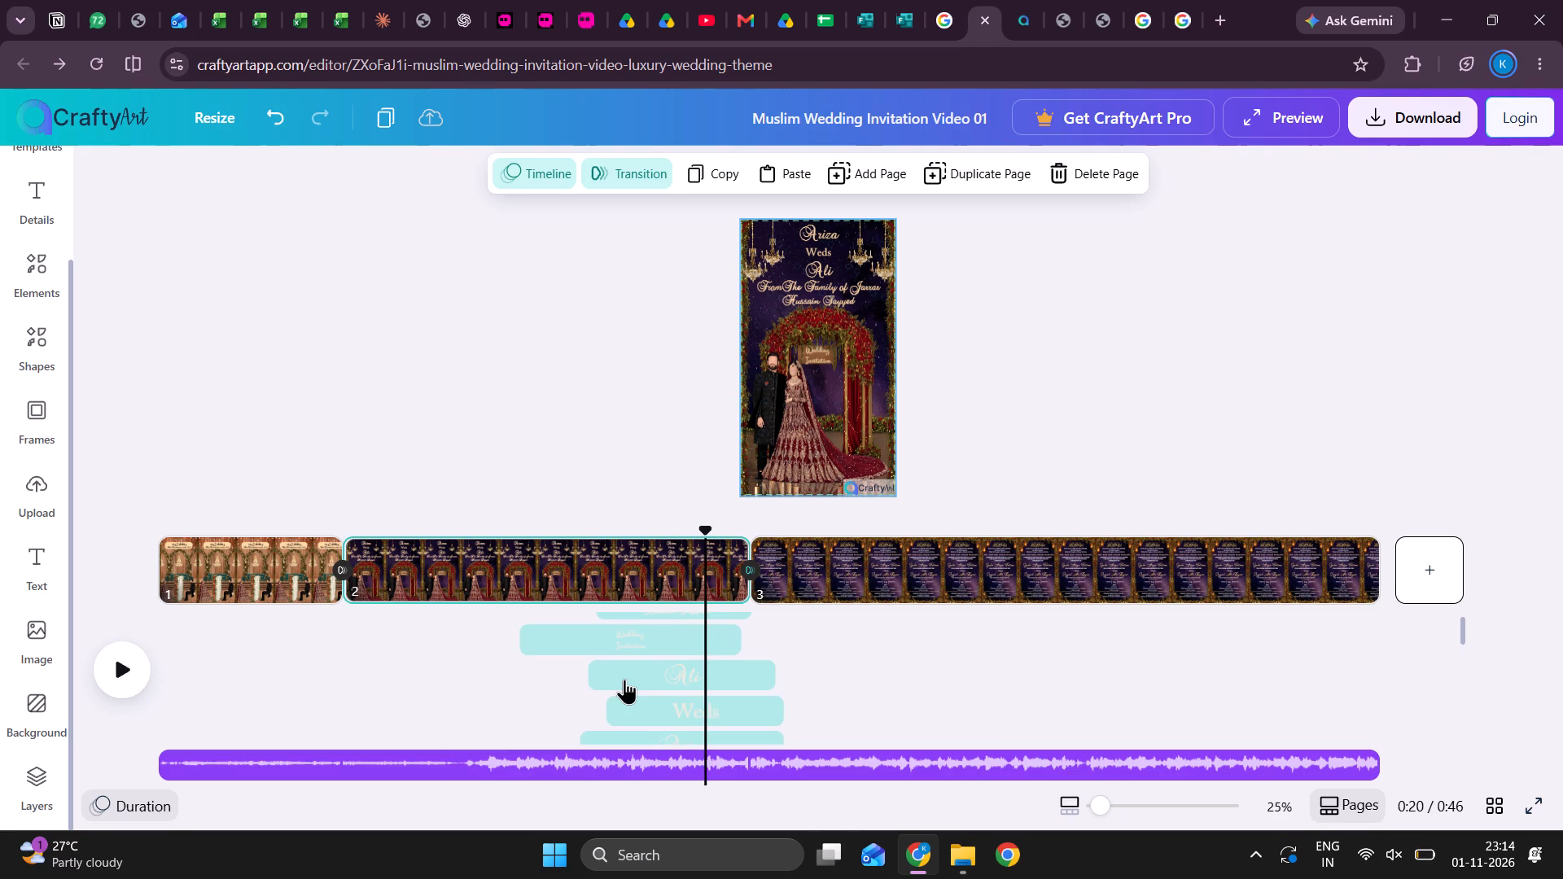
Trim the start of page 2's "From The Family of" clip to begin later, leaving it about 4.2 s long.
scroll(624, 679, "up", 1)
left_click(628, 616)
left_click_drag(602, 623, 646, 633)
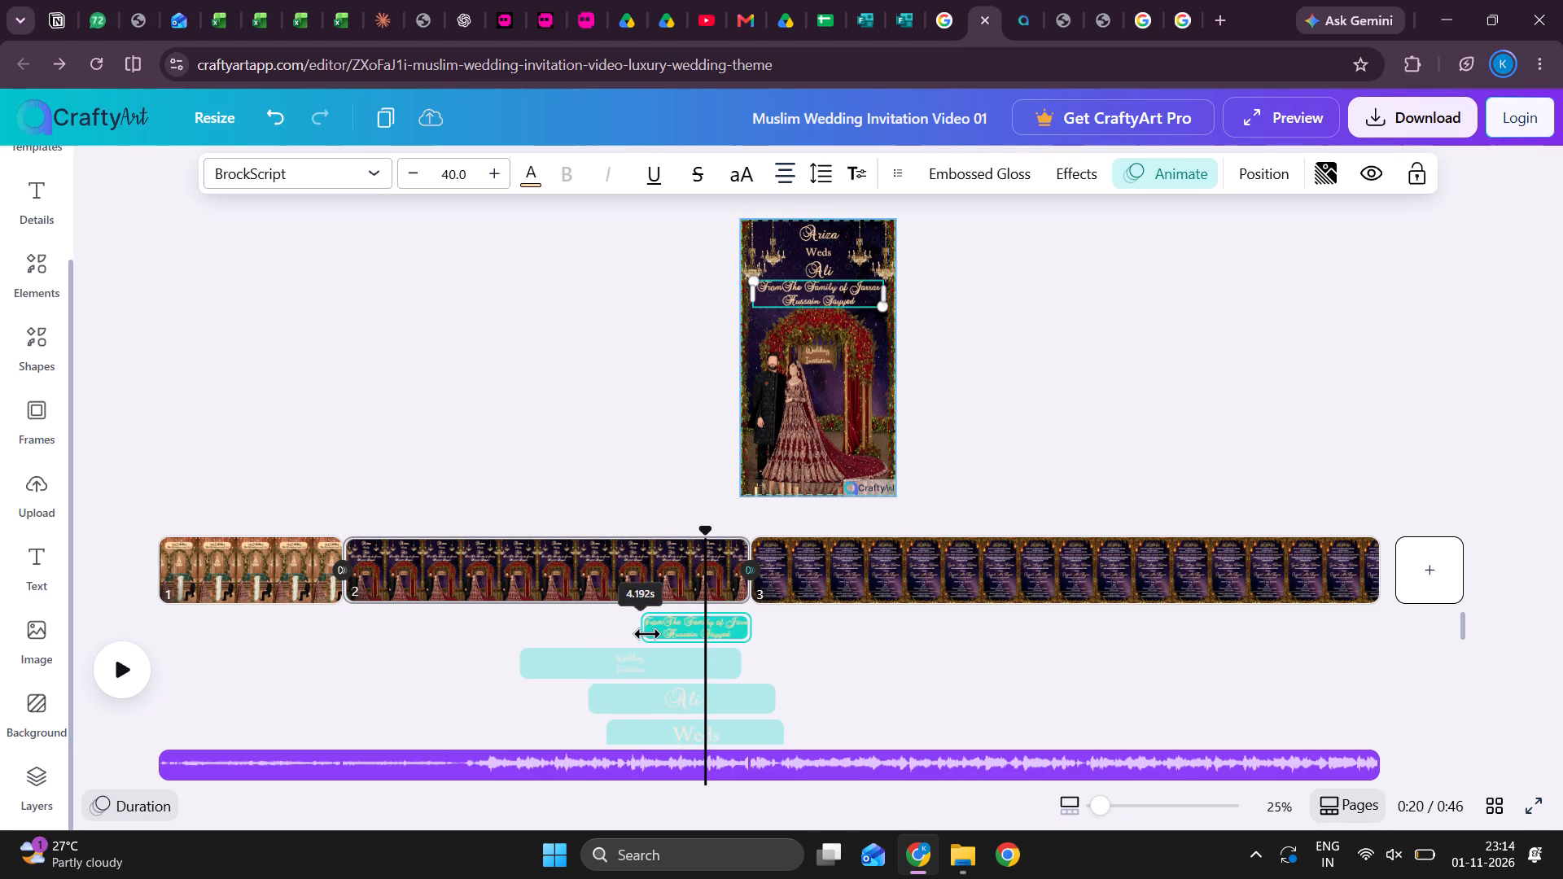
left_click_drag(646, 633, 646, 638)
left_click(646, 637)
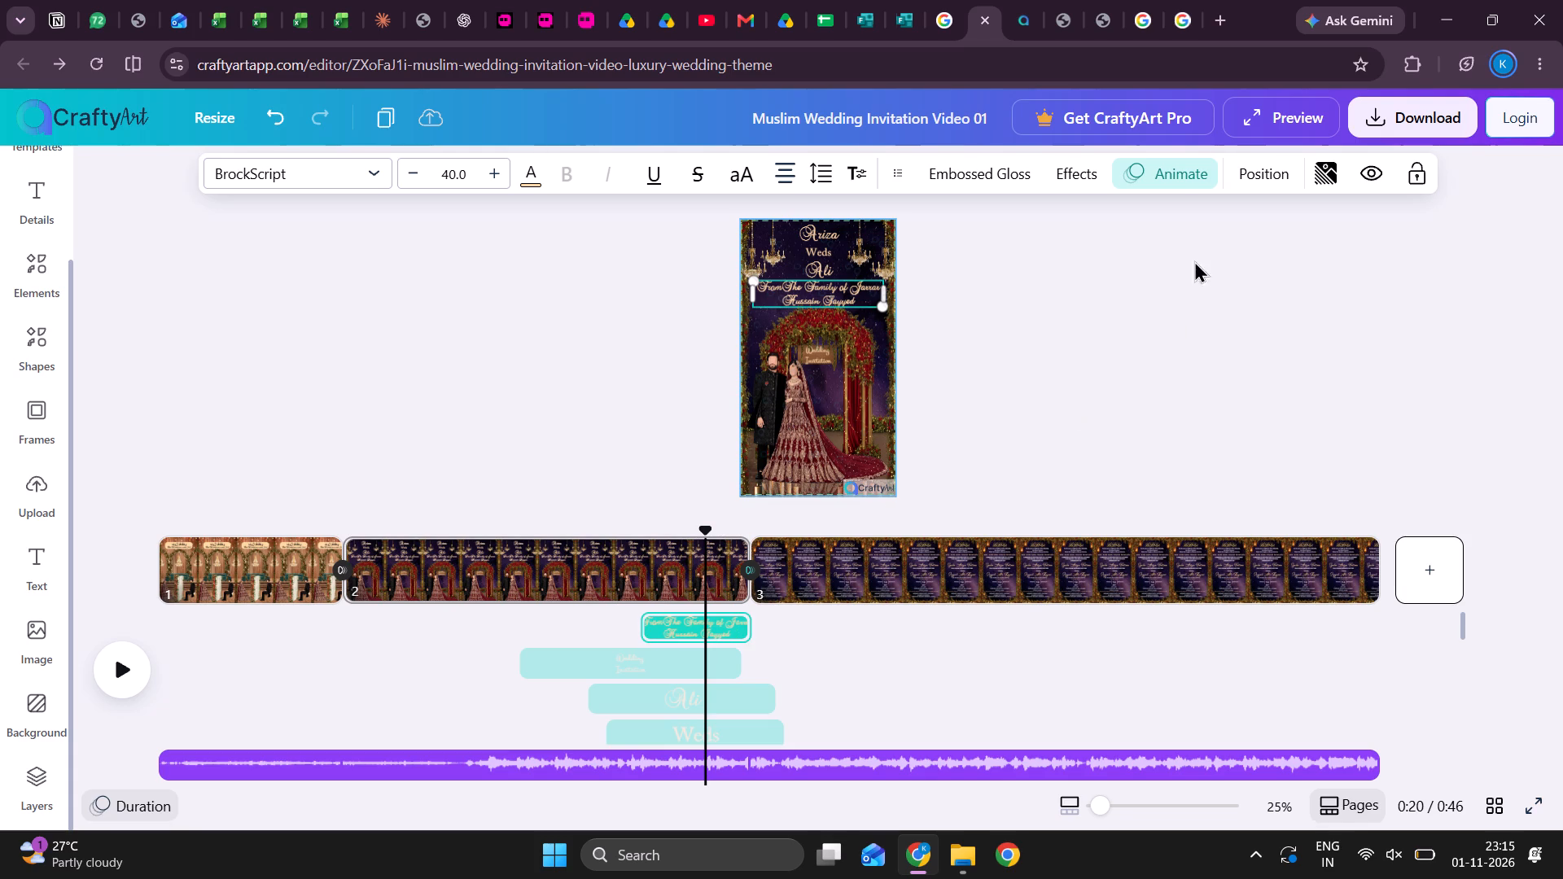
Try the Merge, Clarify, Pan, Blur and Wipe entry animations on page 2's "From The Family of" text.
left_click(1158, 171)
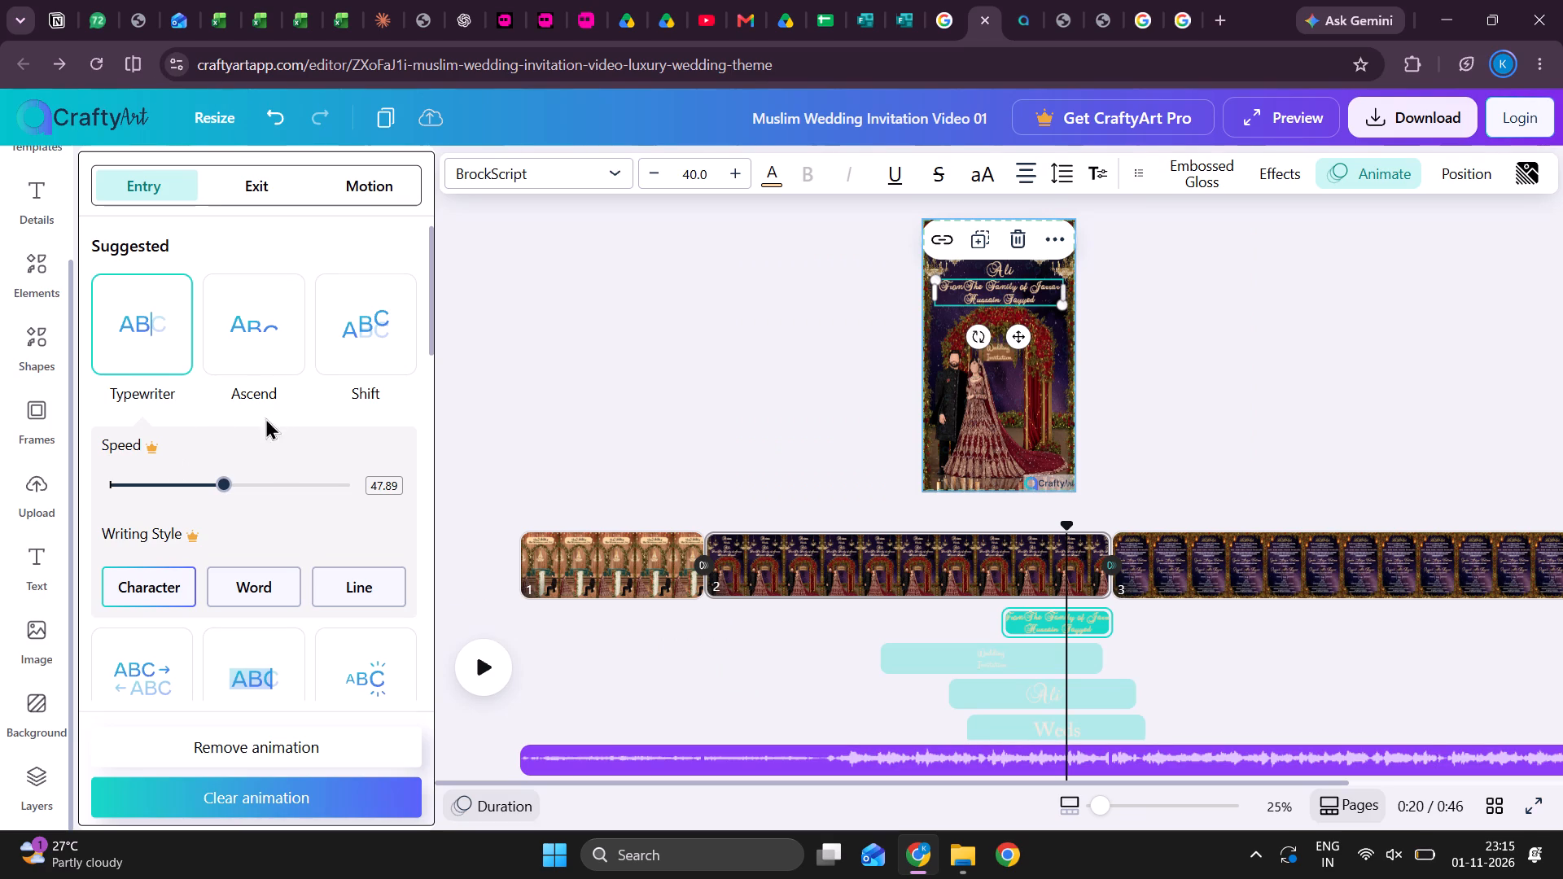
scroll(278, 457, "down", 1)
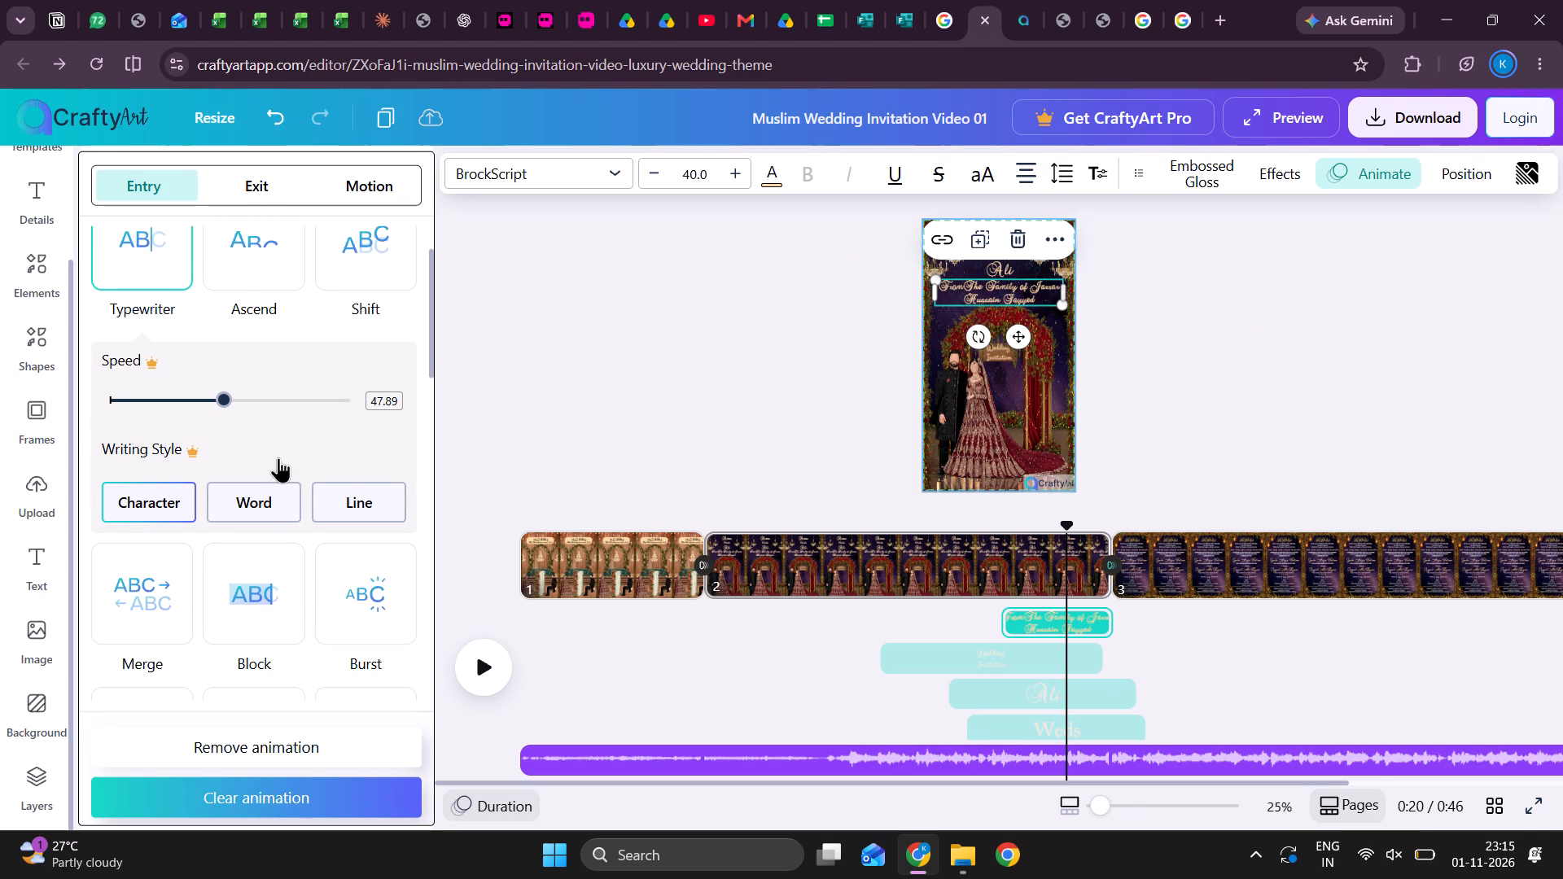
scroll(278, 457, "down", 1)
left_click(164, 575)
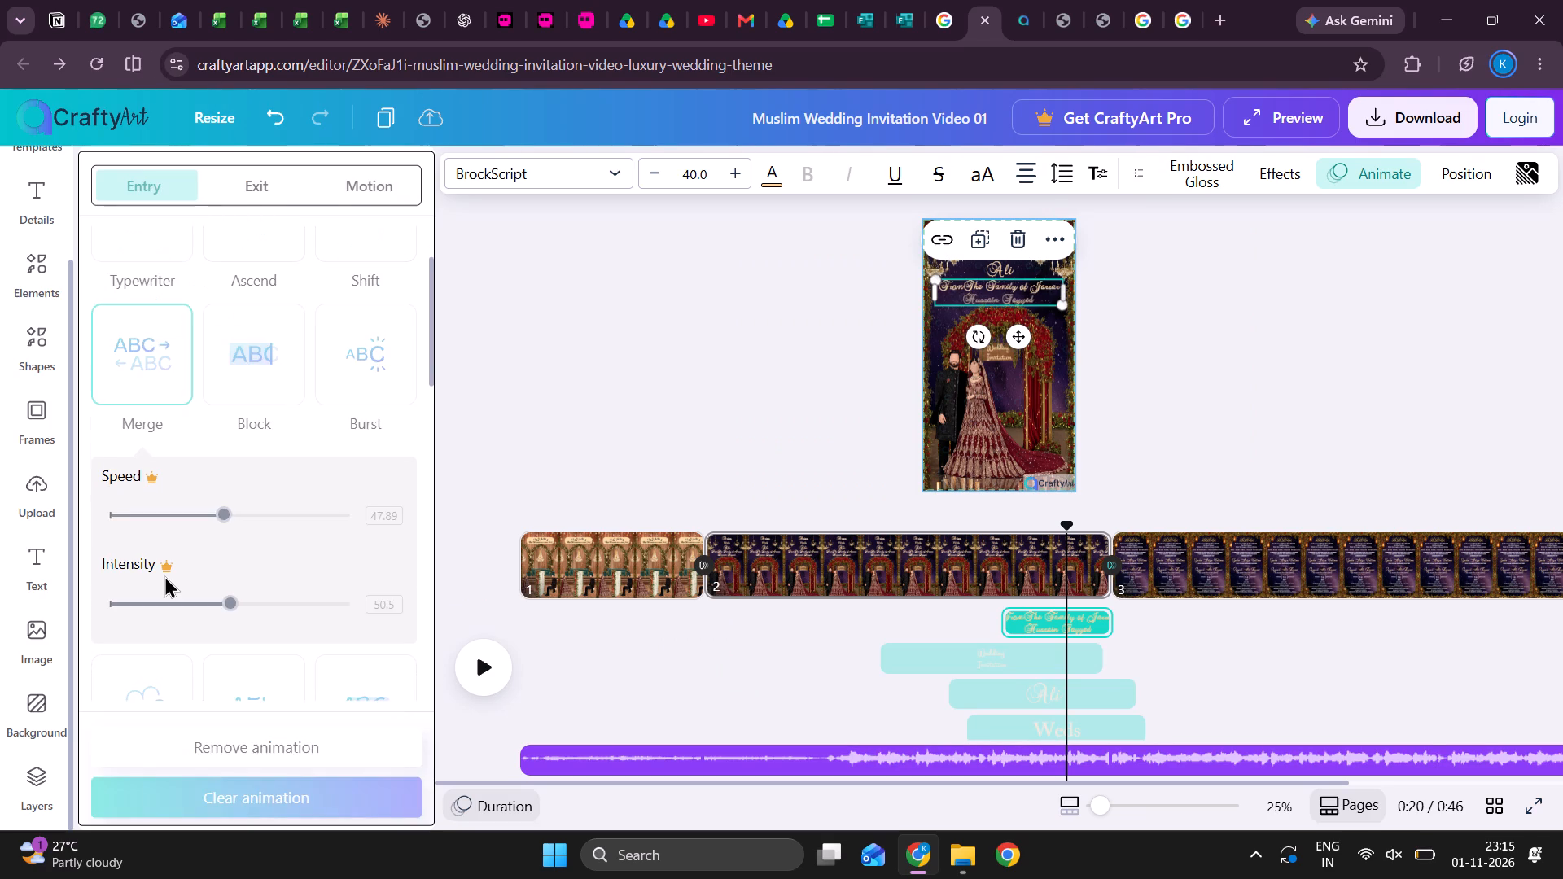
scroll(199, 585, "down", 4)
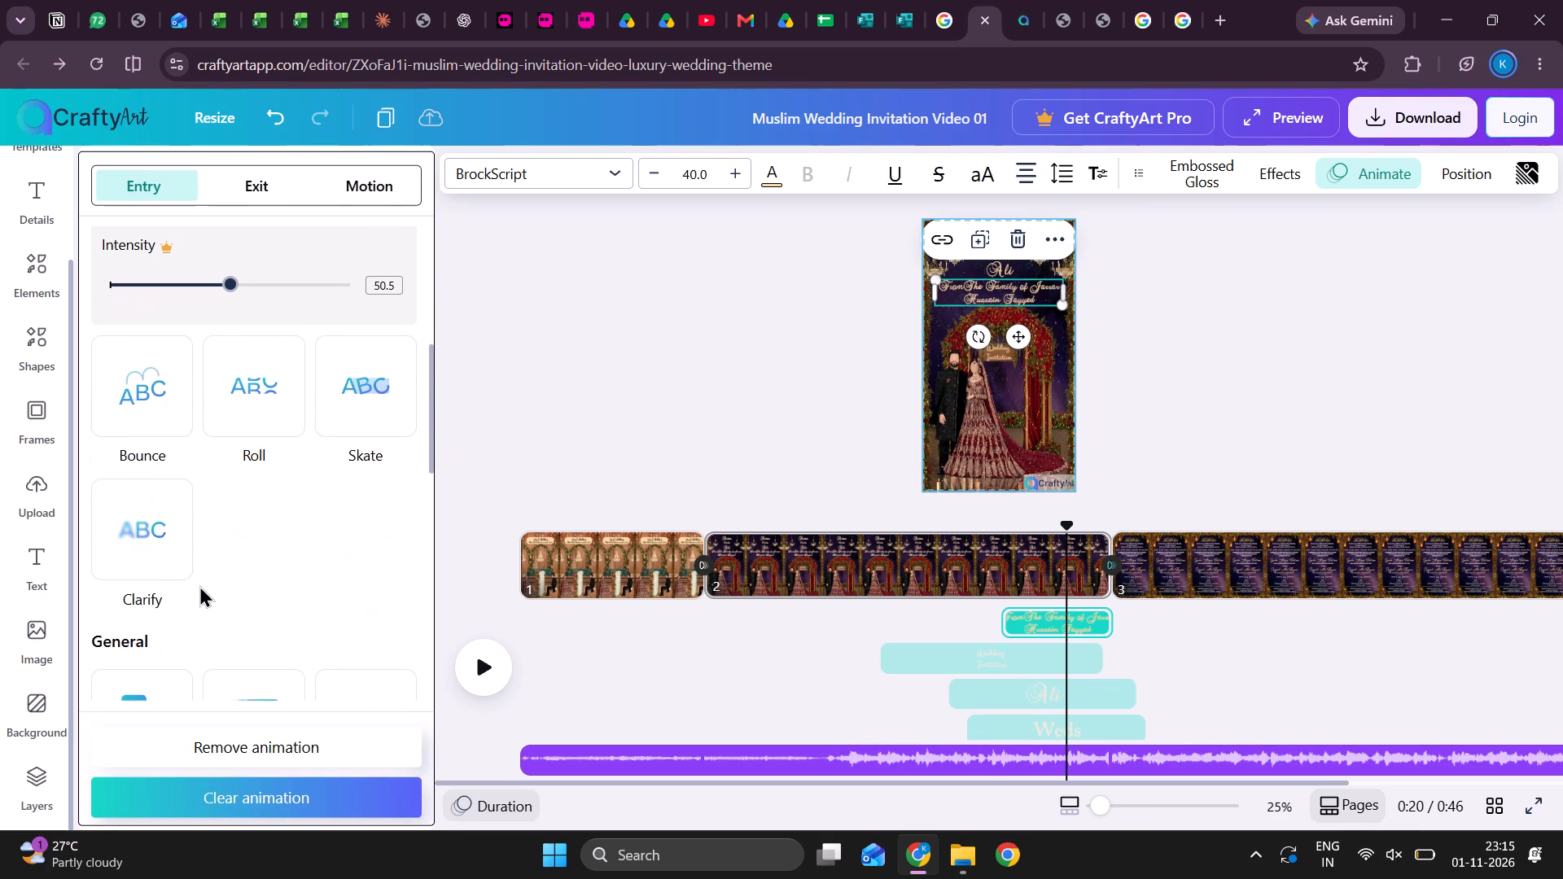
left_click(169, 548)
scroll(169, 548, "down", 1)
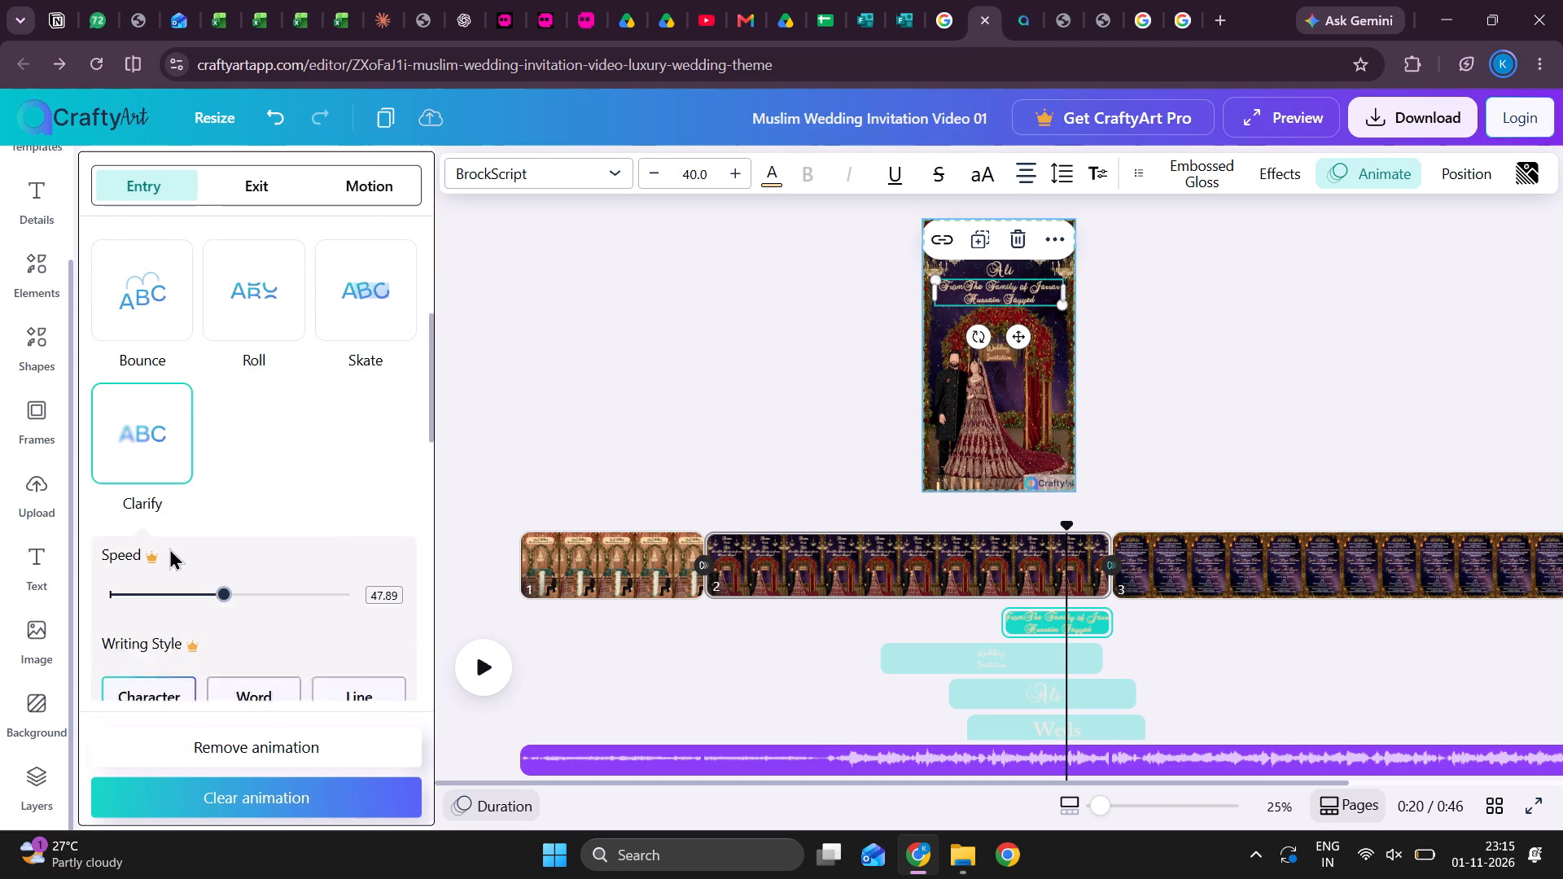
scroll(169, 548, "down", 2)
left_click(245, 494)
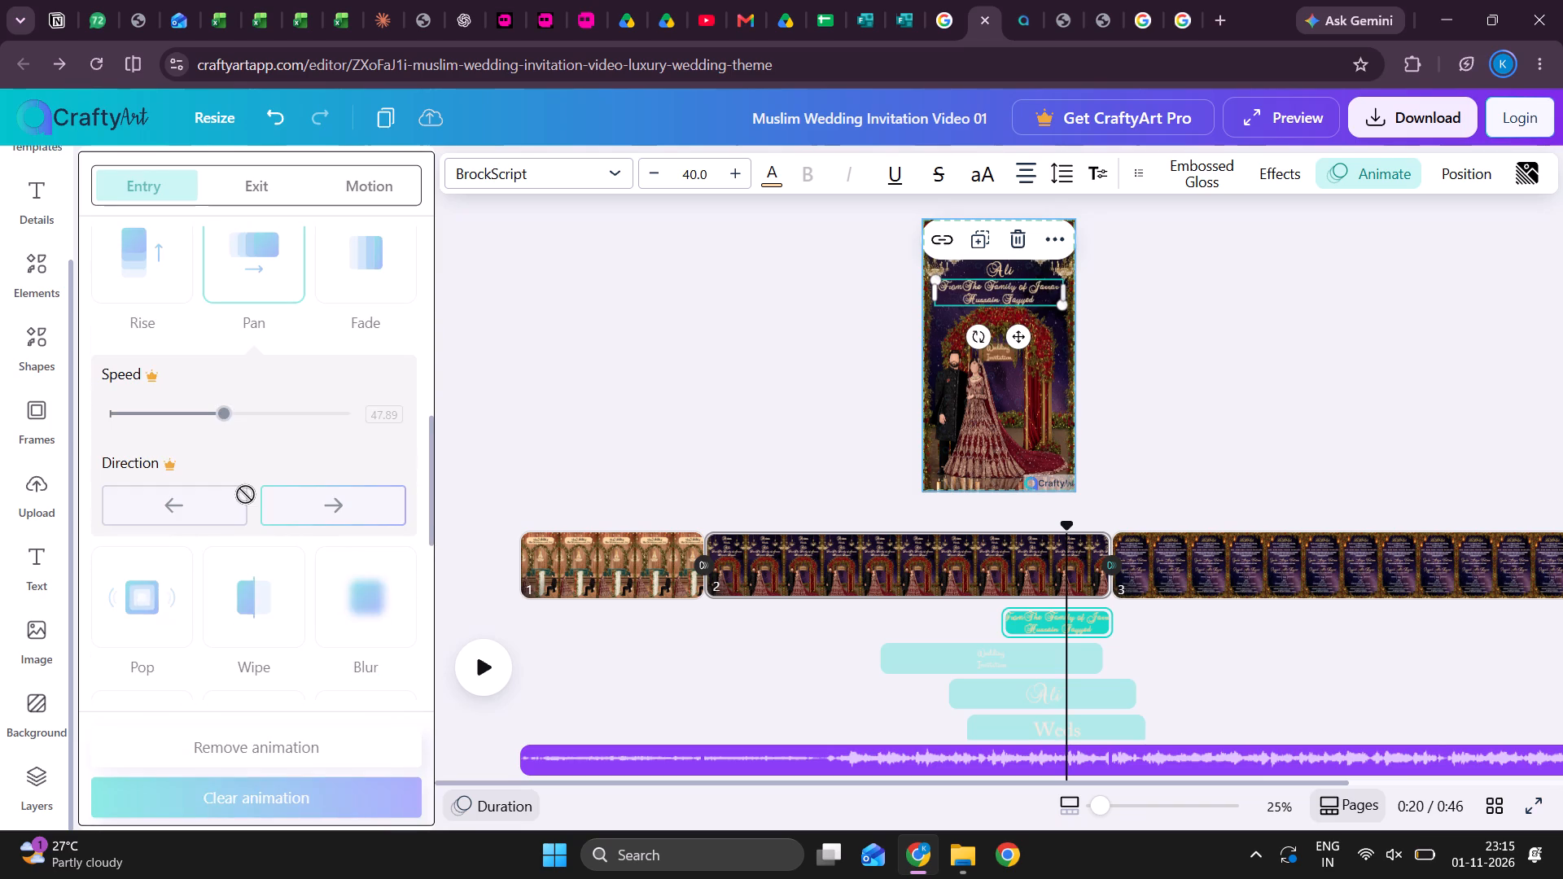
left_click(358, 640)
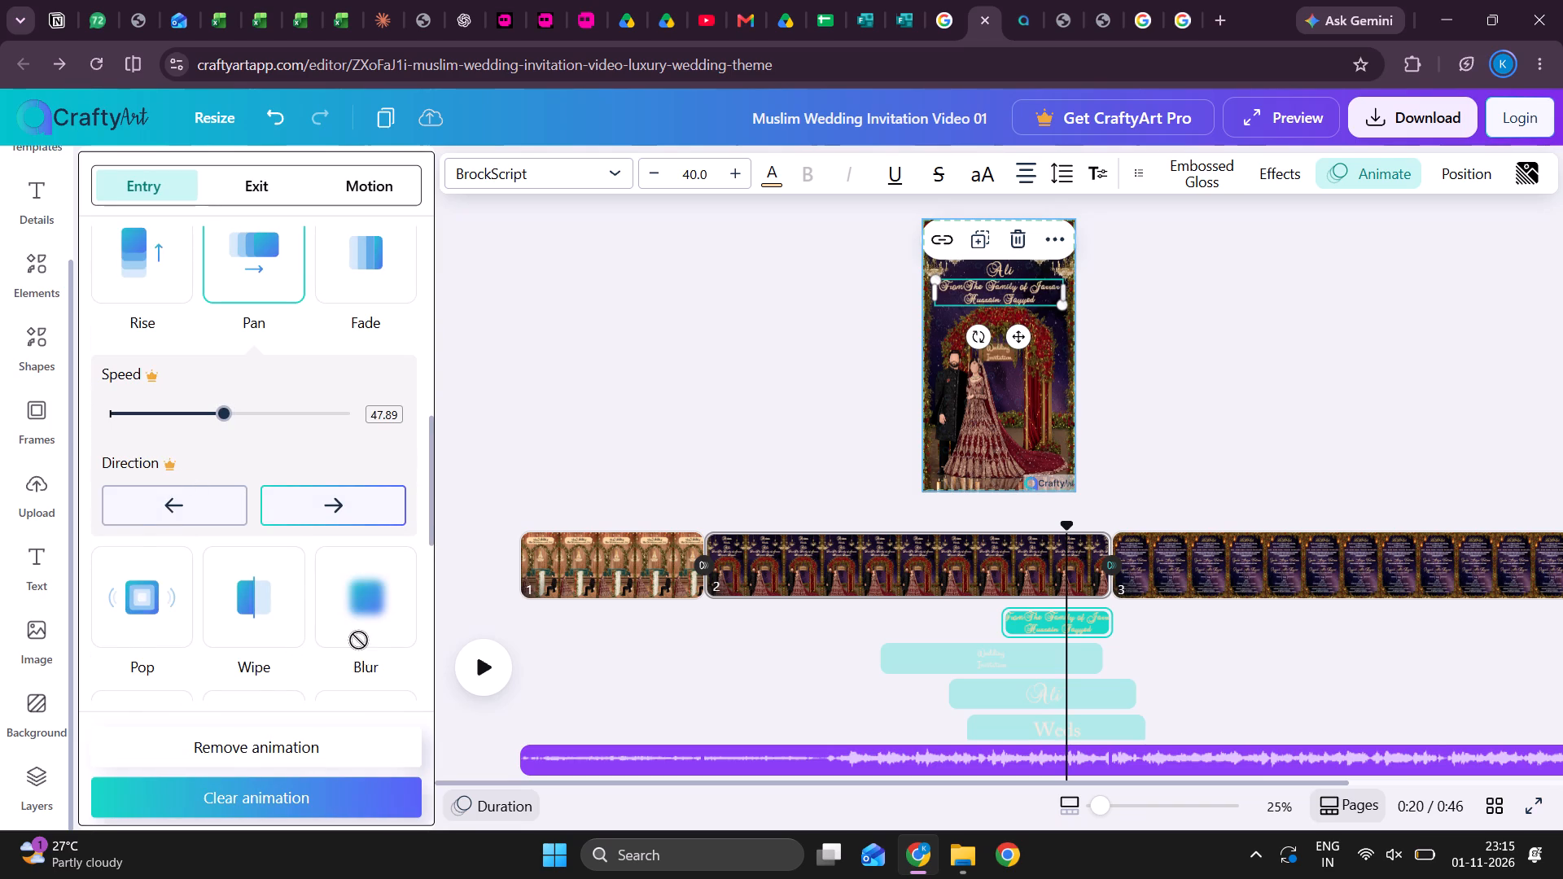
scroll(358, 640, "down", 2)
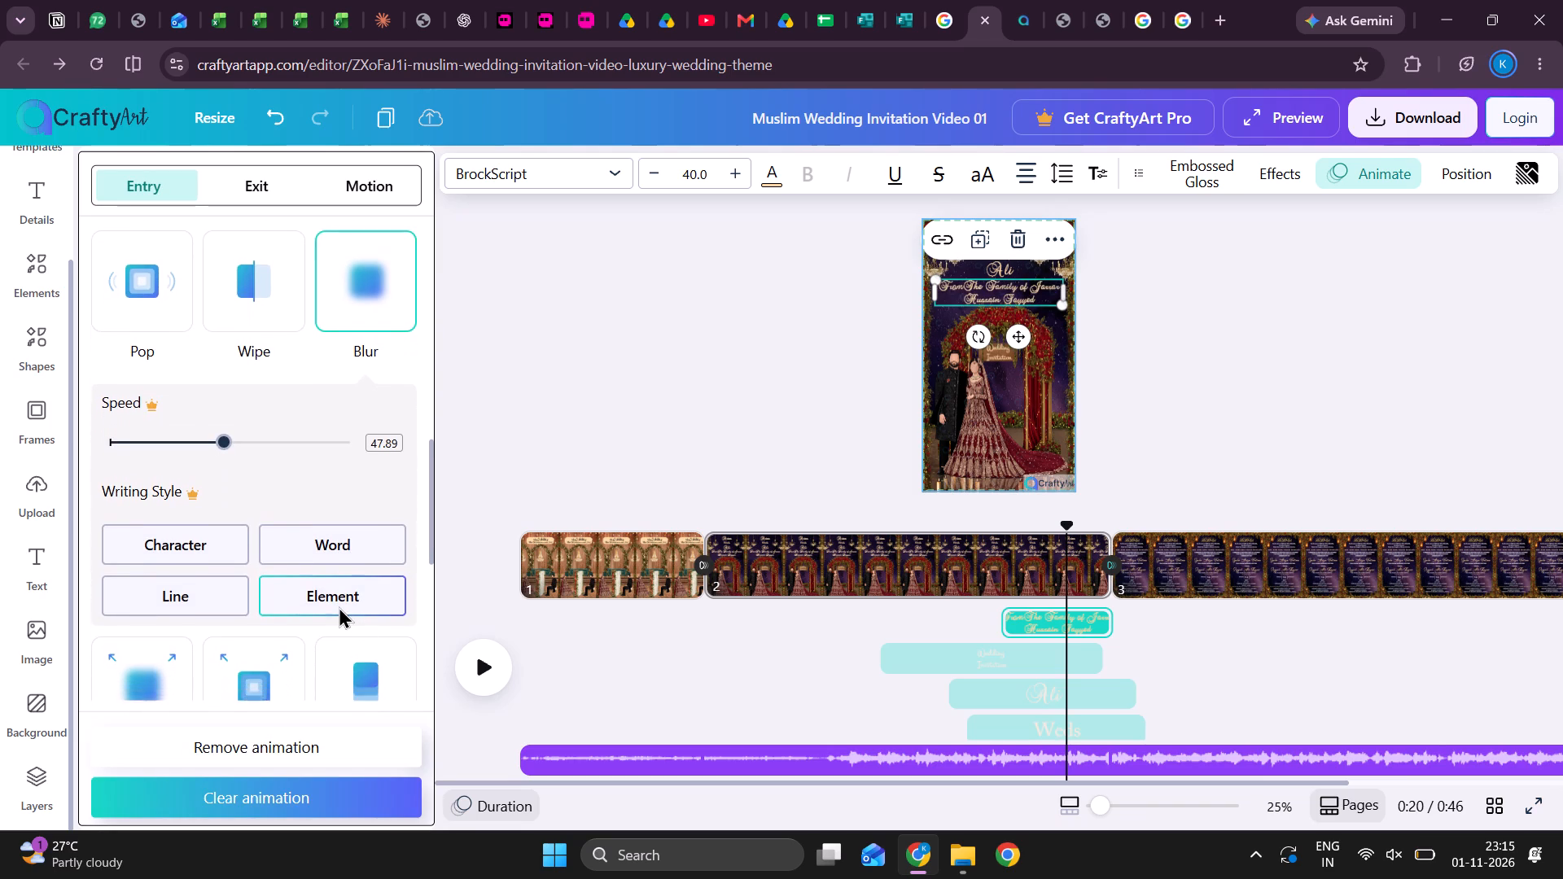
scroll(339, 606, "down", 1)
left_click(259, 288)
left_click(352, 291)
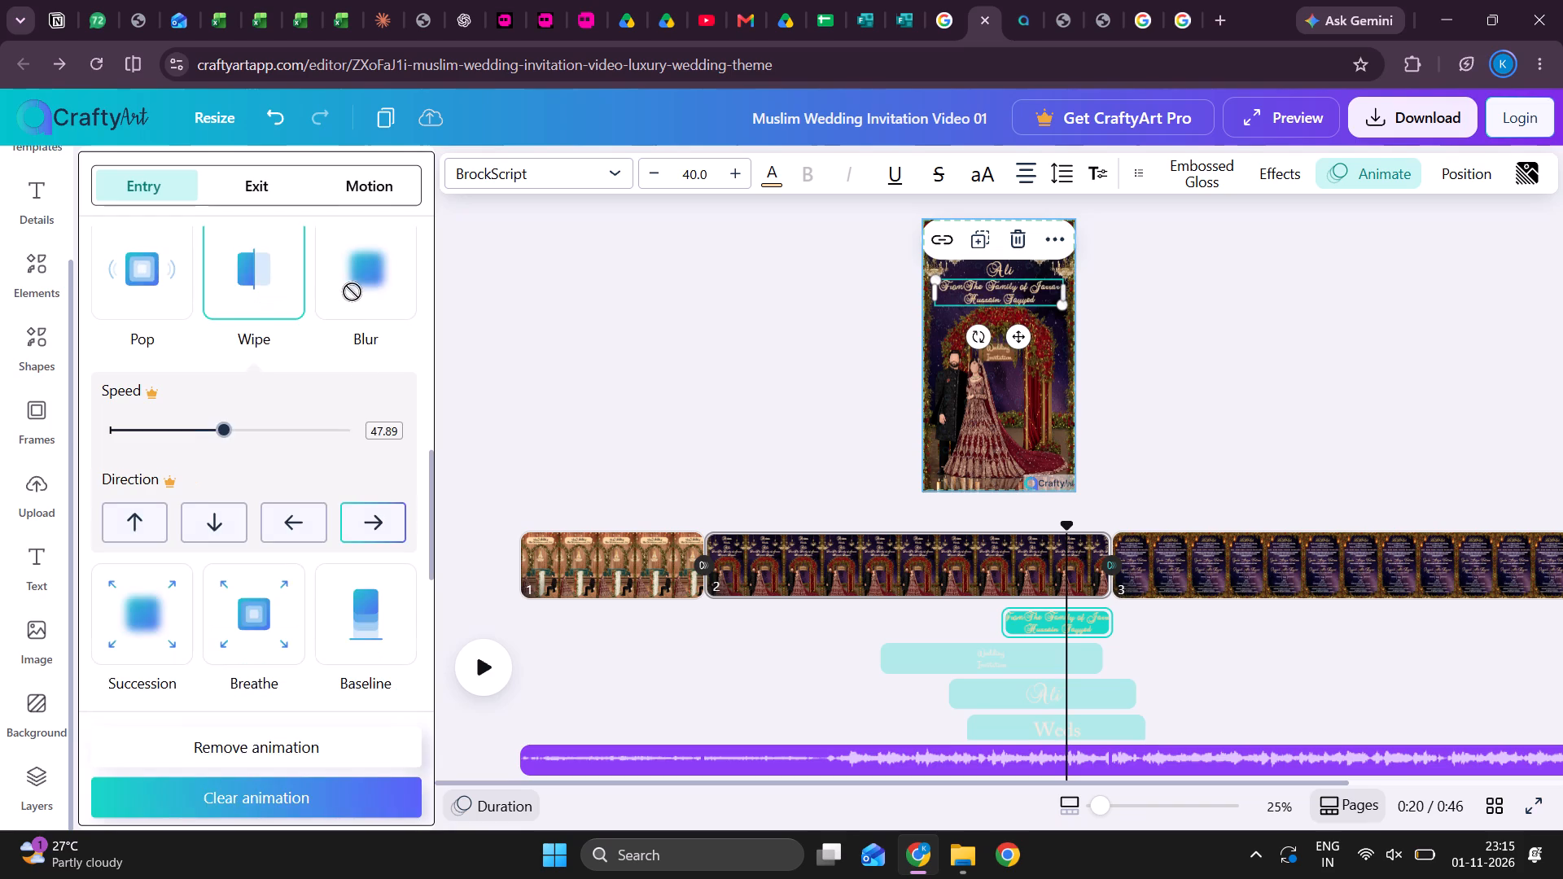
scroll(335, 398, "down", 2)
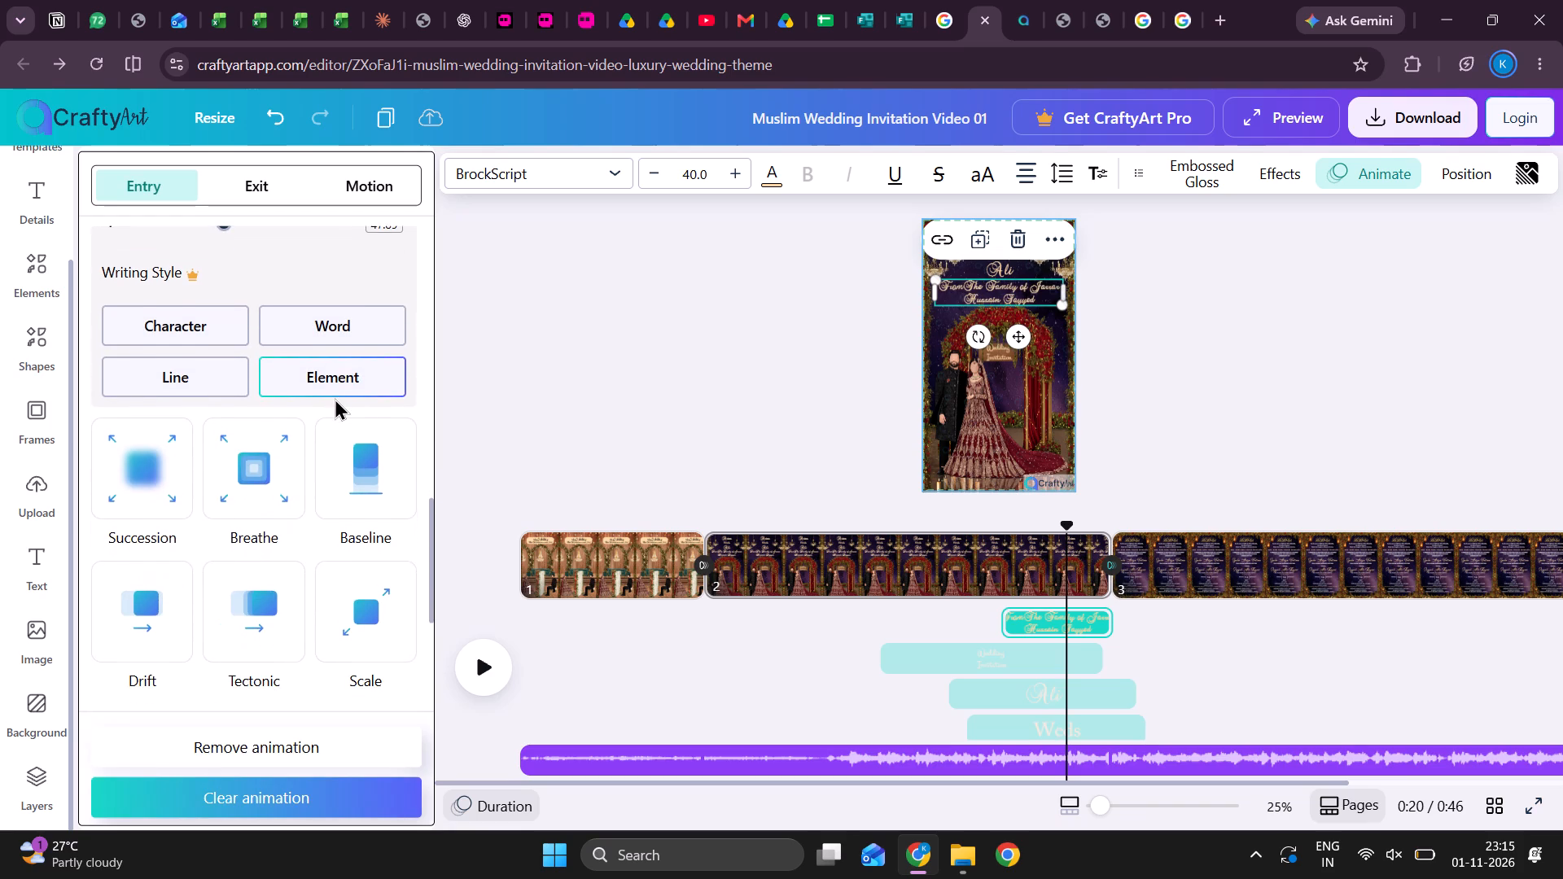
Apply the Breathe entry animation to page 2's "From The Family of" text.
left_click(291, 490)
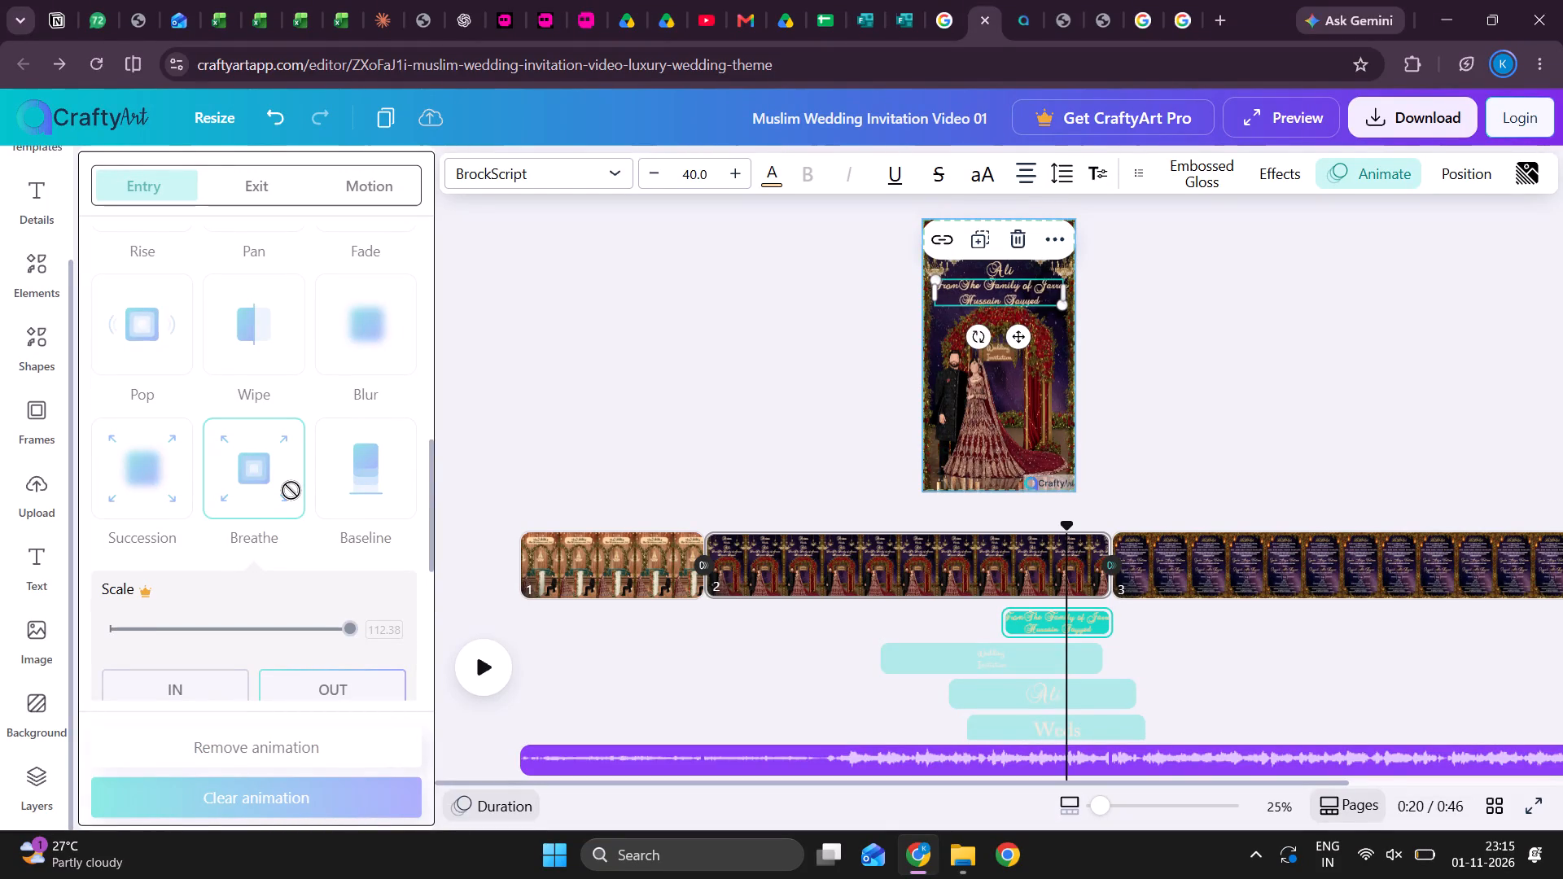
scroll(372, 496, "up", 1)
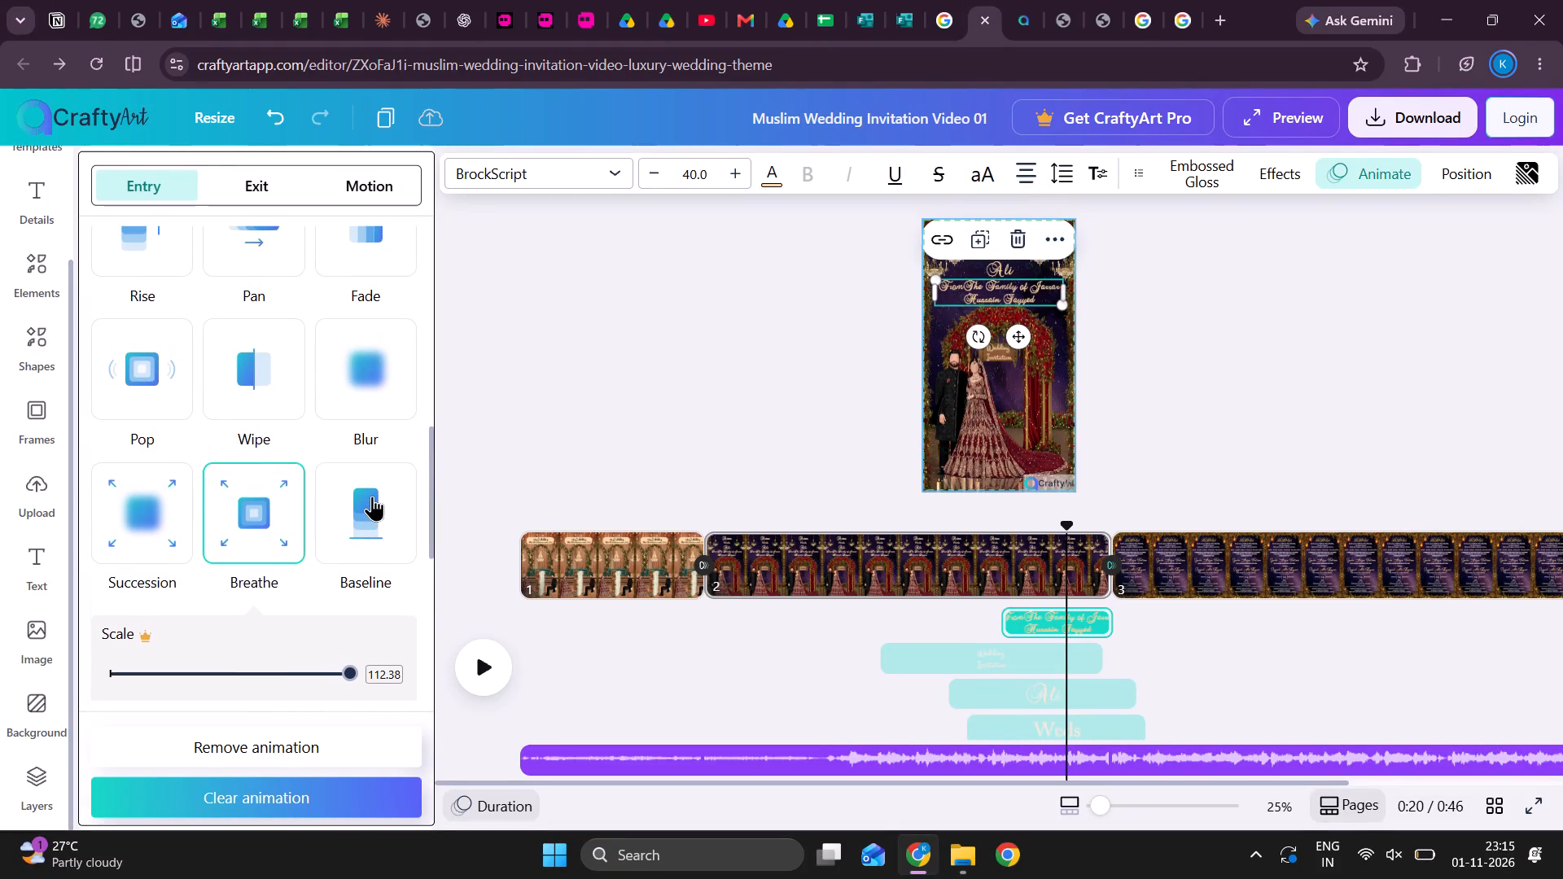
scroll(372, 496, "up", 1)
View the "Wedding Invitation" text's entry animation, and play page 2 back from near its start.
left_click(988, 661)
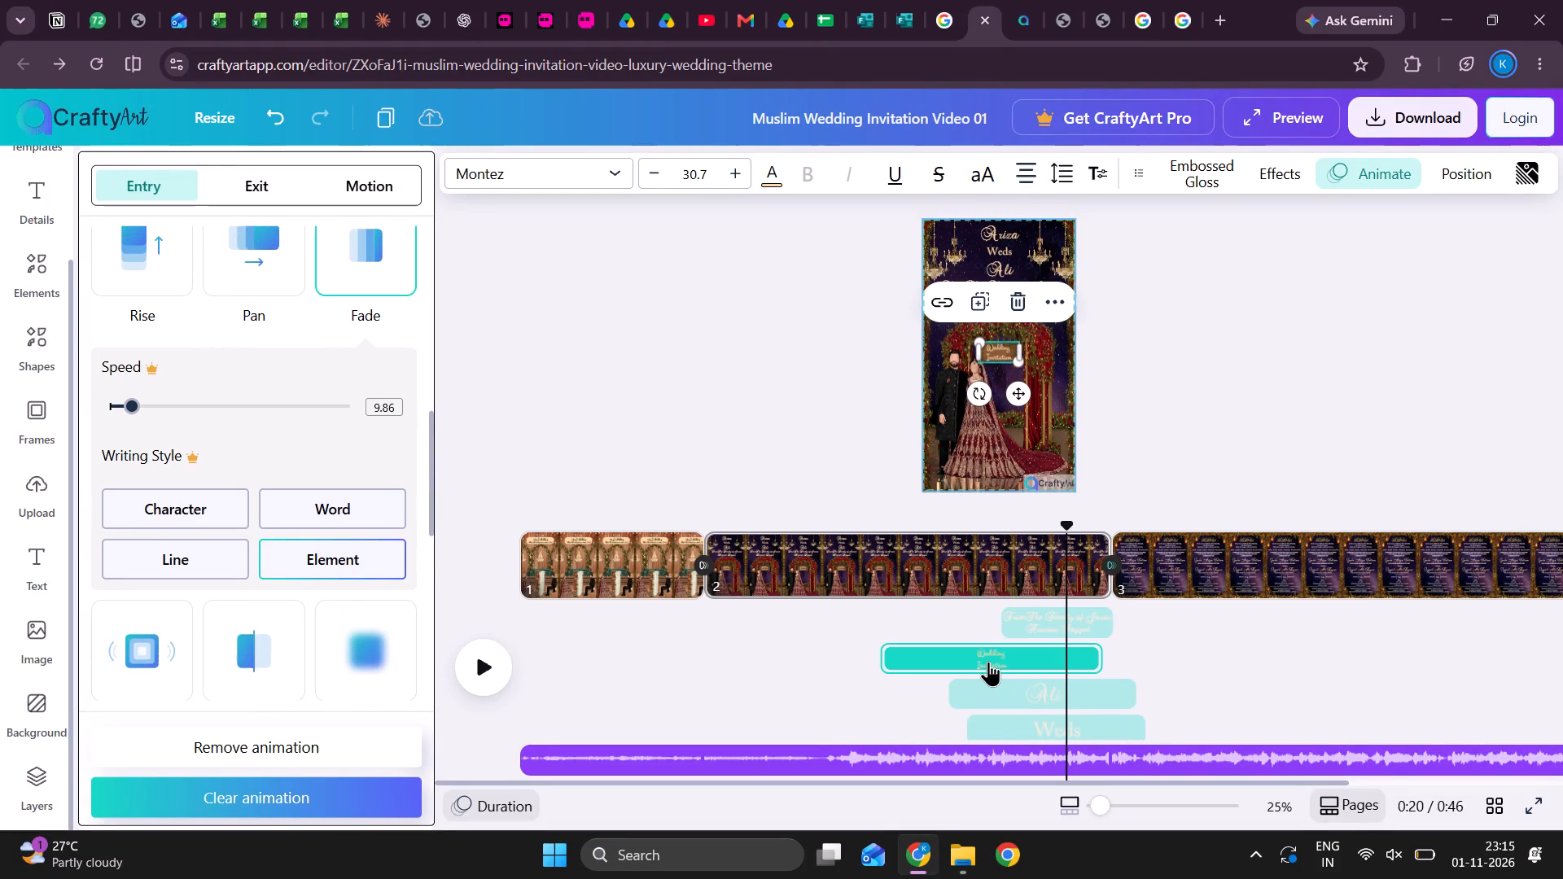
left_click_drag(1070, 527, 742, 545)
left_click(479, 671)
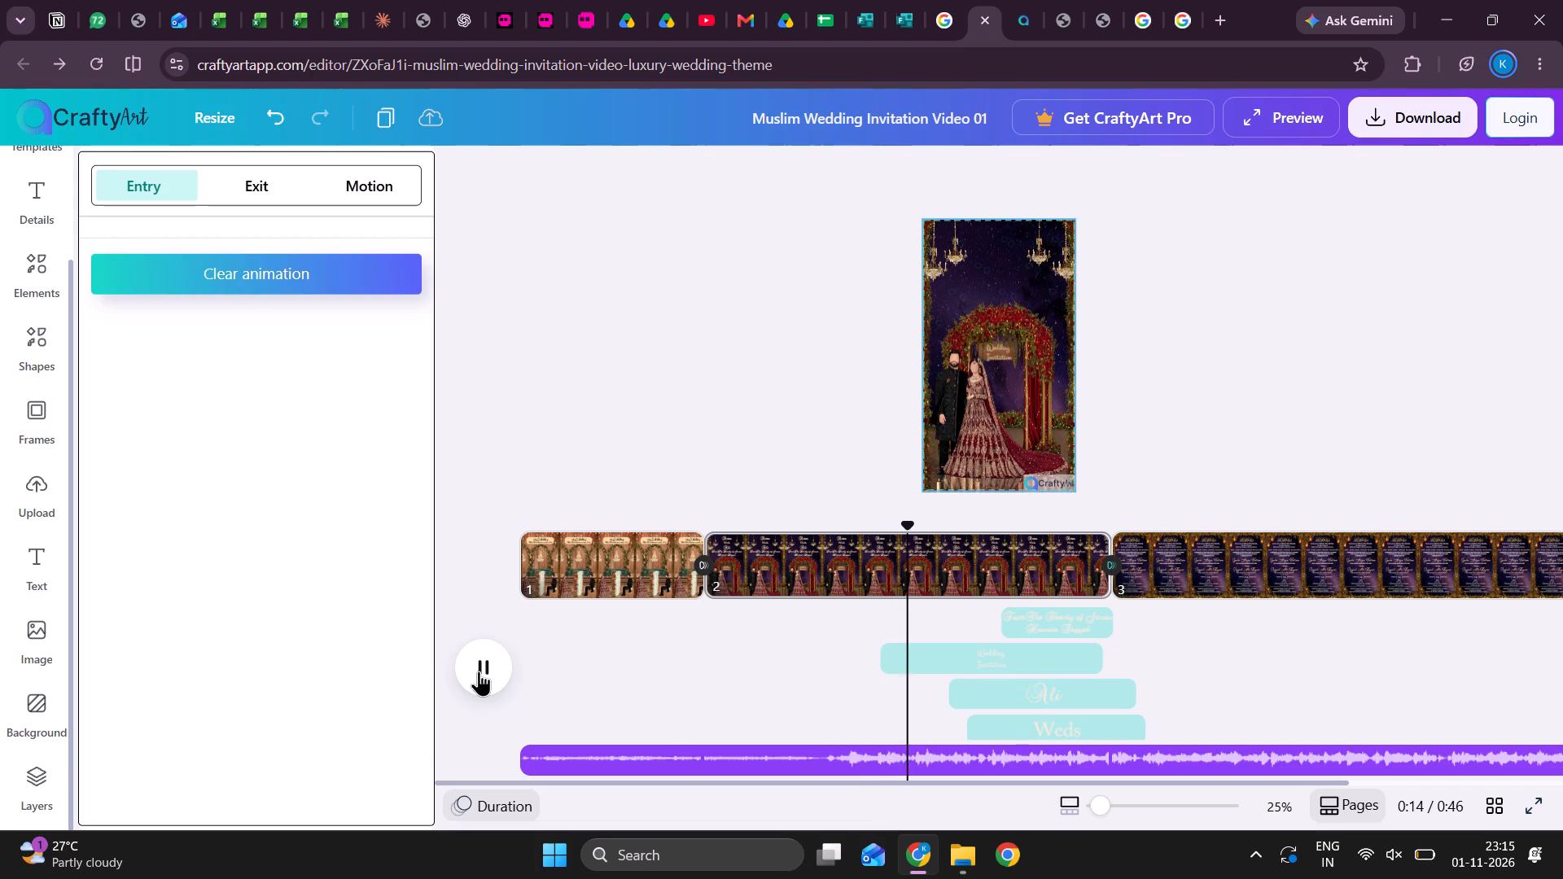
scroll(763, 659, "down", 2)
scroll(763, 659, "up", 2)
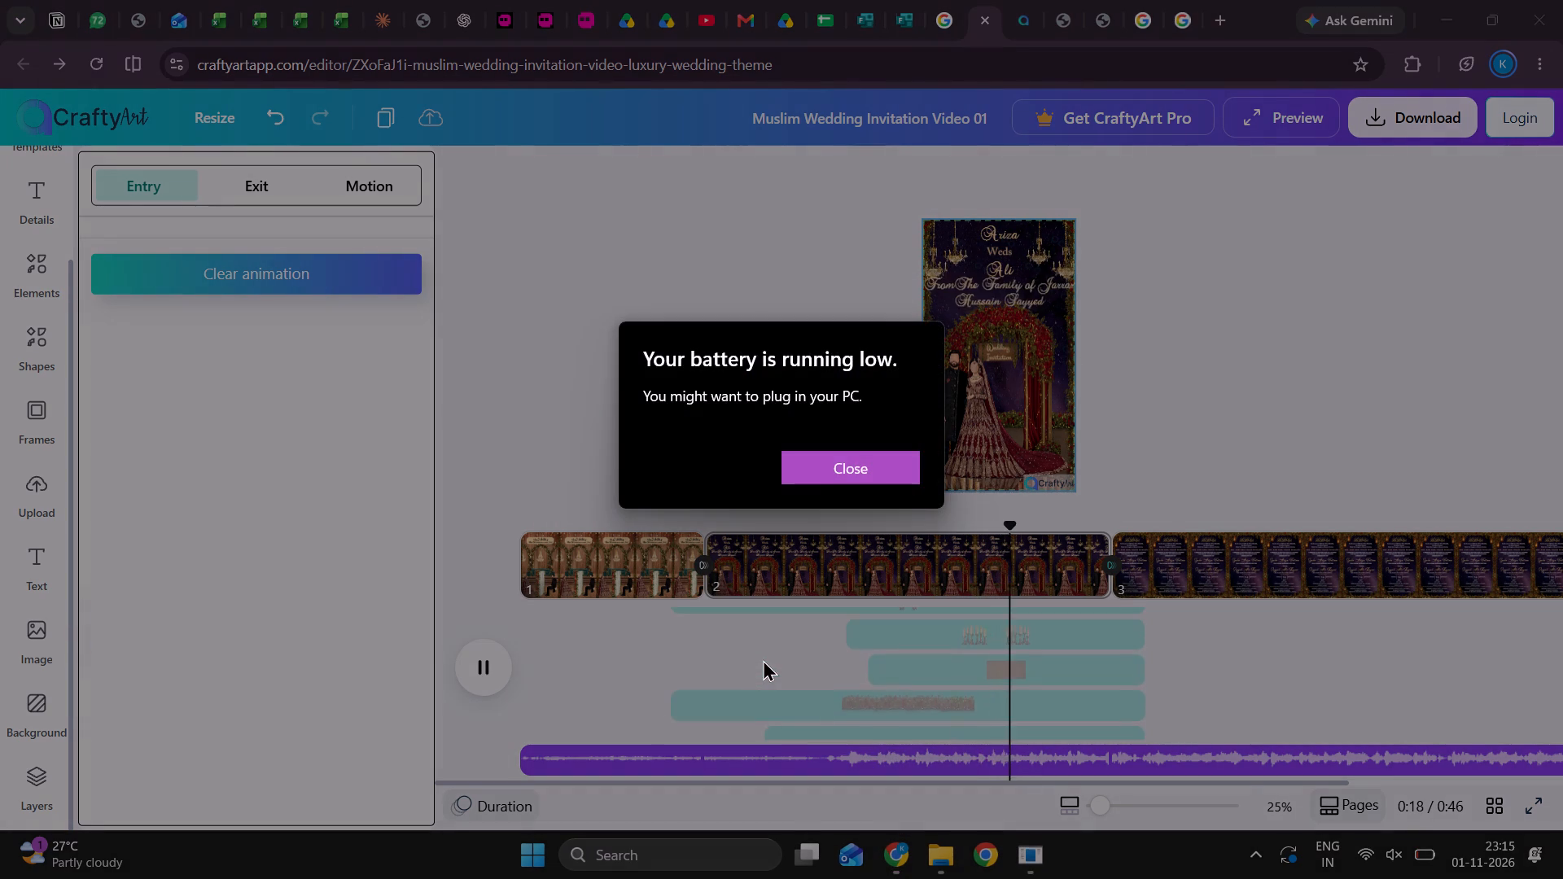
scroll(763, 659, "up", 1)
Dismiss the low-battery notice.
left_click(859, 448)
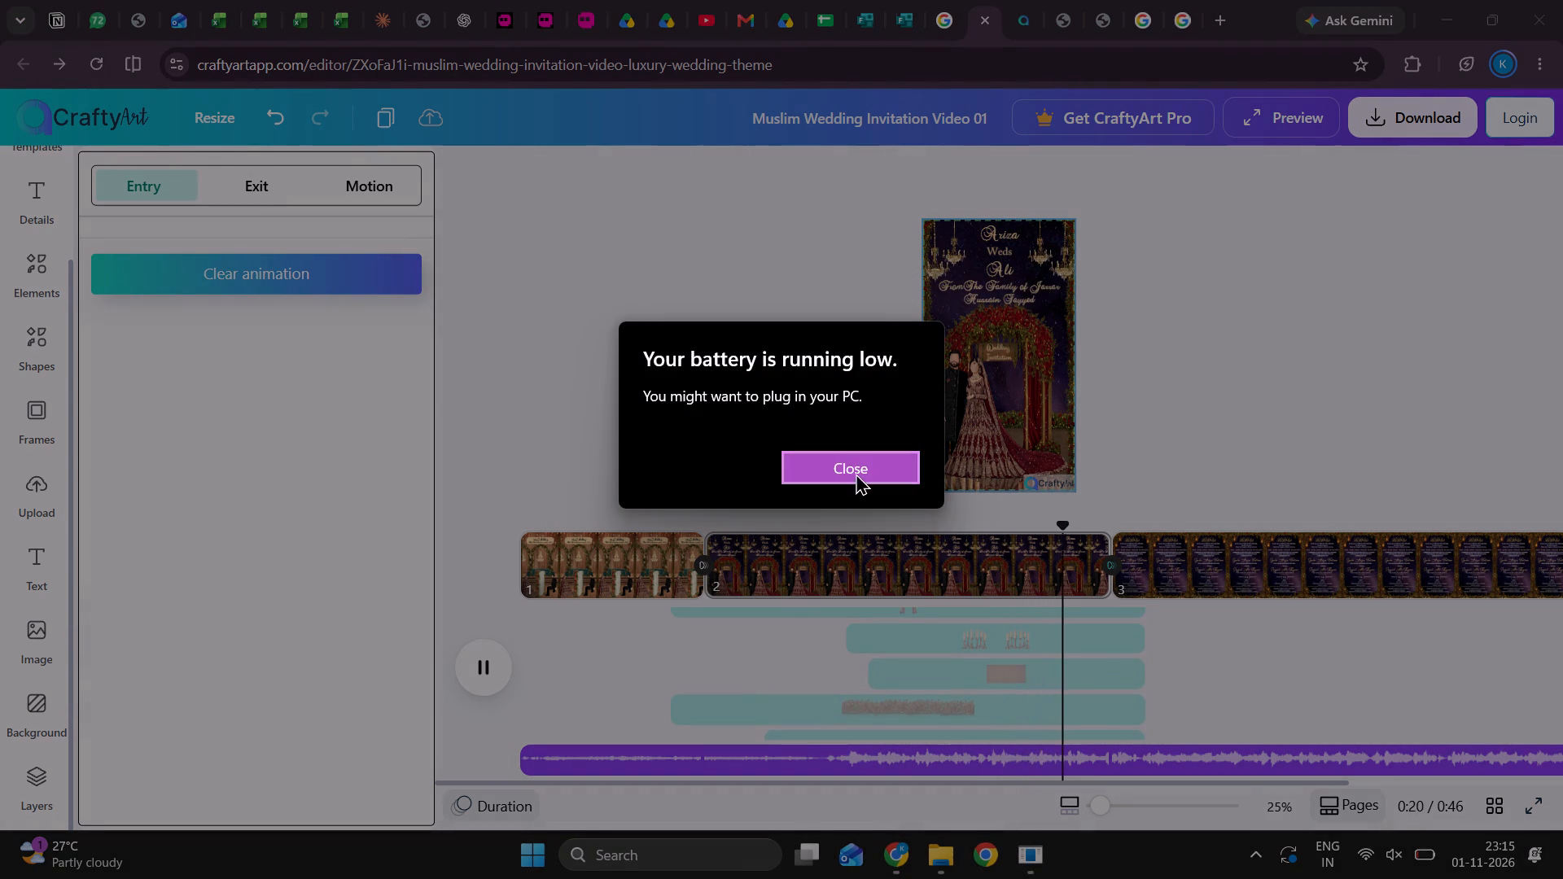
left_click(856, 473)
Look through page 2's layer clips in the timeline to compare their timing while the video keeps playing.
scroll(802, 667, "up", 1)
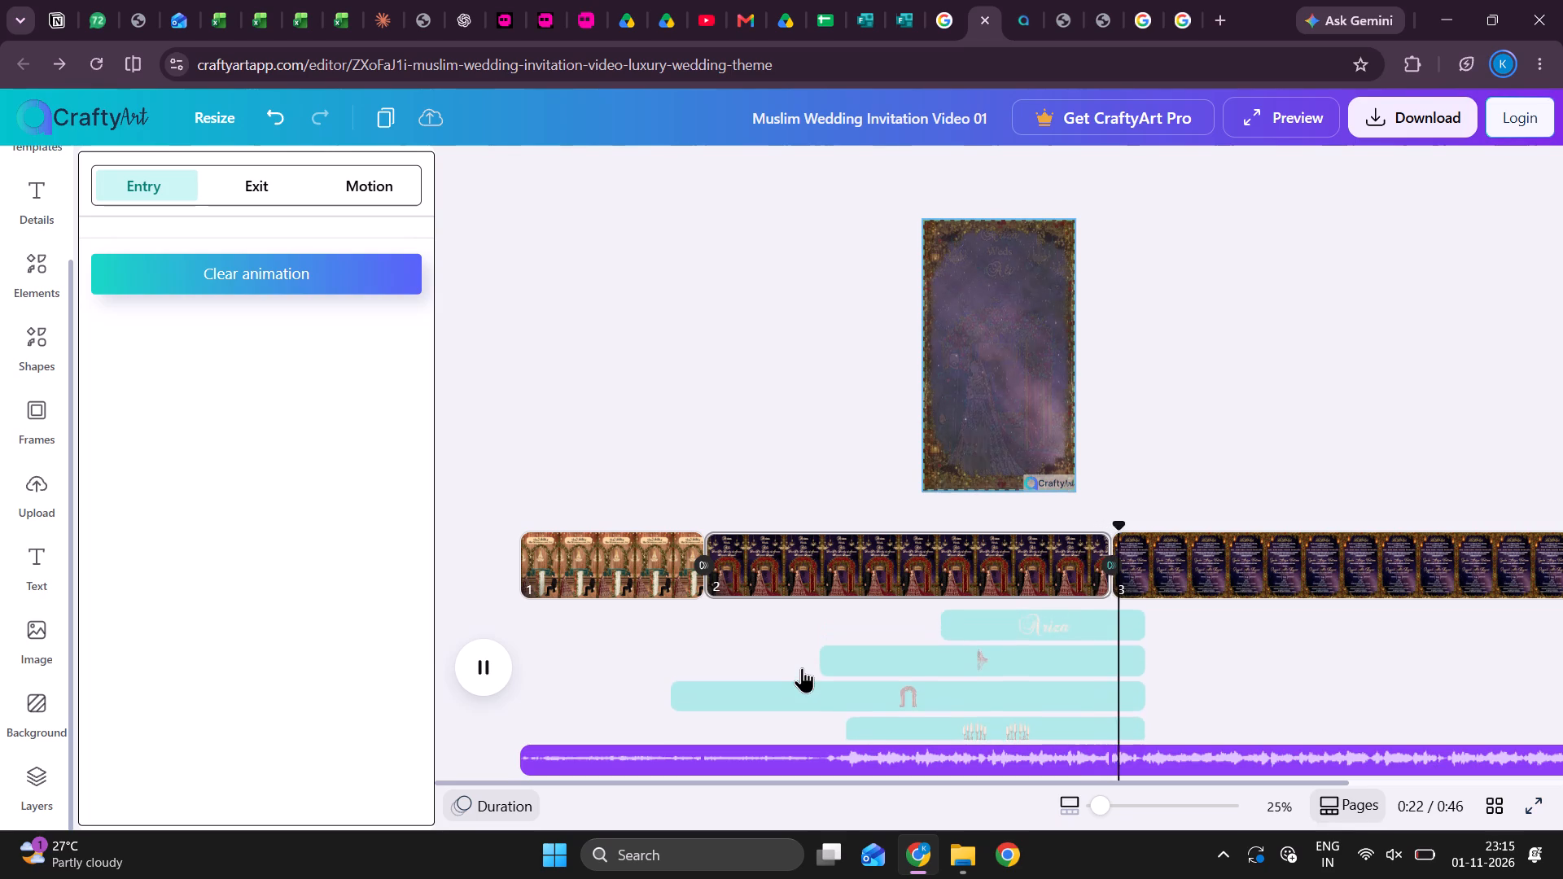
scroll(802, 667, "up", 2)
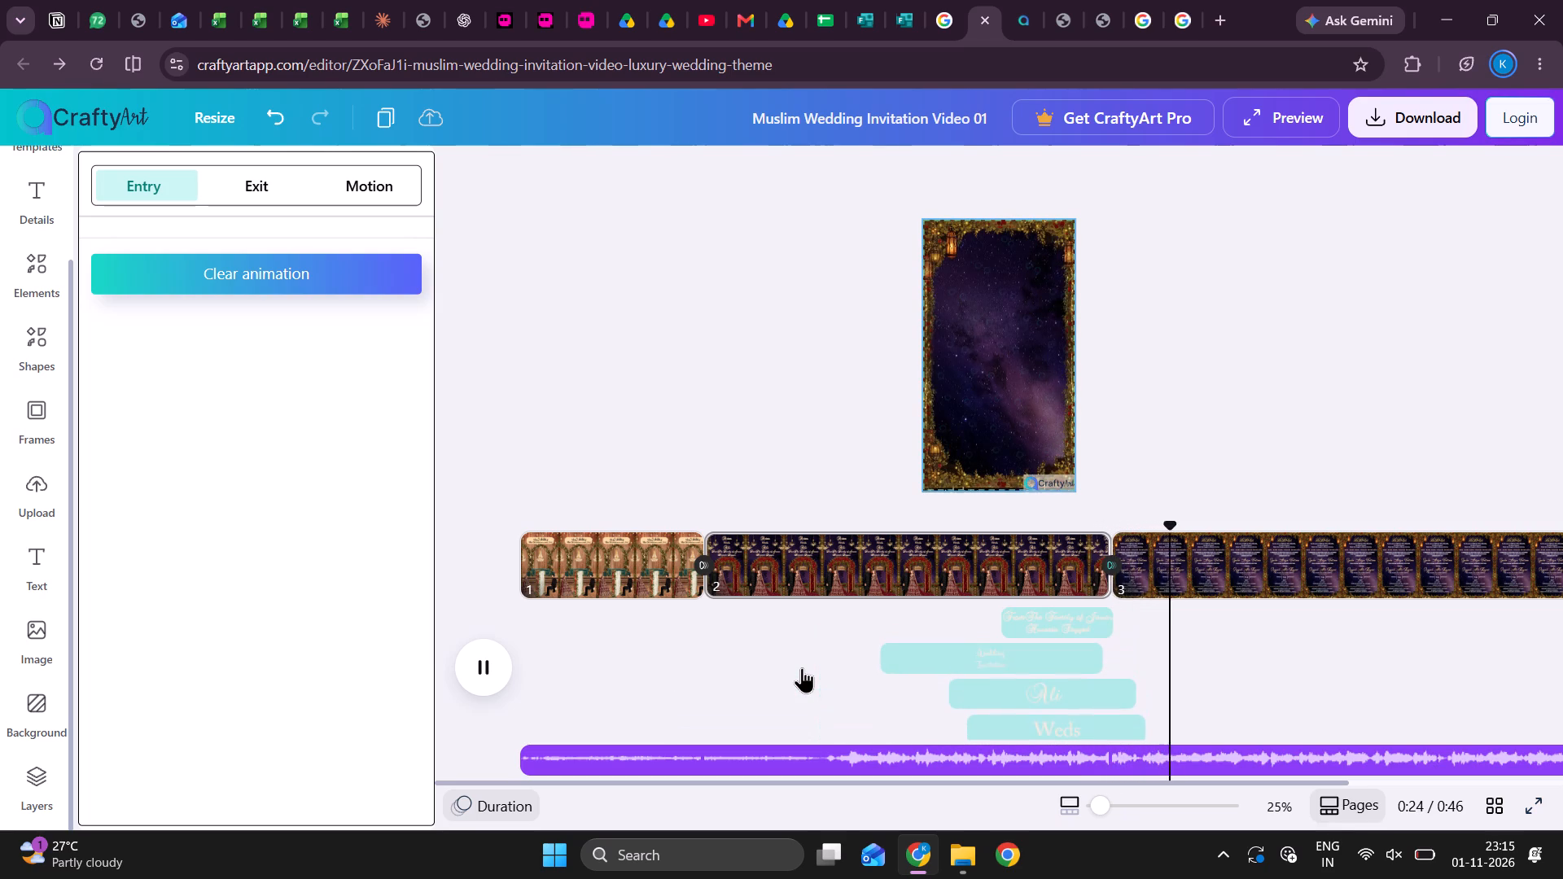
scroll(802, 667, "up", 1)
scroll(917, 624, "down", 1)
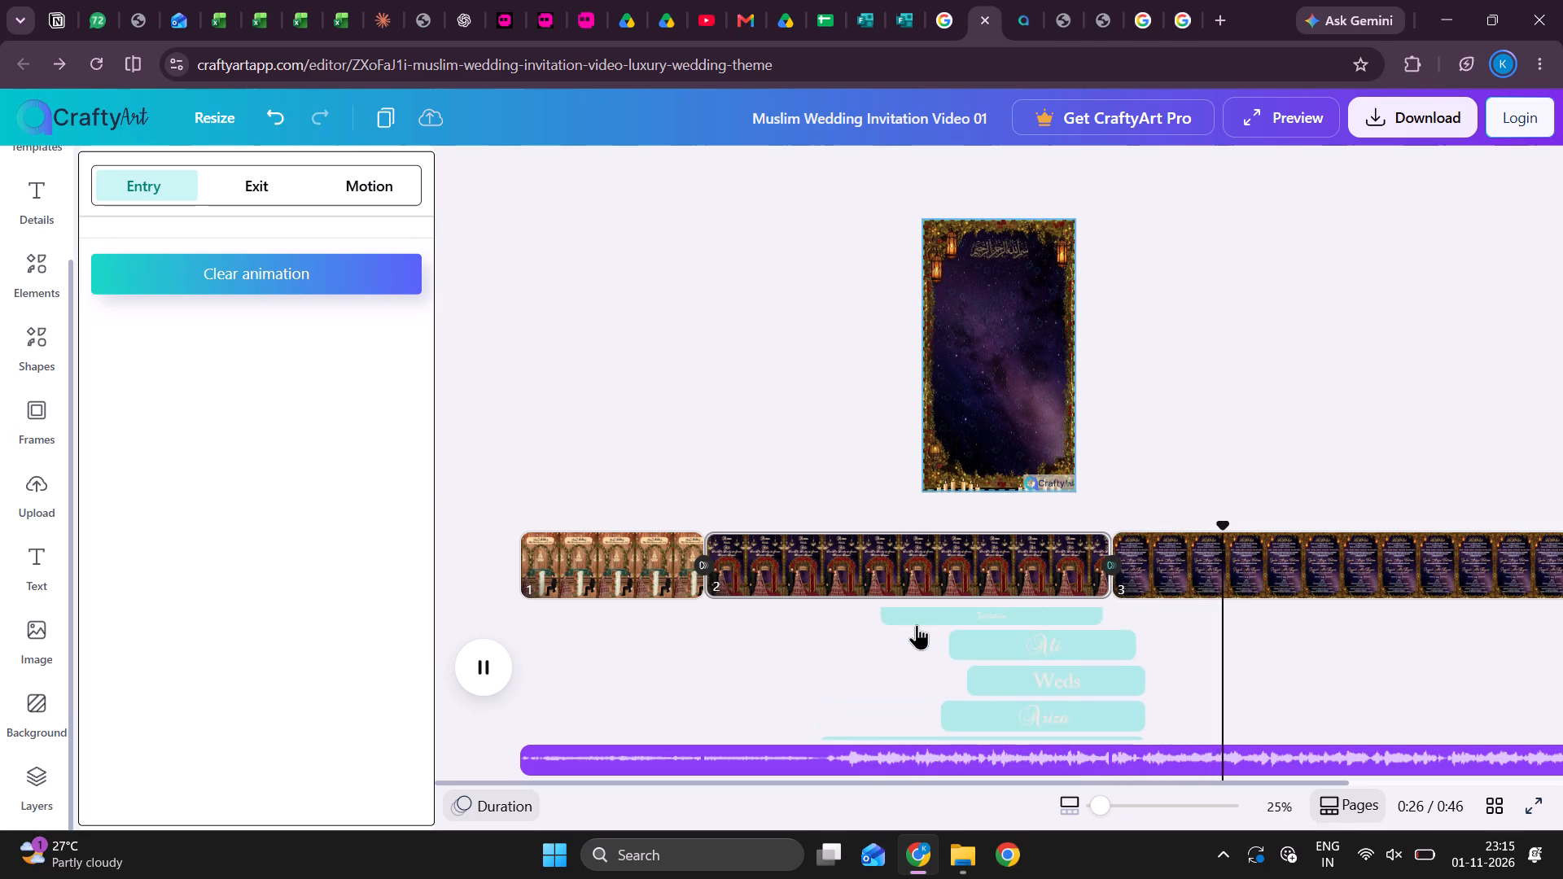
scroll(917, 624, "down", 1)
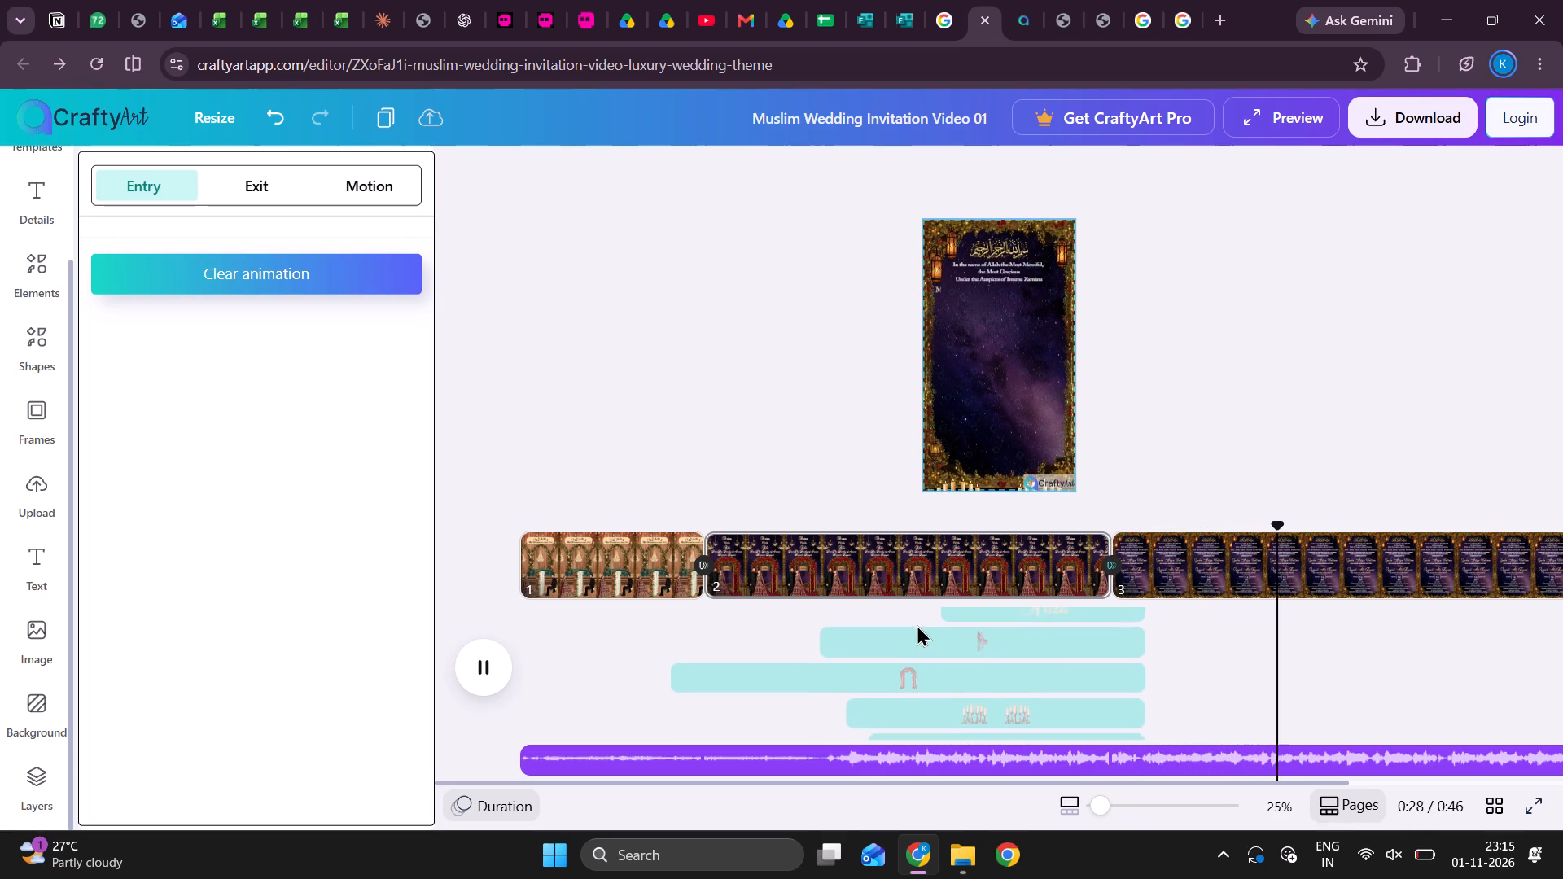
scroll(917, 624, "down", 1)
scroll(788, 686, "up", 1)
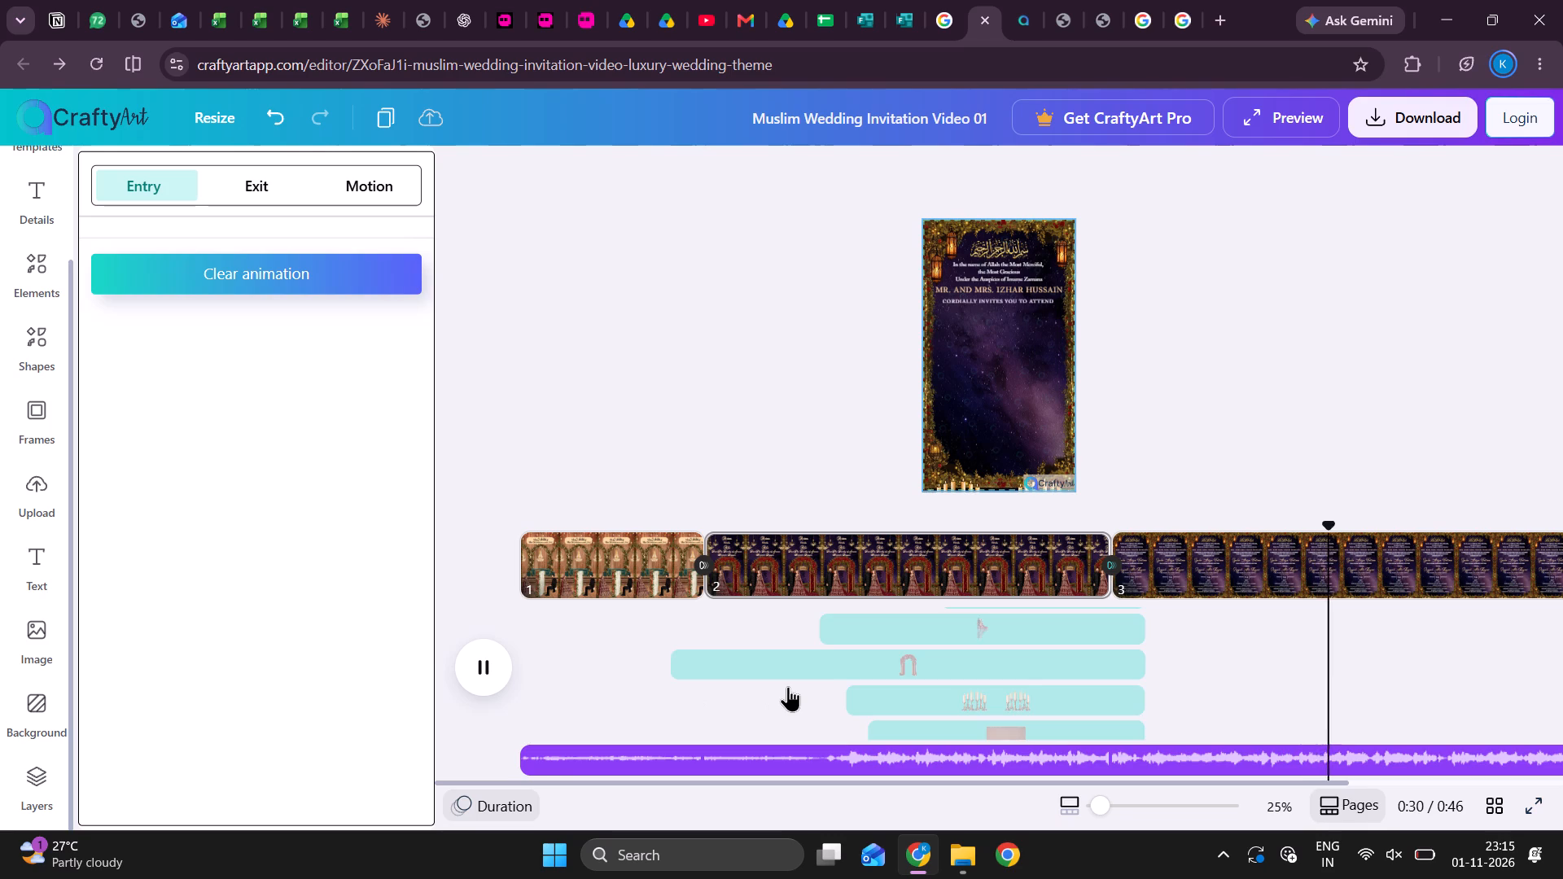
scroll(788, 686, "up", 1)
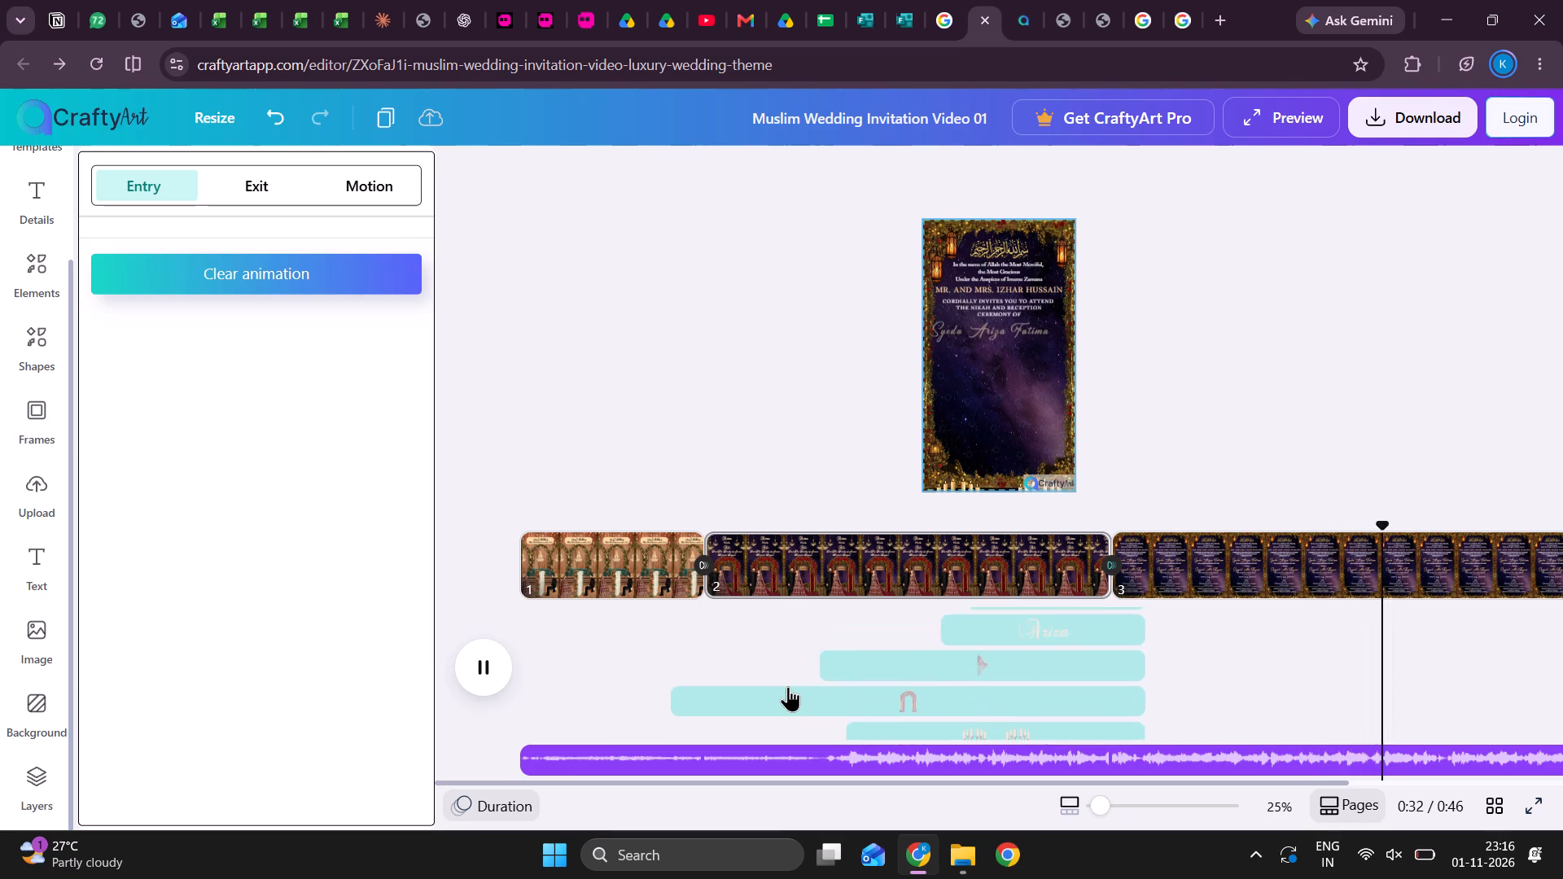
scroll(788, 686, "up", 2)
Shift page 2's "Wedding Invitation" clip later so that it ends just before the "Ali" clip does.
left_click_drag(979, 622, 974, 718)
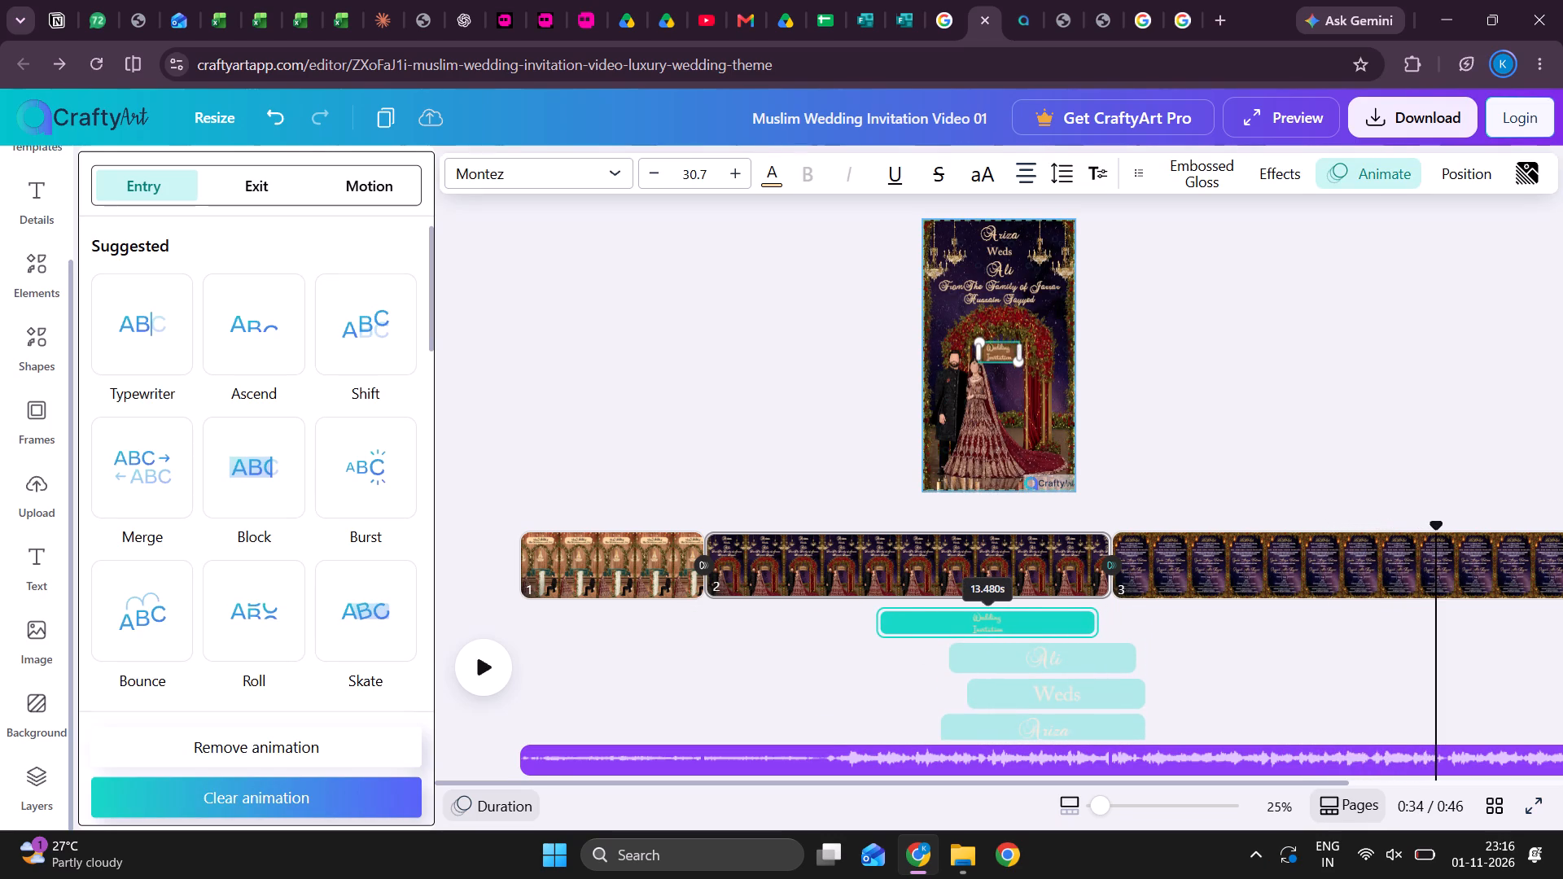
left_click_drag(974, 718, 1007, 716)
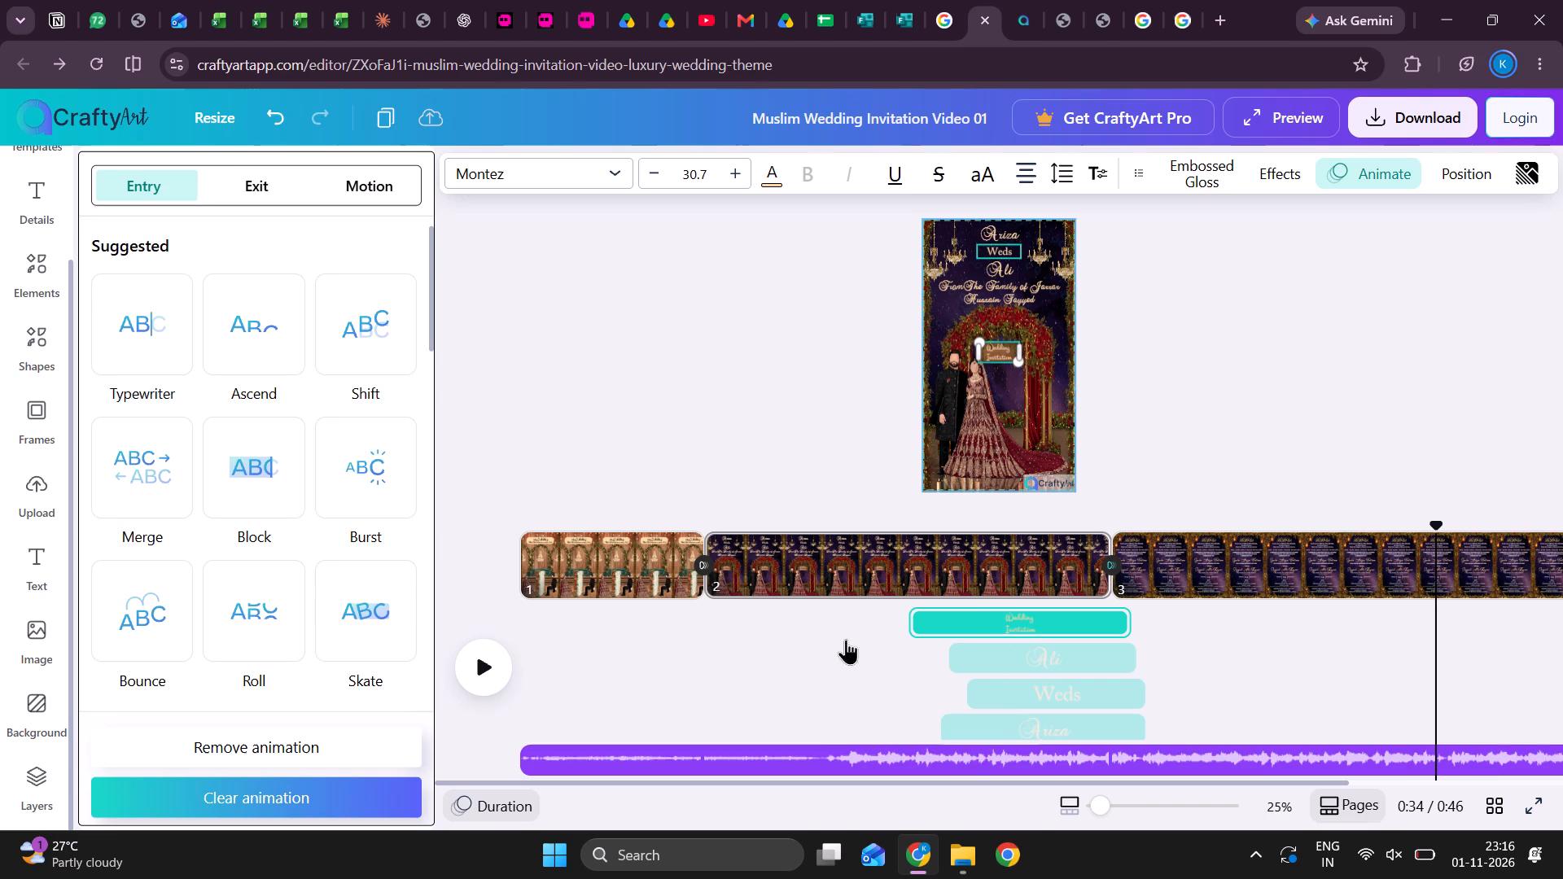
Move the playhead from page 3 back into page 2 and play the page from there.
left_click_drag(1434, 518, 888, 566)
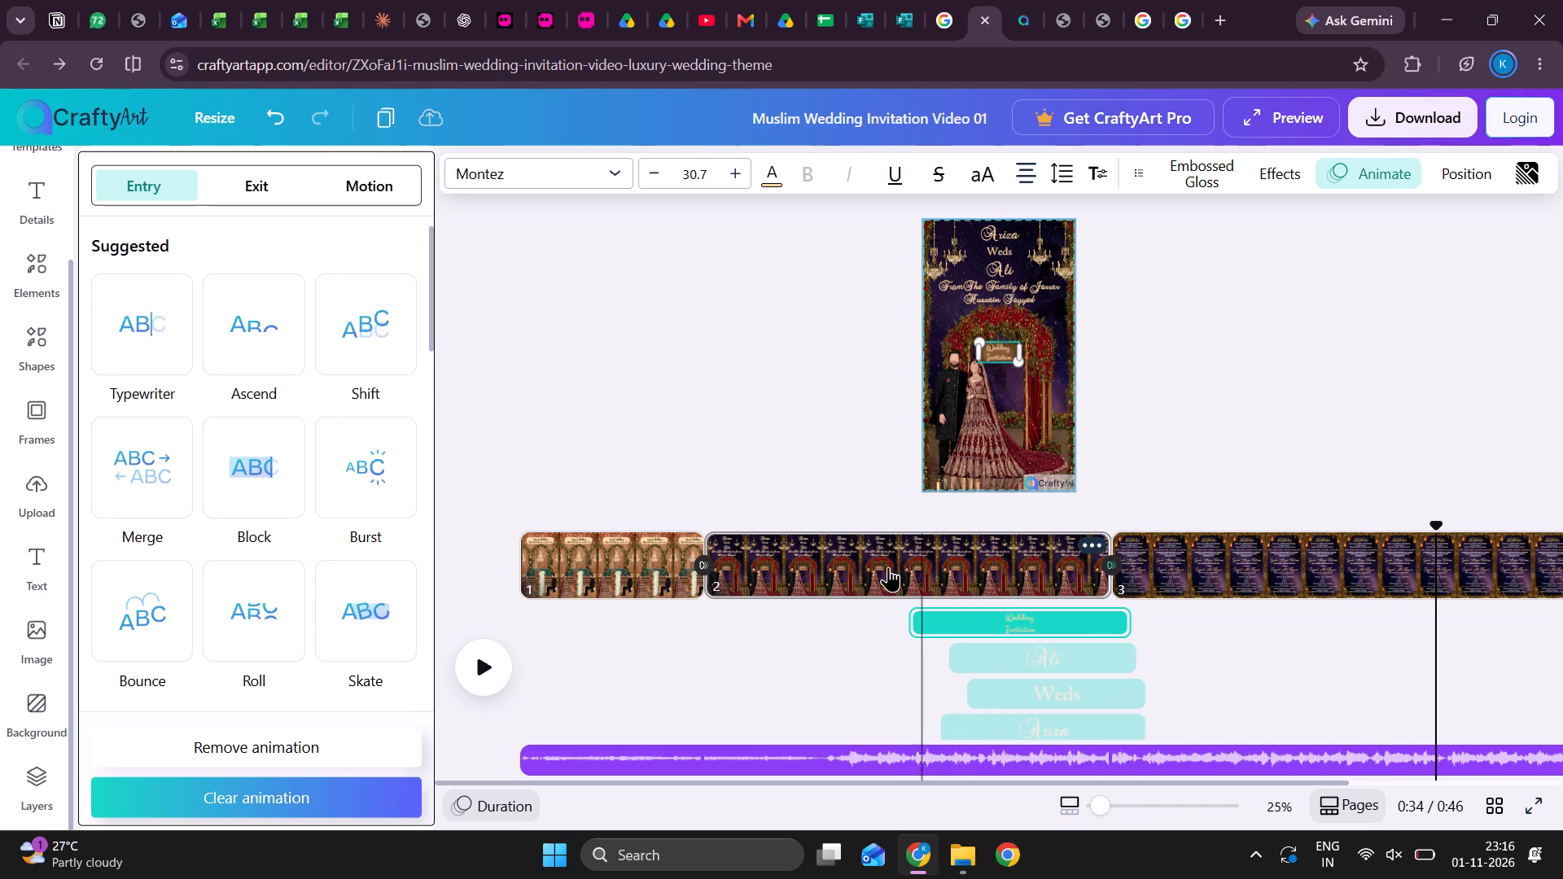
left_click_drag(888, 566, 860, 571)
left_click(472, 677)
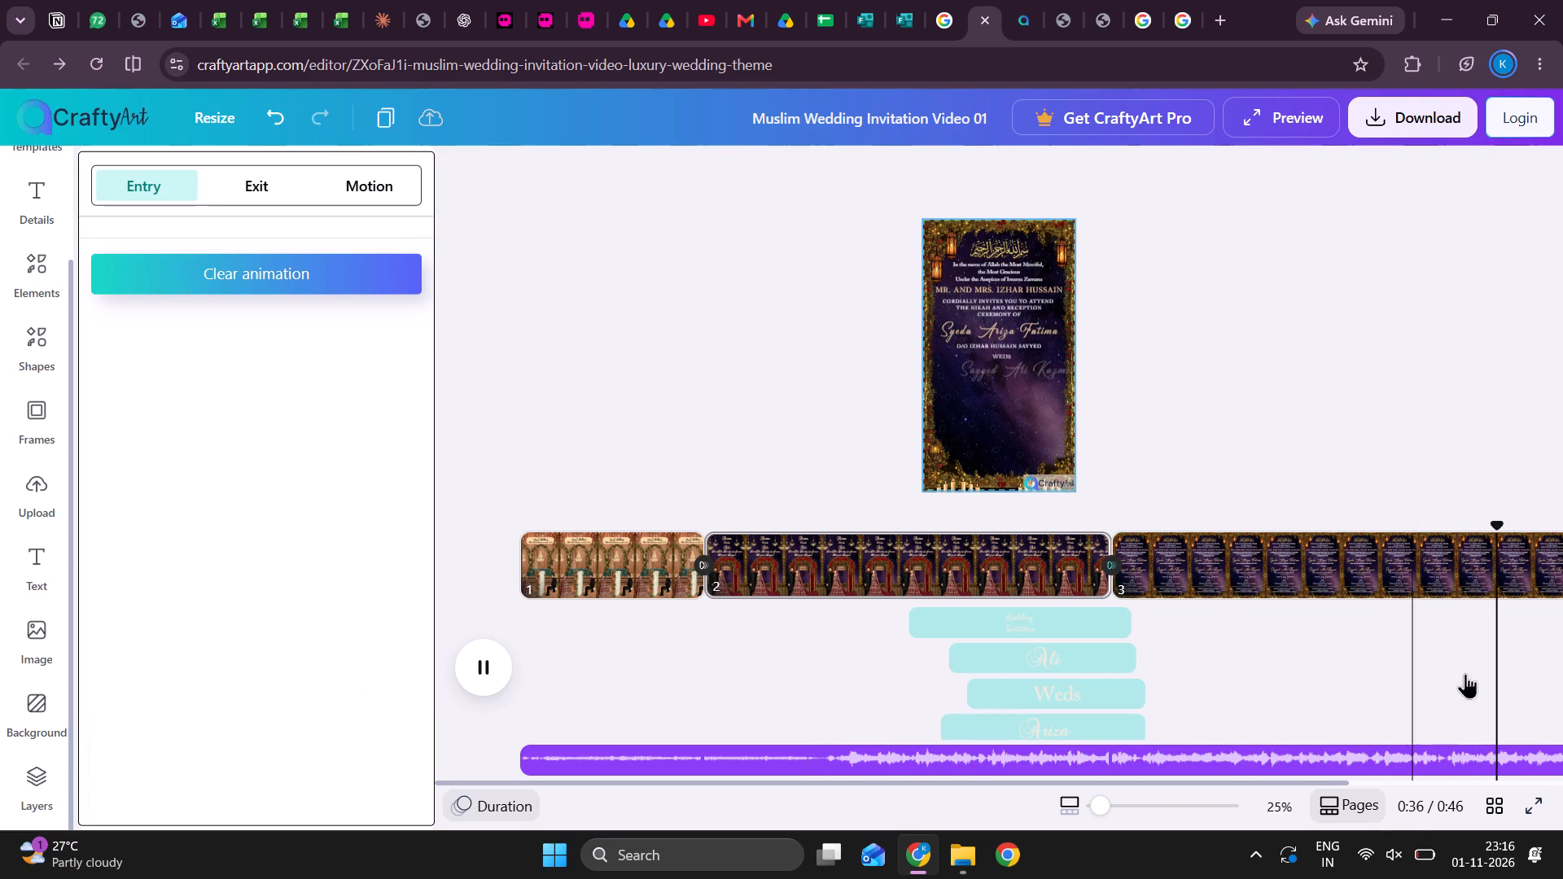
left_click_drag(1504, 669, 1149, 646)
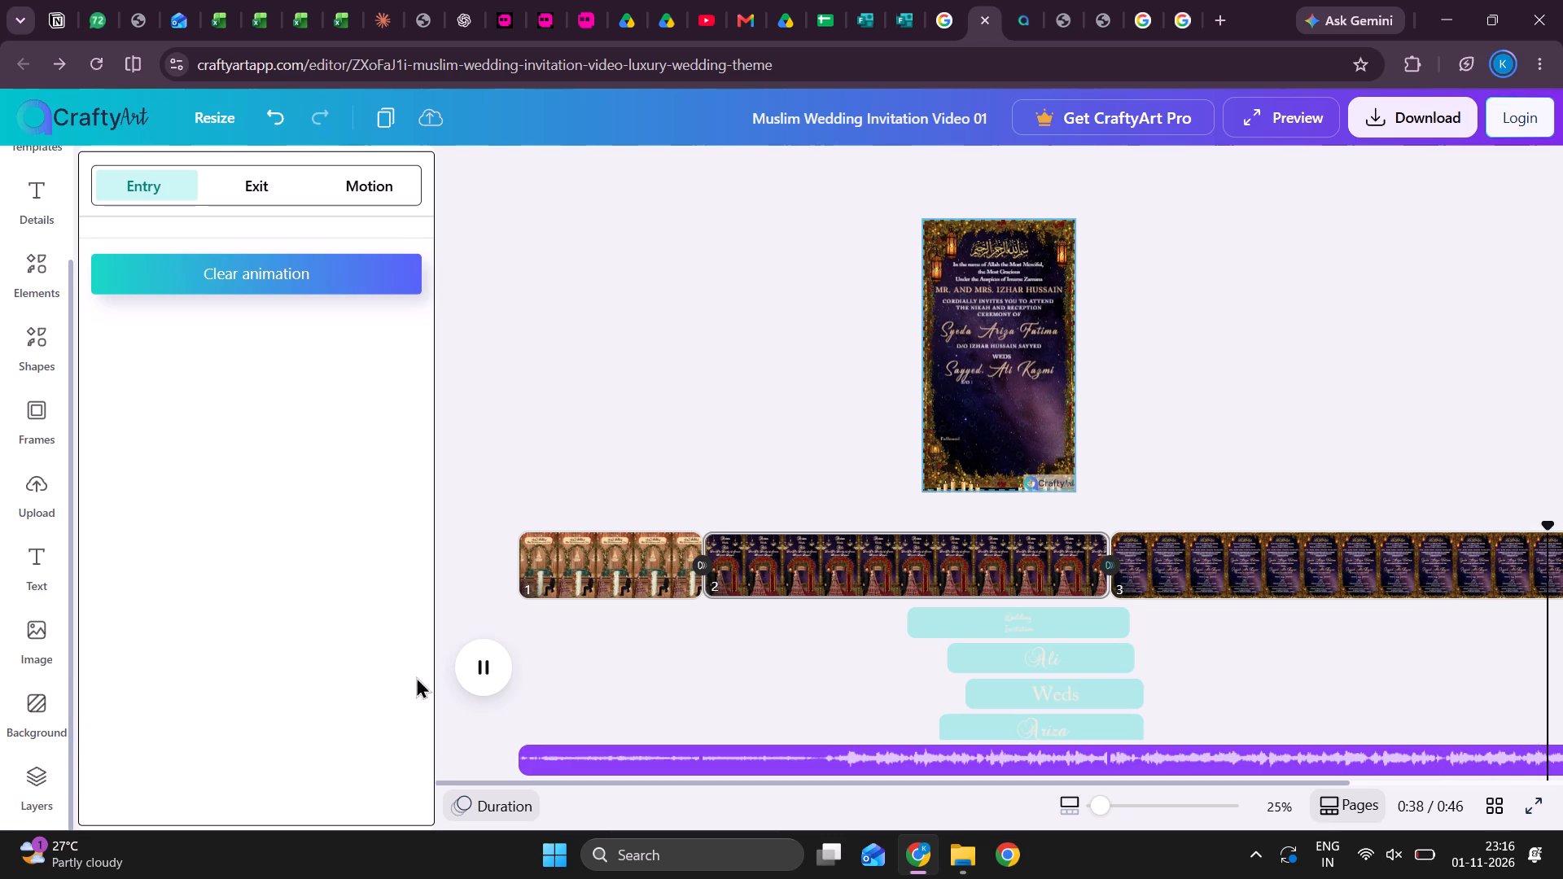
left_click(485, 679)
scroll(672, 706, "right", 4)
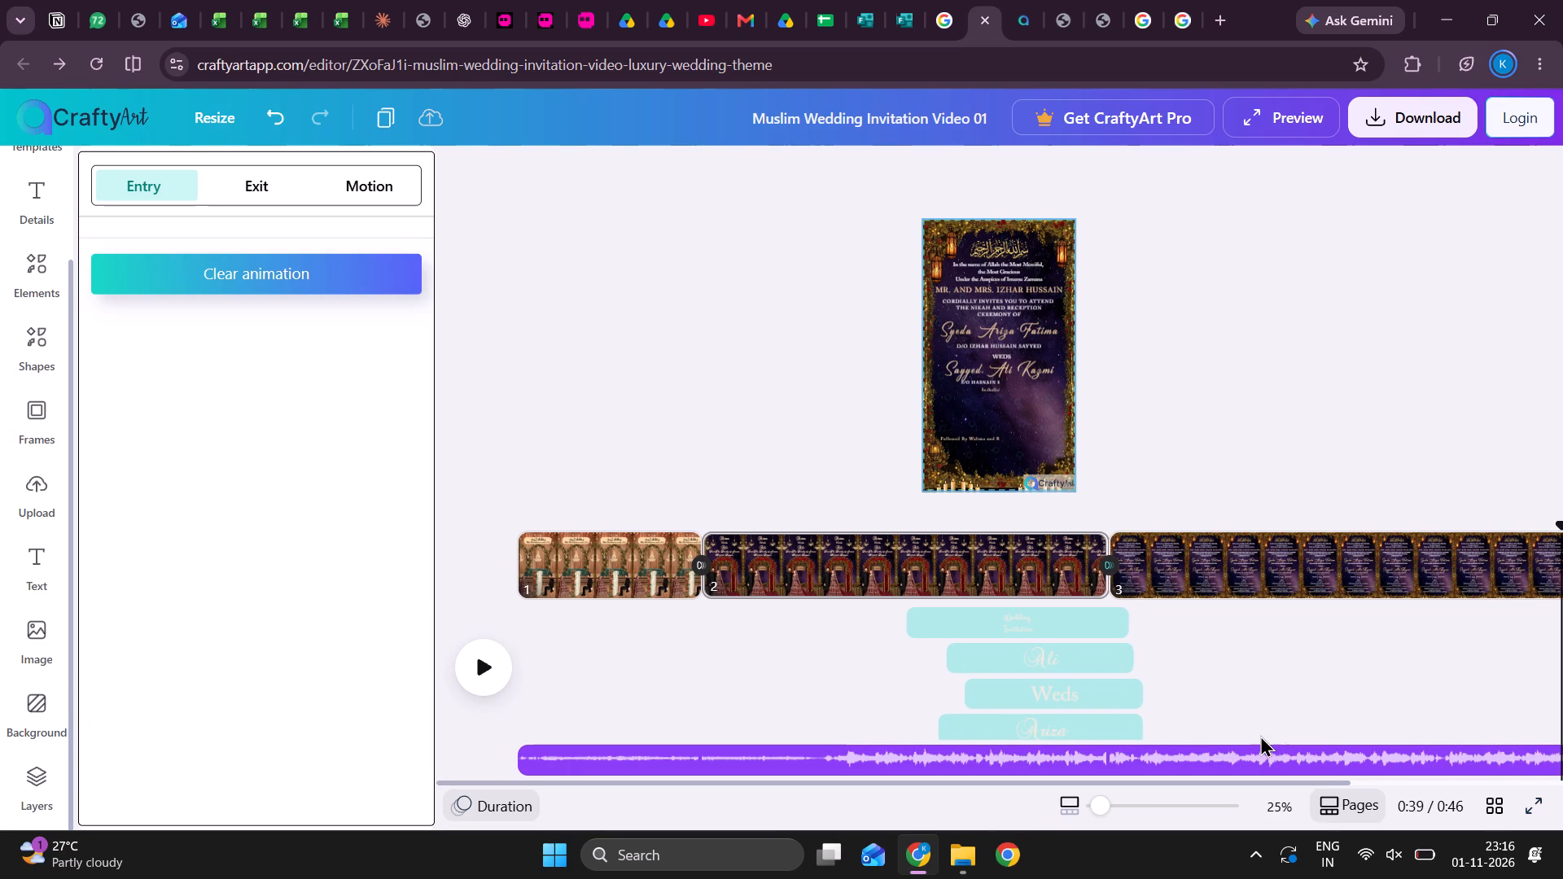
scroll(1260, 735, "left", 1)
left_click_drag(1430, 641, 1104, 629)
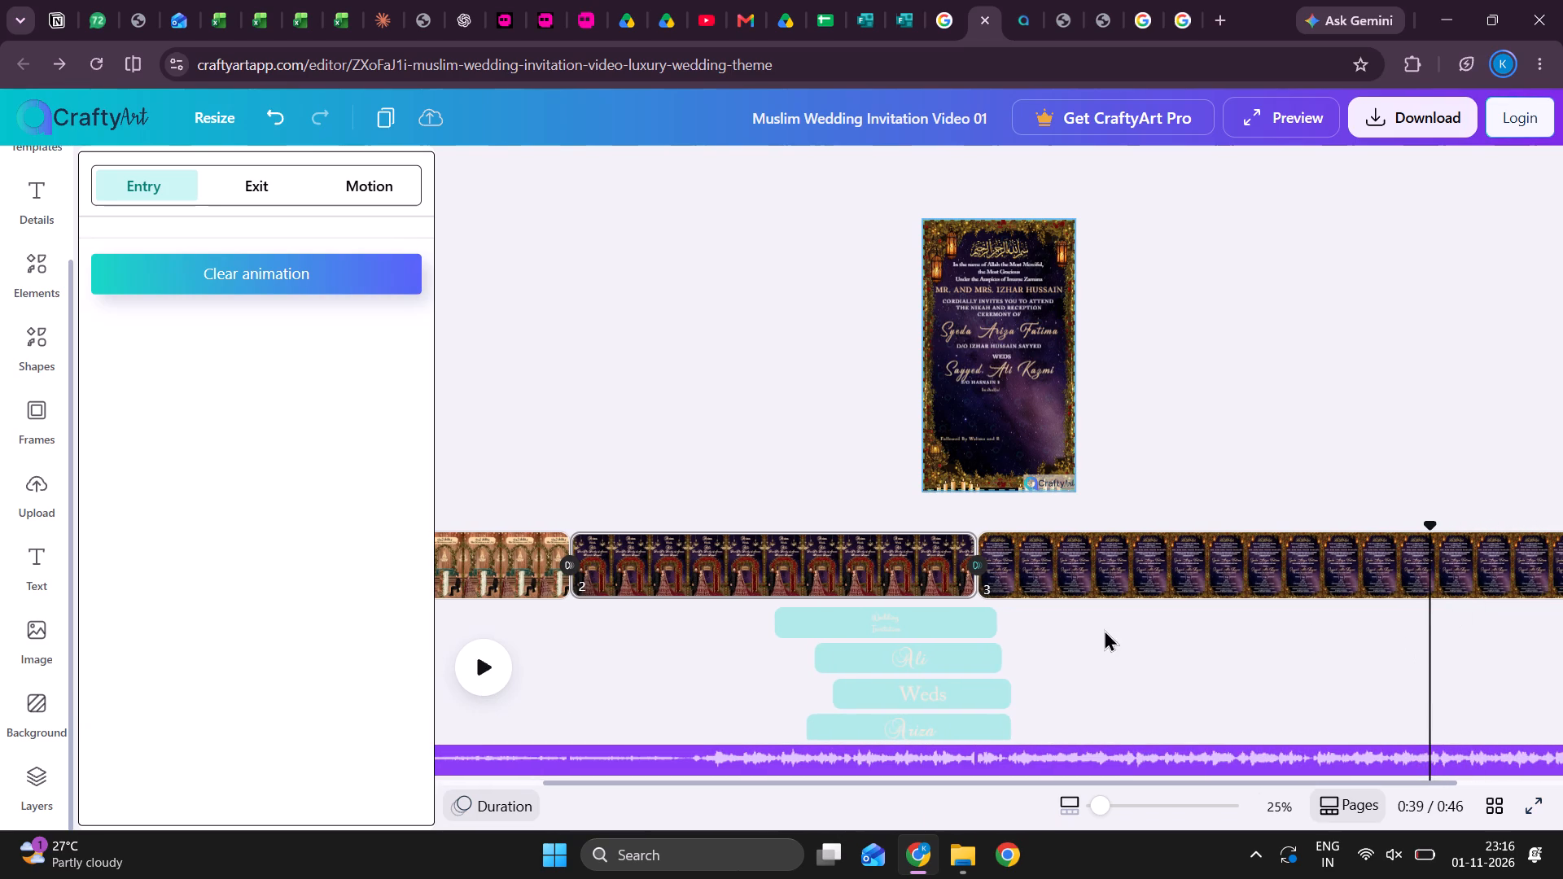
left_click_drag(1104, 629, 1107, 629)
left_click_drag(1430, 522, 796, 562)
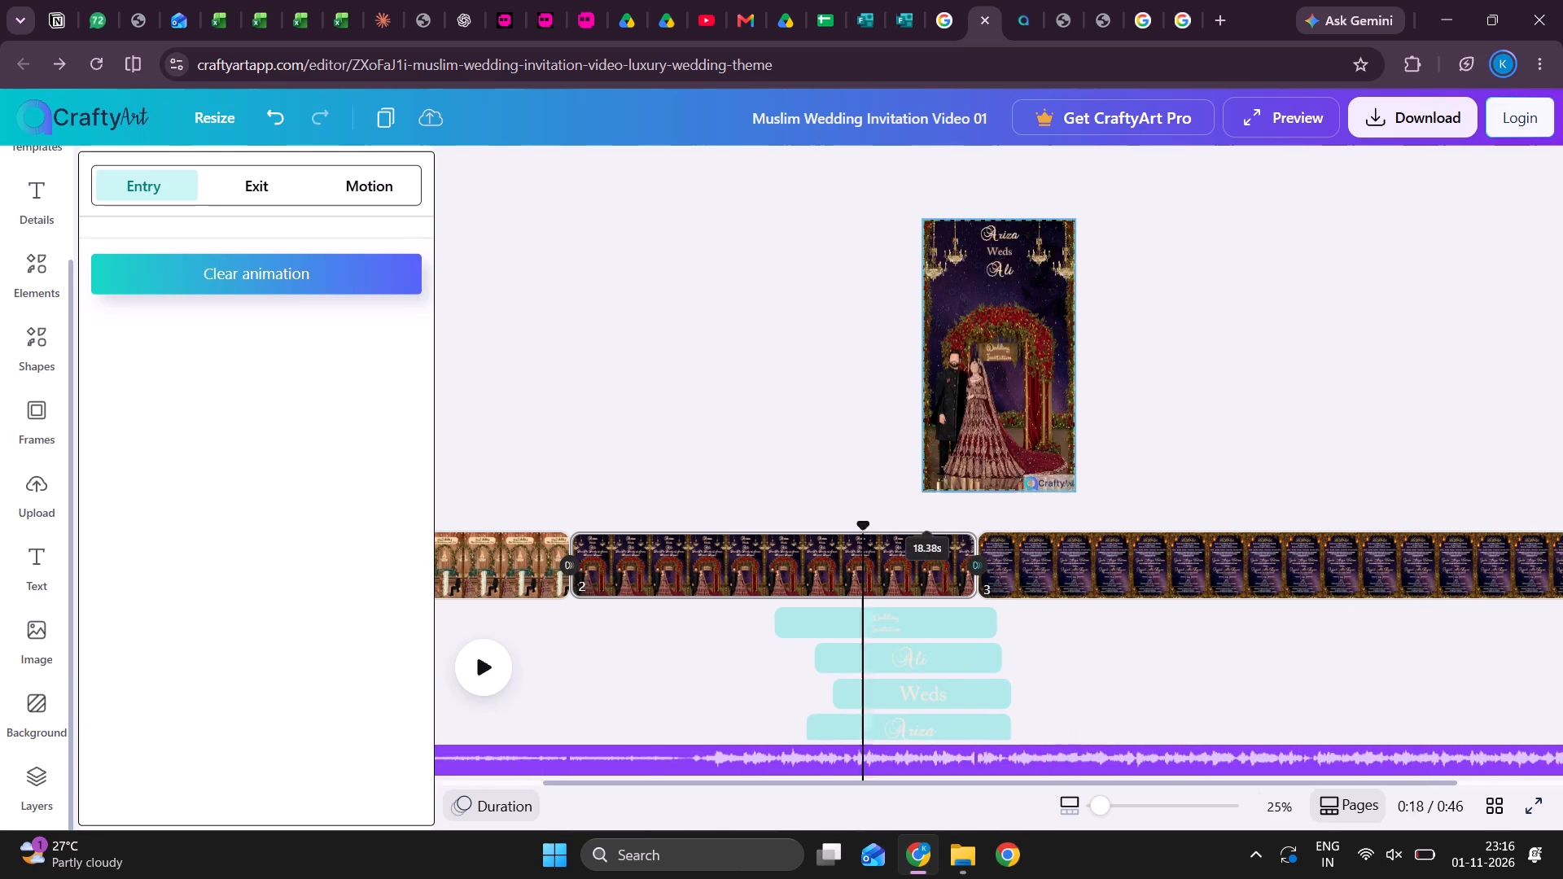
left_click_drag(796, 562, 661, 587)
left_click(501, 664)
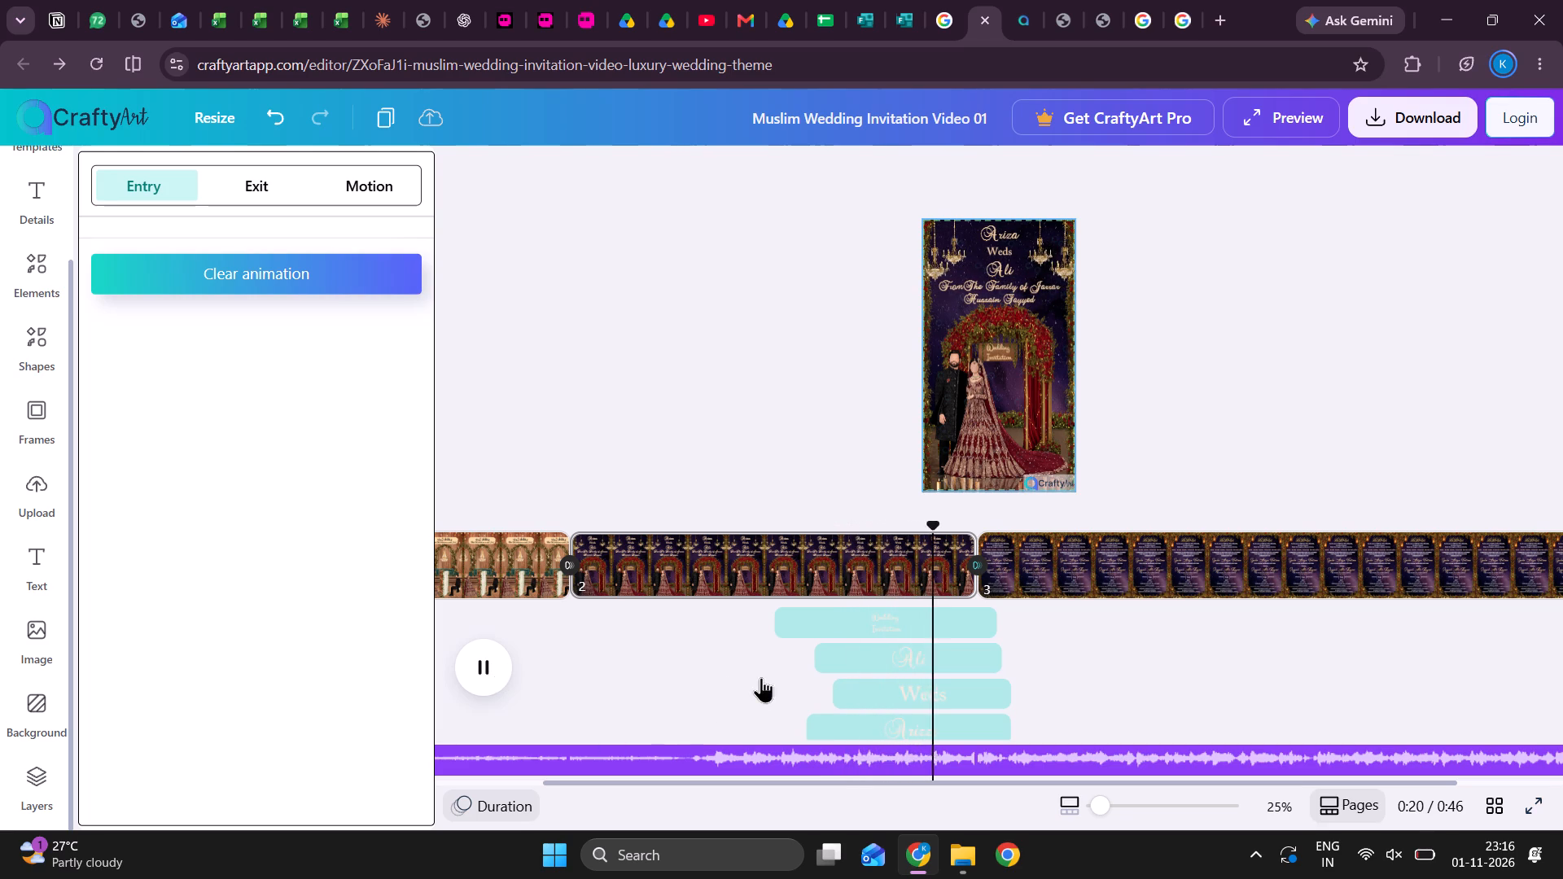
Give page 2's "From The Family of" text the Blur entry animation, after trying Clarify.
scroll(761, 677, "down", 1)
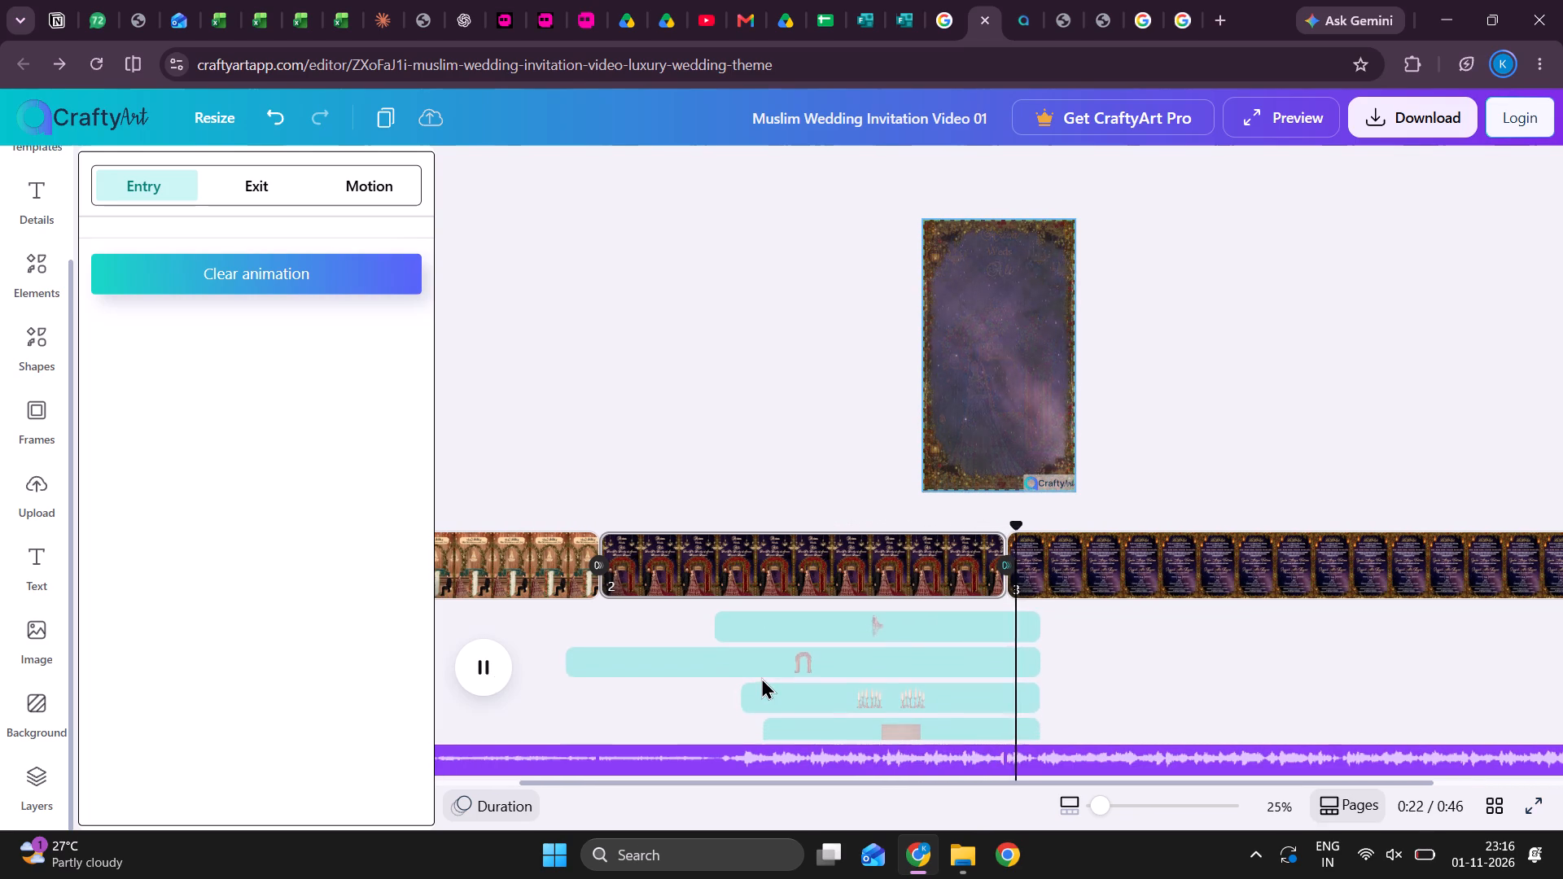
scroll(761, 677, "down", 2)
scroll(761, 677, "up", 1)
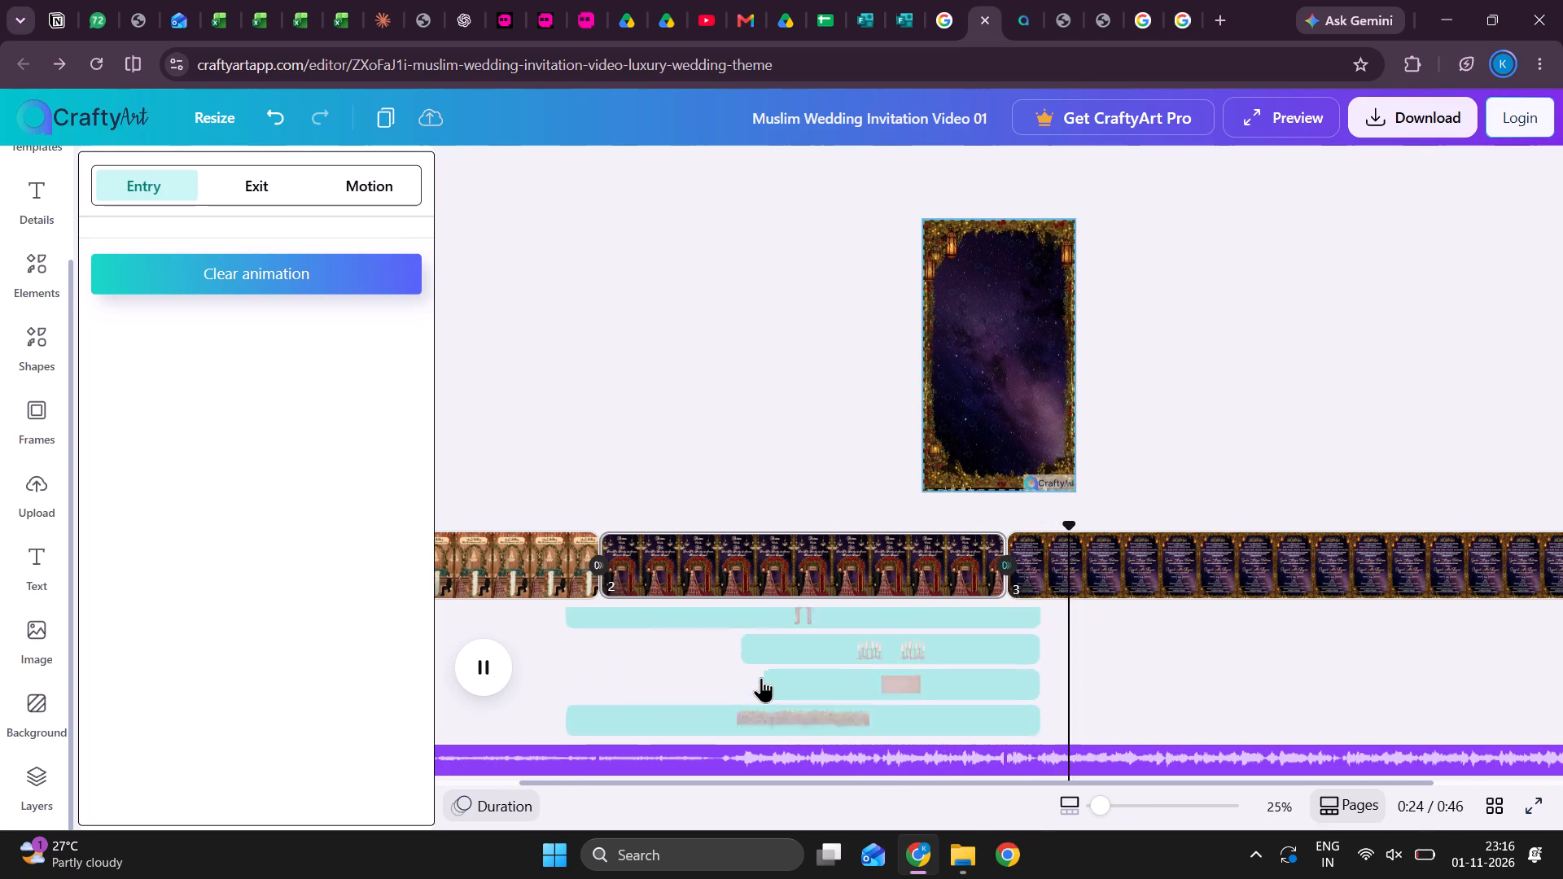
scroll(761, 677, "up", 3)
left_click(966, 620)
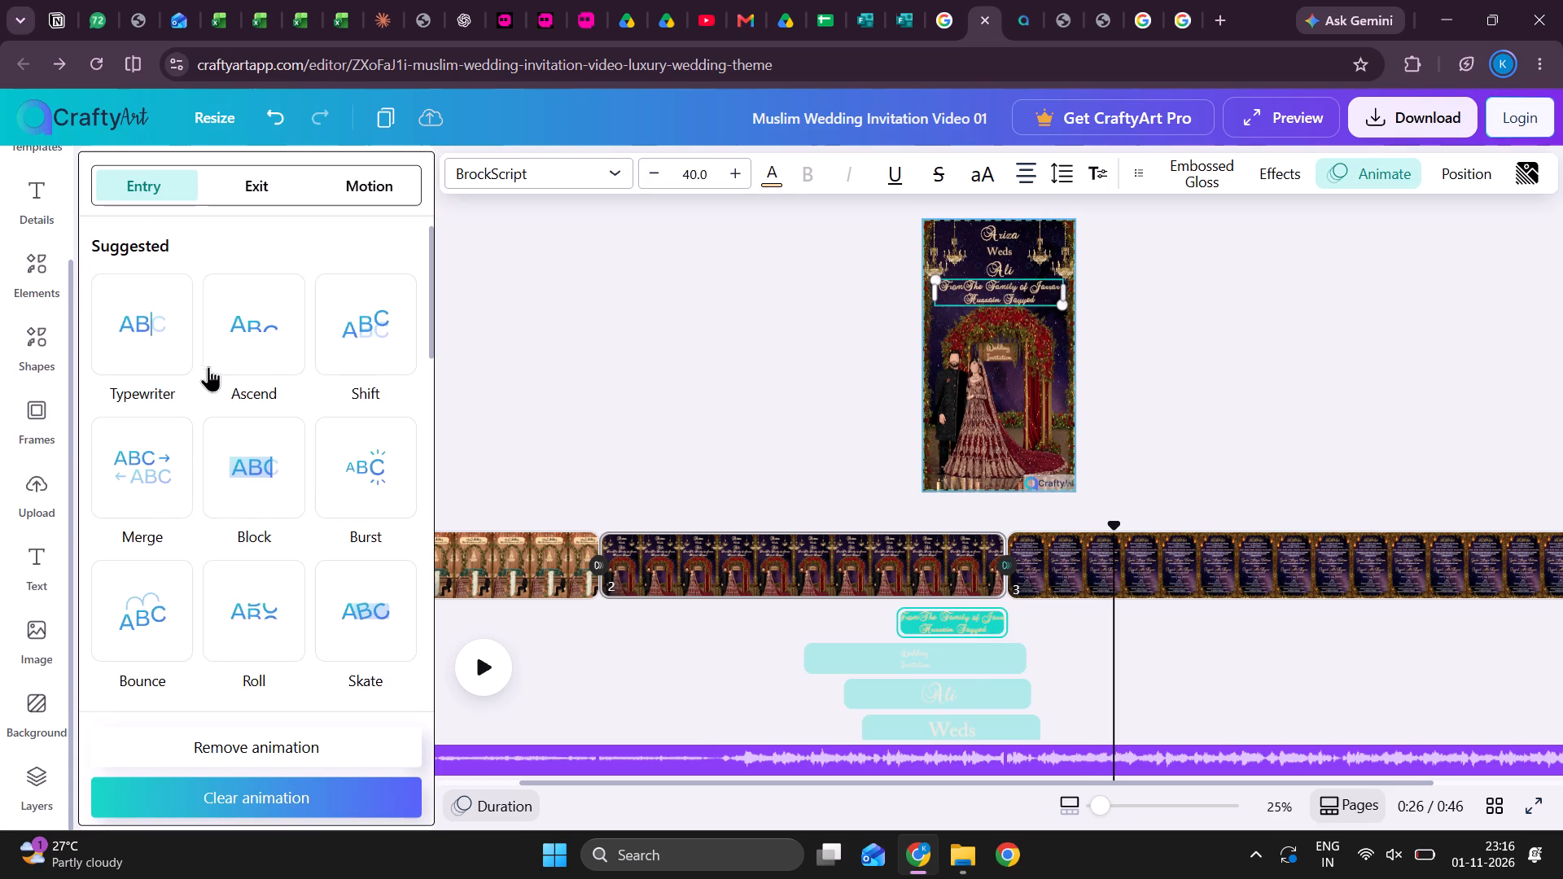
scroll(136, 509, "down", 2)
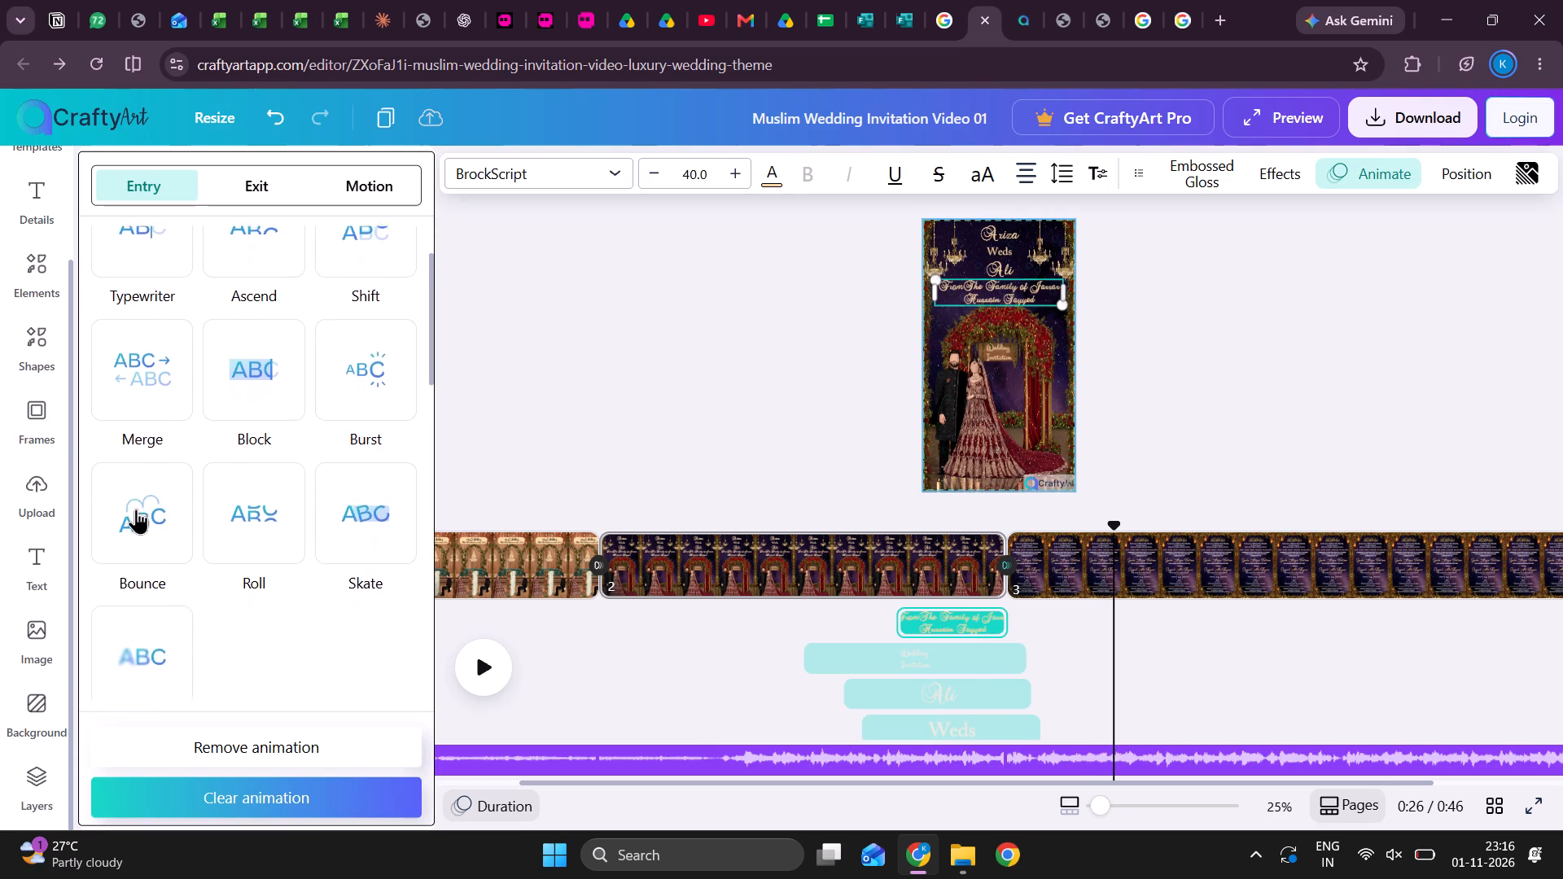
scroll(136, 509, "down", 1)
left_click(137, 533)
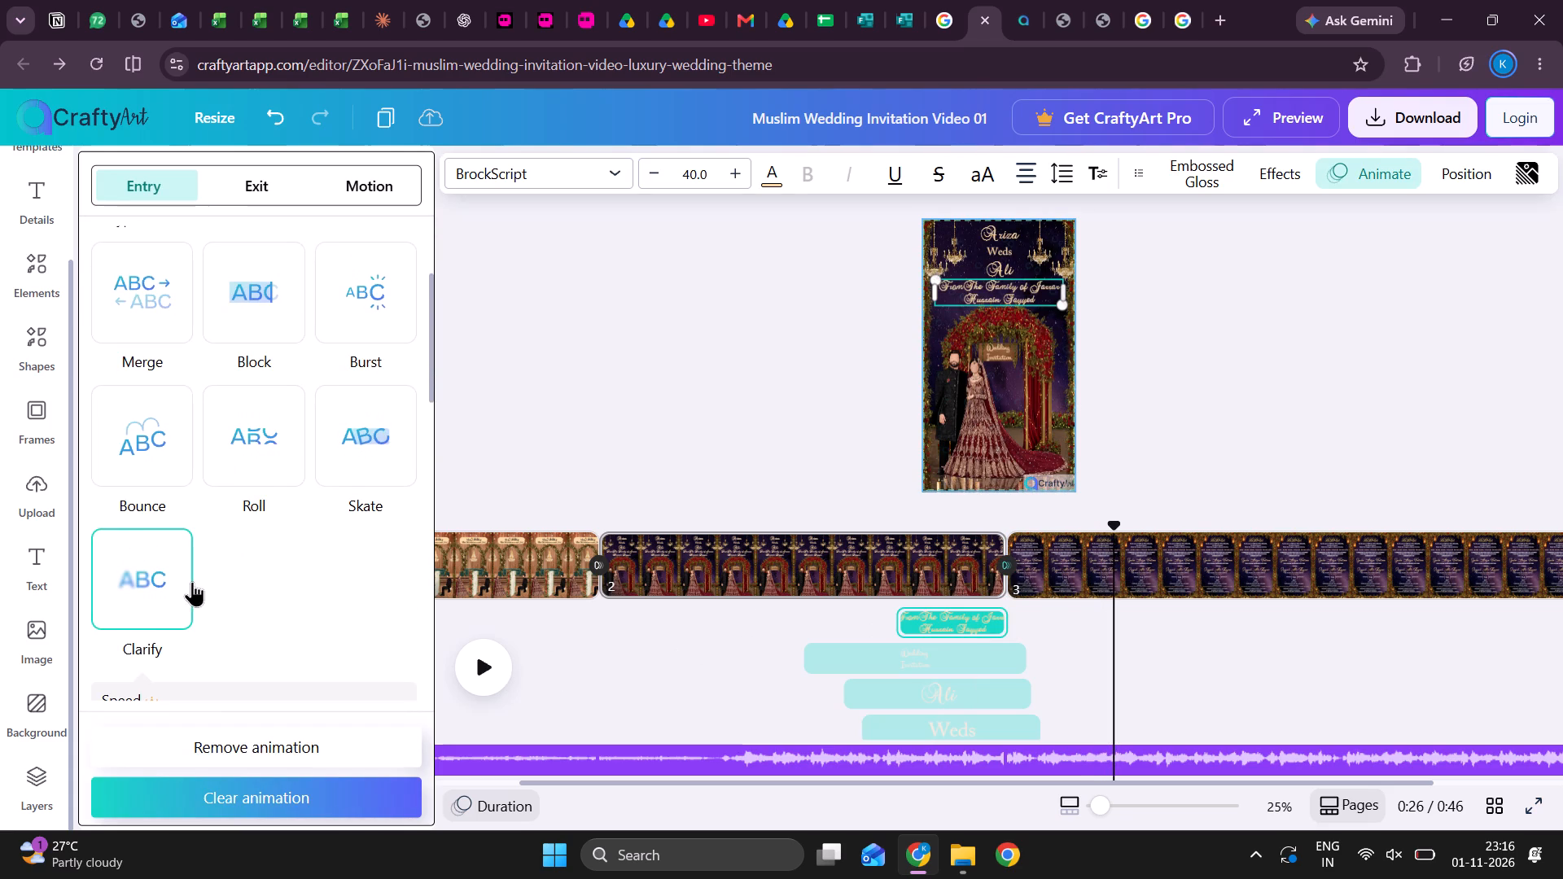
scroll(192, 581, "down", 5)
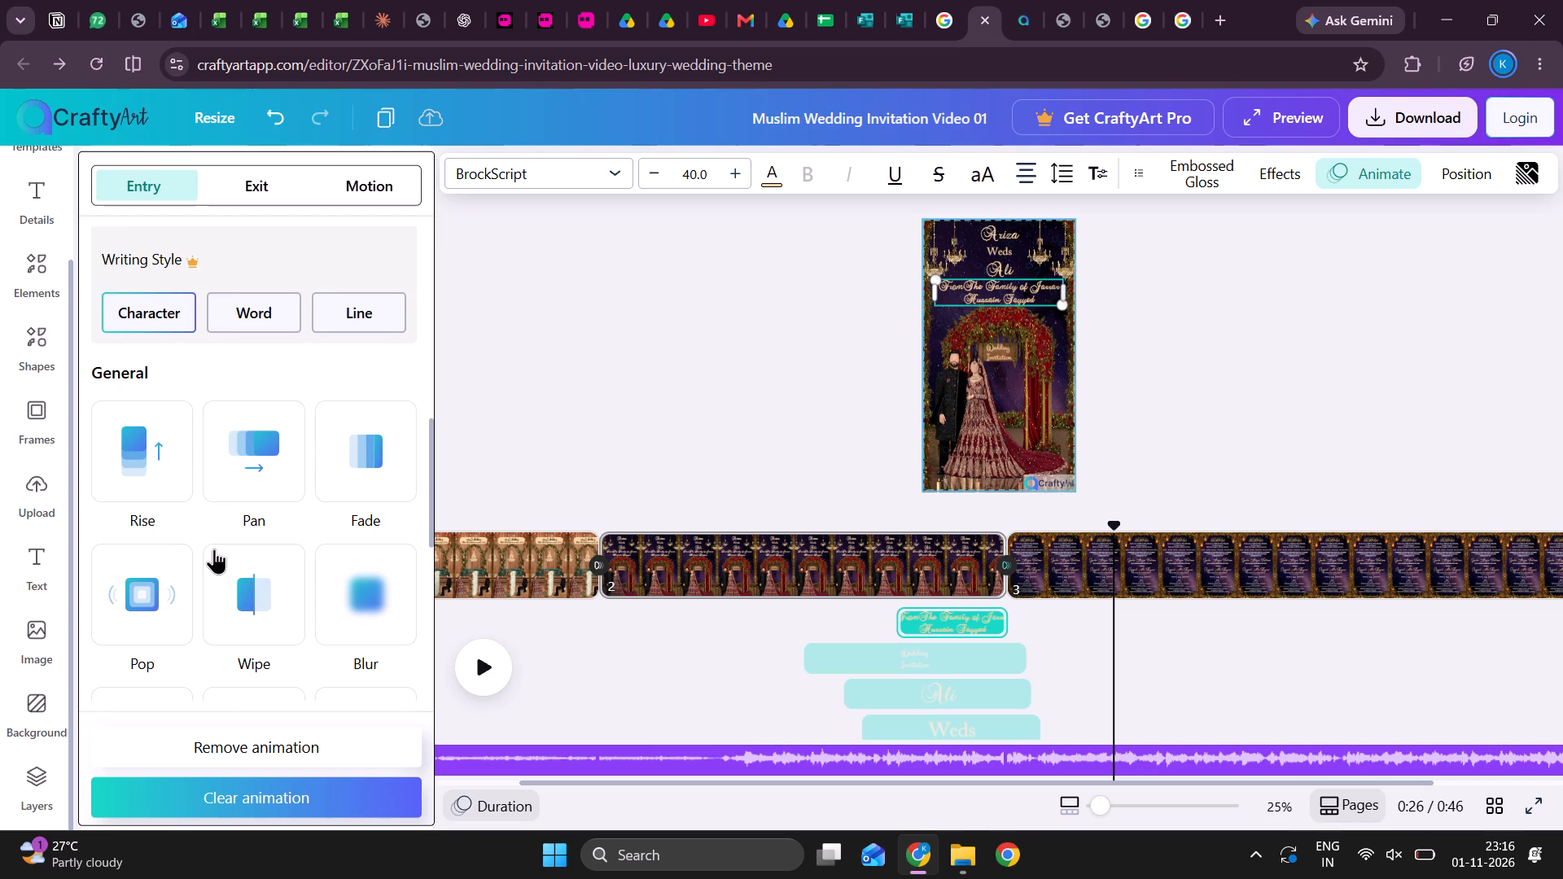
scroll(214, 549, "down", 1)
left_click(342, 496)
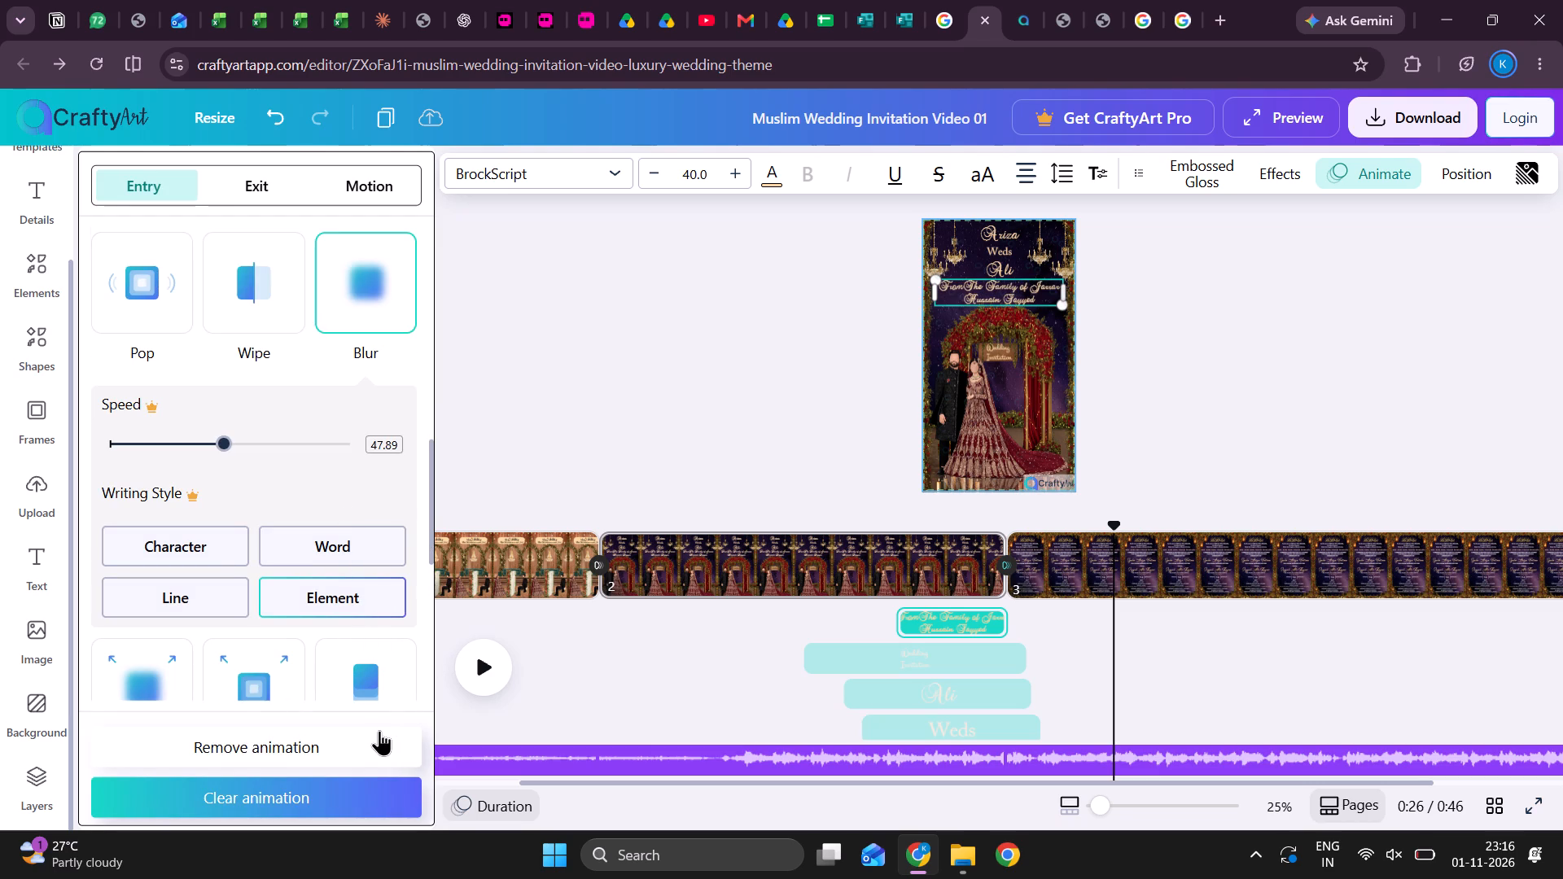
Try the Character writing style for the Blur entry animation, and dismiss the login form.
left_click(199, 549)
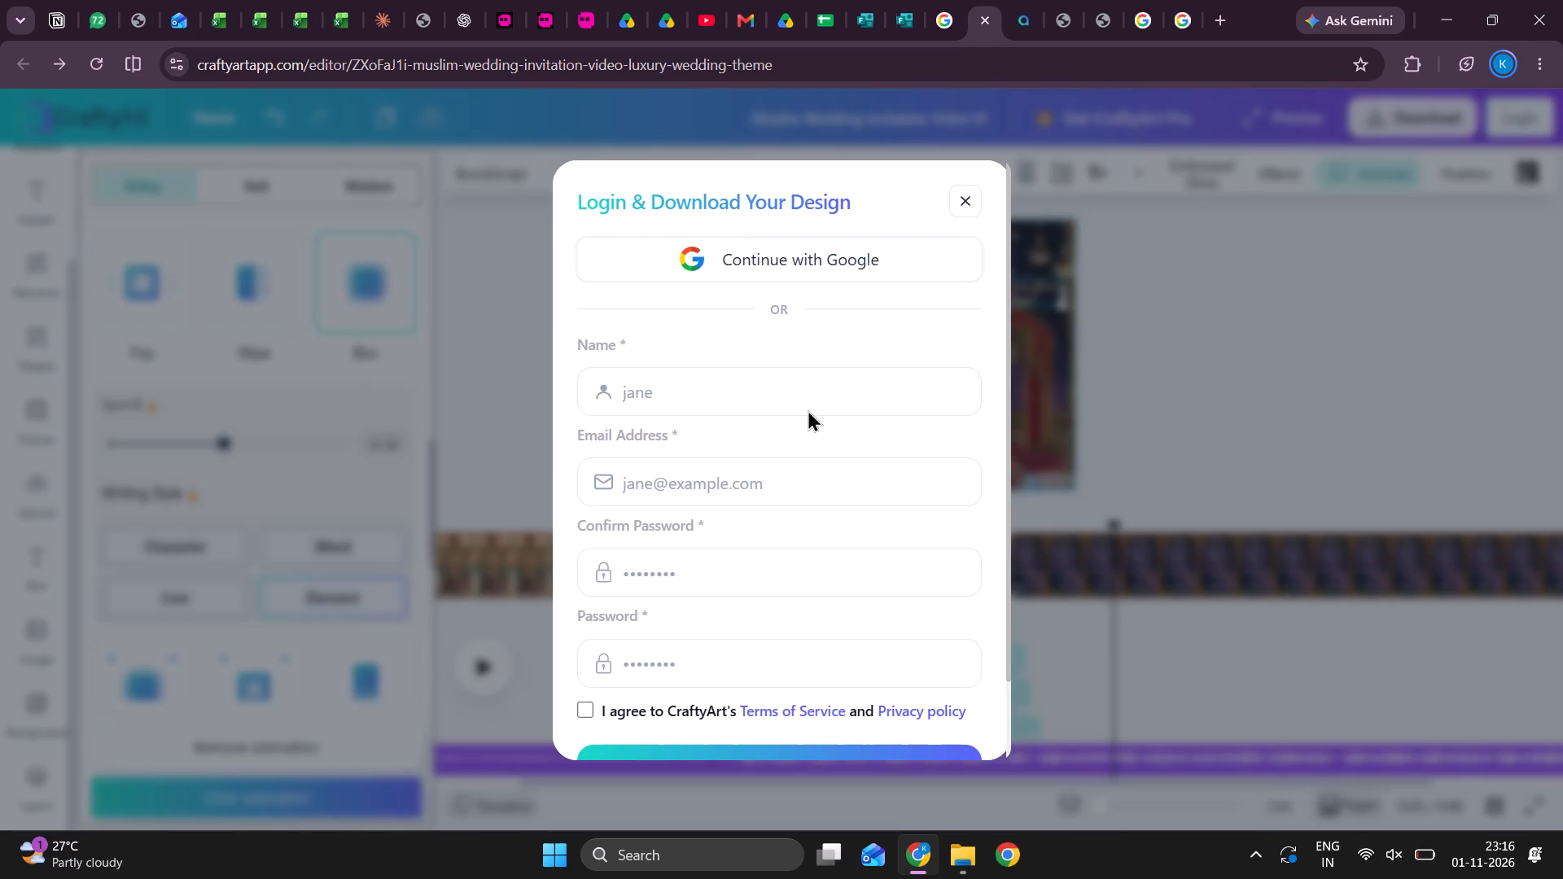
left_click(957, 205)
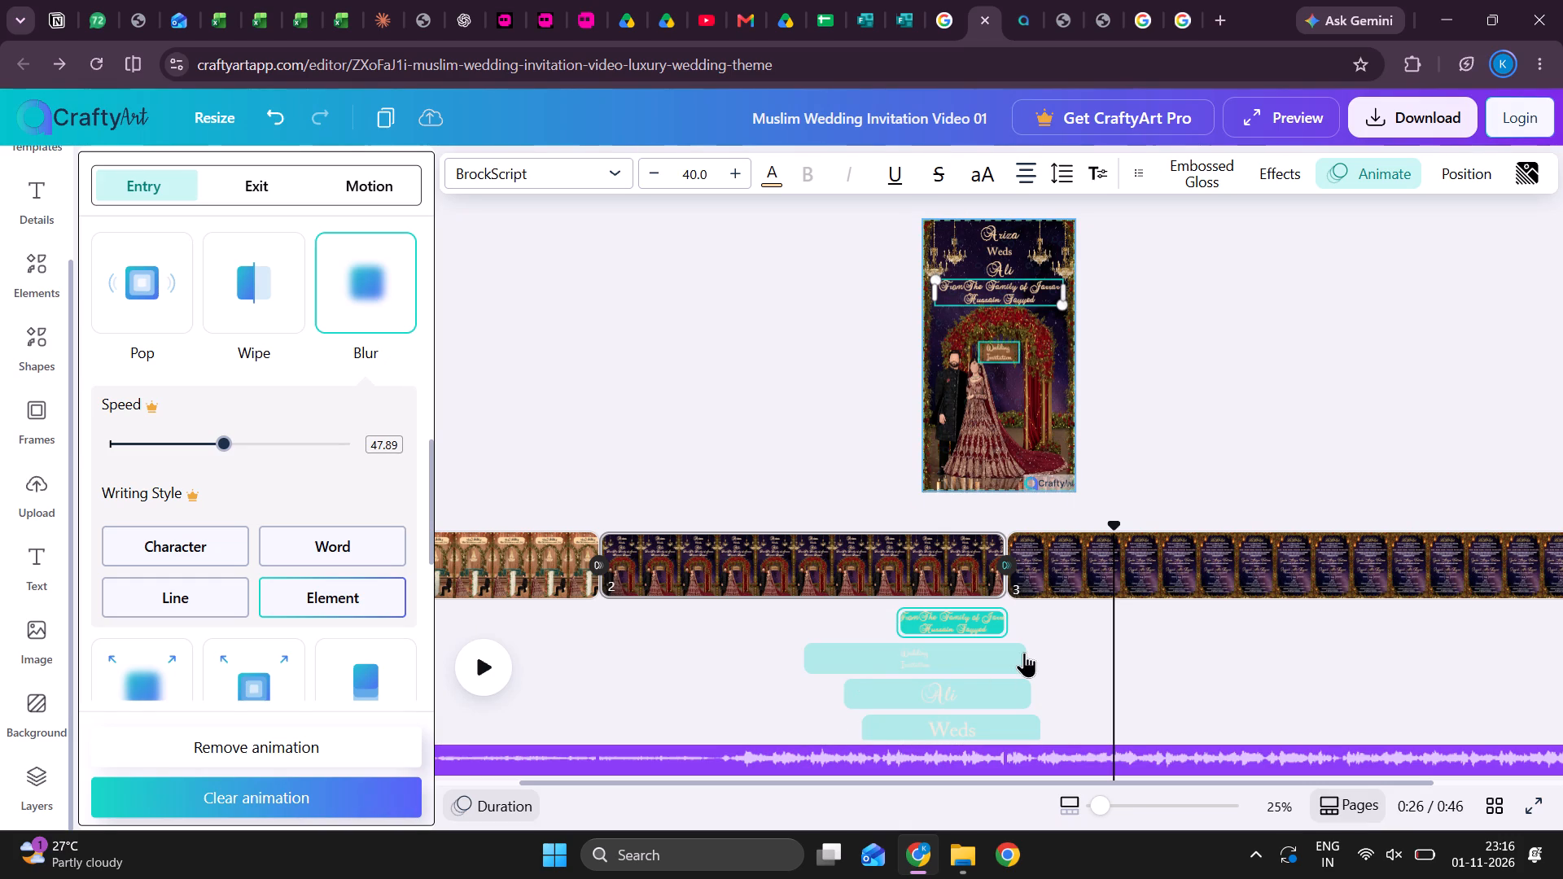
Play page 2 back from about 17 s, just before the "From The Family of" clip.
left_click_drag(1112, 522, 874, 509)
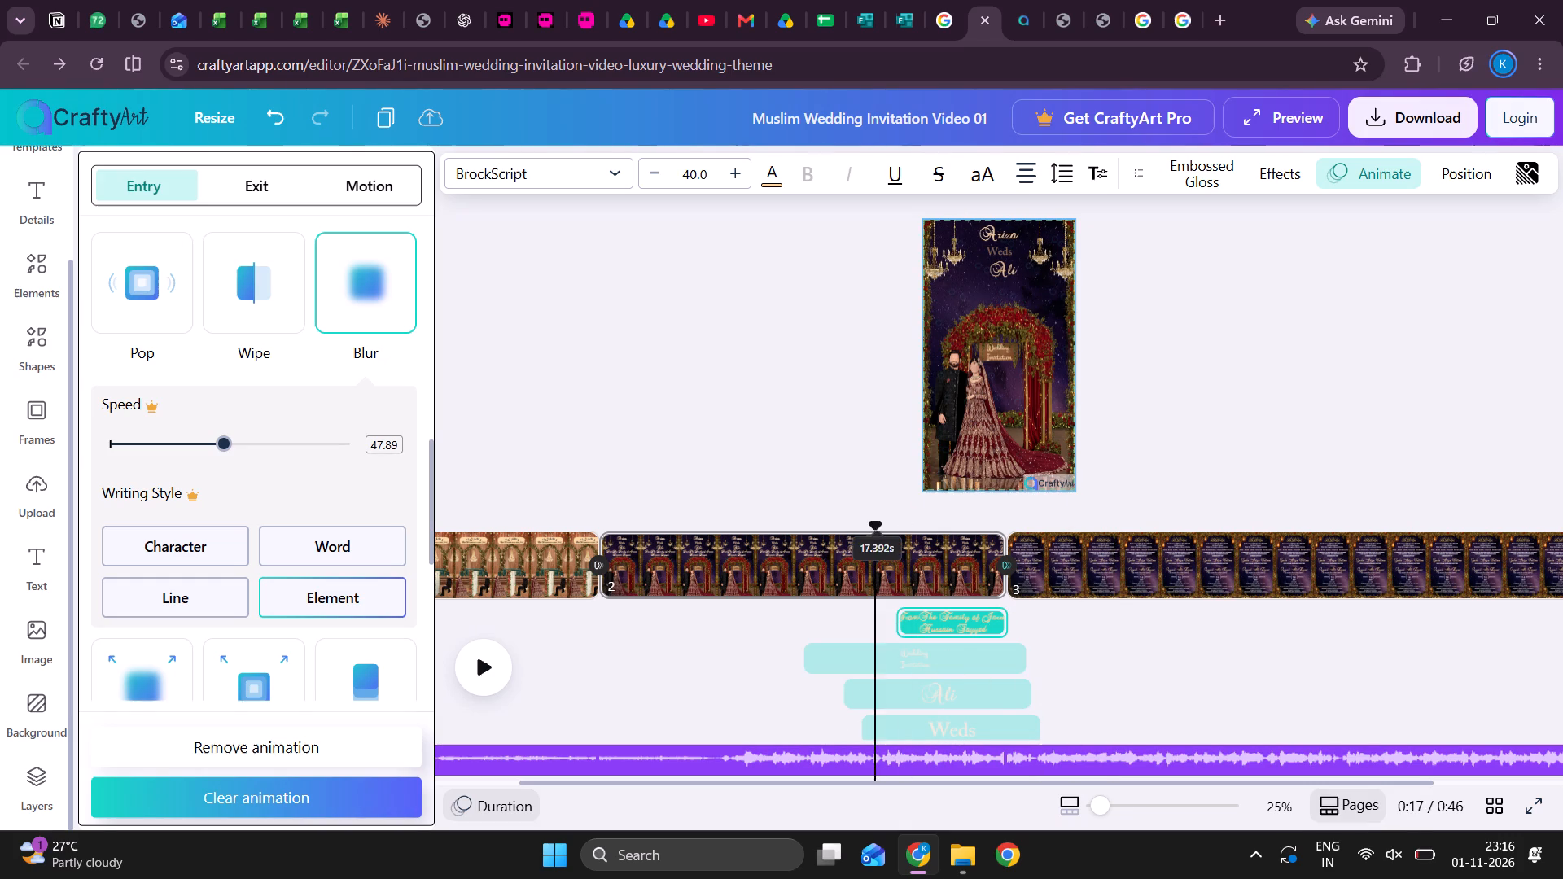
left_click_drag(874, 509, 878, 509)
left_click(484, 658)
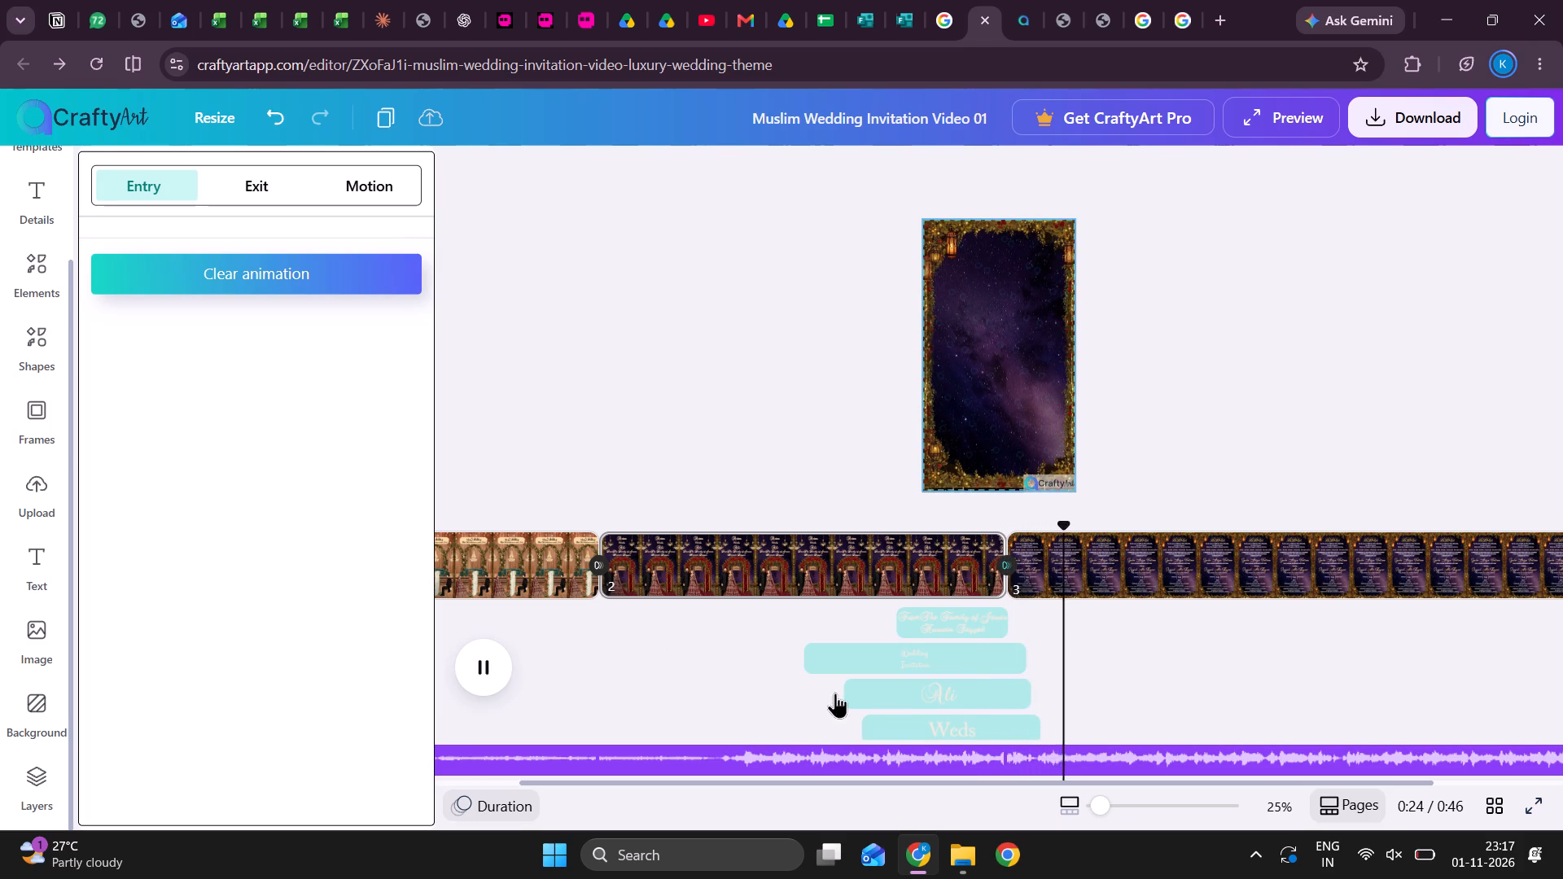
Select page 3 and play it back from 0:26 to review its text timing.
scroll(971, 681, "left", 4)
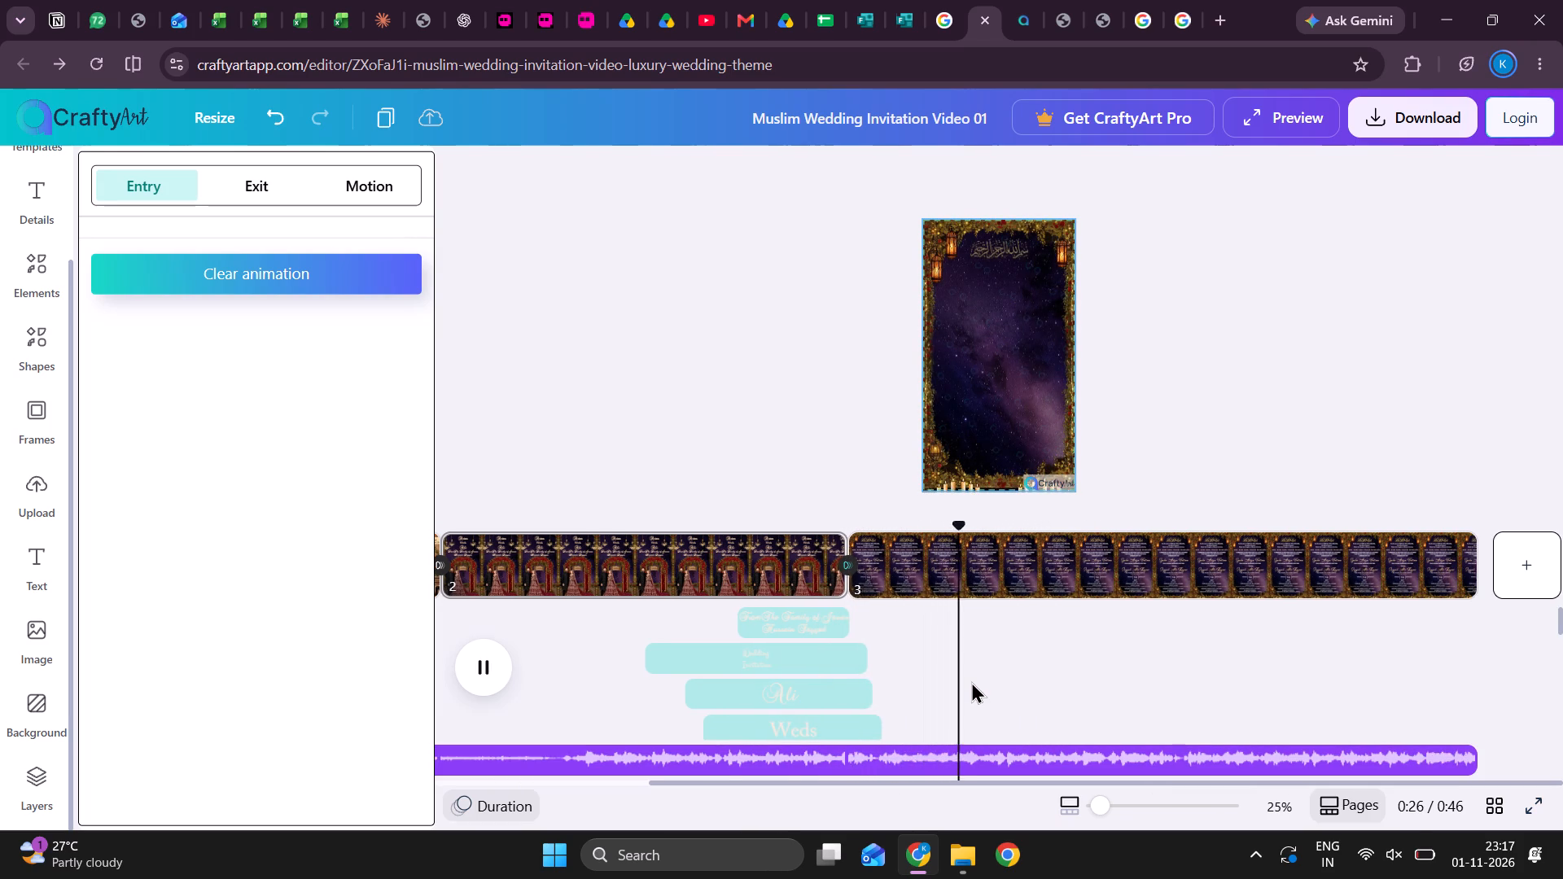
left_click(1076, 558)
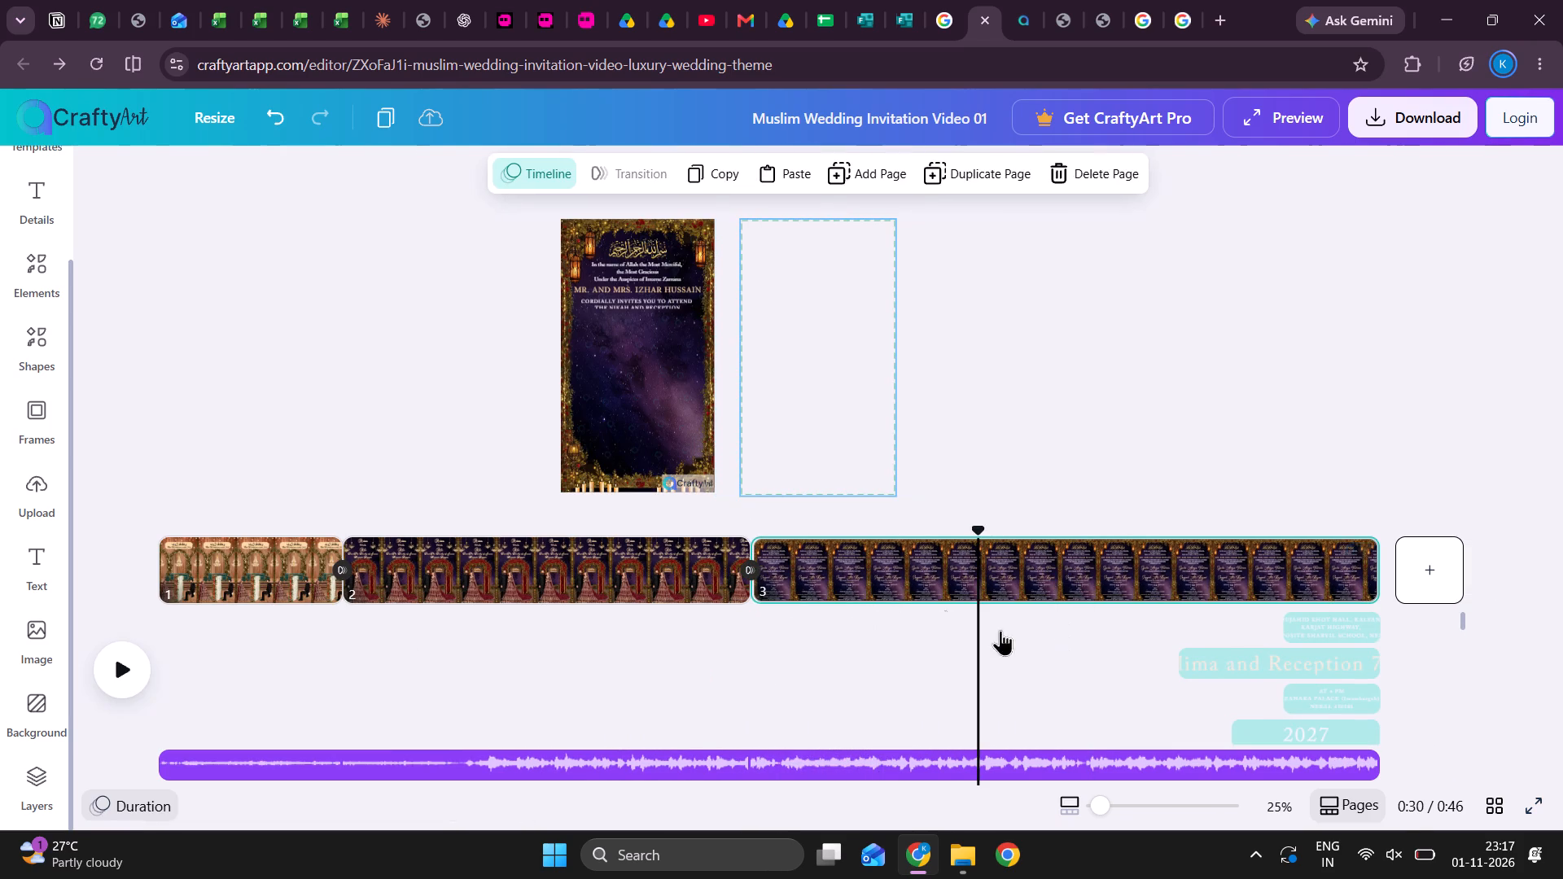
left_click(855, 572)
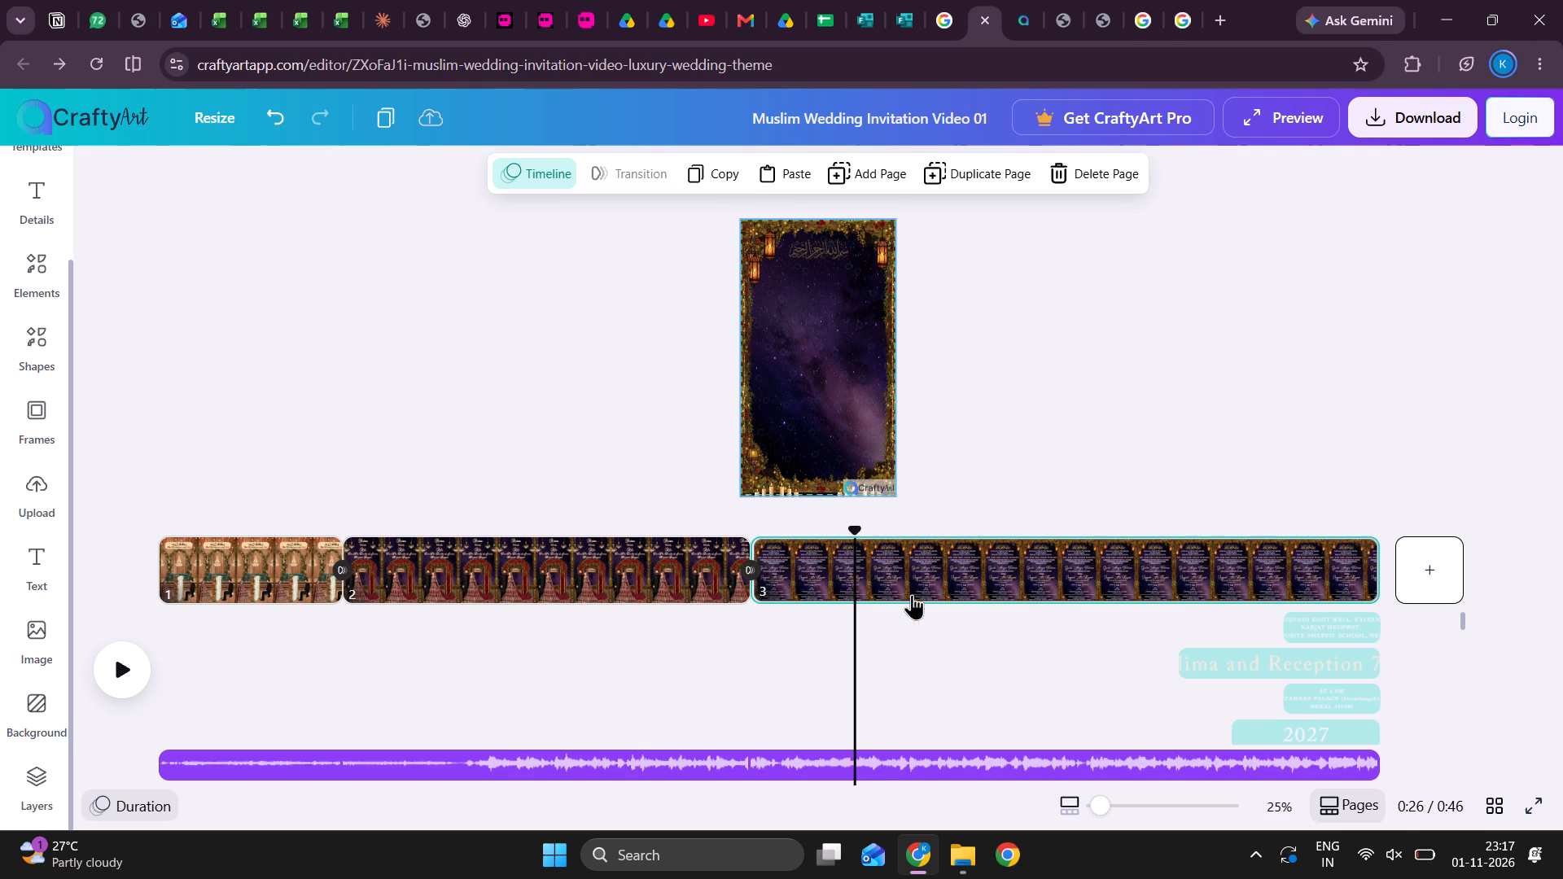
left_click(1123, 645)
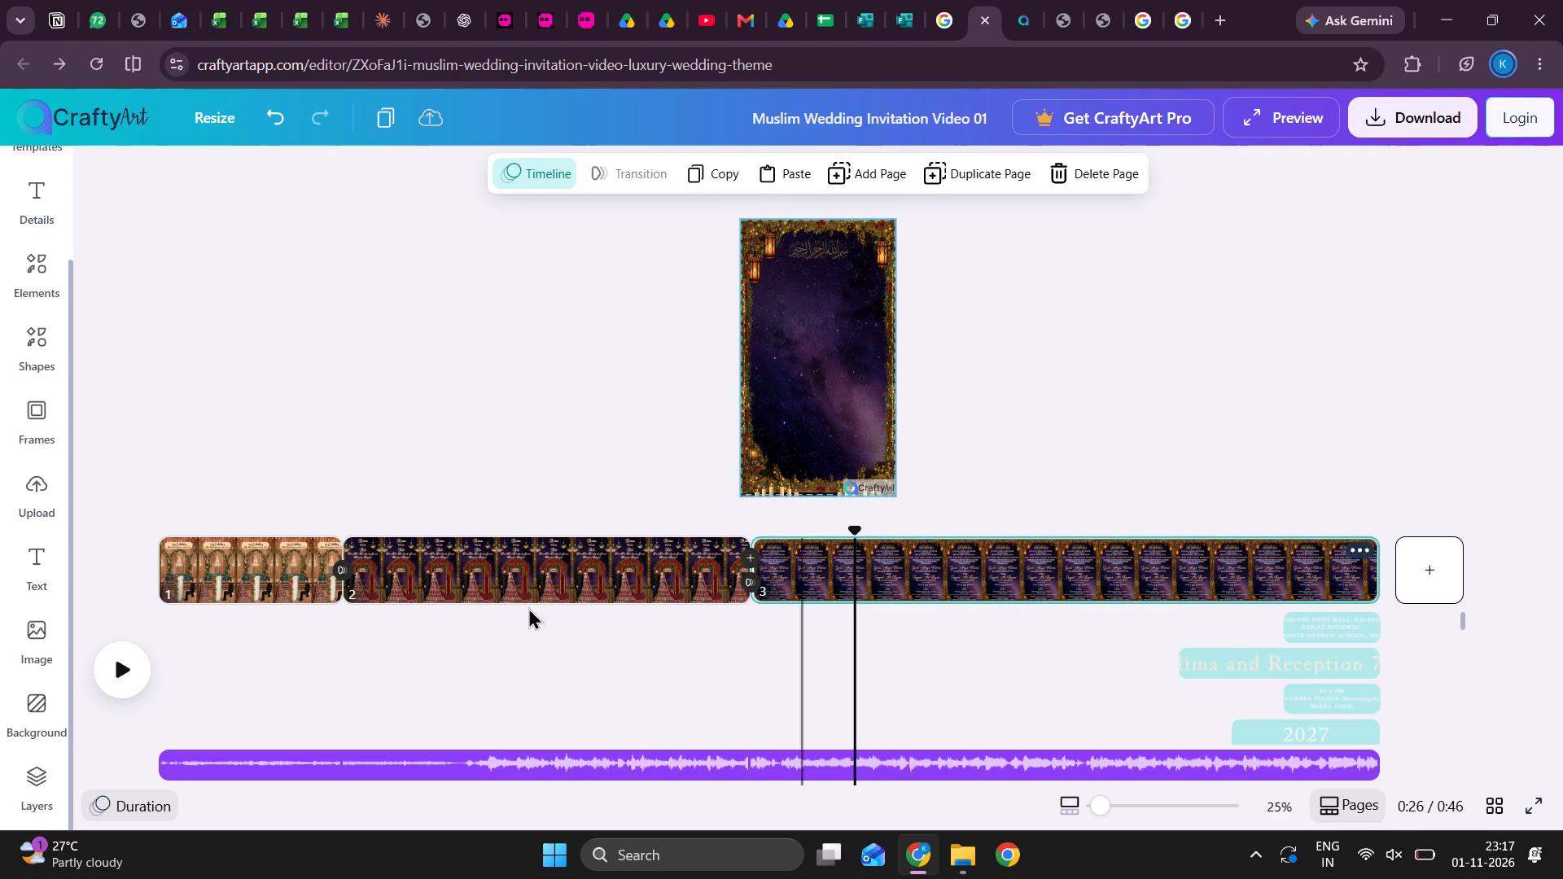
left_click(107, 650)
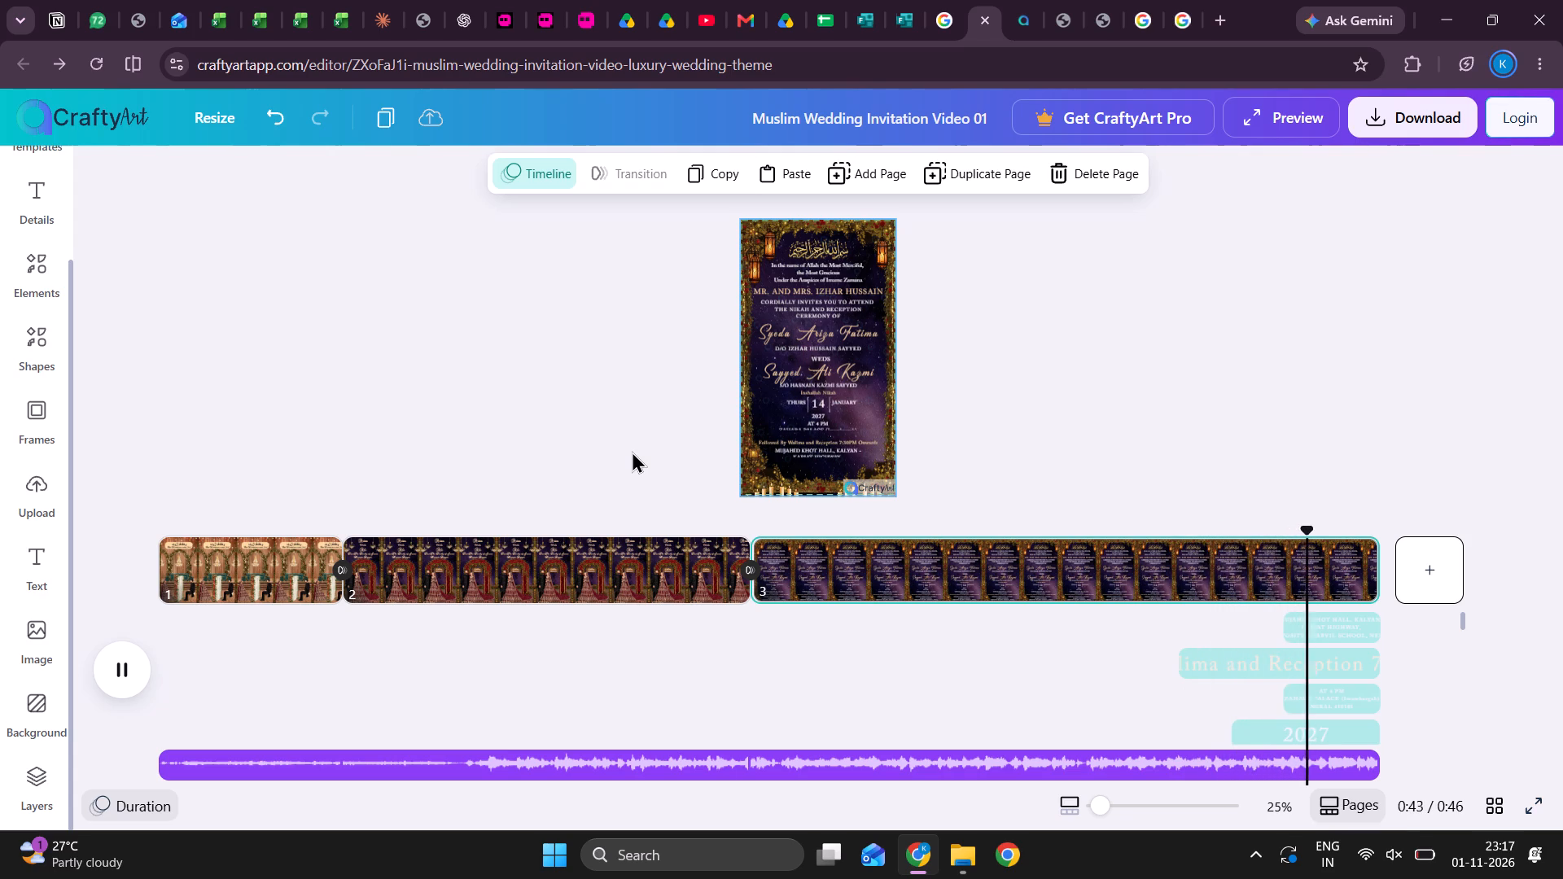
Trim the start of page 3's Walima and Reception text clip to about 3.6 s, aligned with the neighbouring venue text clips.
scroll(1012, 700, "down", 1)
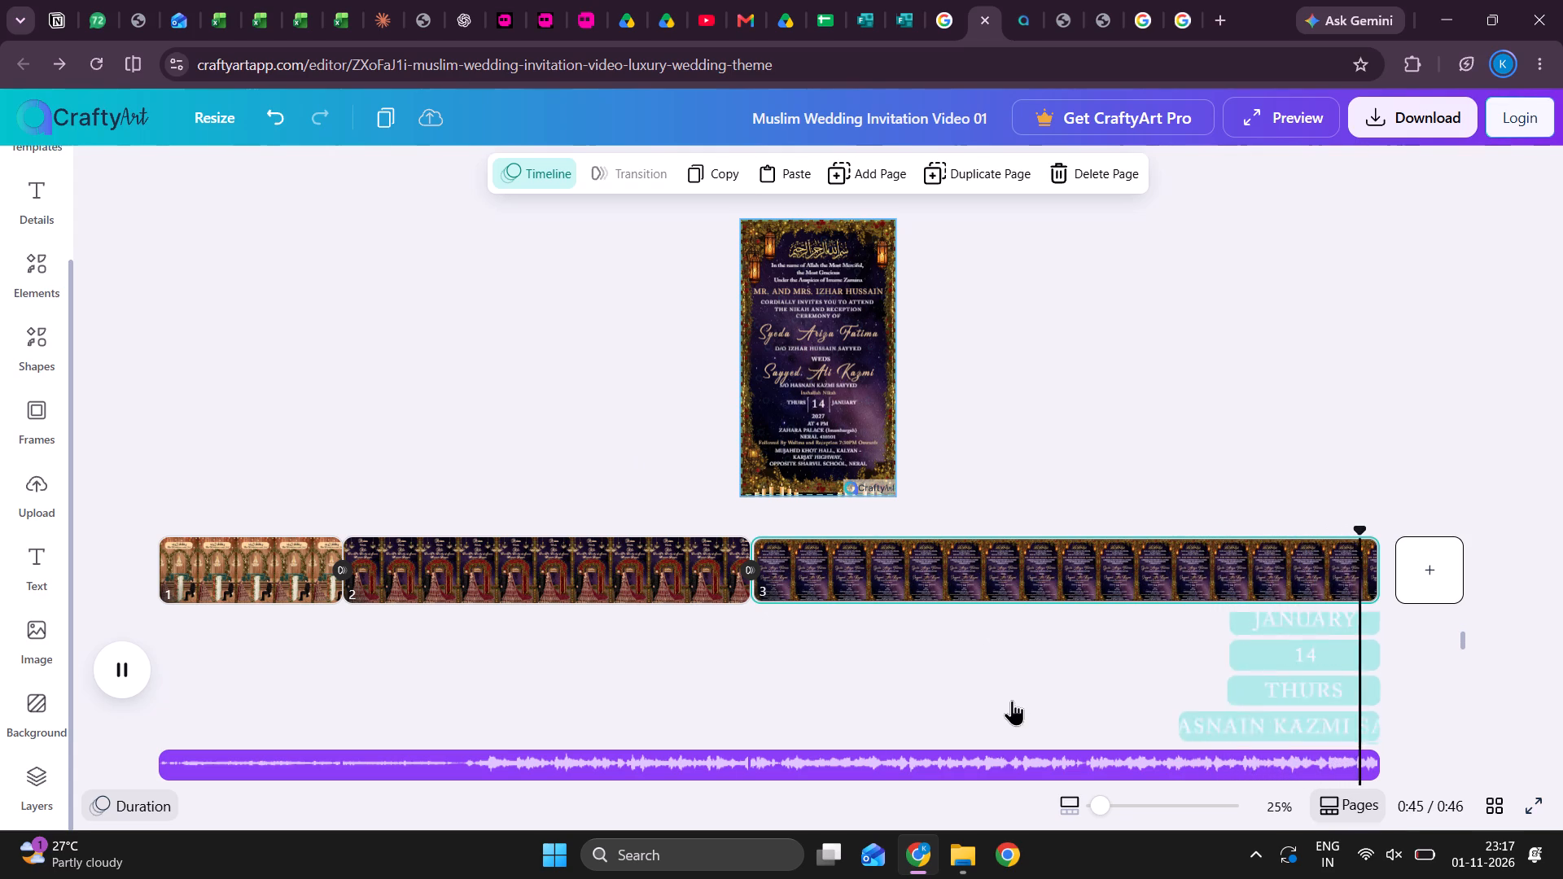
scroll(1012, 700, "down", 2)
scroll(1012, 700, "up", 1)
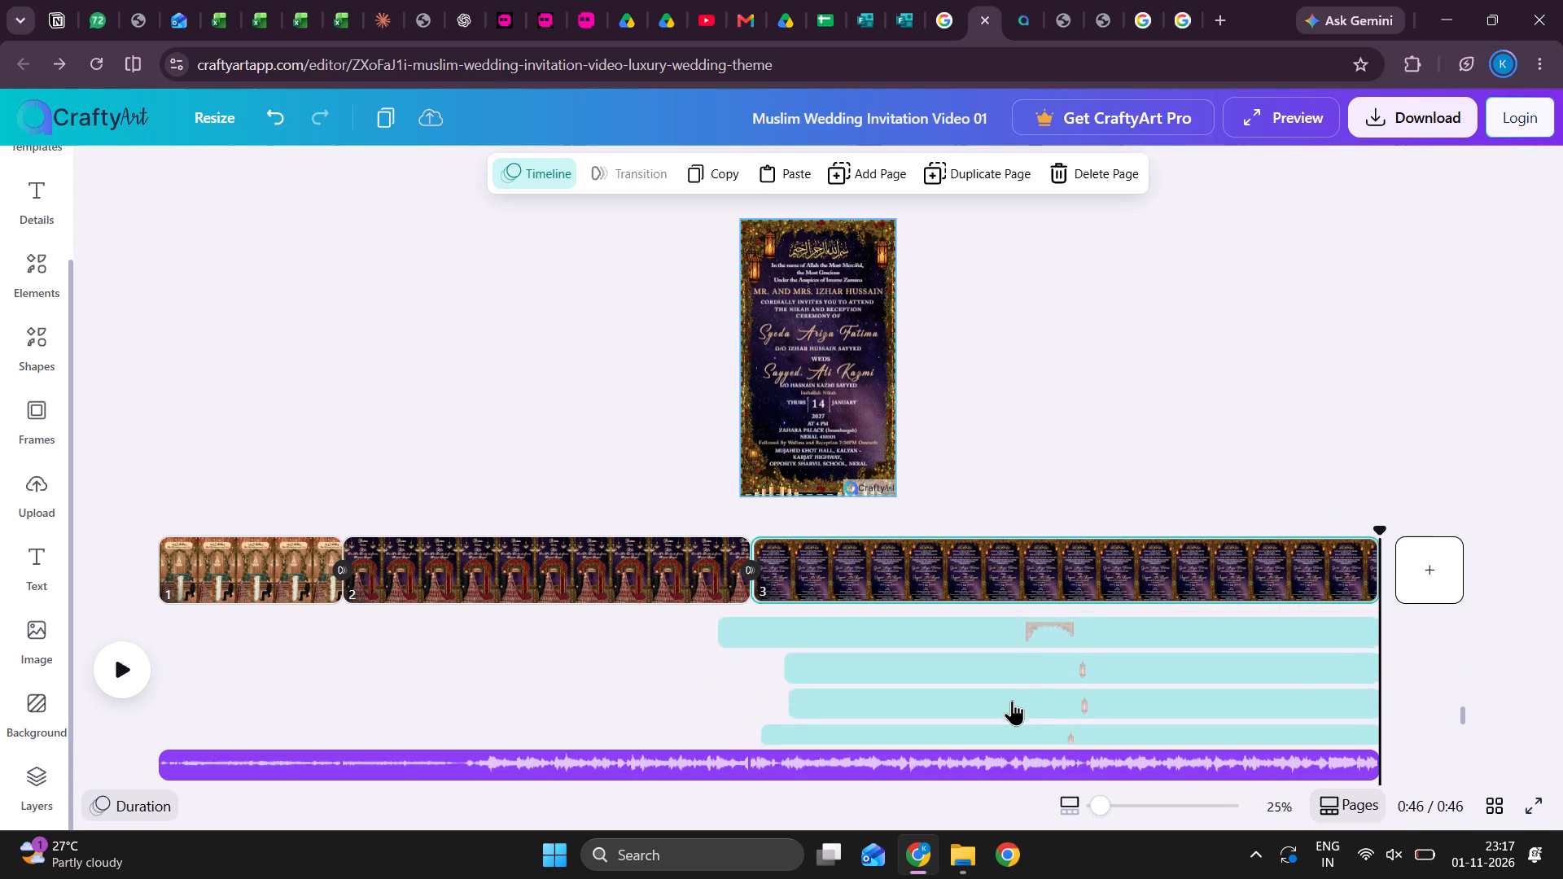
scroll(1012, 700, "up", 2)
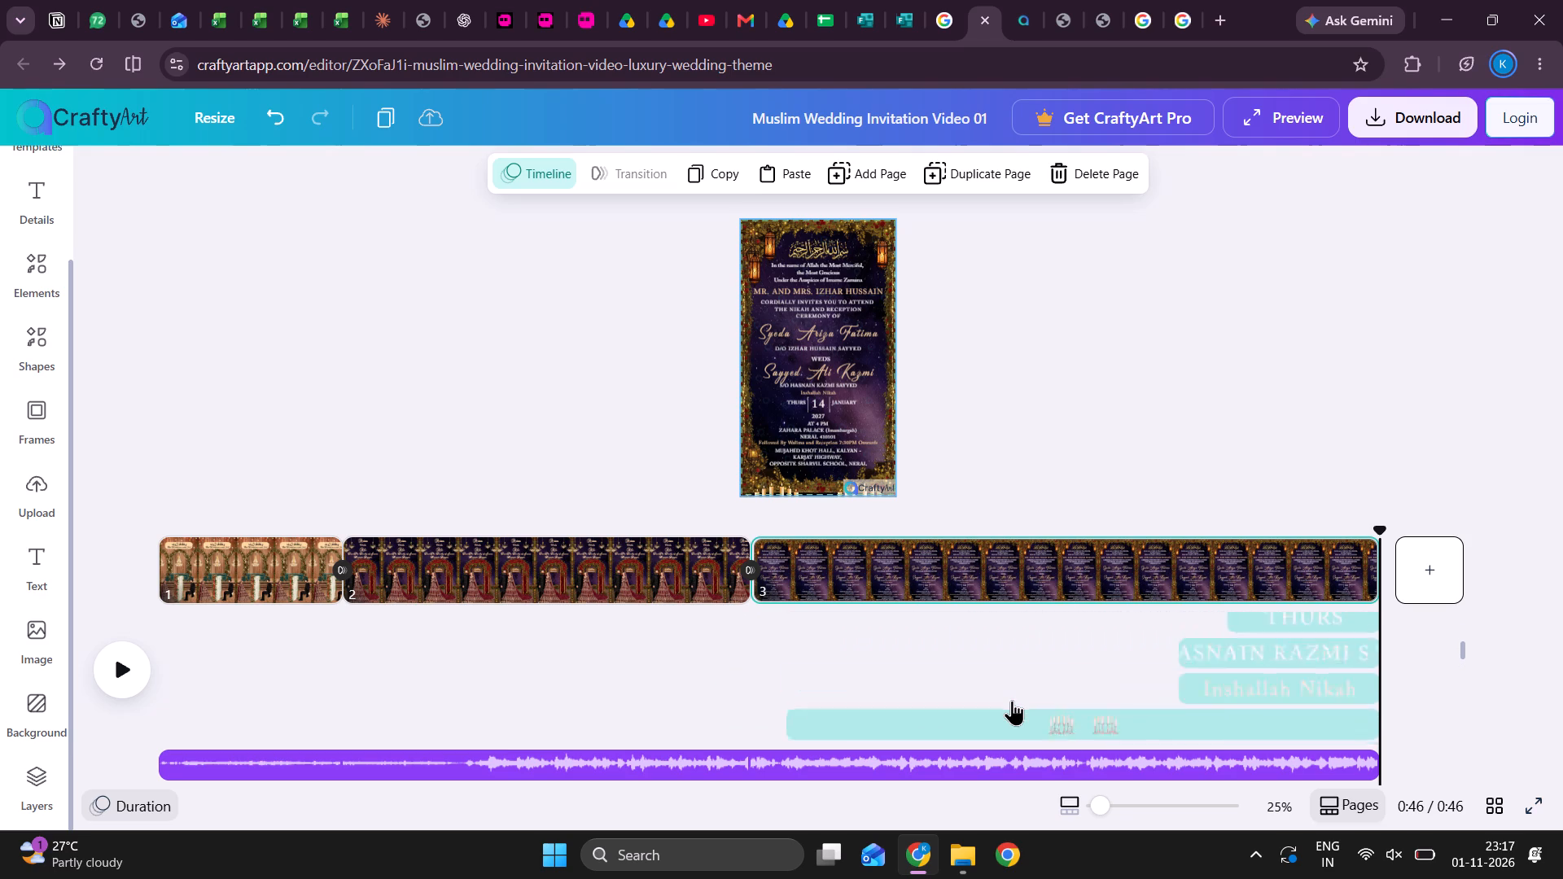
scroll(1012, 700, "up", 2)
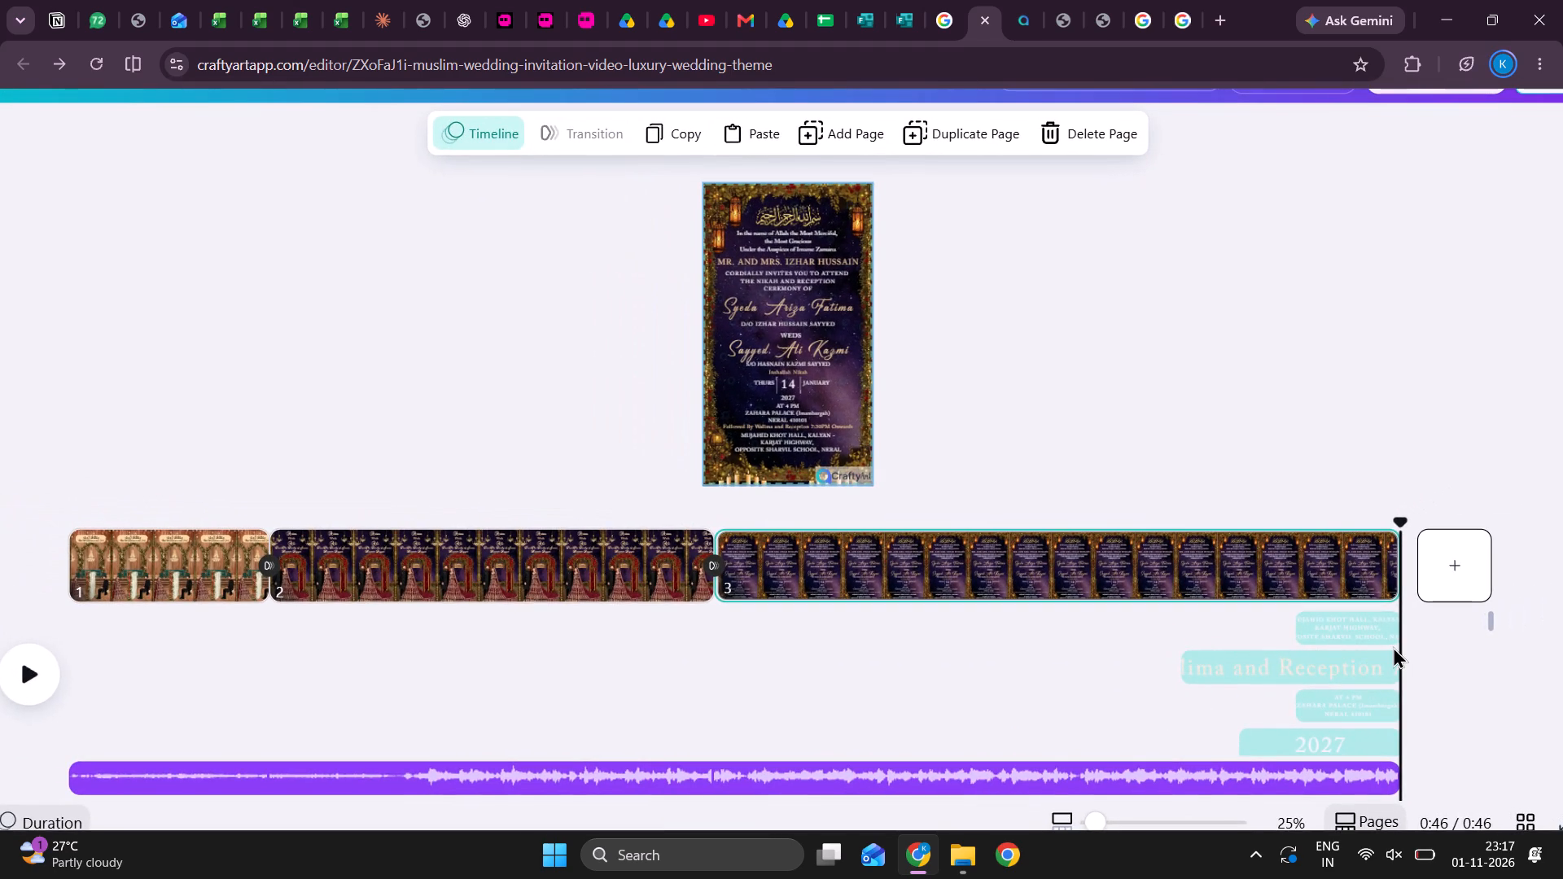
left_click(1241, 672)
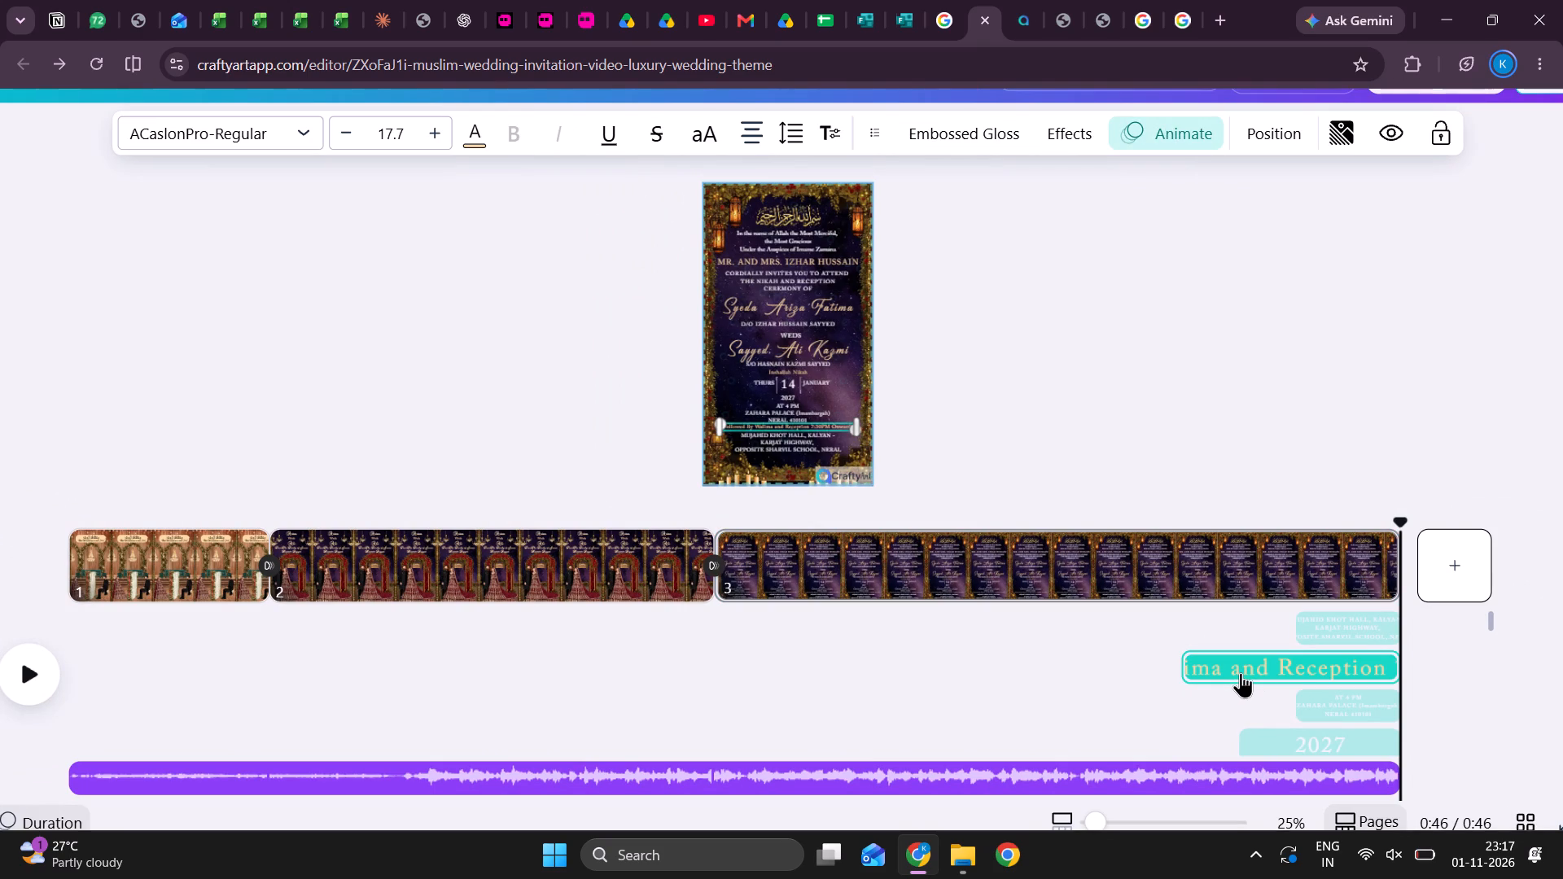
left_click_drag(1184, 661, 1229, 658)
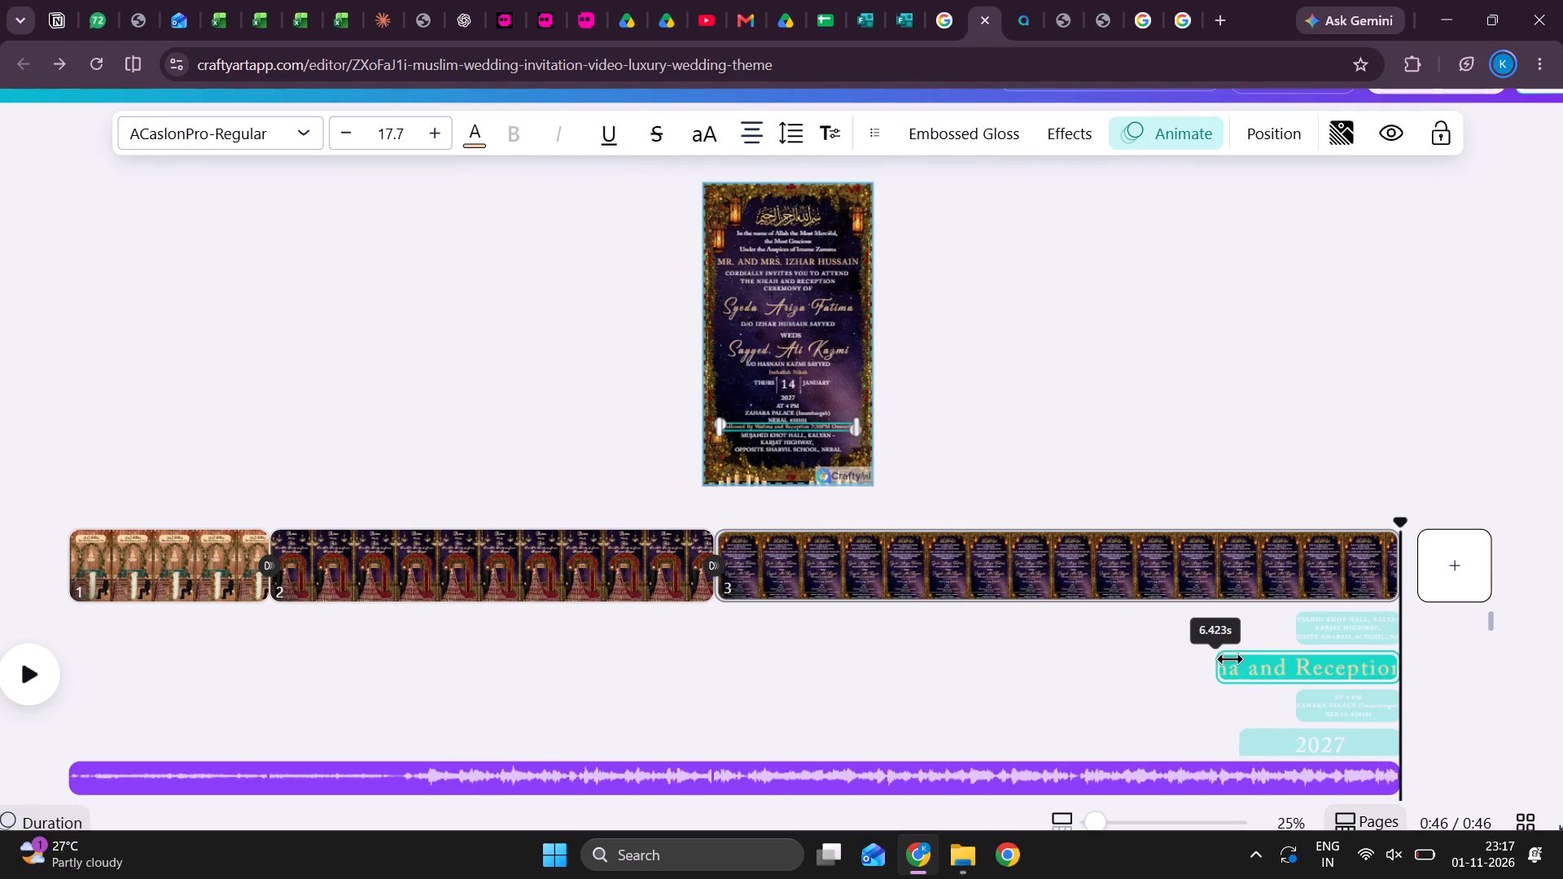
left_click_drag(1229, 658, 1311, 665)
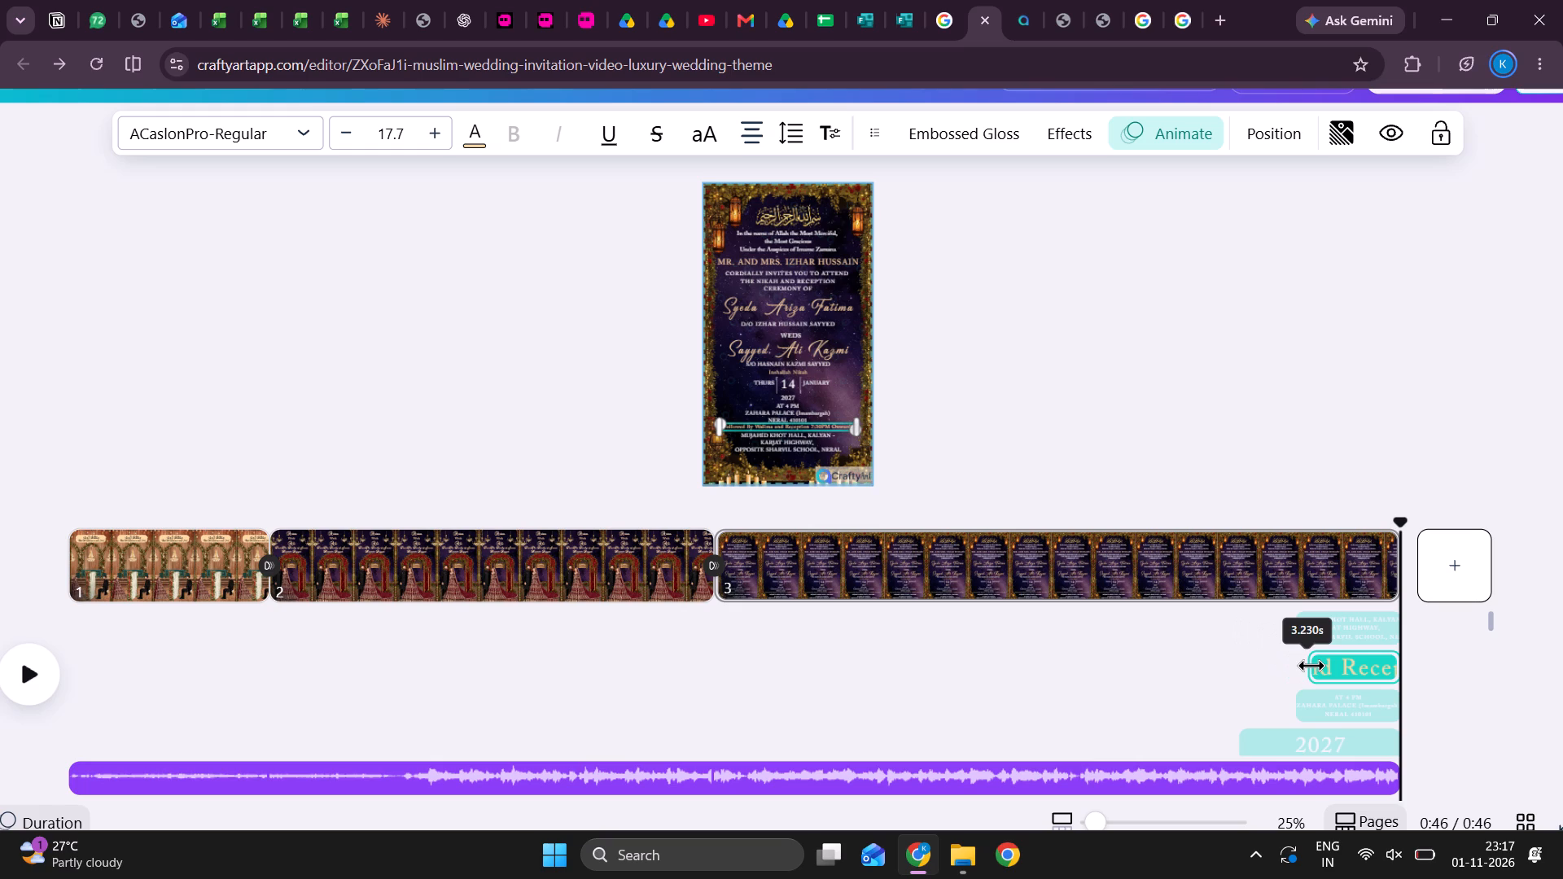
left_click_drag(1311, 665, 1298, 666)
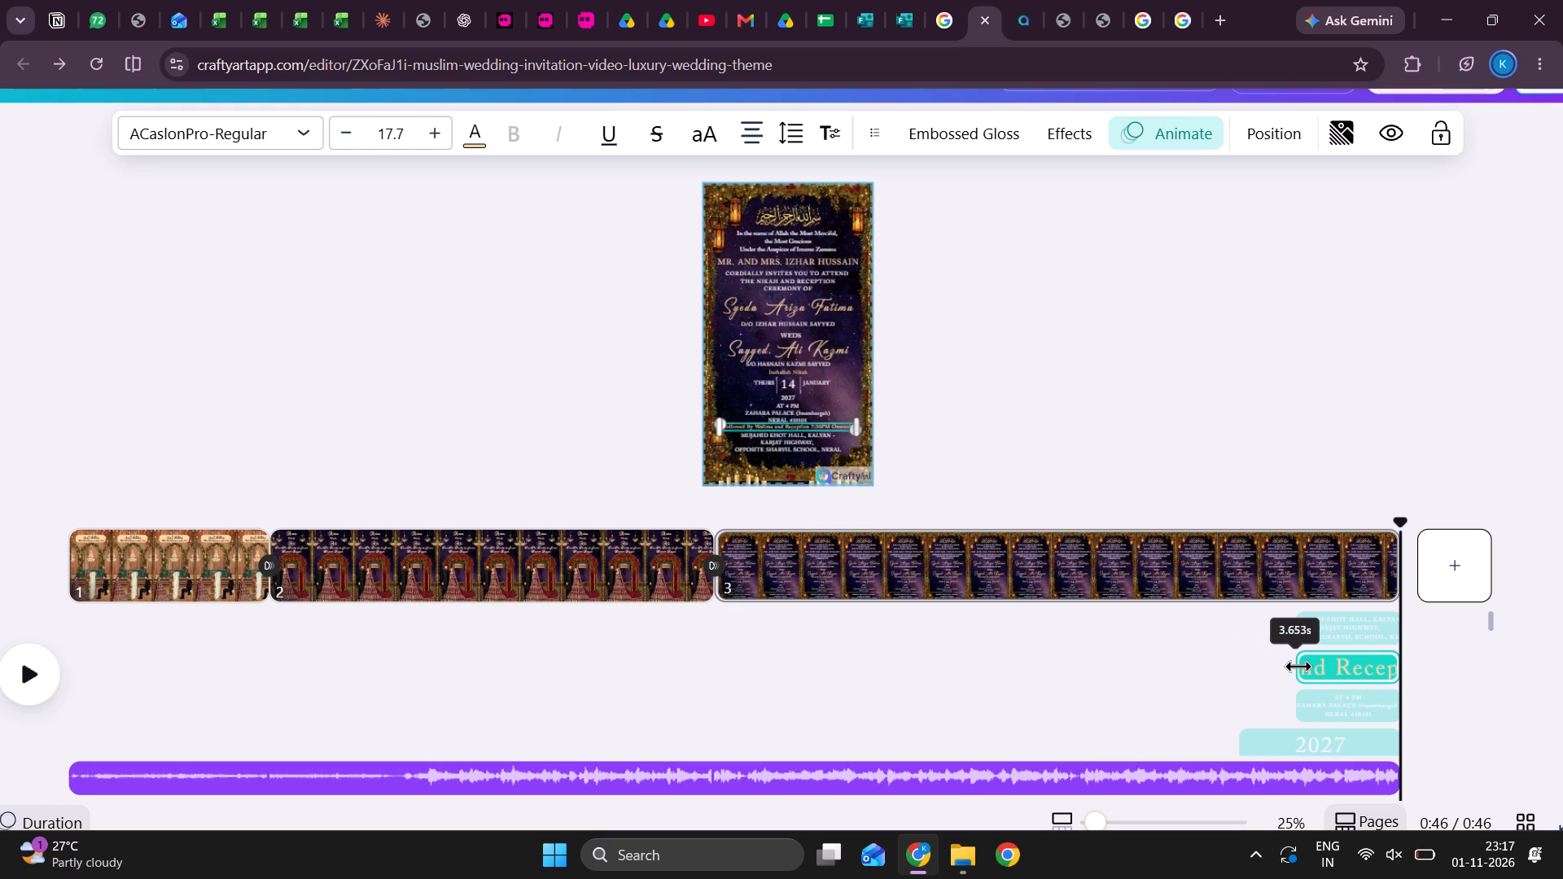
left_click_drag(1298, 666, 1298, 666)
left_click(1258, 671)
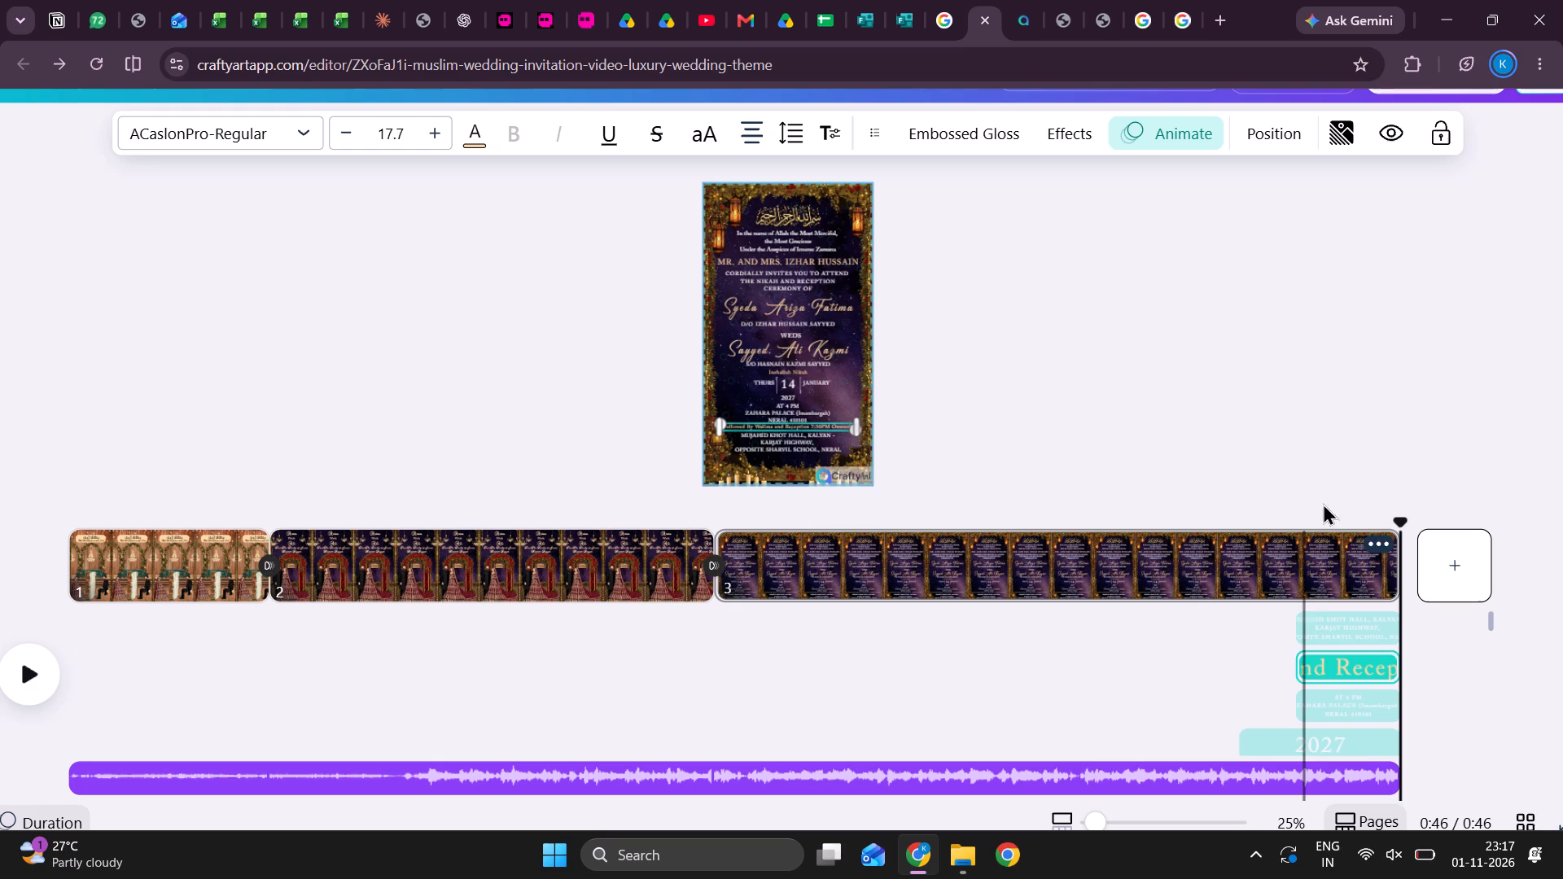
Play page 3 back from 0:40 to the end to review the Walima and Reception text's timing.
left_click_drag(1403, 514, 1331, 522)
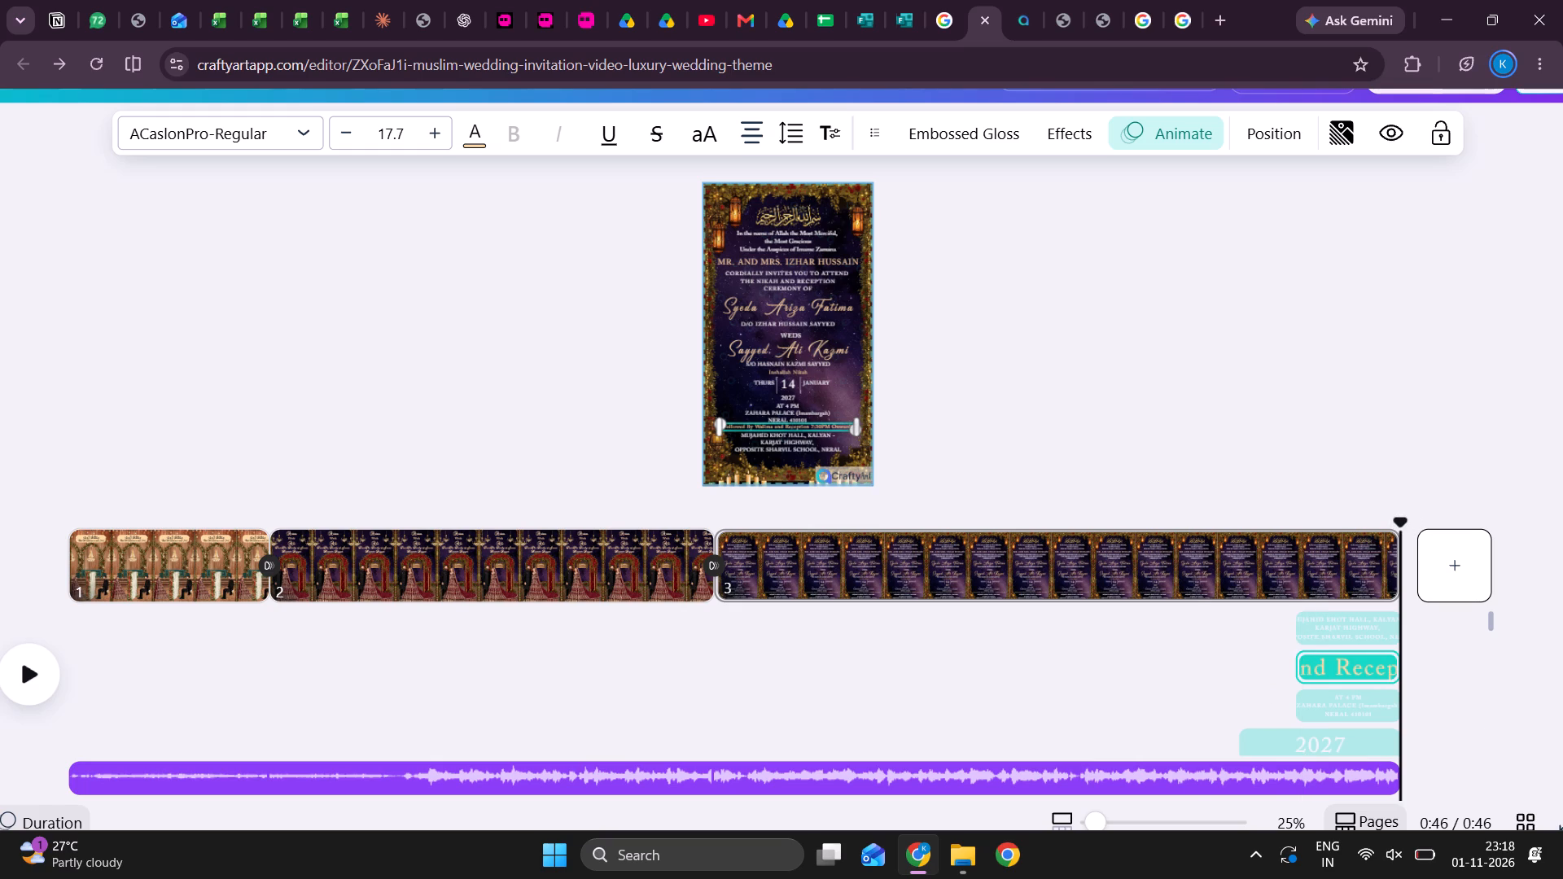
left_click_drag(1399, 519, 1237, 523)
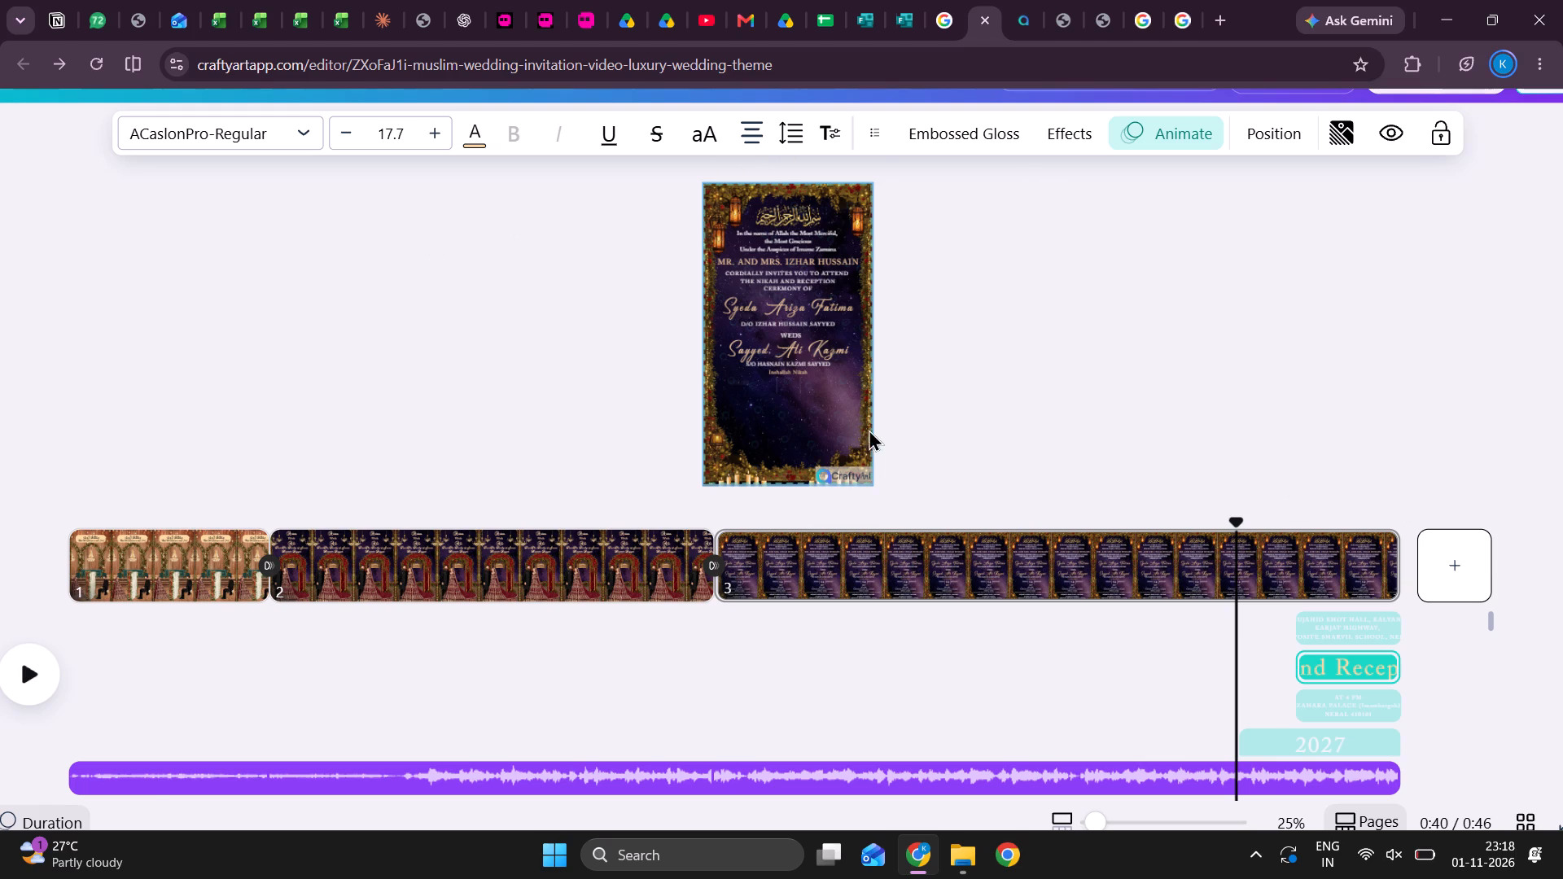
left_click(101, 665)
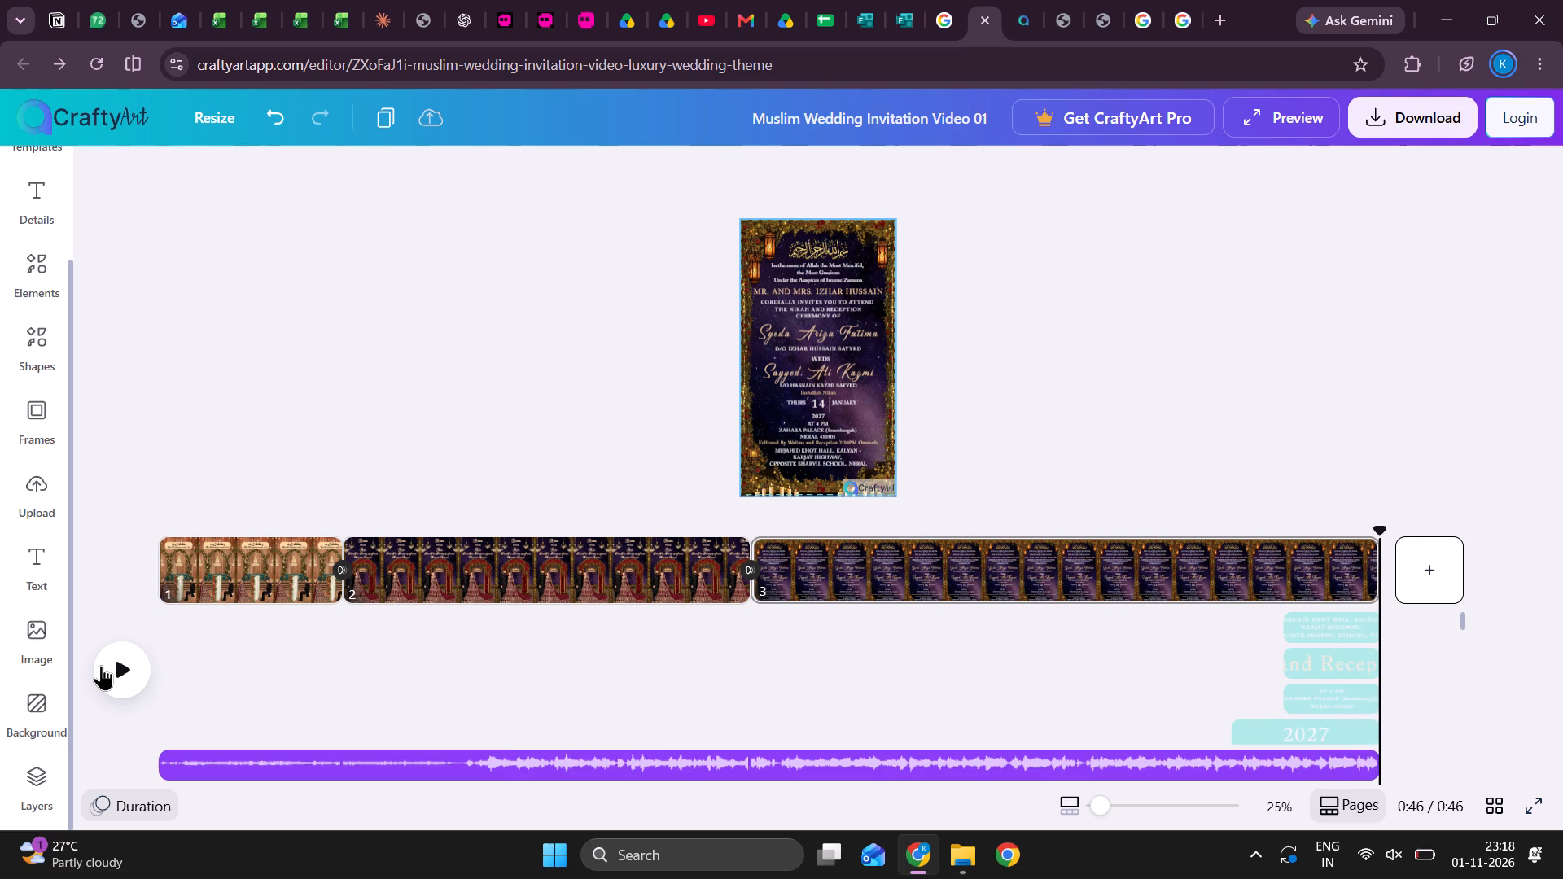
Delete the background music track from the video's timeline.
left_click(234, 735)
left_click(243, 763)
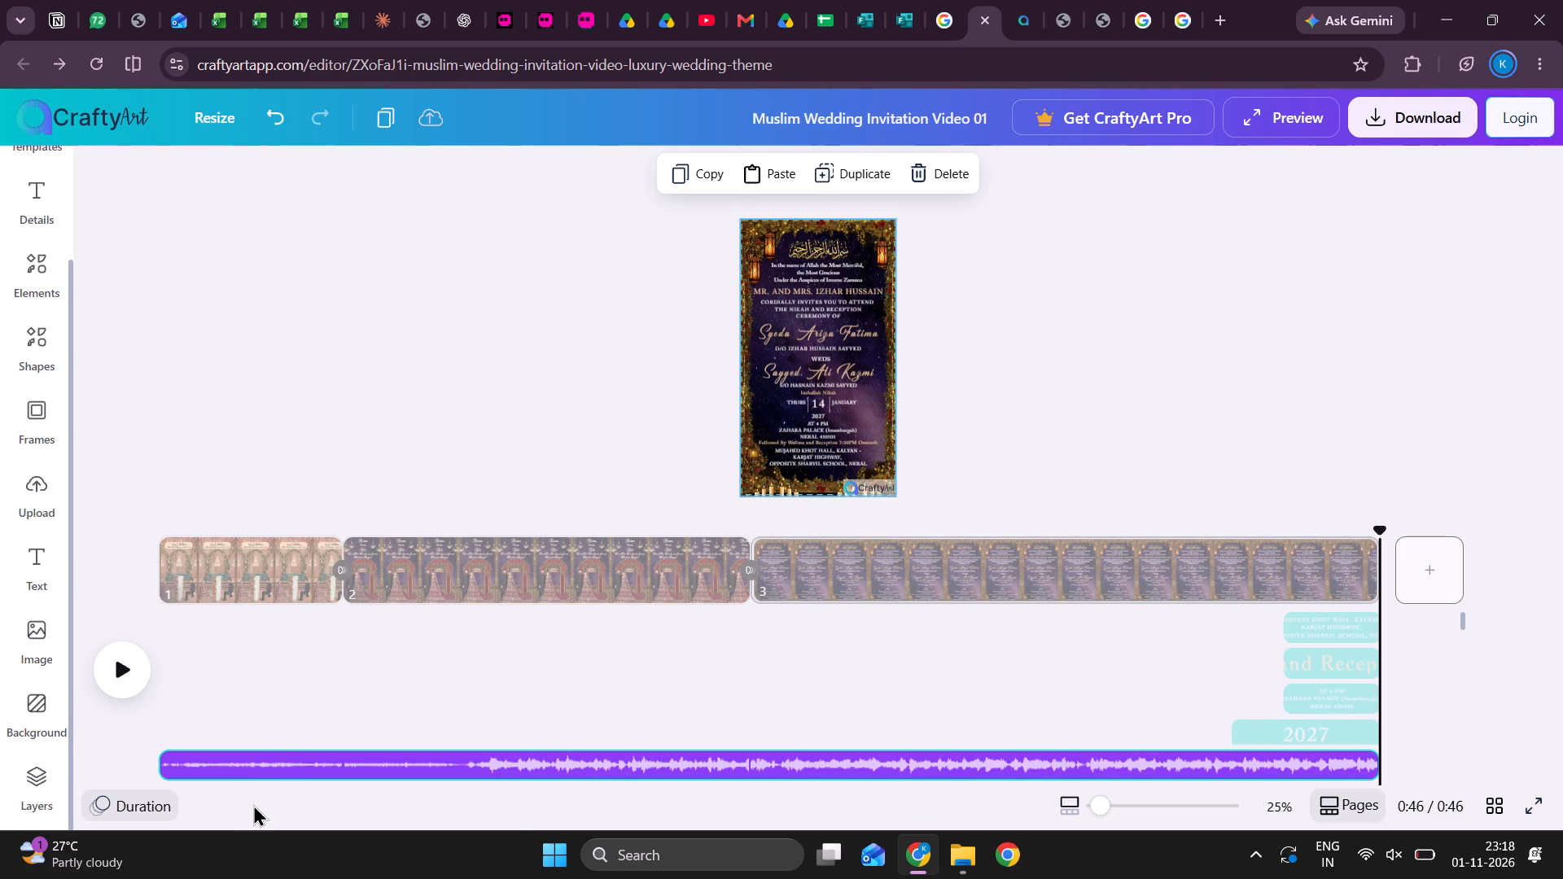
scroll(279, 744, "right", 5)
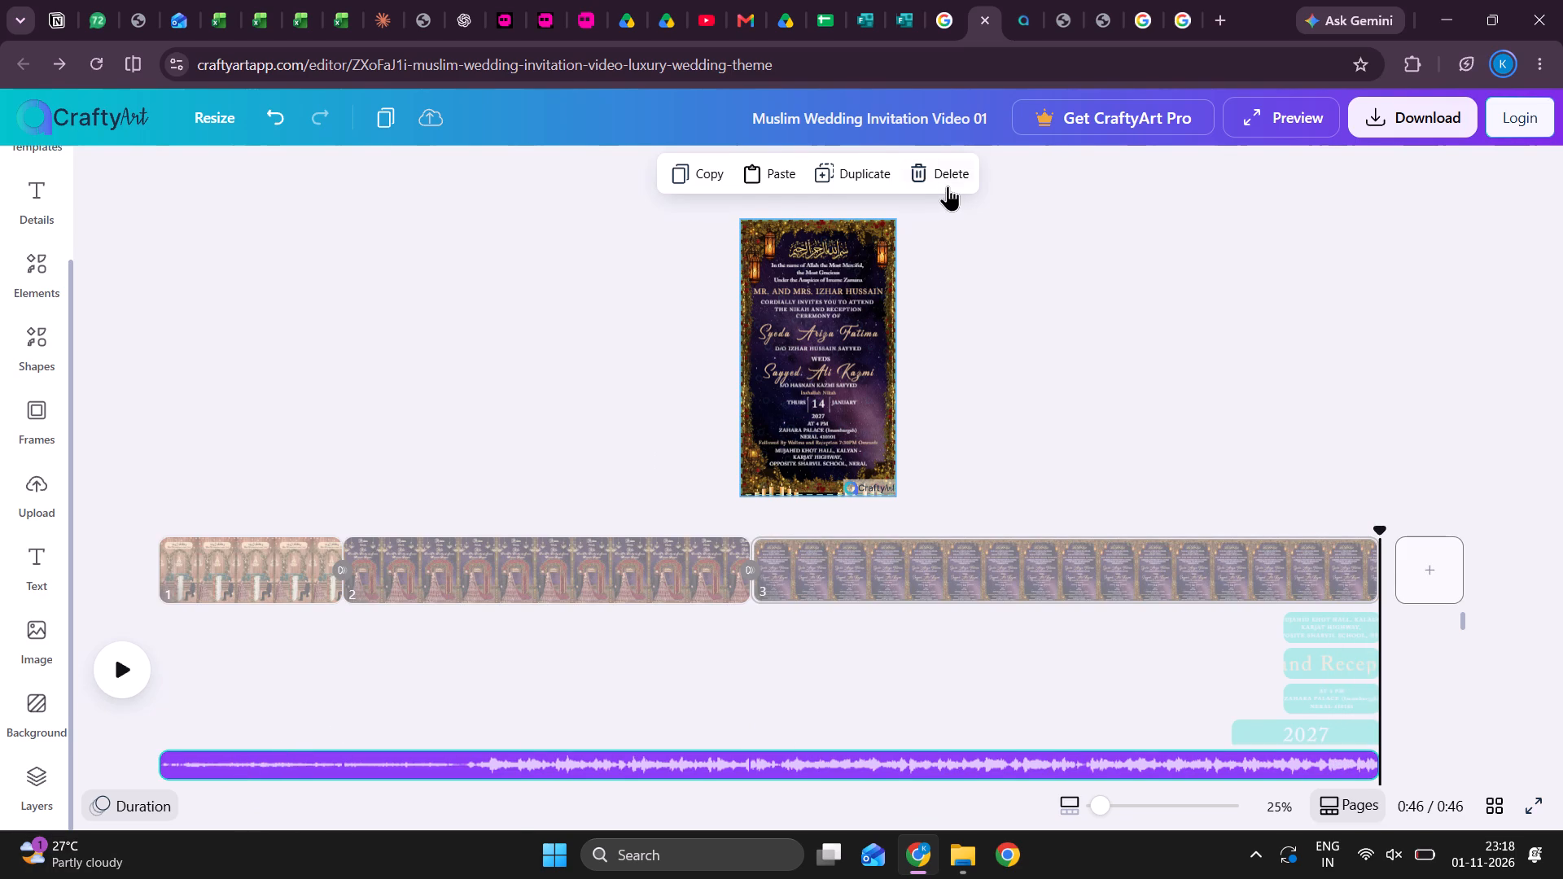
left_click(944, 185)
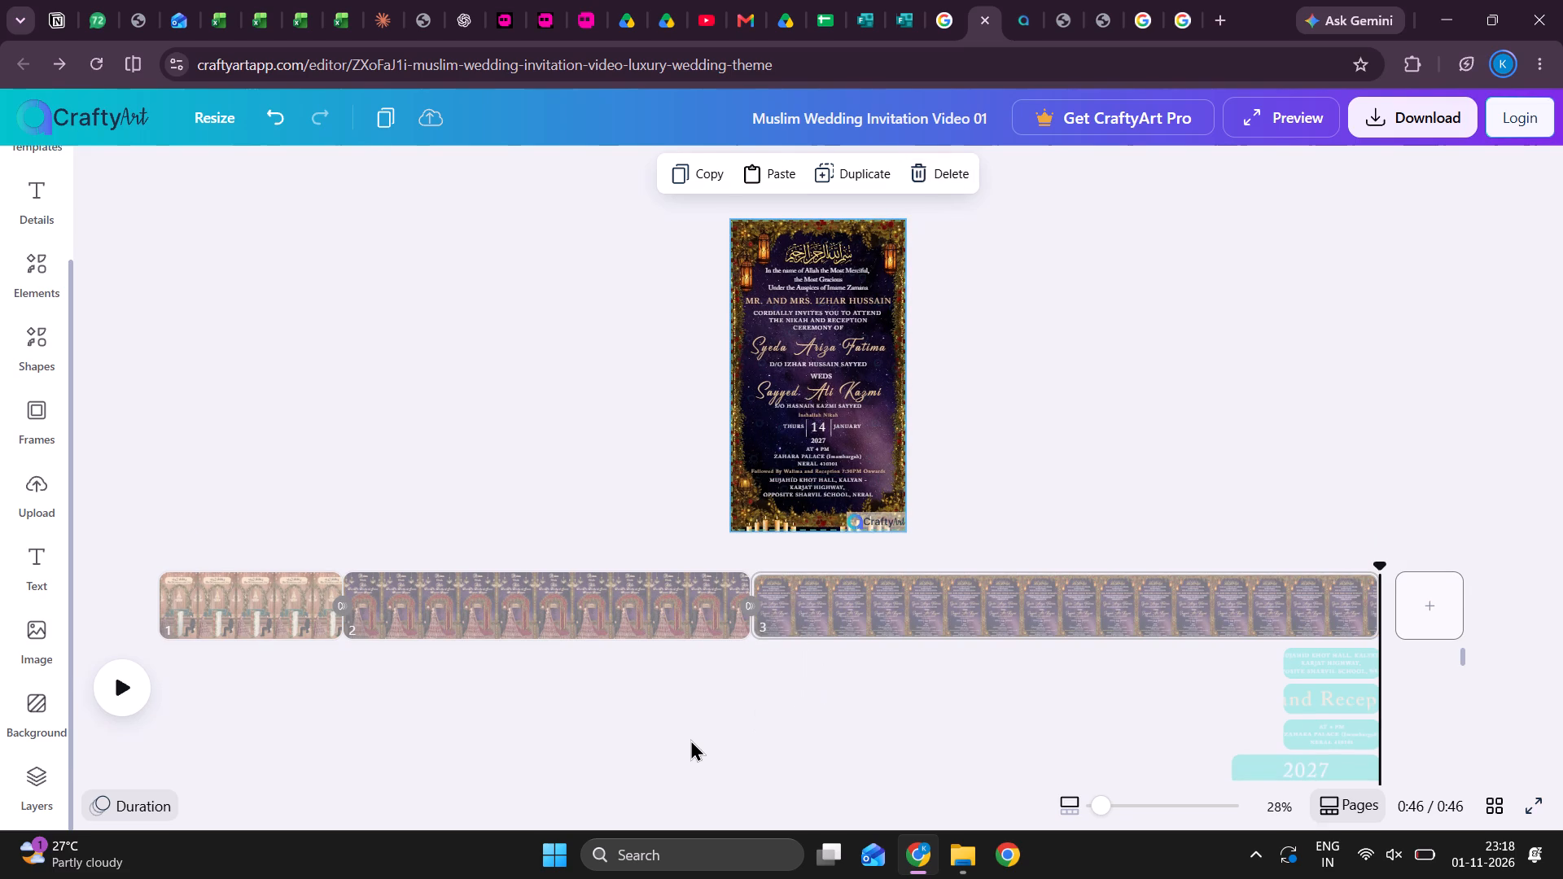
scroll(690, 739, "right", 2)
left_click(981, 718)
Select page 3 and play it back from 0:30.
left_click(962, 614)
left_click(721, 708)
scroll(663, 692, "right", 7)
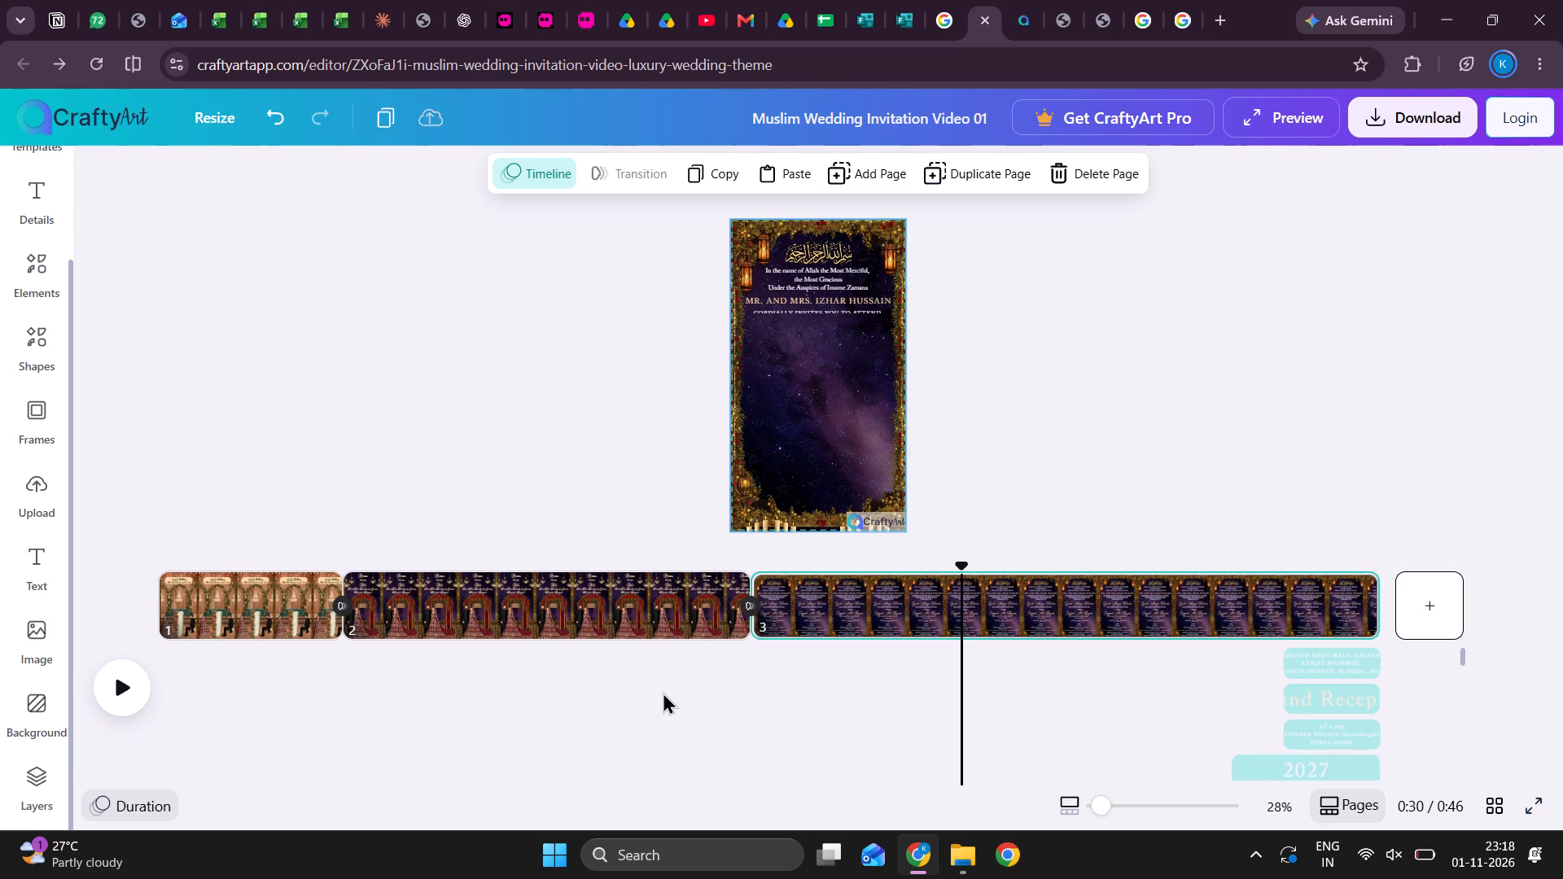
scroll(637, 683, "right", 5)
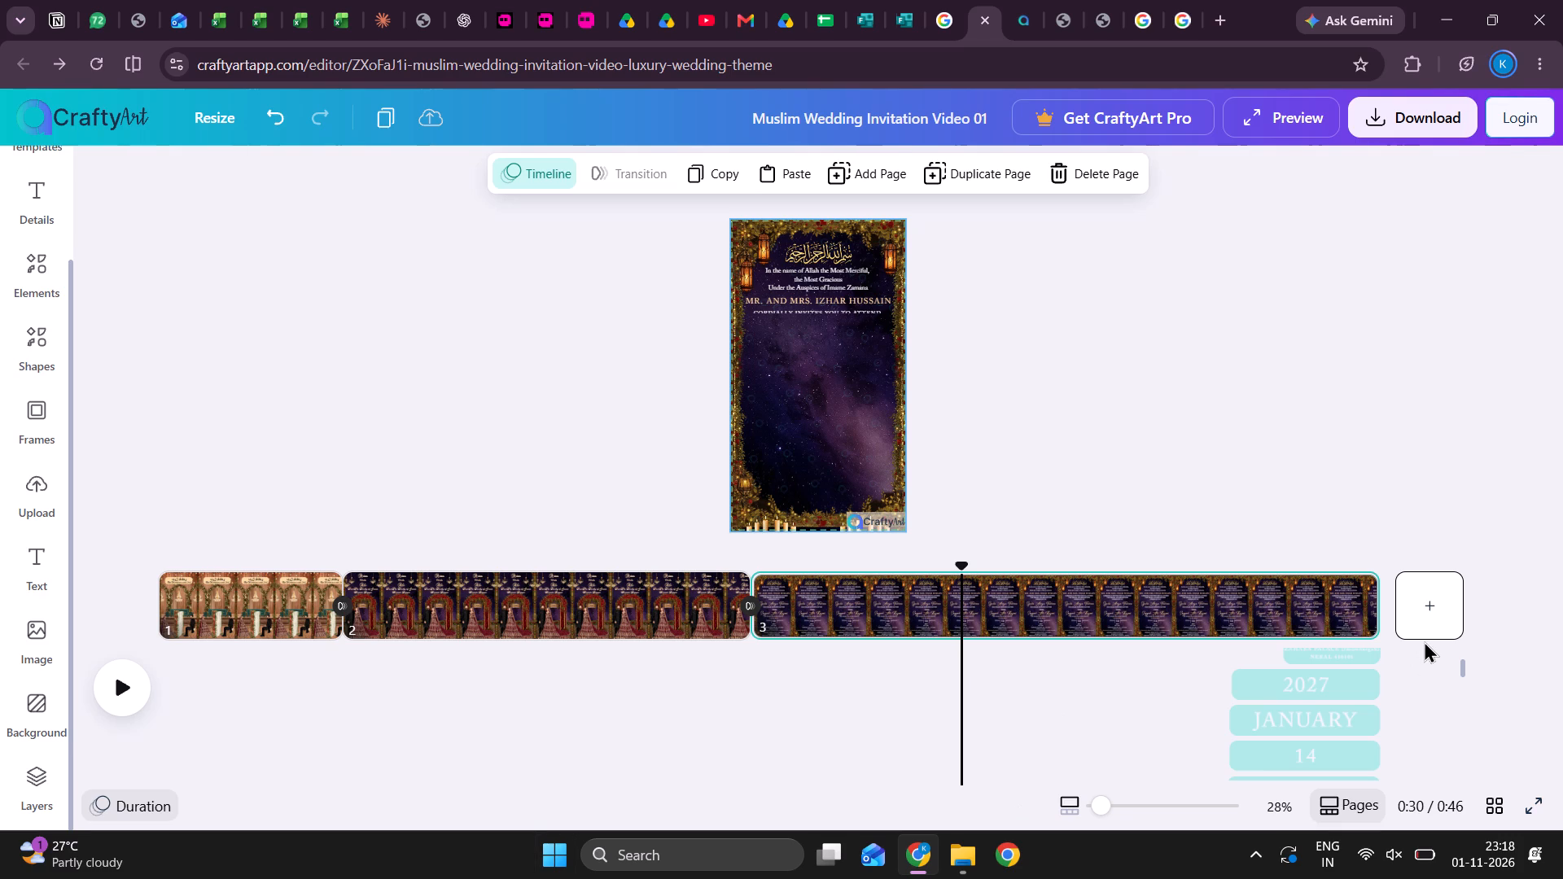
left_click(129, 706)
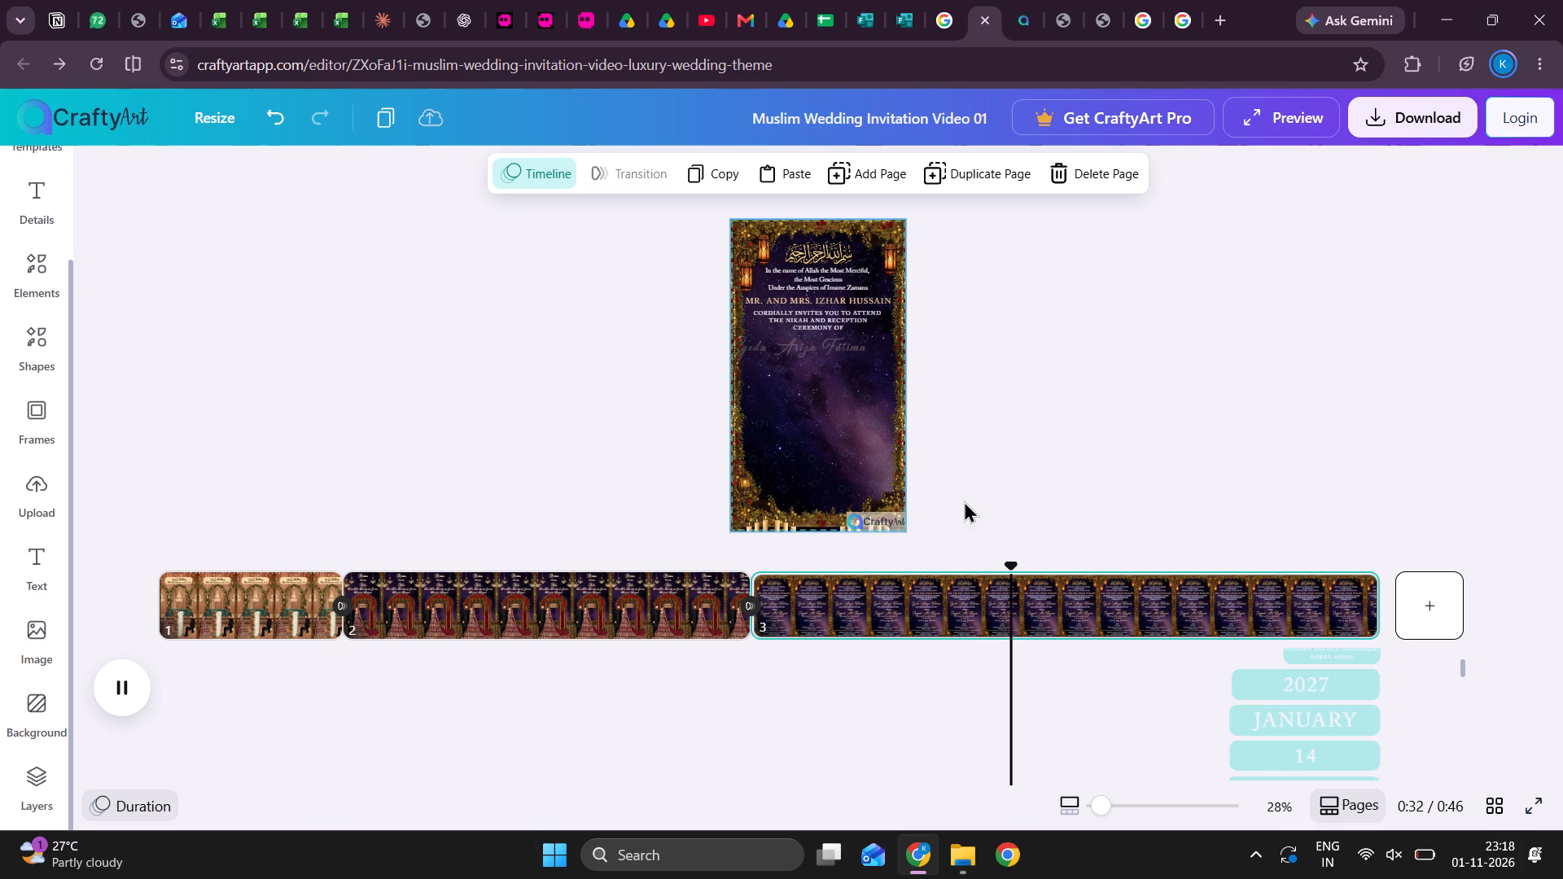
Return to the start at 0:00 and preview the whole invitation video full screen through to the end.
left_click_drag(1030, 566, 332, 536)
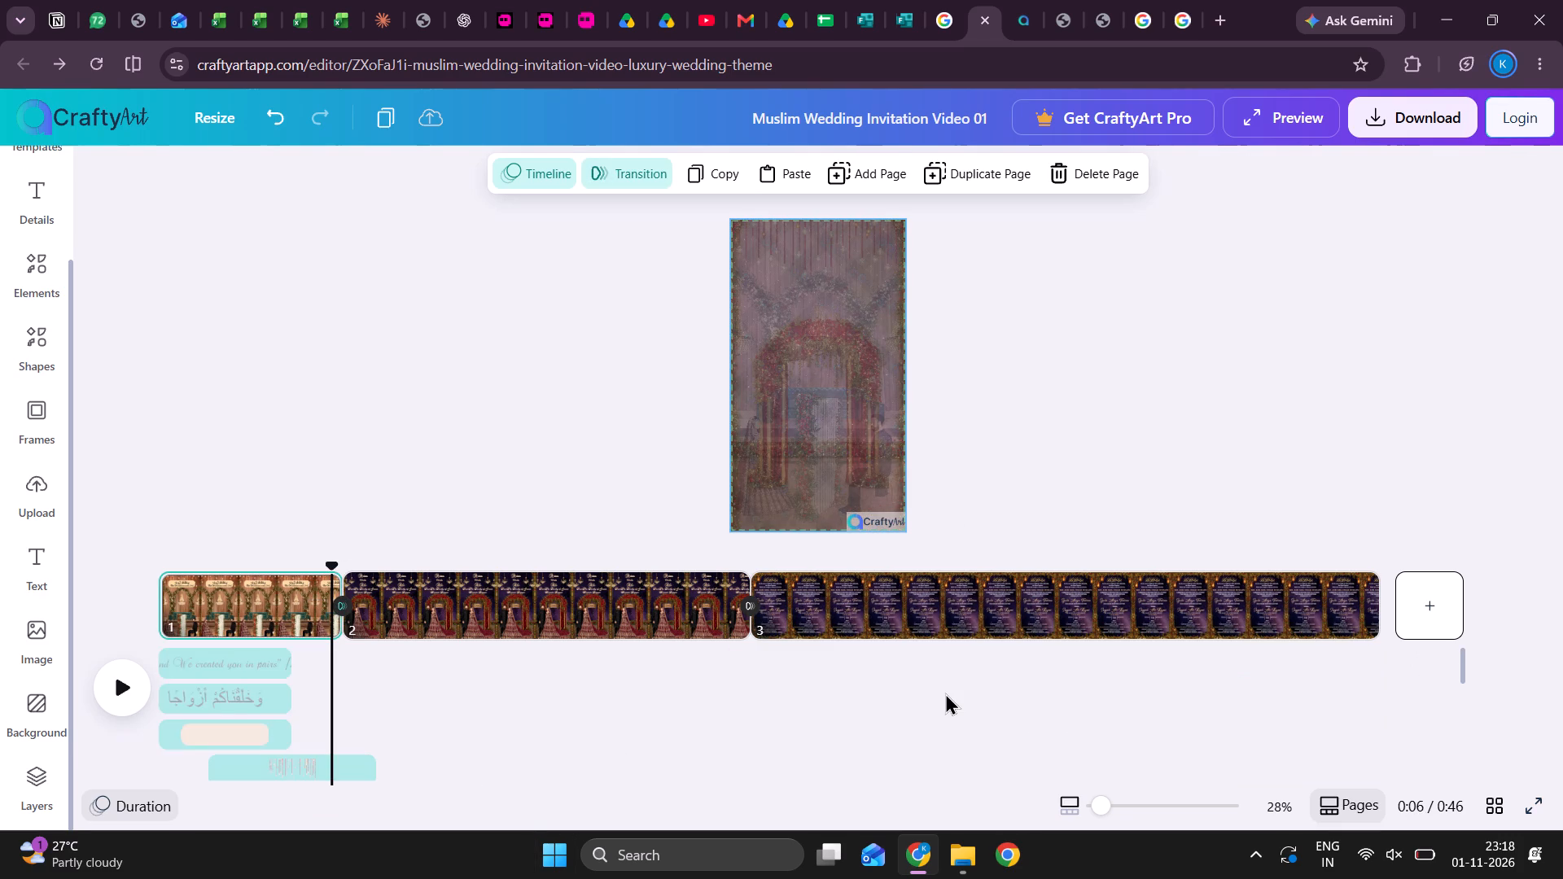
scroll(945, 693, "down", 17)
scroll(690, 675, "down", 4)
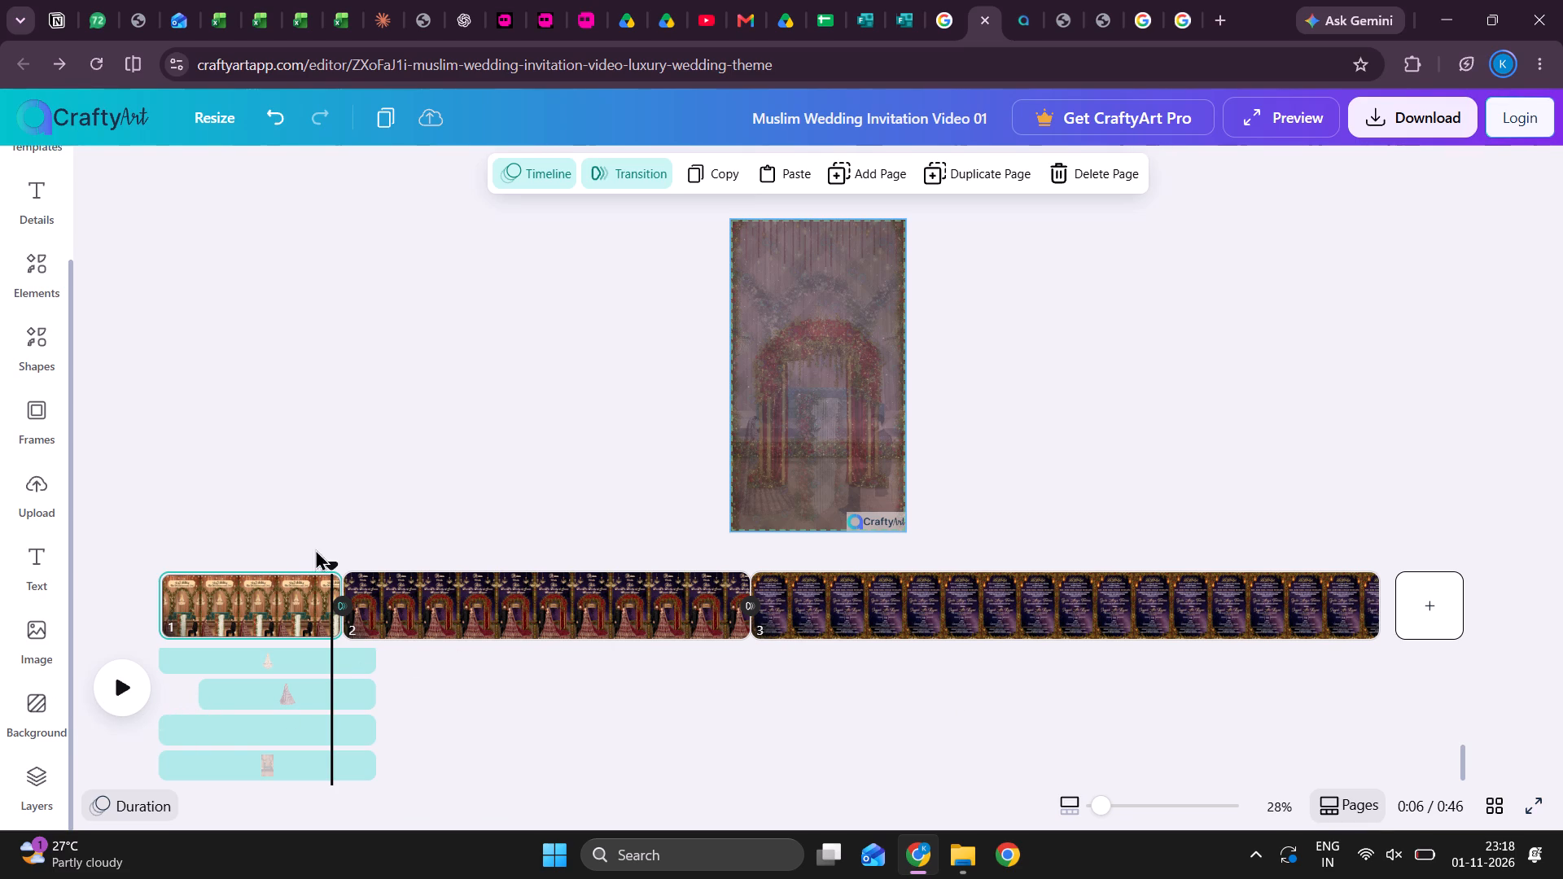
left_click_drag(331, 567, 151, 552)
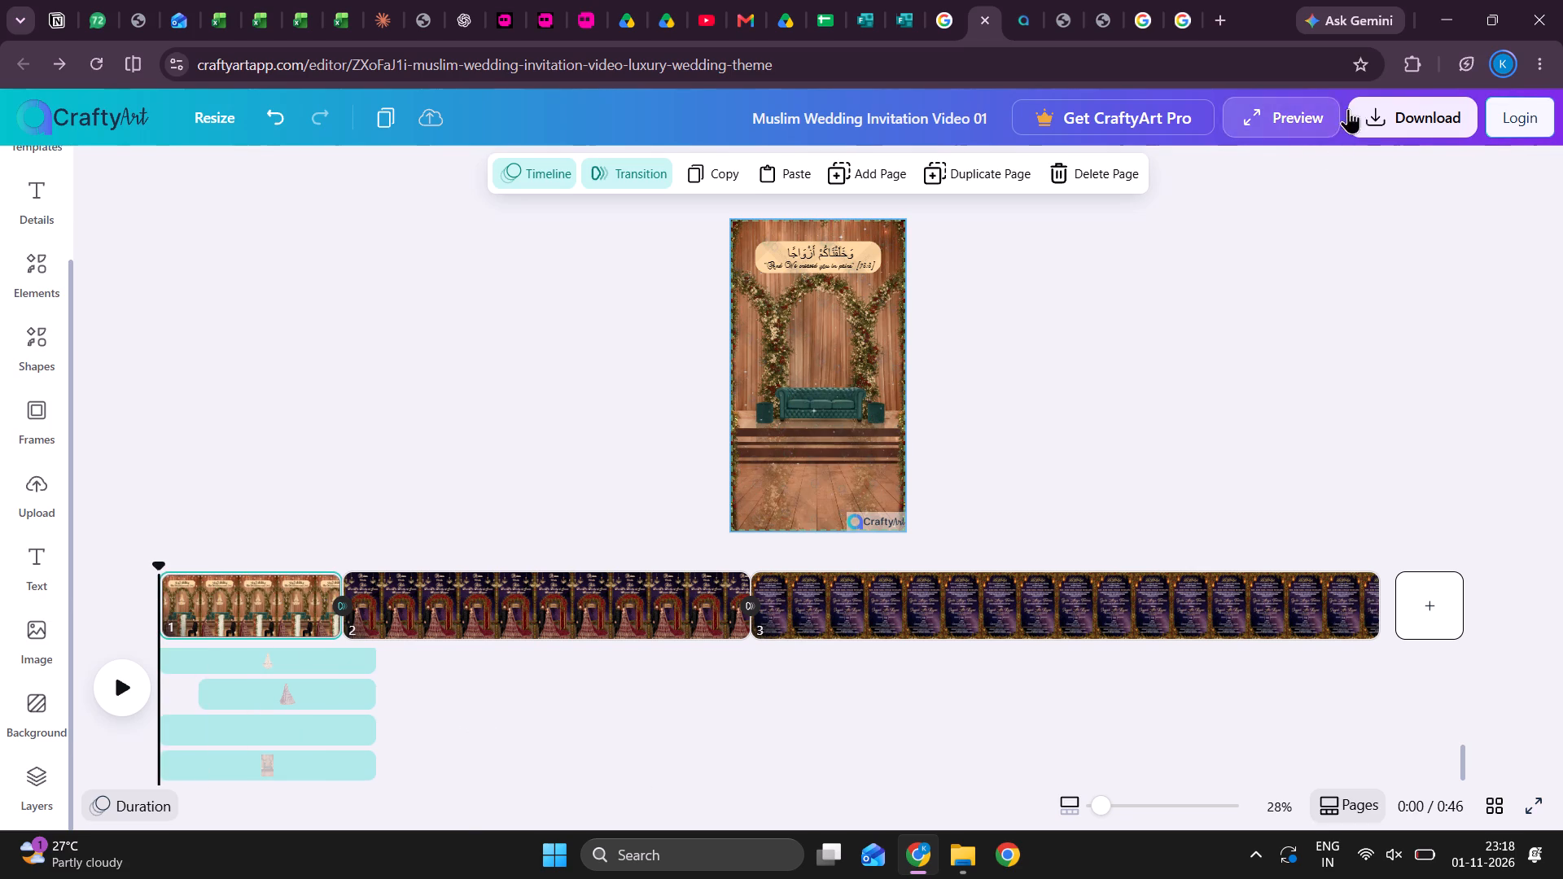
left_click(1312, 112)
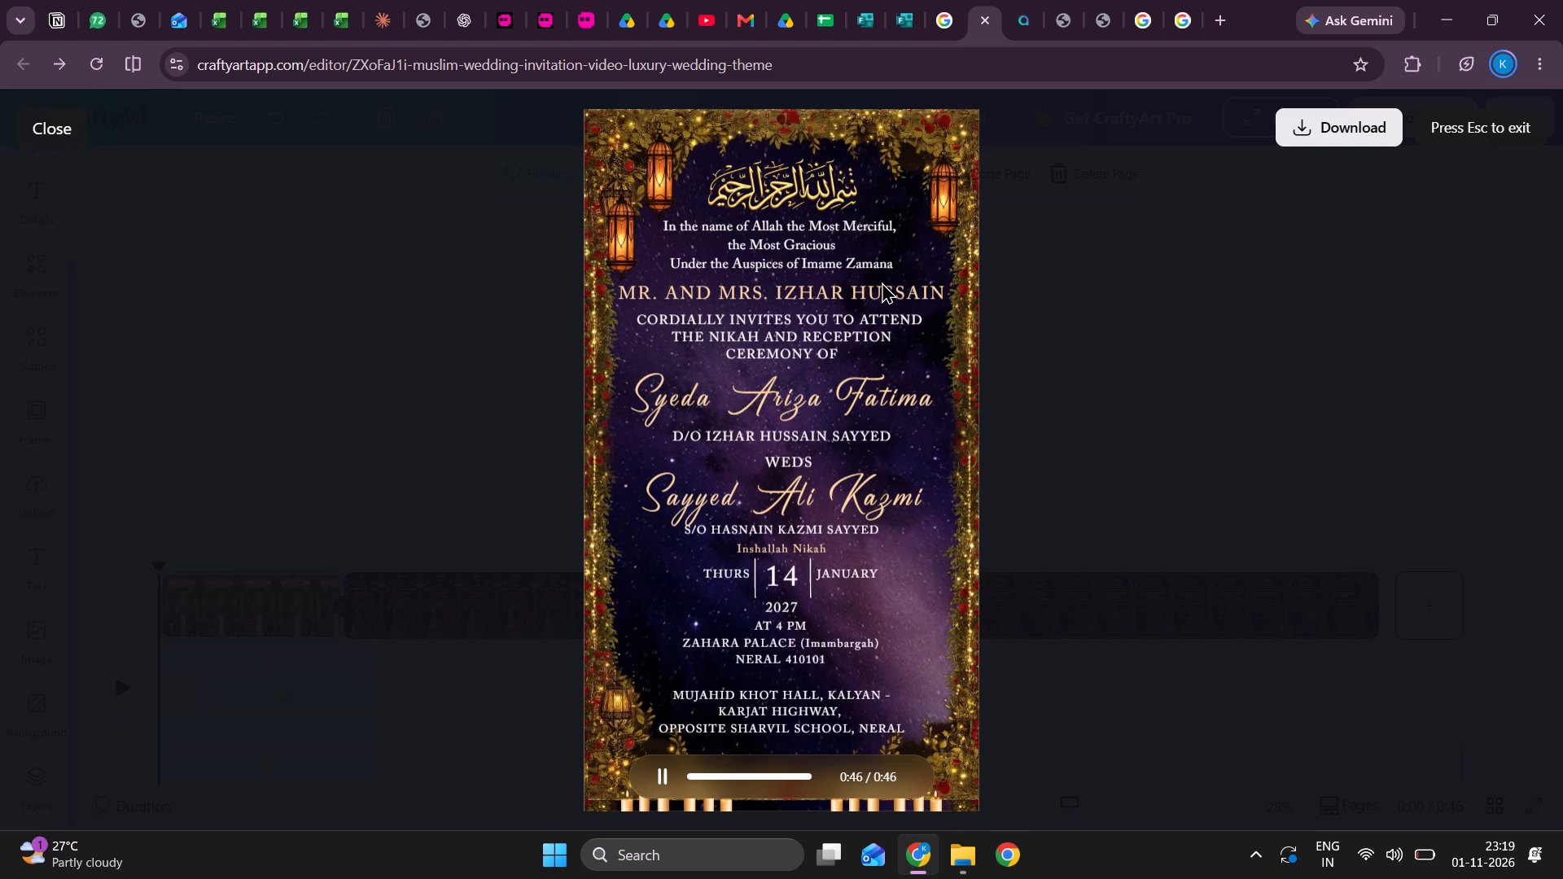
key("Escape")
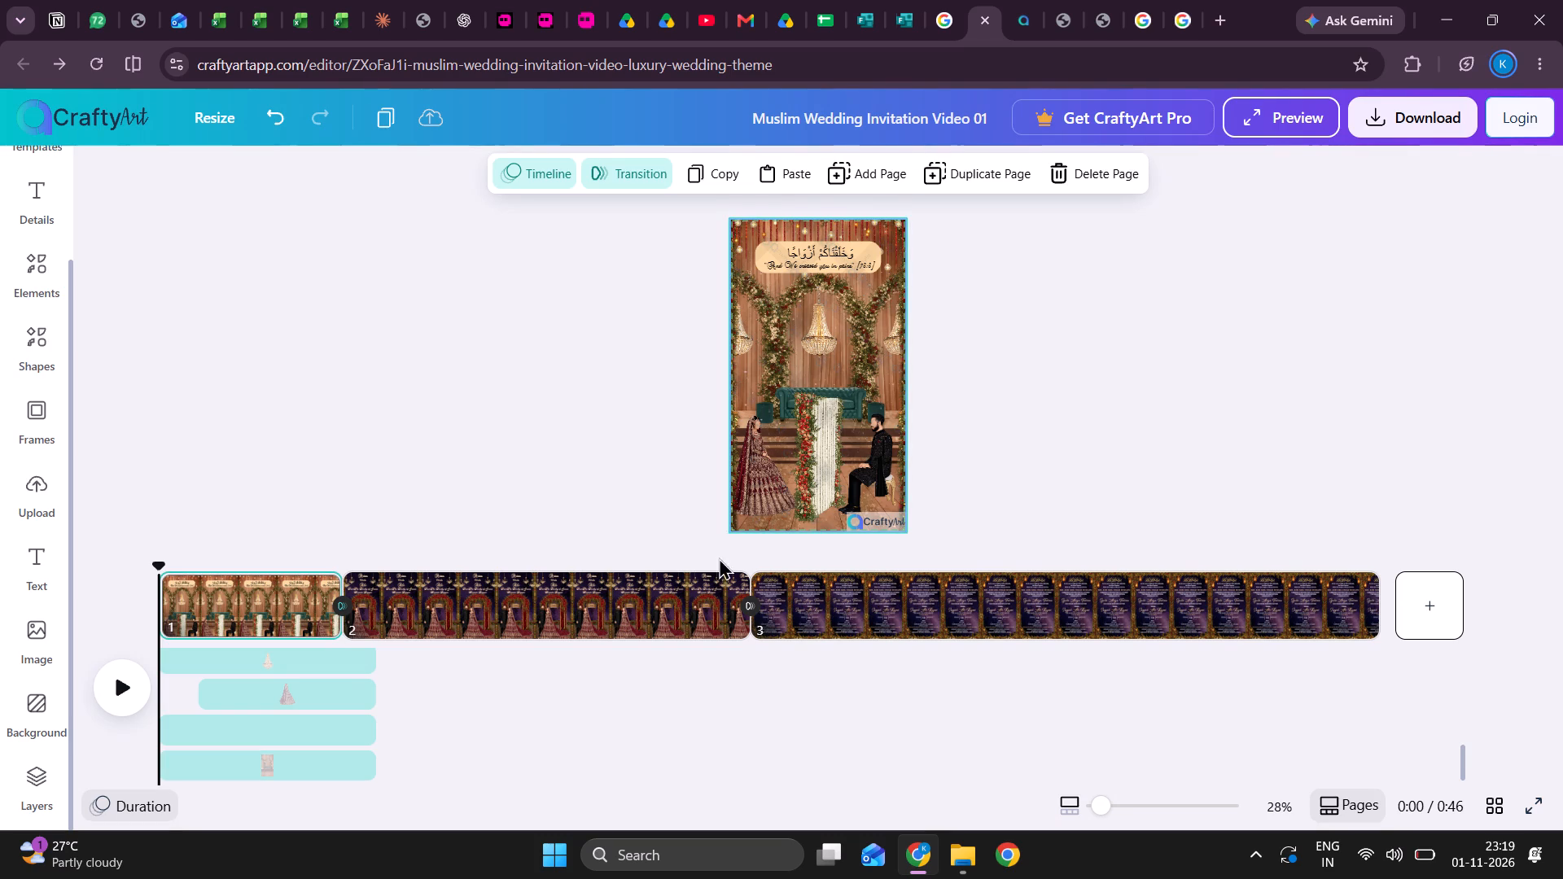
Open the text details of page 3 and read through all its entries, from the venue address to the opening blessing.
left_click(26, 220)
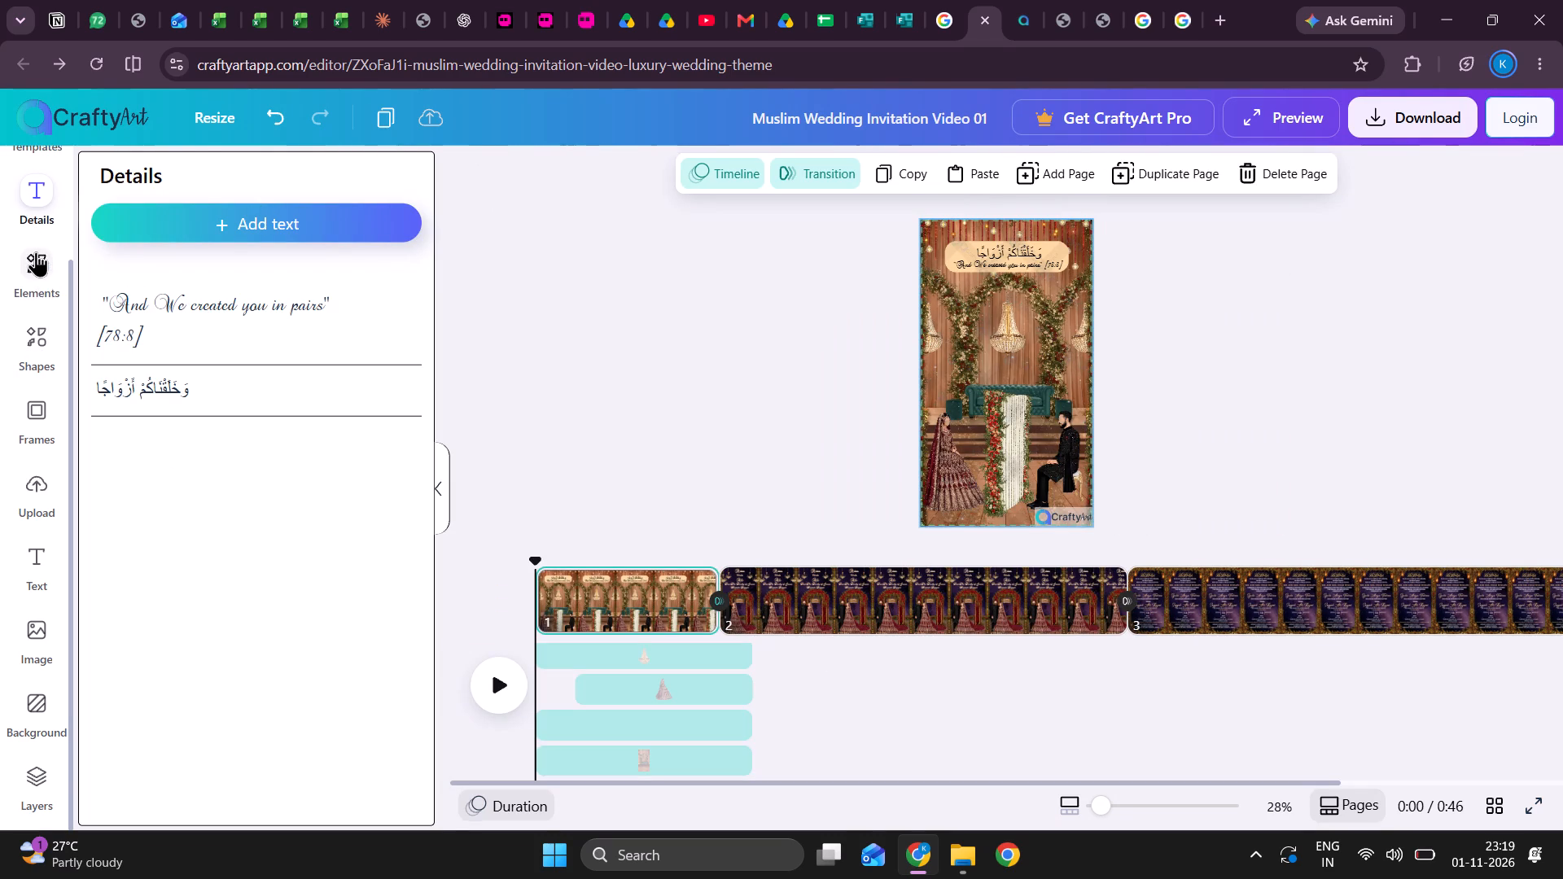
scroll(36, 251, "up", 2)
left_click(1178, 566)
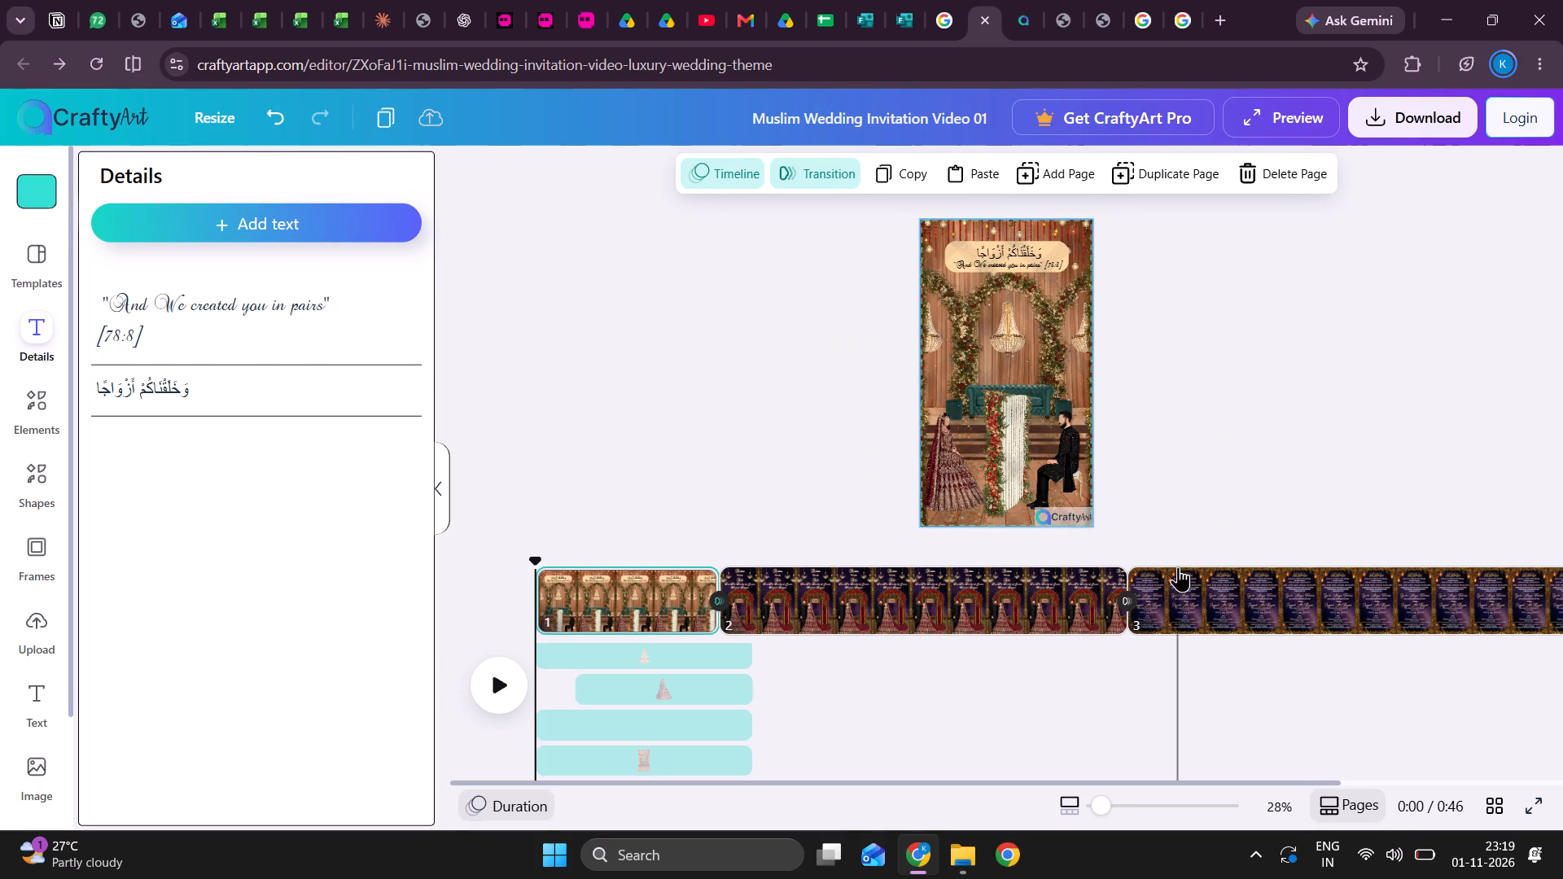
scroll(275, 470, "down", 1)
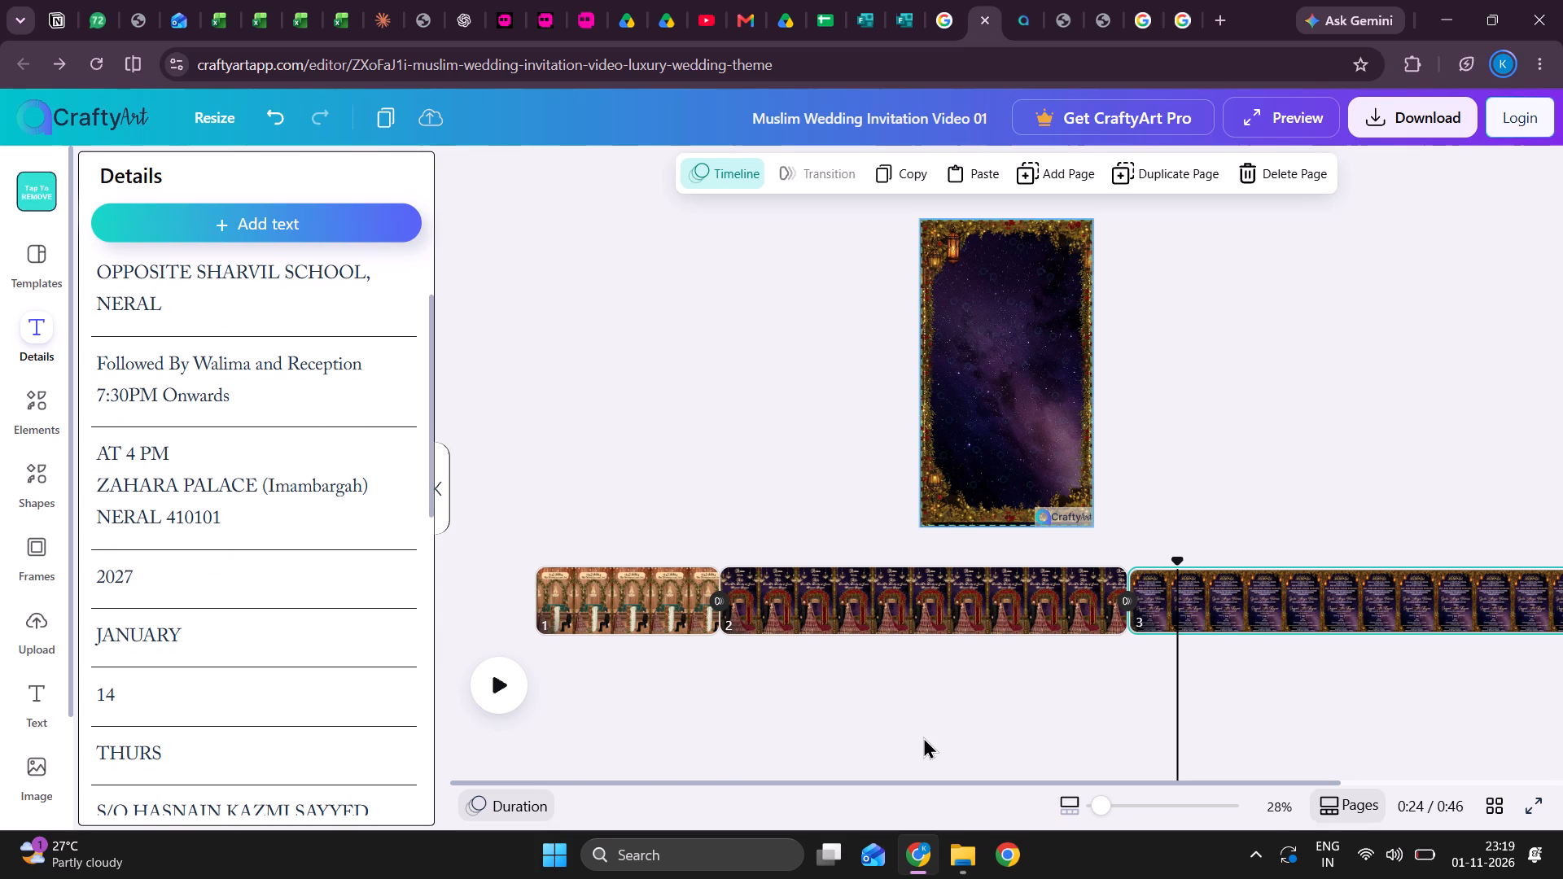
scroll(1085, 657, "up", 1)
scroll(634, 511, "down", 3)
scroll(278, 365, "up", 2)
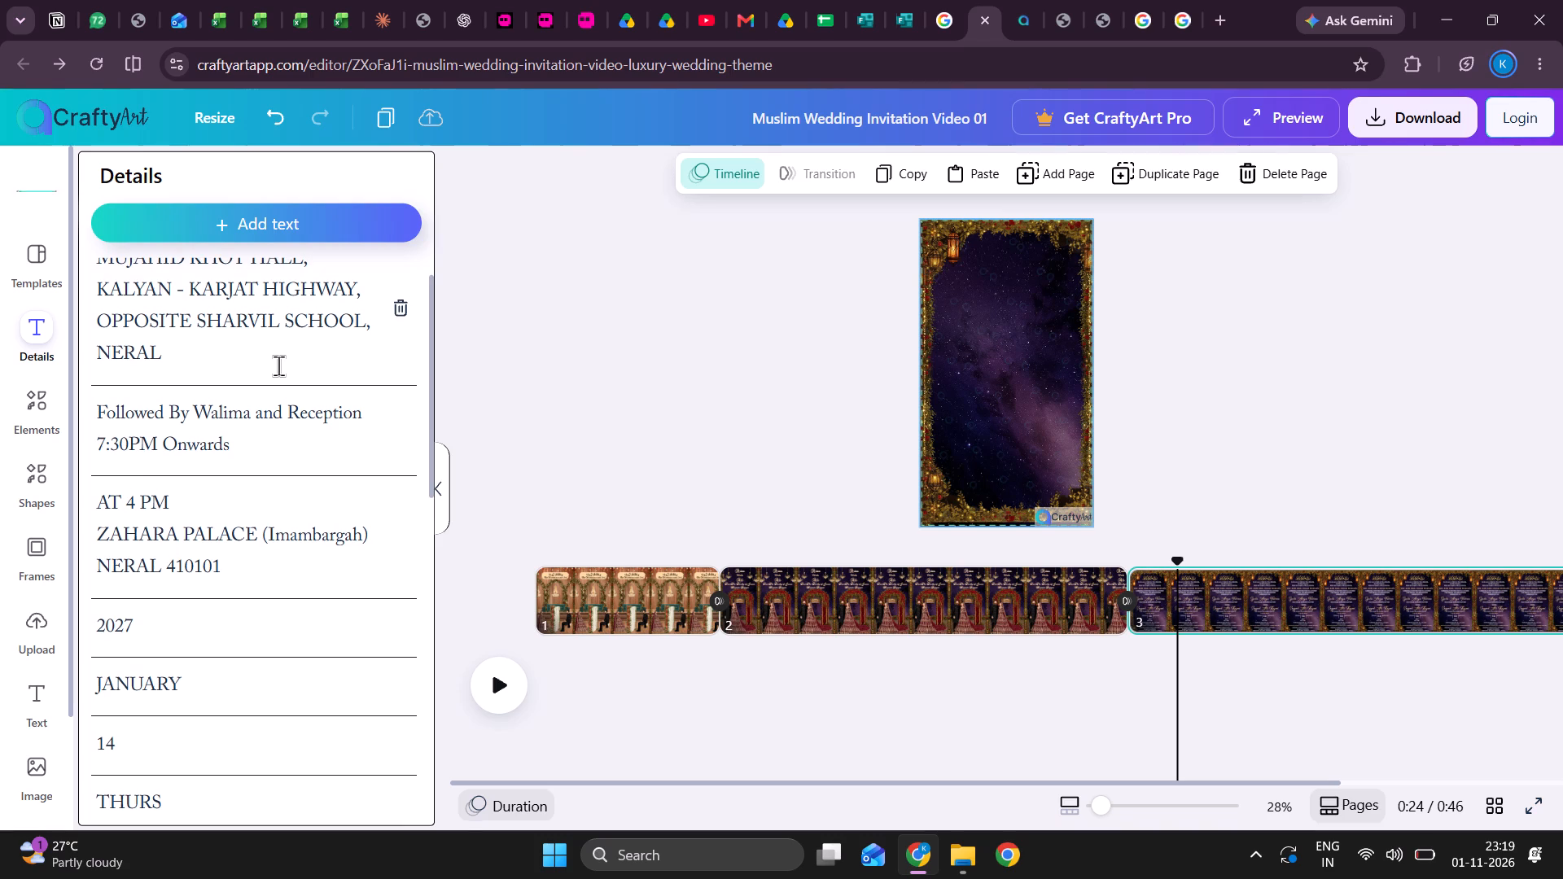
scroll(278, 365, "up", 3)
scroll(278, 365, "down", 4)
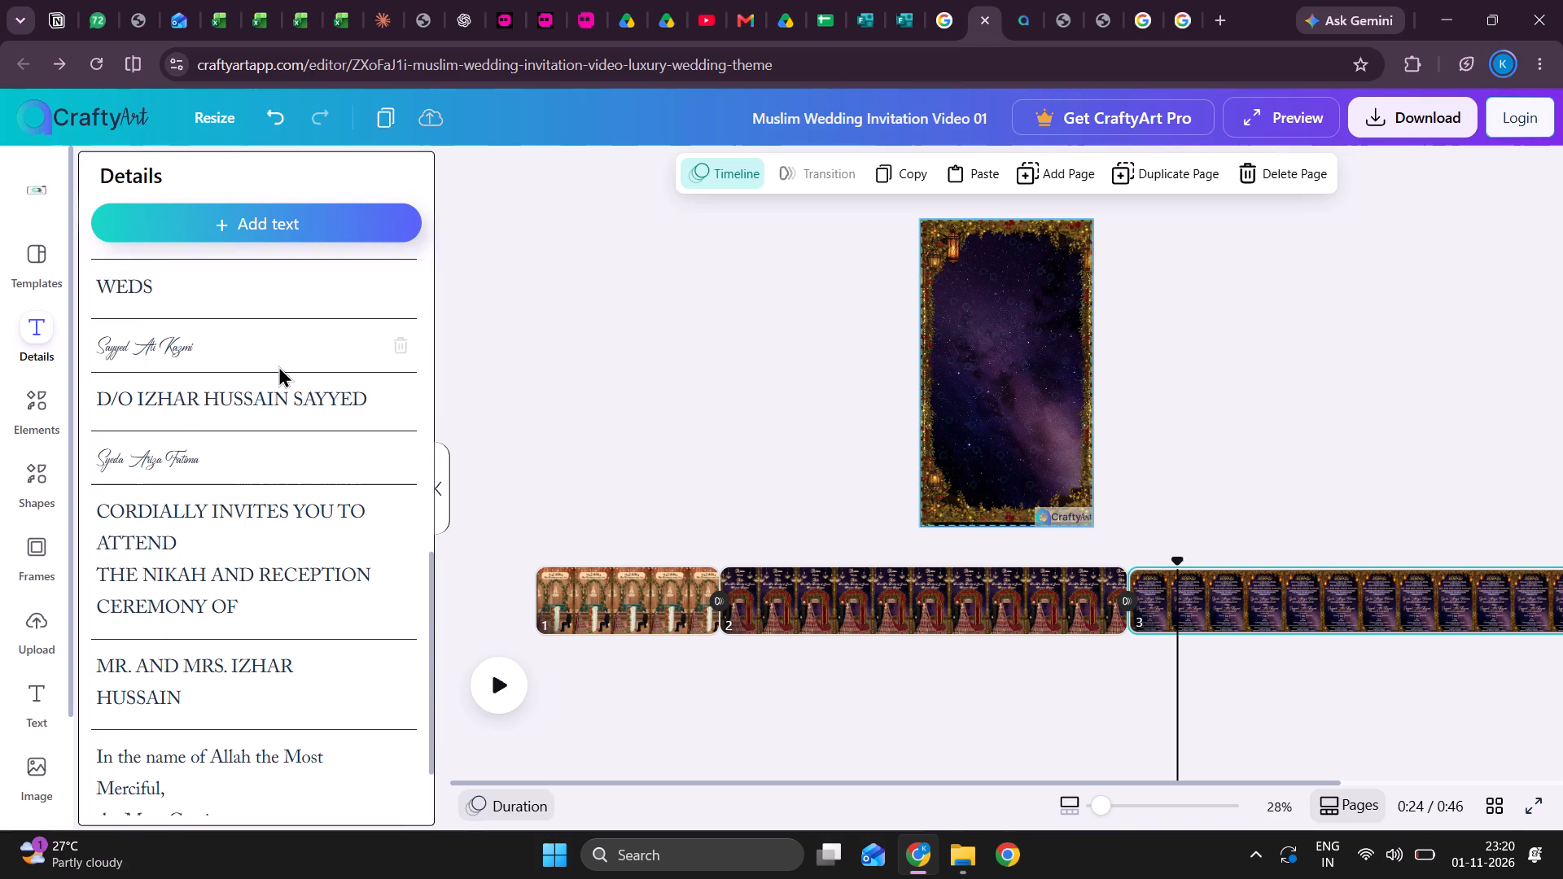
scroll(278, 365, "down", 6)
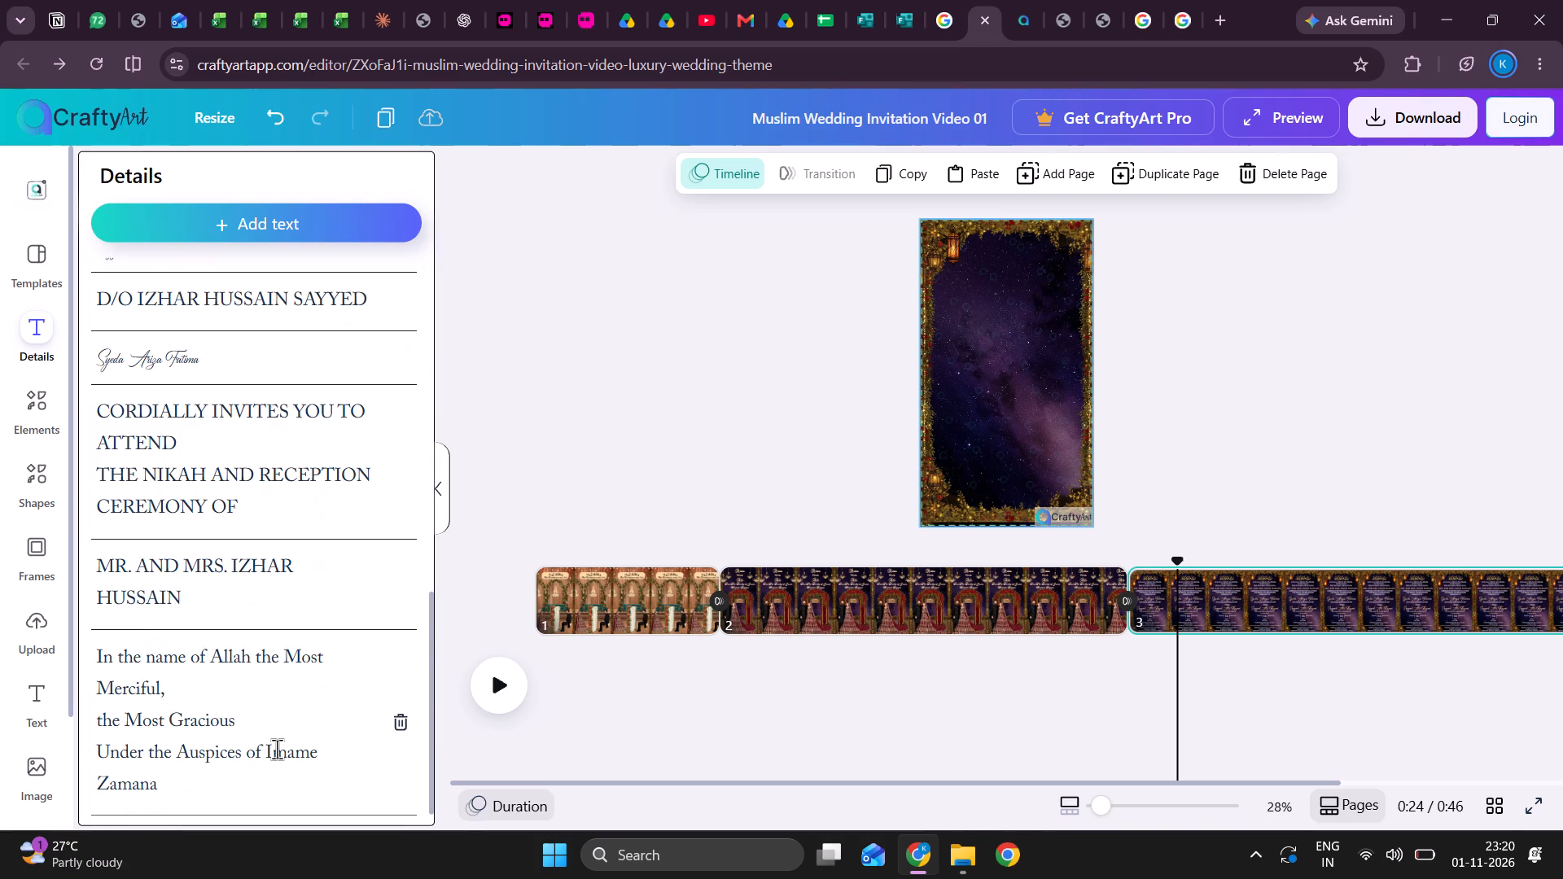